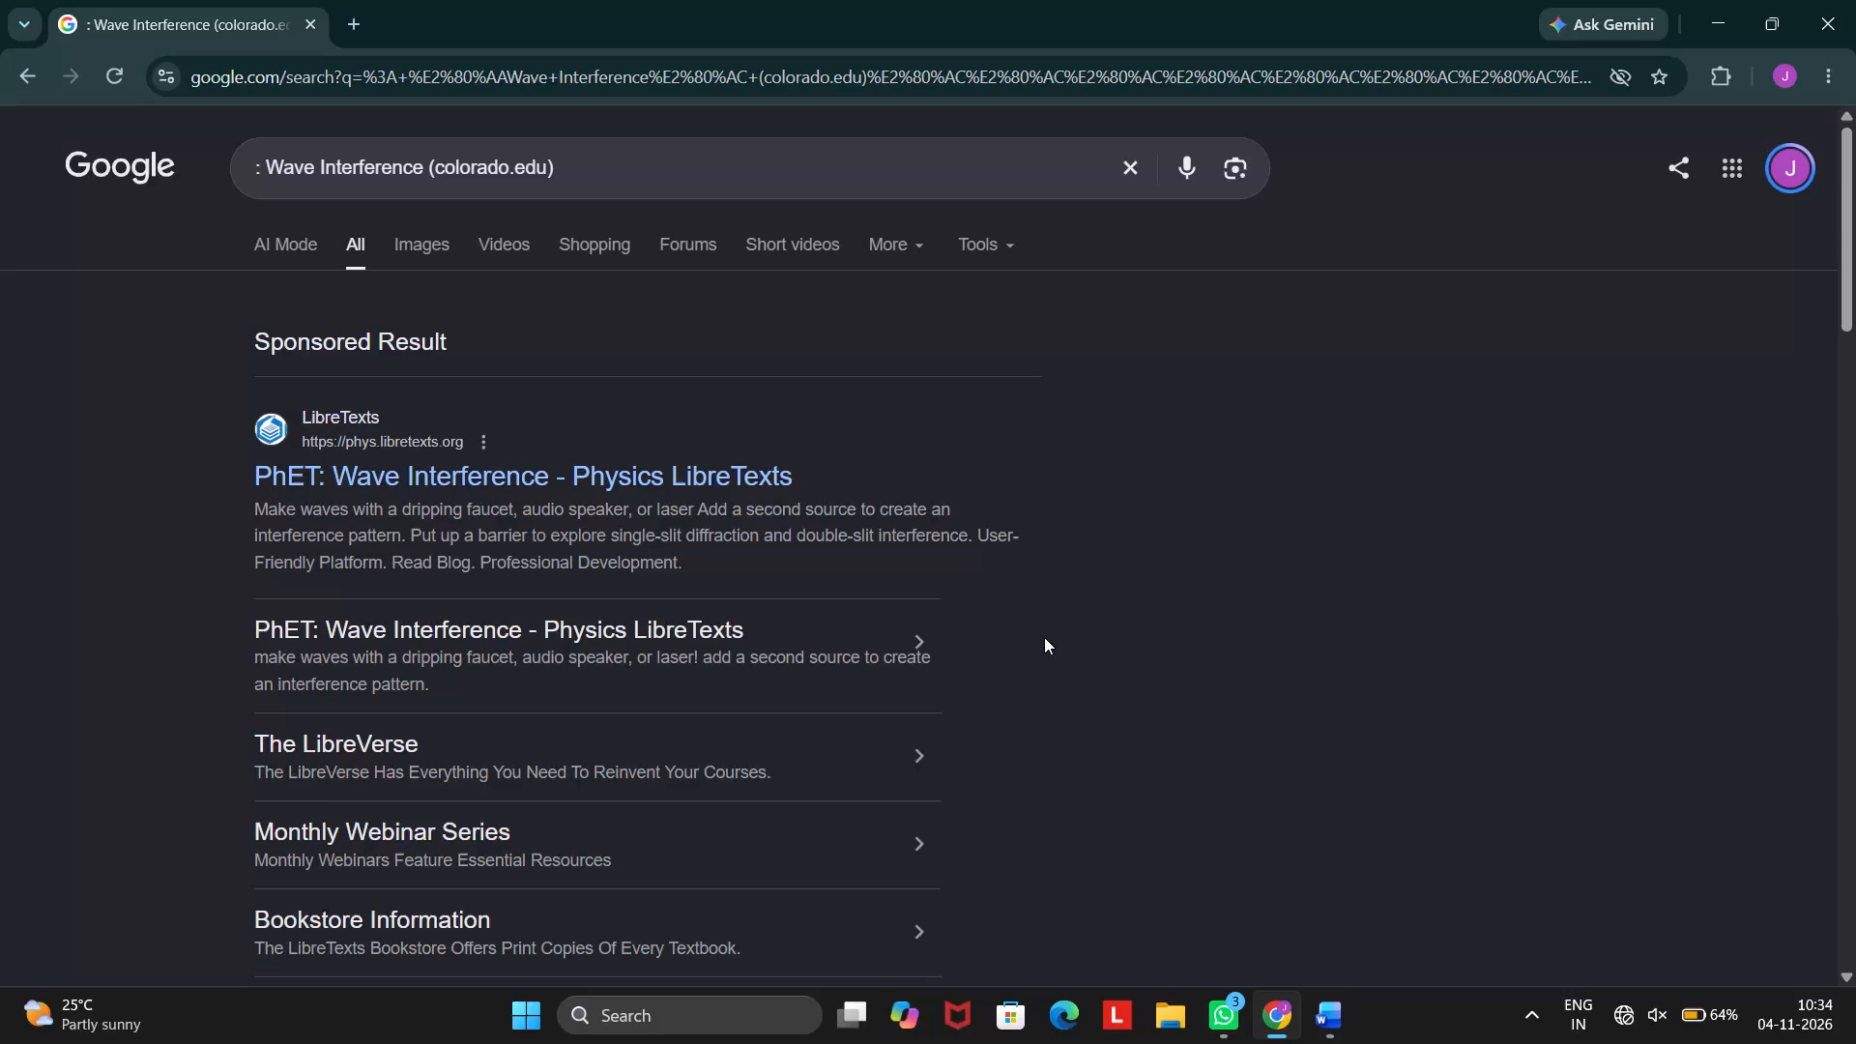
Open the sponsored LibreTexts result "PhET: Wave Interference - Physics LibreTexts" from the search results.
{"action": "left_click", "coordinate": [652, 476]}
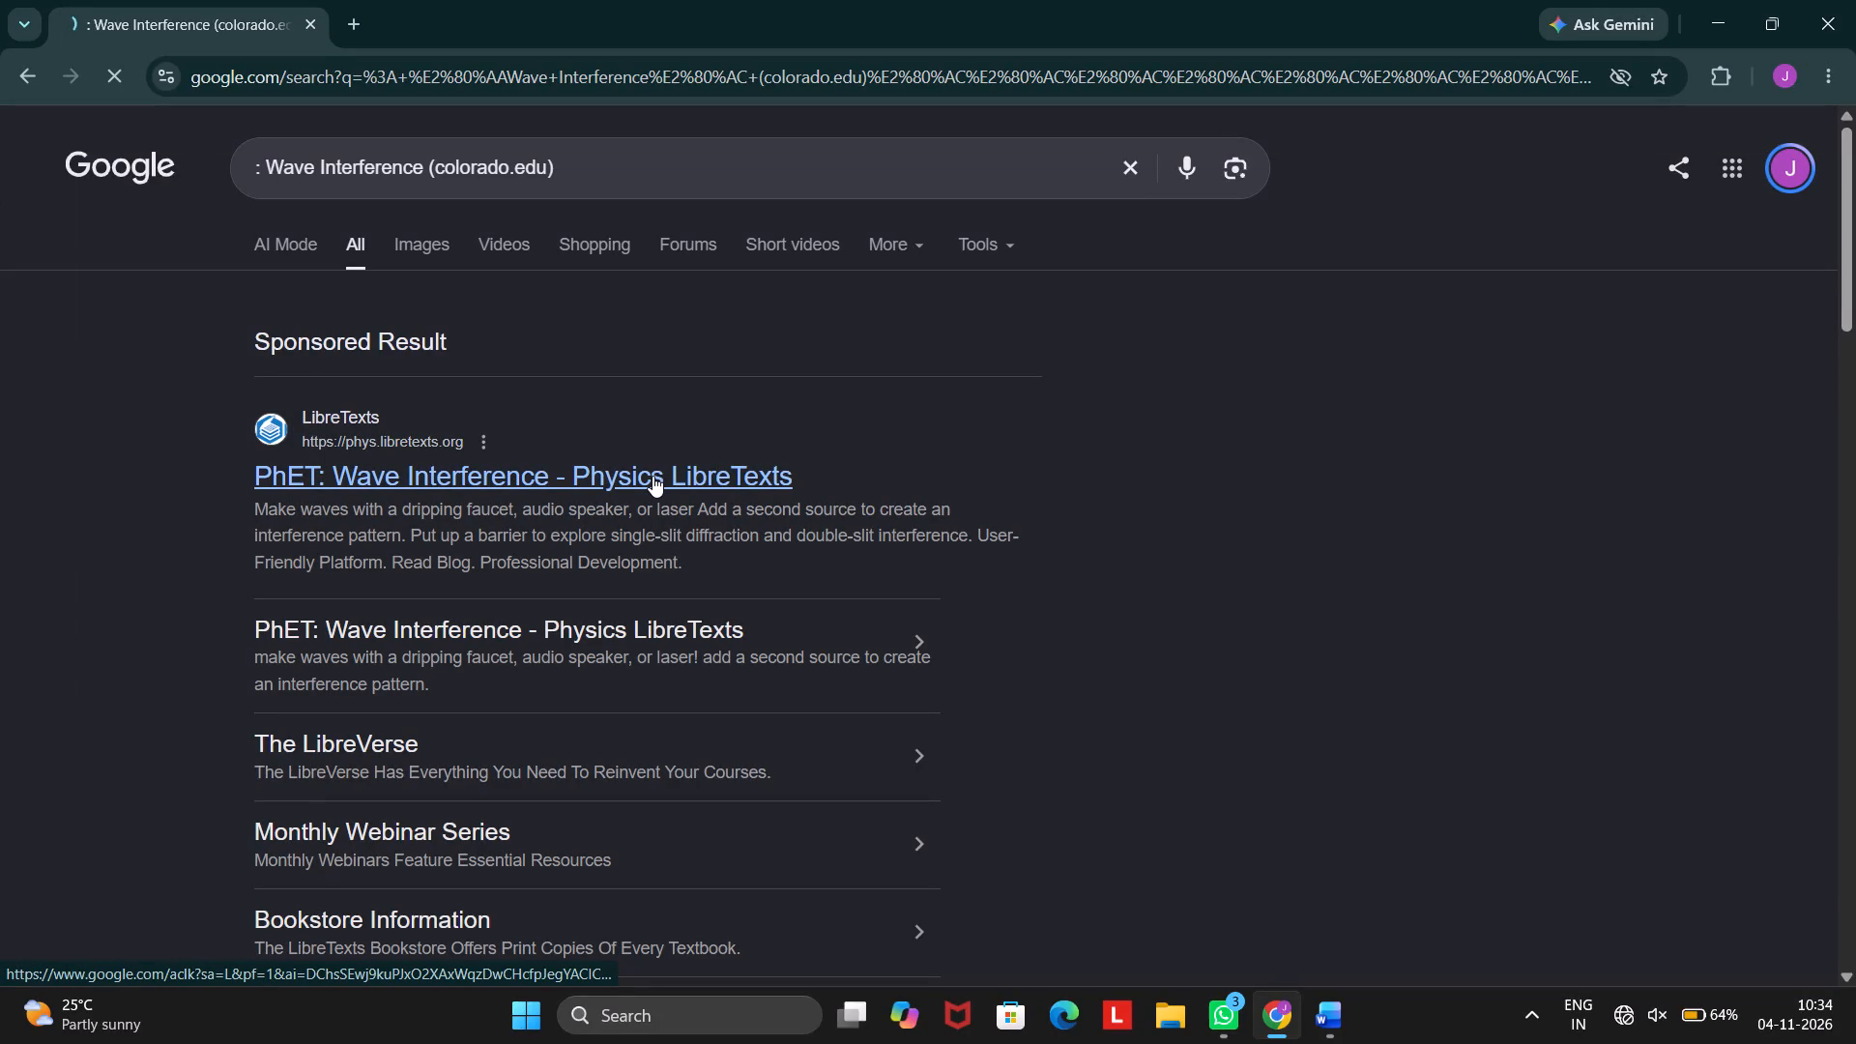
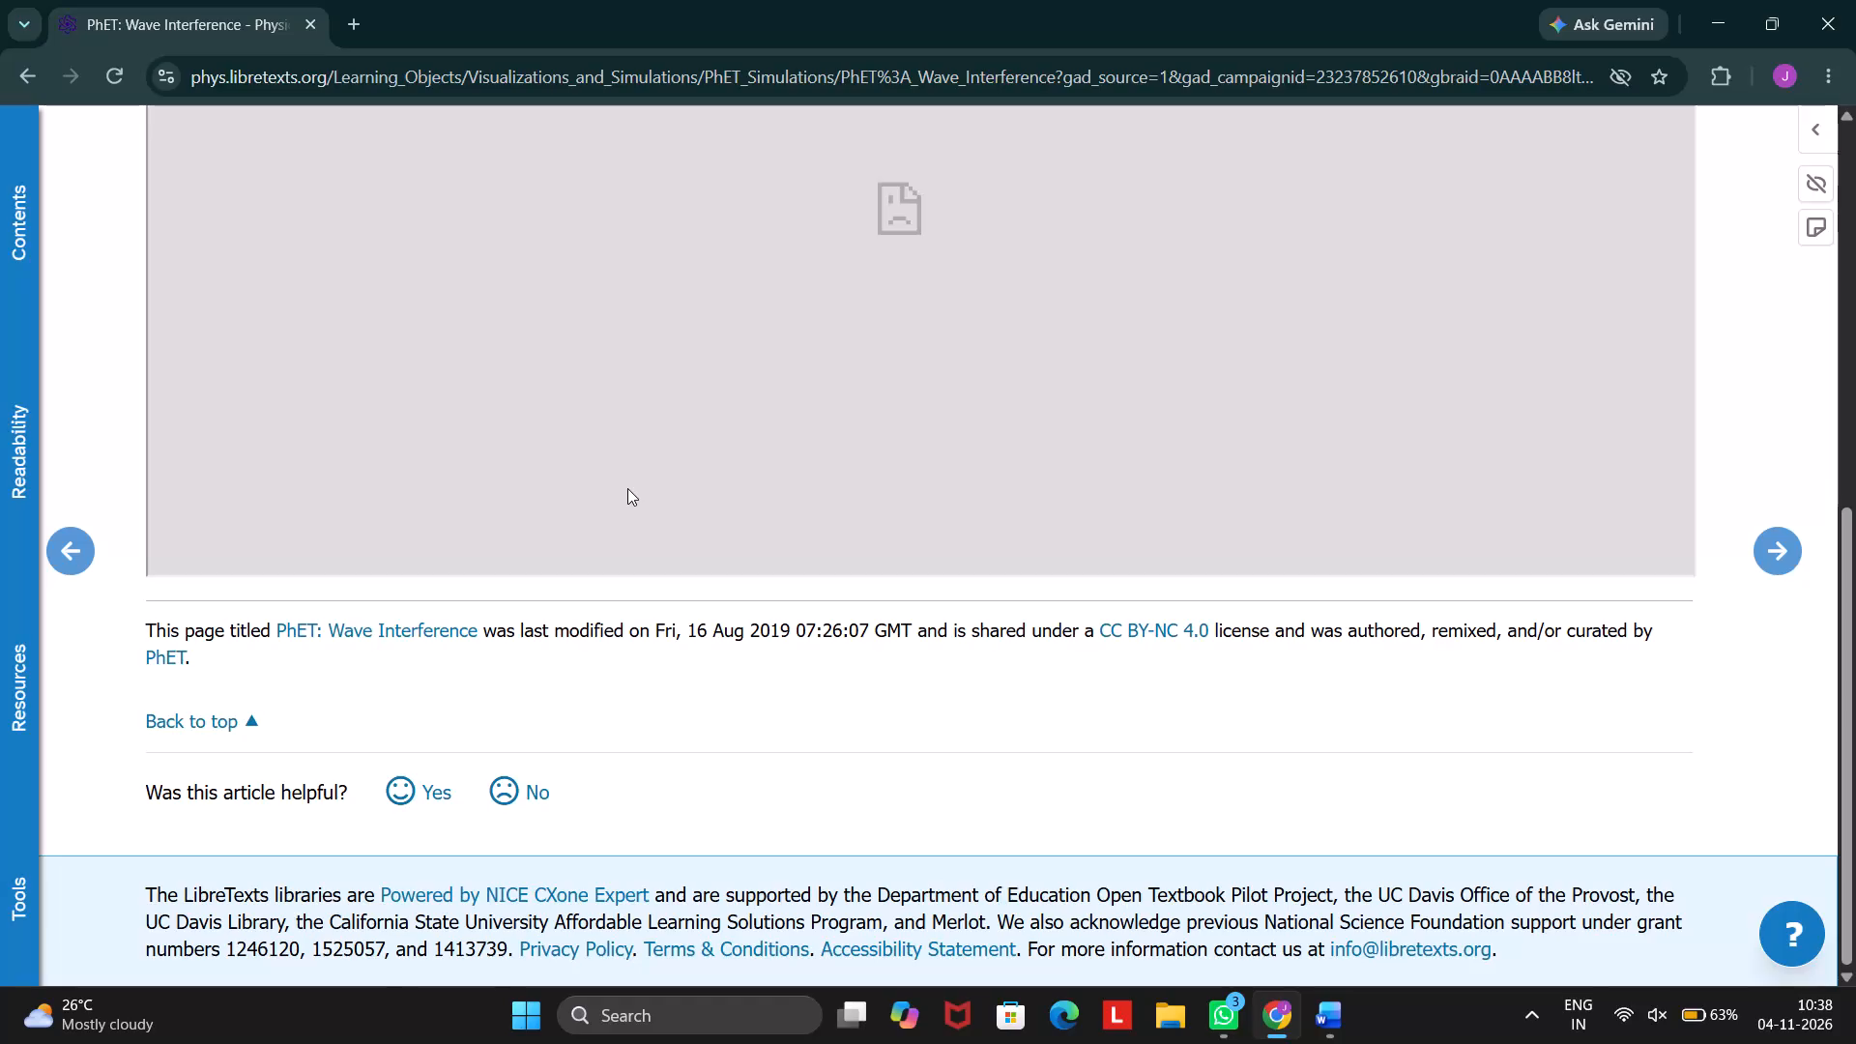
Look through the PhET: Wave Interference page and examine its embedded simulation frame.
{"action": "scroll", "coordinate": [627, 488], "scroll_direction": "up", "scroll_amount": 5}
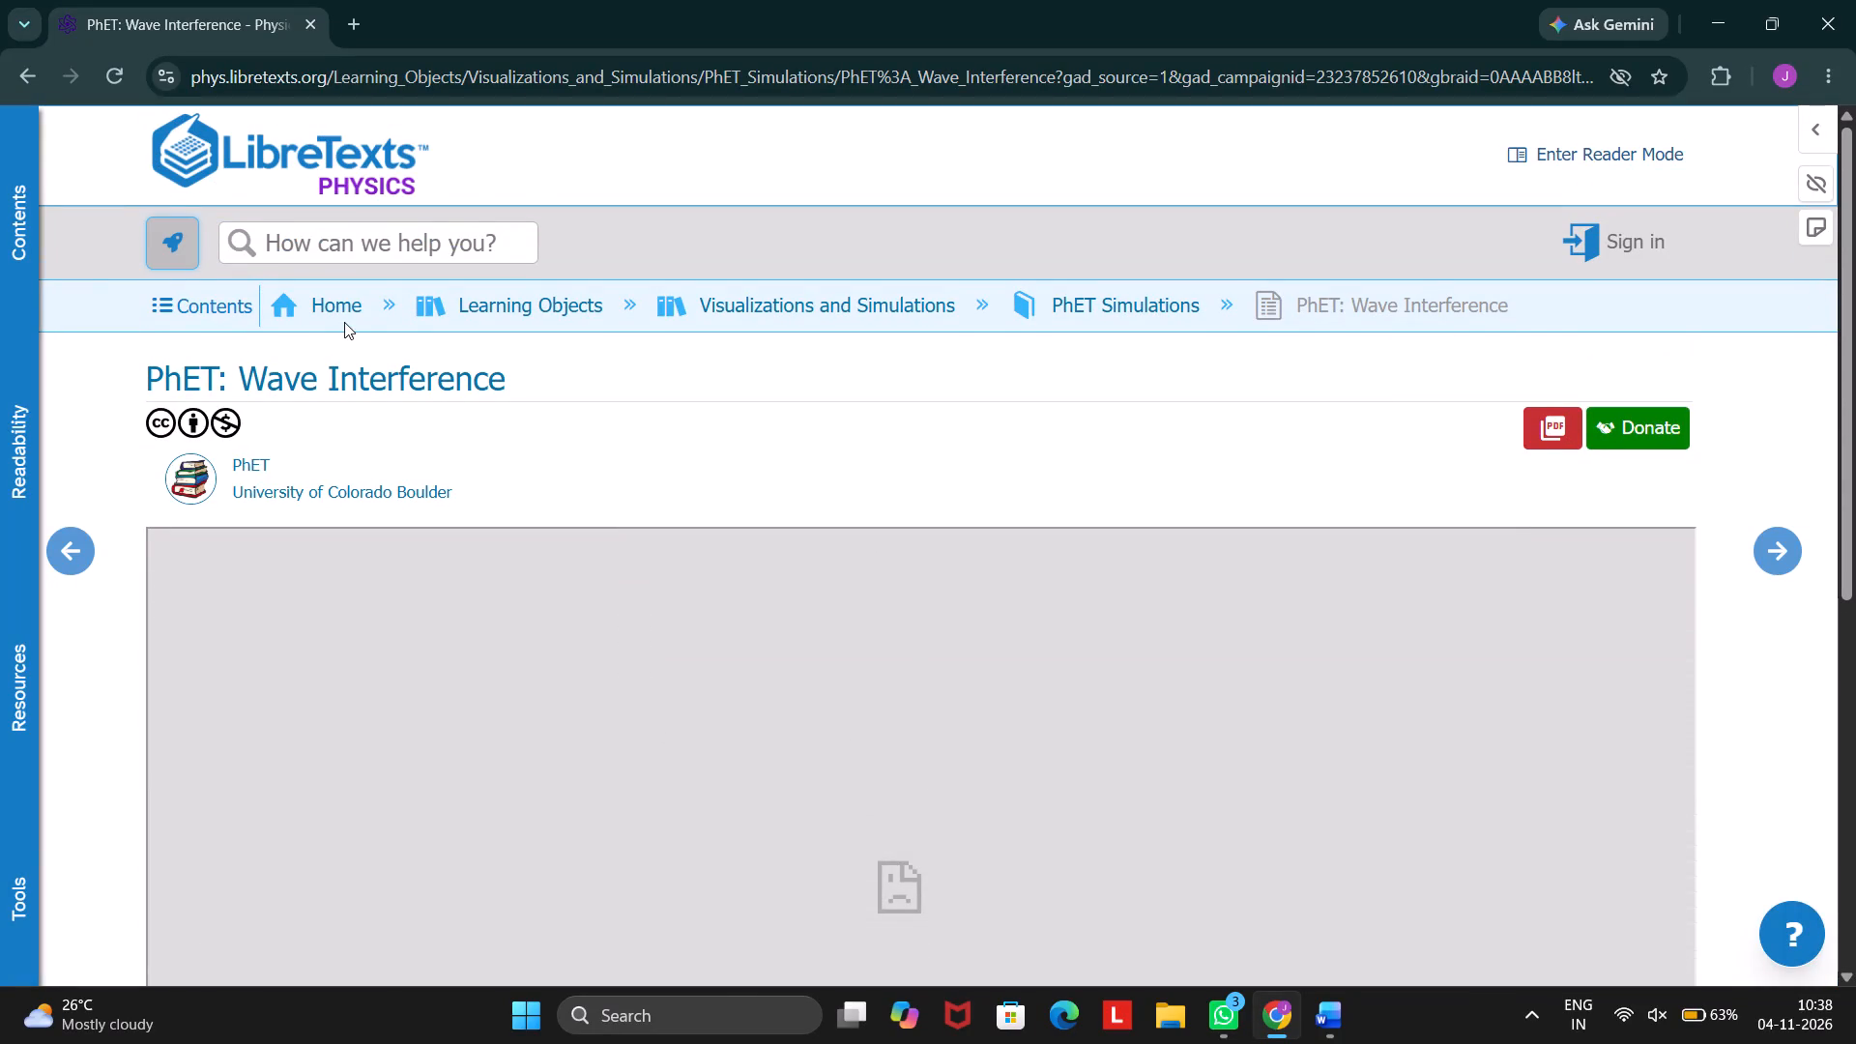
{"action": "double_click", "coordinate": [344, 322]}
{"action": "left_click", "coordinate": [432, 601]}
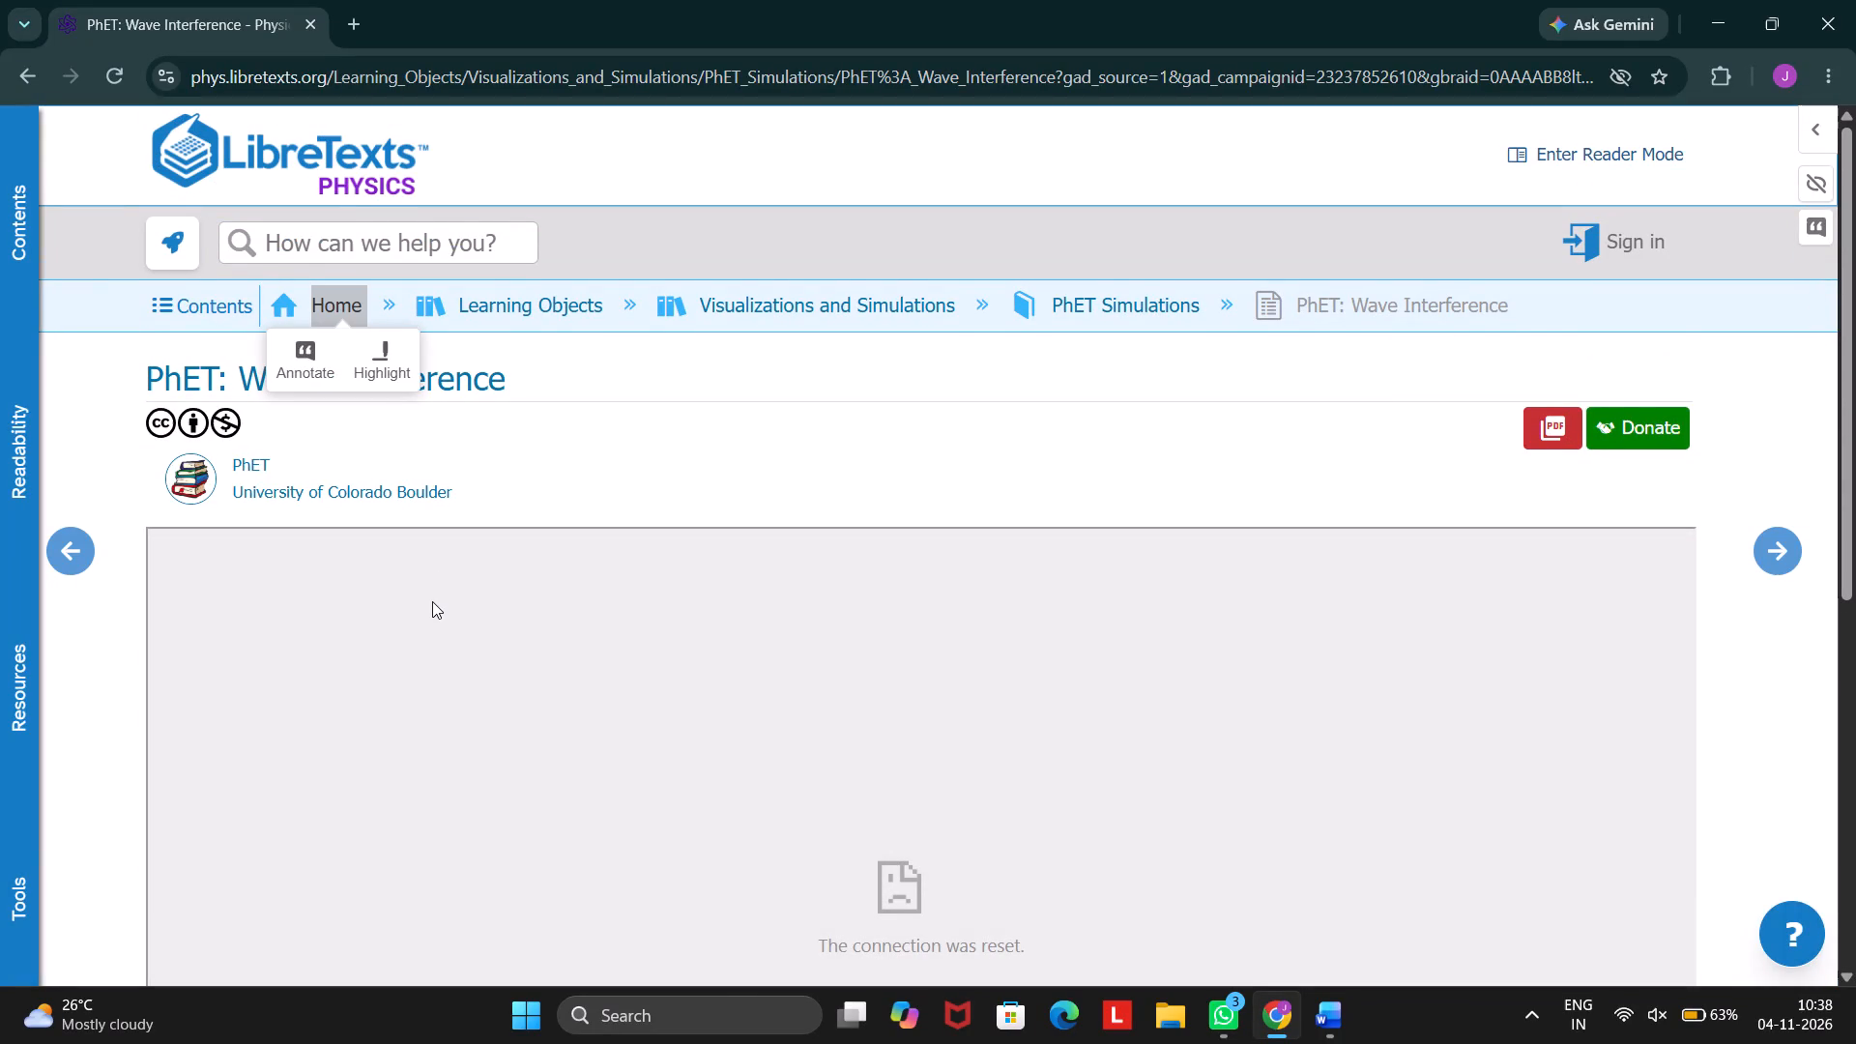
{"action": "scroll", "coordinate": [432, 601], "scroll_direction": "down", "scroll_amount": 5}
{"action": "scroll", "coordinate": [432, 601], "scroll_direction": "up", "scroll_amount": 1}
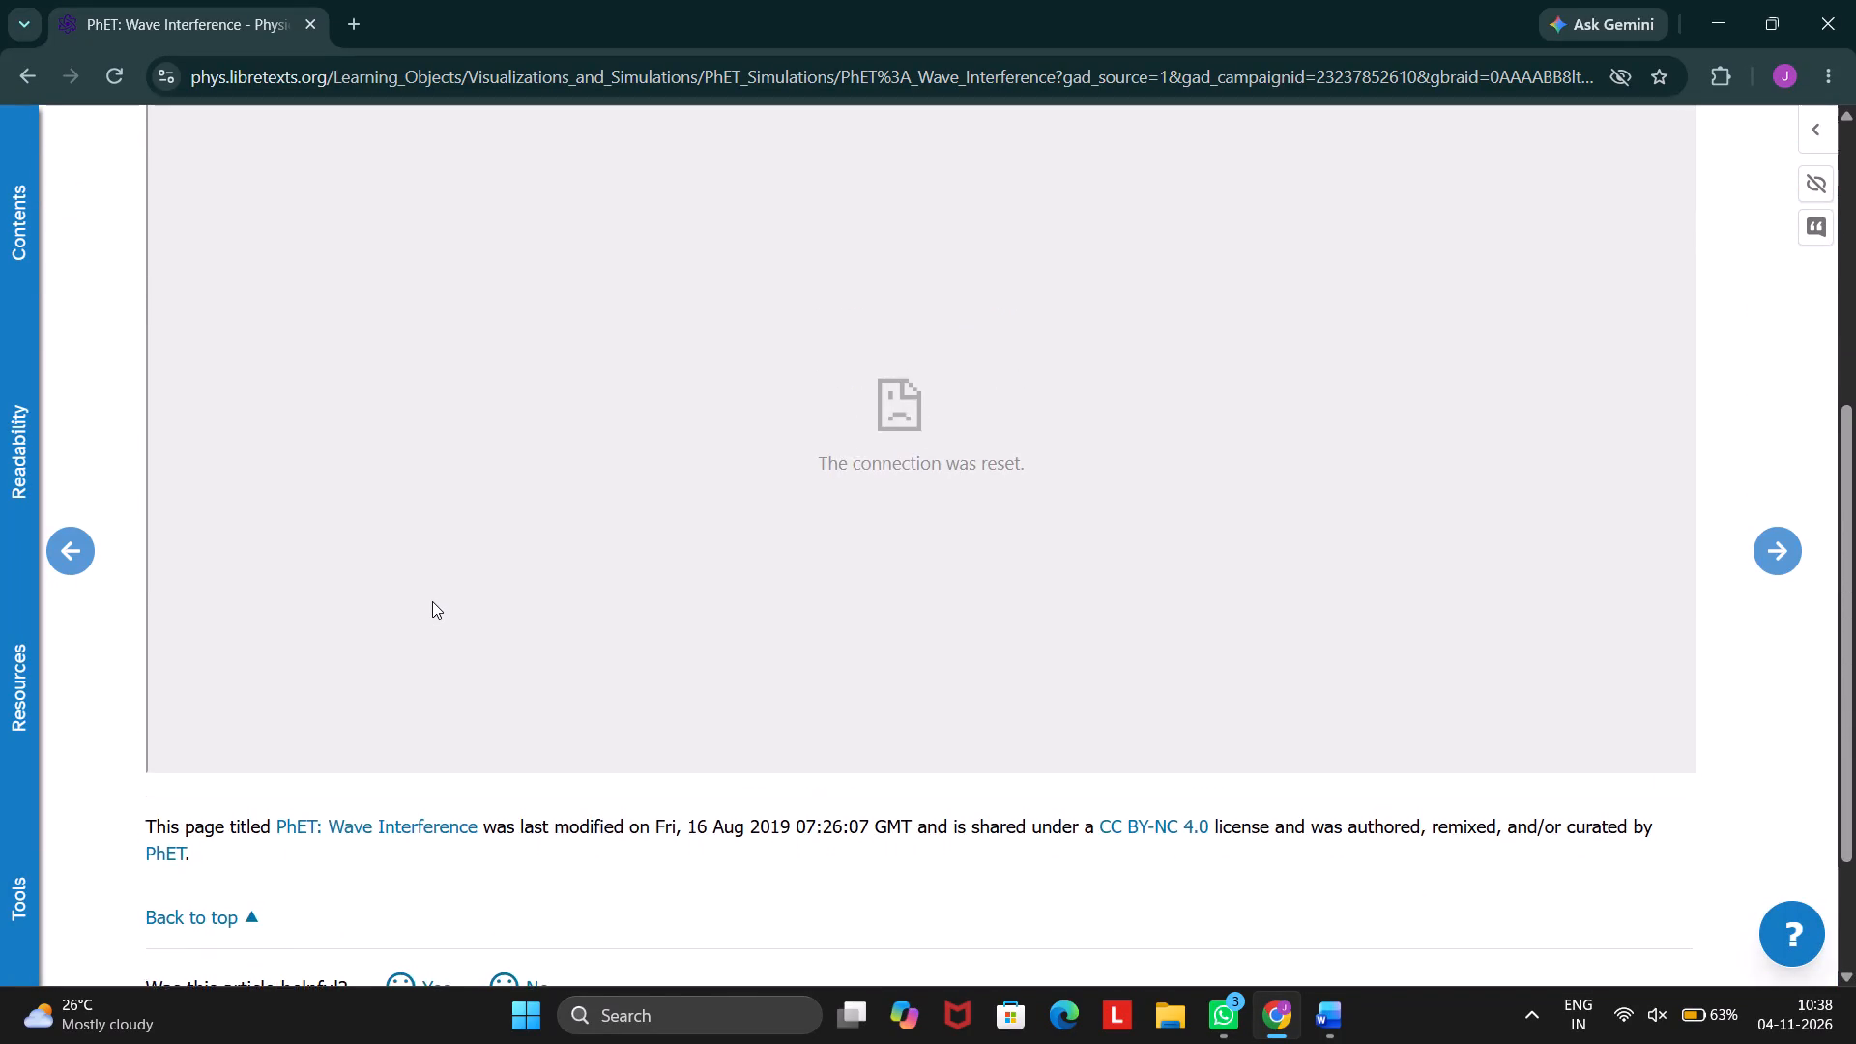
{"action": "scroll", "coordinate": [432, 601], "scroll_direction": "up", "scroll_amount": 2}
{"action": "left_click", "coordinate": [432, 601]}
{"action": "left_click_drag", "start_coordinate": [432, 601], "coordinate": [735, 654]}
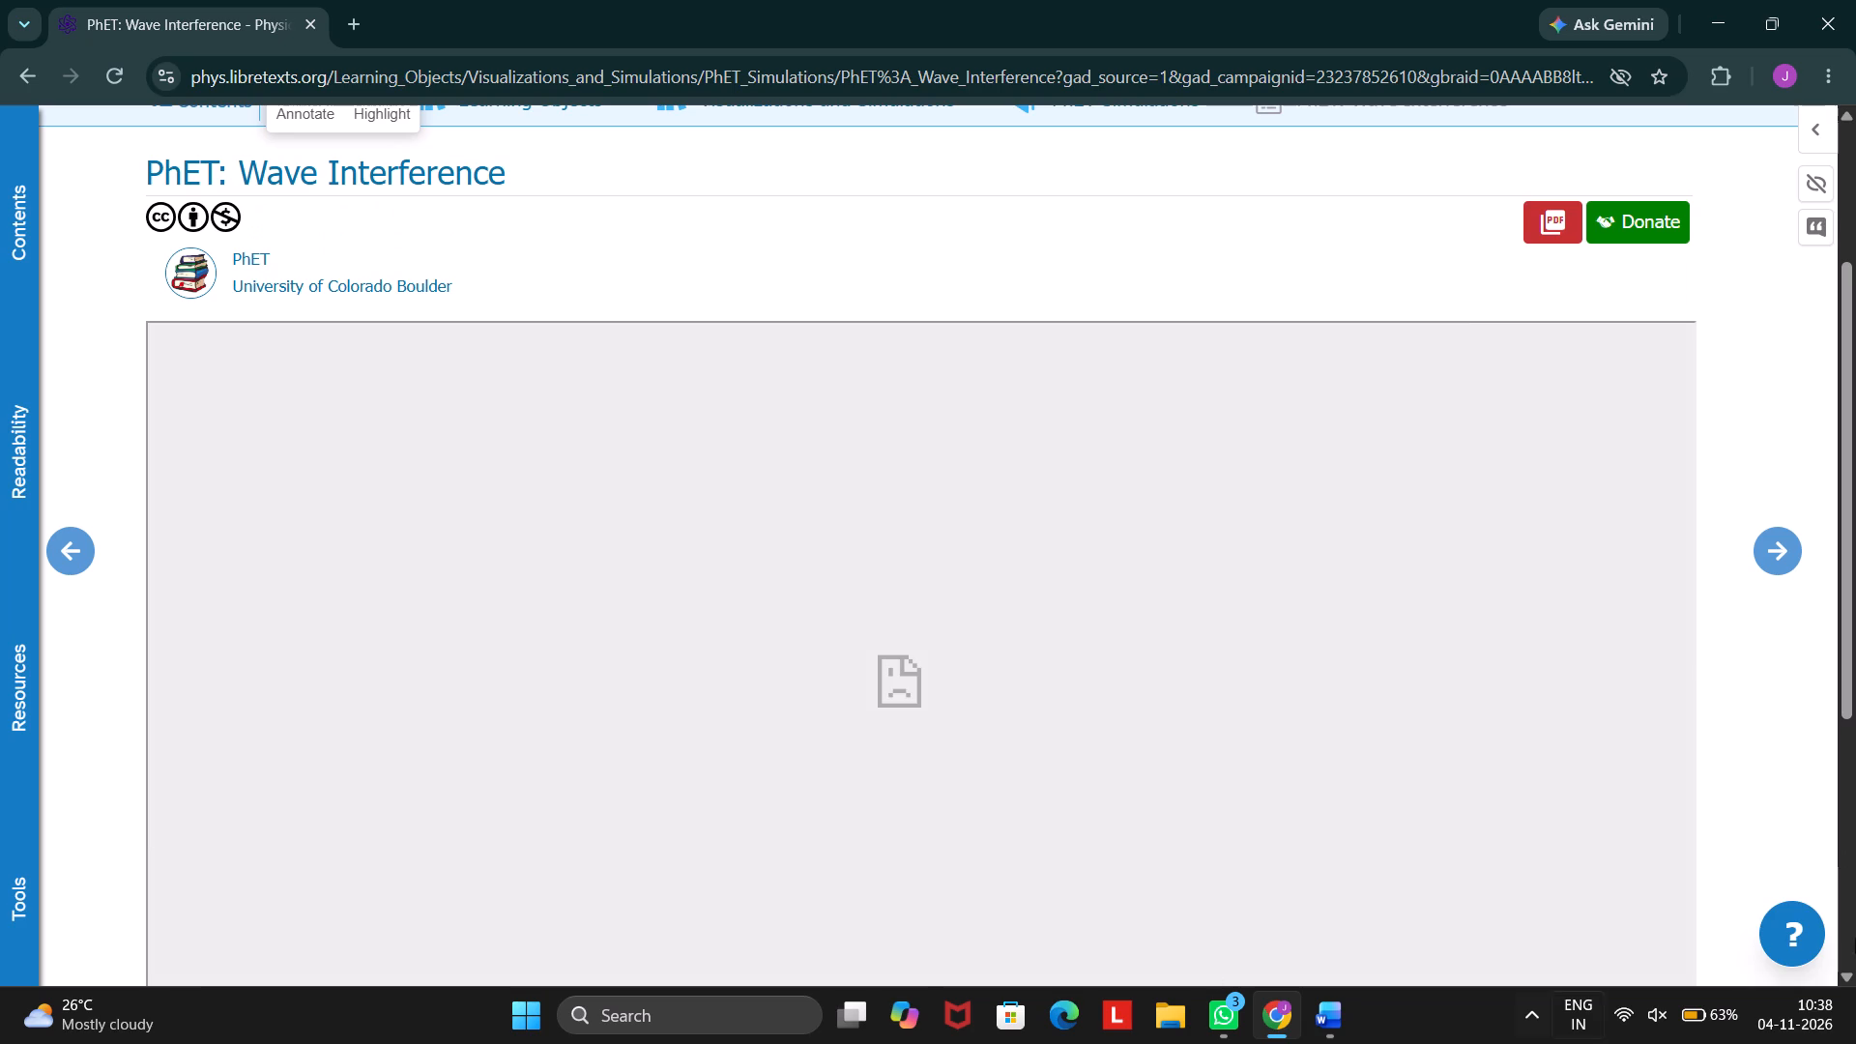
Reload the LibreTexts PhET: Wave Interference page.
{"action": "left_click", "coordinate": [119, 78]}
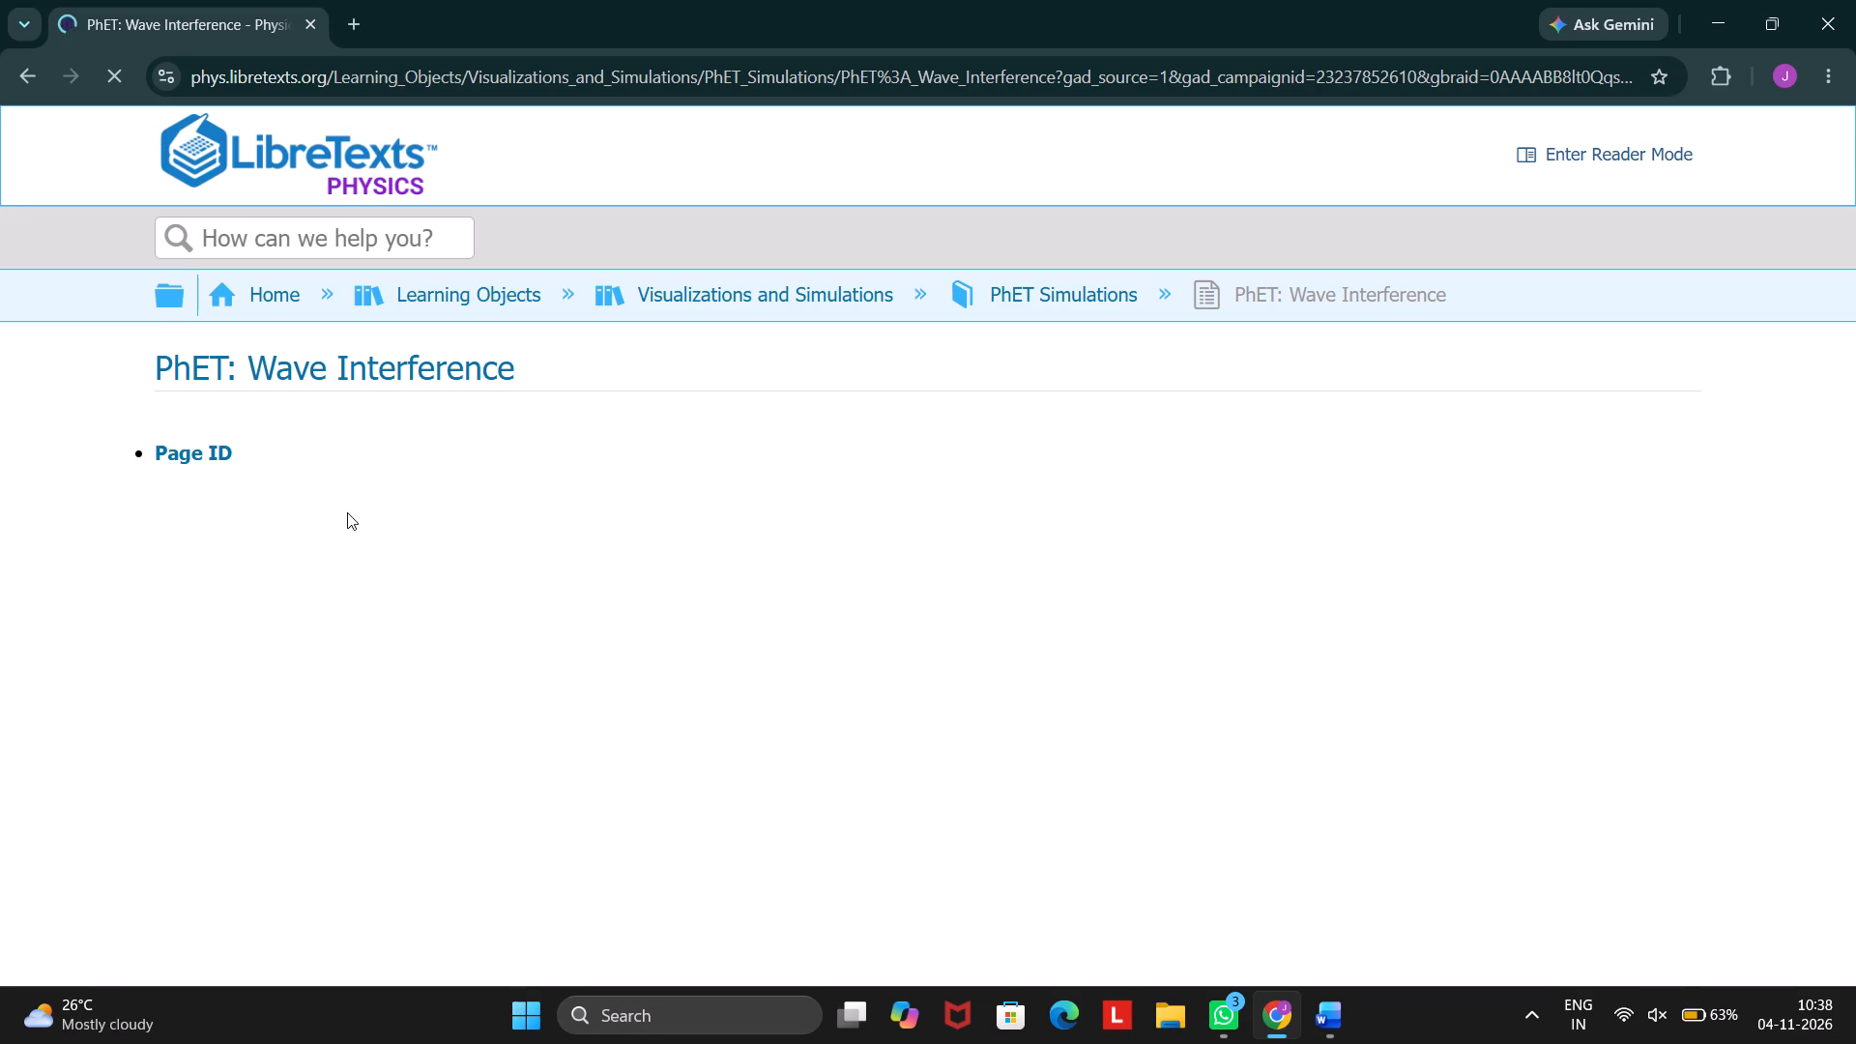
{"action": "left_click", "coordinate": [424, 210]}
{"action": "scroll", "coordinate": [570, 48], "scroll_direction": "left", "scroll_amount": 1}
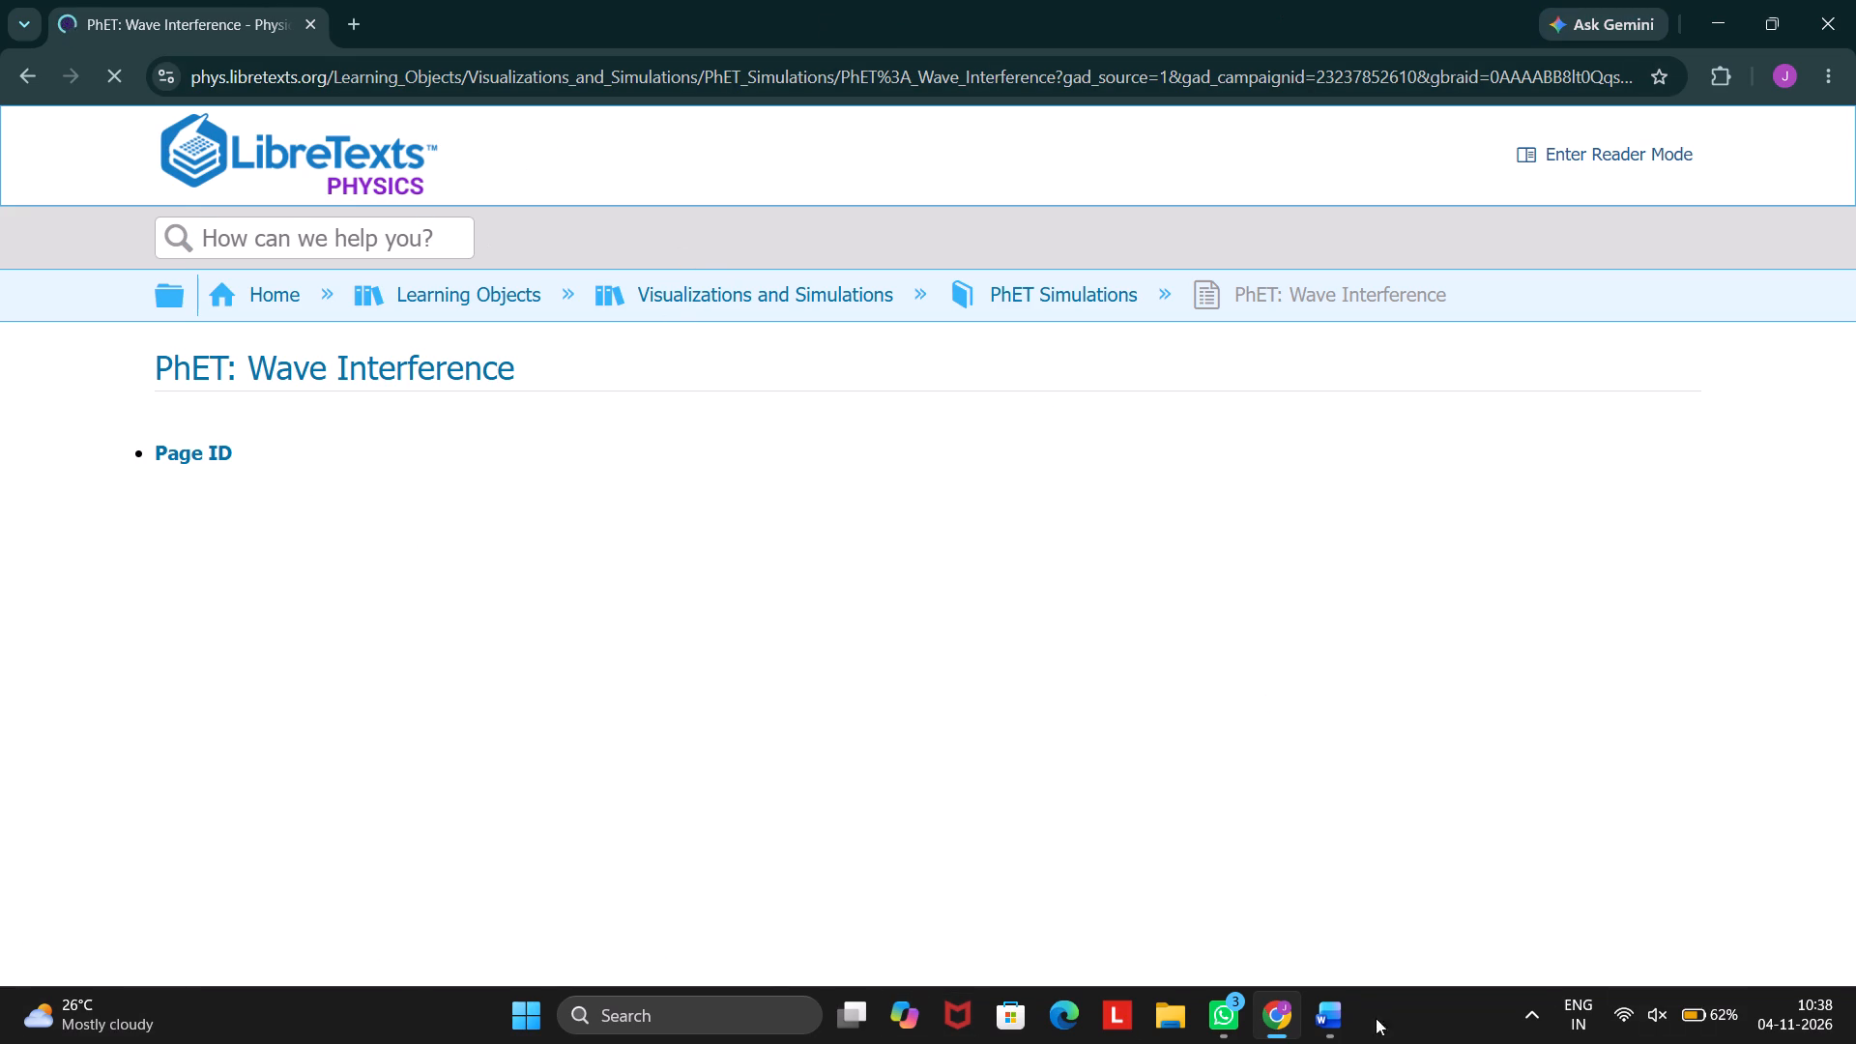
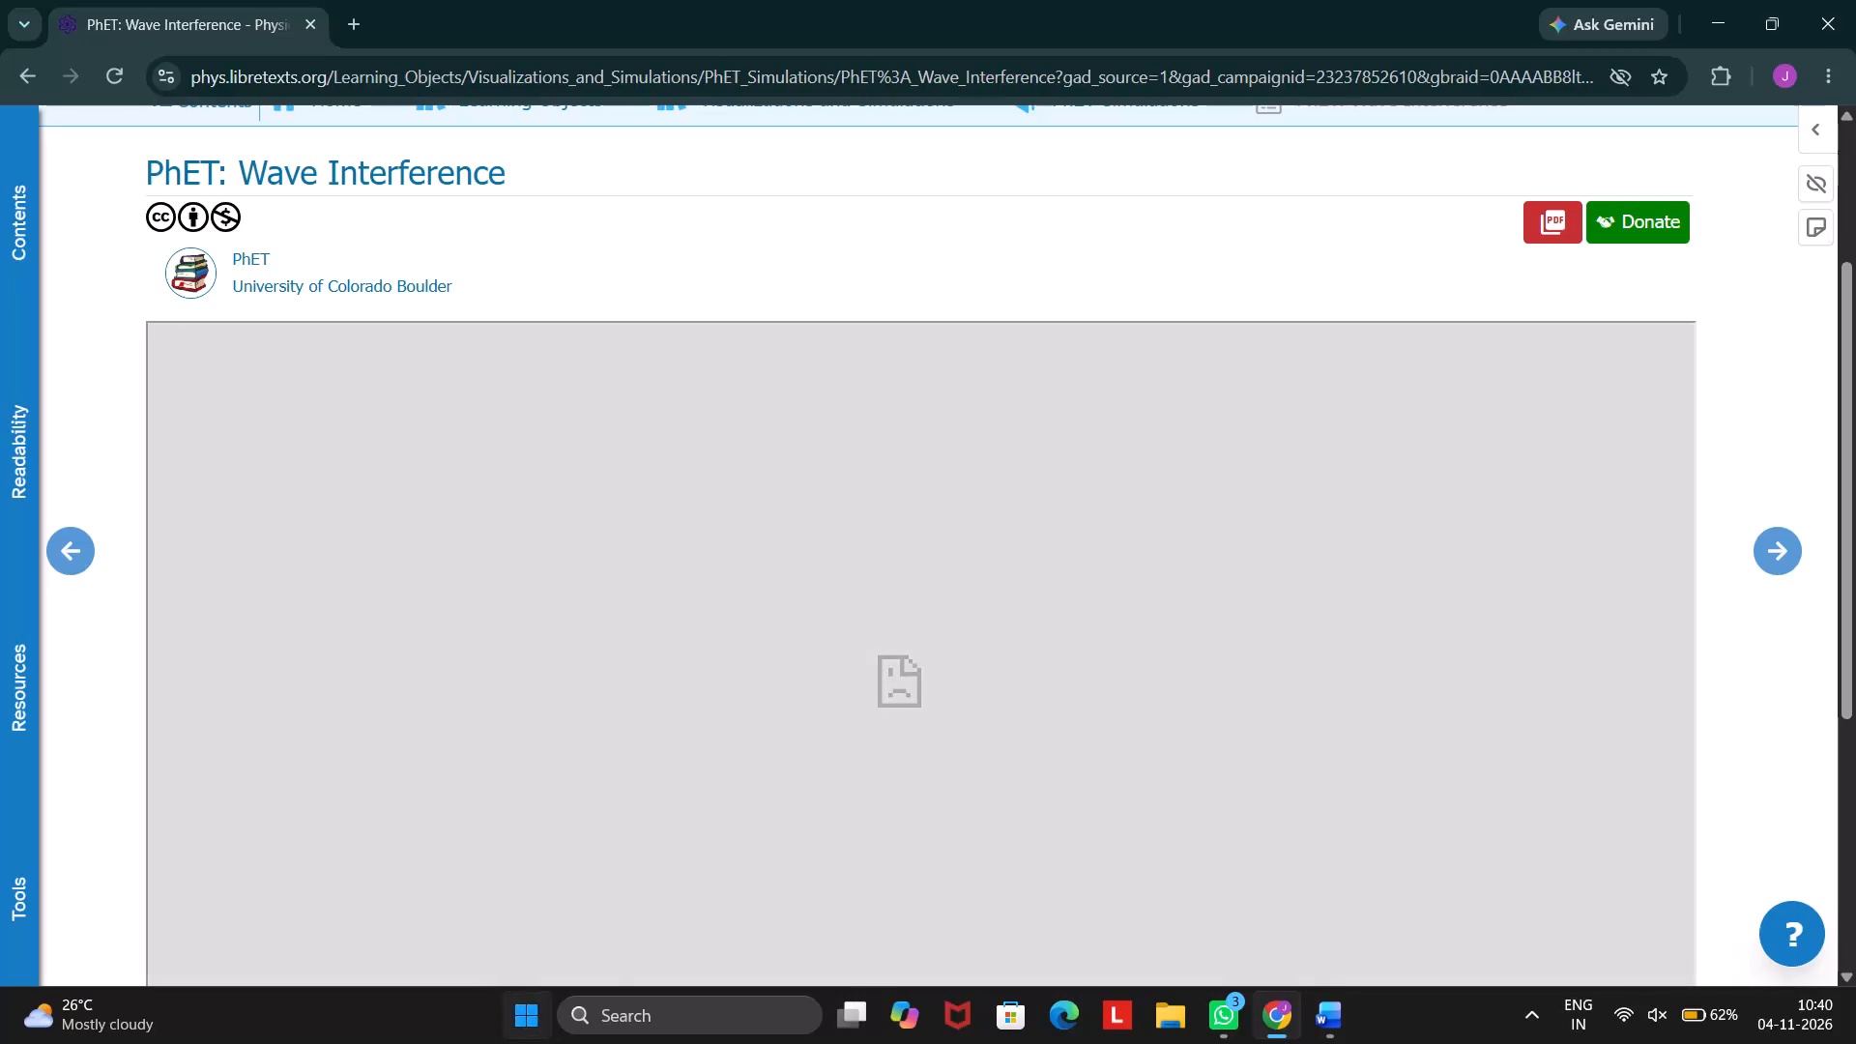
Dismiss the Start menu and reload the LibreTexts PhET: Wave Interference page to load its embedded simulation.
{"action": "left_click", "coordinate": [152, 845]}
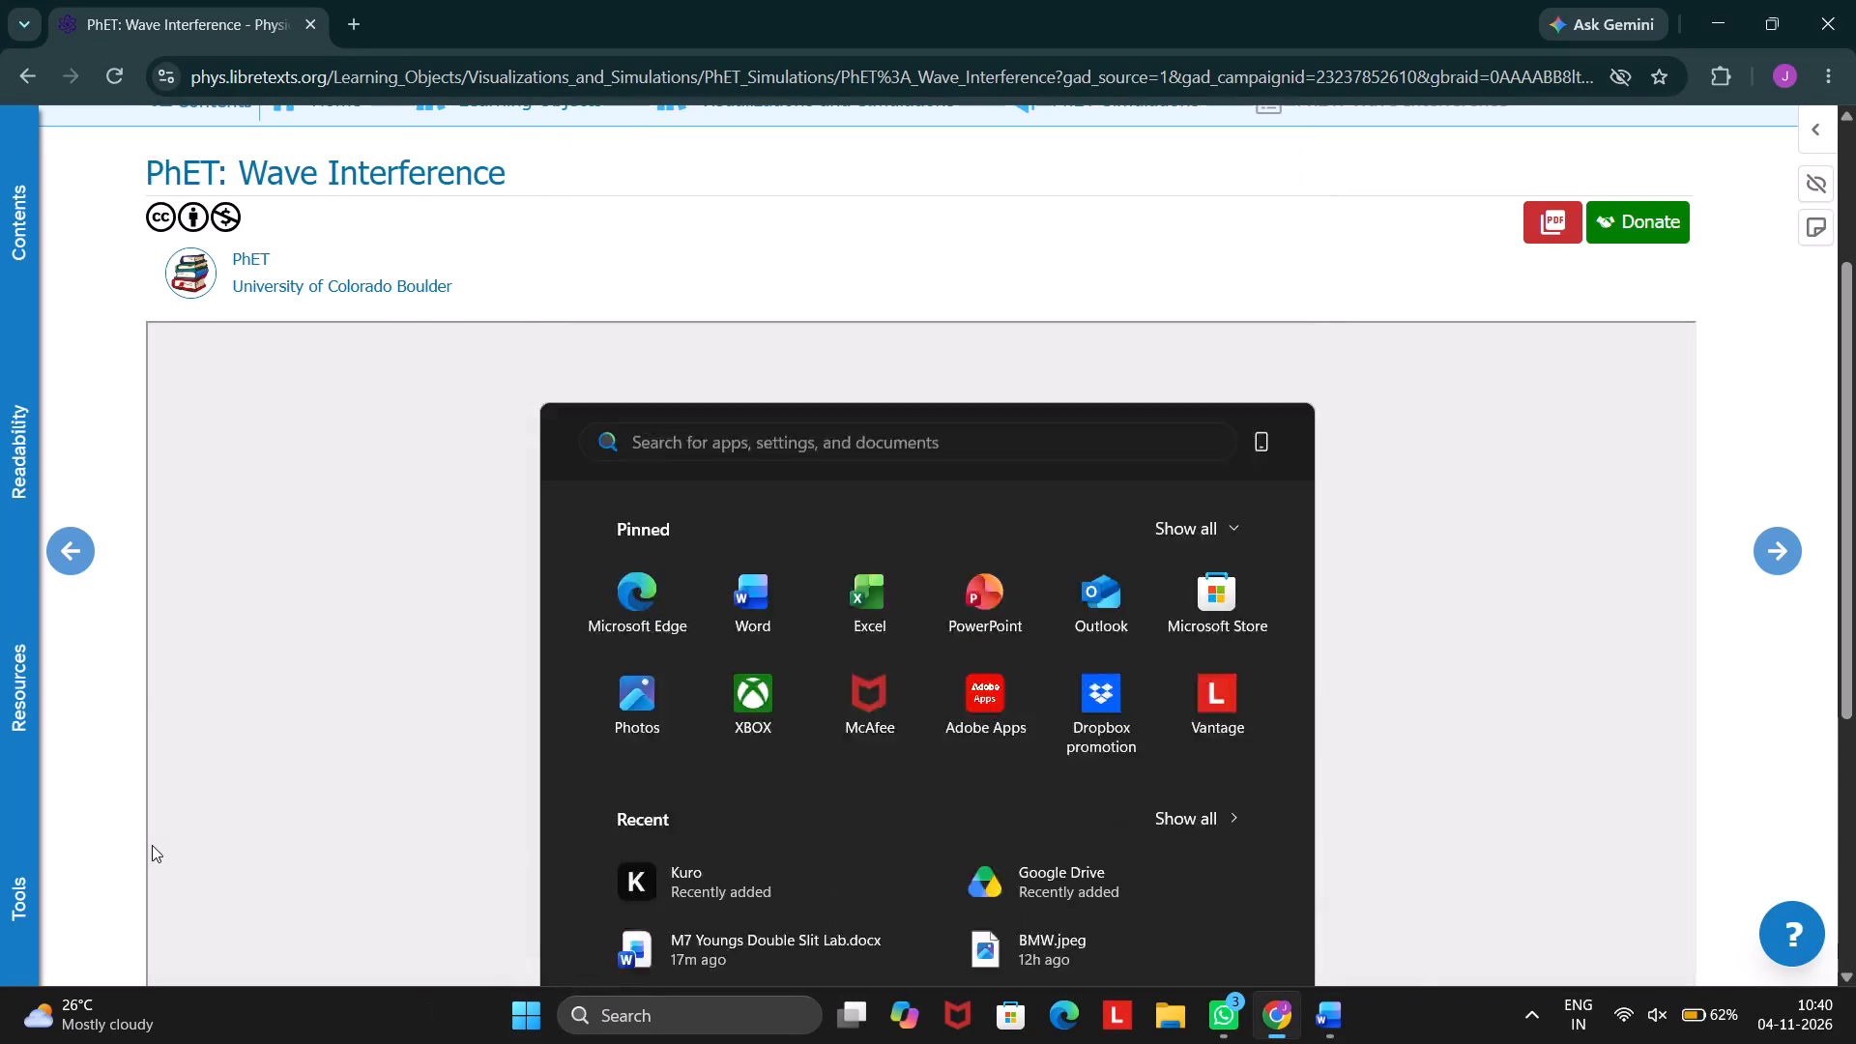
{"action": "scroll", "coordinate": [152, 845], "scroll_direction": "down", "scroll_amount": 6}
{"action": "scroll", "coordinate": [152, 845], "scroll_direction": "up", "scroll_amount": 7}
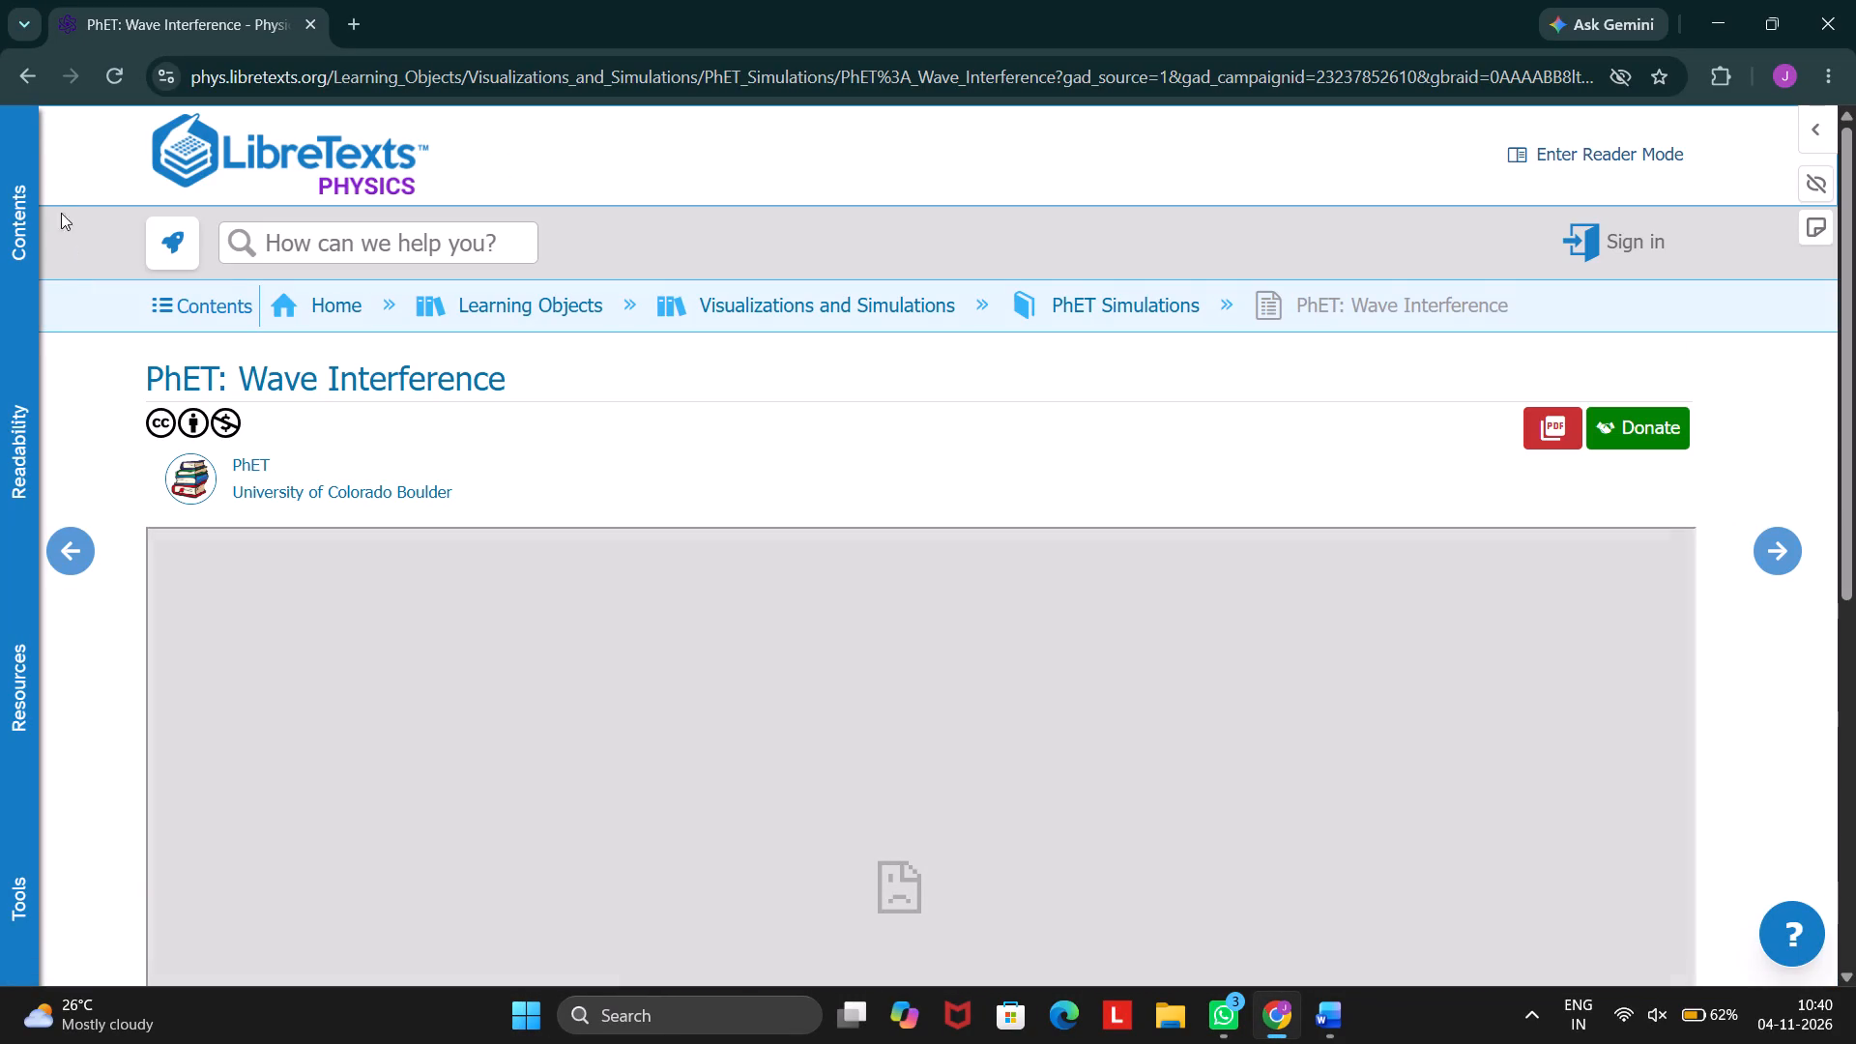
{"action": "left_click", "coordinate": [118, 71]}
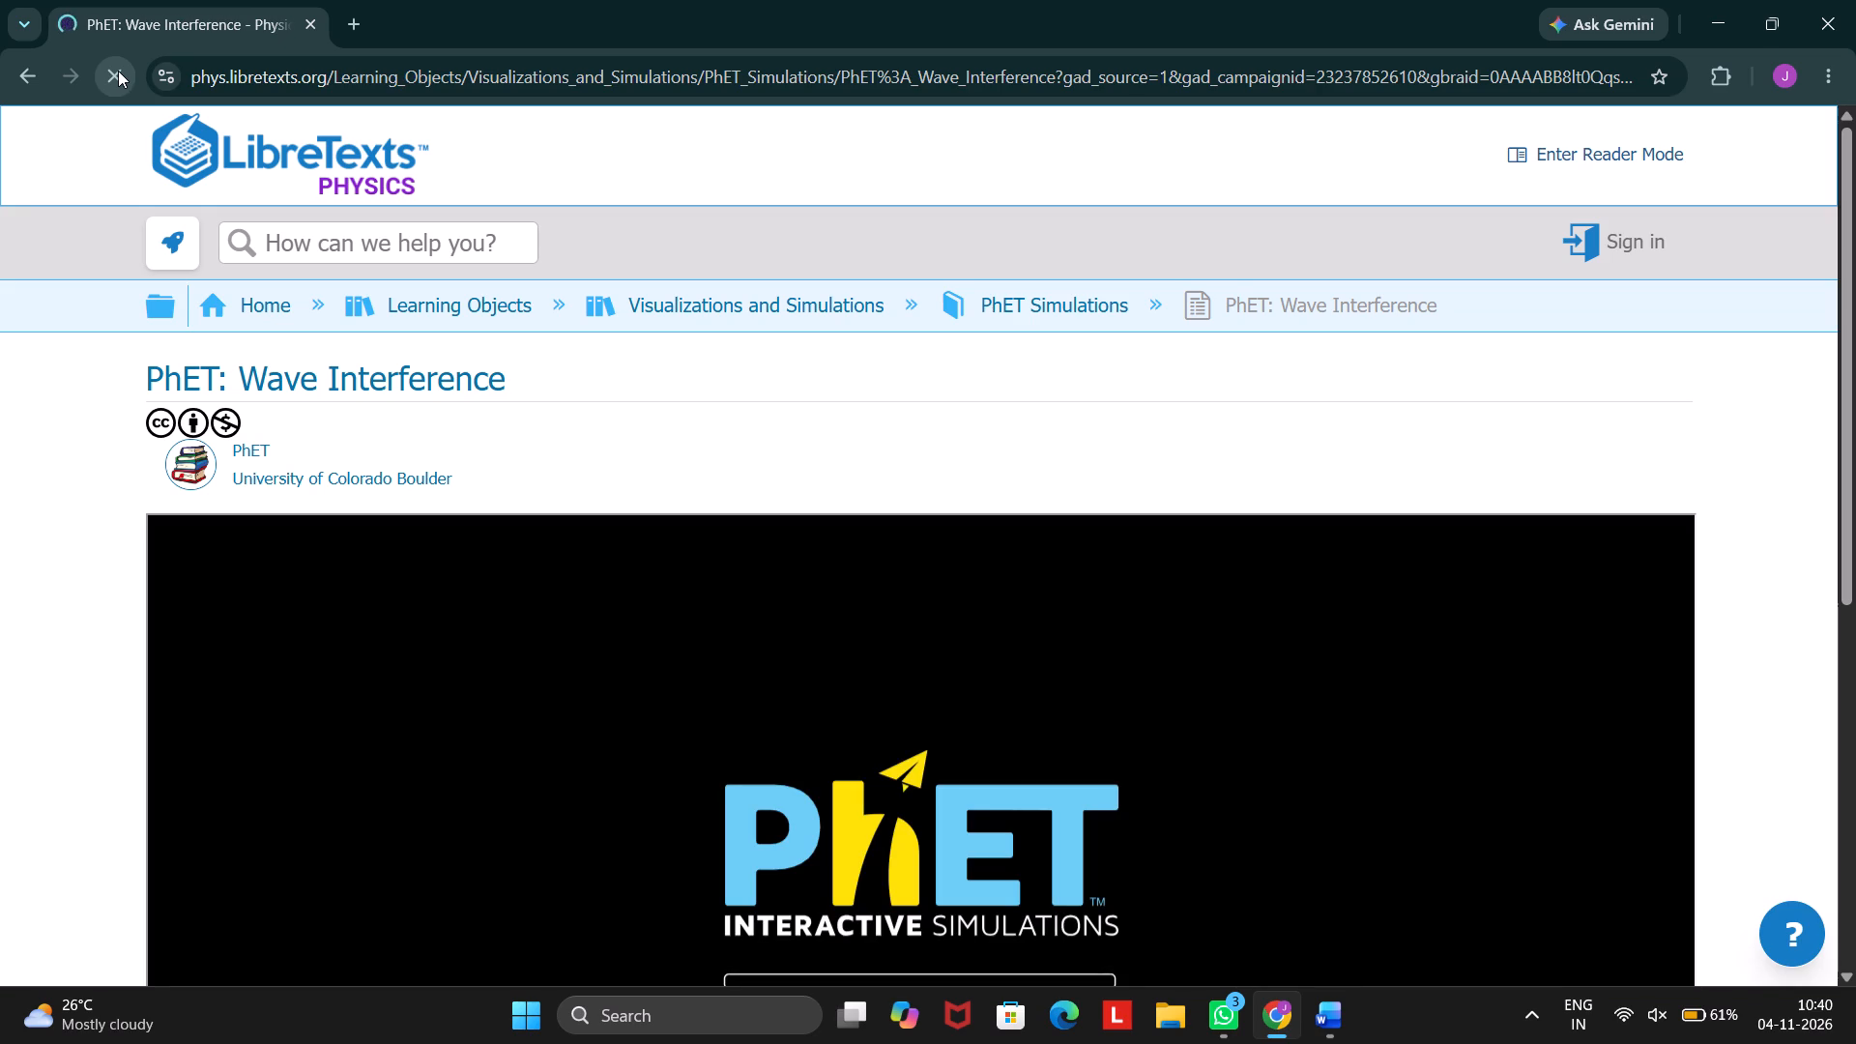
{"action": "scroll", "coordinate": [118, 71], "scroll_direction": "down", "scroll_amount": 3}
{"action": "scroll", "coordinate": [1204, 624], "scroll_direction": "down", "scroll_amount": 3}
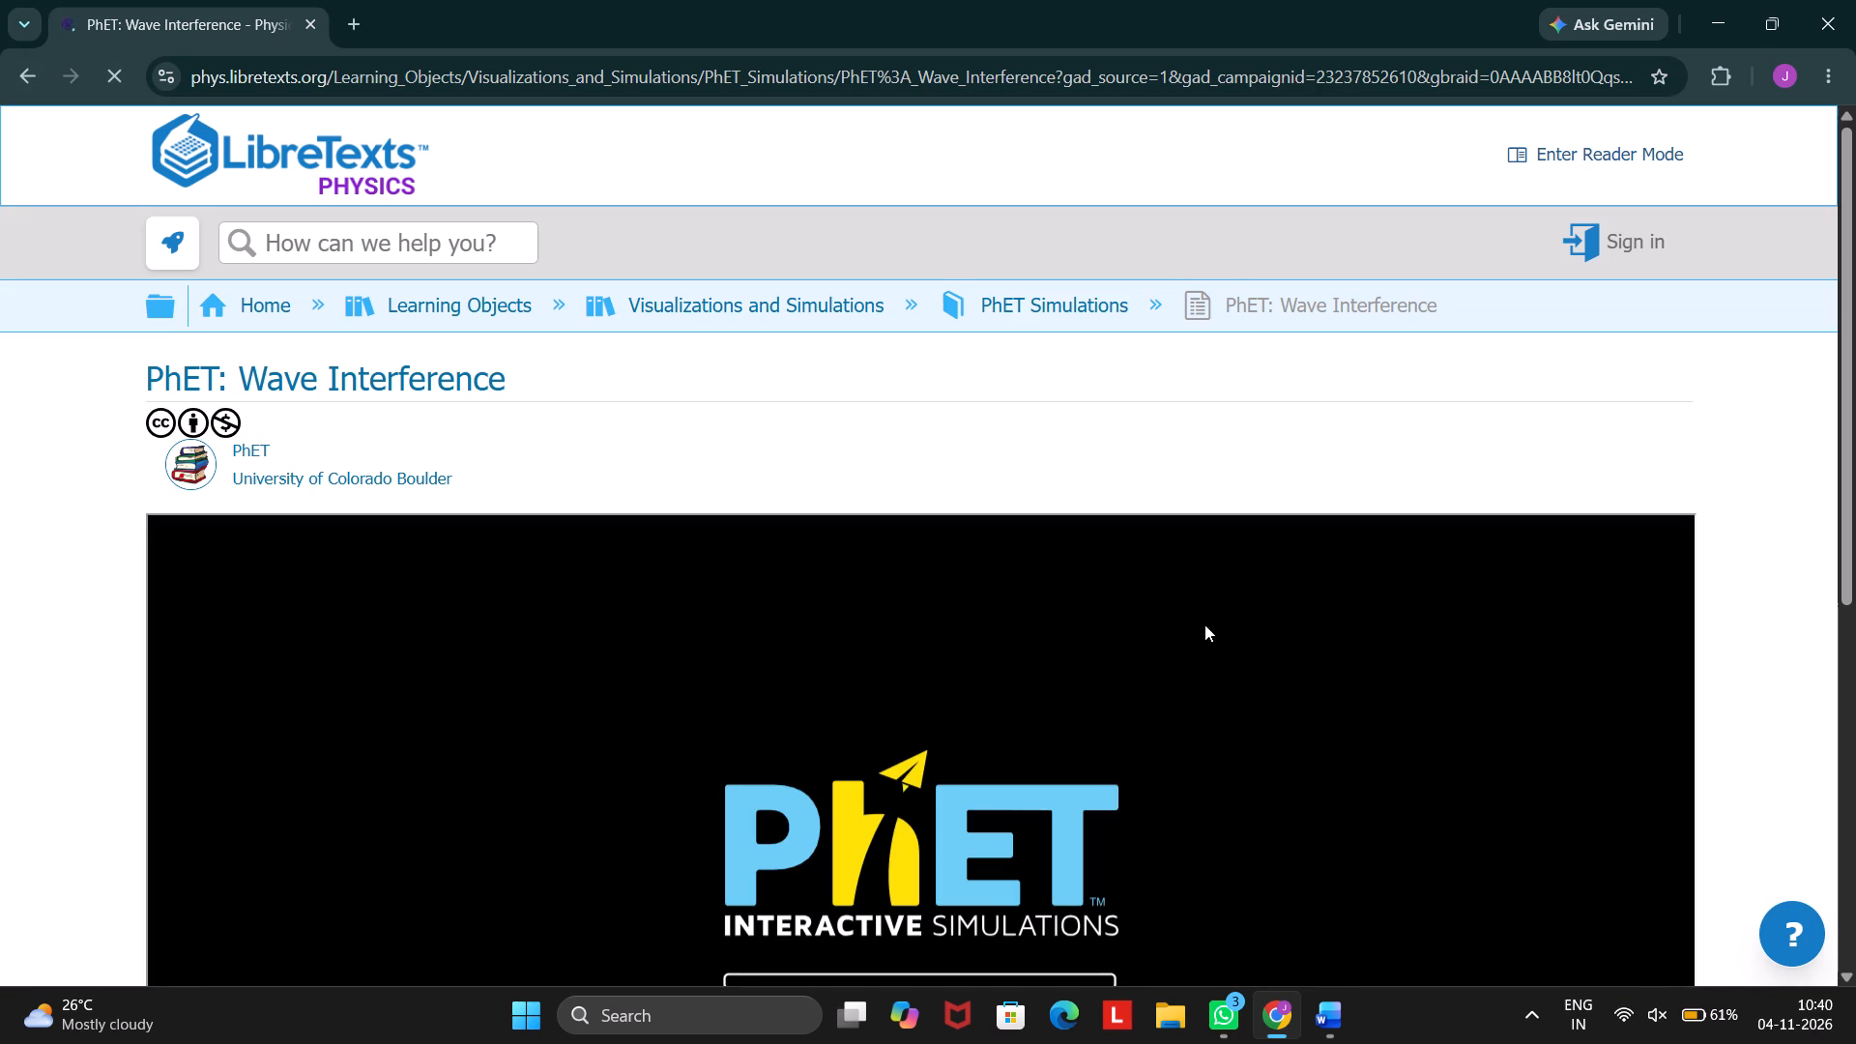
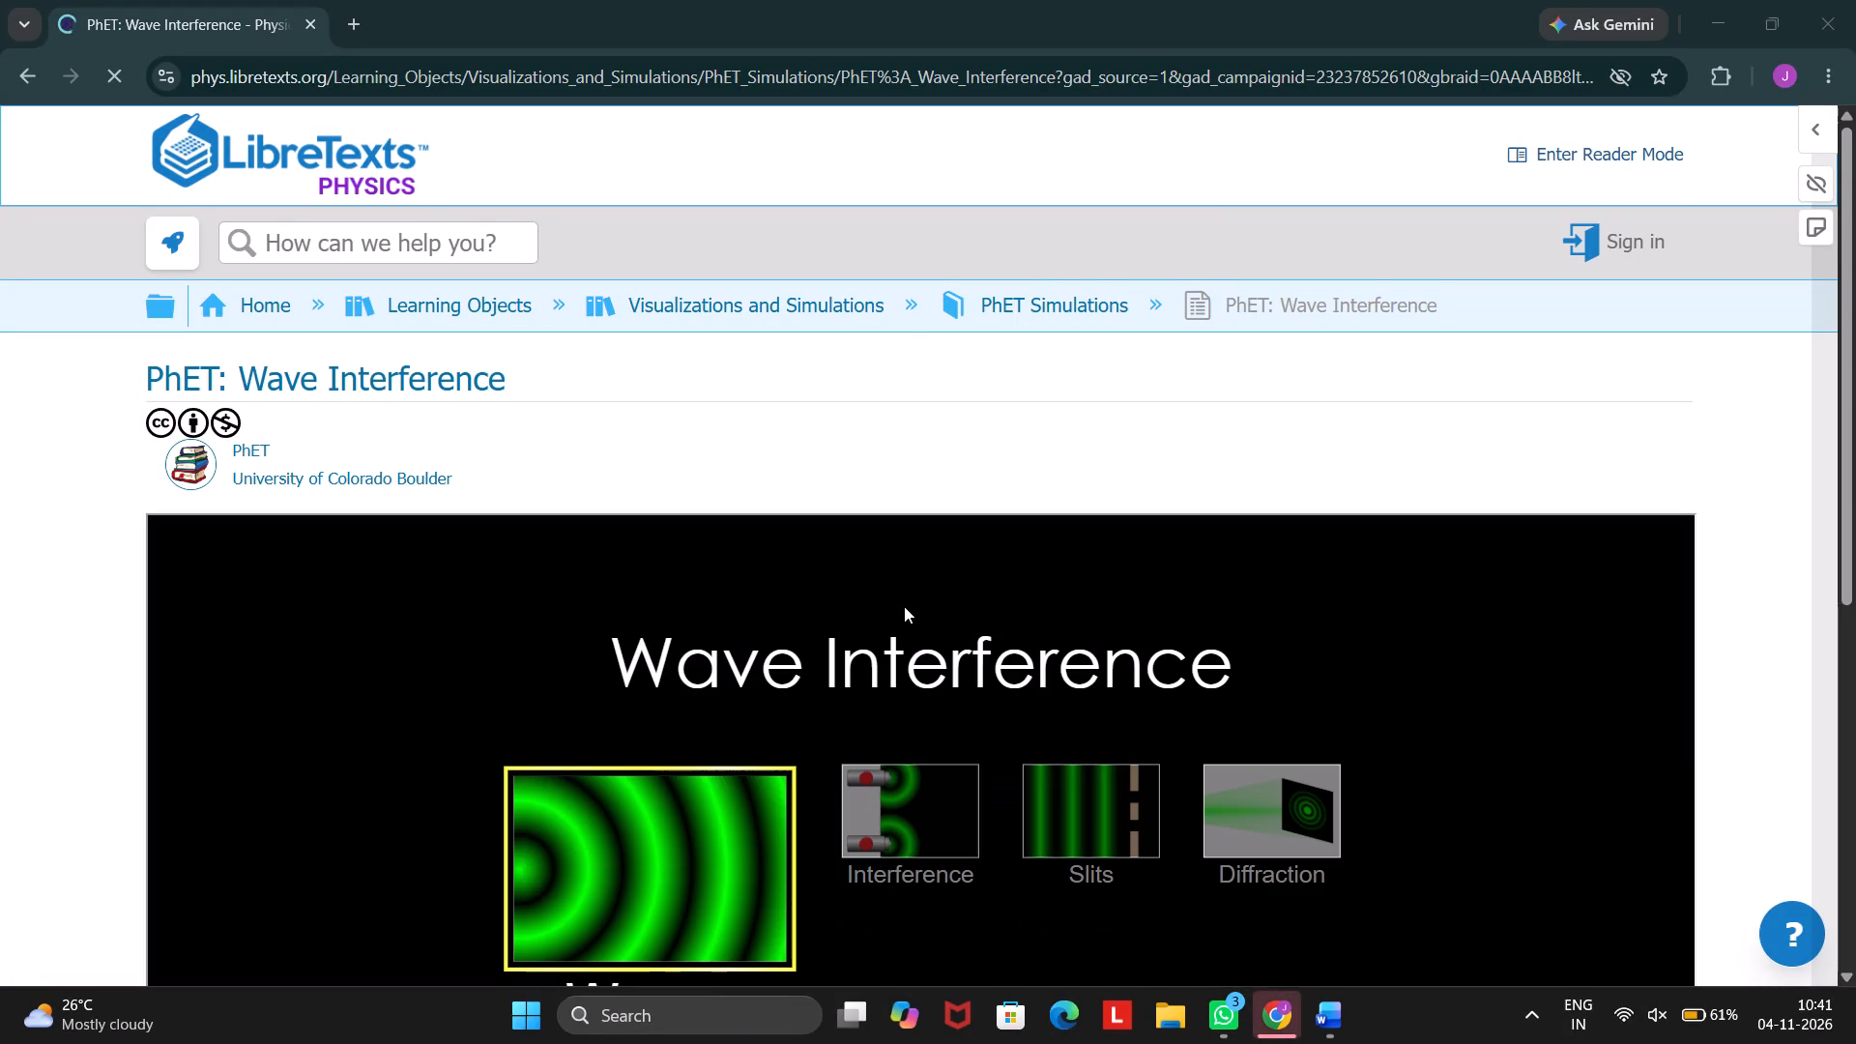
Open the Waves screen of the embedded Wave Interference simulation.
{"action": "scroll", "coordinate": [904, 606], "scroll_direction": "down", "scroll_amount": 2}
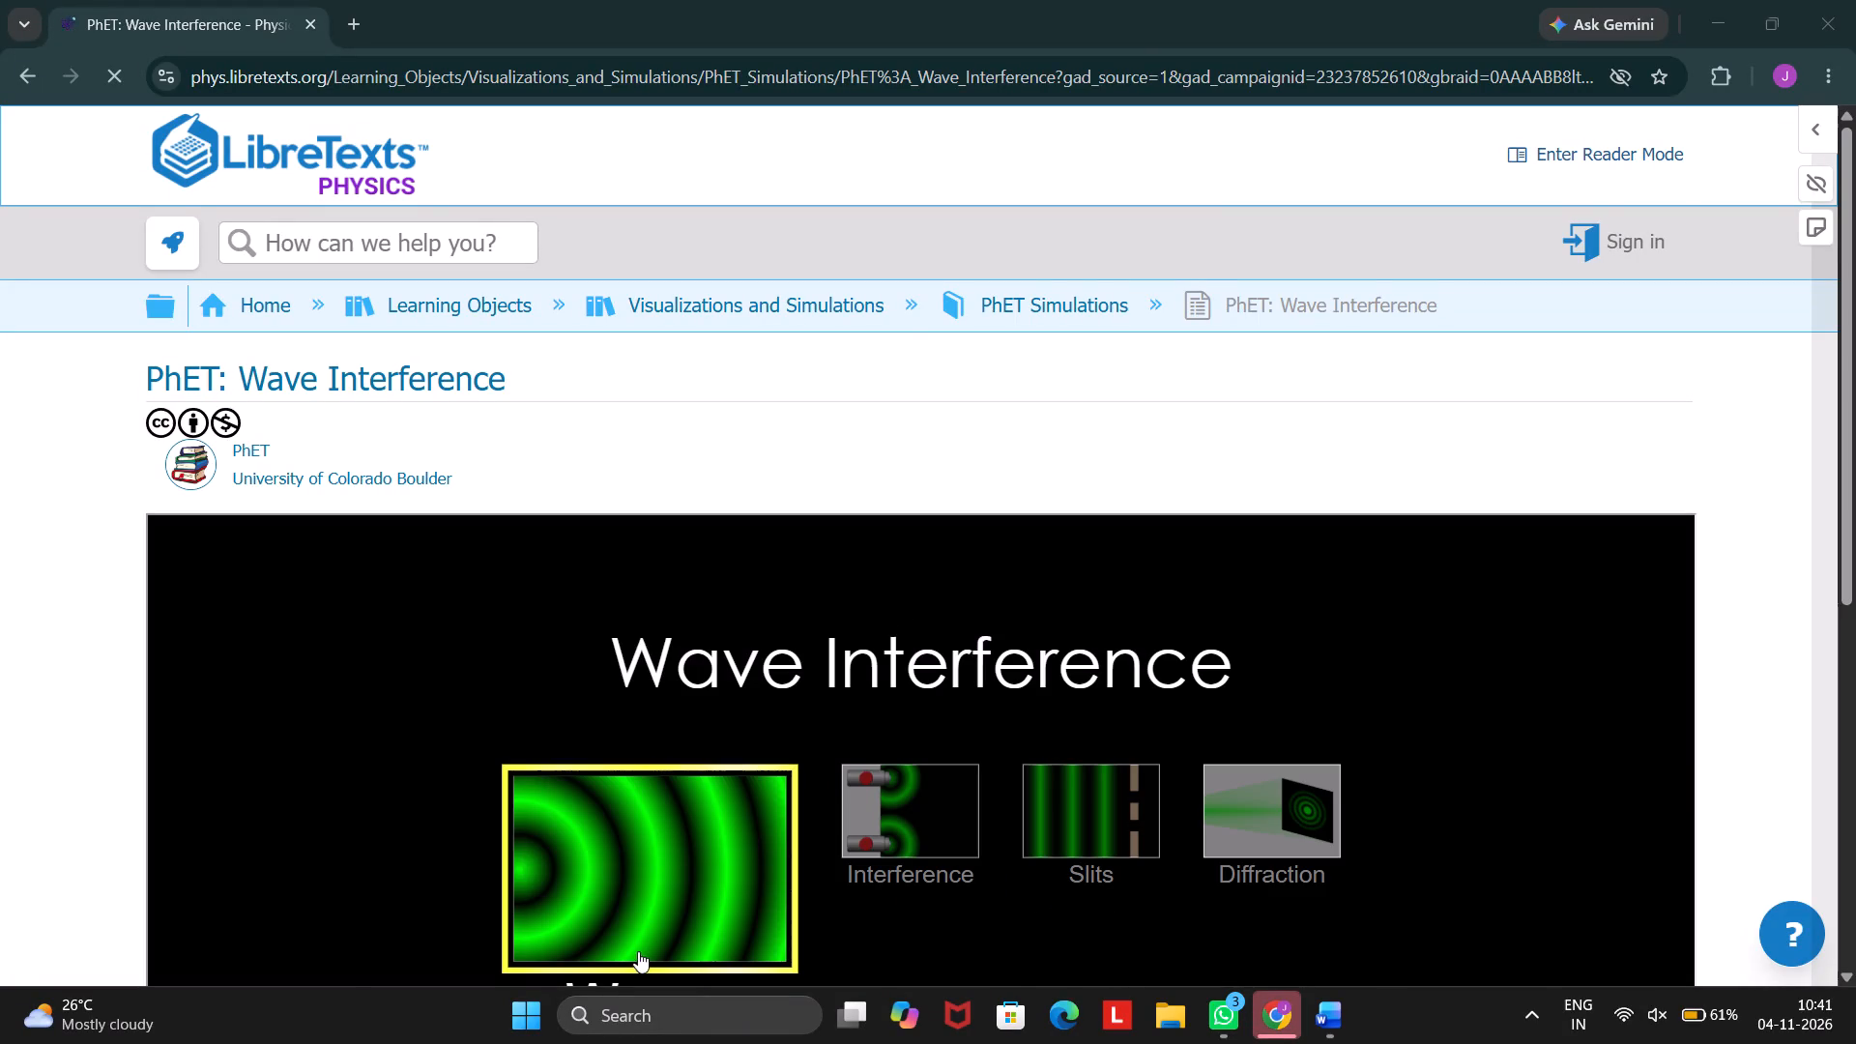
{"action": "left_click", "coordinate": [674, 922]}
Turn on the faucet to generate continuous water waves, and switch the source to single-pulse mode.
{"action": "scroll", "coordinate": [674, 922], "scroll_direction": "down", "scroll_amount": 3}
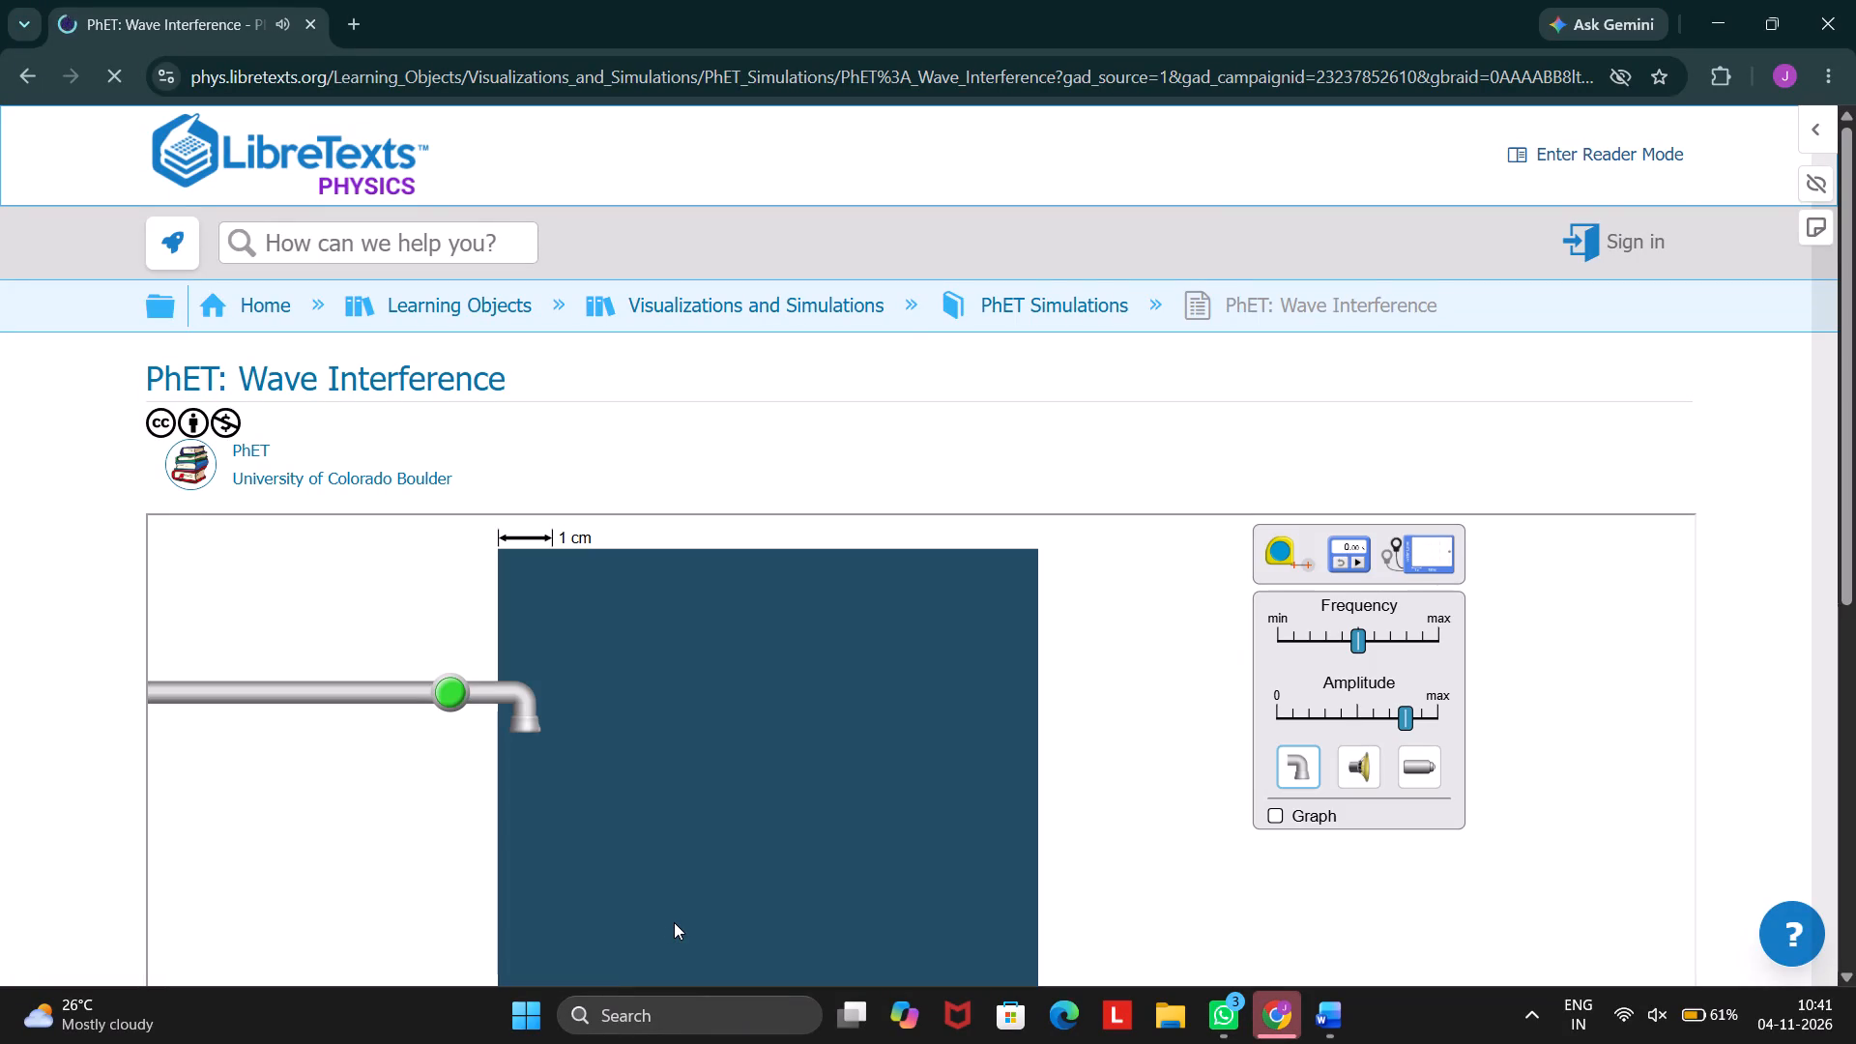
{"action": "scroll", "coordinate": [674, 922], "scroll_direction": "down", "scroll_amount": 3}
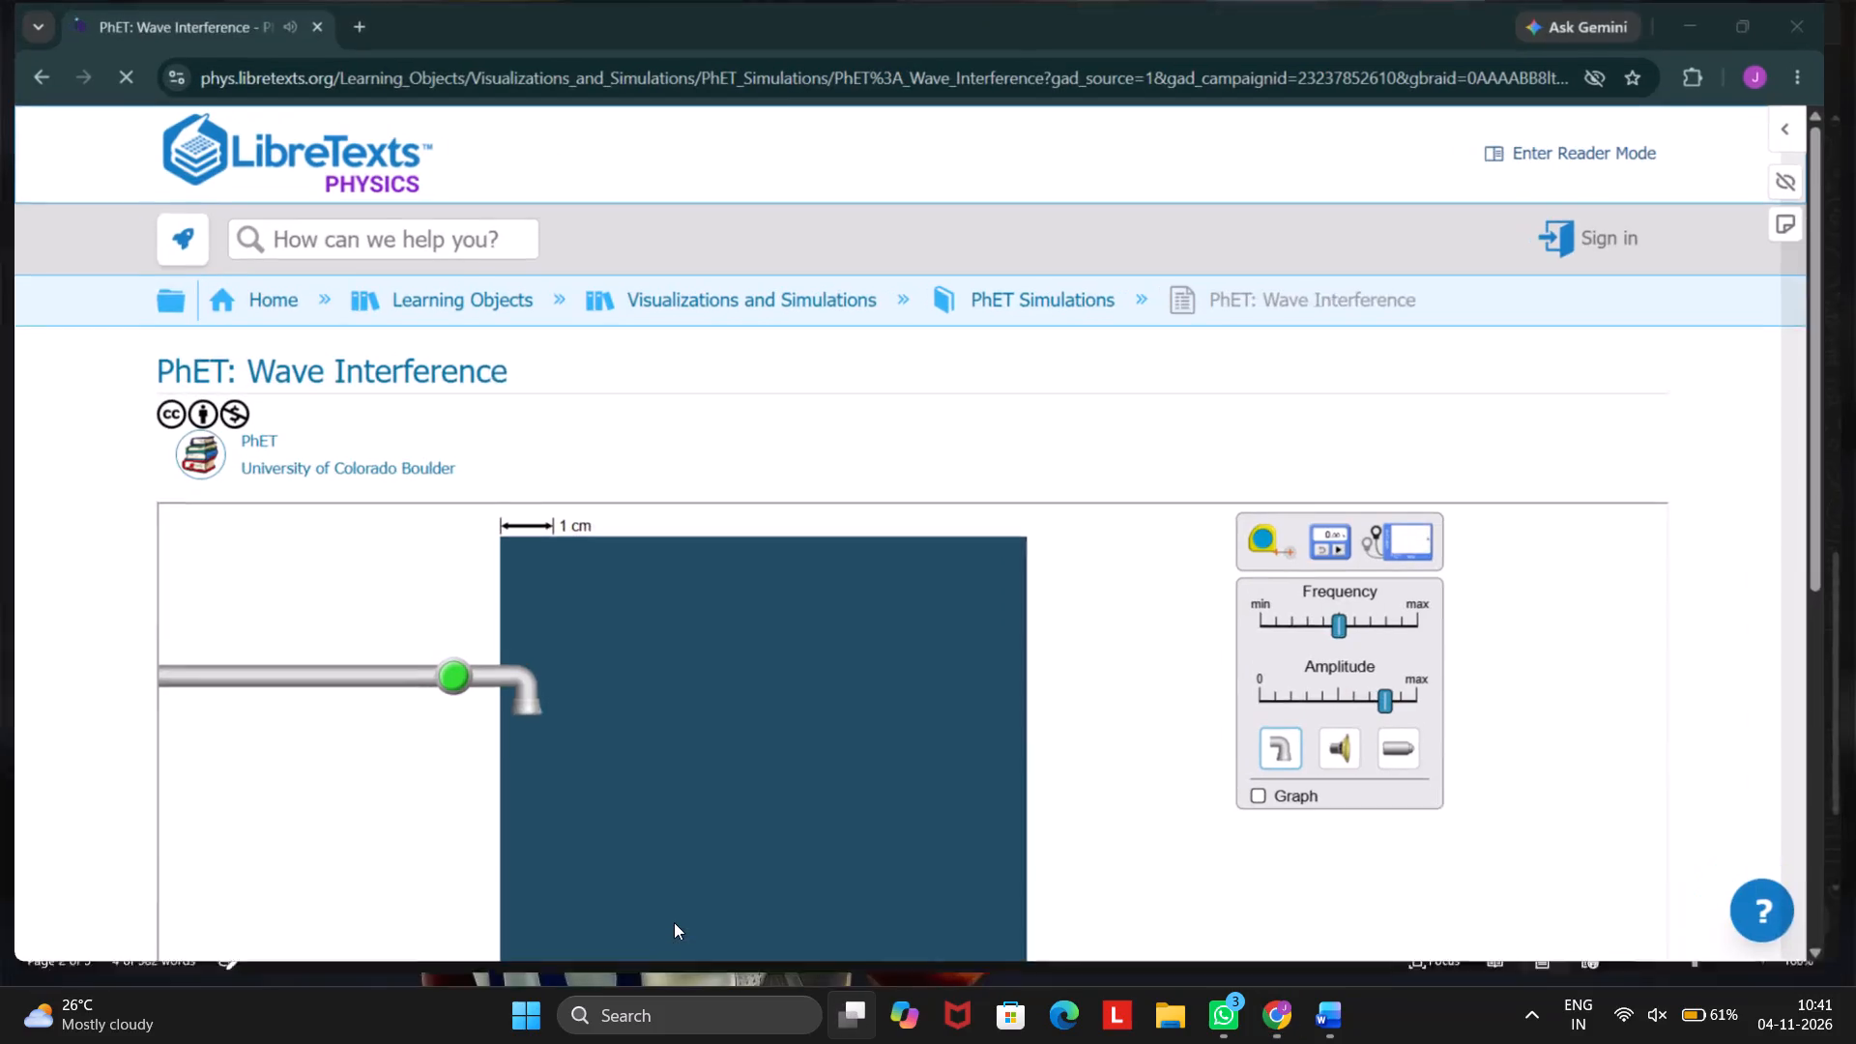
{"action": "scroll", "coordinate": [687, 789], "scroll_direction": "down", "scroll_amount": 2}
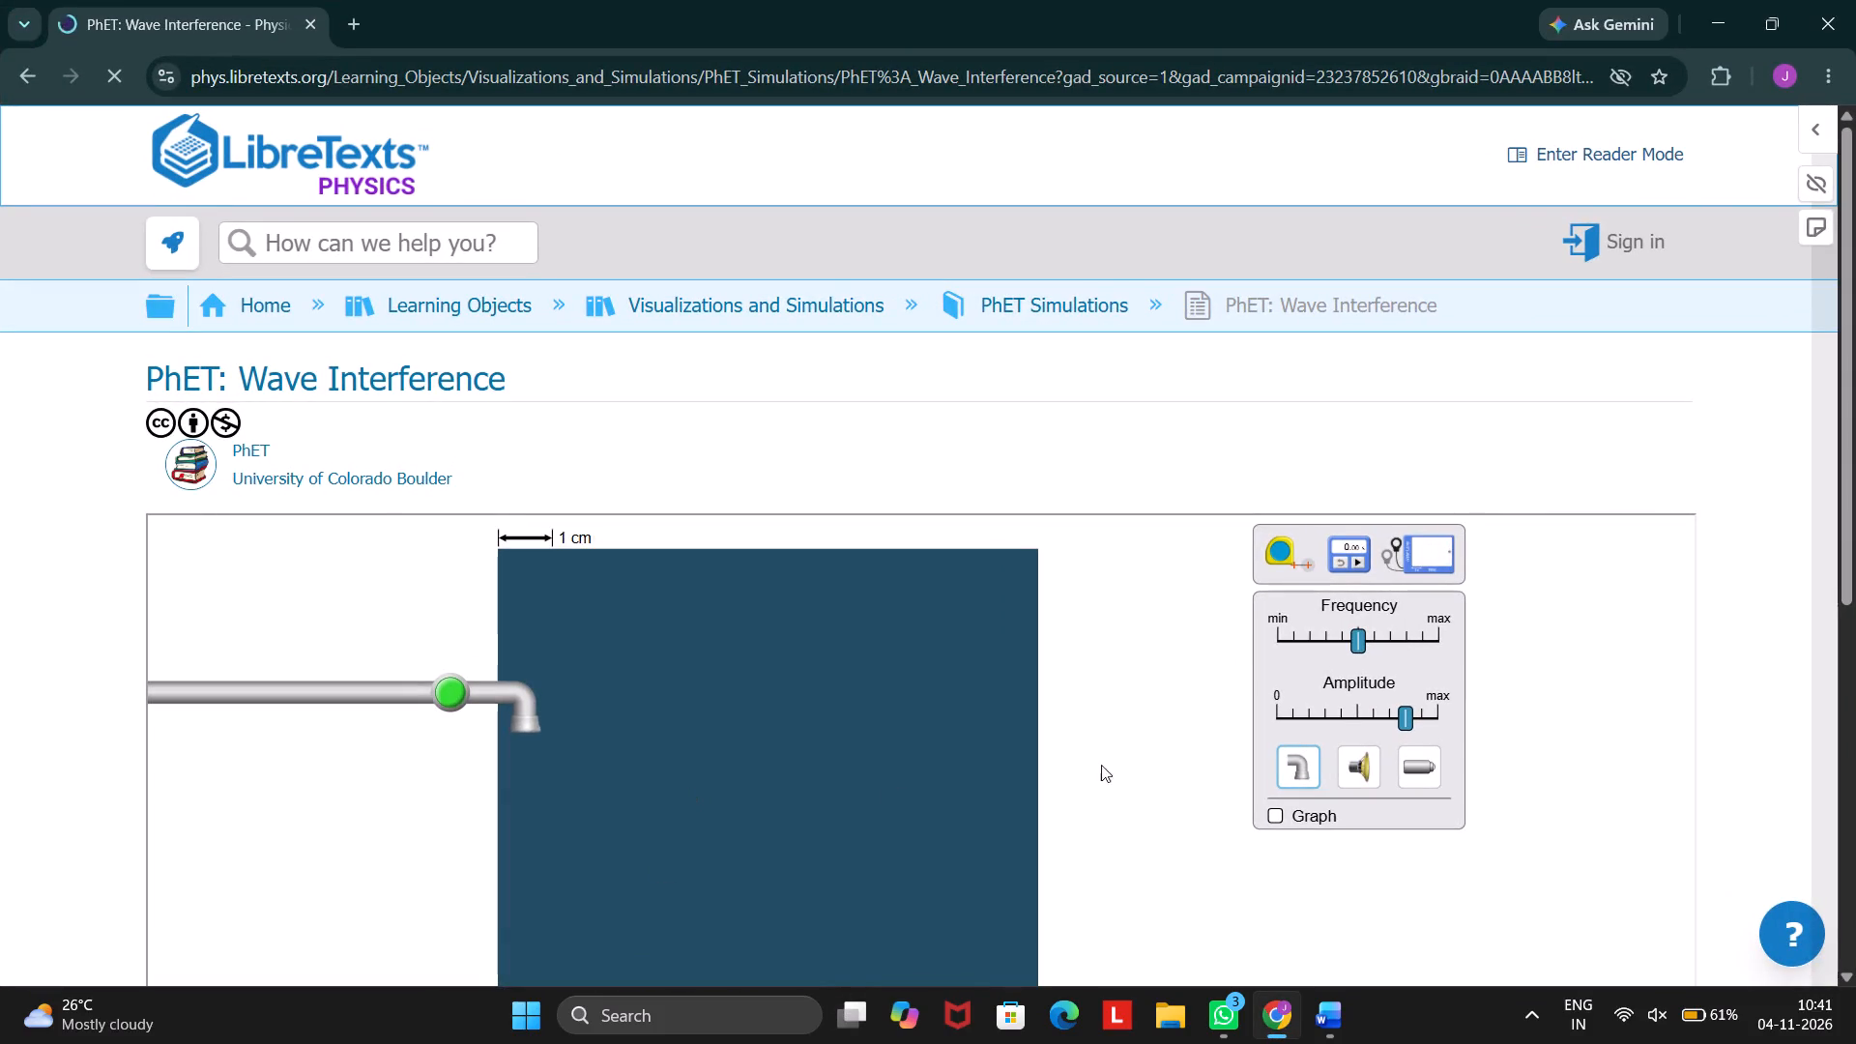
{"action": "scroll", "coordinate": [1507, 670], "scroll_direction": "down", "scroll_amount": 2}
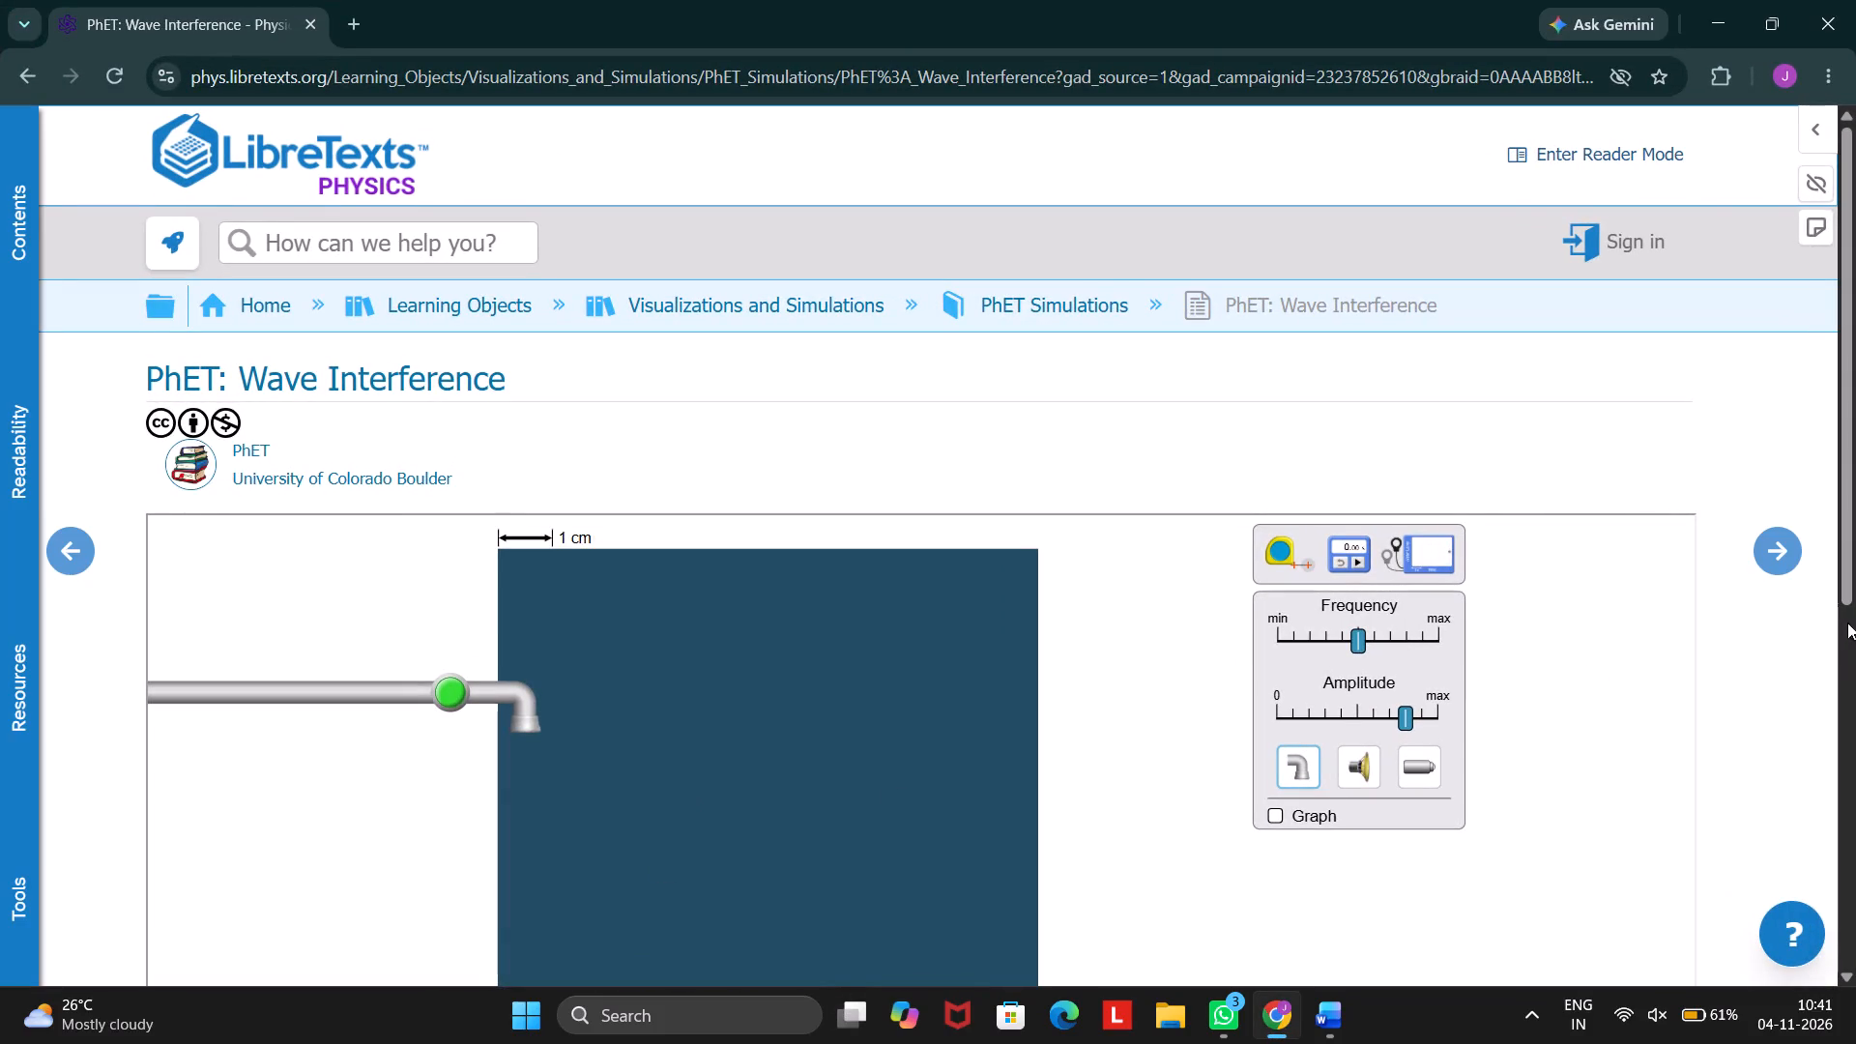
{"action": "scroll", "coordinate": [1847, 621], "scroll_direction": "down", "scroll_amount": 4}
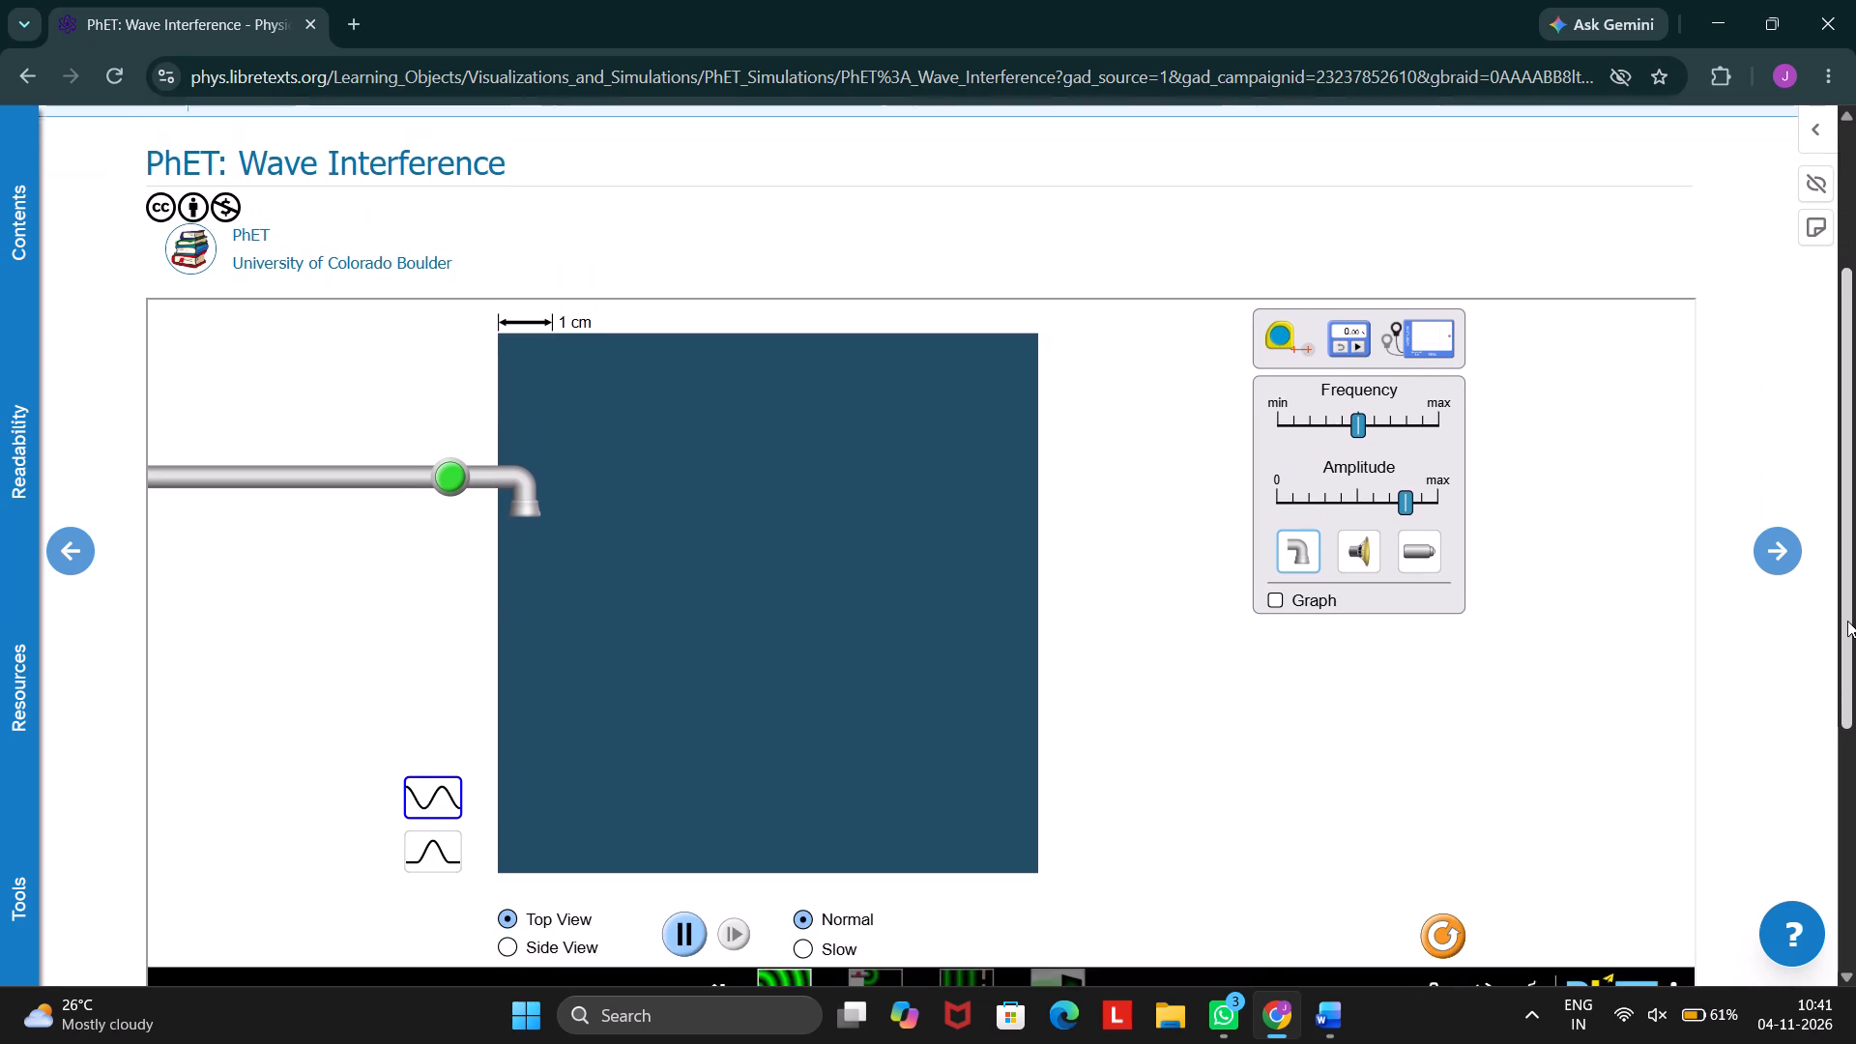
{"action": "scroll", "coordinate": [1847, 621], "scroll_direction": "down", "scroll_amount": 1}
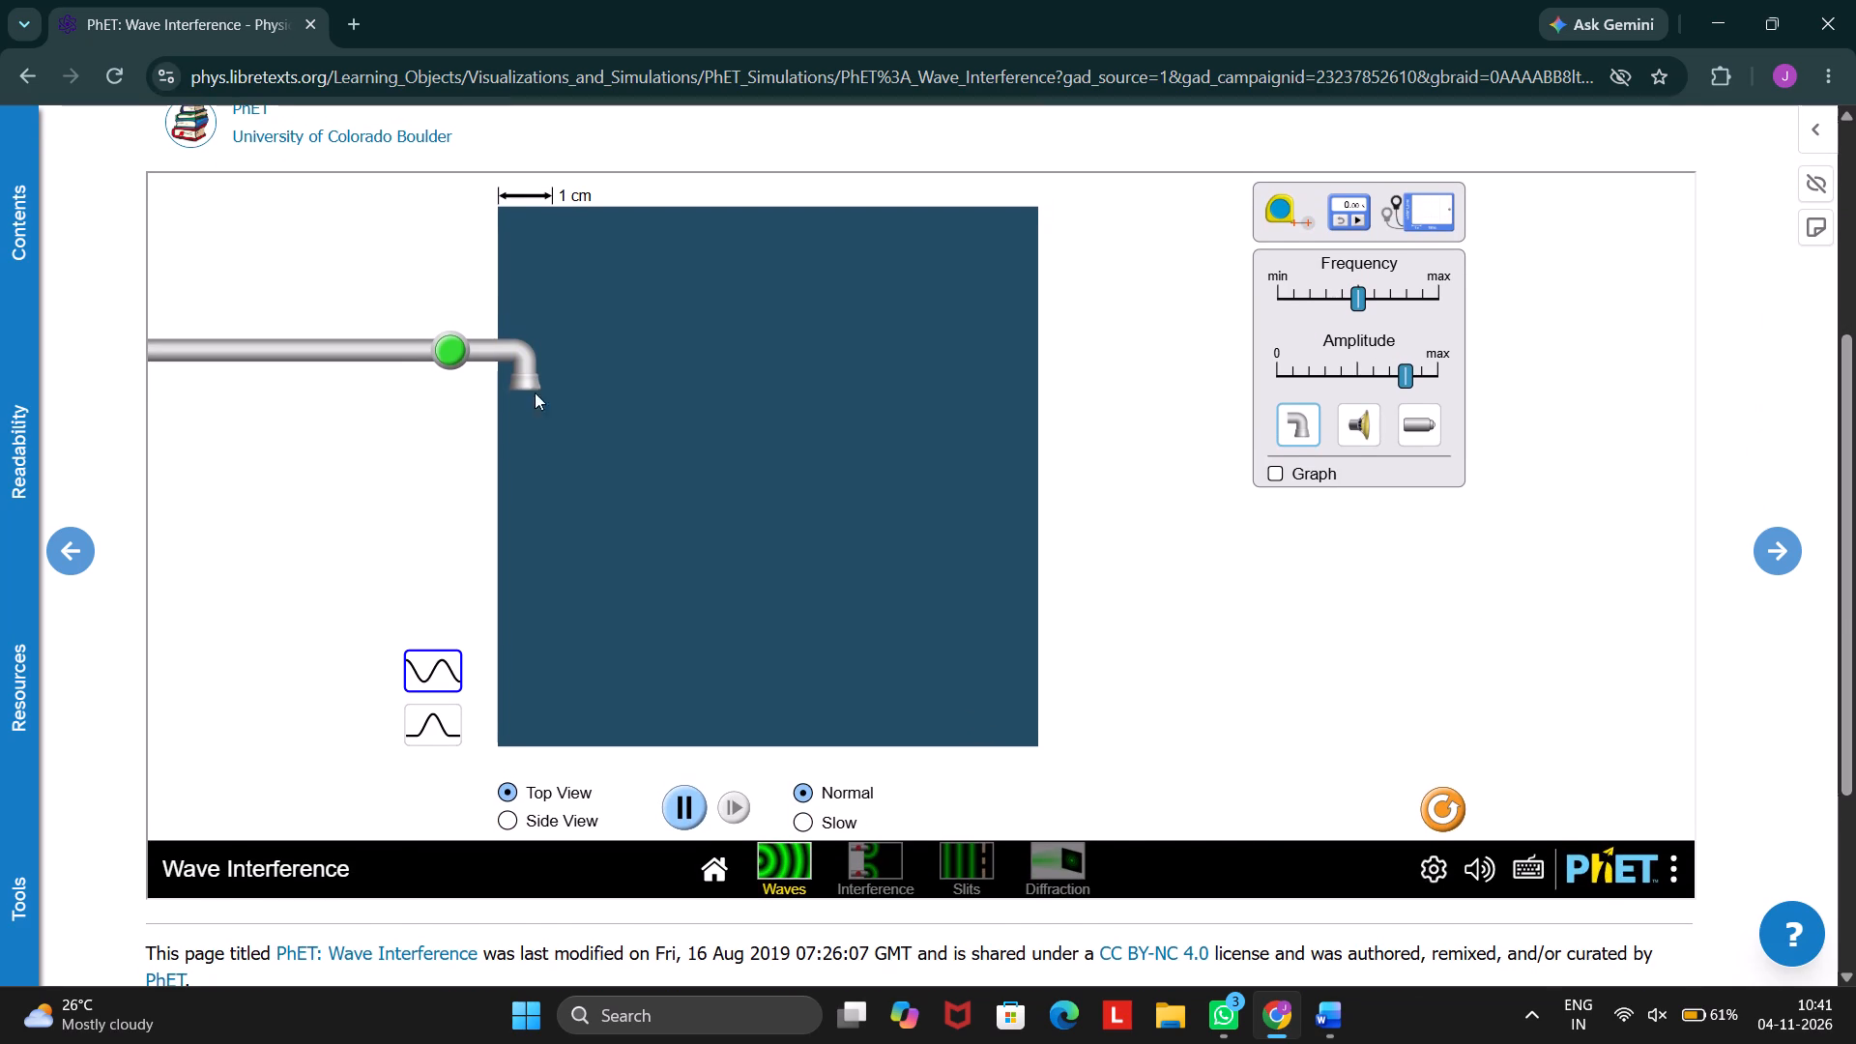
{"action": "left_click", "coordinate": [462, 353]}
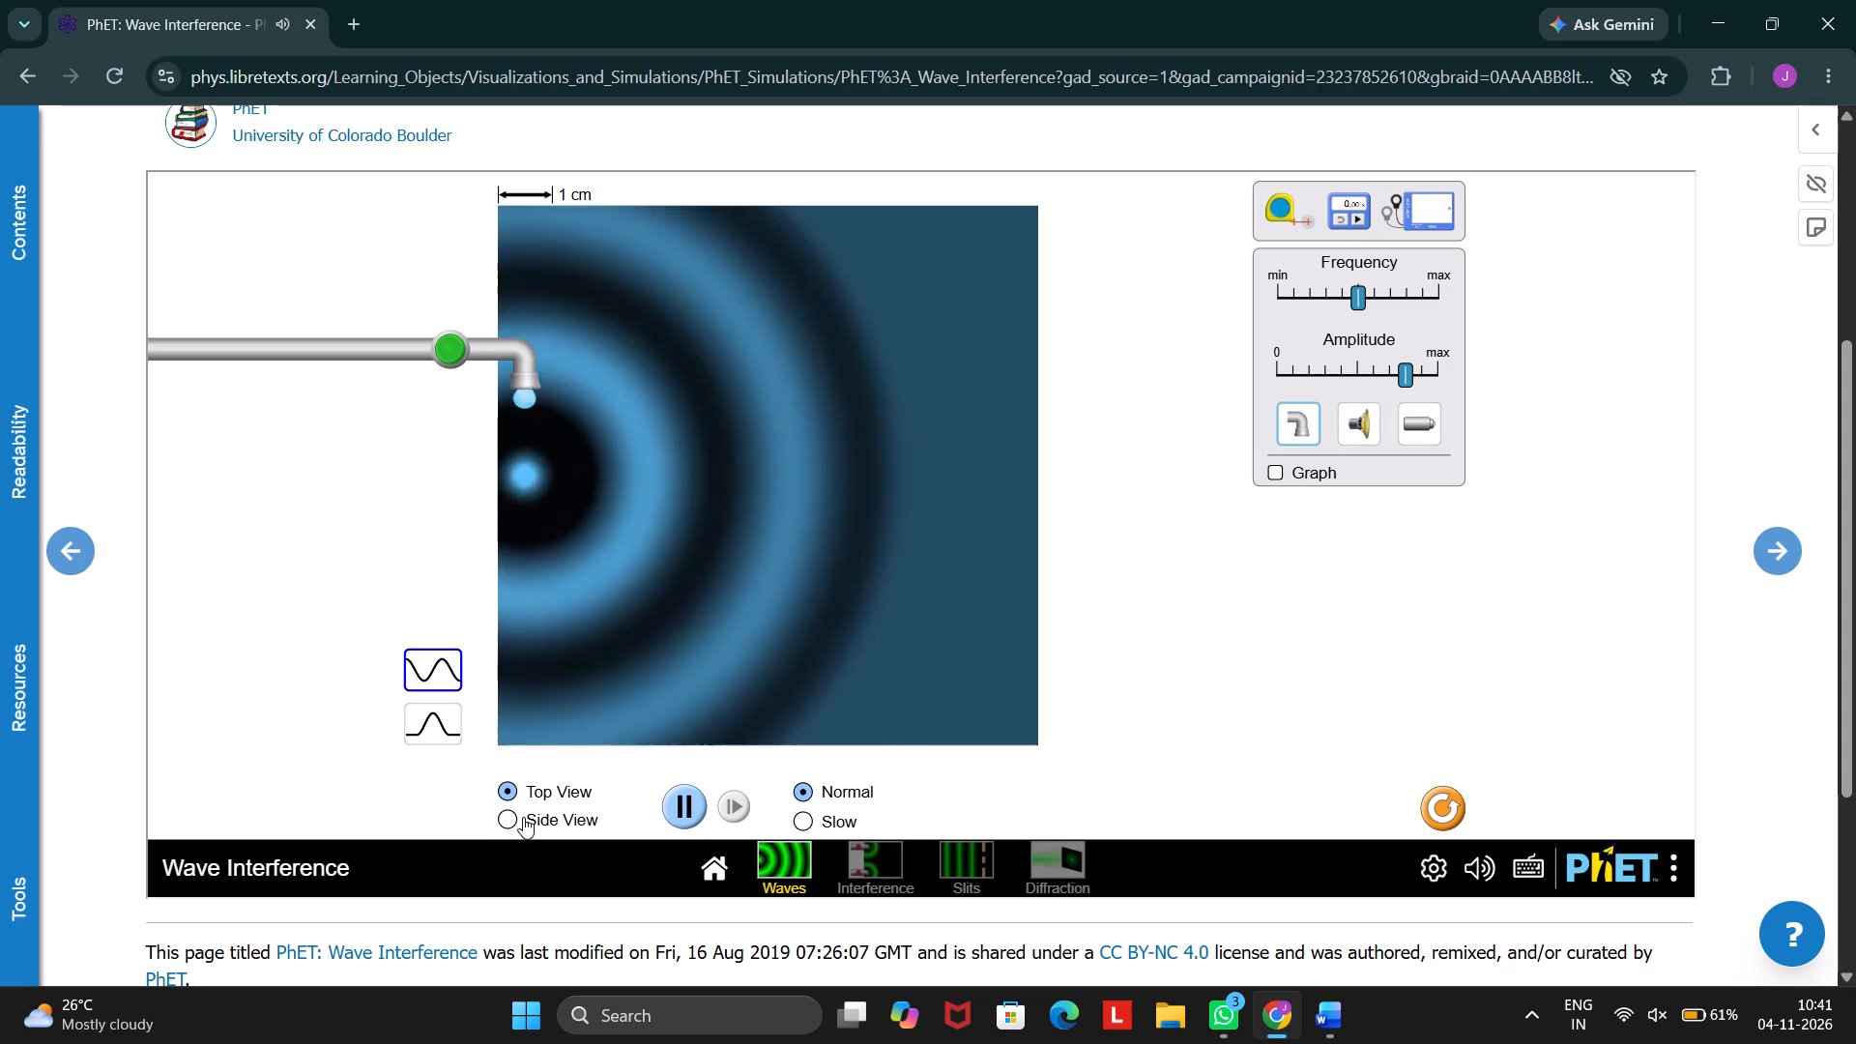
{"action": "left_click", "coordinate": [429, 731]}
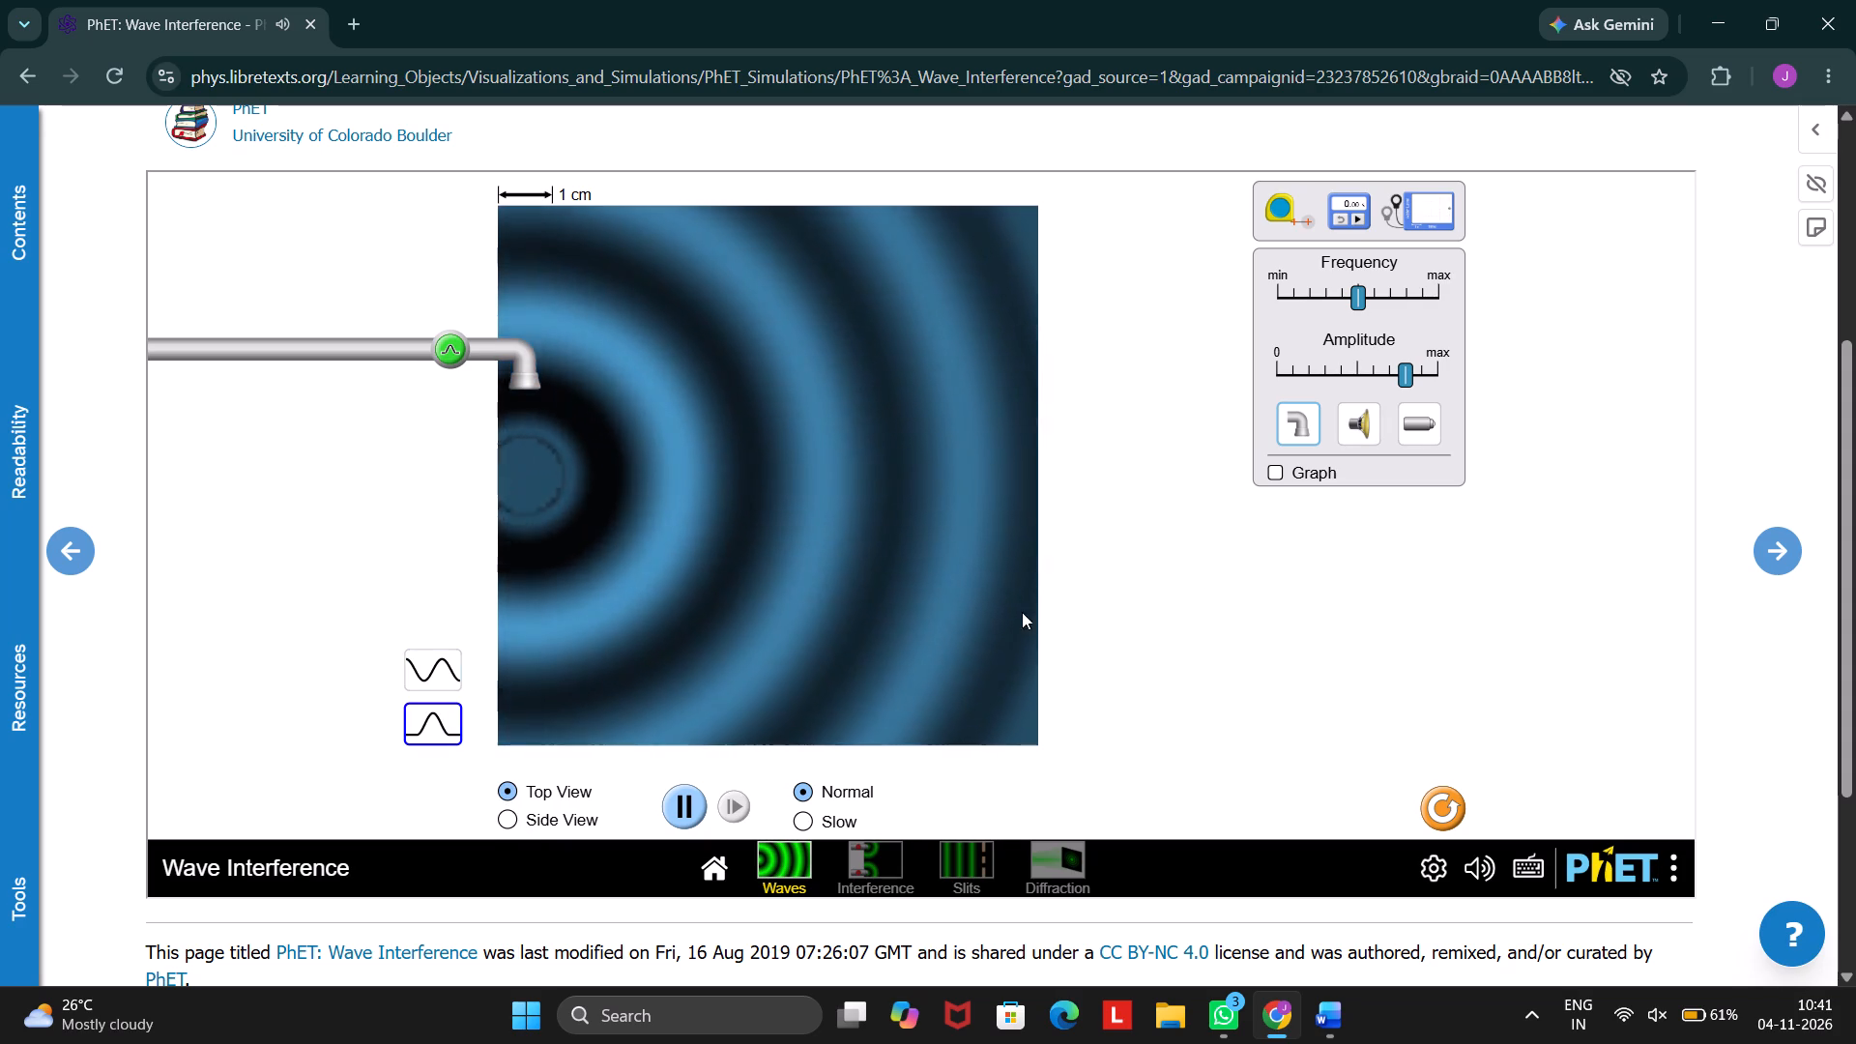
Place the measuring tape at the water area's upper-left corner and stretch it along the top edge to the upper-right corner.
{"action": "left_click_drag", "start_coordinate": [1274, 202], "coordinate": [1140, 202]}
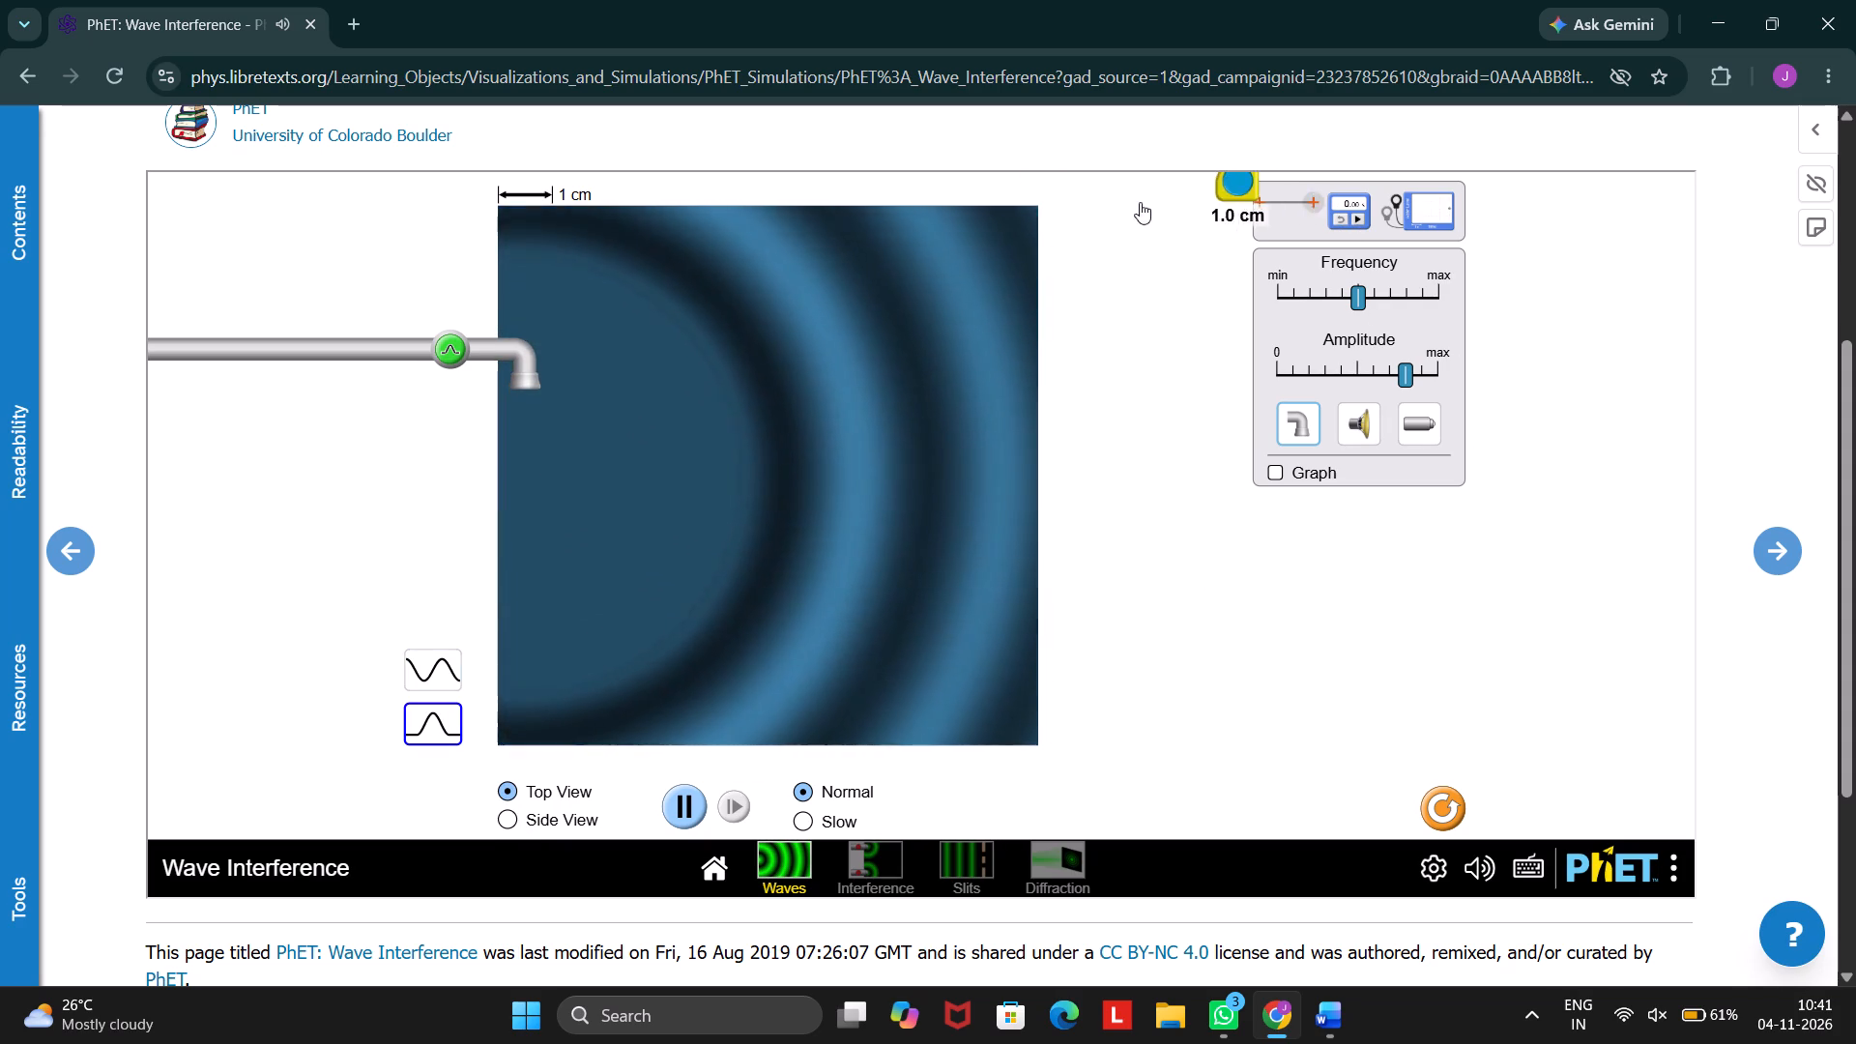
{"action": "left_click_drag", "start_coordinate": [1140, 202], "coordinate": [503, 174]}
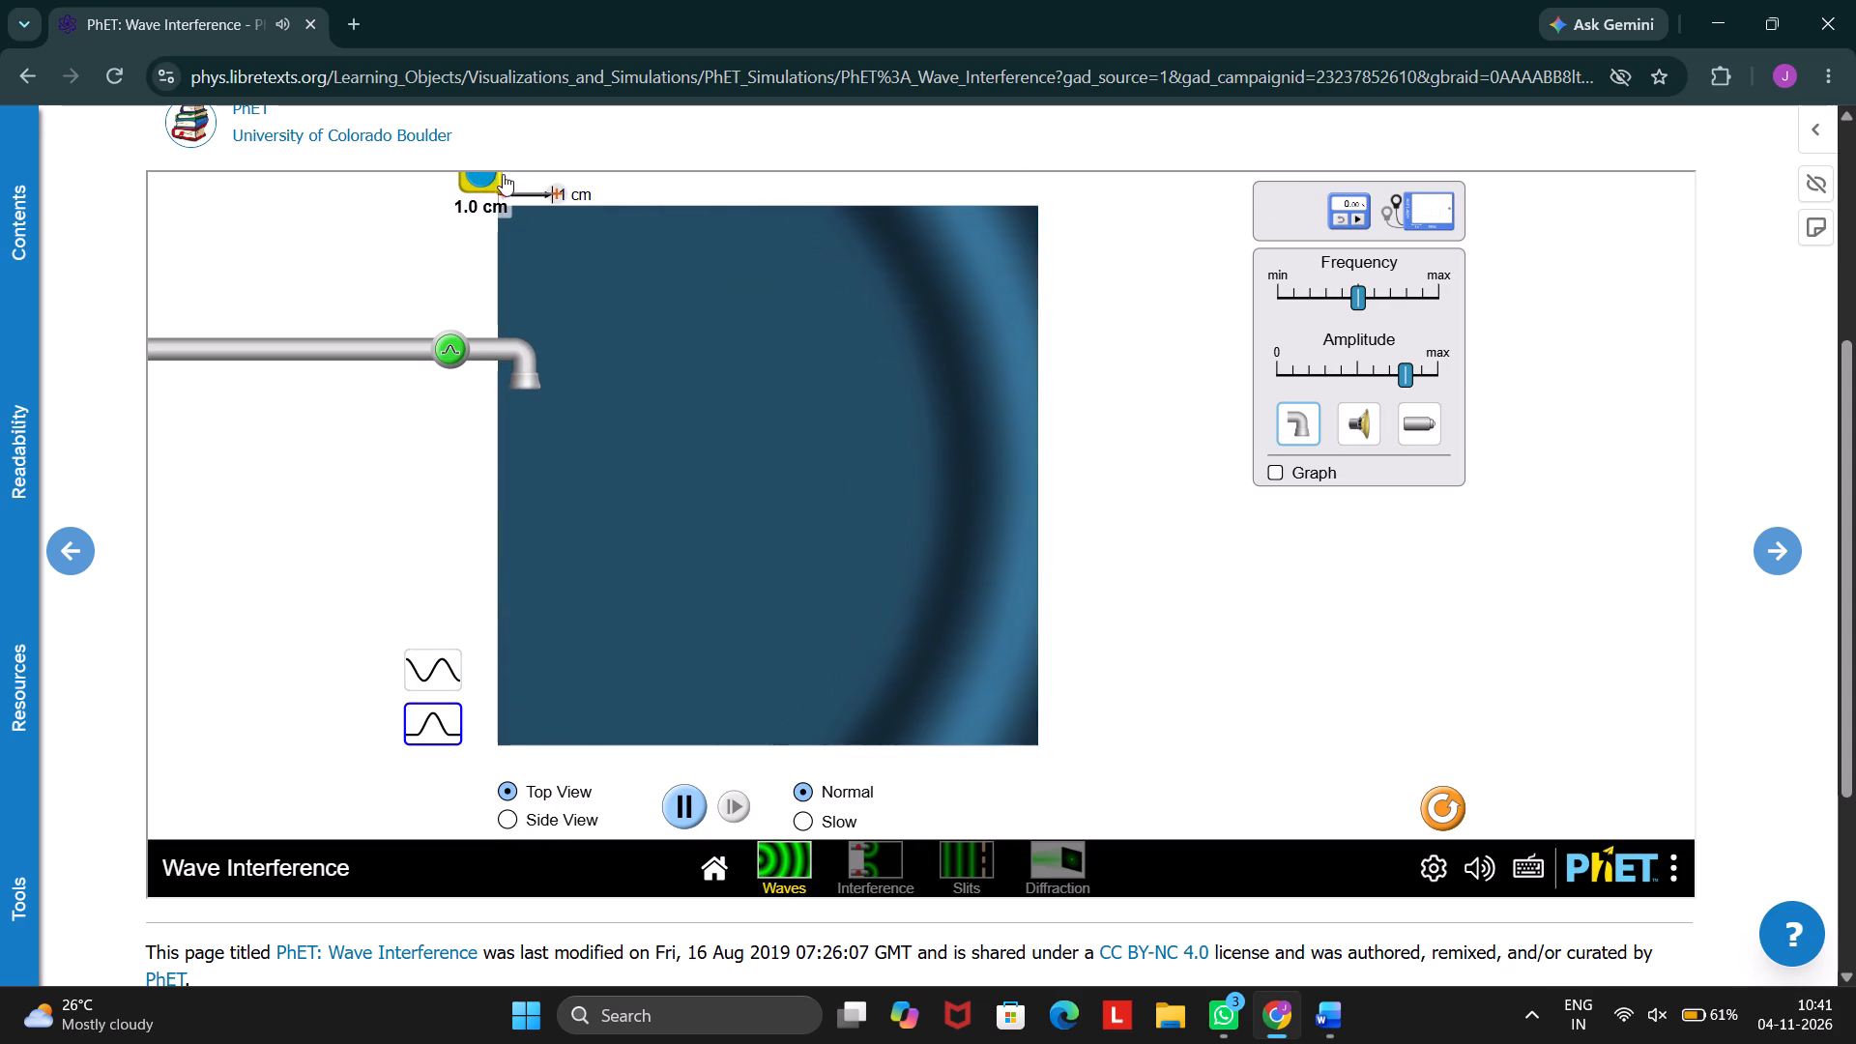
{"action": "left_click_drag", "start_coordinate": [503, 174], "coordinate": [498, 212]}
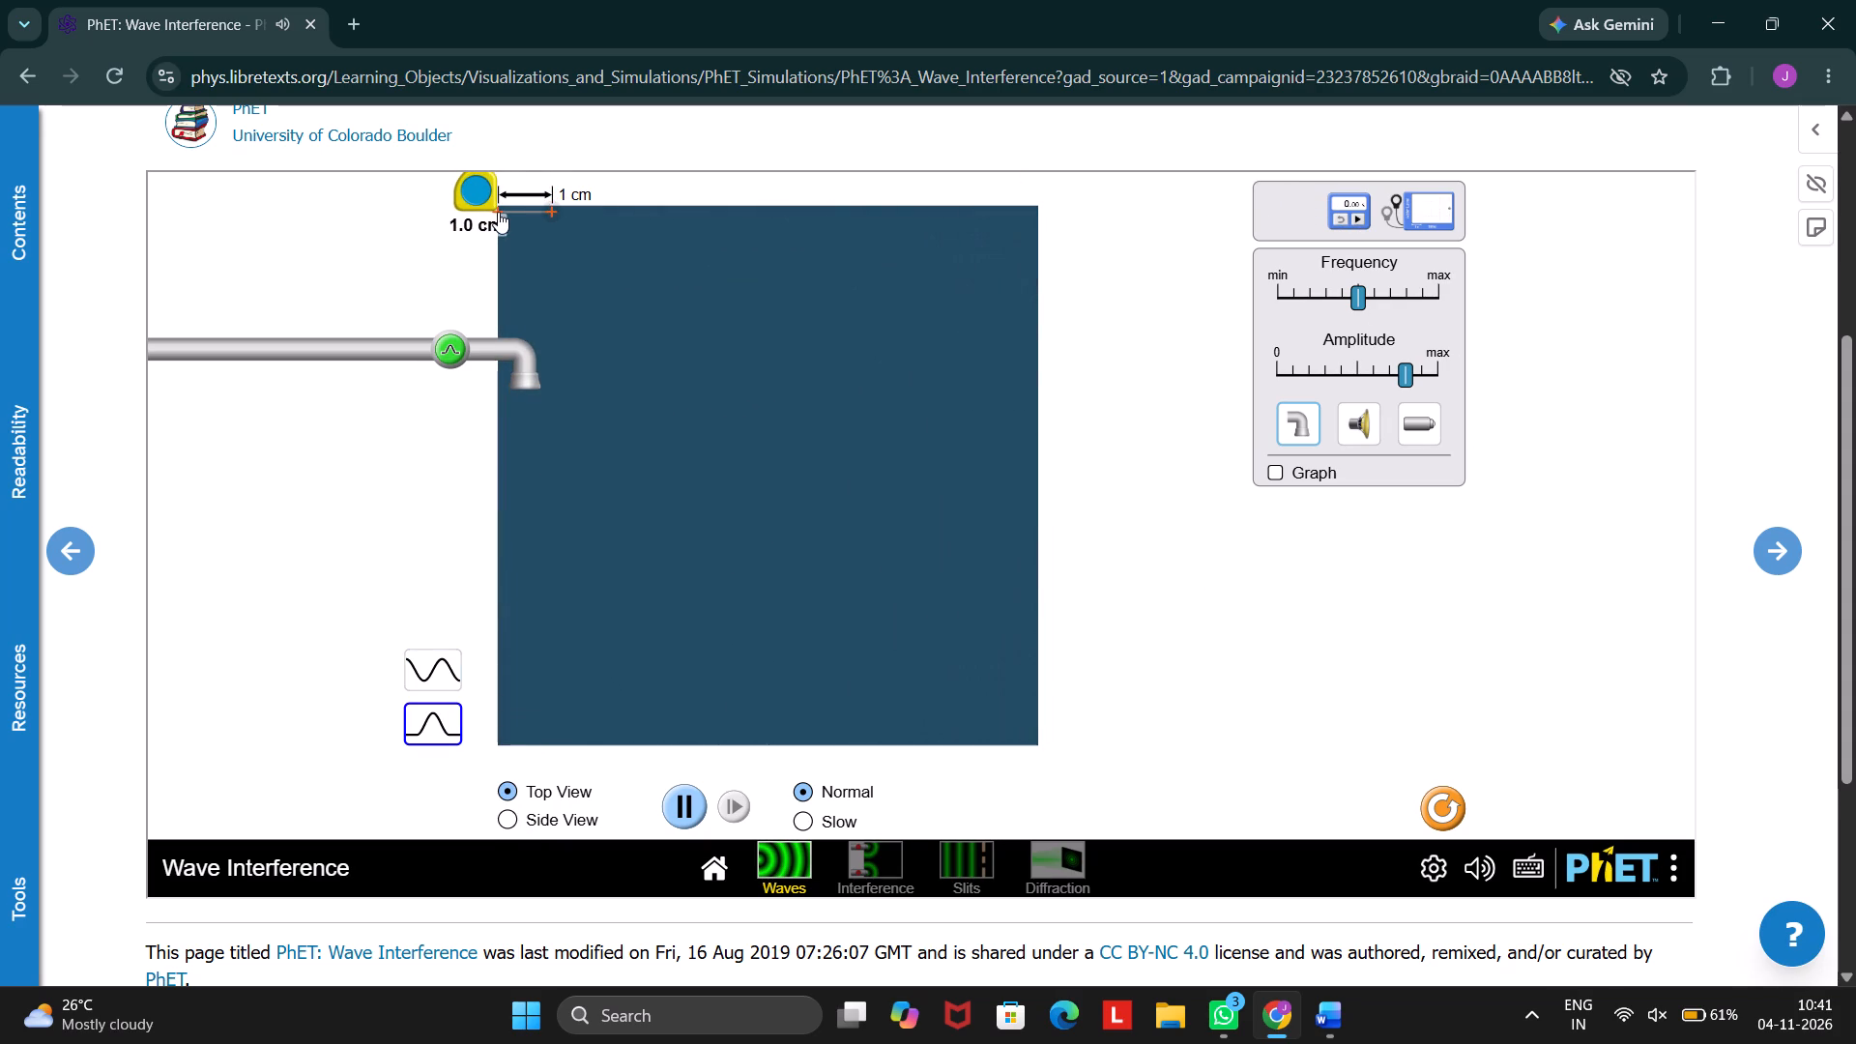
{"action": "left_click_drag", "start_coordinate": [498, 212], "coordinate": [501, 213]}
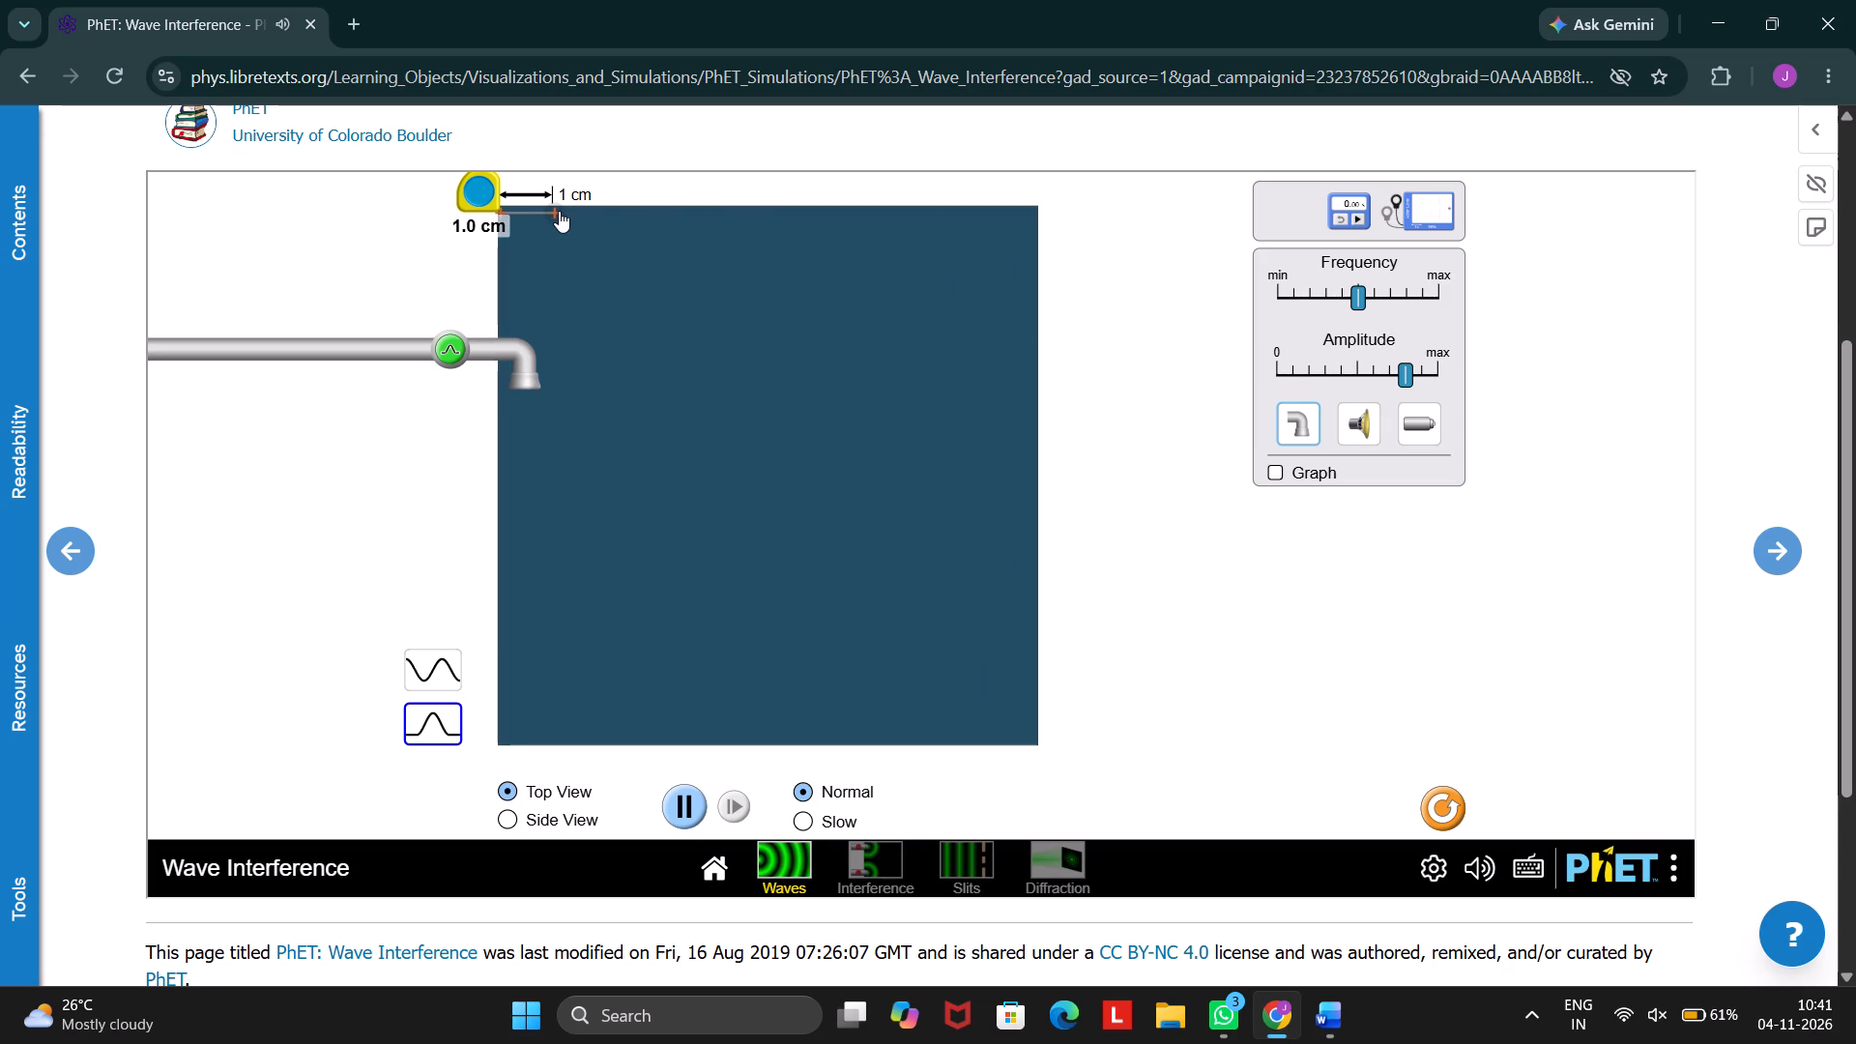
{"action": "left_click_drag", "start_coordinate": [555, 211], "coordinate": [630, 217]}
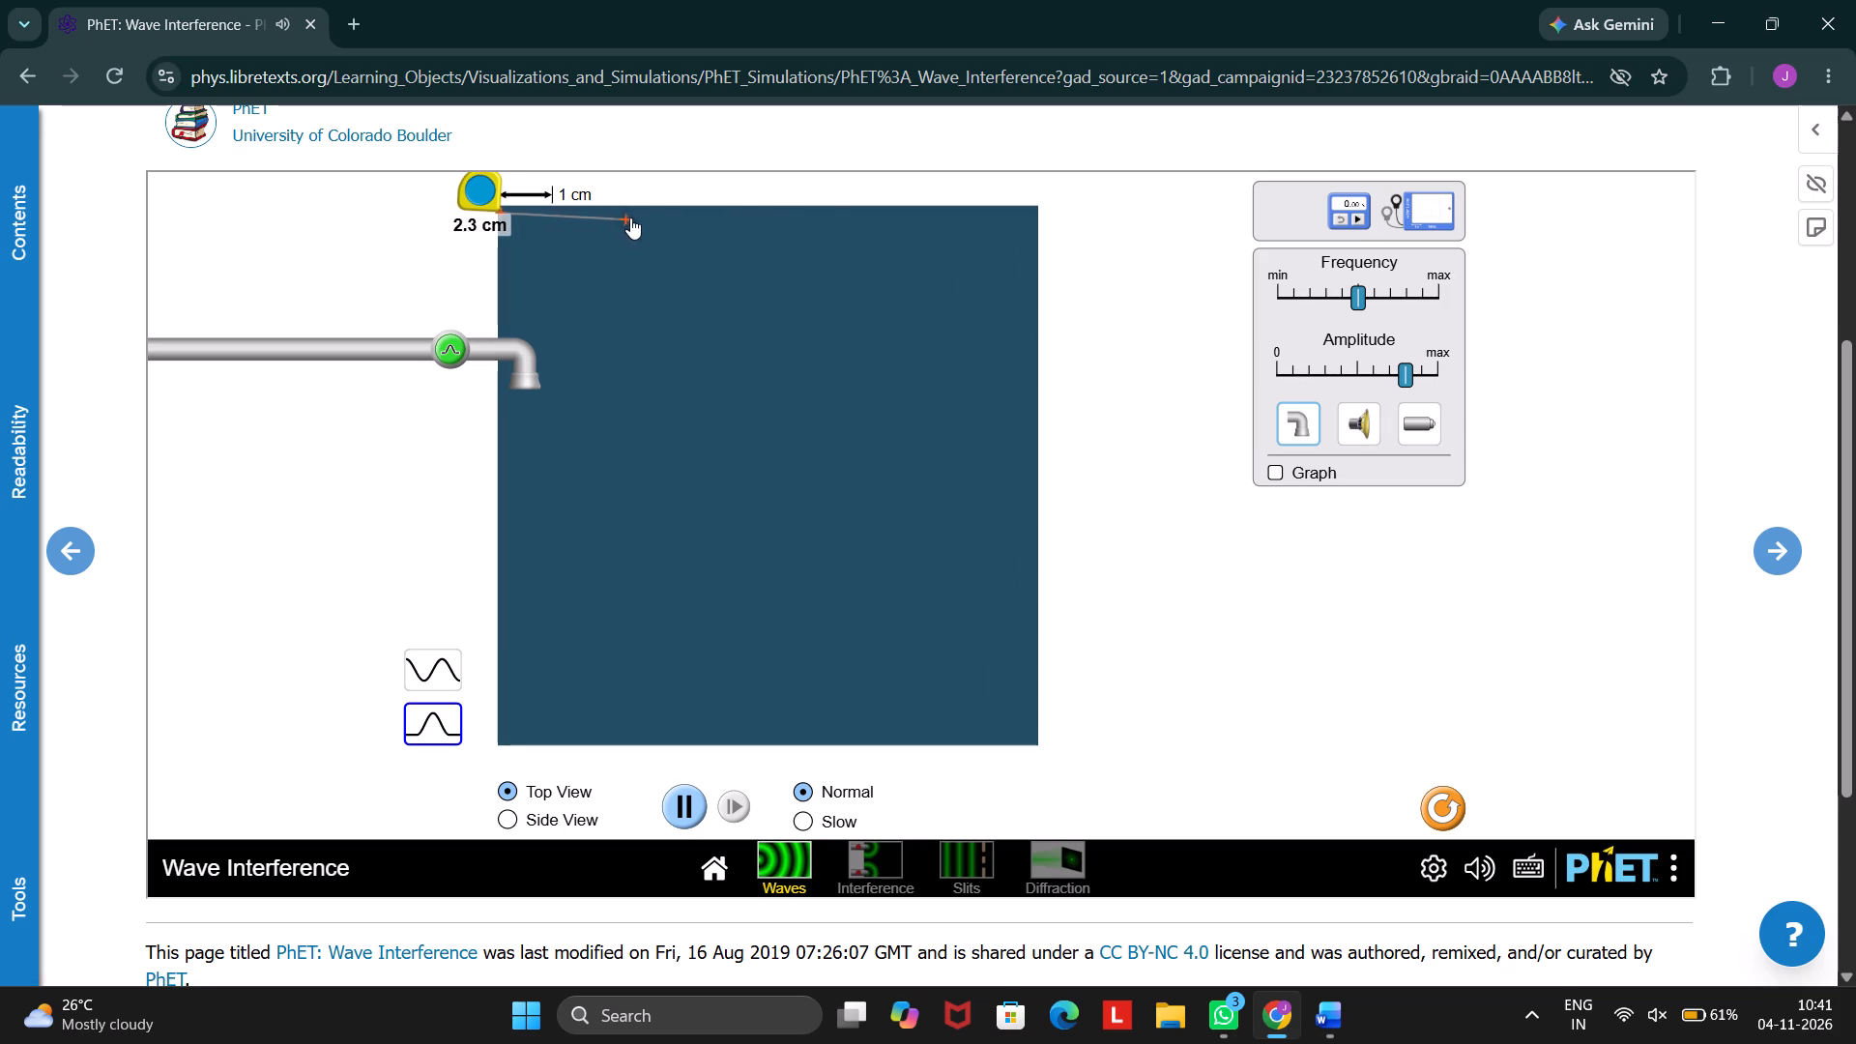
{"action": "left_click_drag", "start_coordinate": [630, 217], "coordinate": [1030, 216]}
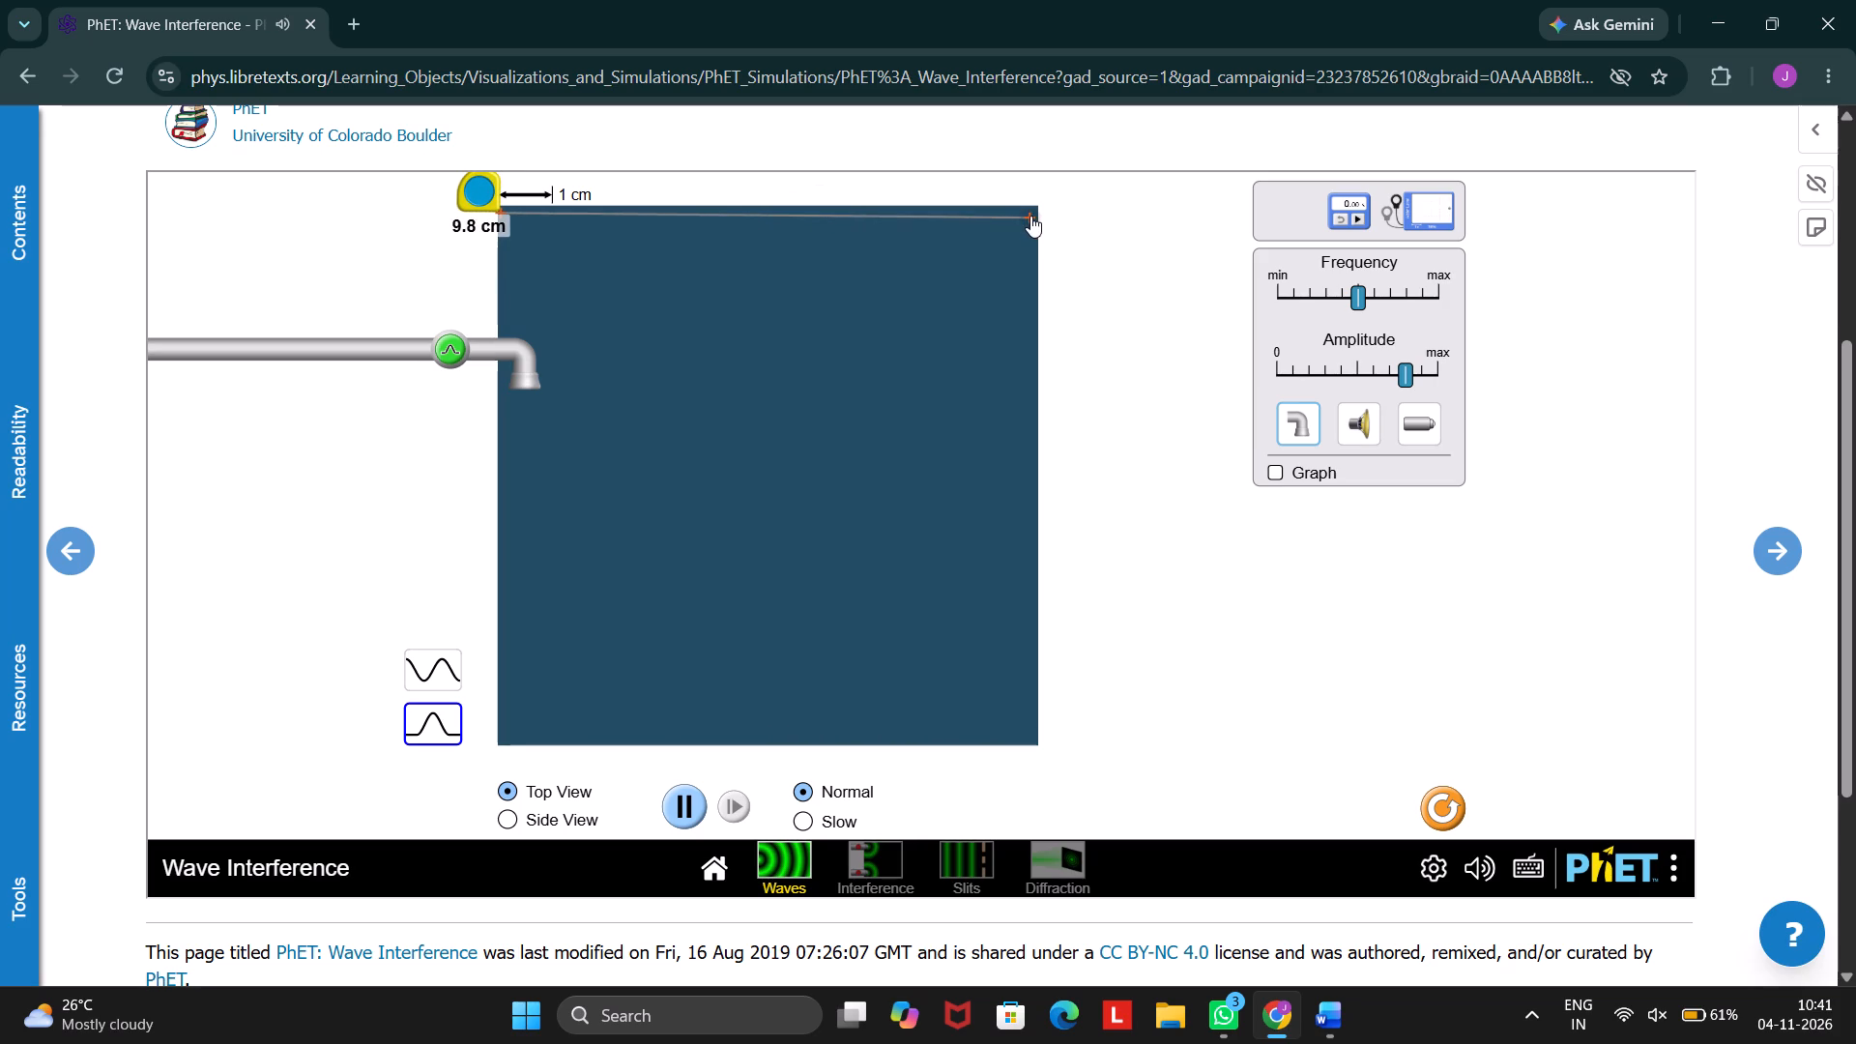
{"action": "left_click_drag", "start_coordinate": [1030, 216], "coordinate": [1035, 212]}
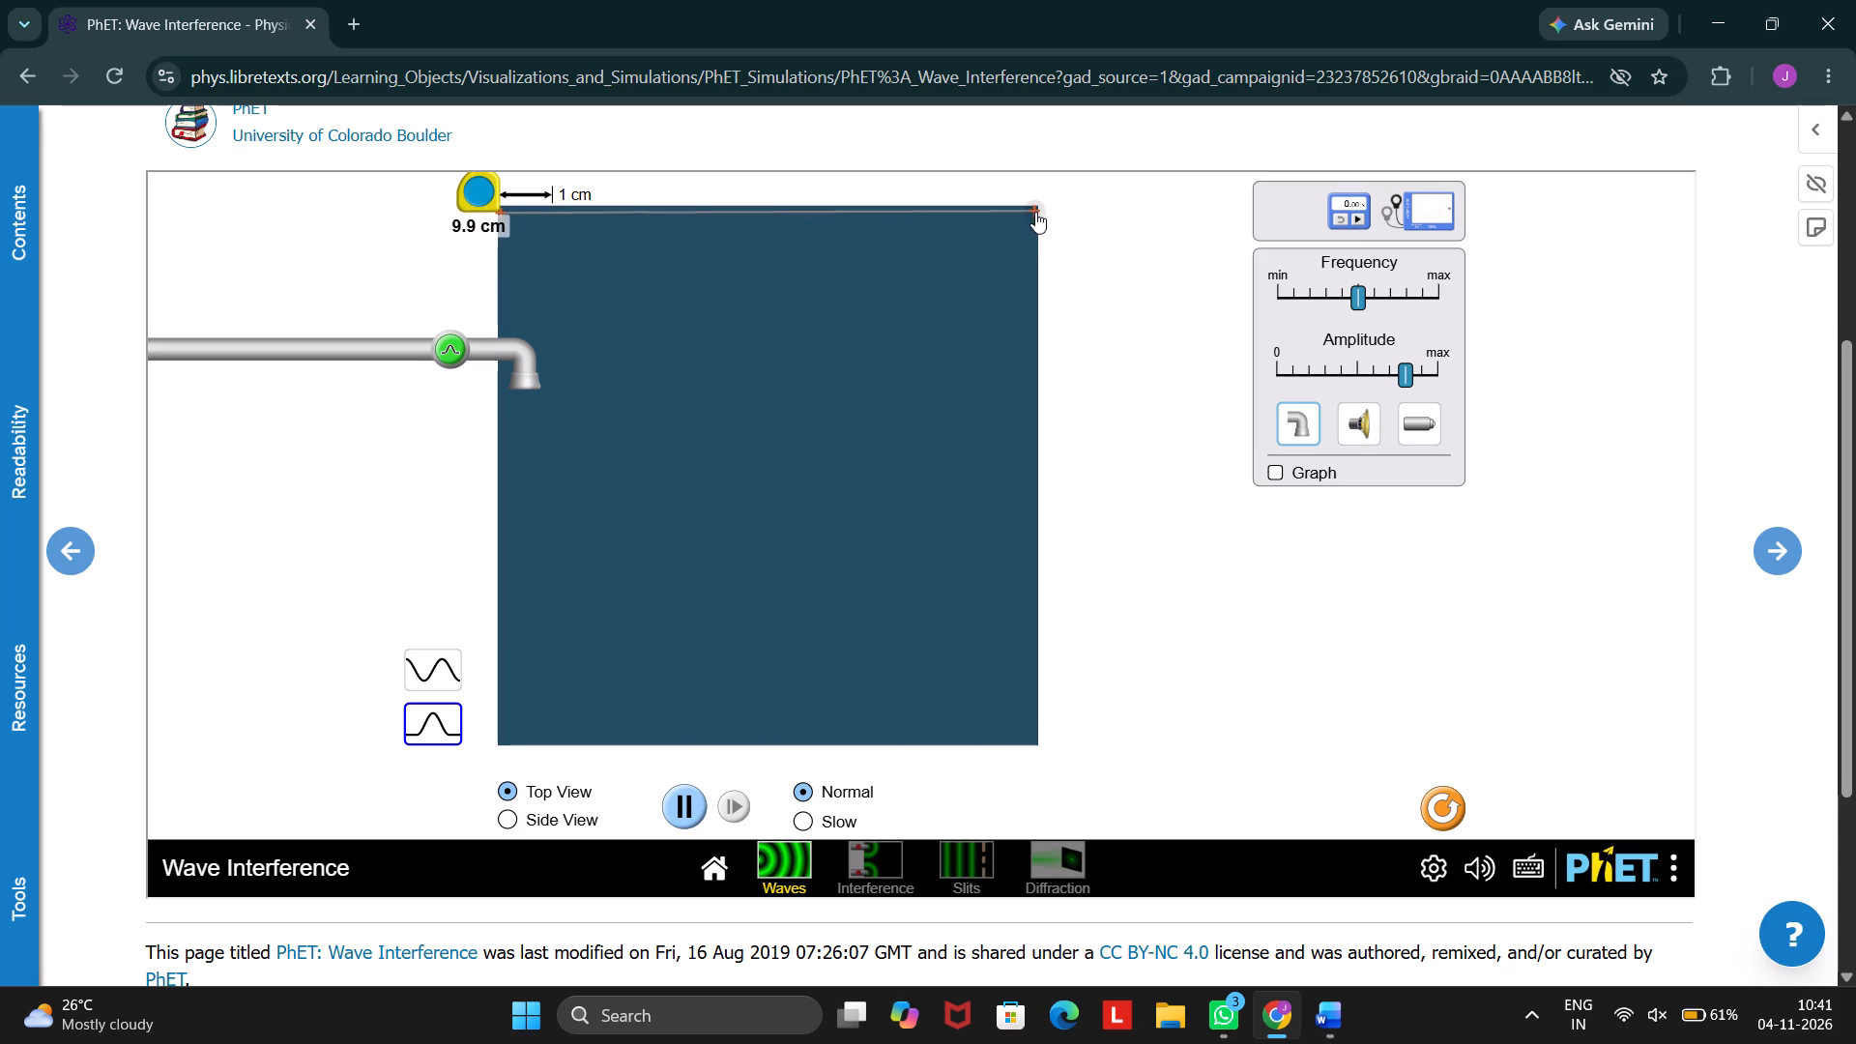
{"action": "left_click_drag", "start_coordinate": [1035, 212], "coordinate": [1033, 212]}
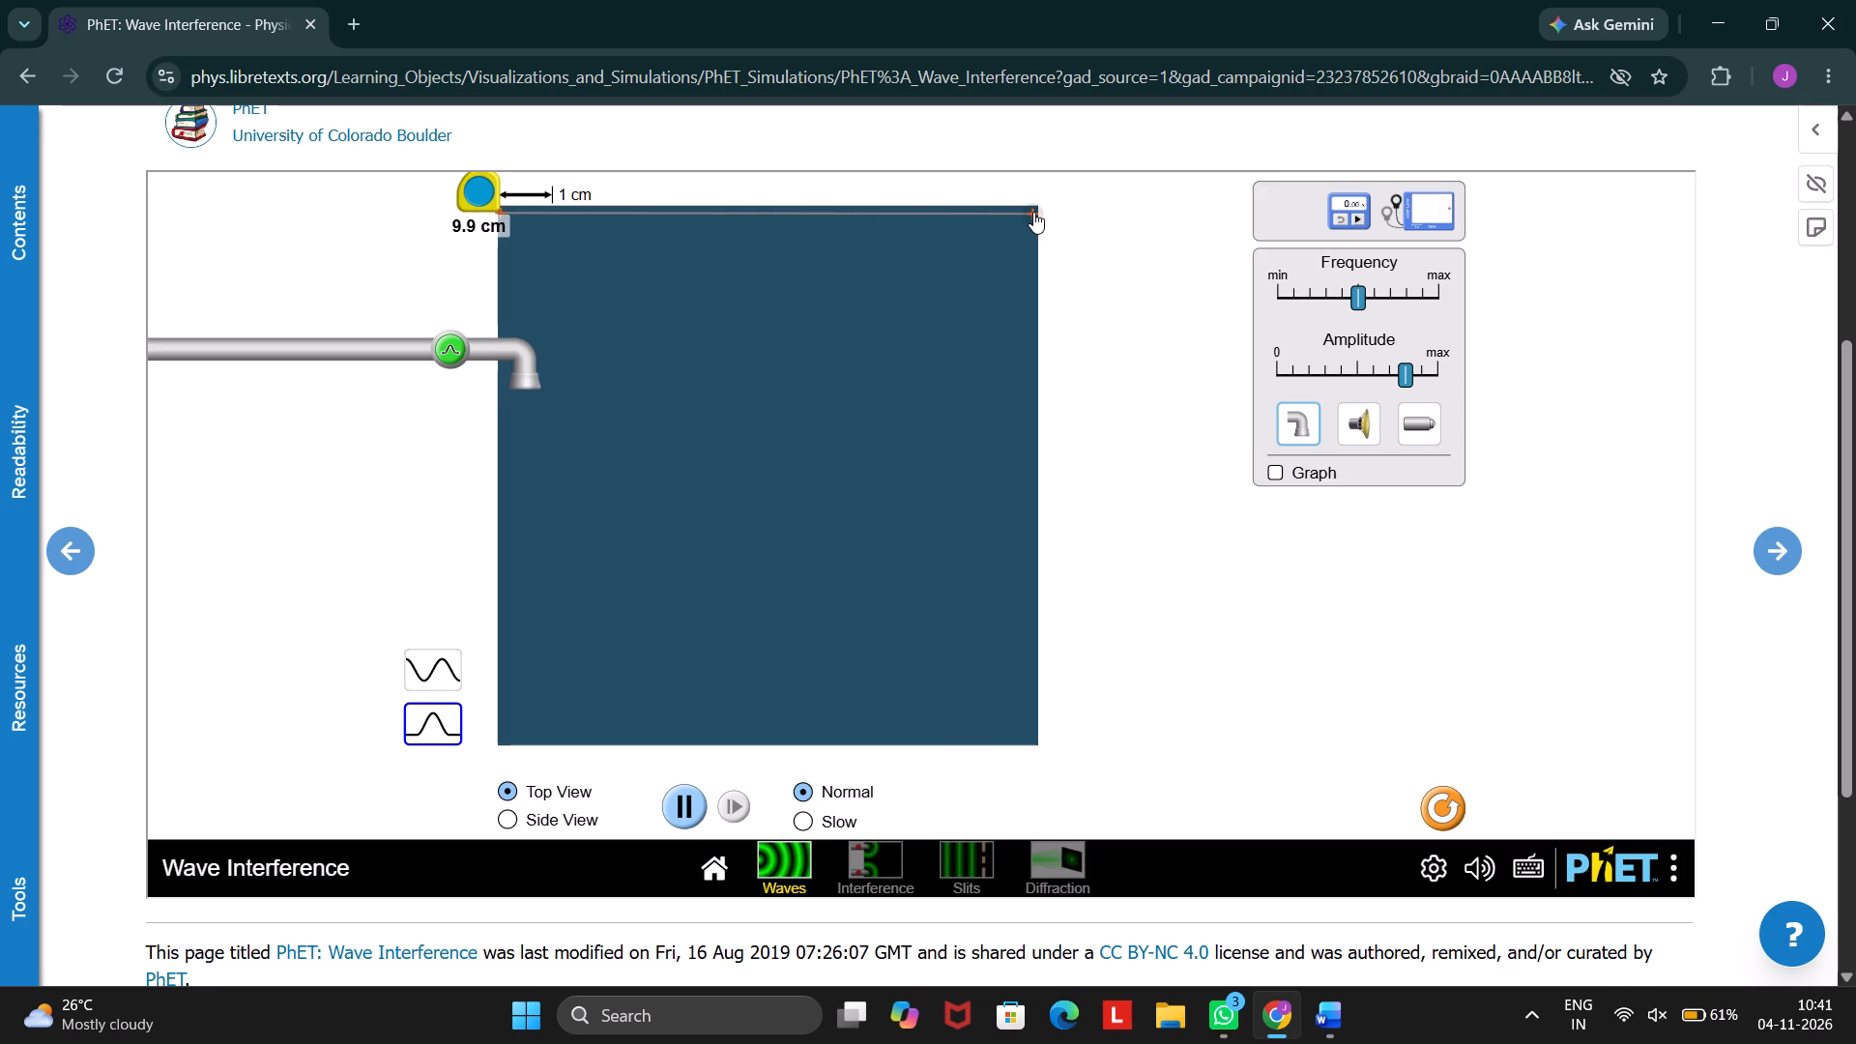
{"action": "left_click_drag", "start_coordinate": [1033, 212], "coordinate": [1045, 218]}
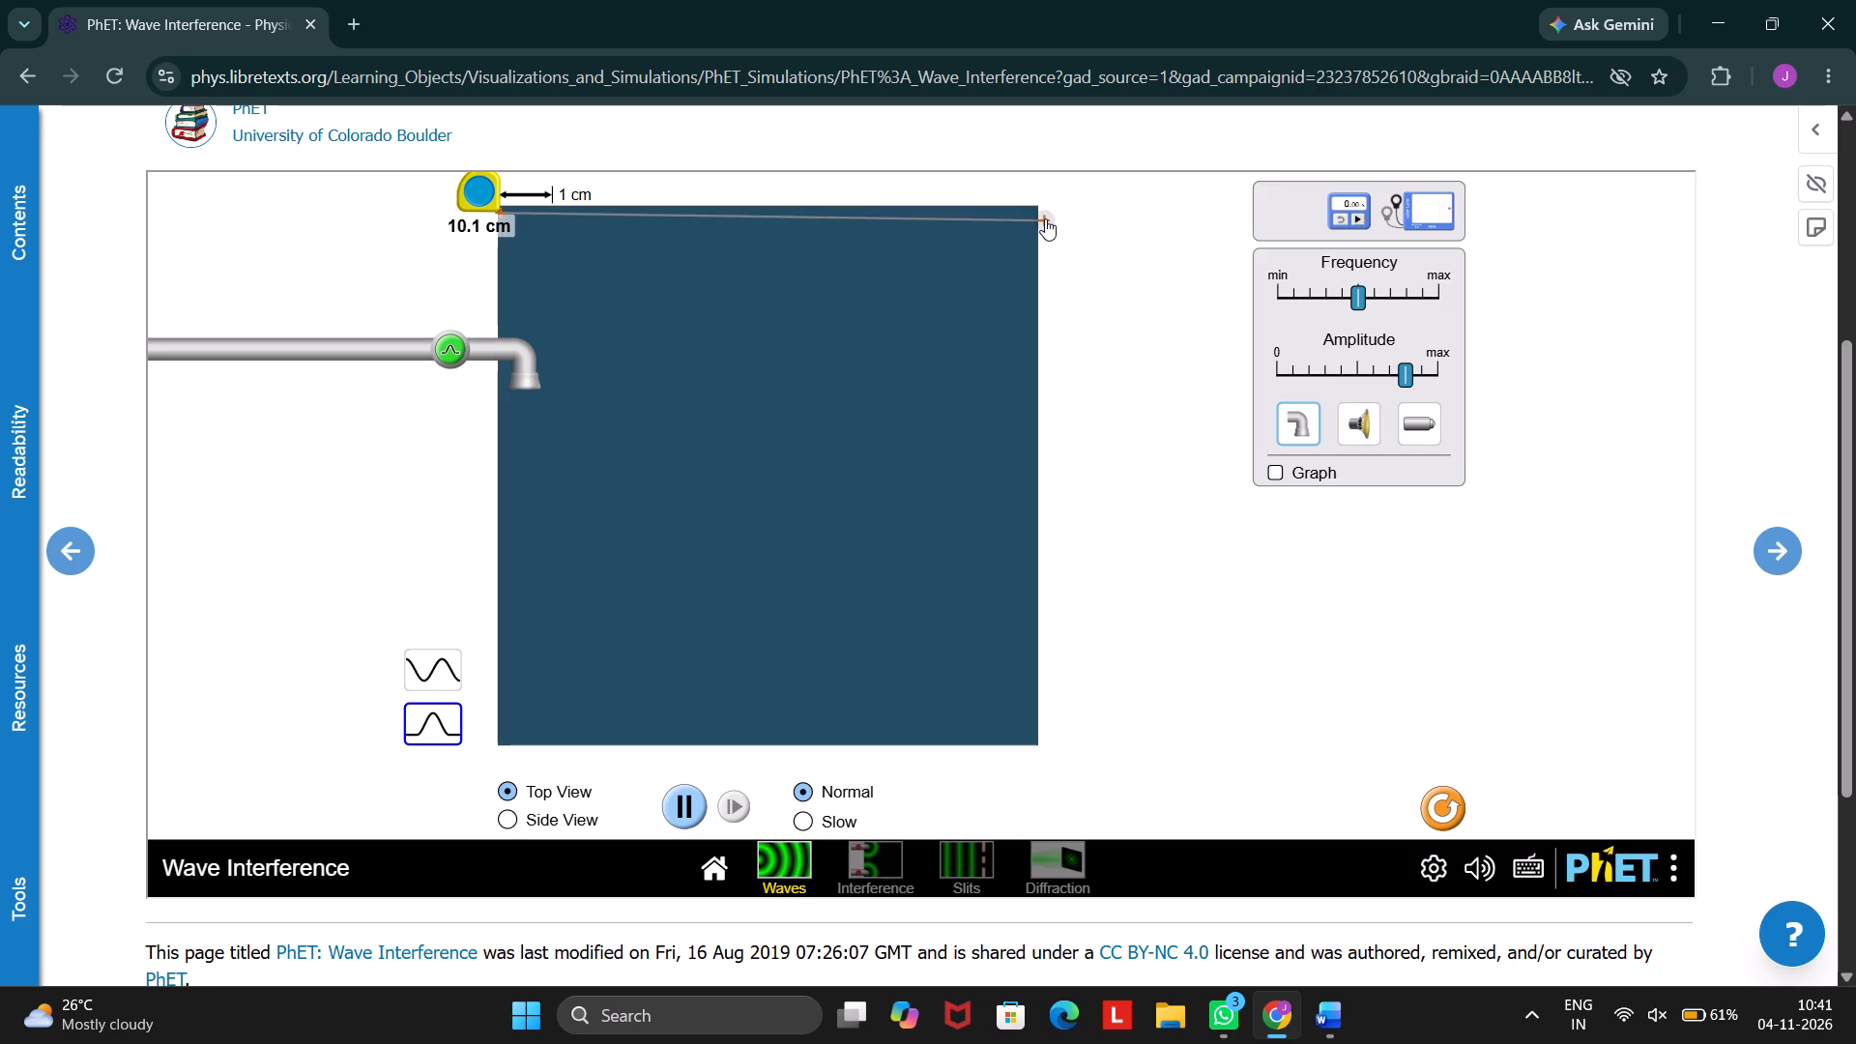
{"action": "left_click_drag", "start_coordinate": [1045, 218], "coordinate": [1036, 217]}
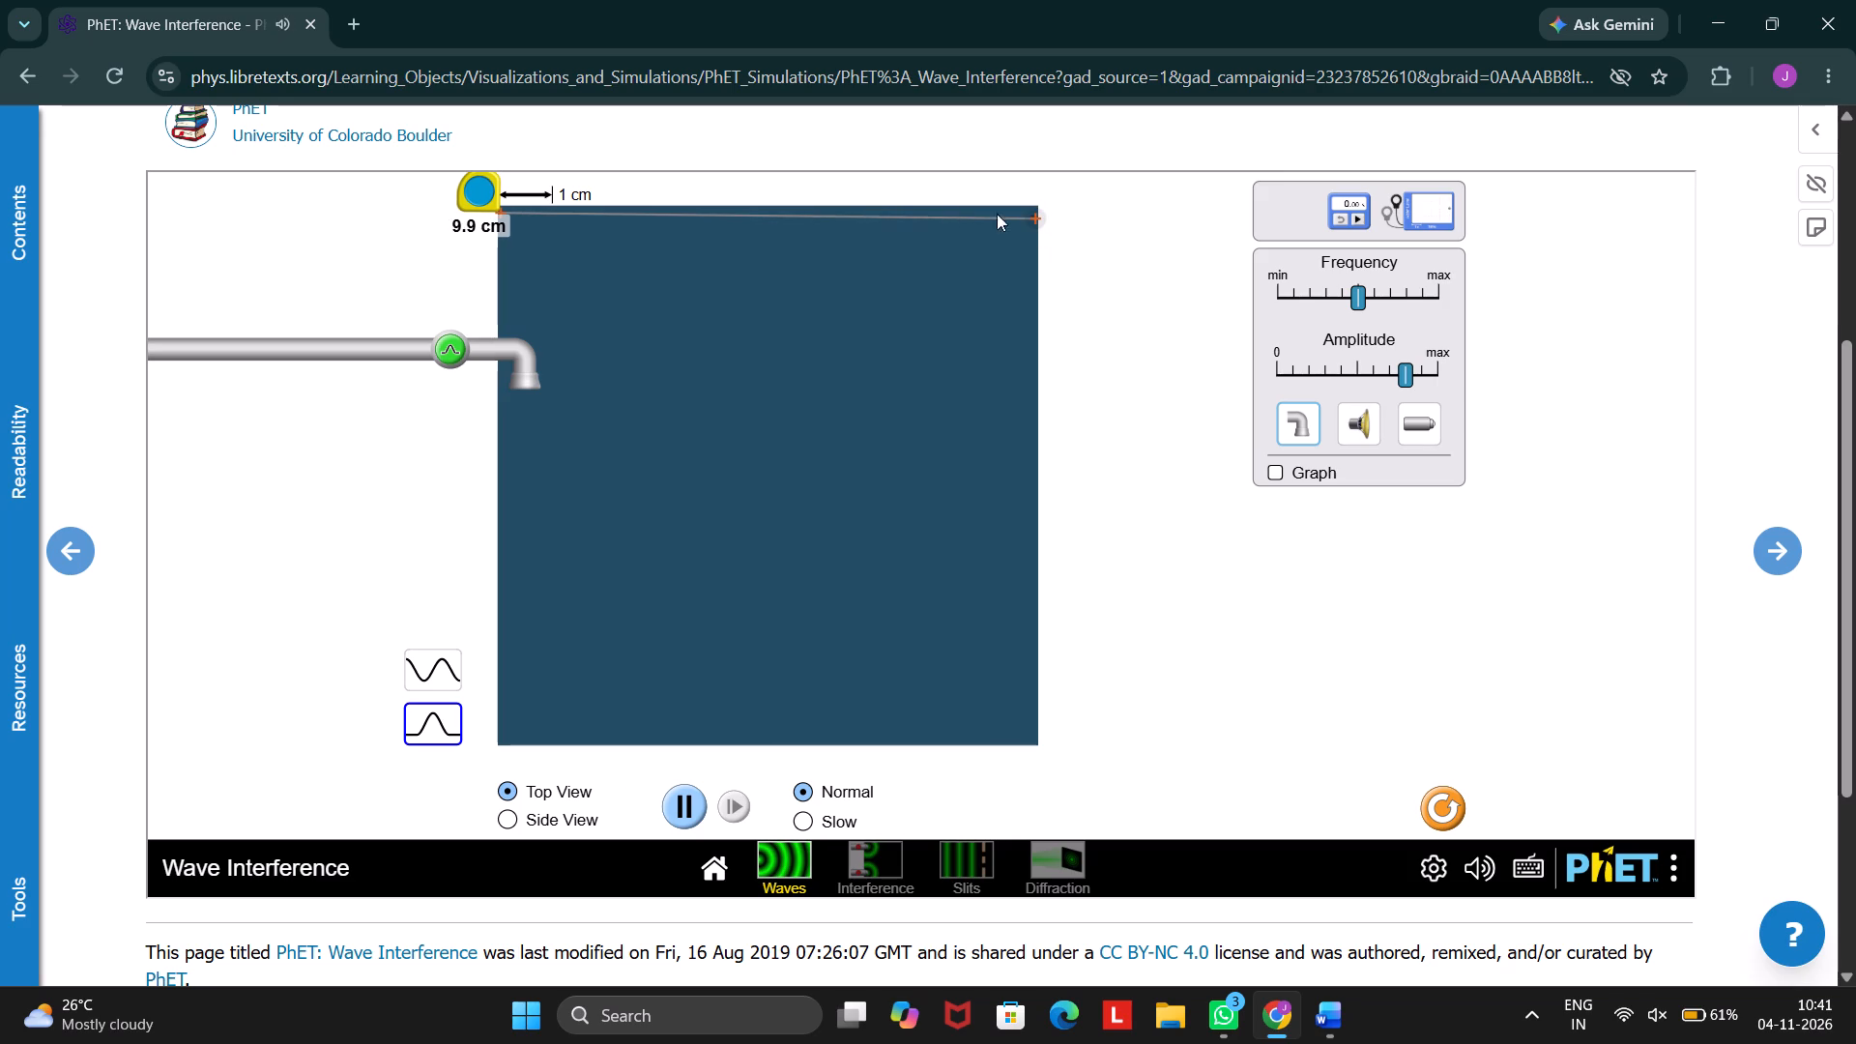
Place the water level meter over the right edge of the water area, with both probes inside the water.
{"action": "left_click_drag", "start_coordinate": [841, 182], "coordinate": [1366, 213]}
{"action": "left_click_drag", "start_coordinate": [1366, 213], "coordinate": [1430, 202]}
{"action": "left_click_drag", "start_coordinate": [1430, 202], "coordinate": [975, 426]}
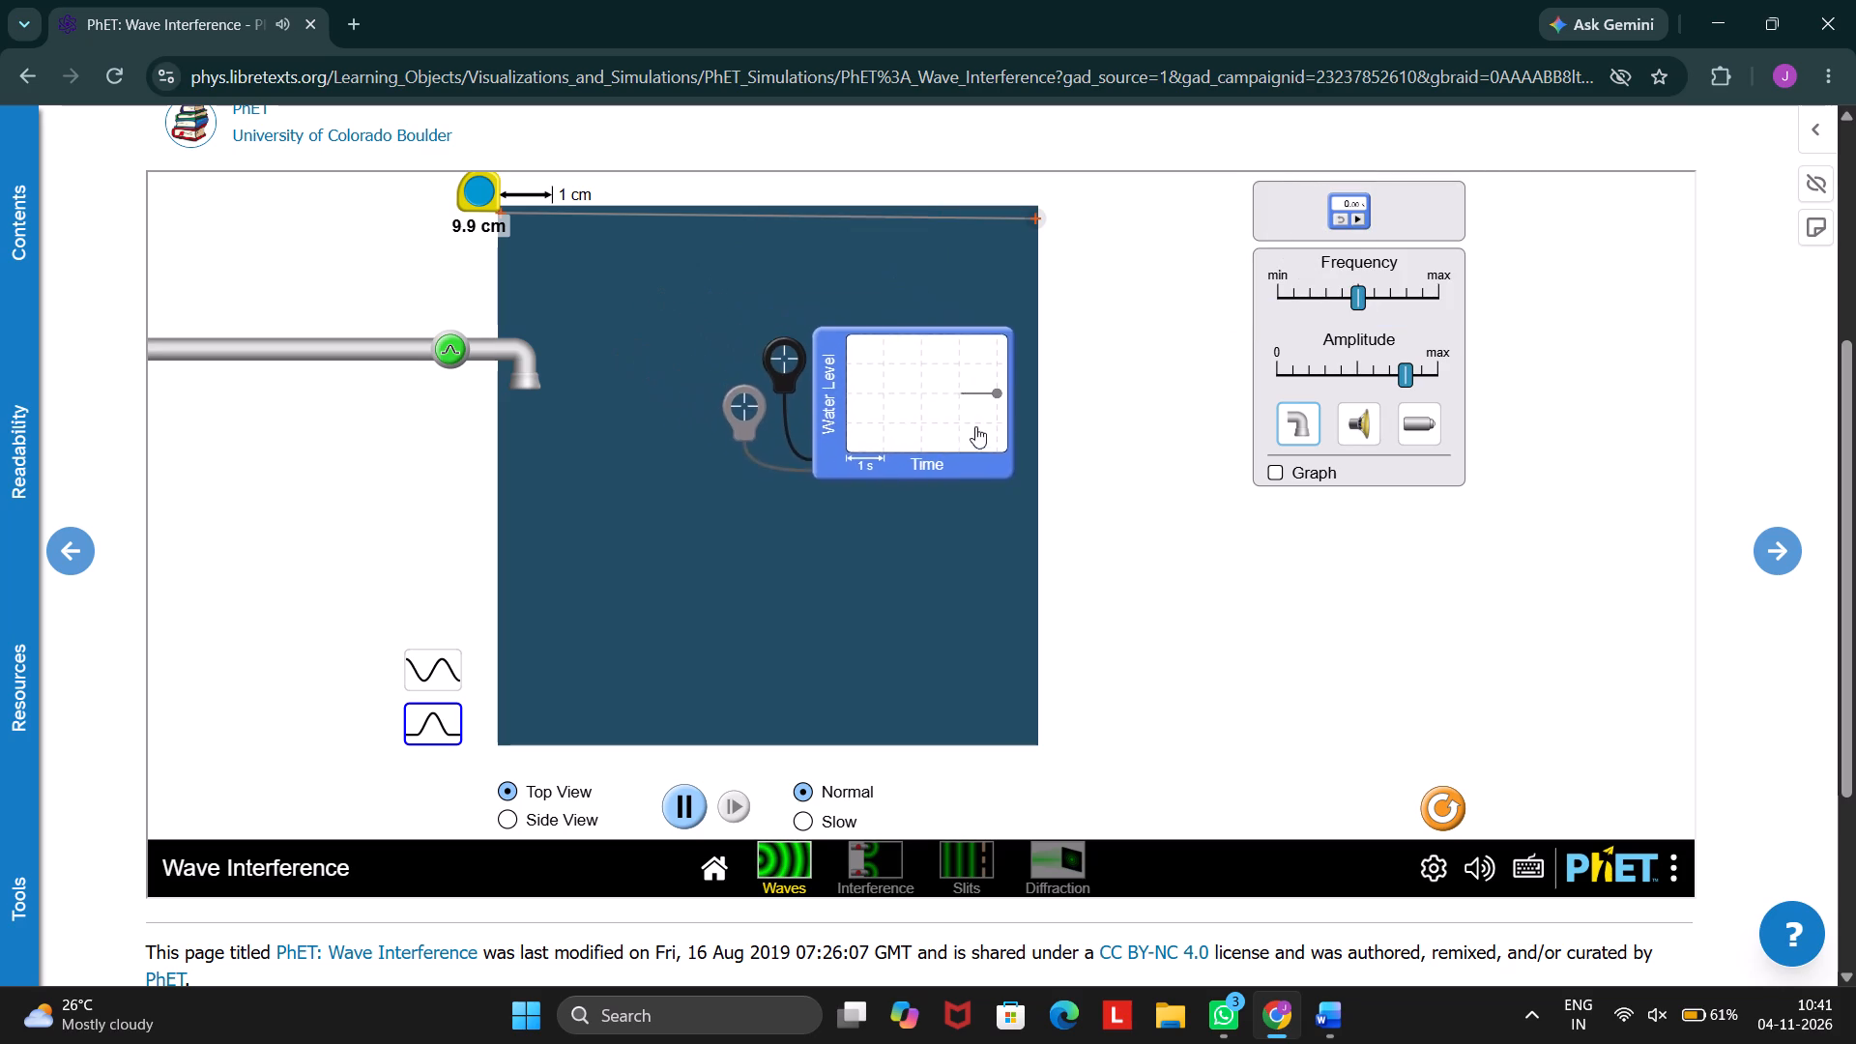
{"action": "left_click_drag", "start_coordinate": [975, 426], "coordinate": [1055, 456]}
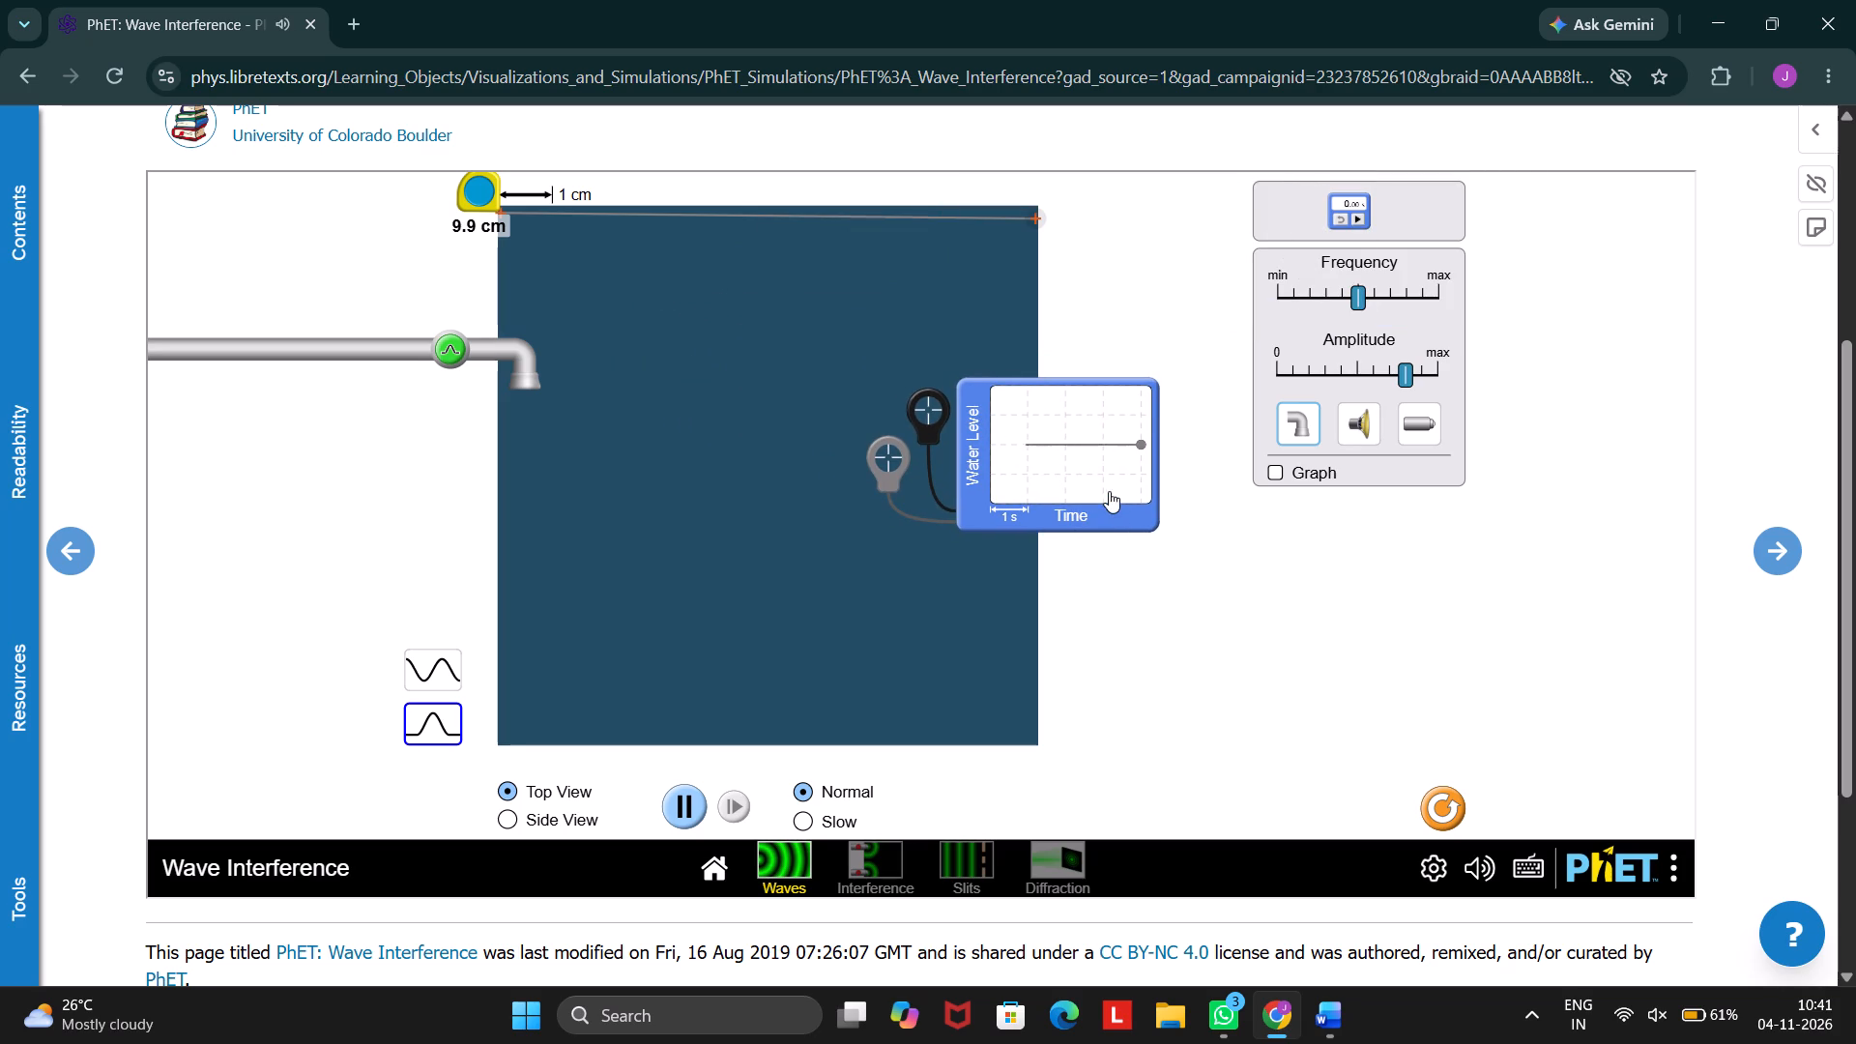
Release several single water pulses from the faucet so that the meter's probes record them.
{"action": "left_click", "coordinate": [461, 352]}
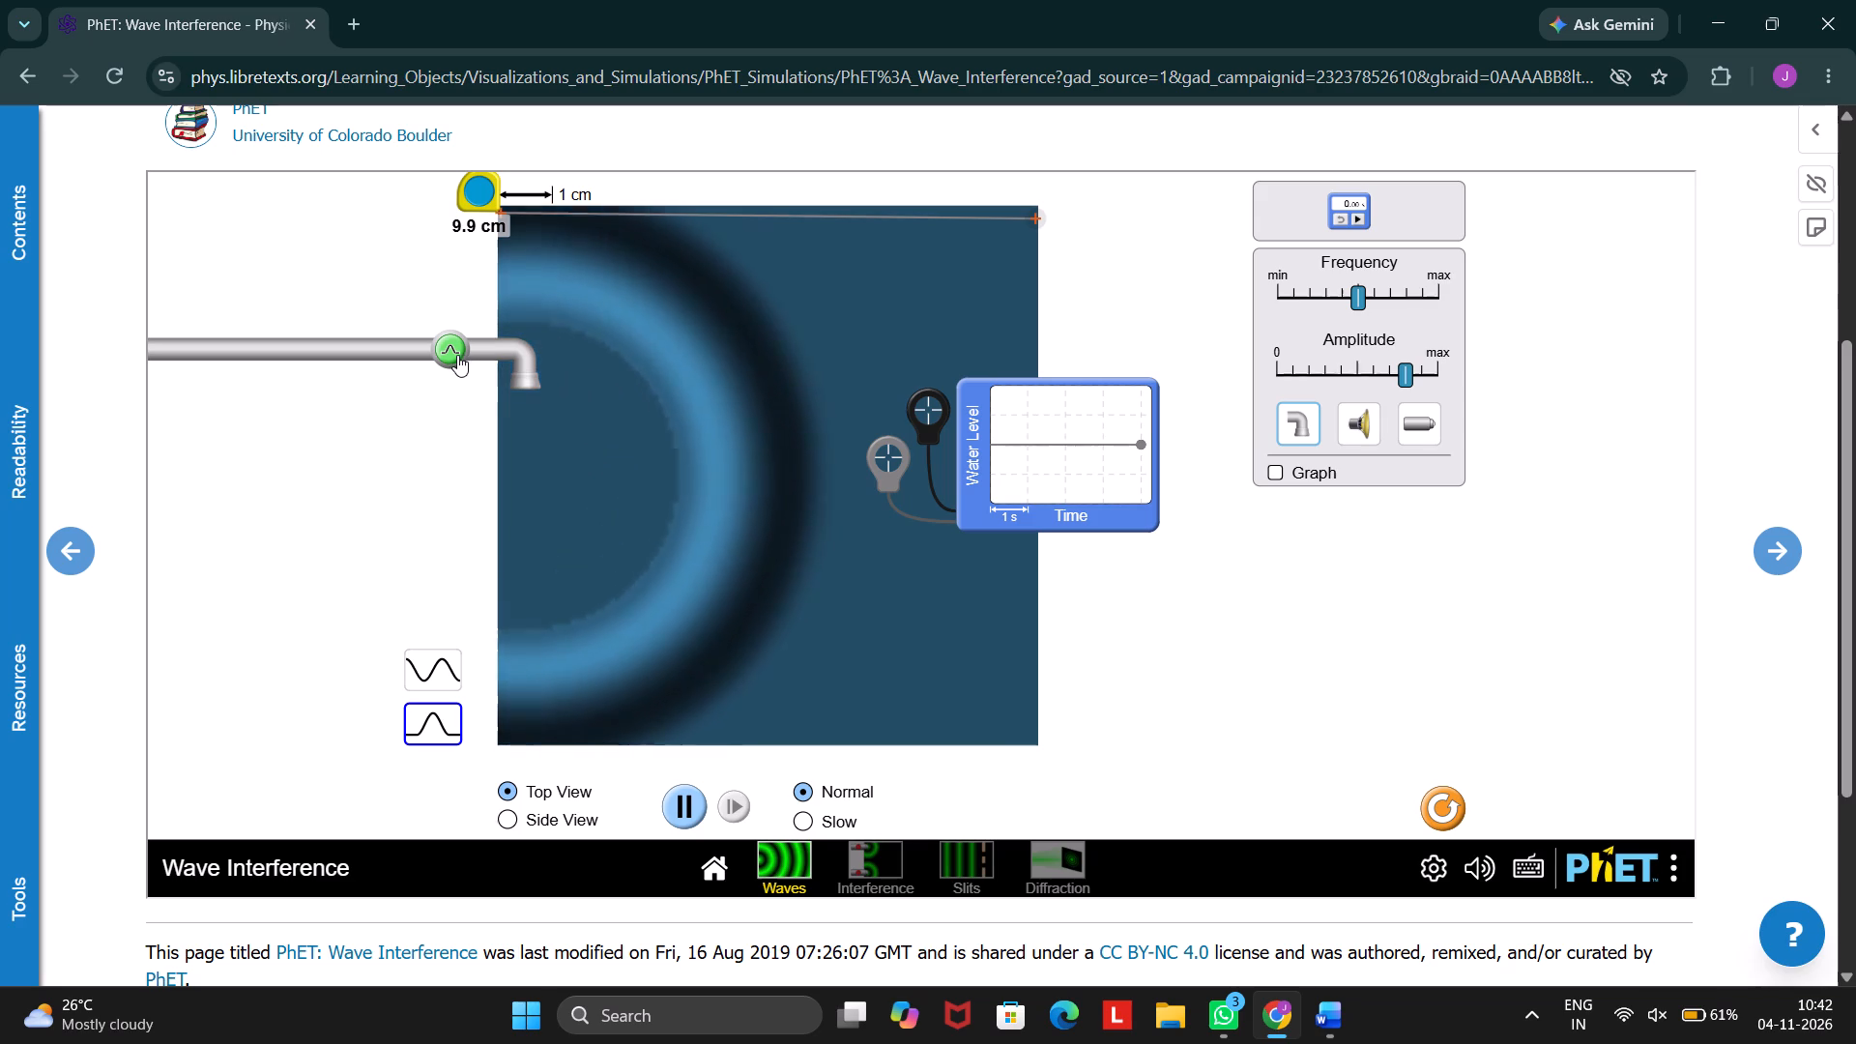
{"action": "left_click", "coordinate": [457, 357]}
{"action": "left_click", "coordinate": [457, 357]}
{"action": "triple_click", "coordinate": [457, 357]}
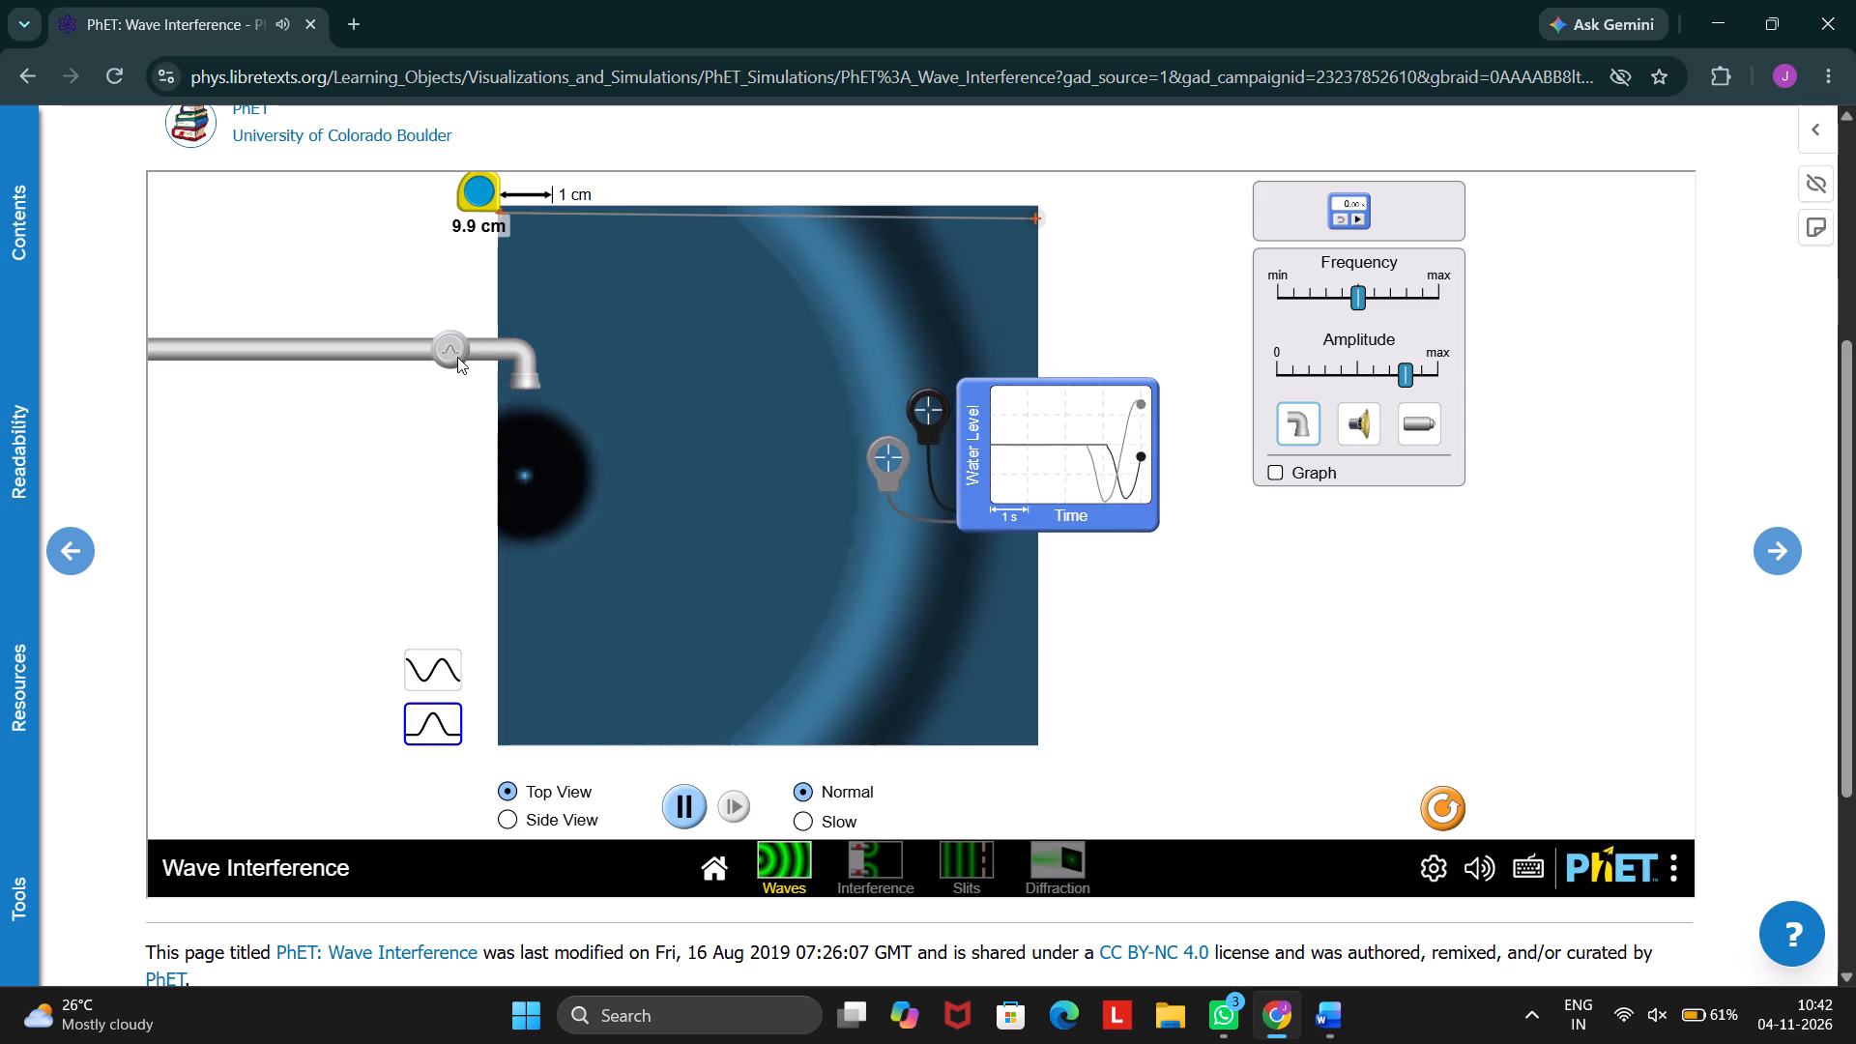
{"action": "triple_click", "coordinate": [457, 357]}
{"action": "triple_click", "coordinate": [457, 357]}
{"action": "left_click", "coordinate": [457, 357]}
{"action": "left_click_drag", "start_coordinate": [457, 357], "coordinate": [442, 664]}
{"action": "left_click_drag", "start_coordinate": [442, 664], "coordinate": [482, 384]}
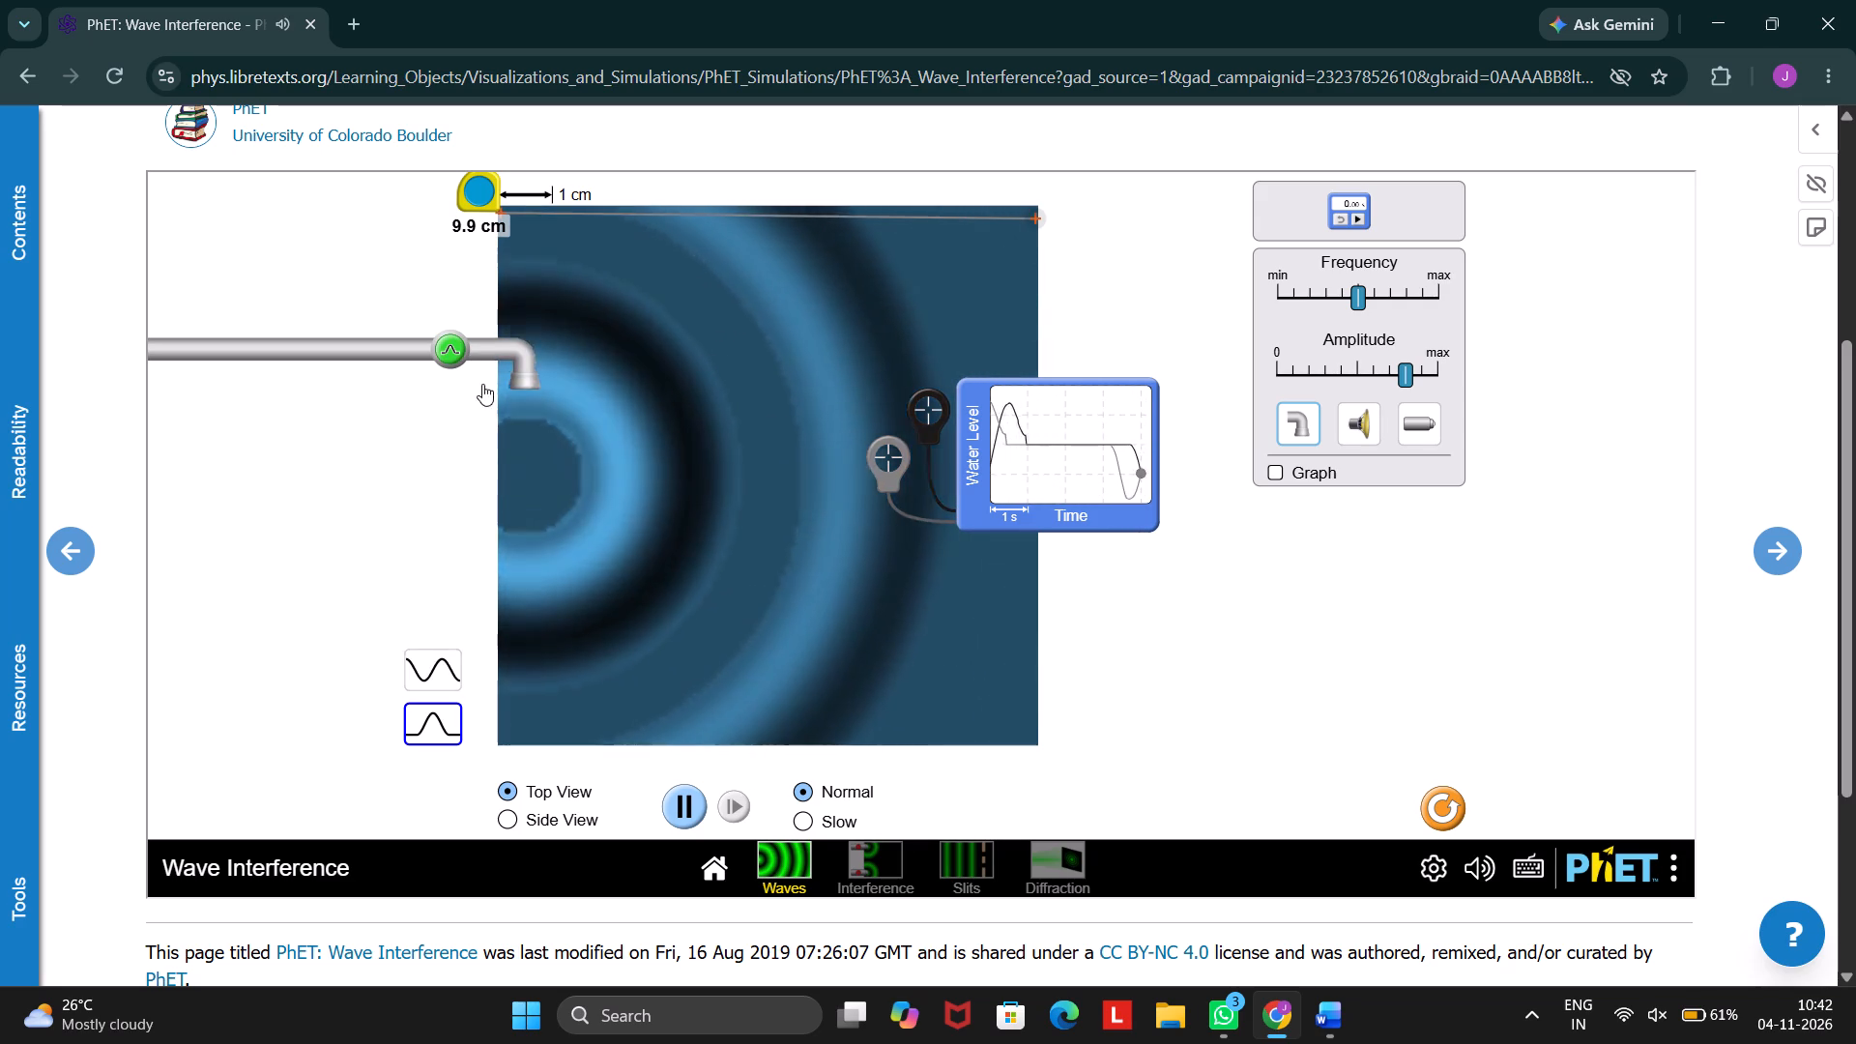
{"action": "left_click_drag", "start_coordinate": [482, 384], "coordinate": [449, 354]}
{"action": "left_click", "coordinate": [449, 354]}
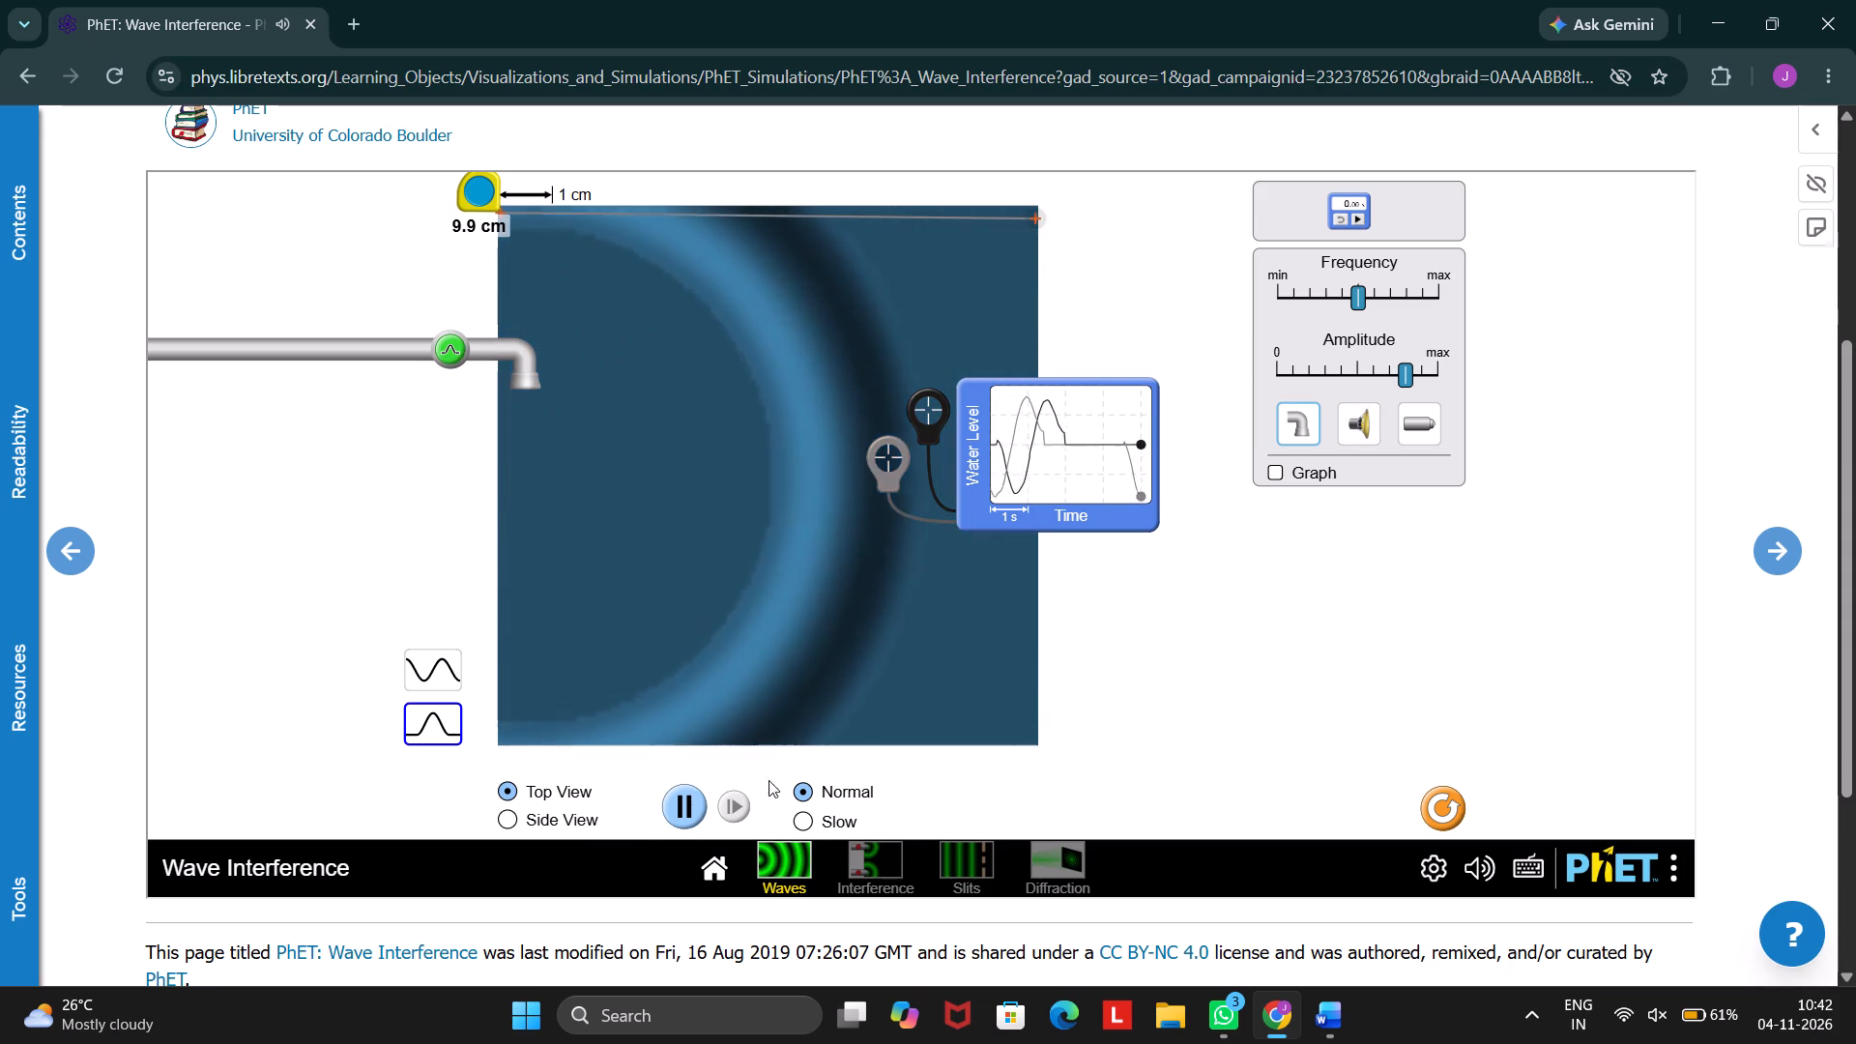
Switch the water source back to continuous waves and turn on the faucet so that the meter's probes record them.
{"action": "left_click", "coordinate": [450, 671]}
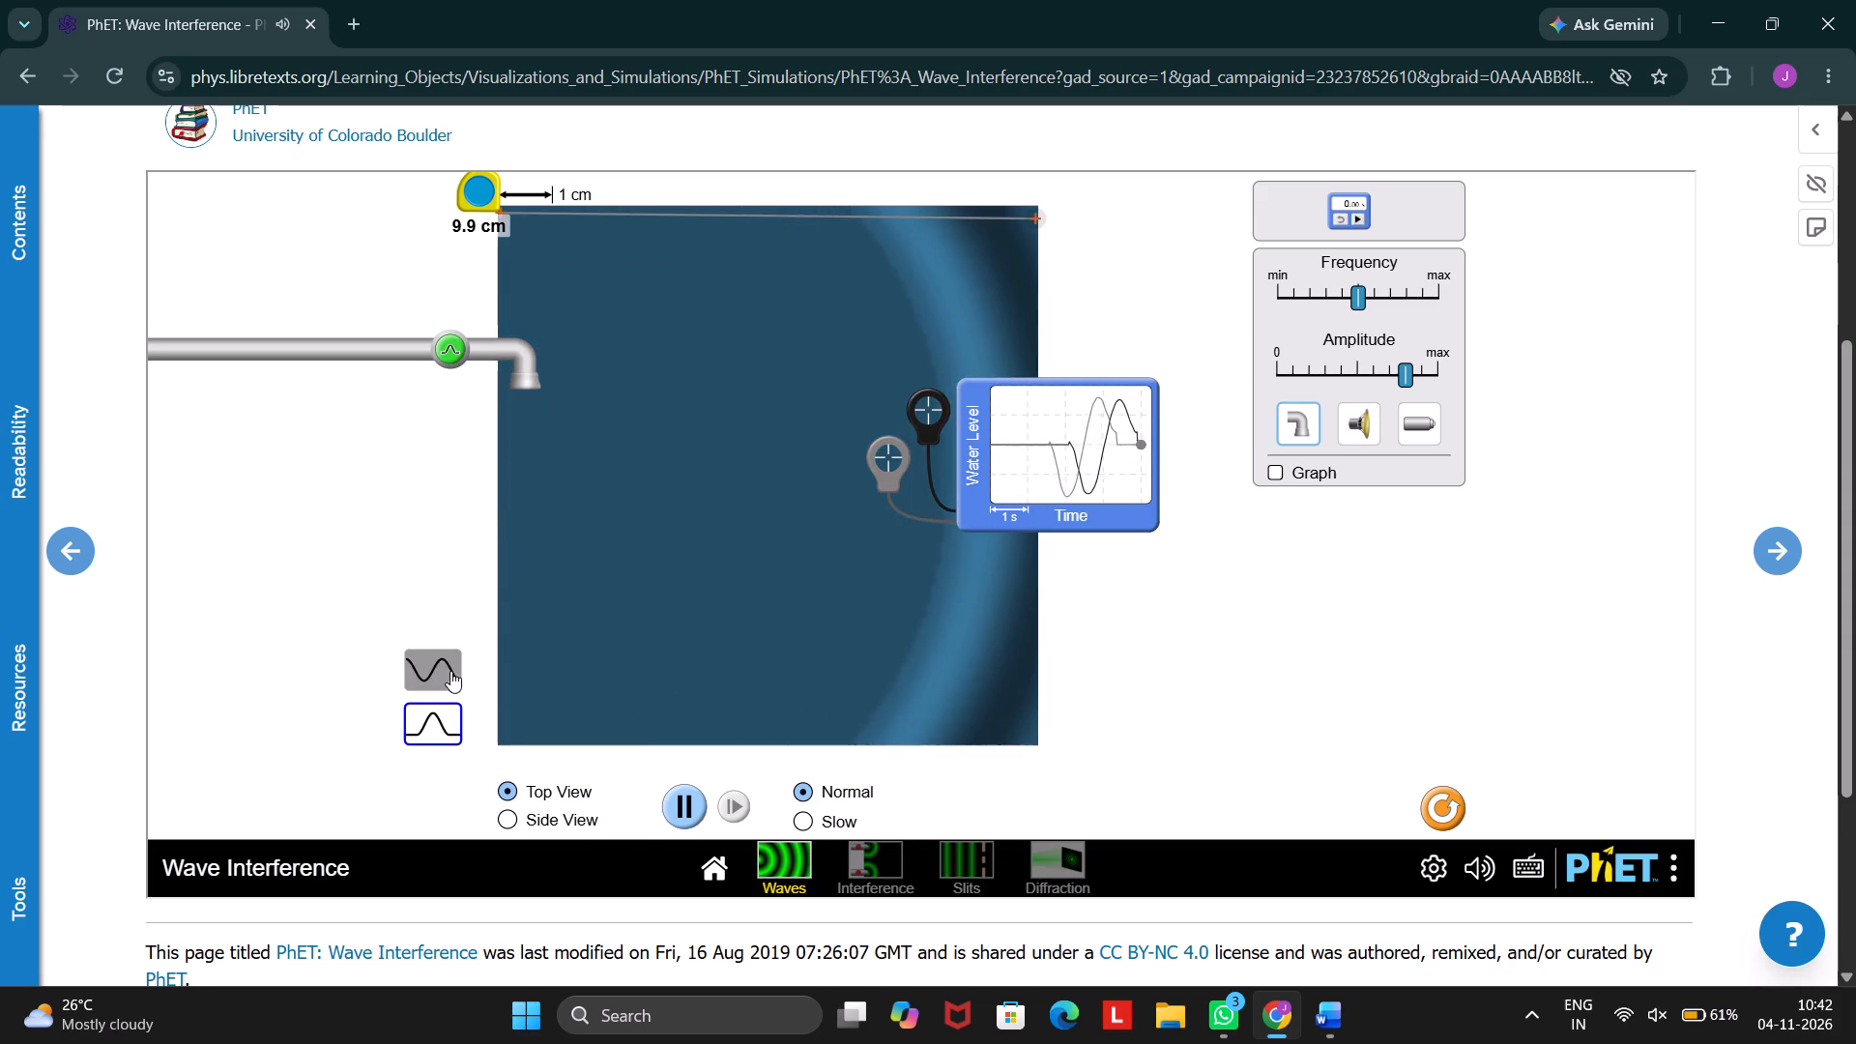
{"action": "left_click", "coordinate": [450, 347]}
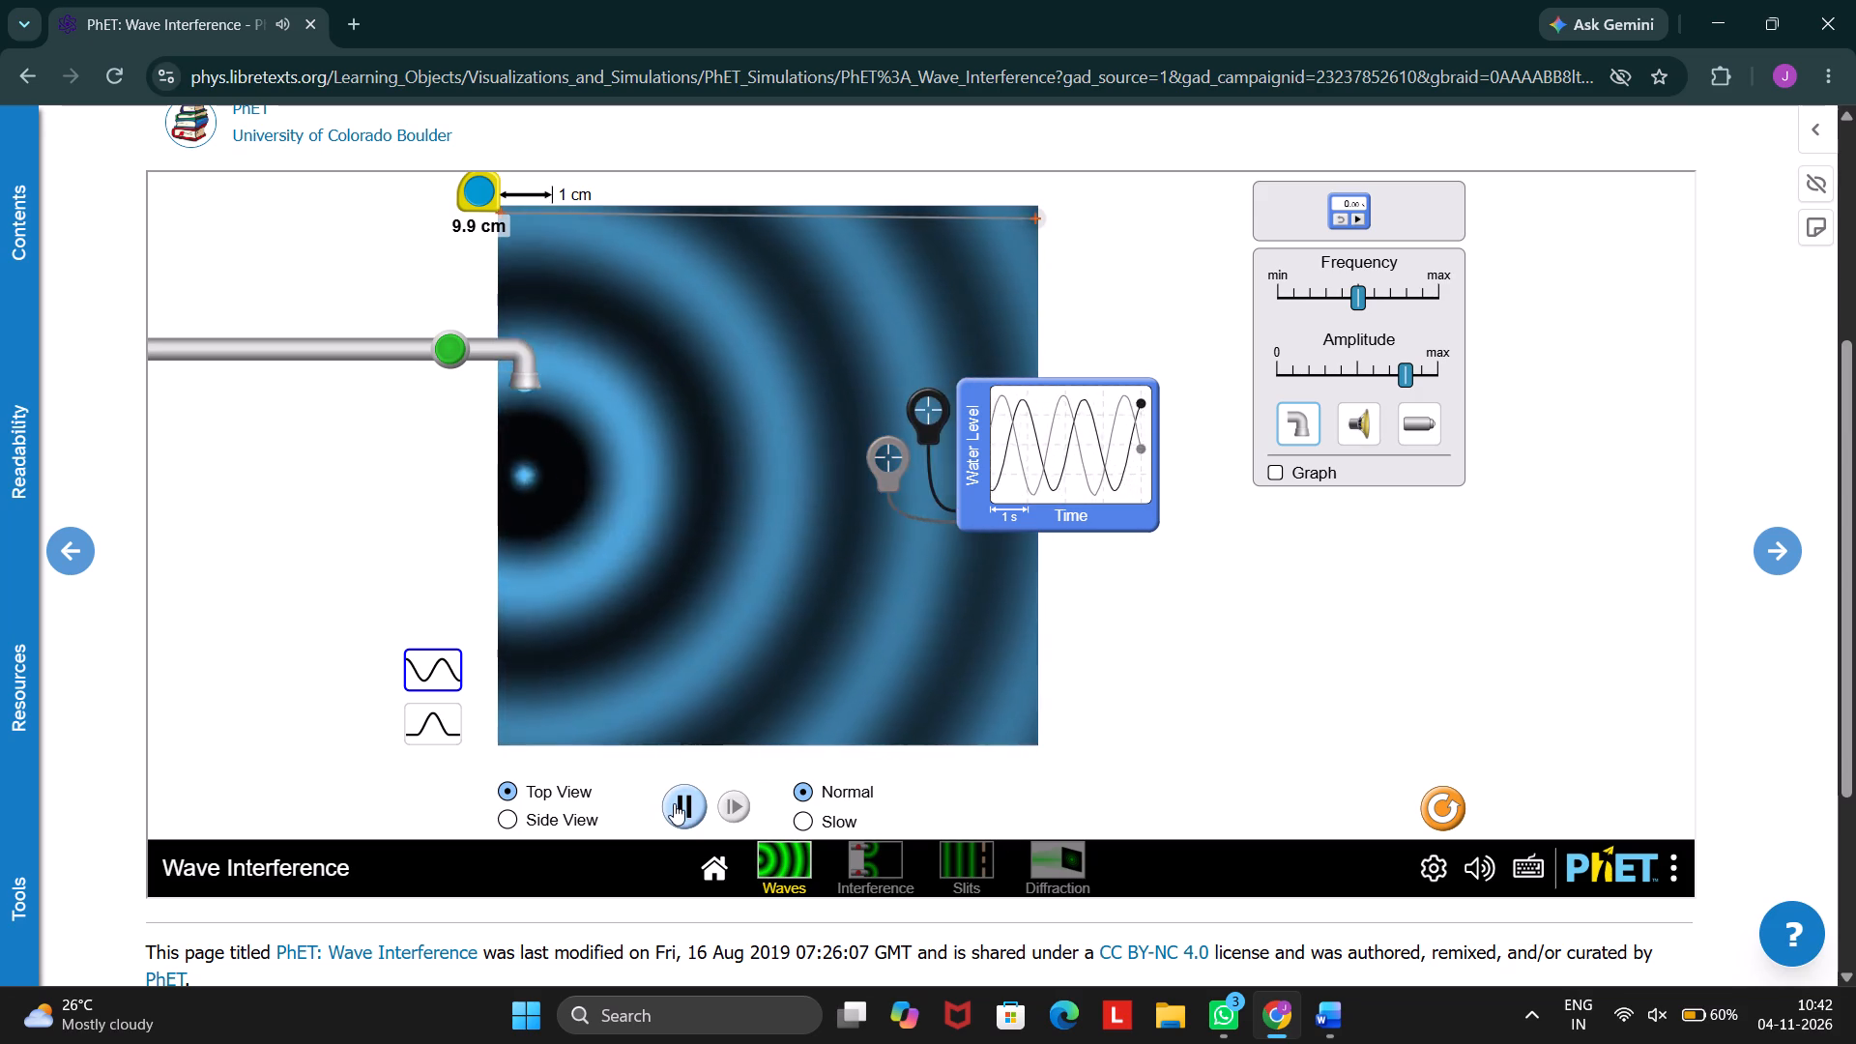
{"action": "scroll", "coordinate": [329, 600], "scroll_direction": "left", "scroll_amount": 1}
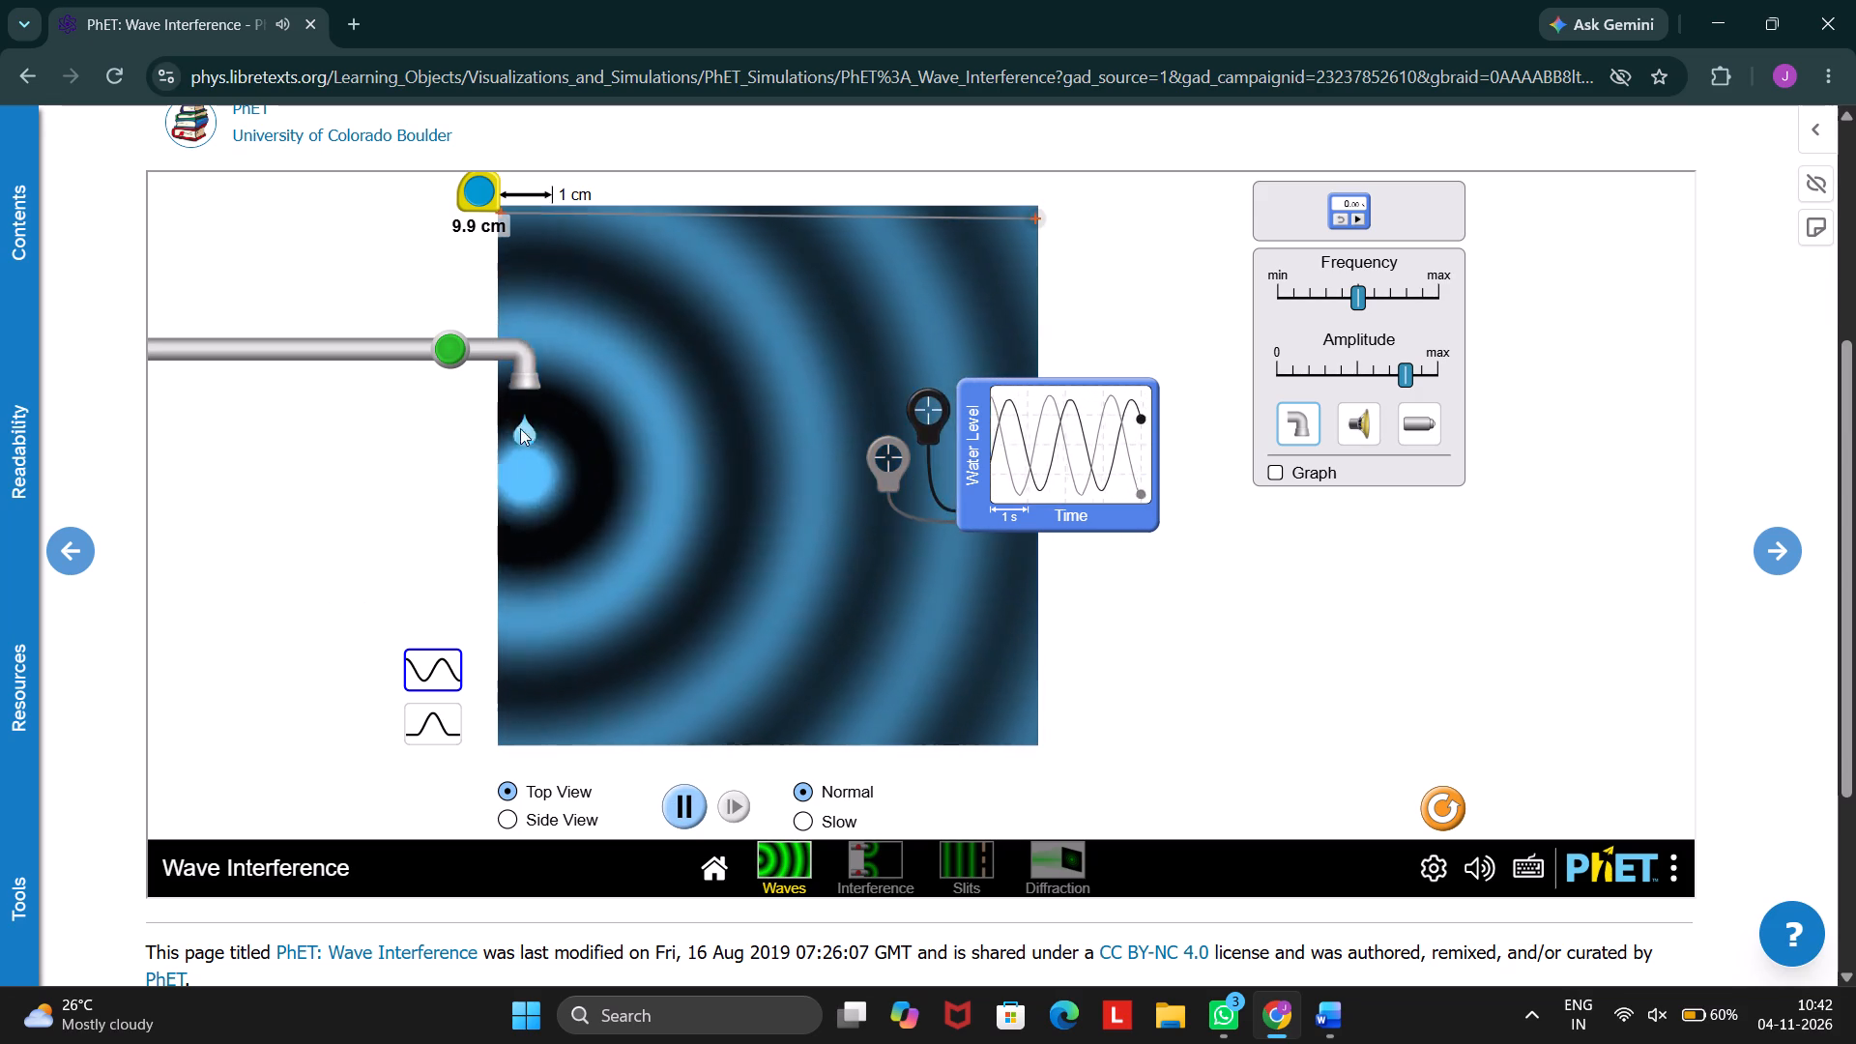
{"action": "scroll", "coordinate": [535, 420], "scroll_direction": "up", "scroll_amount": 6}
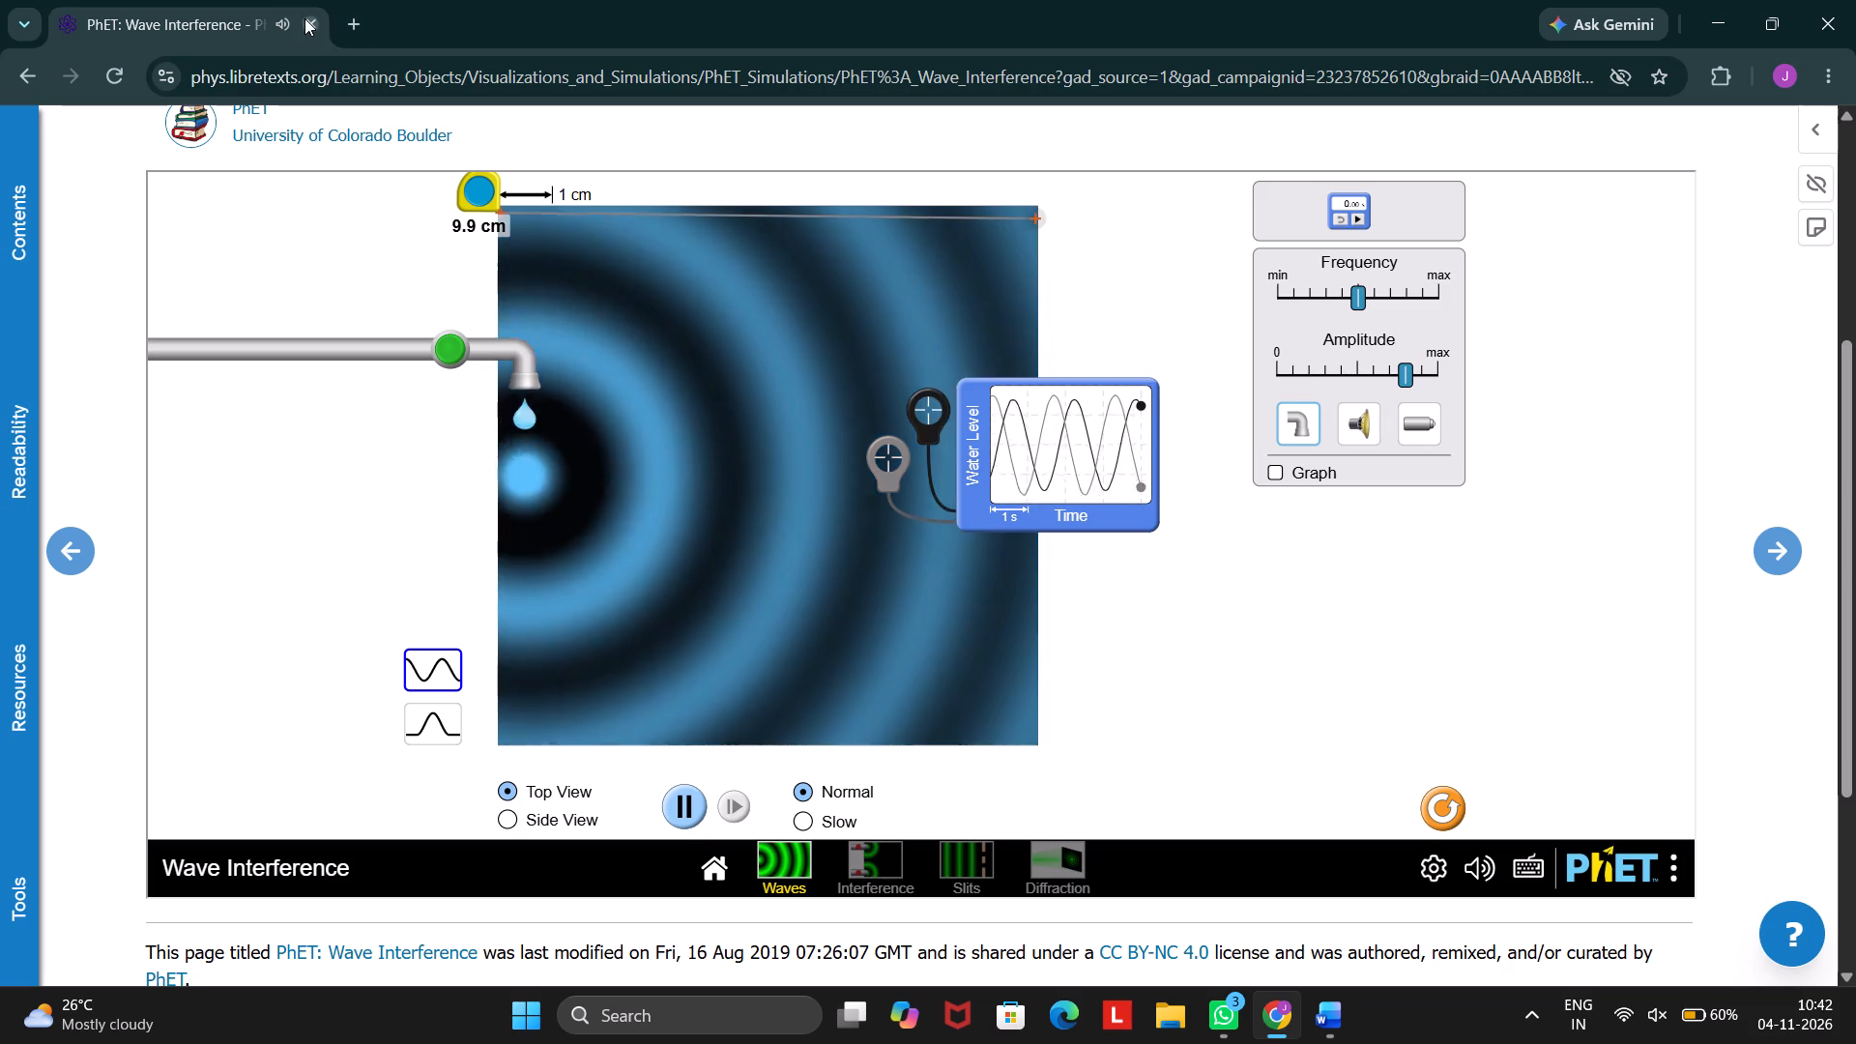
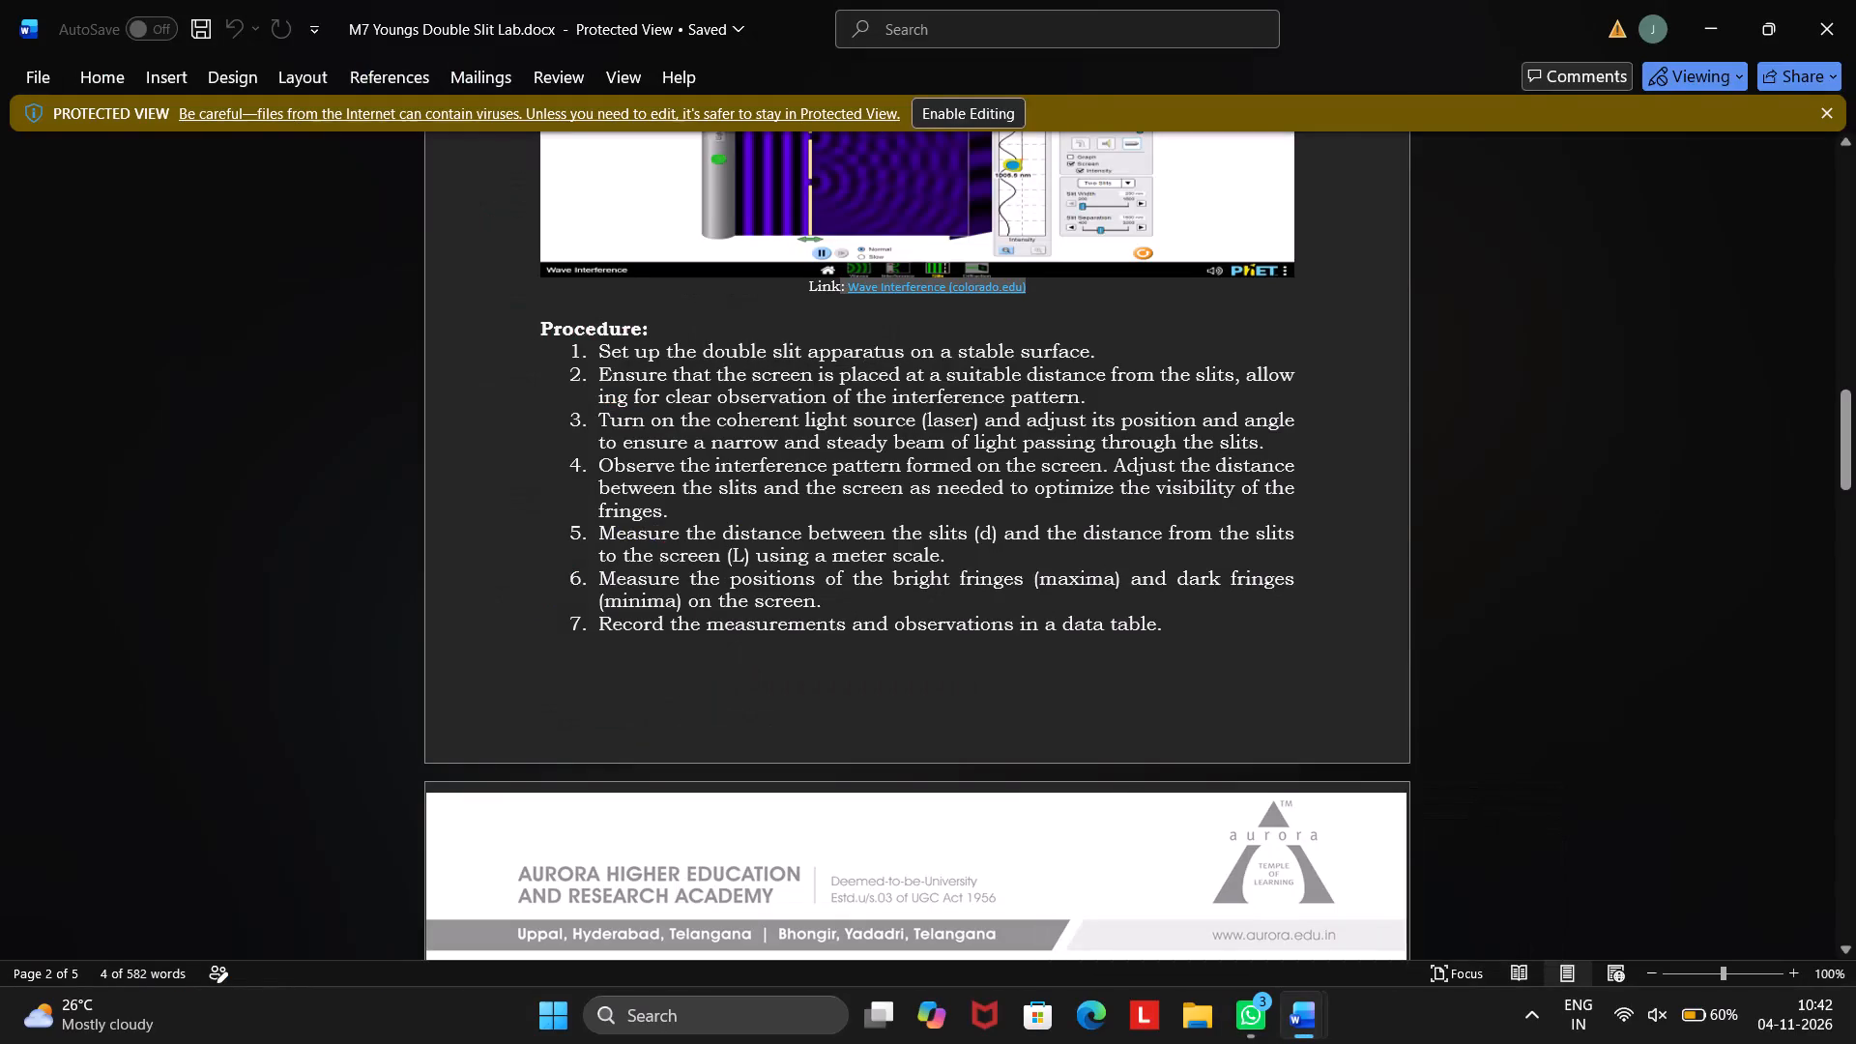
In Word, open the Wave Interference (colorado.edu) link above the Procedure section of the Youngs Double Slit Lab document.
{"action": "right_click", "coordinate": [942, 286]}
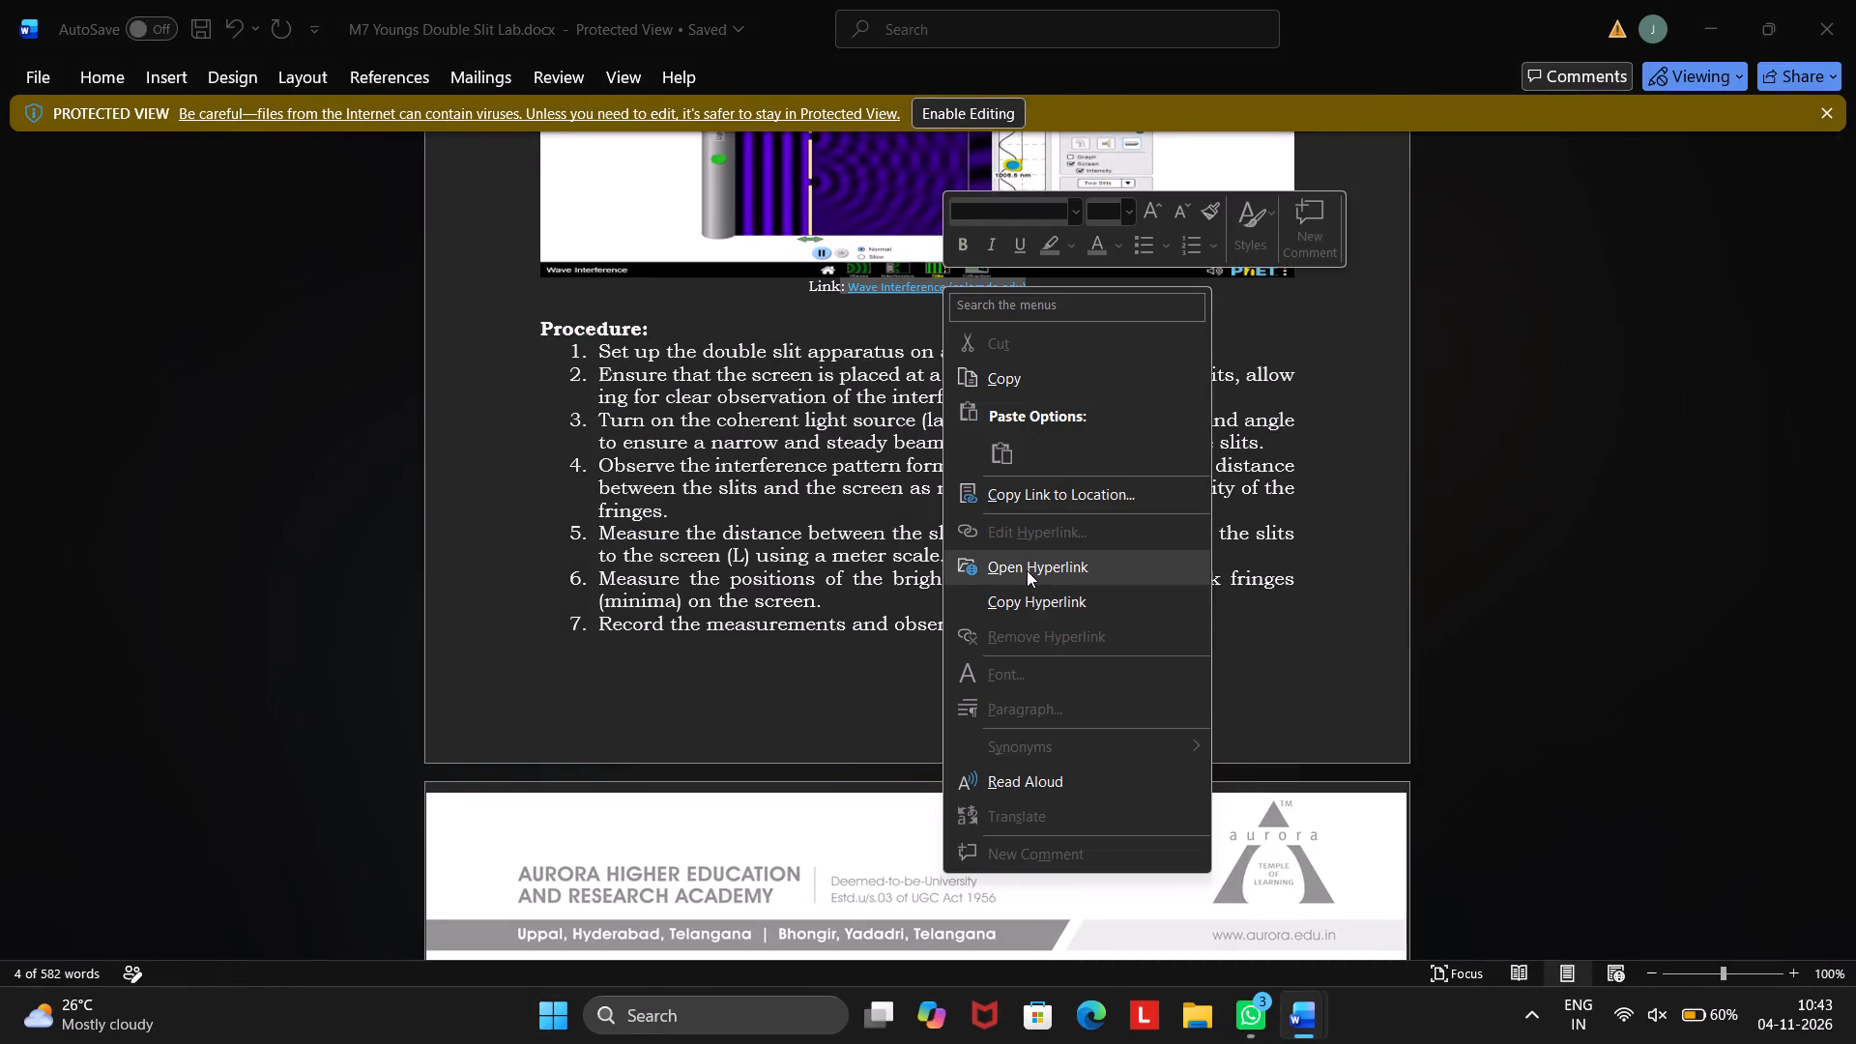
Follow the document's Wave Interference (colorado.edu) link to the browser, maximize the window, and open the simulation's Slits screen.
{"action": "left_click", "coordinate": [1027, 570]}
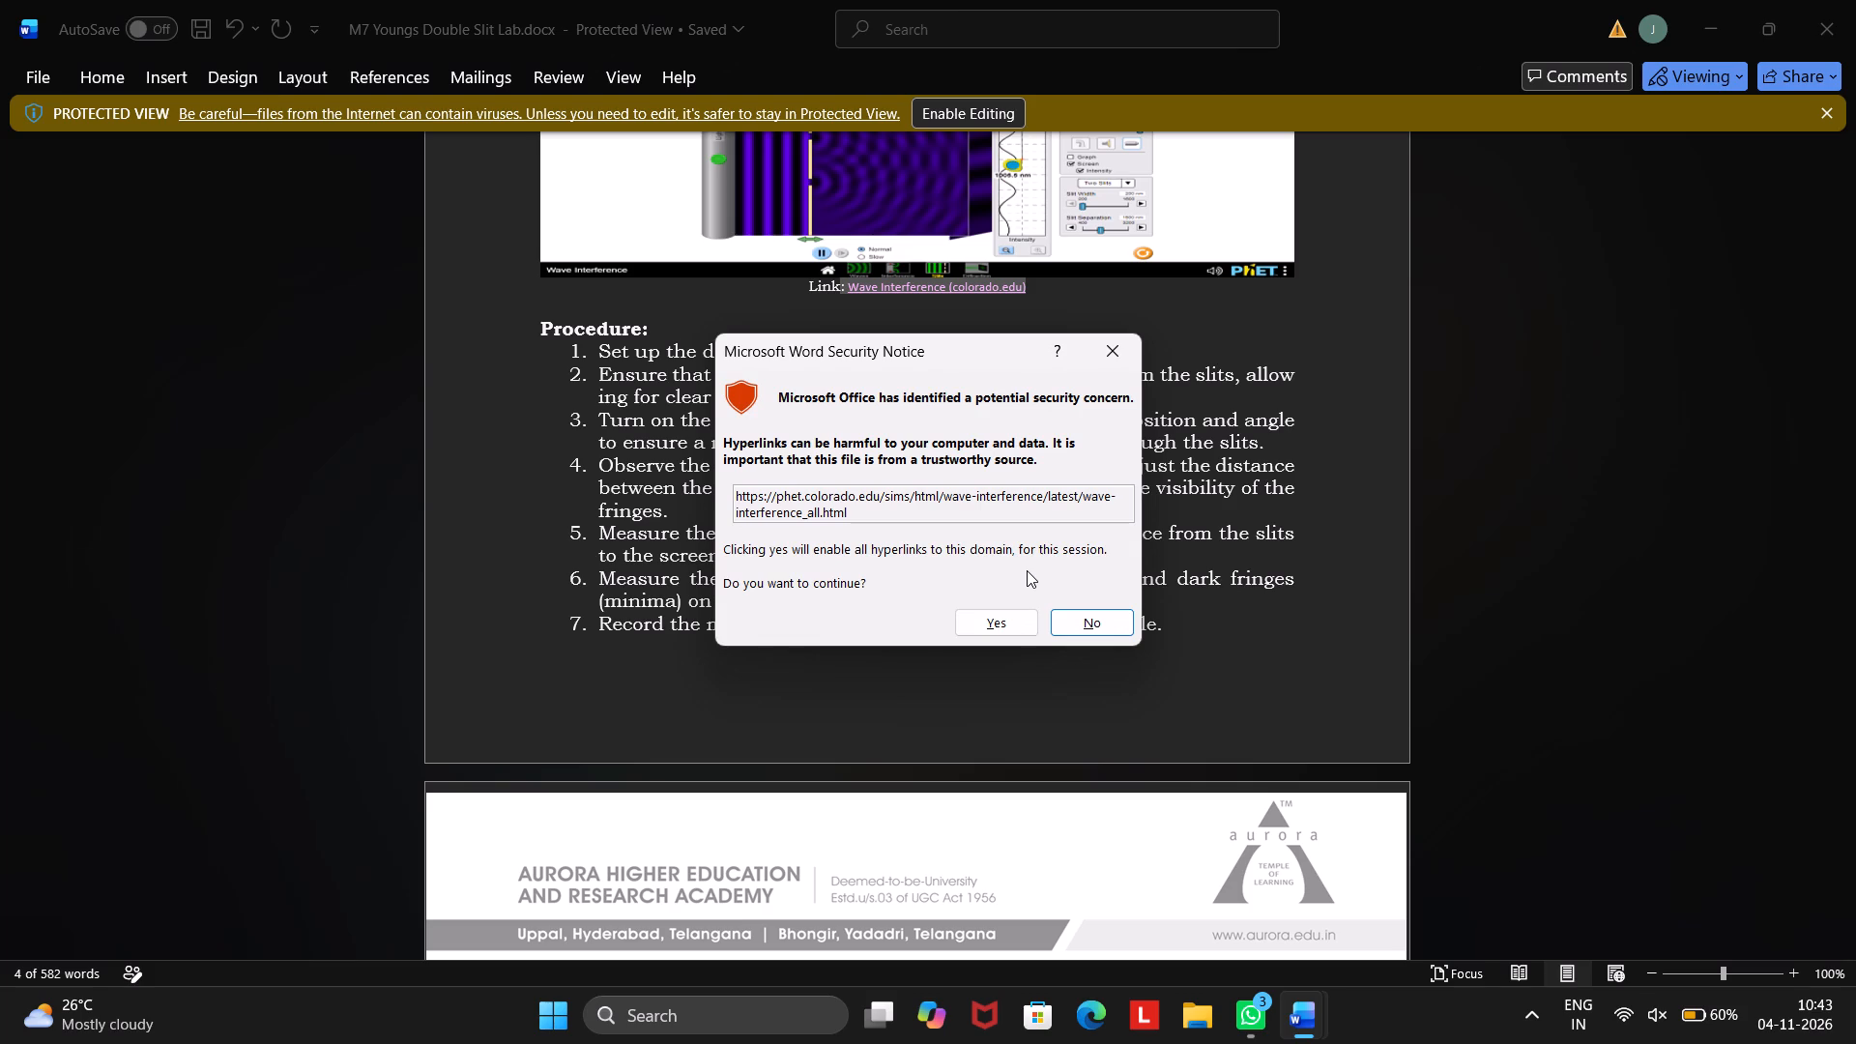
{"action": "left_click", "coordinate": [1006, 625]}
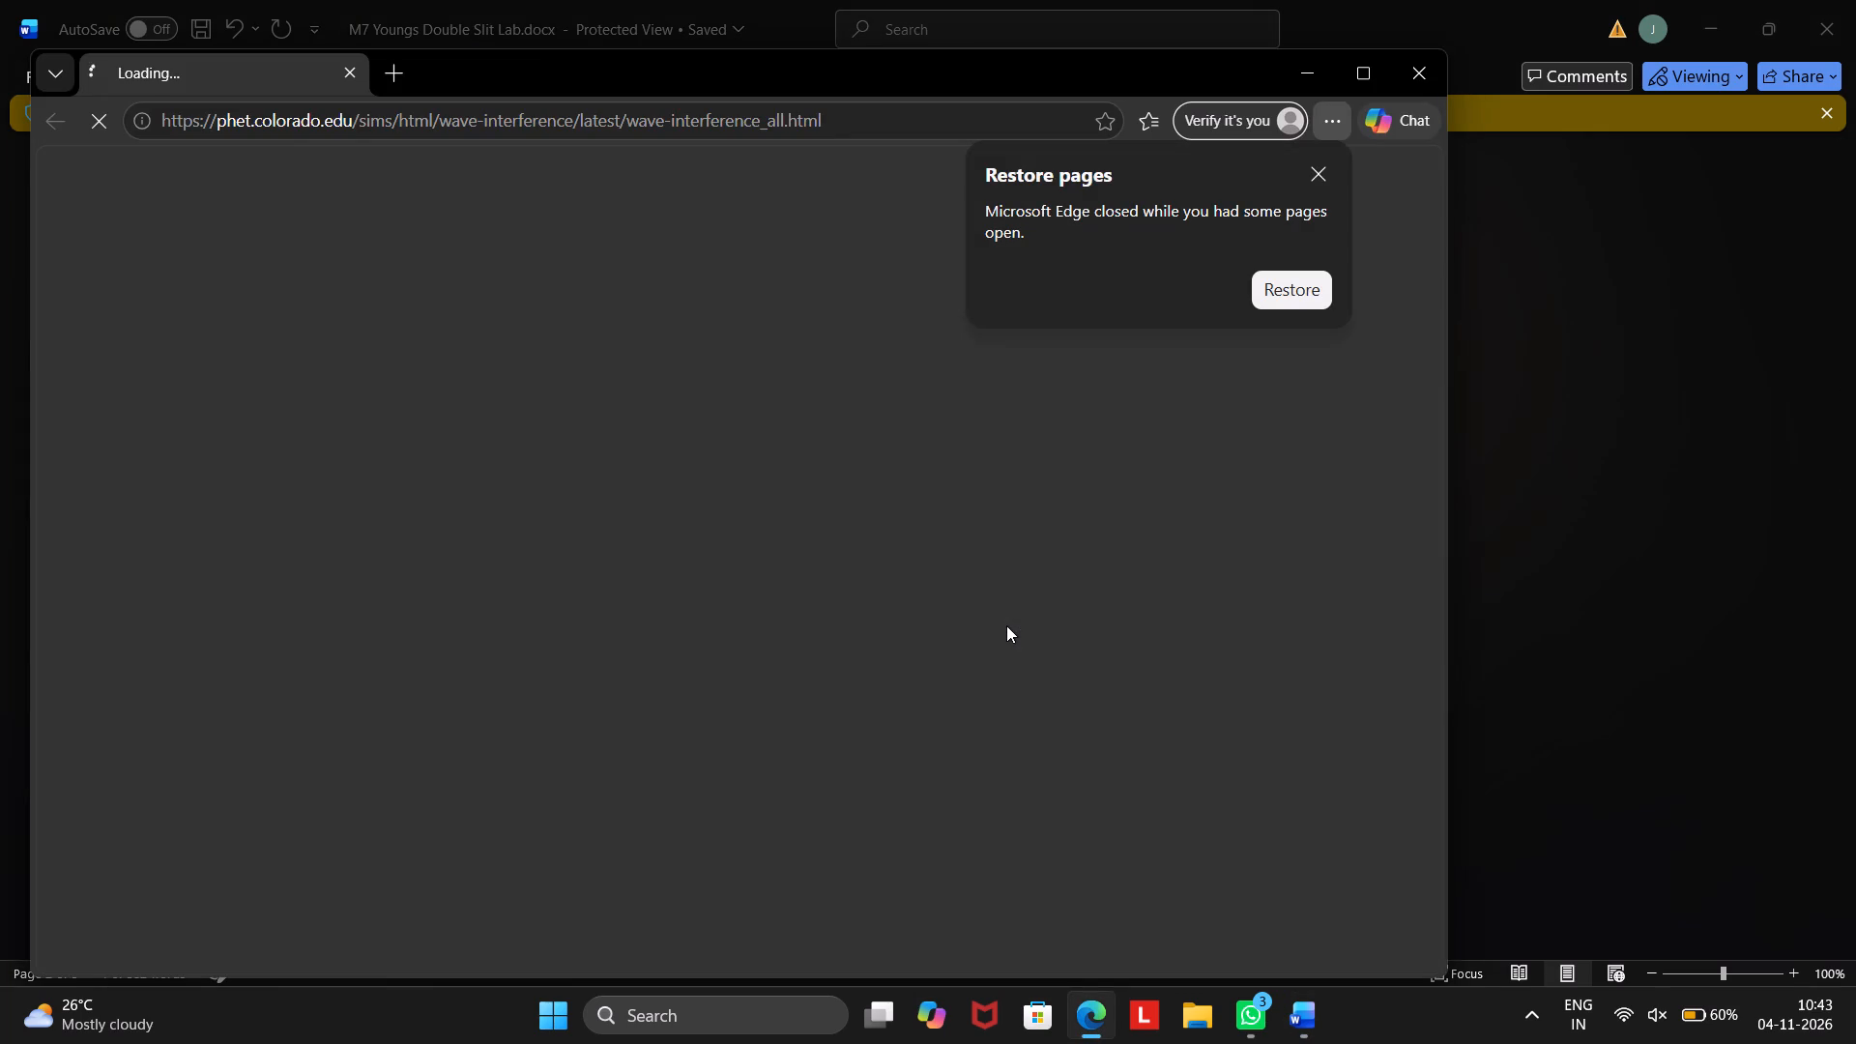
{"action": "left_click", "coordinate": [1359, 71]}
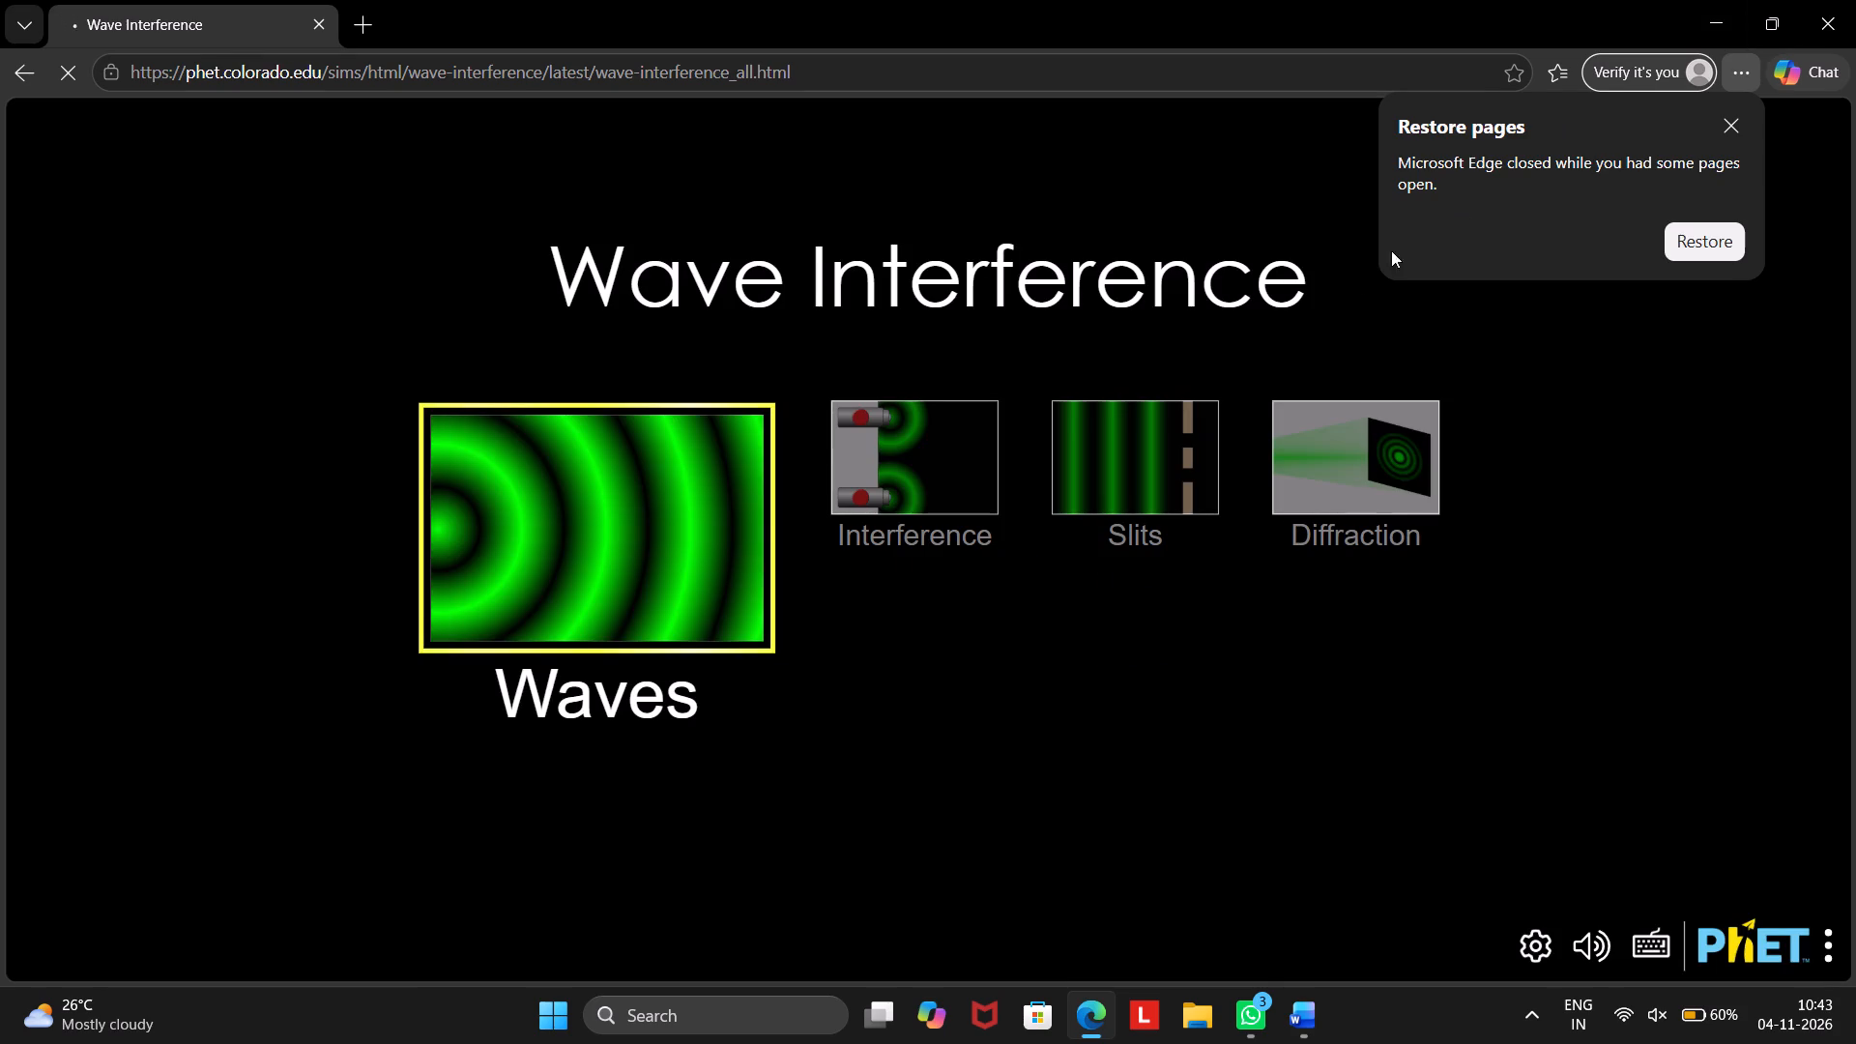
{"action": "left_click", "coordinate": [1121, 484]}
{"action": "left_click", "coordinate": [1121, 484]}
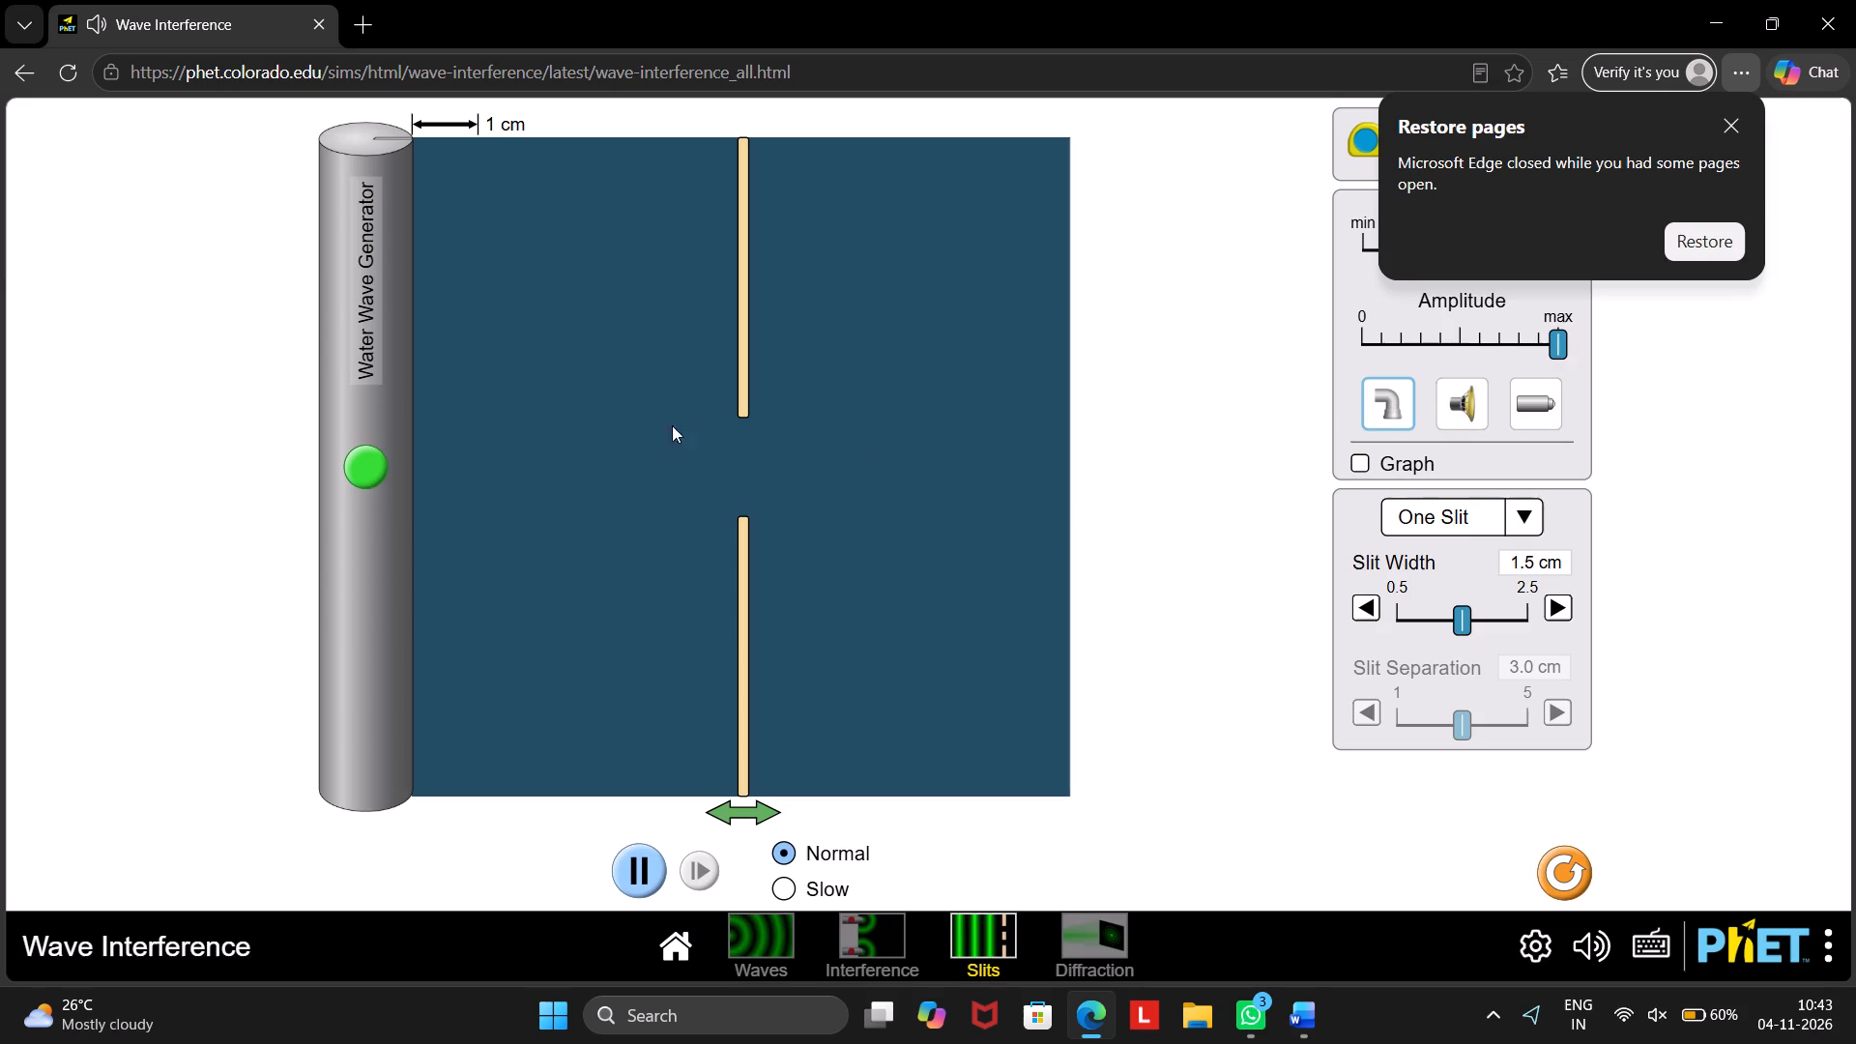
Set the barrier in the water wave scene to Two Slits and dismiss the browser's restore-pages prompt.
{"action": "left_click", "coordinate": [1542, 514]}
{"action": "left_click", "coordinate": [1446, 581]}
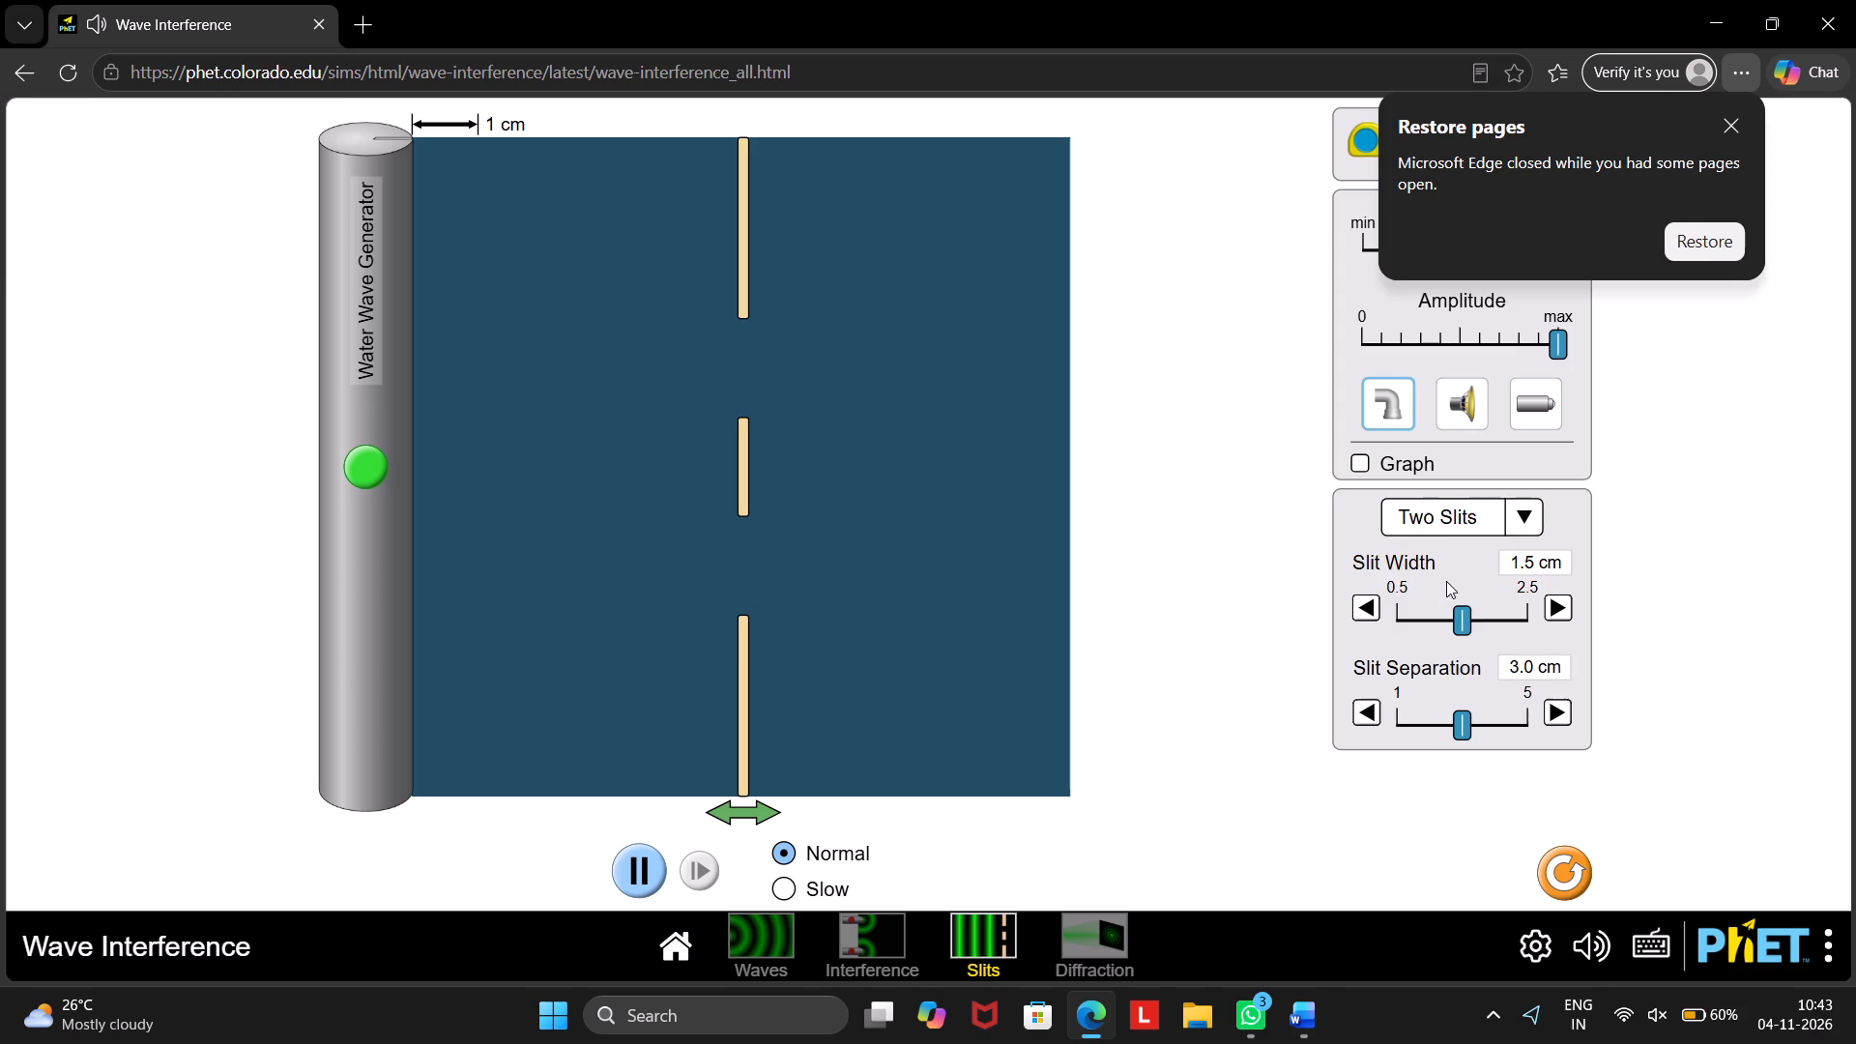
{"action": "left_click", "coordinate": [1732, 118]}
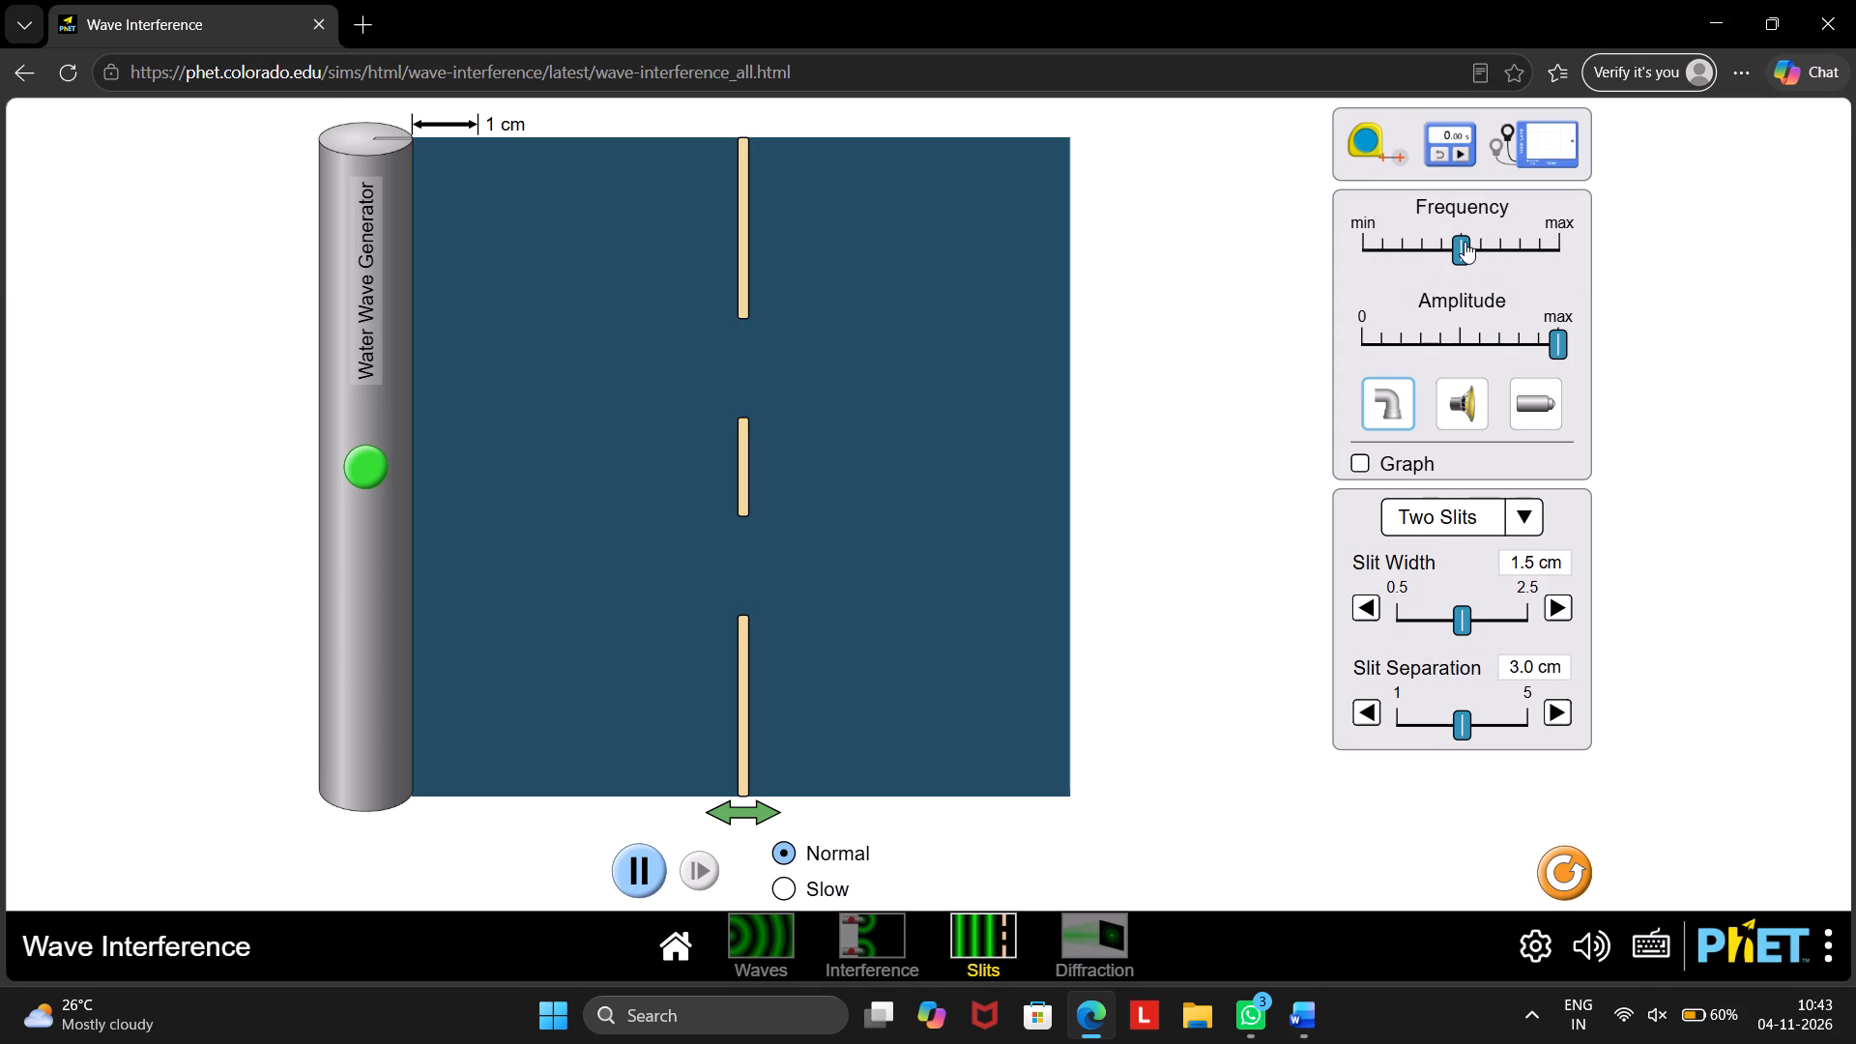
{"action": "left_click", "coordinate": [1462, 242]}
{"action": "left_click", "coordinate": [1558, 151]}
Switch the wave source to light and set its barrier to Two Slits.
{"action": "left_click", "coordinate": [1527, 399]}
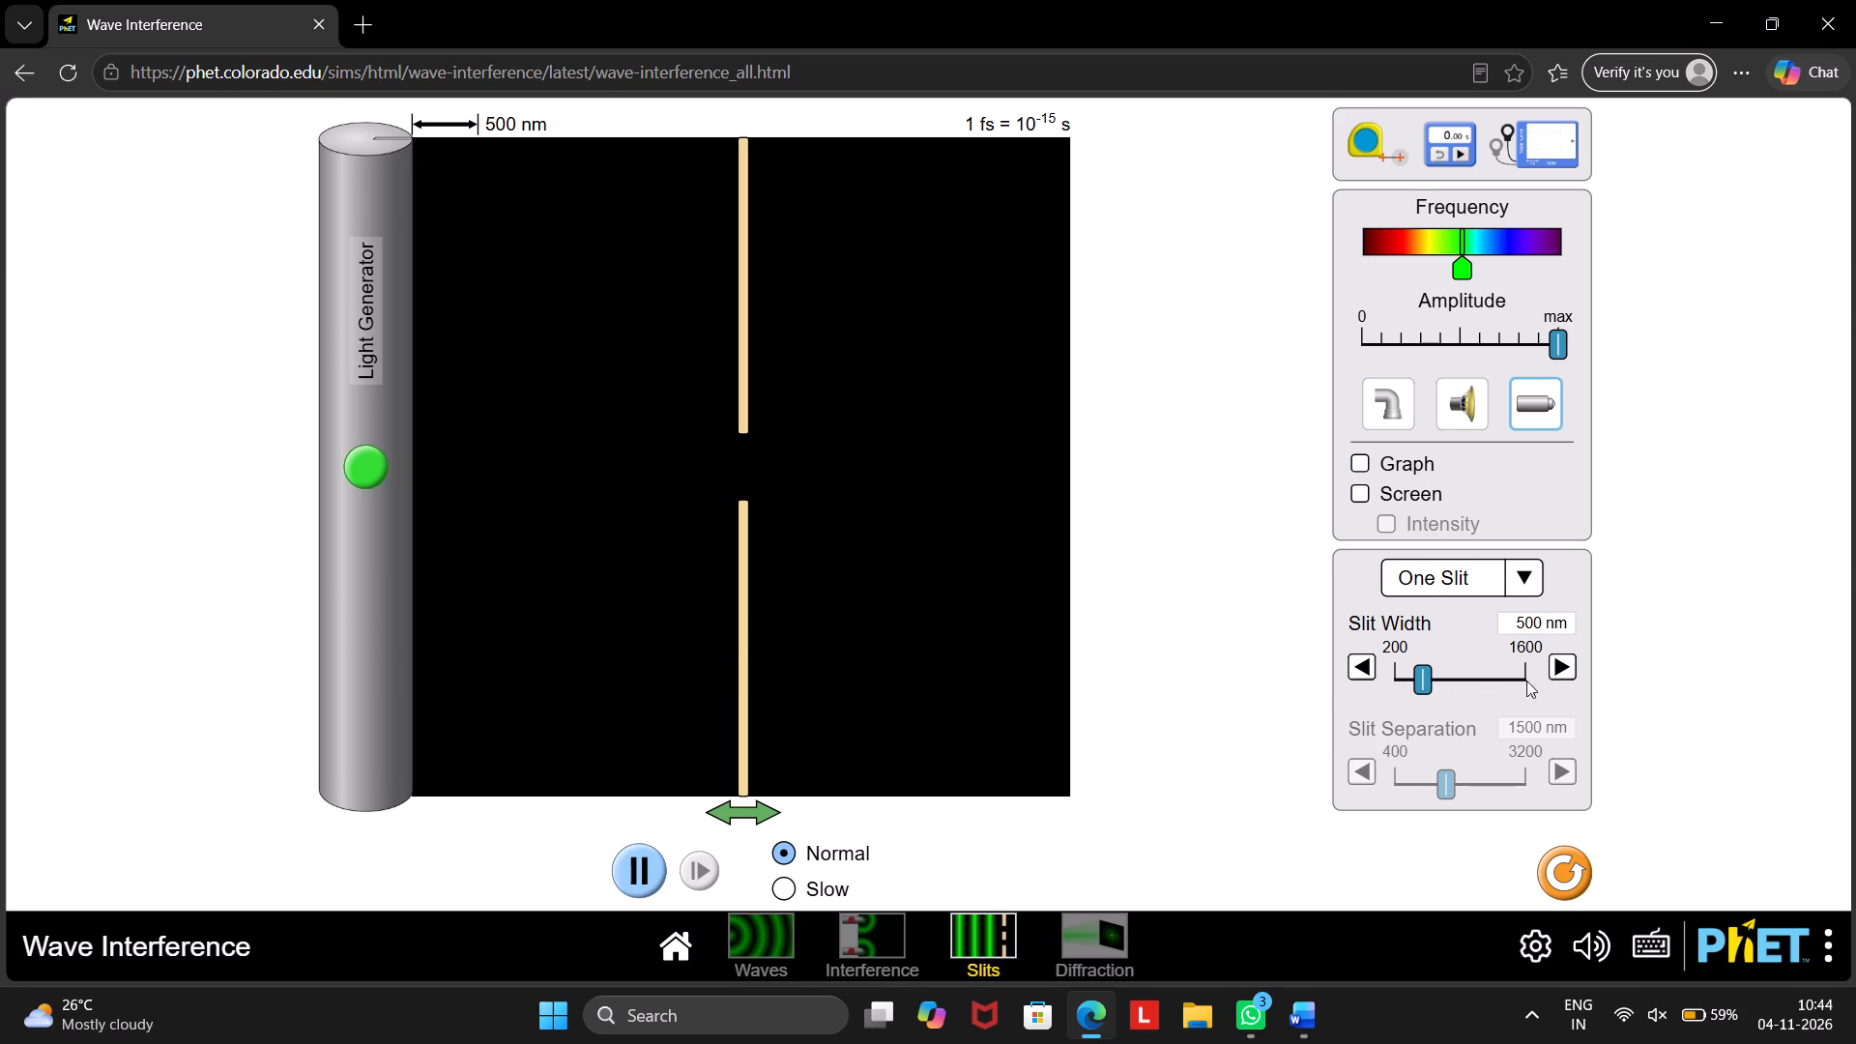
{"action": "left_click", "coordinate": [1519, 569]}
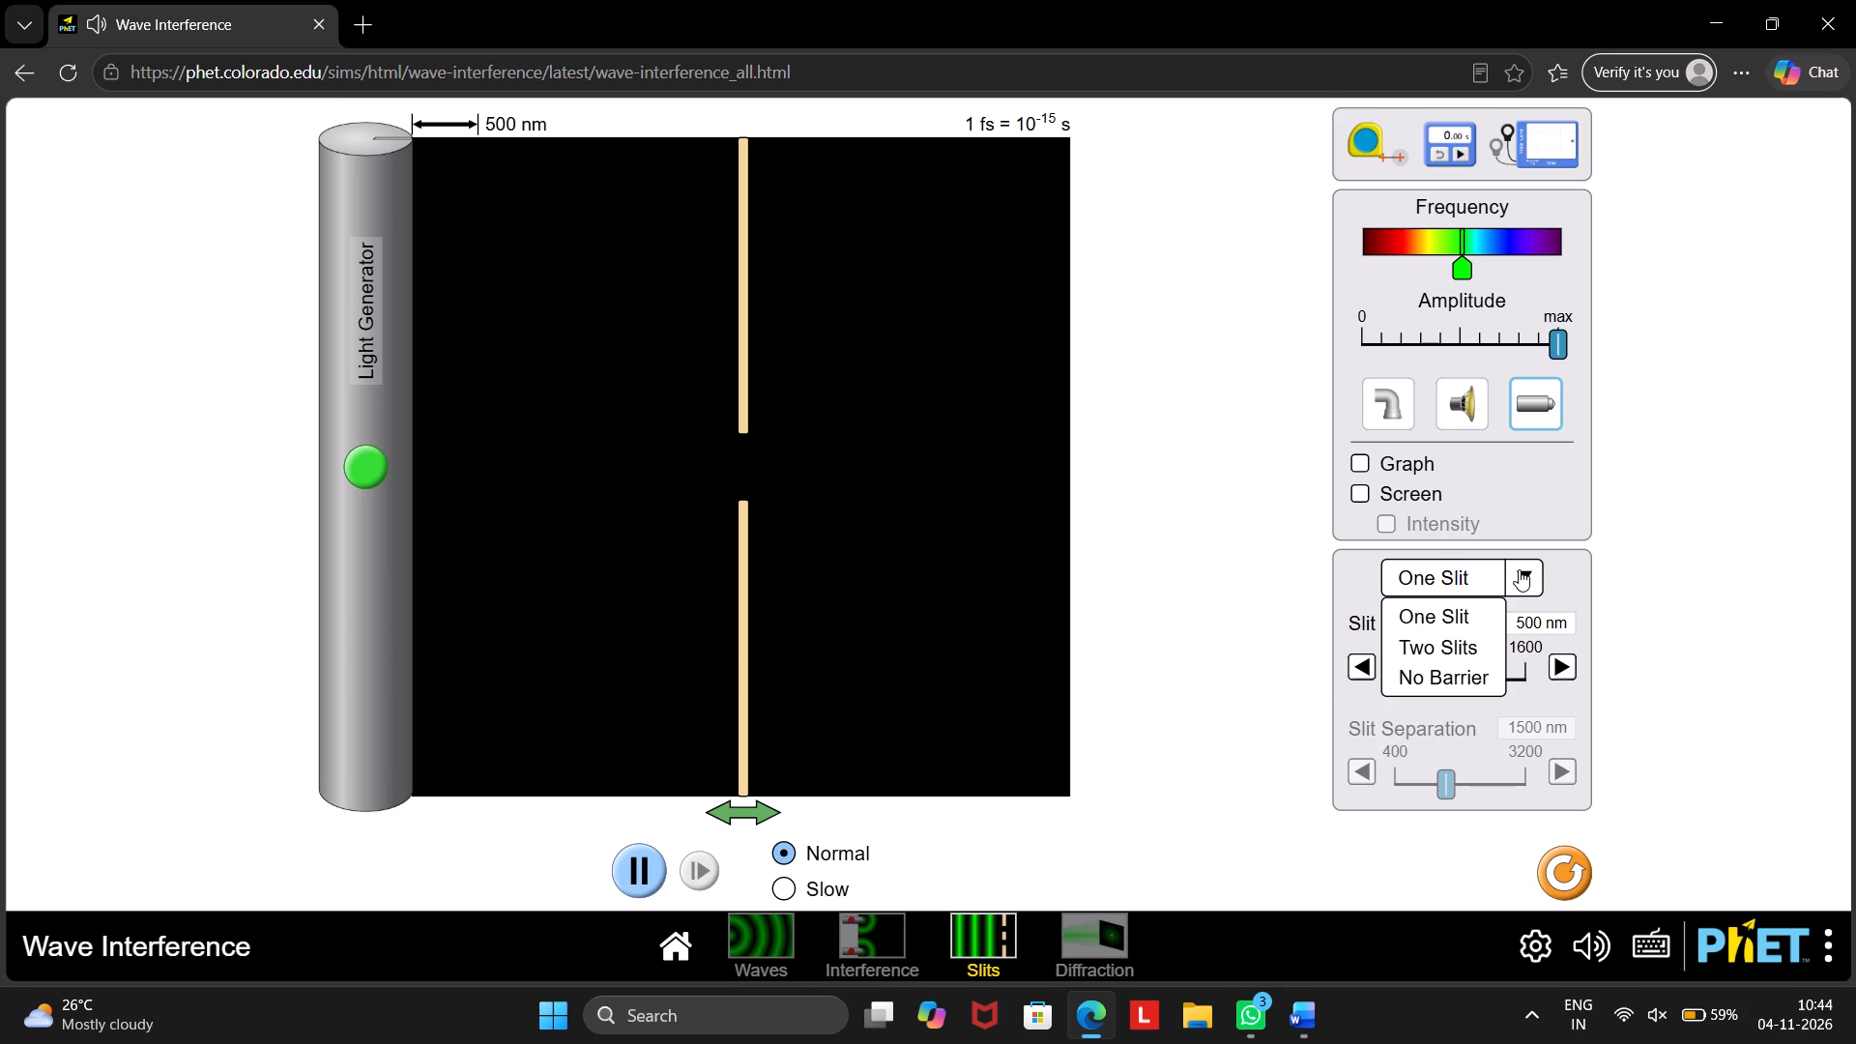
{"action": "left_click", "coordinate": [1444, 660]}
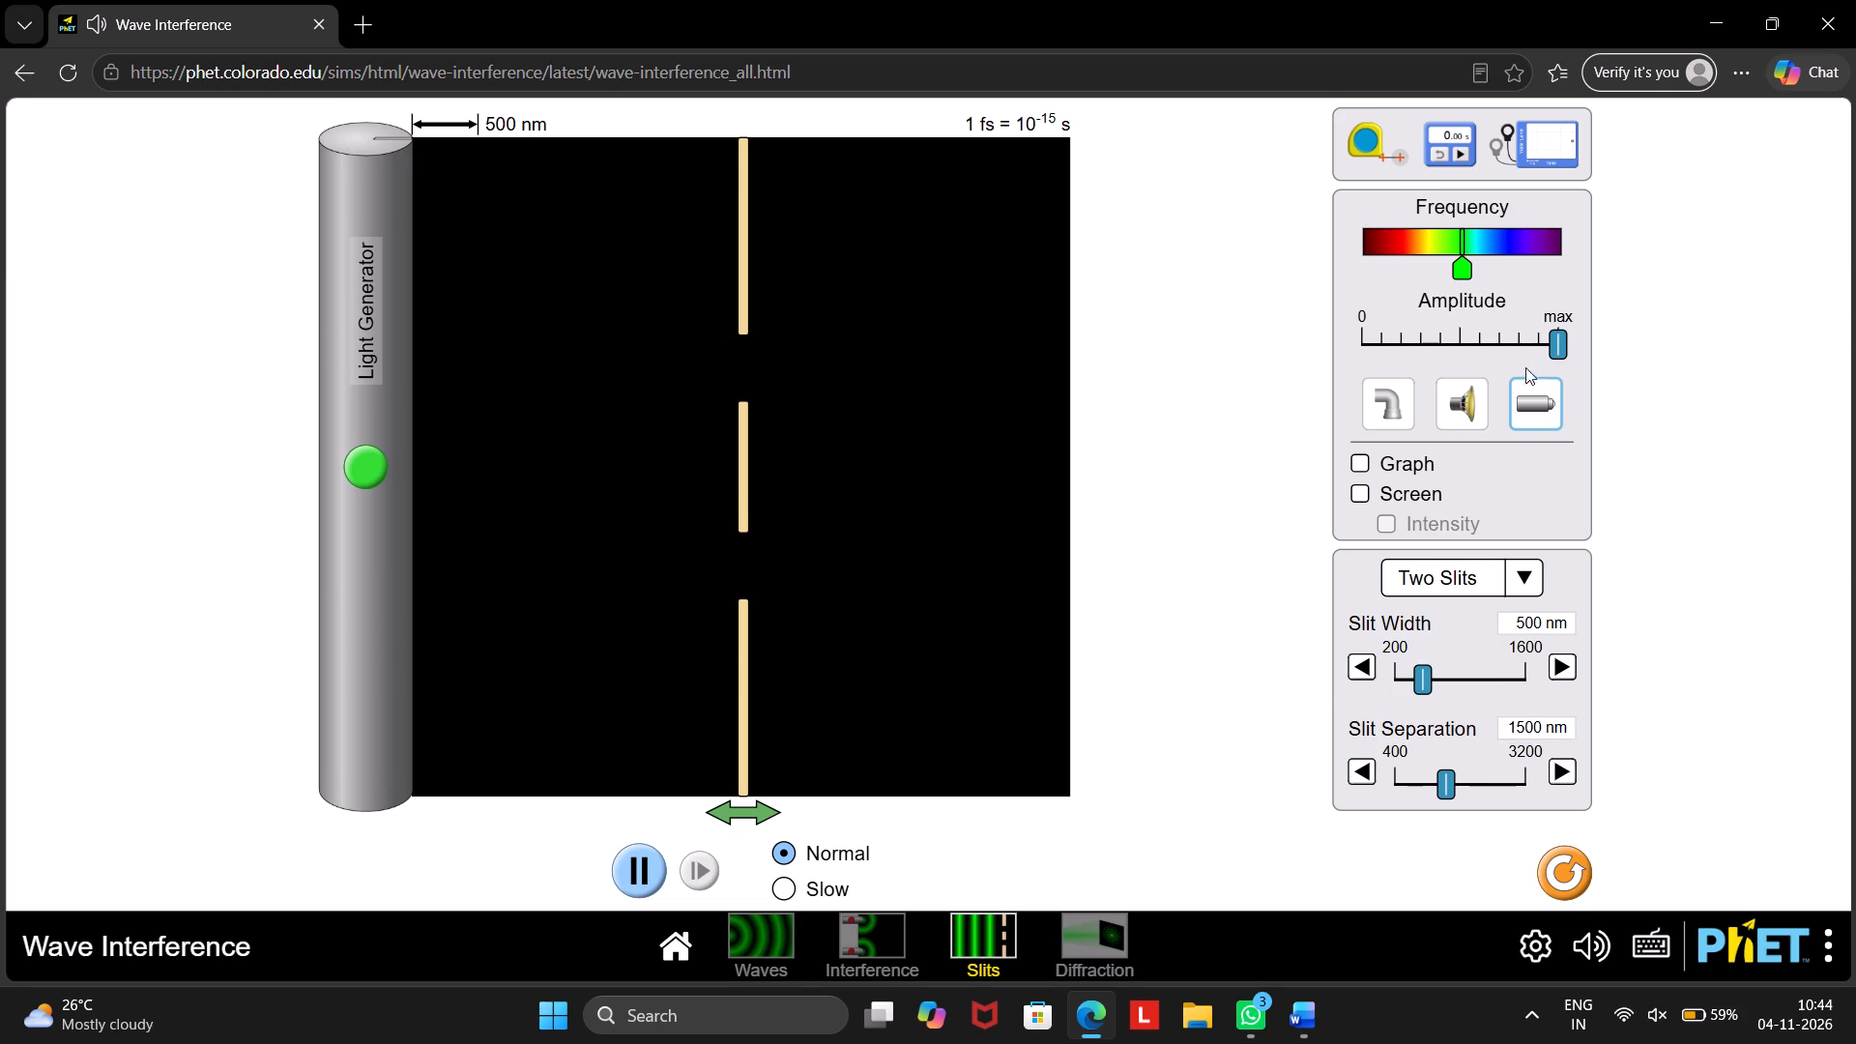
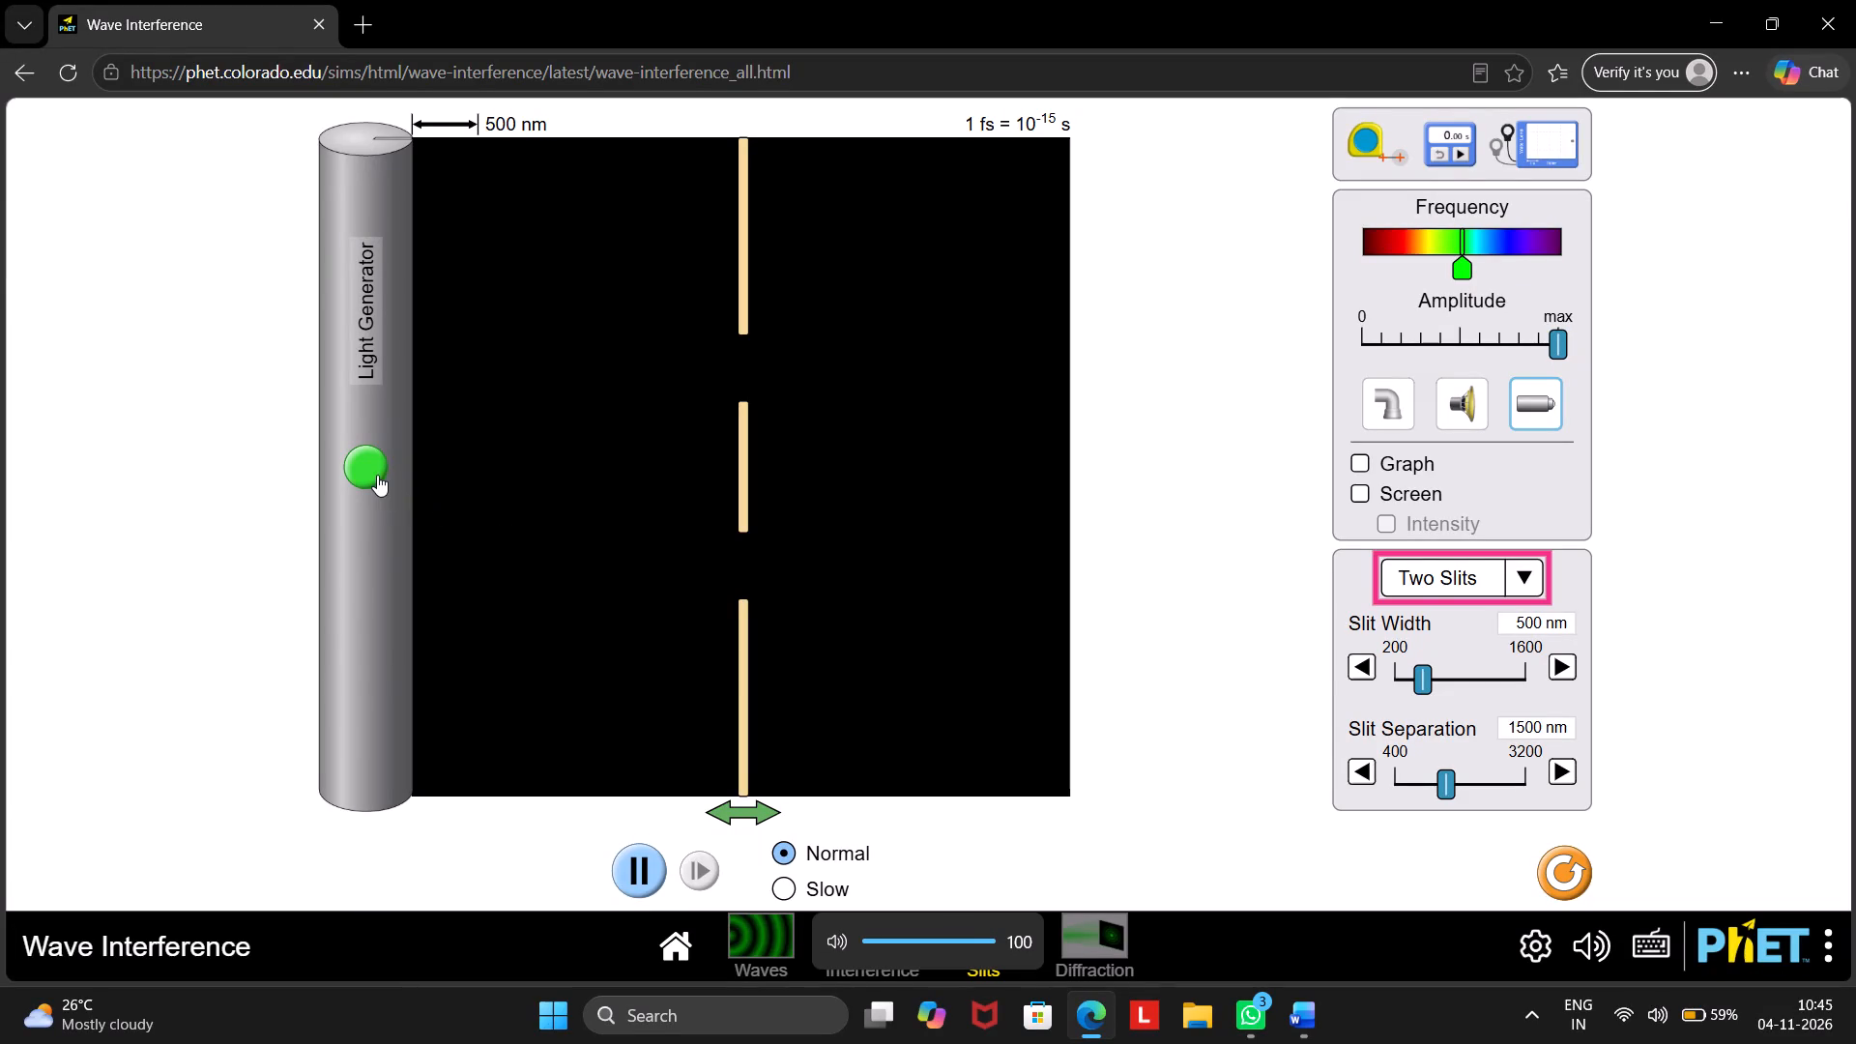
Turn on the light generator and show the screen behind the two-slit barrier.
{"action": "left_click", "coordinate": [375, 473]}
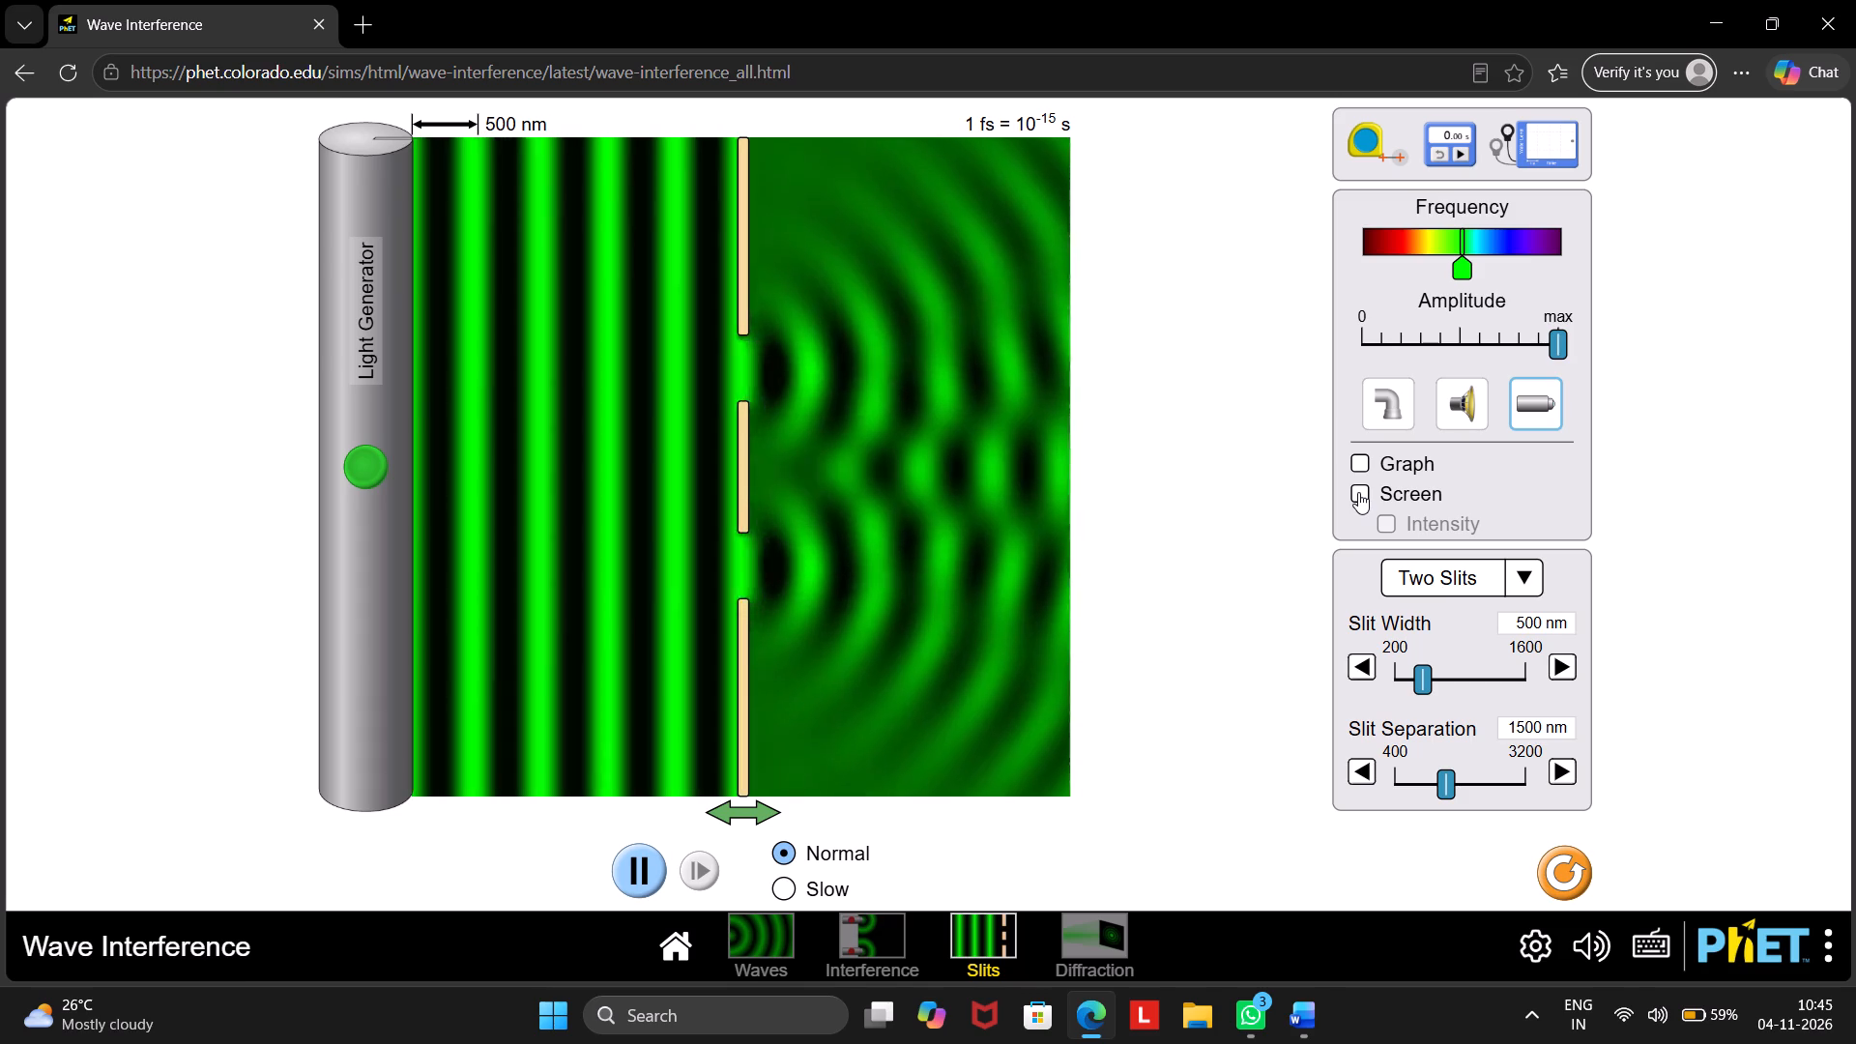
{"action": "left_click", "coordinate": [1358, 492]}
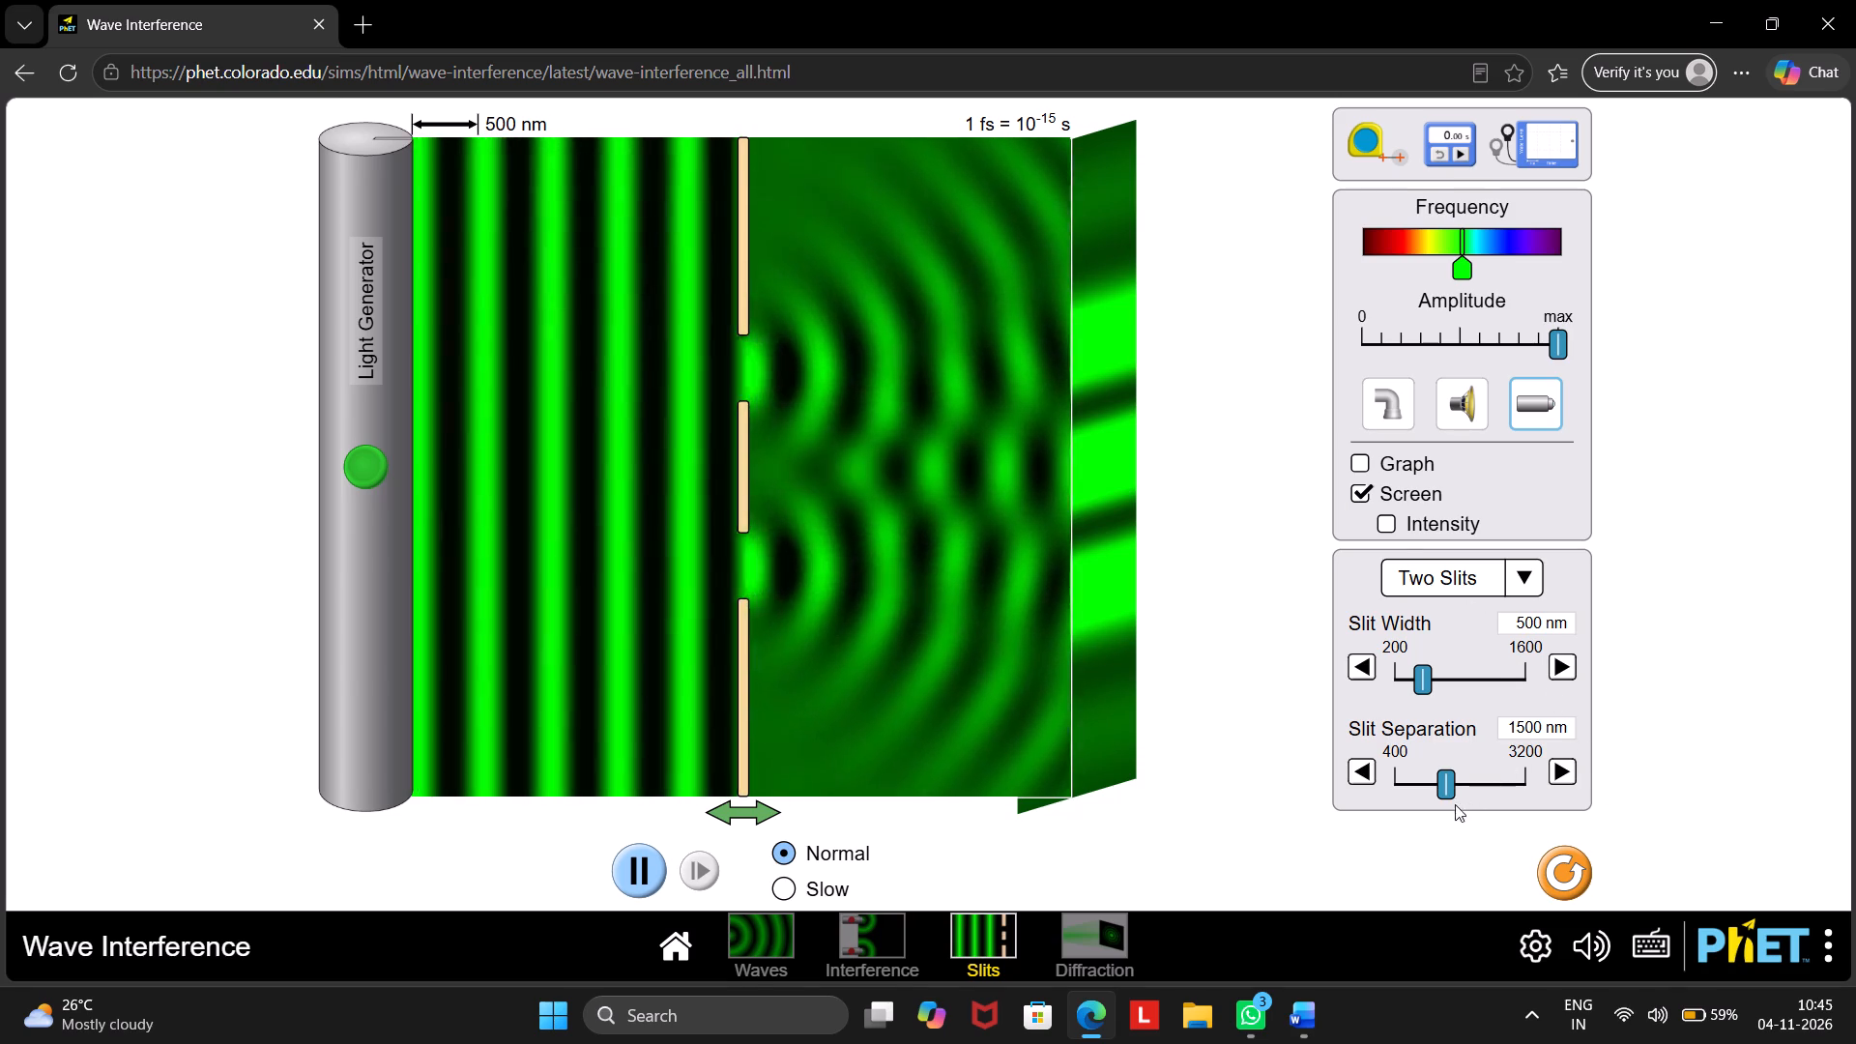
Set the slit separation of the two-slit barrier to 2650 nm.
{"action": "left_click_drag", "start_coordinate": [1445, 787], "coordinate": [1475, 790]}
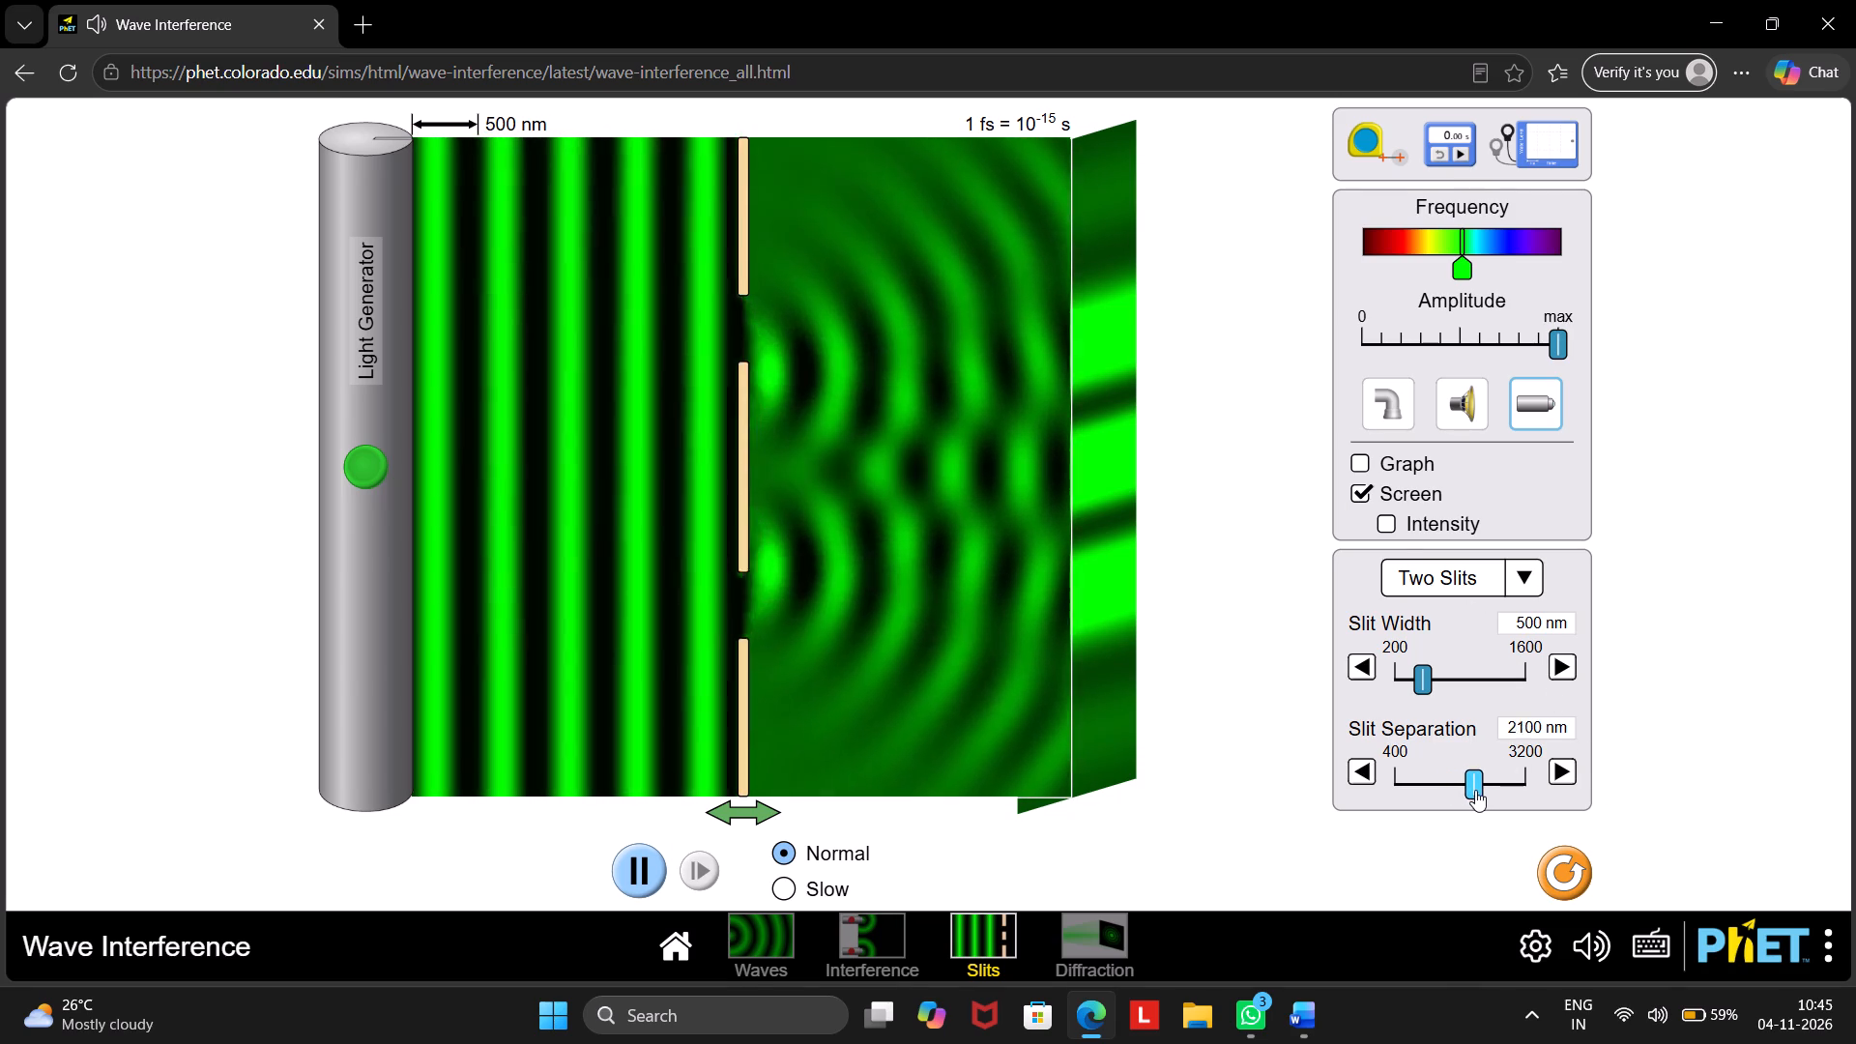
{"action": "left_click_drag", "start_coordinate": [1475, 790], "coordinate": [1481, 793]}
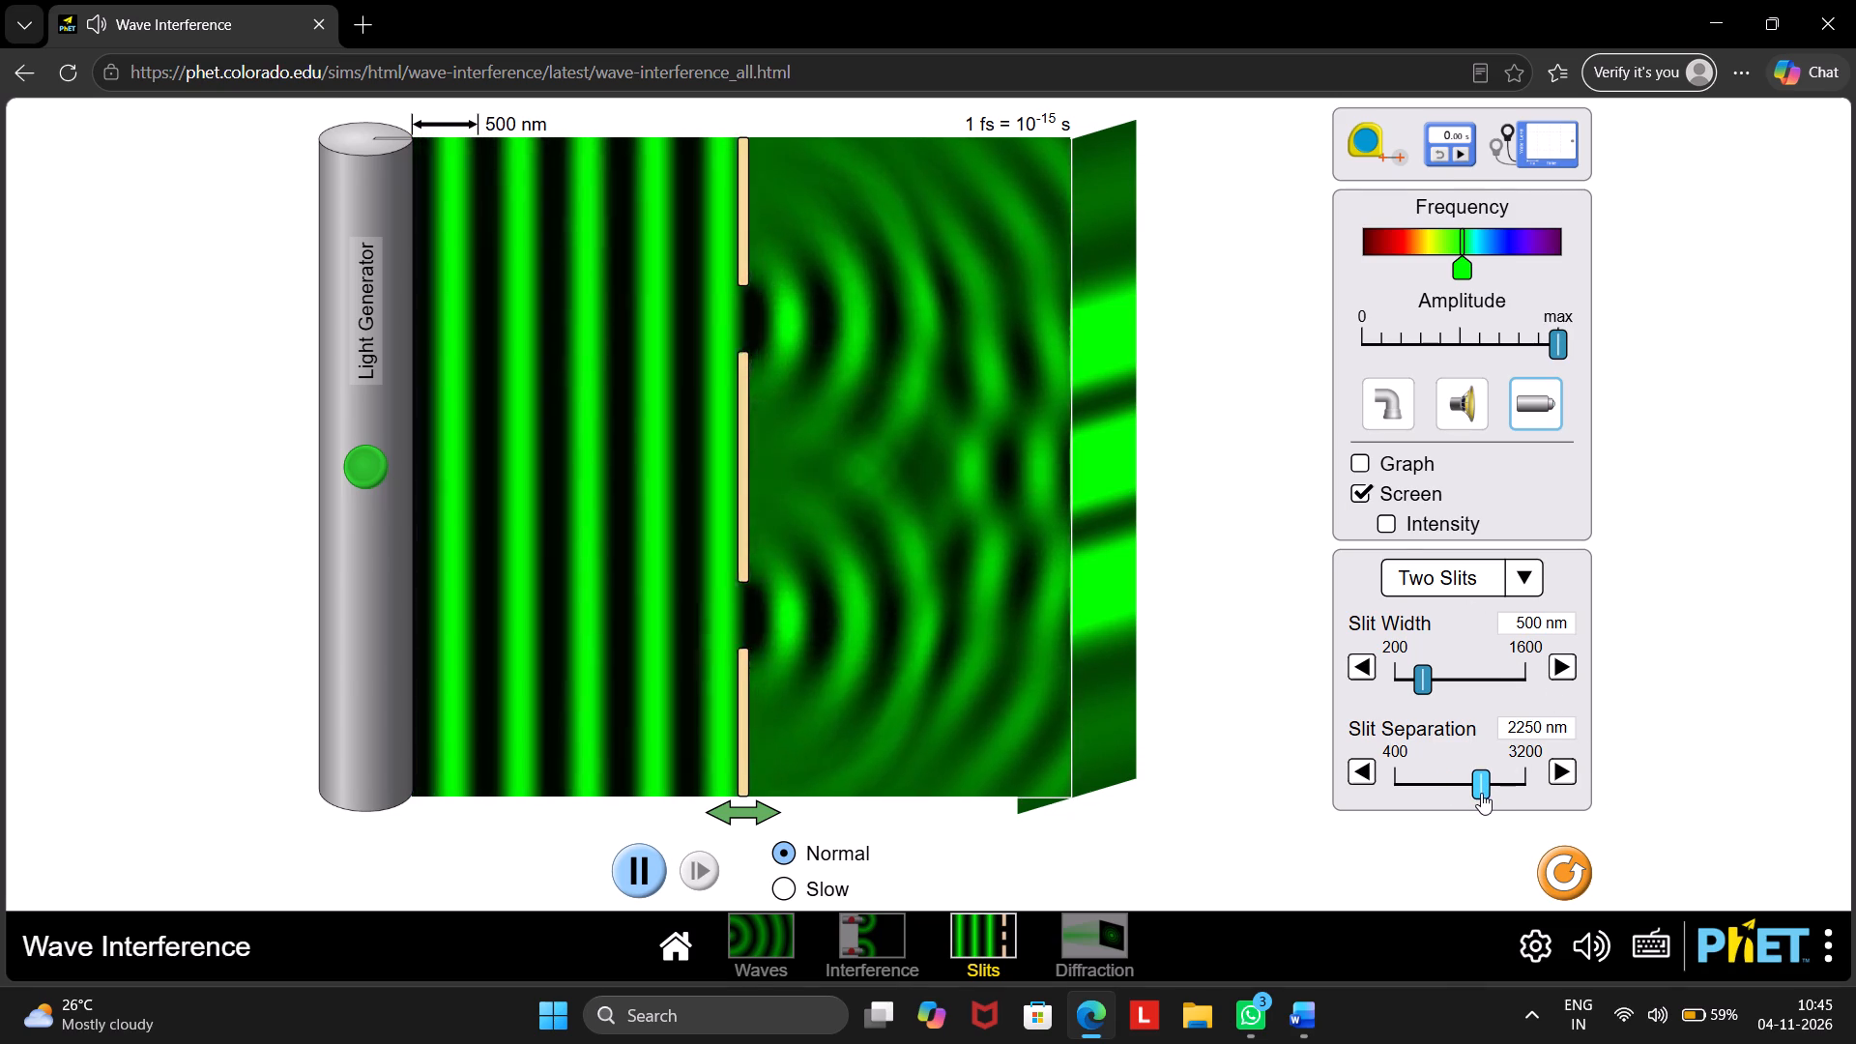
{"action": "left_click_drag", "start_coordinate": [1481, 793], "coordinate": [1478, 794]}
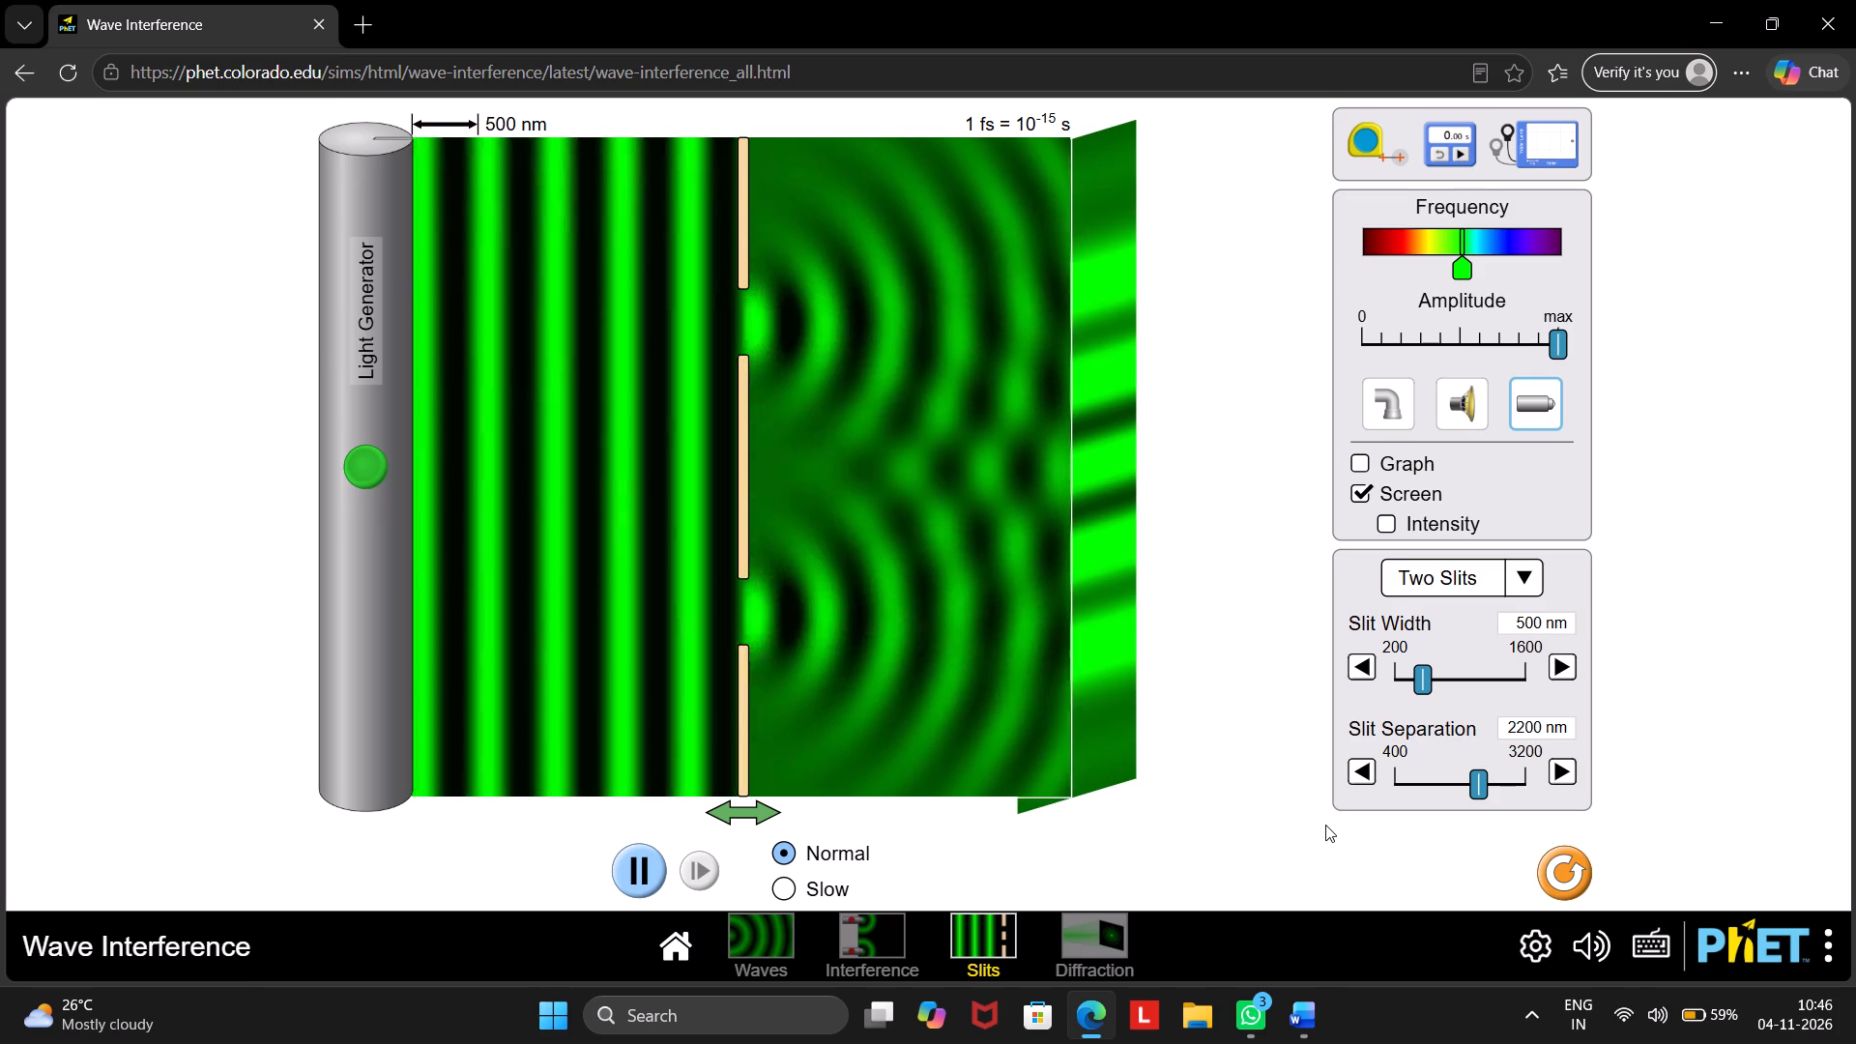
{"action": "left_click_drag", "start_coordinate": [1472, 788], "coordinate": [1511, 809]}
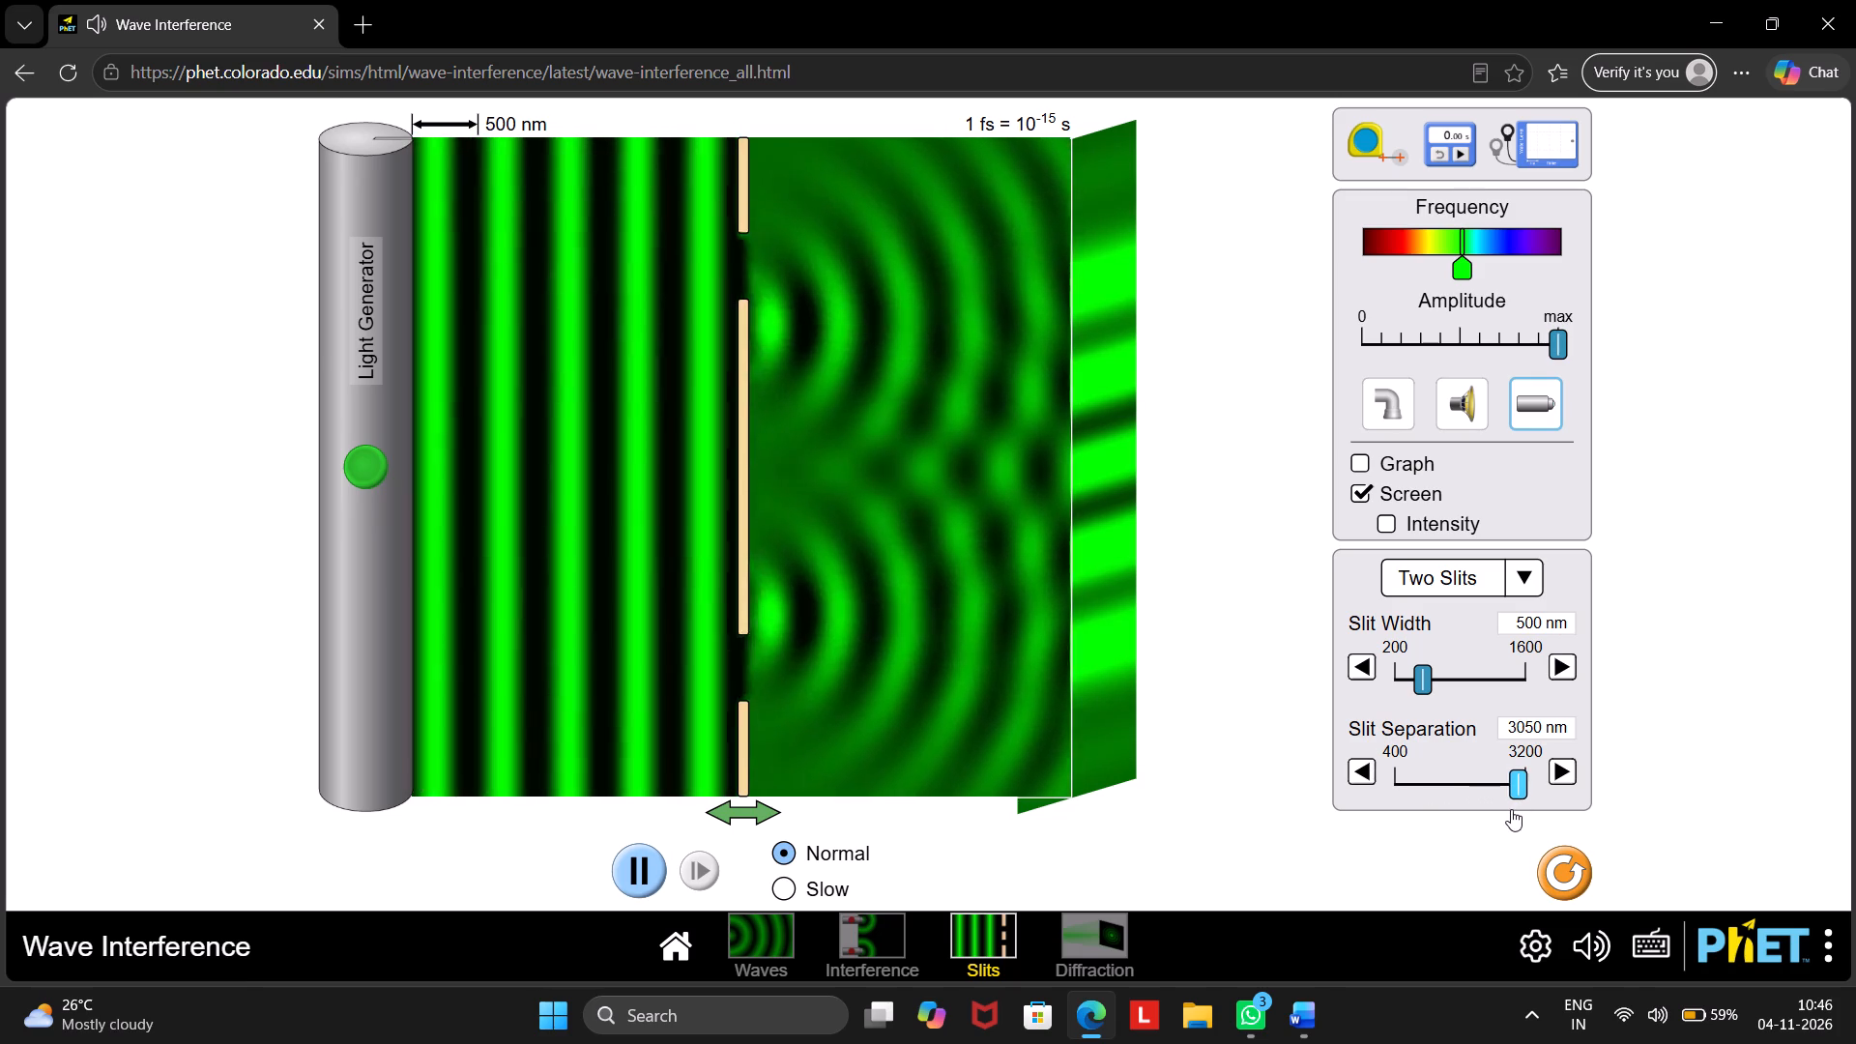
{"action": "left_click_drag", "start_coordinate": [1511, 809], "coordinate": [1498, 810]}
{"action": "left_click_drag", "start_coordinate": [1500, 810], "coordinate": [1493, 810]}
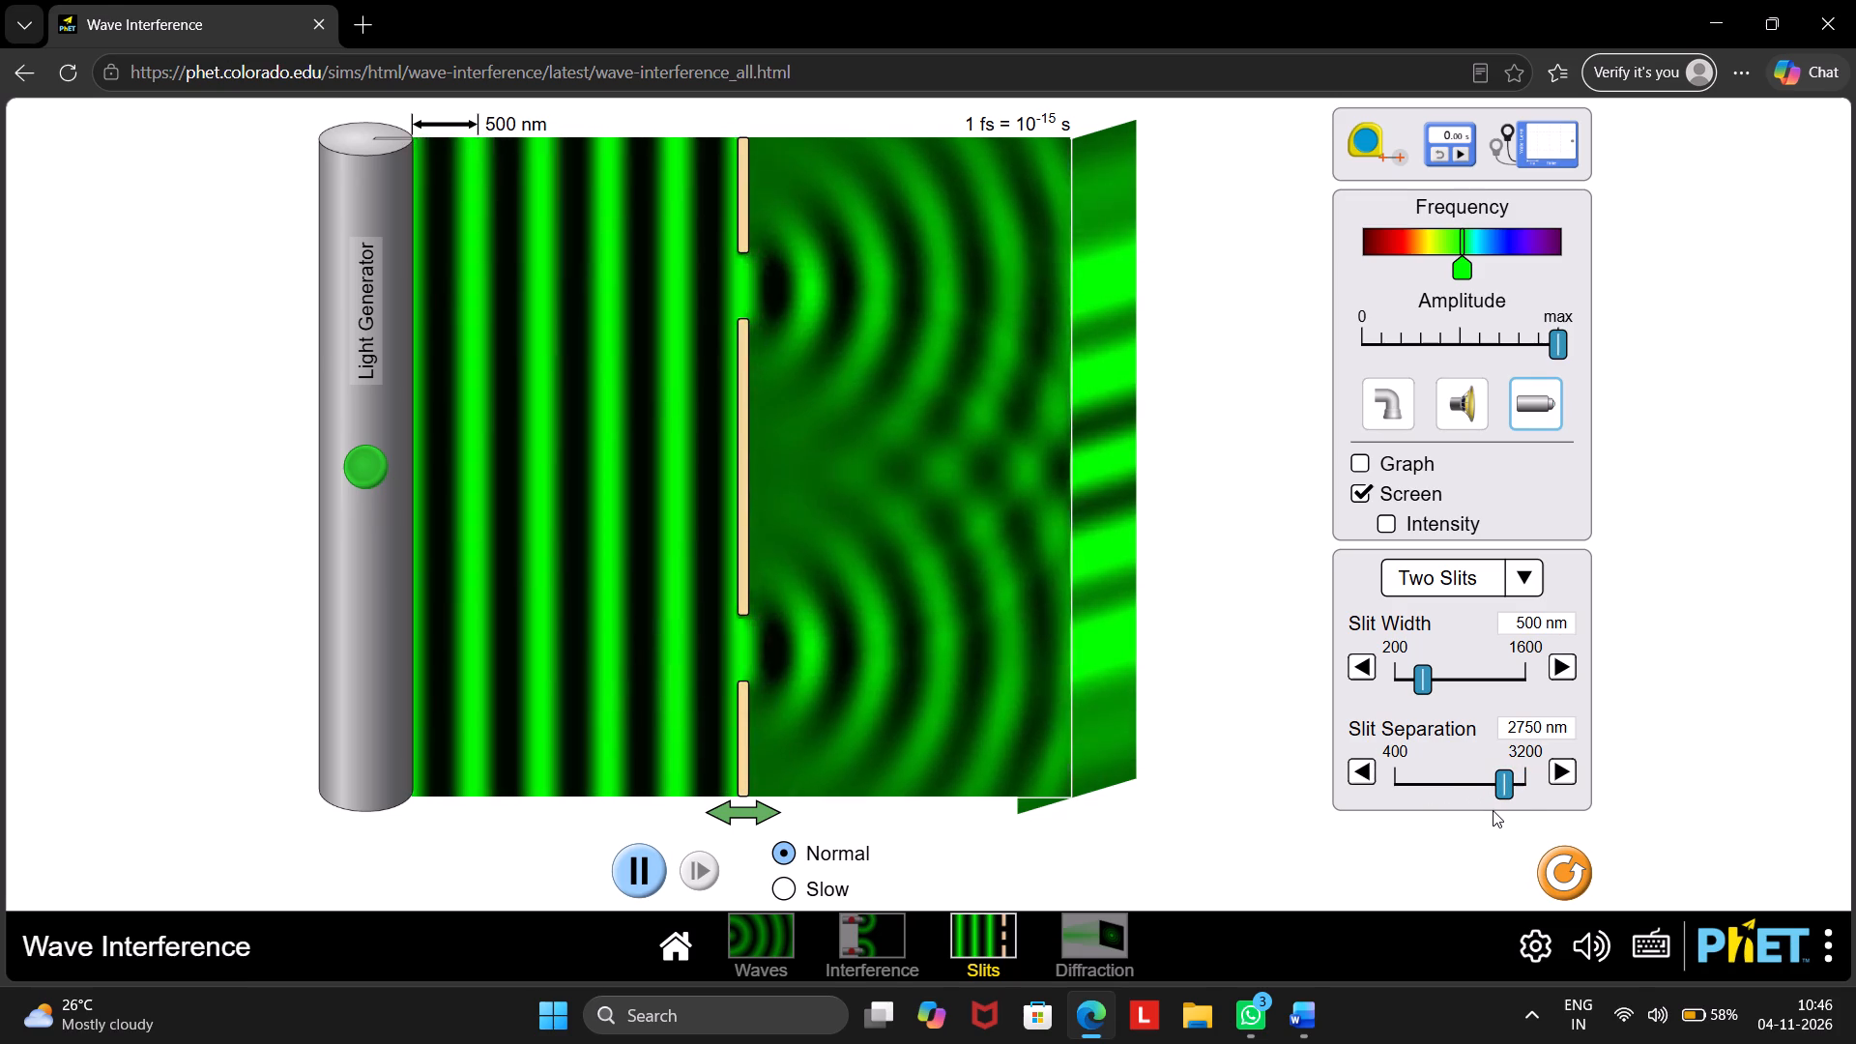
{"action": "left_click_drag", "start_coordinate": [1493, 810], "coordinate": [1502, 783]}
{"action": "left_click", "coordinate": [1472, 788]}
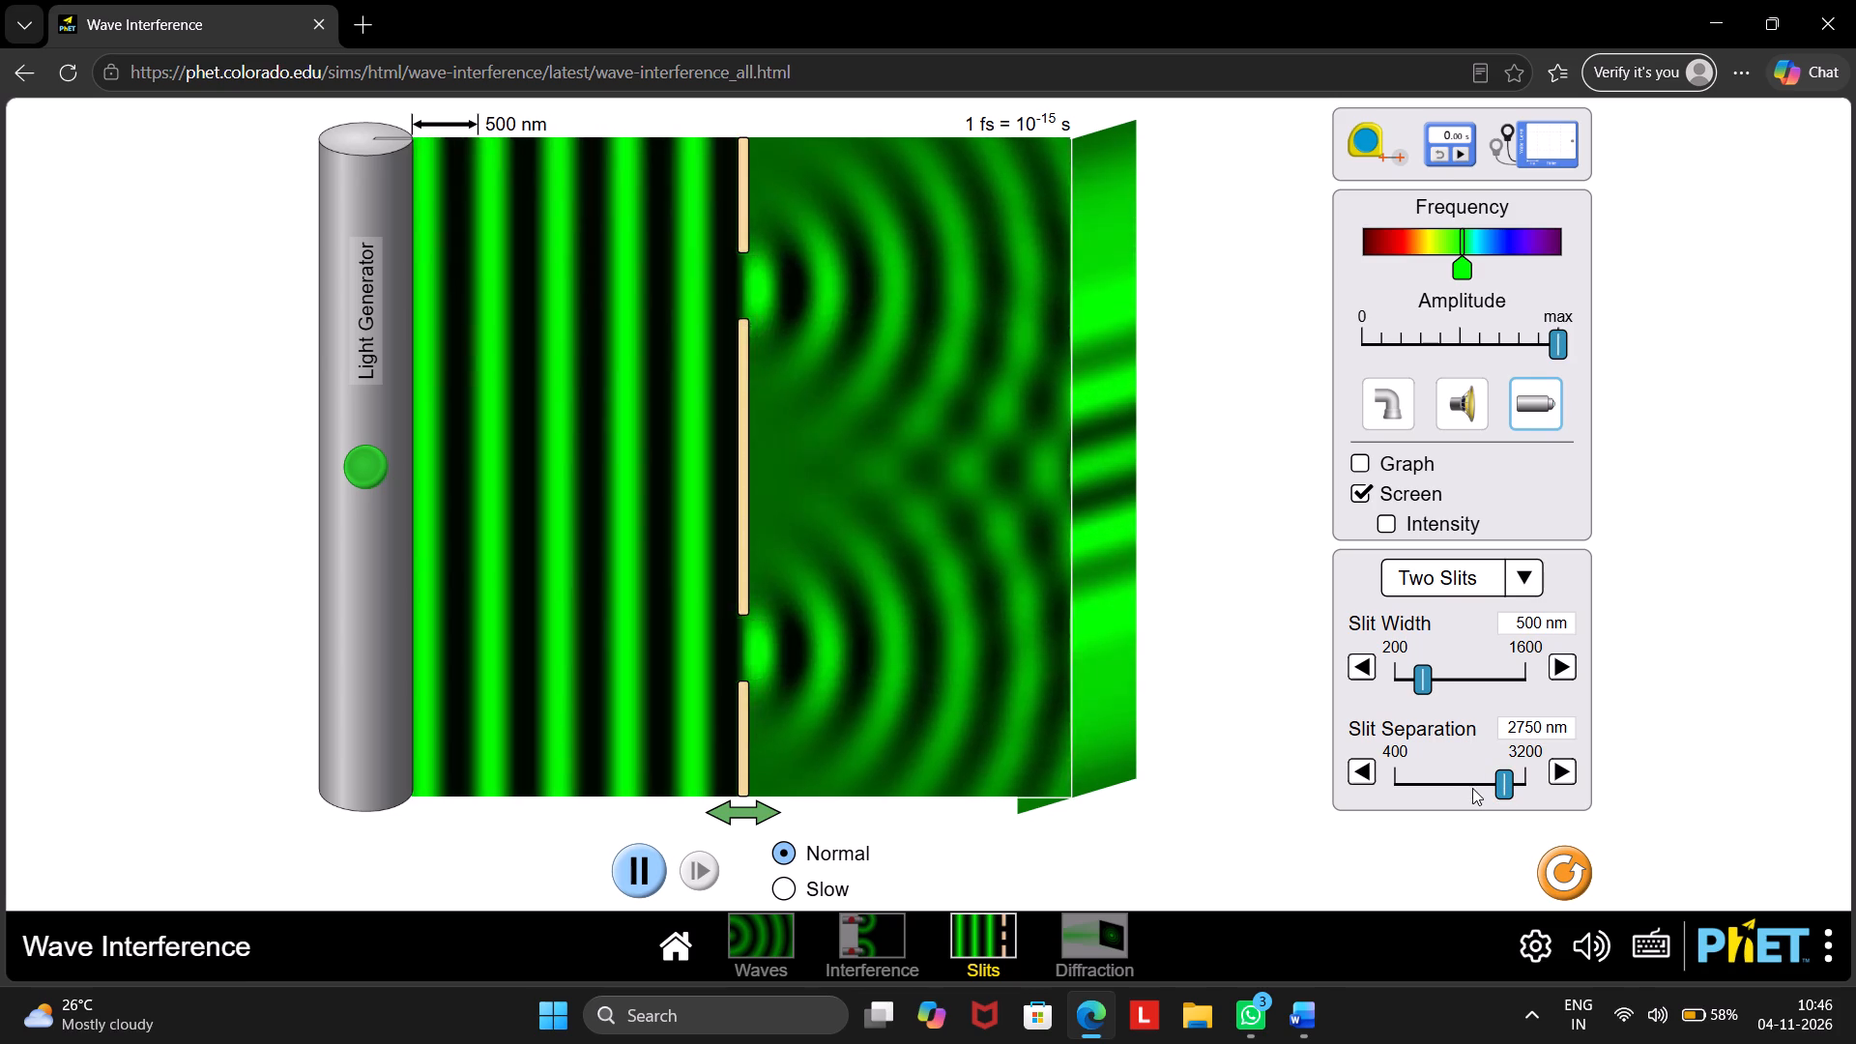
{"action": "left_click", "coordinate": [1497, 786]}
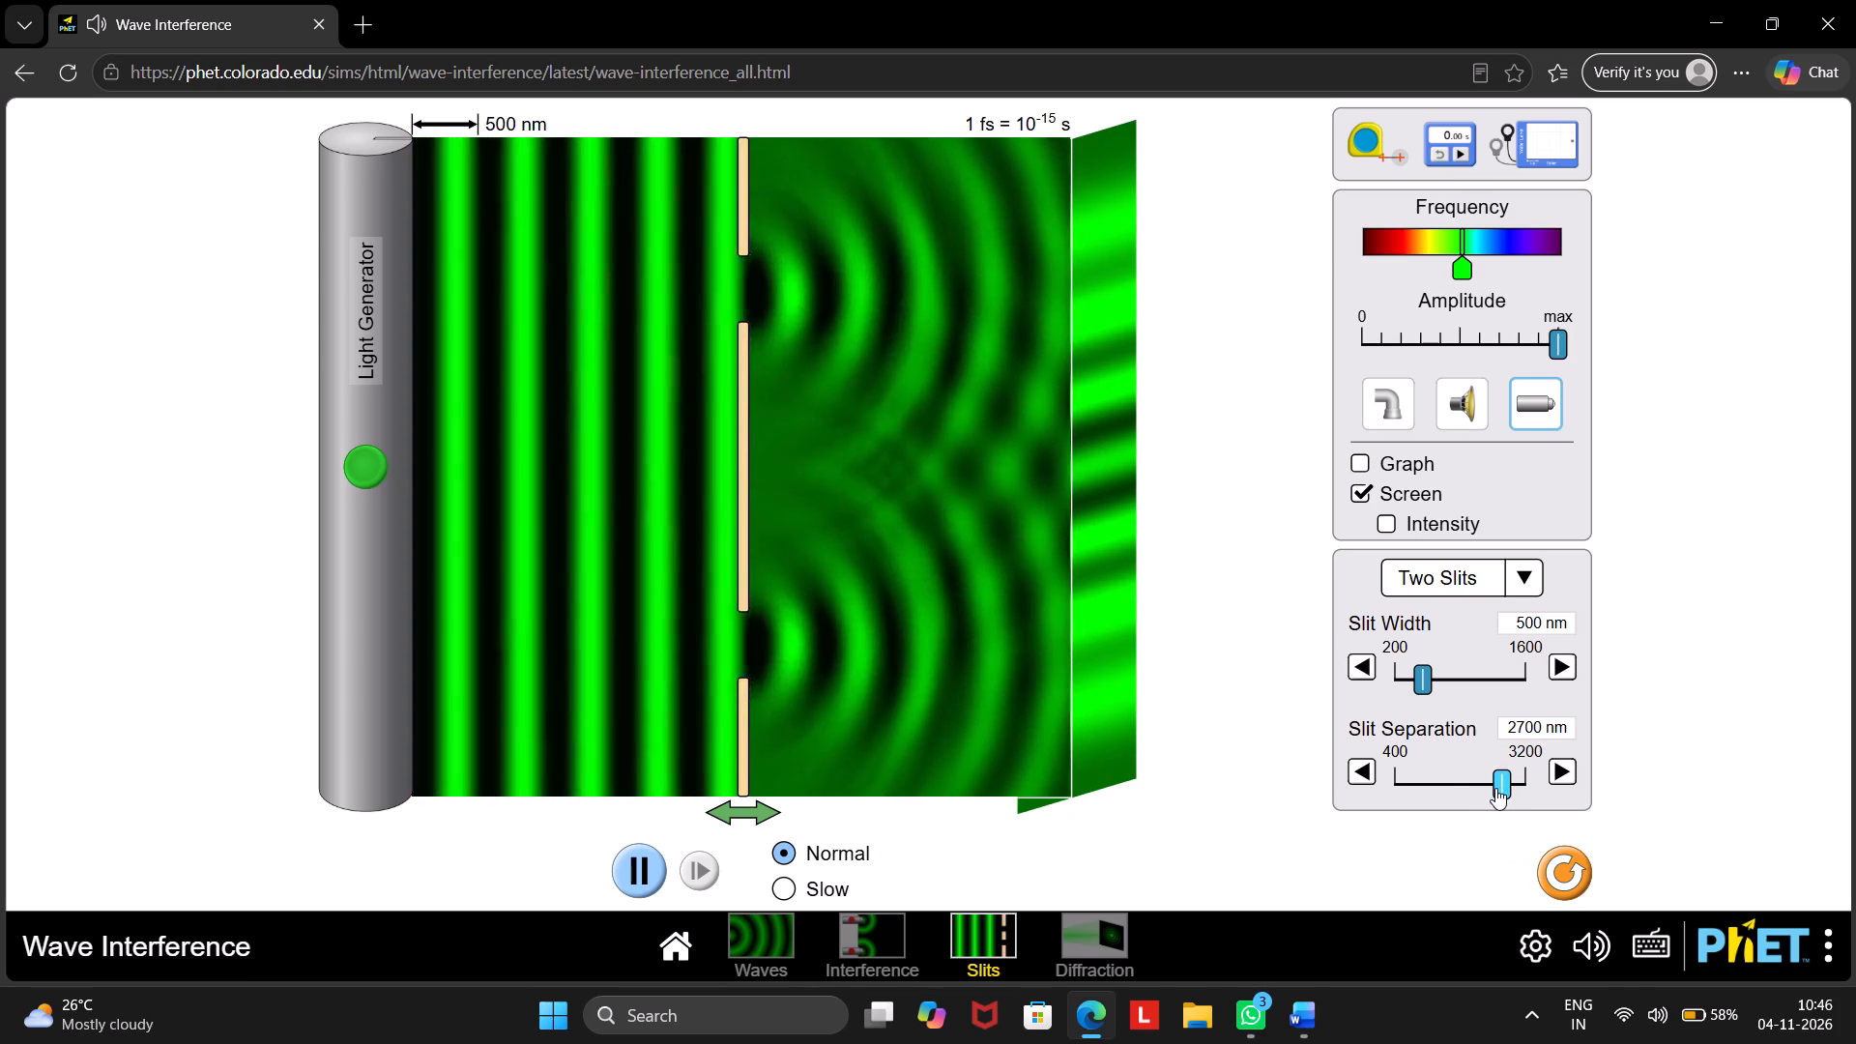
{"action": "left_click", "coordinate": [1495, 788]}
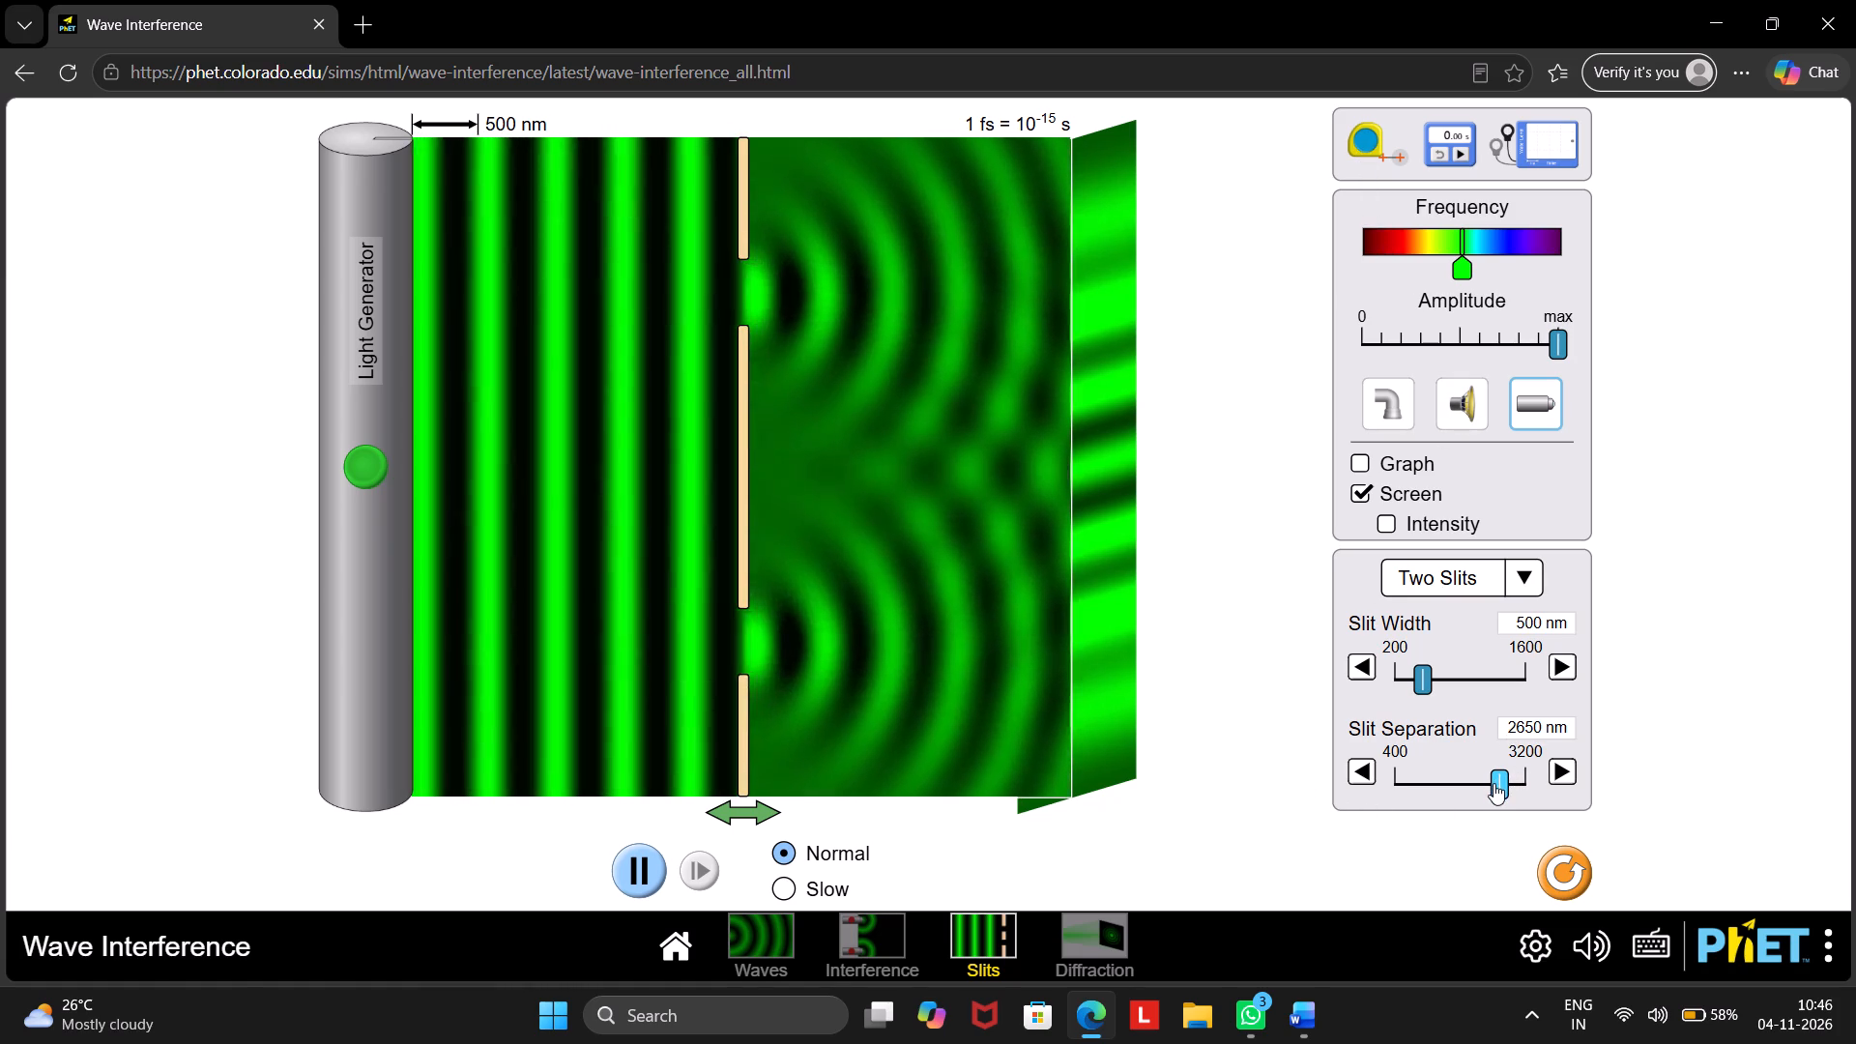
{"action": "left_click", "coordinate": [1493, 783]}
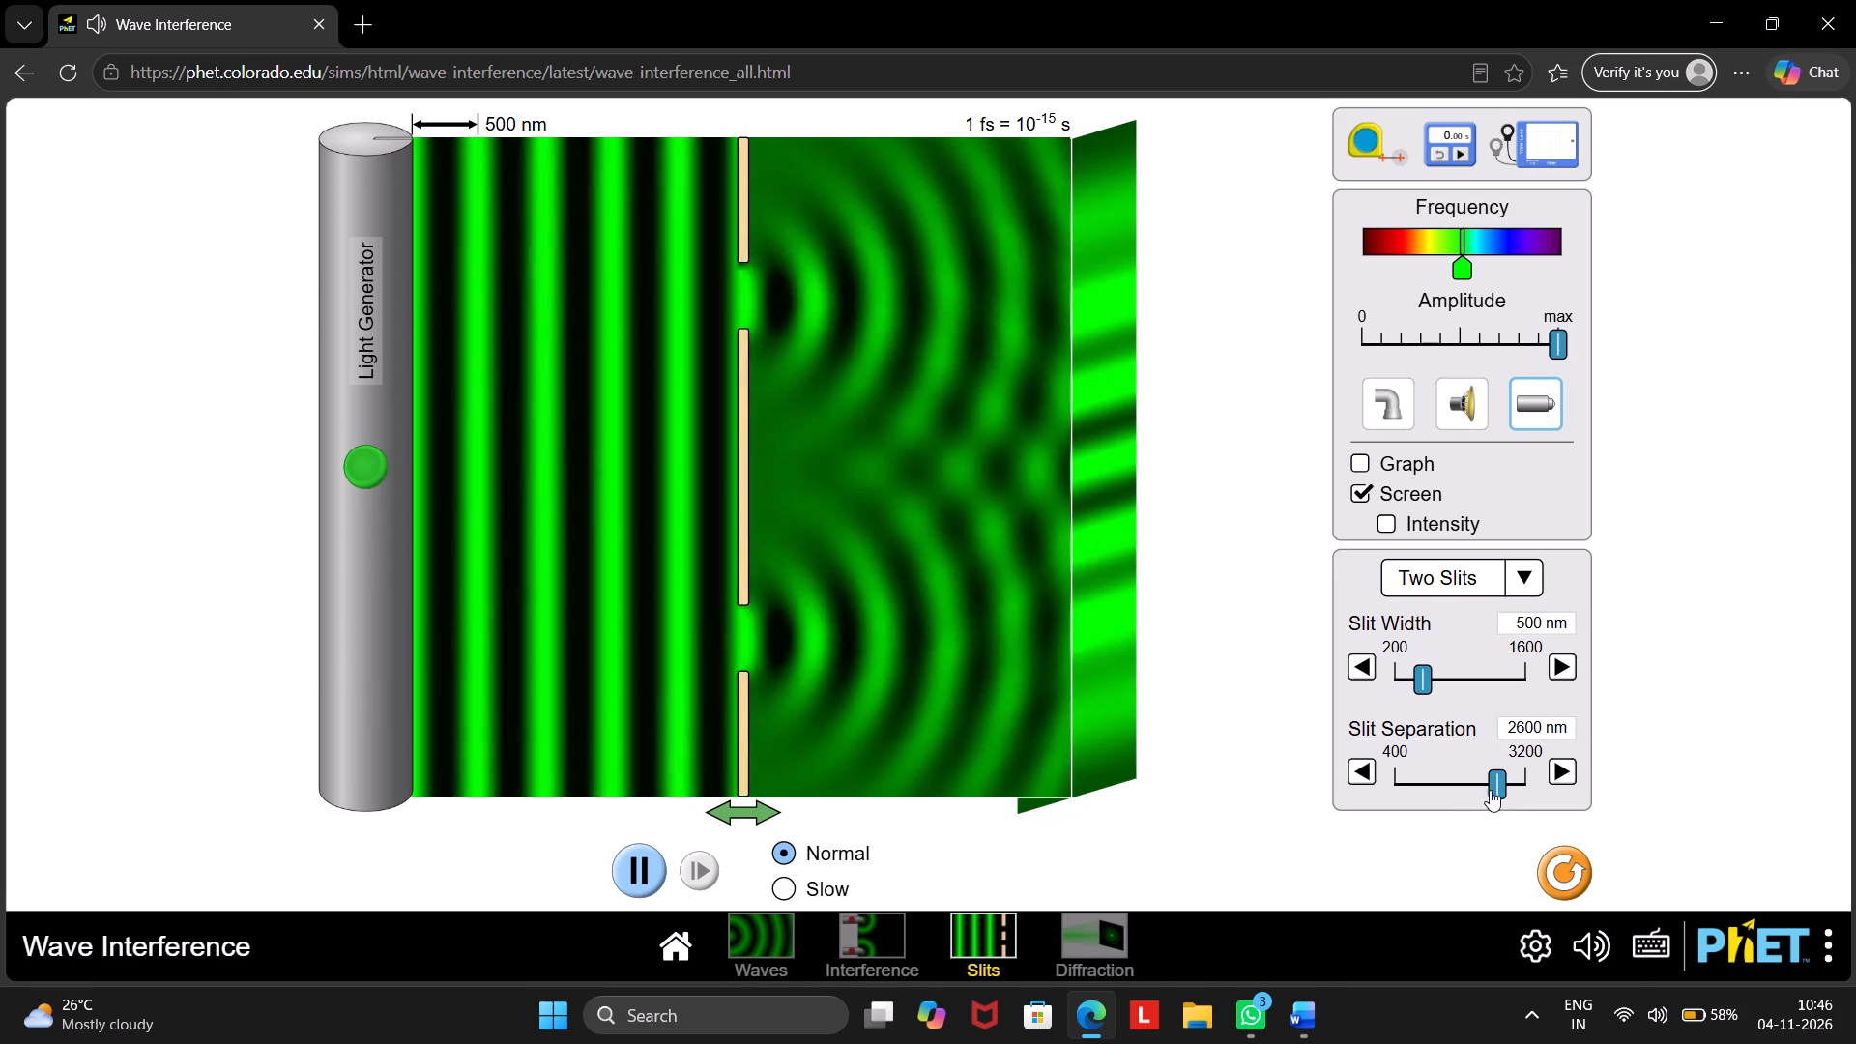
{"action": "left_click", "coordinate": [1496, 782]}
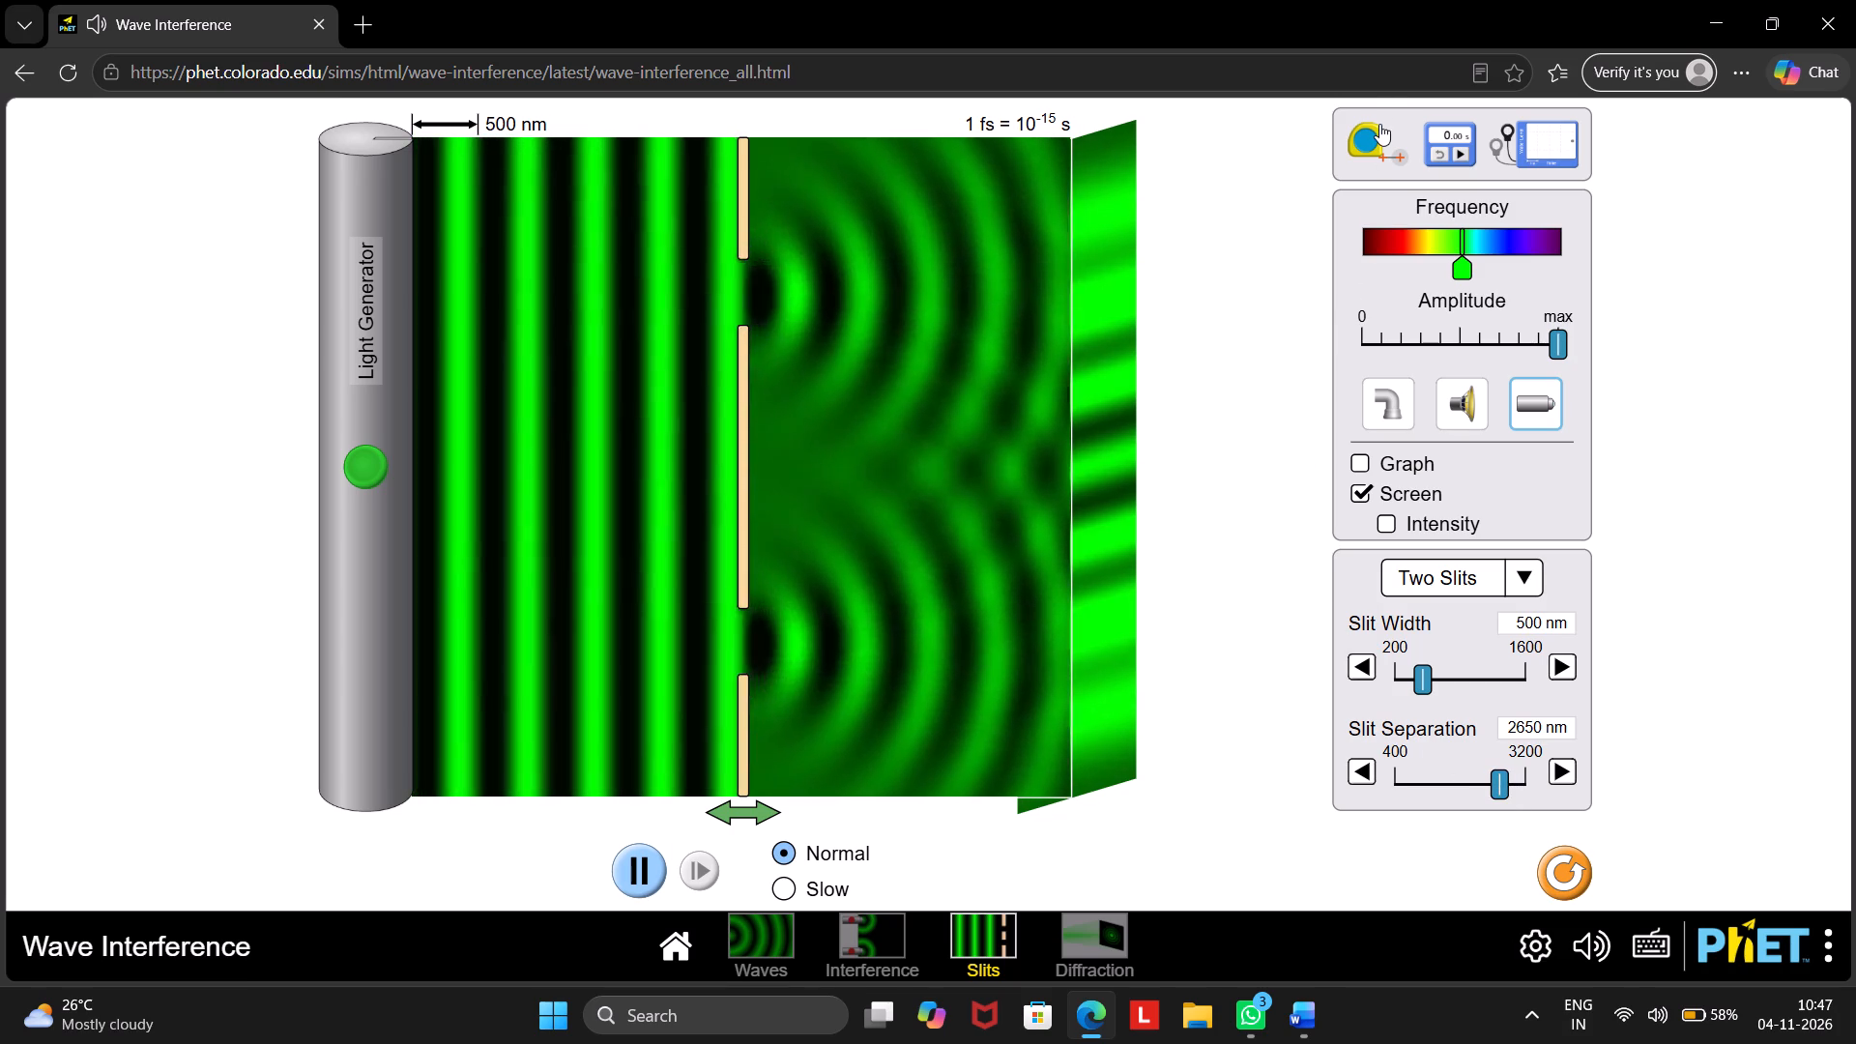
Measure the distance from the slit barrier to the screen with the measuring tape along the top edge of the wave area.
{"action": "left_click_drag", "start_coordinate": [1365, 140], "coordinate": [1004, 133]}
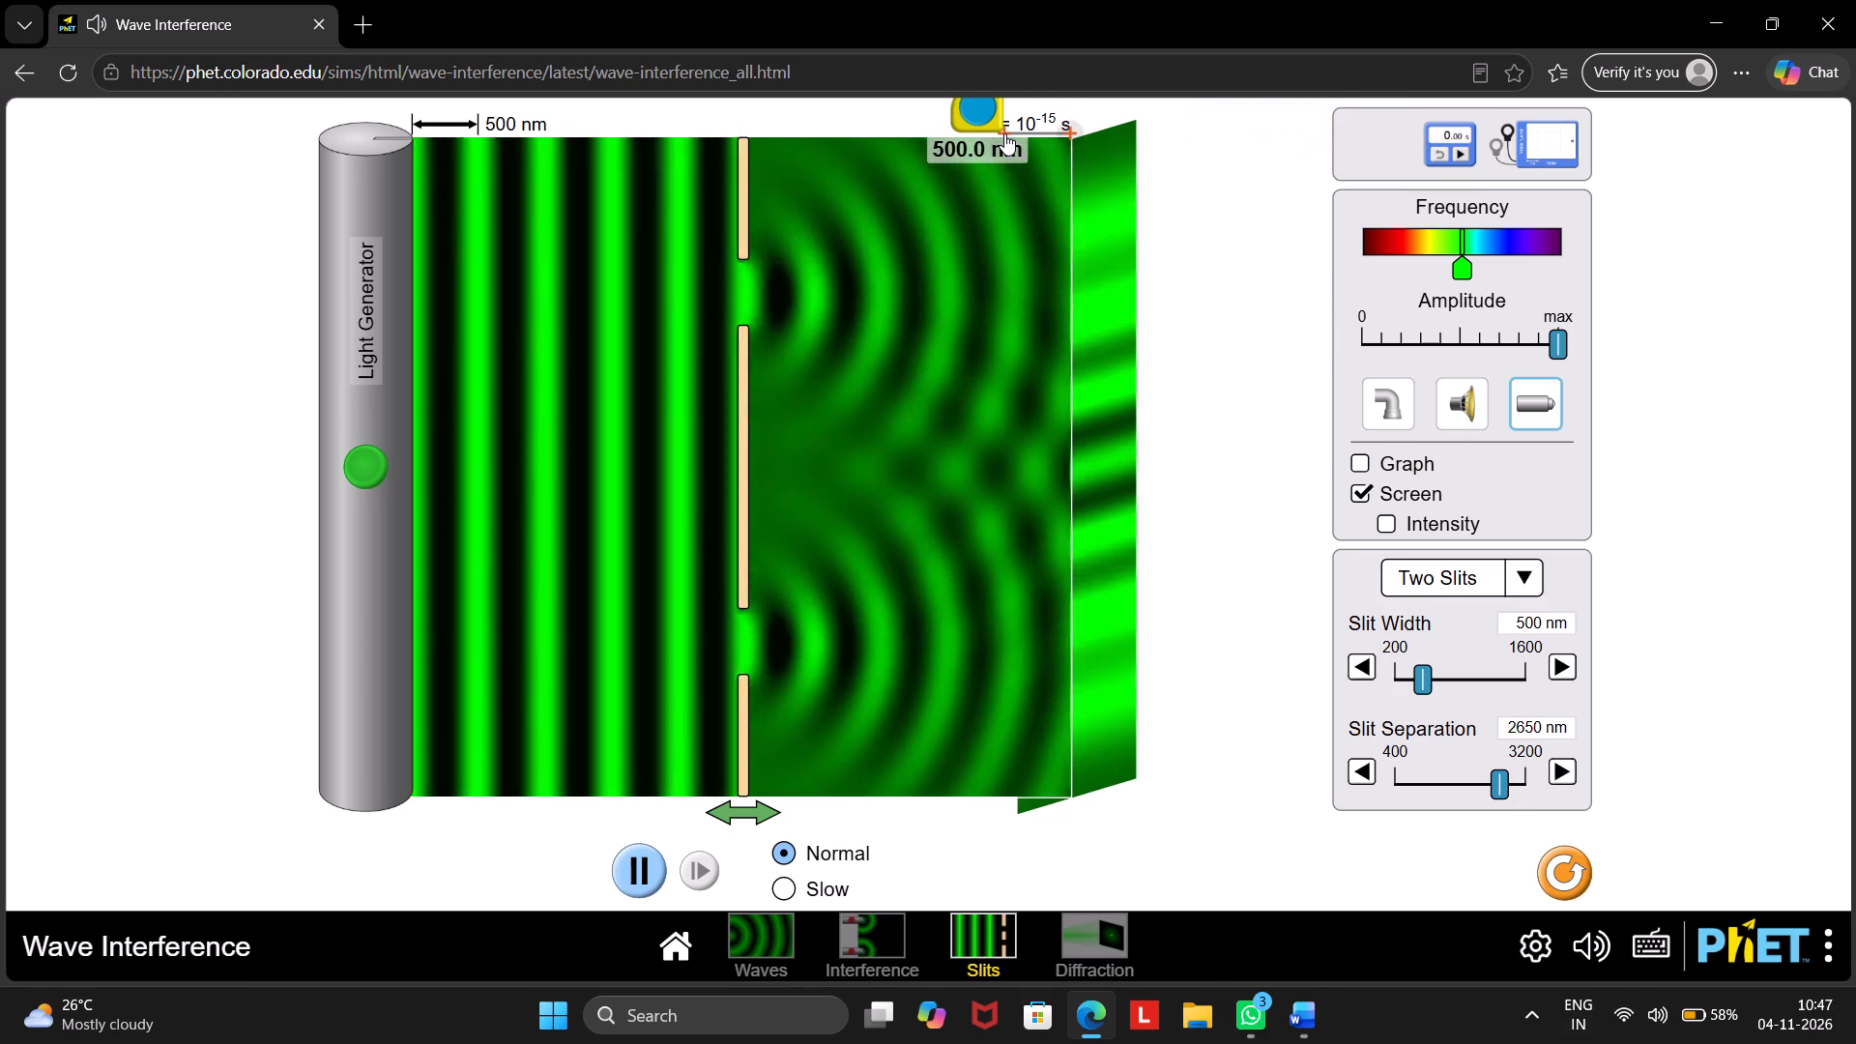
{"action": "left_click_drag", "start_coordinate": [1004, 133], "coordinate": [999, 133]}
{"action": "left_click_drag", "start_coordinate": [977, 130], "coordinate": [745, 138]}
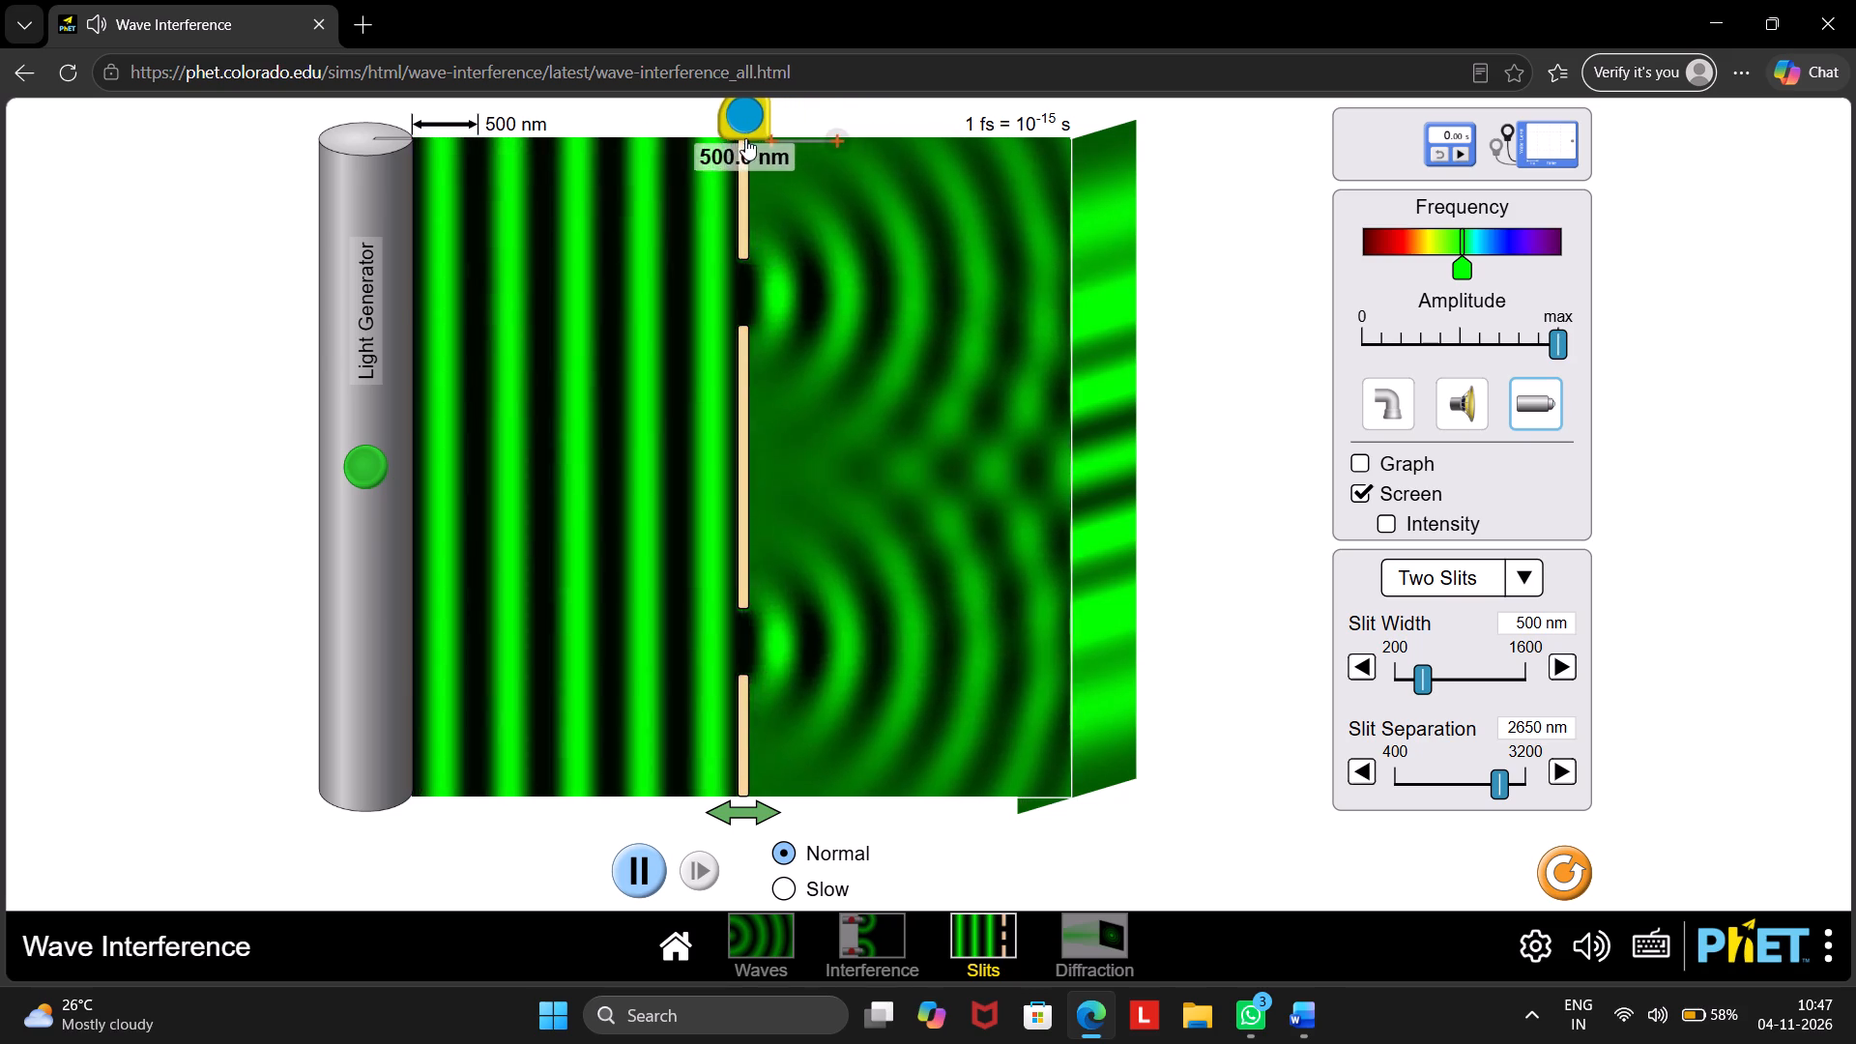
{"action": "left_click_drag", "start_coordinate": [745, 138], "coordinate": [721, 133]}
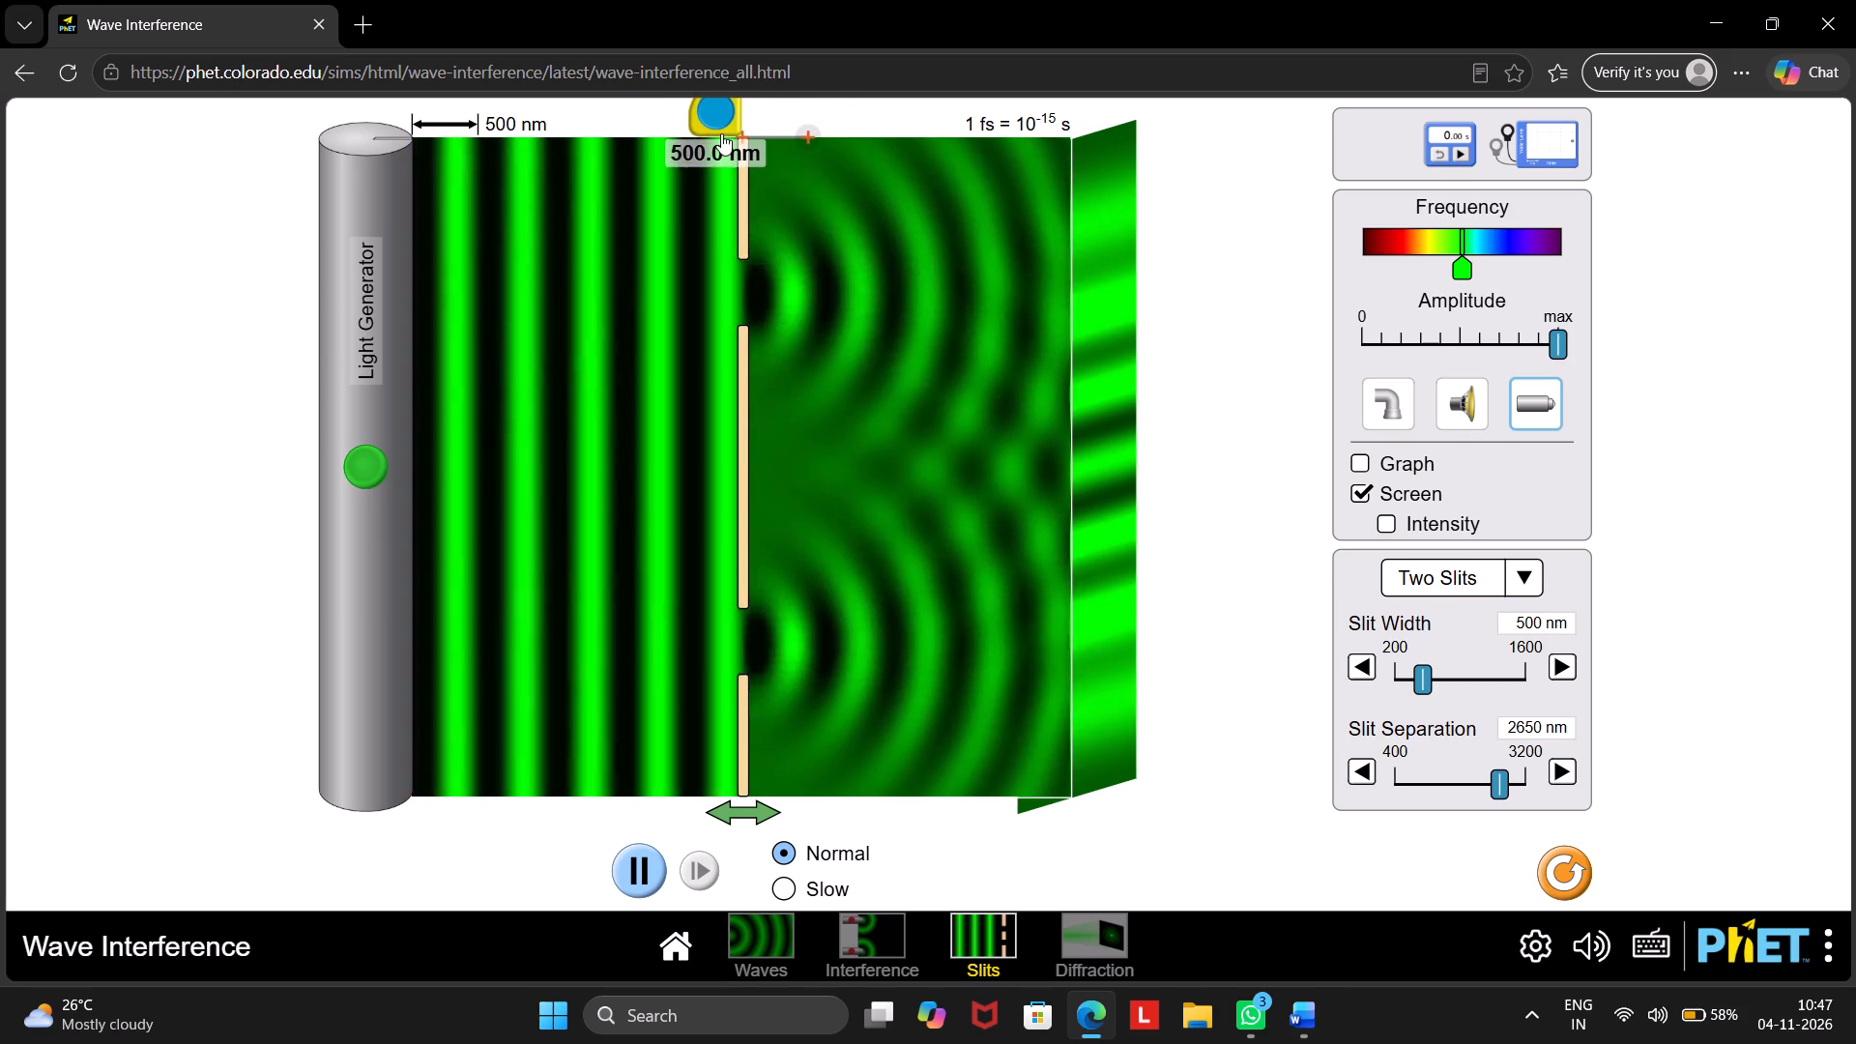
{"action": "left_click_drag", "start_coordinate": [721, 133], "coordinate": [725, 134]}
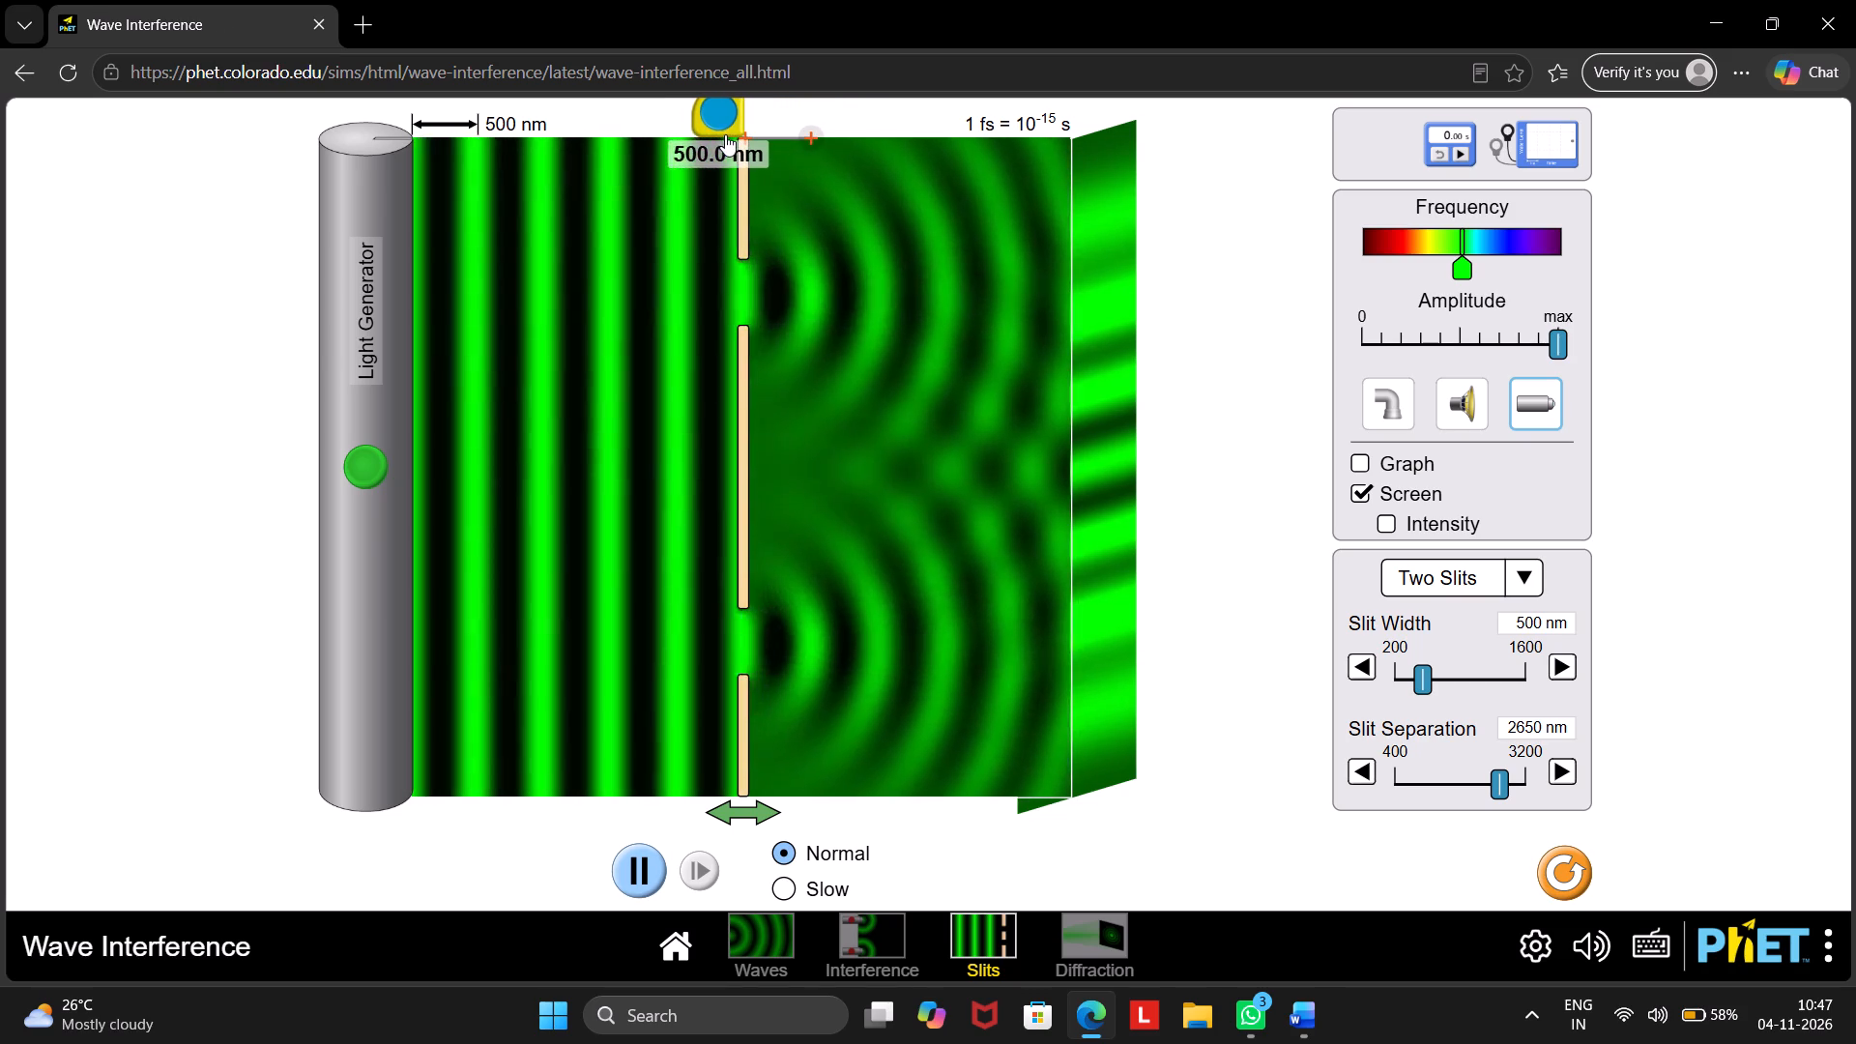
{"action": "left_click_drag", "start_coordinate": [725, 134], "coordinate": [726, 134]}
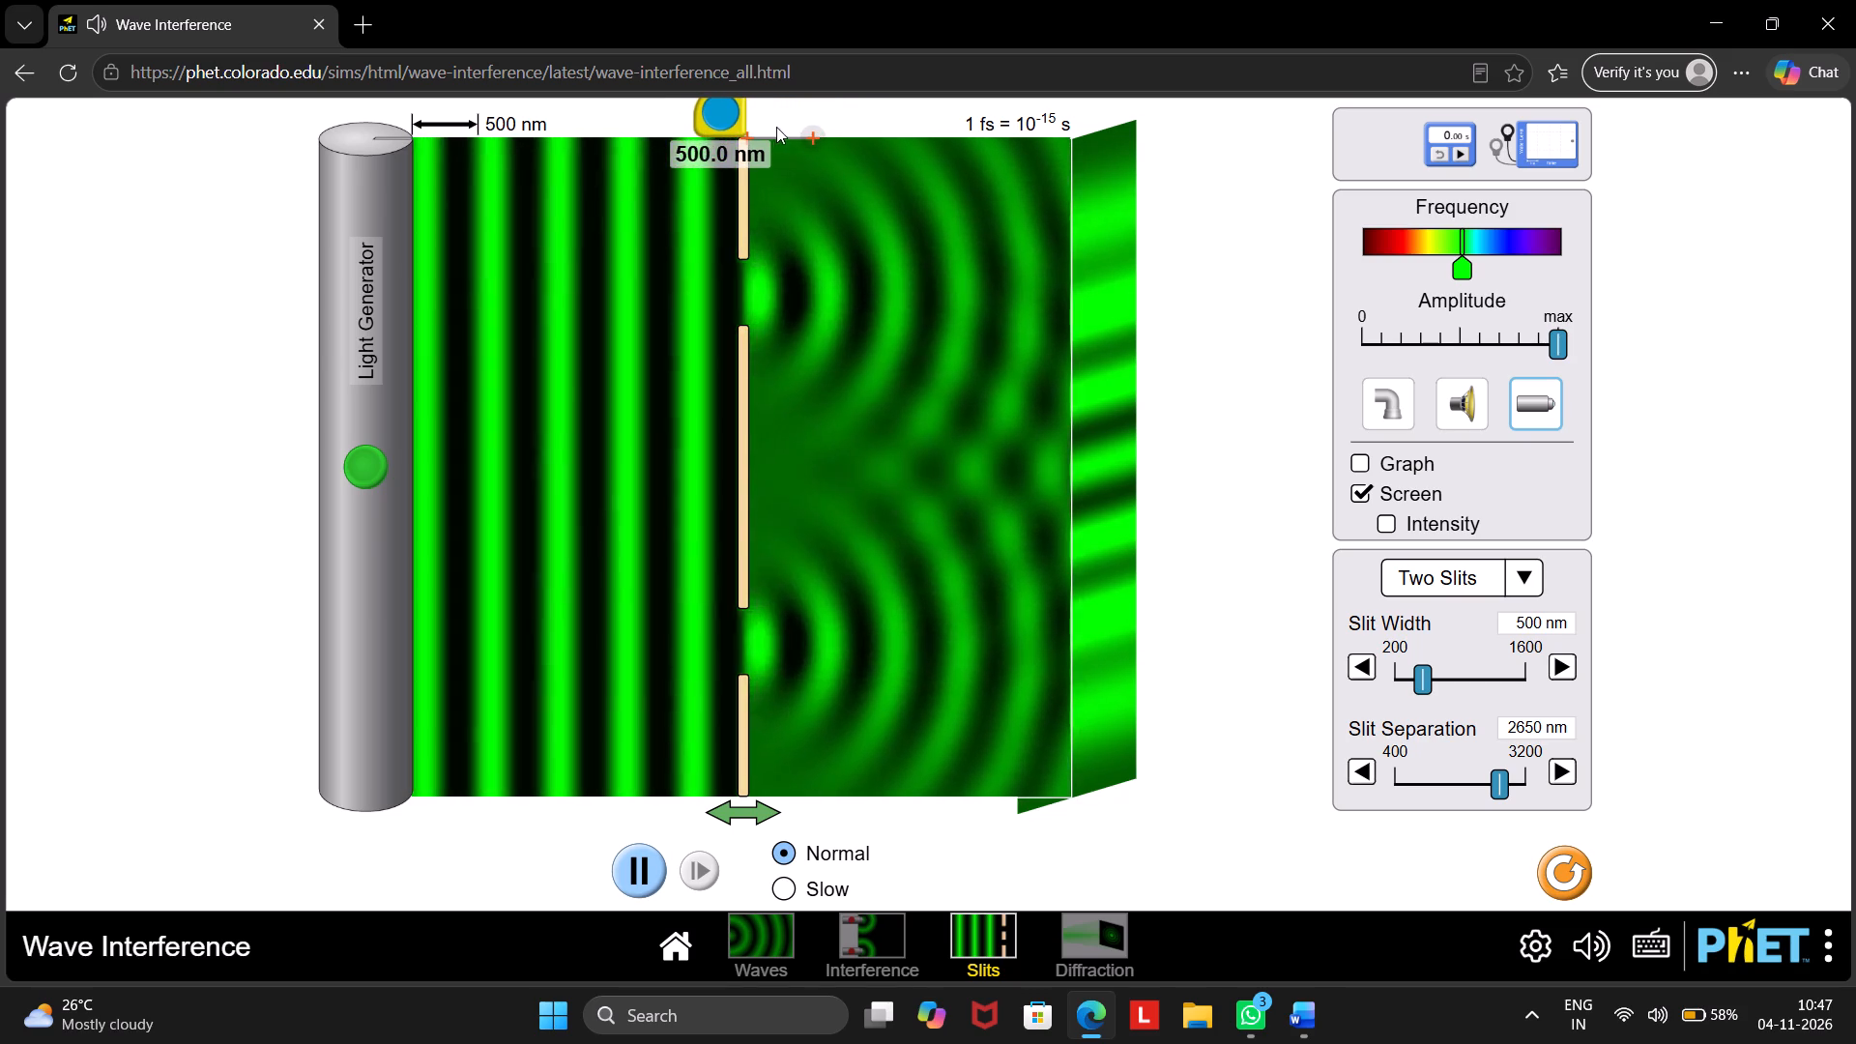
{"action": "left_click_drag", "start_coordinate": [819, 139], "coordinate": [1064, 135]}
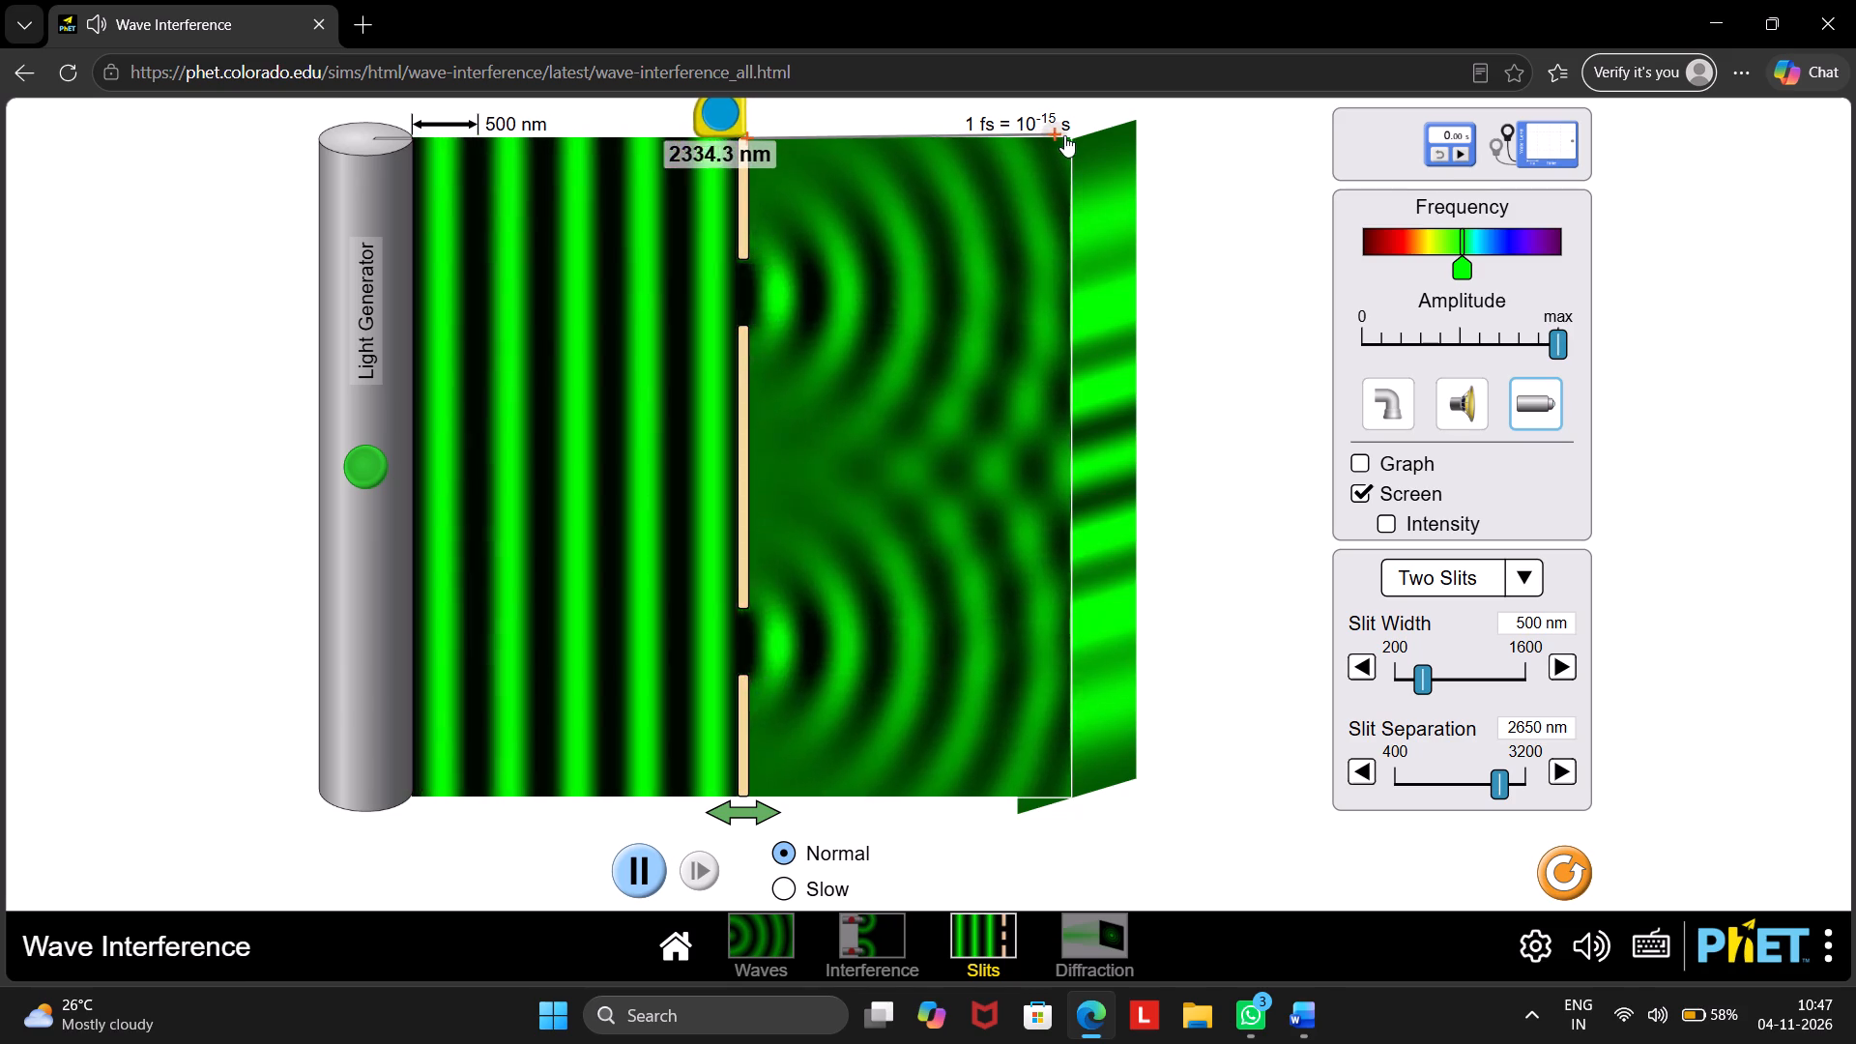
{"action": "left_click_drag", "start_coordinate": [1064, 135], "coordinate": [1074, 140]}
{"action": "left_click_drag", "start_coordinate": [725, 112], "coordinate": [715, 109]}
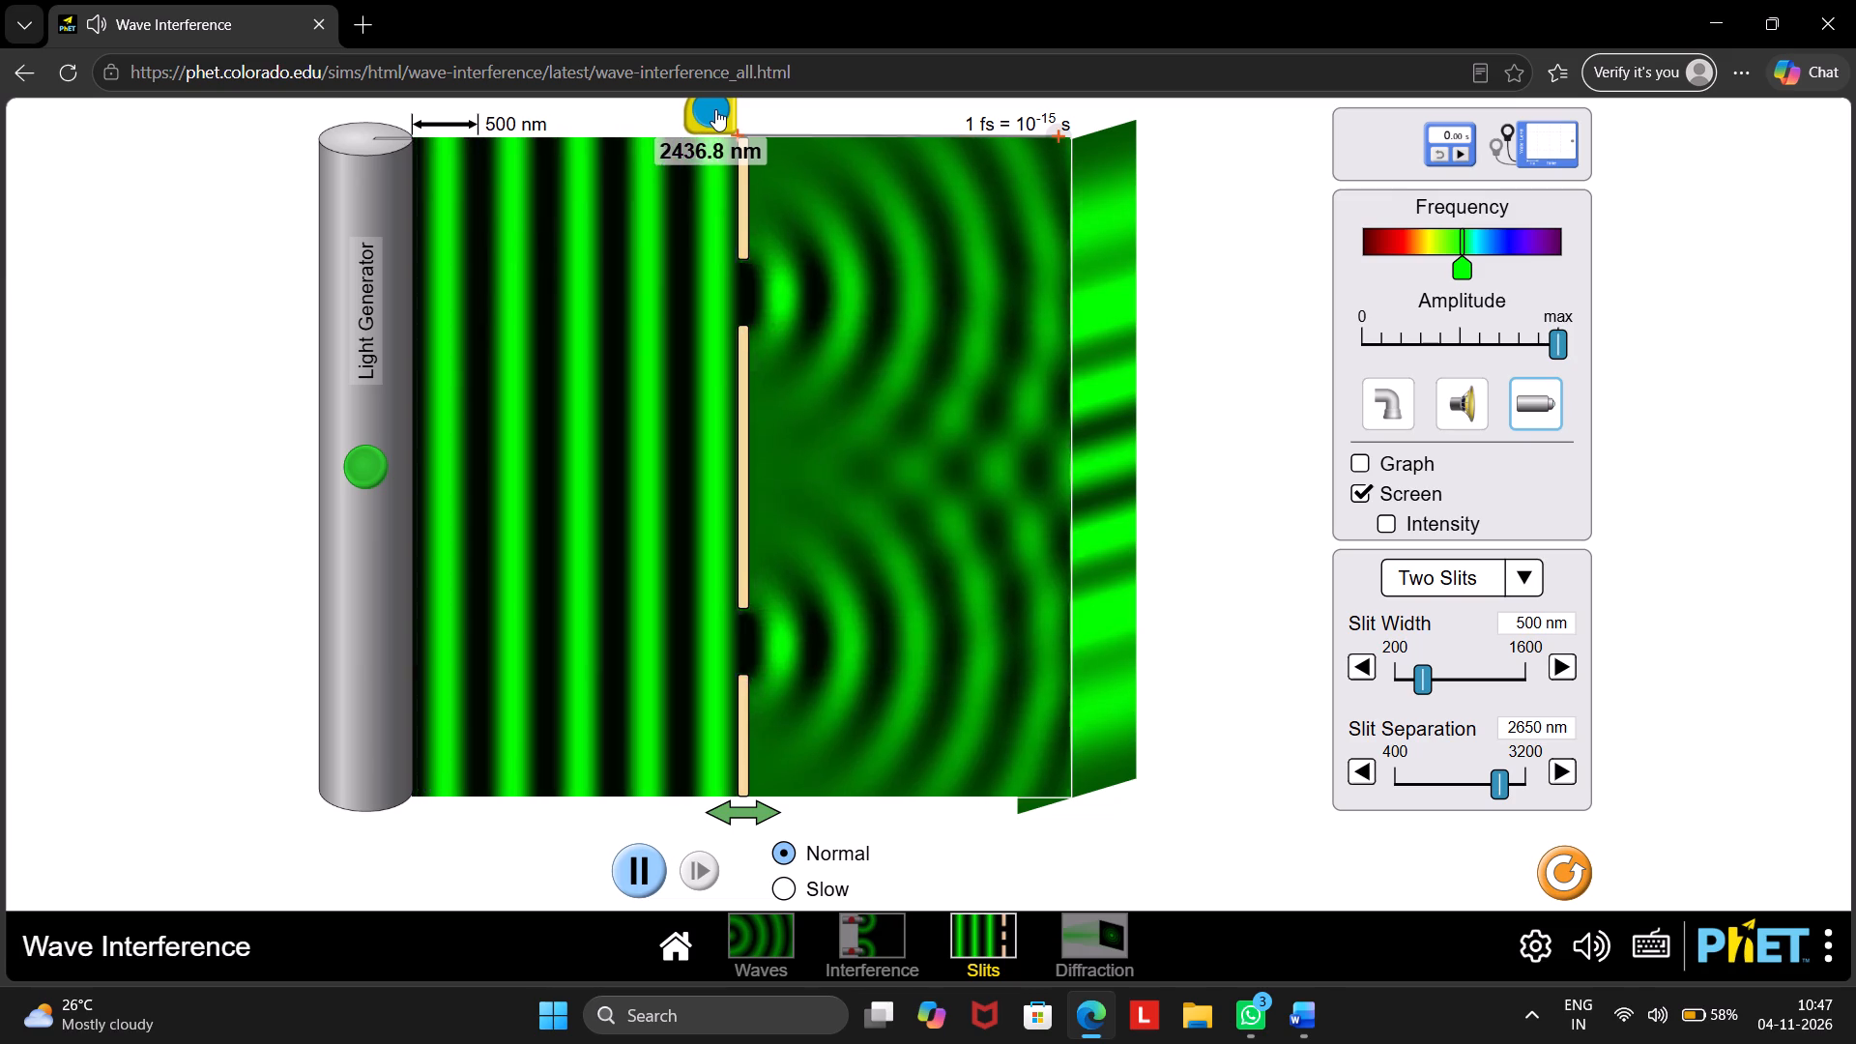
{"action": "left_click_drag", "start_coordinate": [1054, 133], "coordinate": [1063, 134]}
{"action": "left_click", "coordinate": [1063, 134]}
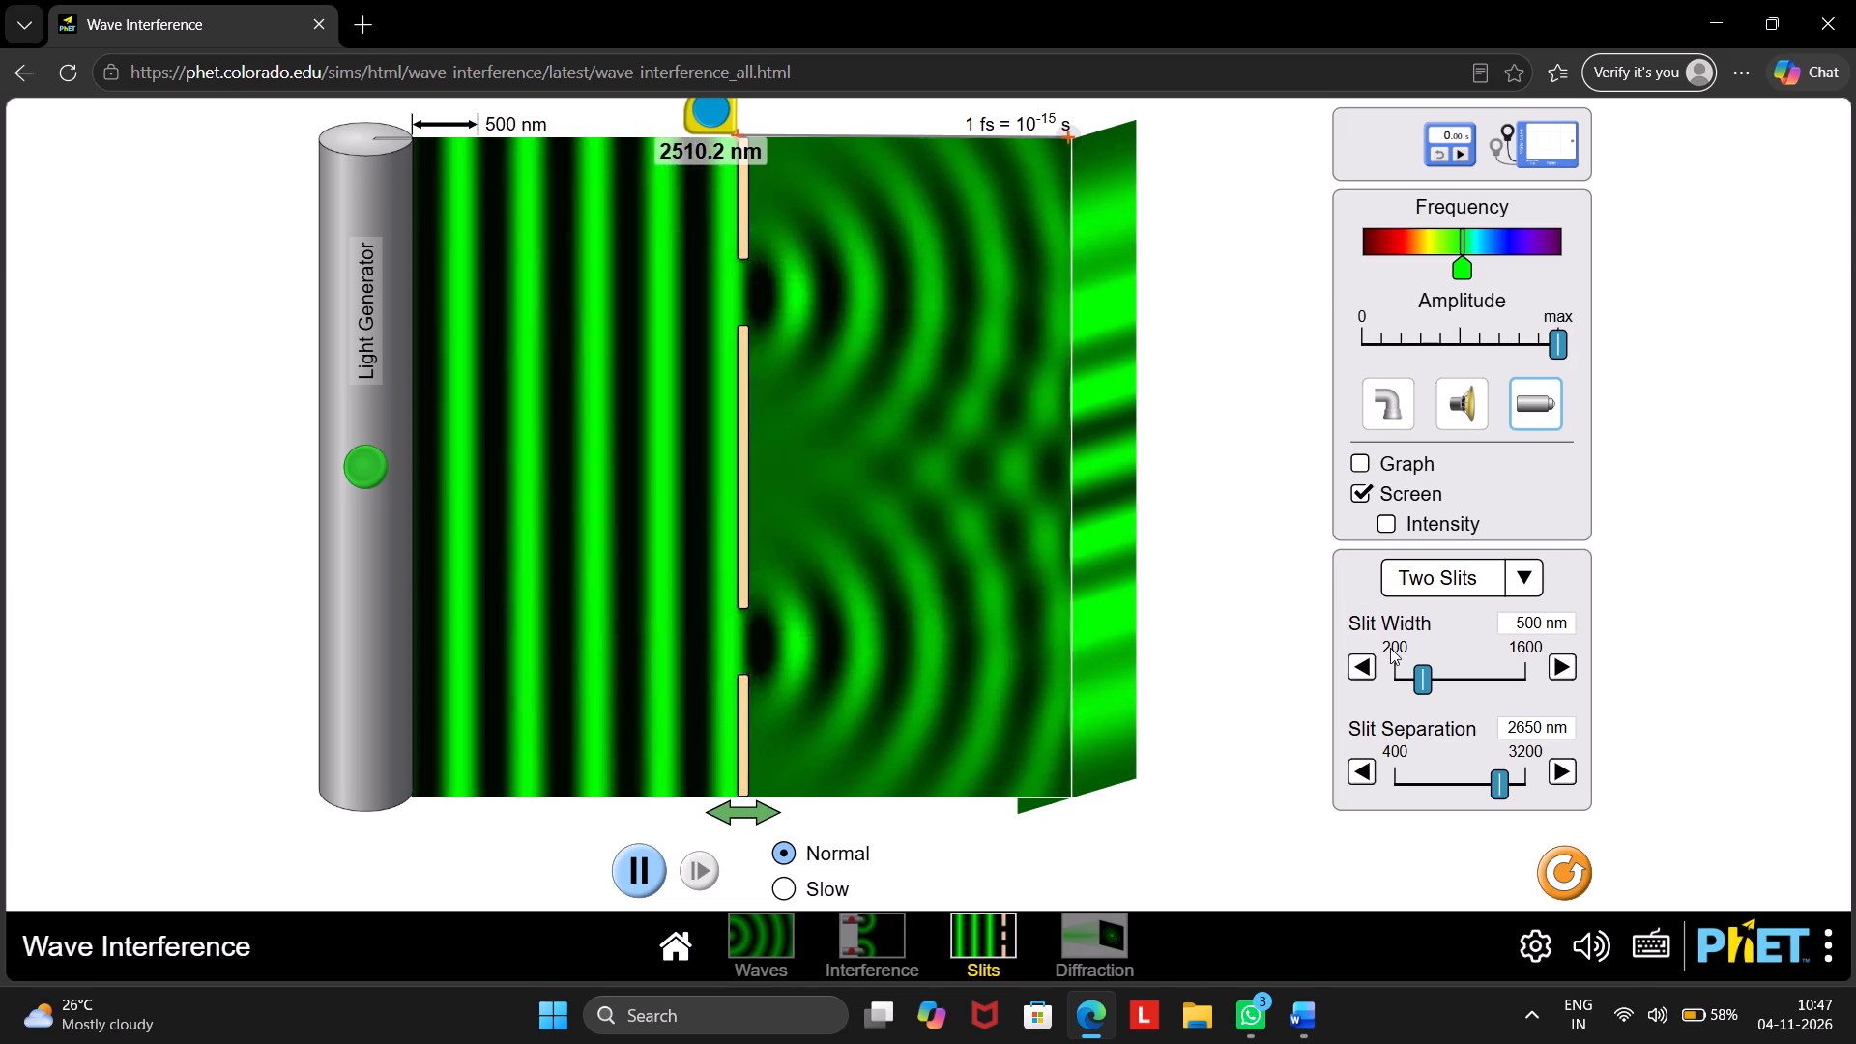
Switch to the protected-view lab document in Word and locate the distance between slits (d) entry under Data and Observations.
{"action": "left_click", "coordinate": [1307, 1007]}
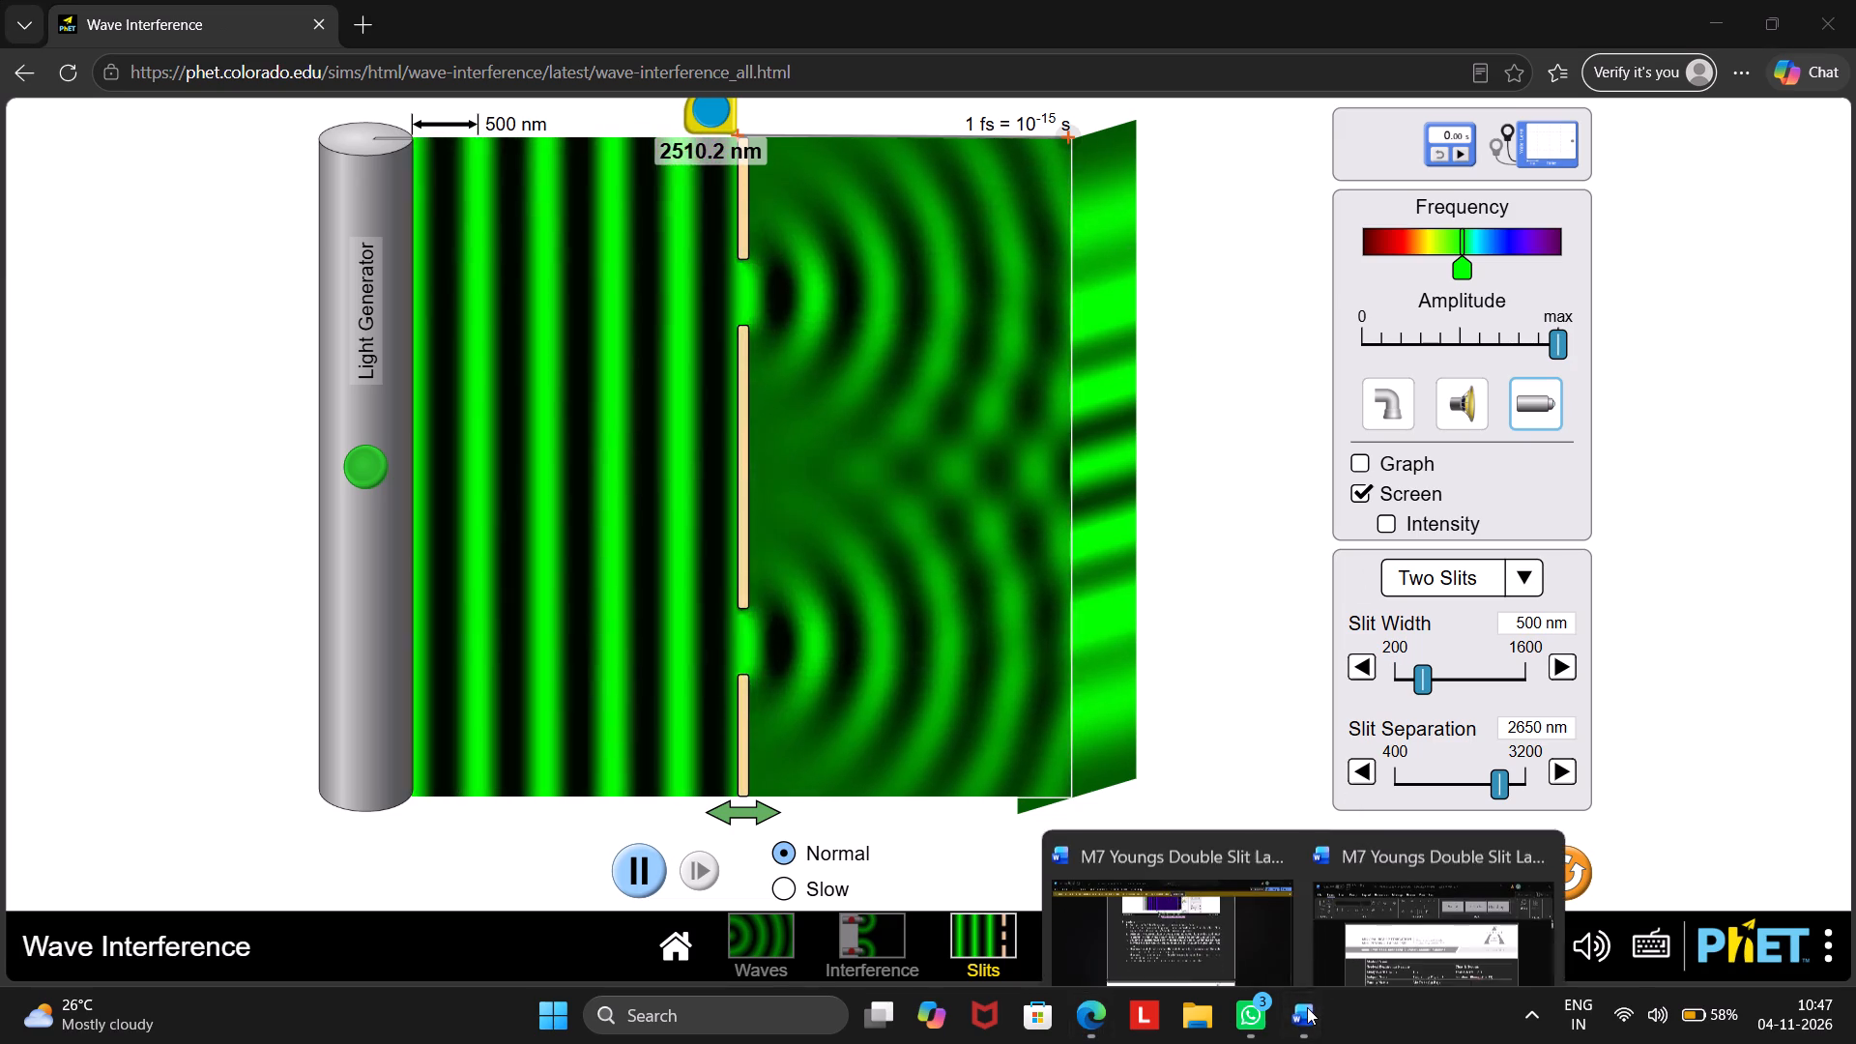
{"action": "left_click", "coordinate": [1251, 906]}
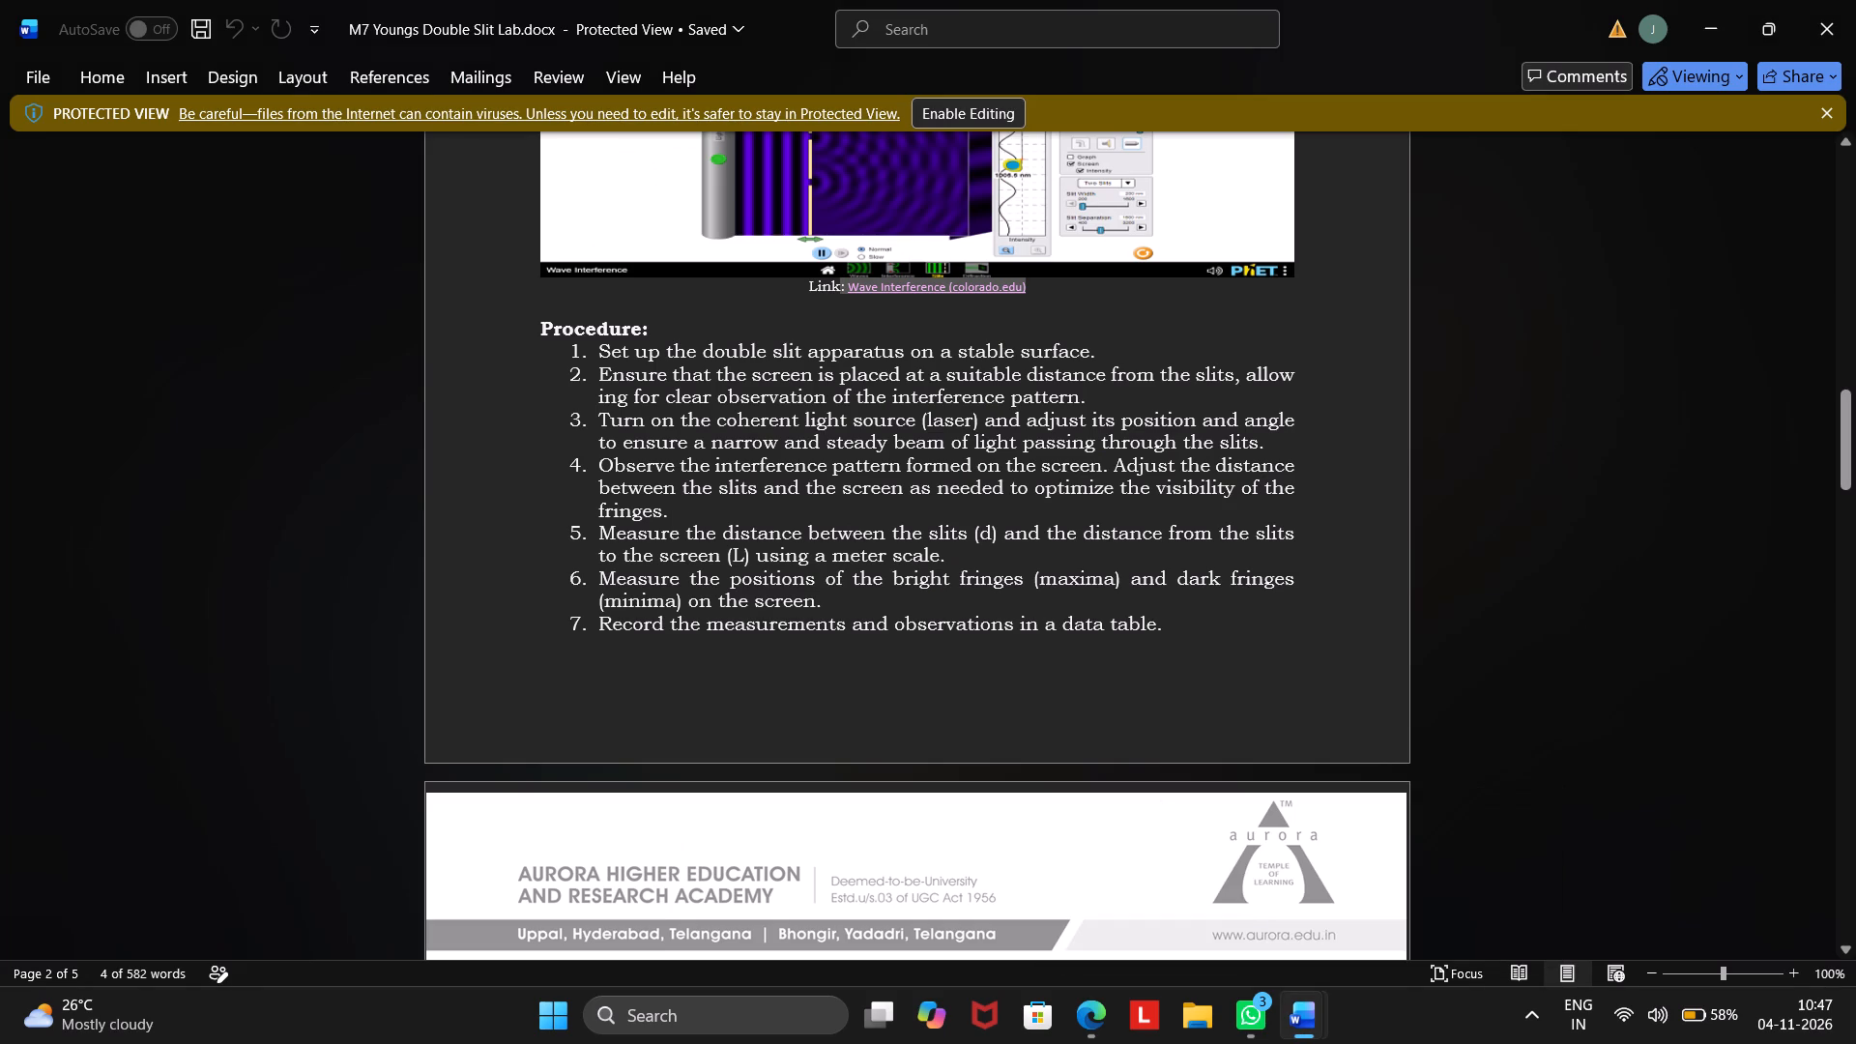
{"action": "scroll", "coordinate": [1016, 758], "scroll_direction": "down", "scroll_amount": 4}
{"action": "scroll", "coordinate": [1016, 758], "scroll_direction": "up", "scroll_amount": 1}
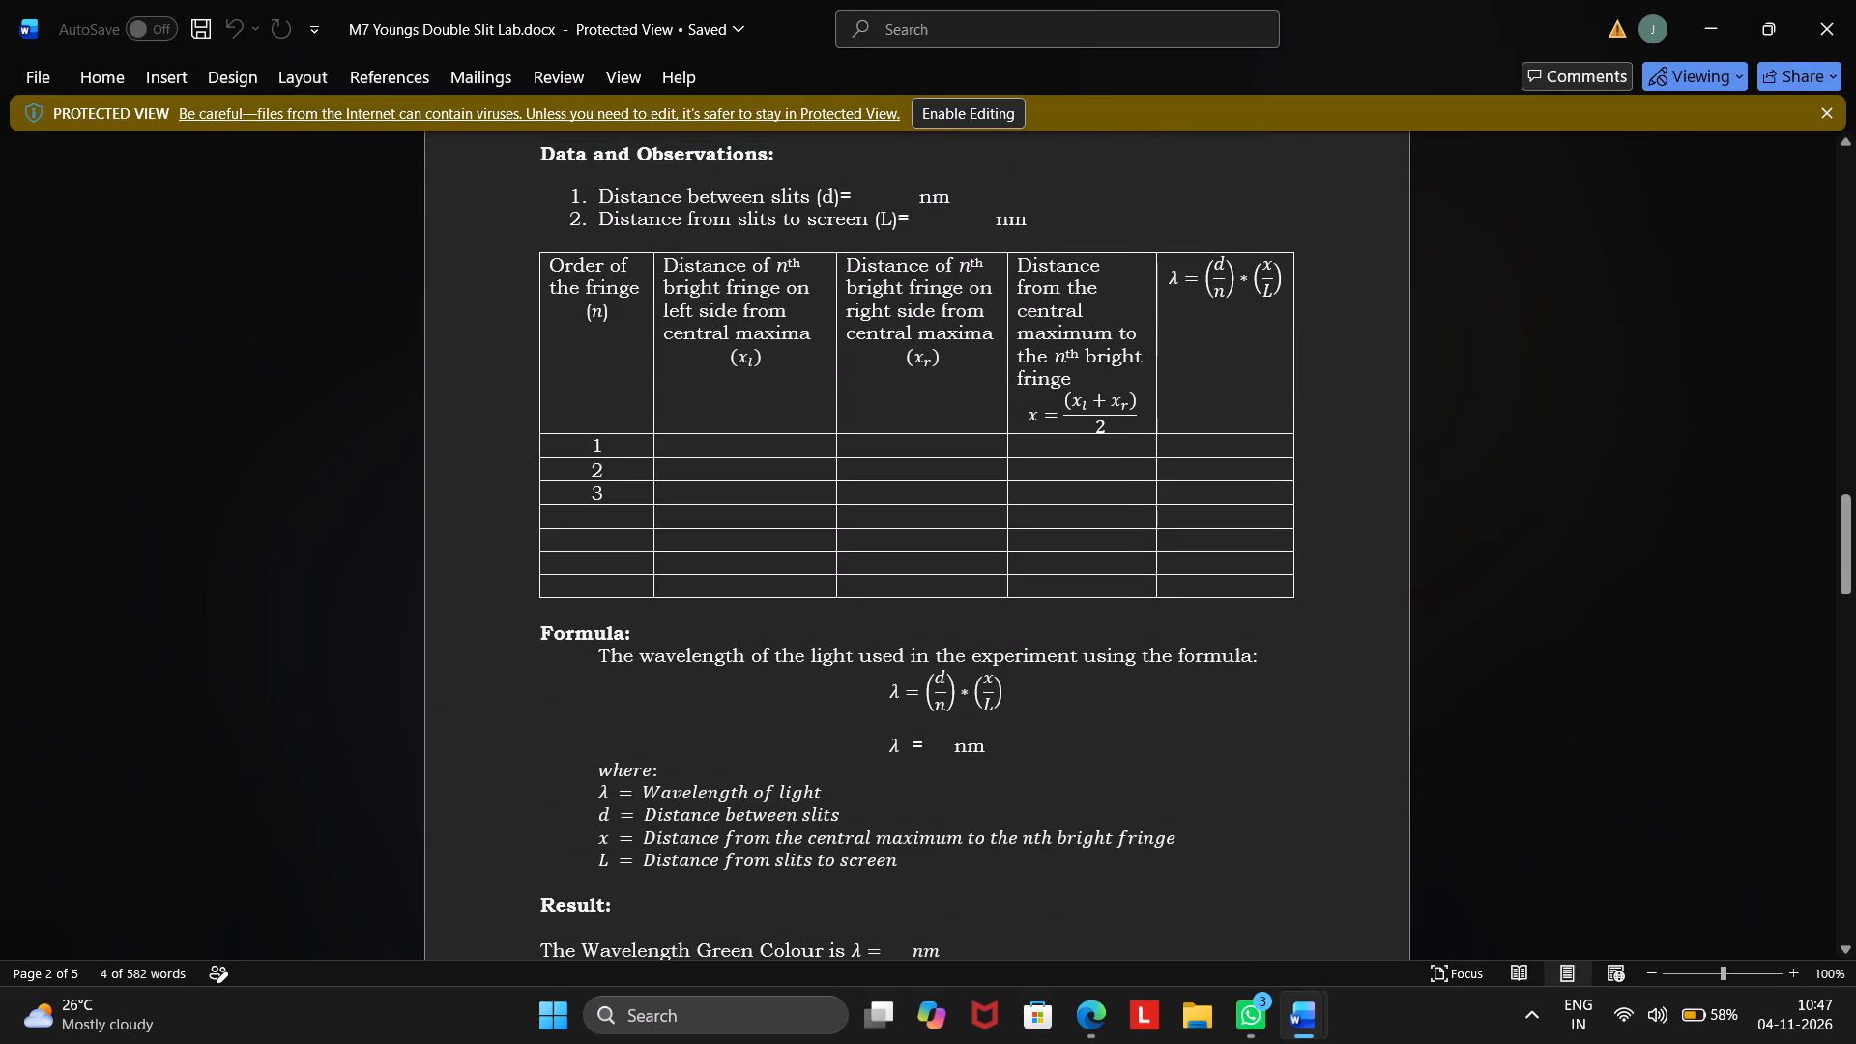
{"action": "scroll", "coordinate": [767, 525], "scroll_direction": "up", "scroll_amount": 2}
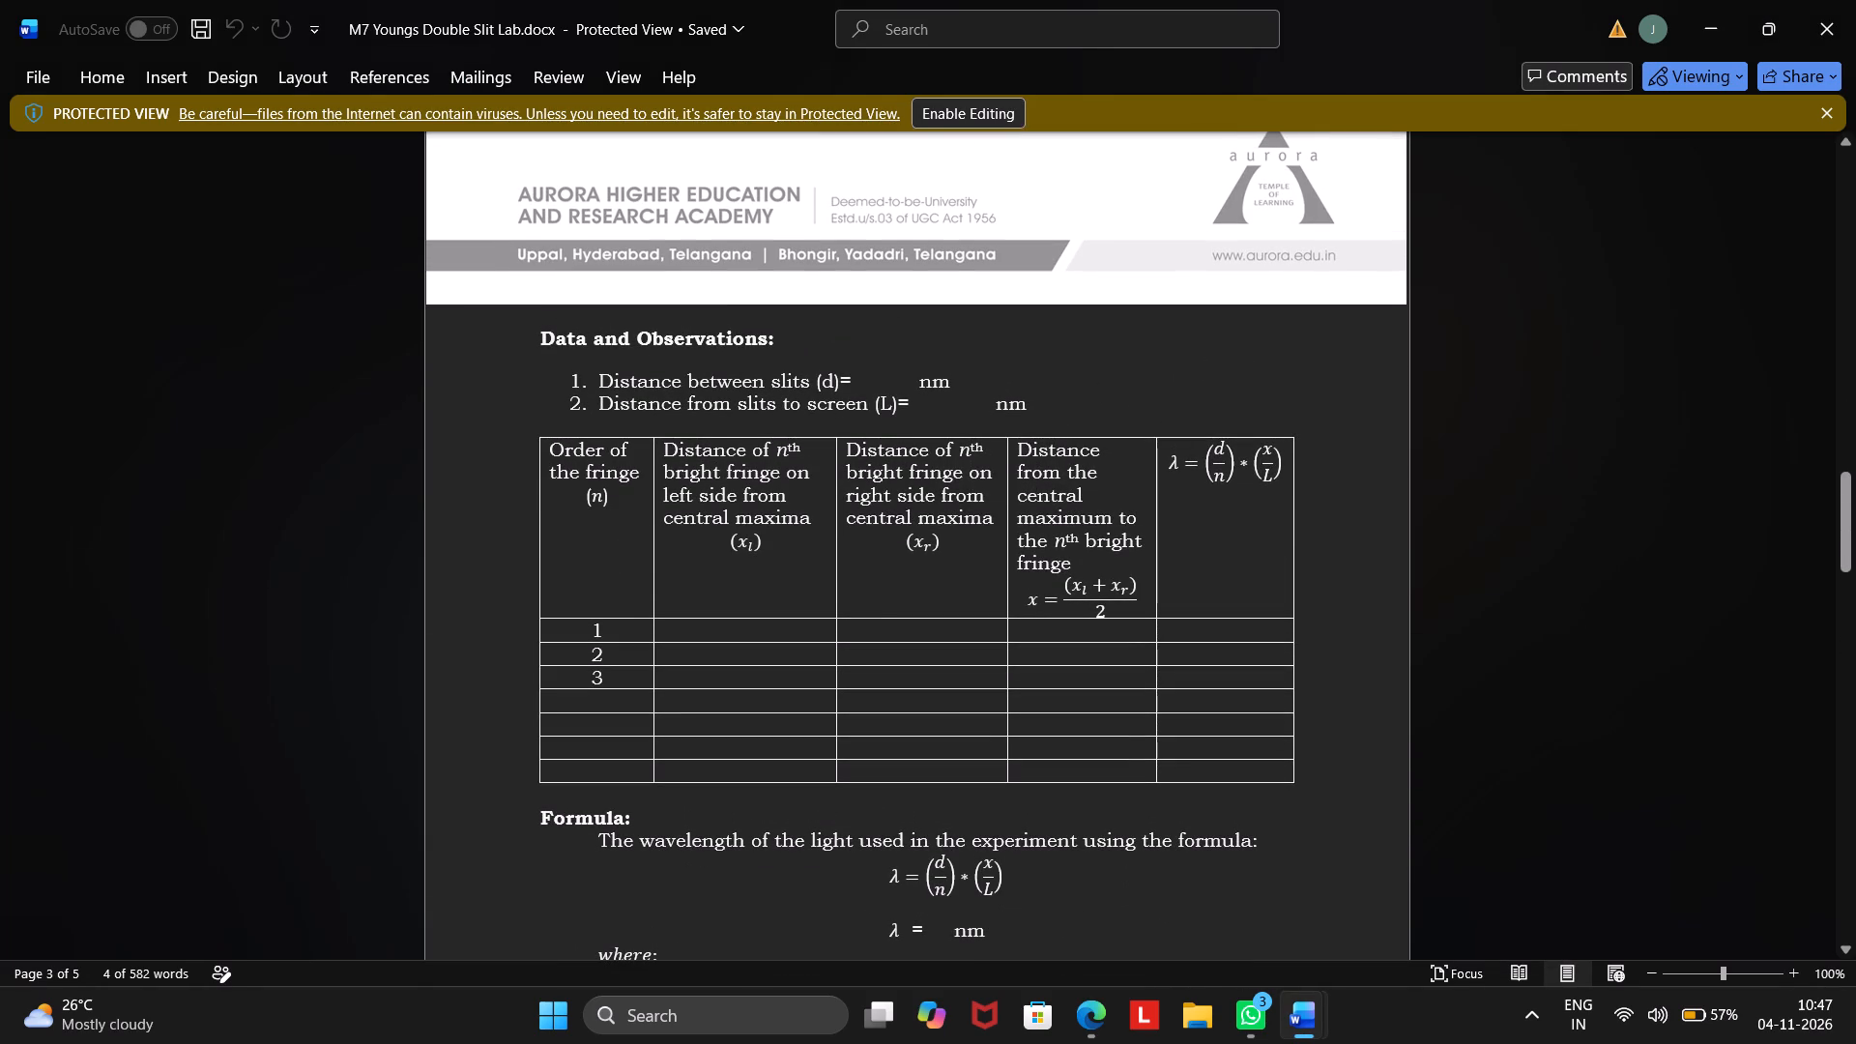
{"action": "scroll", "coordinate": [767, 525], "scroll_direction": "up", "scroll_amount": 1}
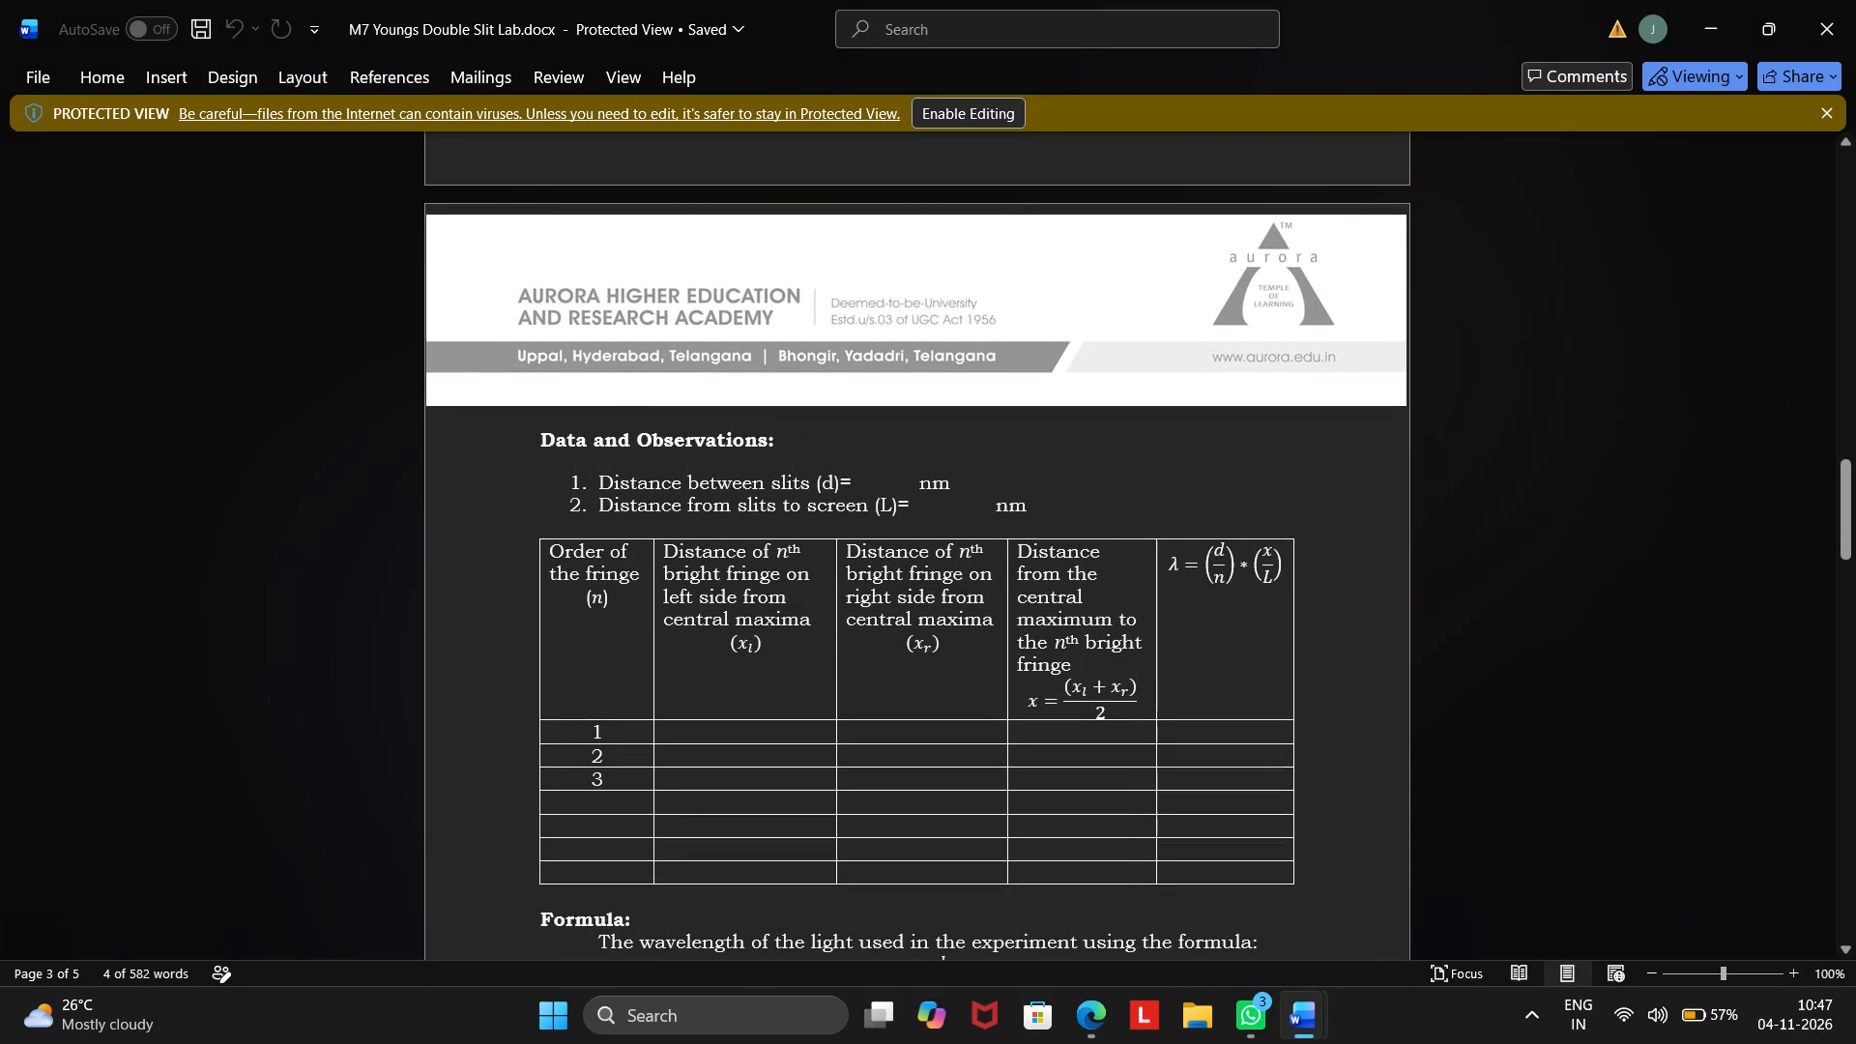
{"action": "left_click", "coordinate": [874, 490]}
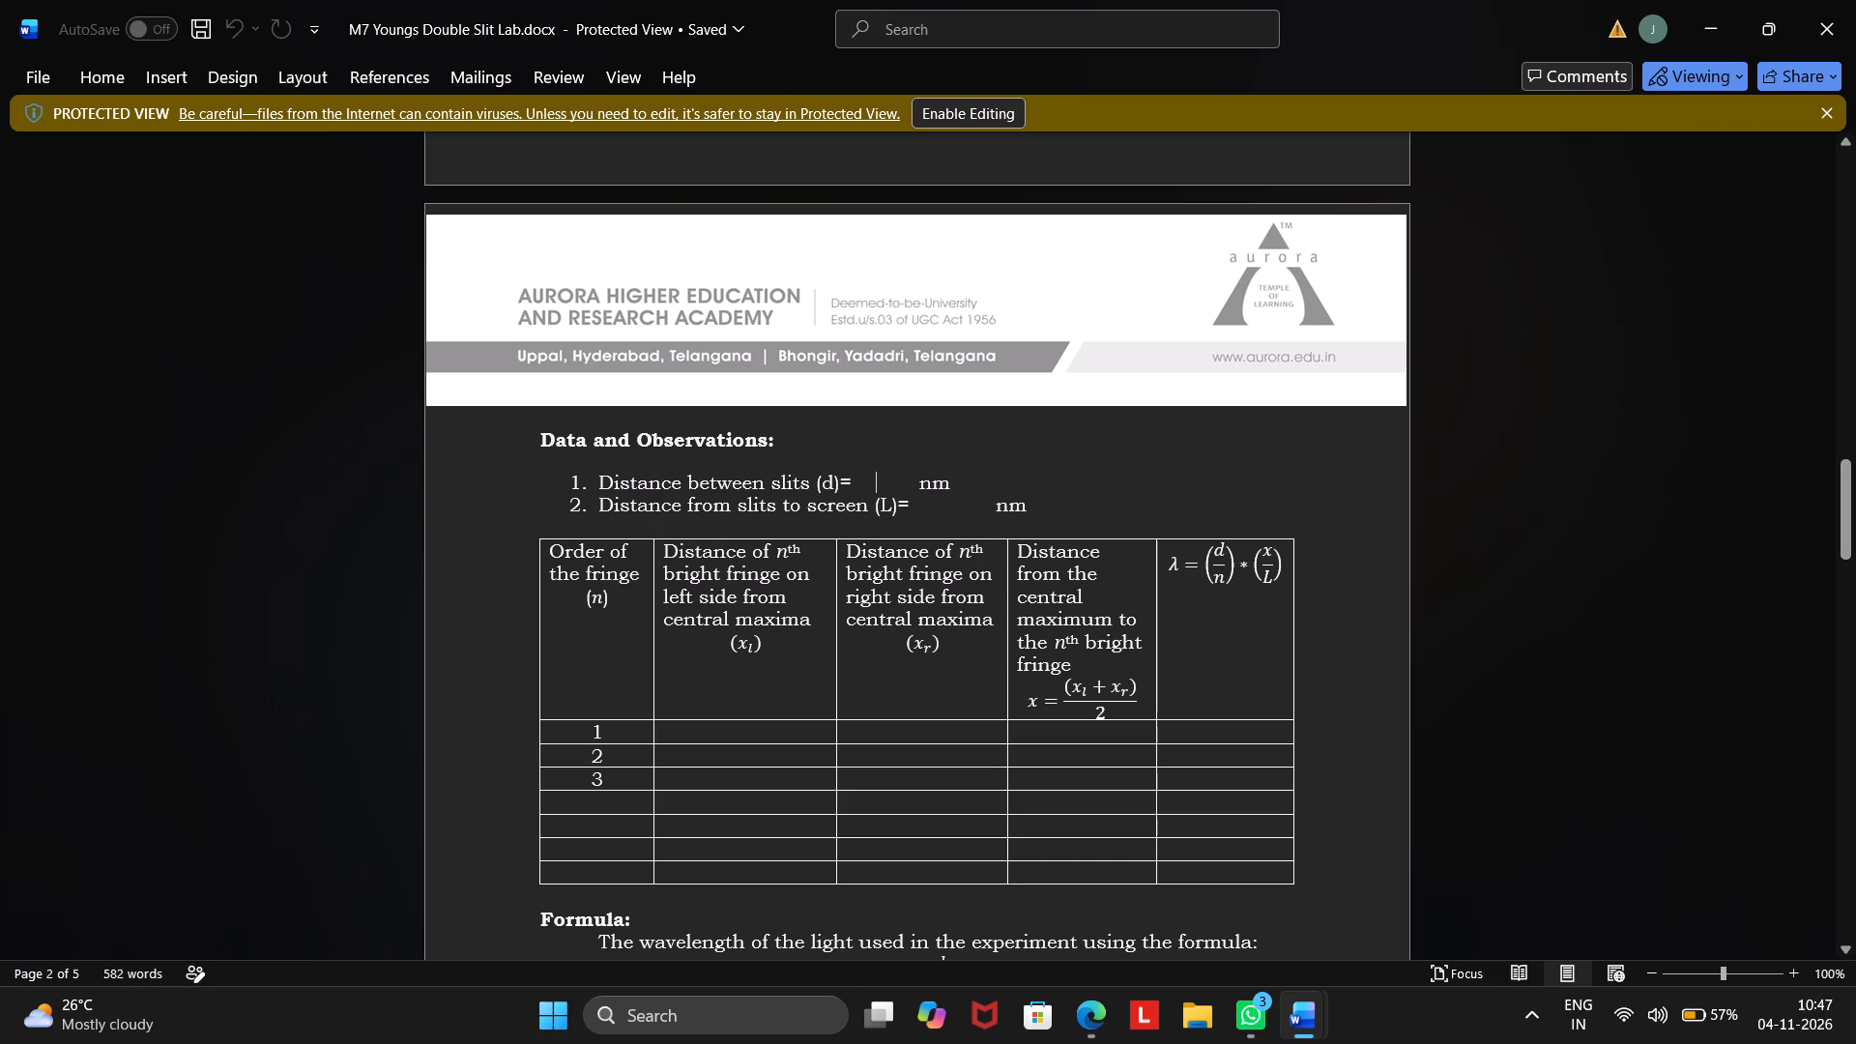
{"action": "left_click", "coordinate": [854, 481]}
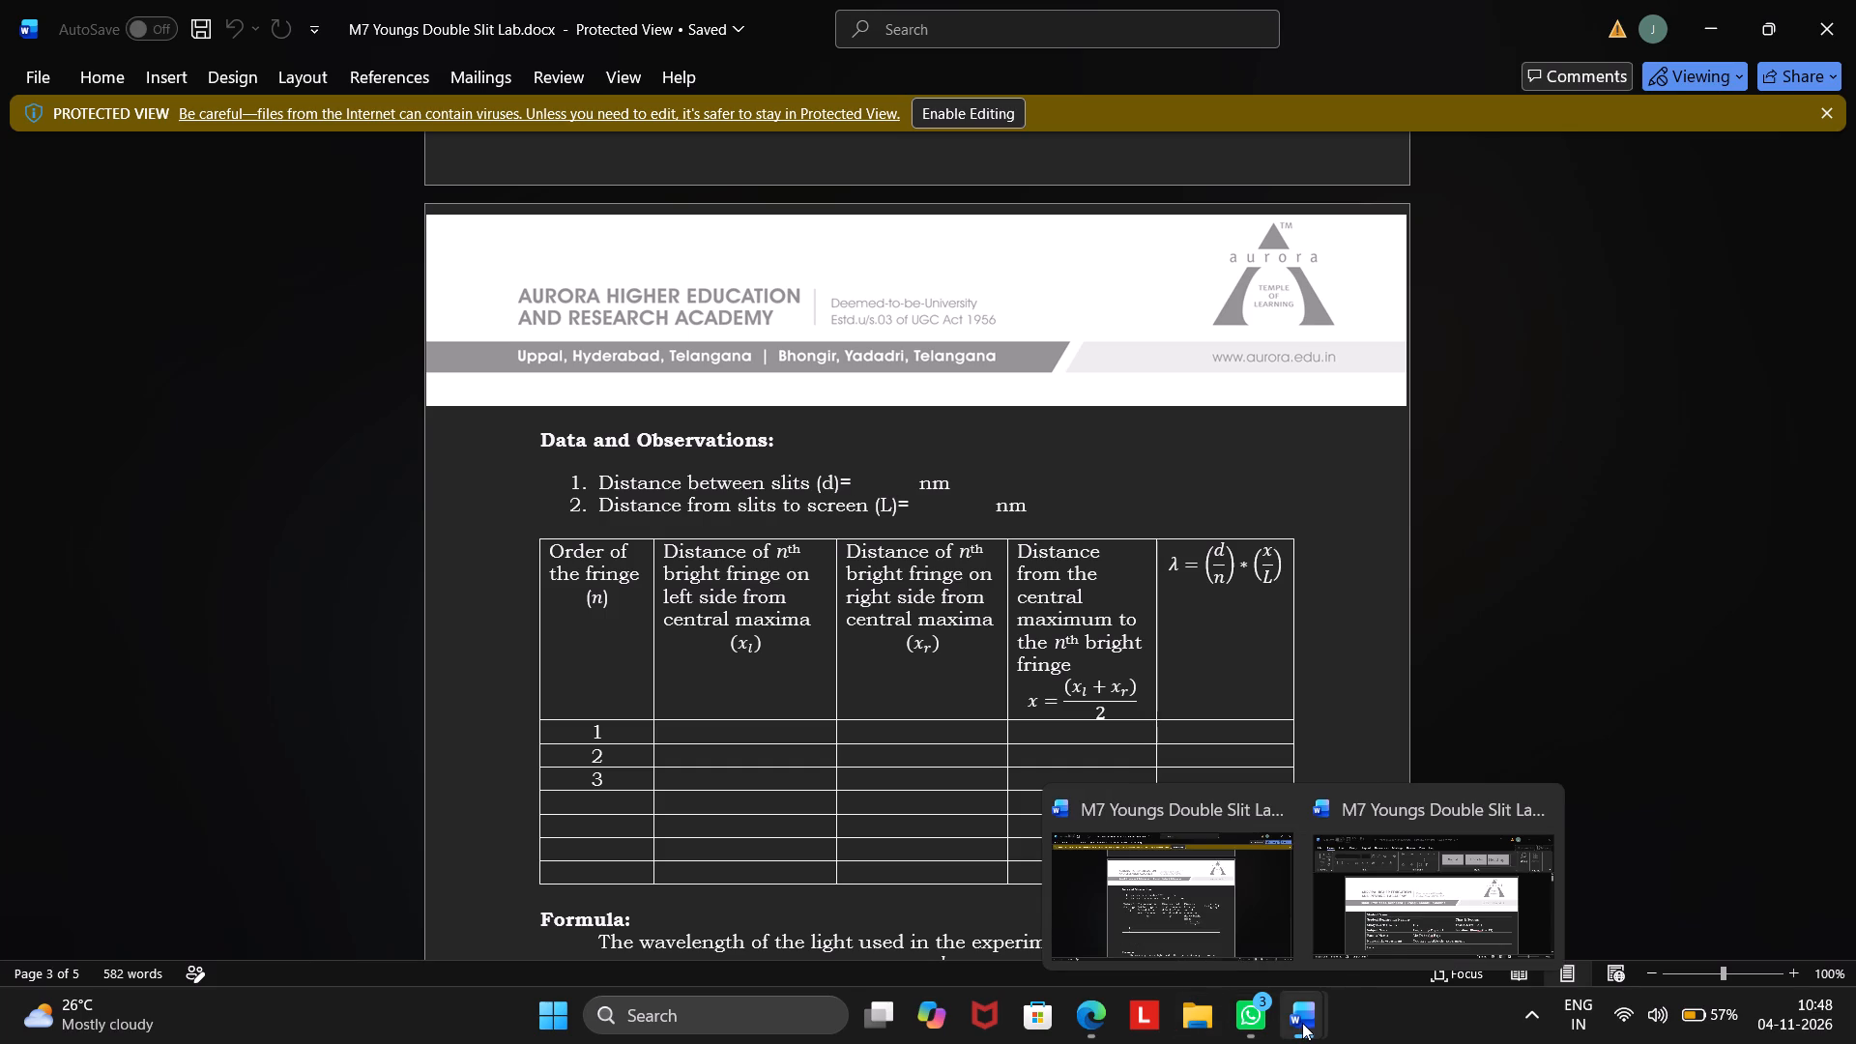
Close the second open window of the M7 Youngs Double Slit Lab document and return to the protected-view copy.
{"action": "left_click", "coordinate": [1532, 806]}
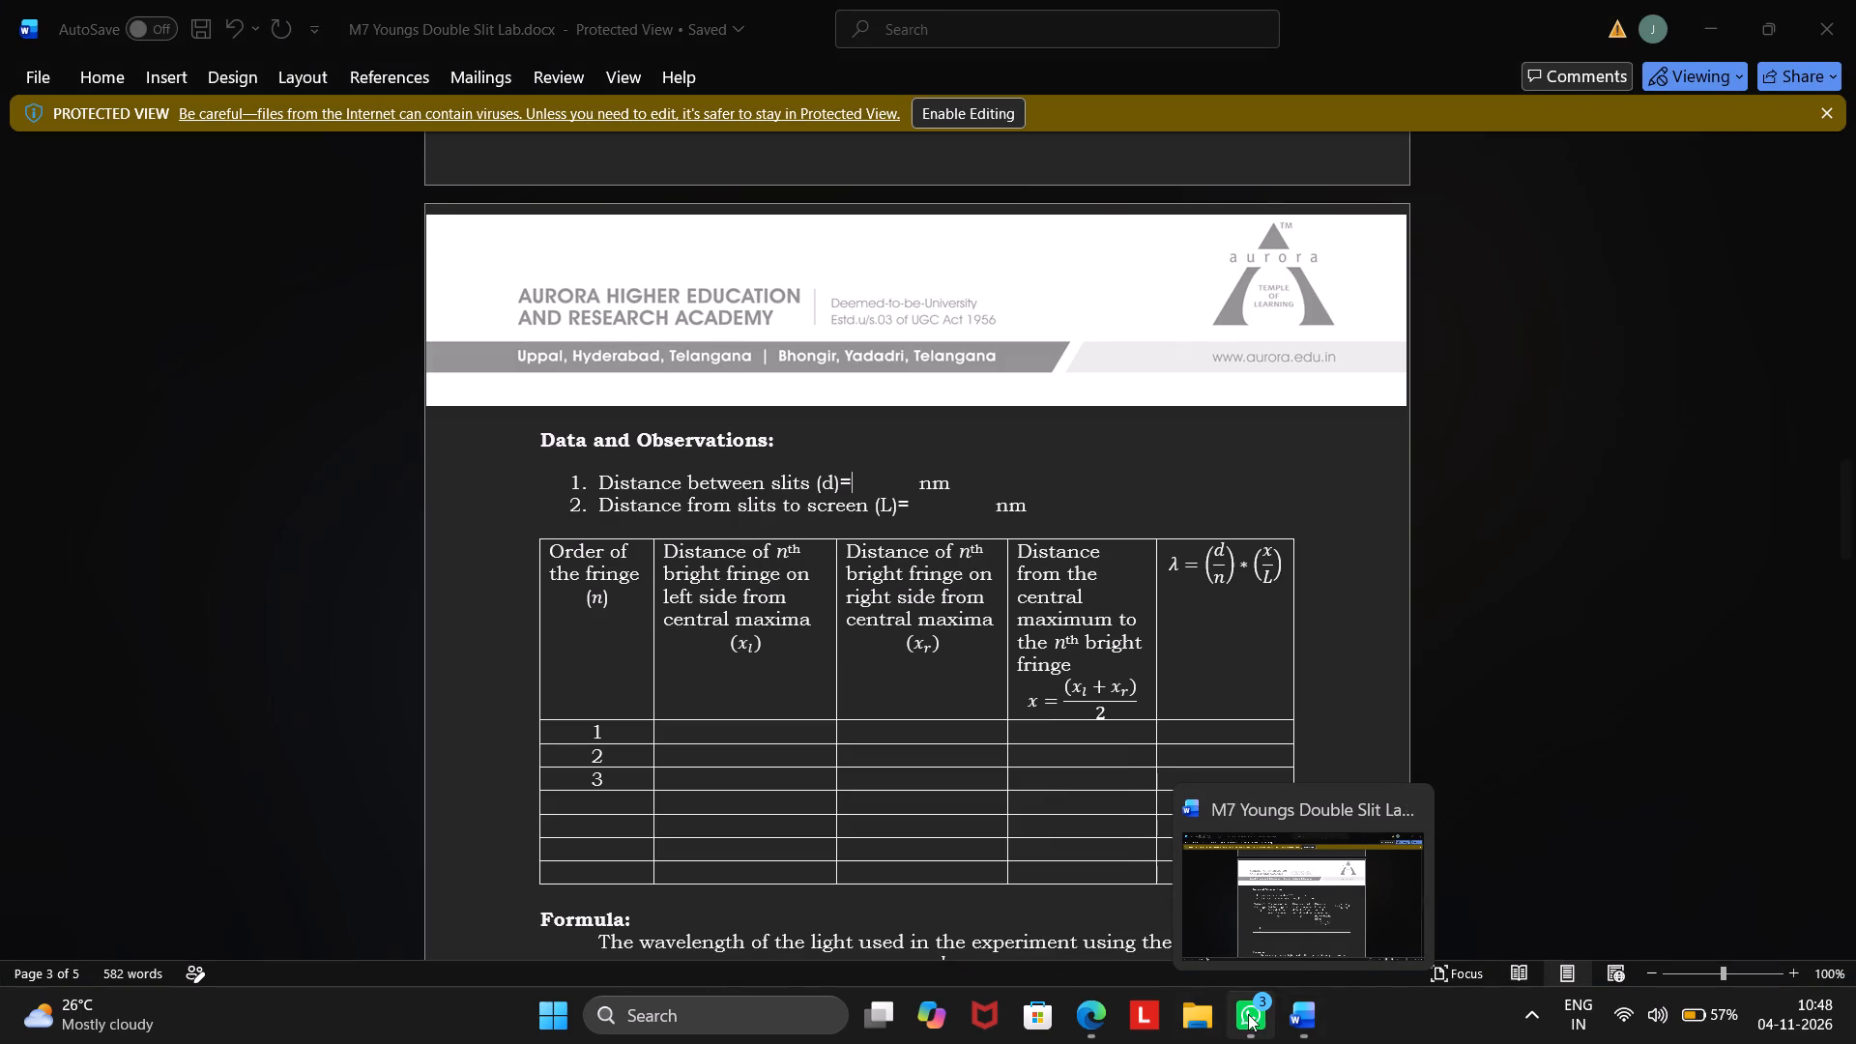
{"action": "left_click", "coordinate": [1306, 1029]}
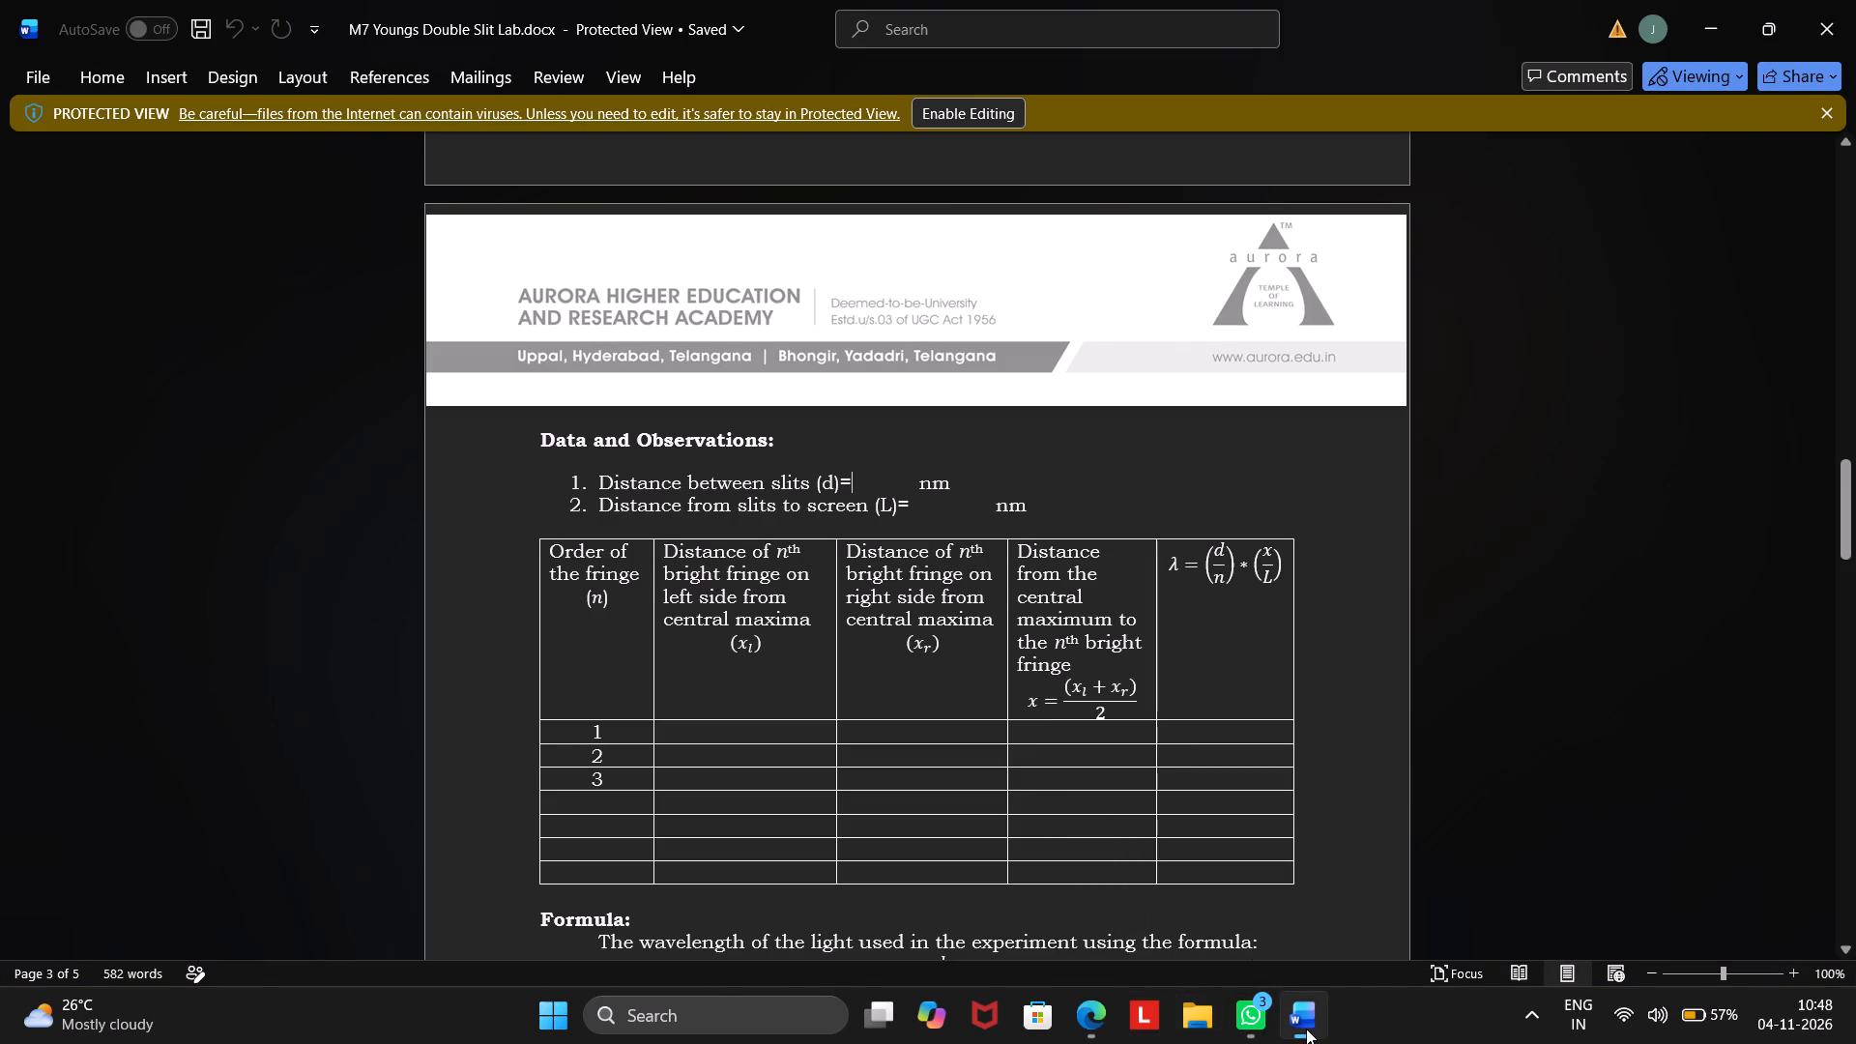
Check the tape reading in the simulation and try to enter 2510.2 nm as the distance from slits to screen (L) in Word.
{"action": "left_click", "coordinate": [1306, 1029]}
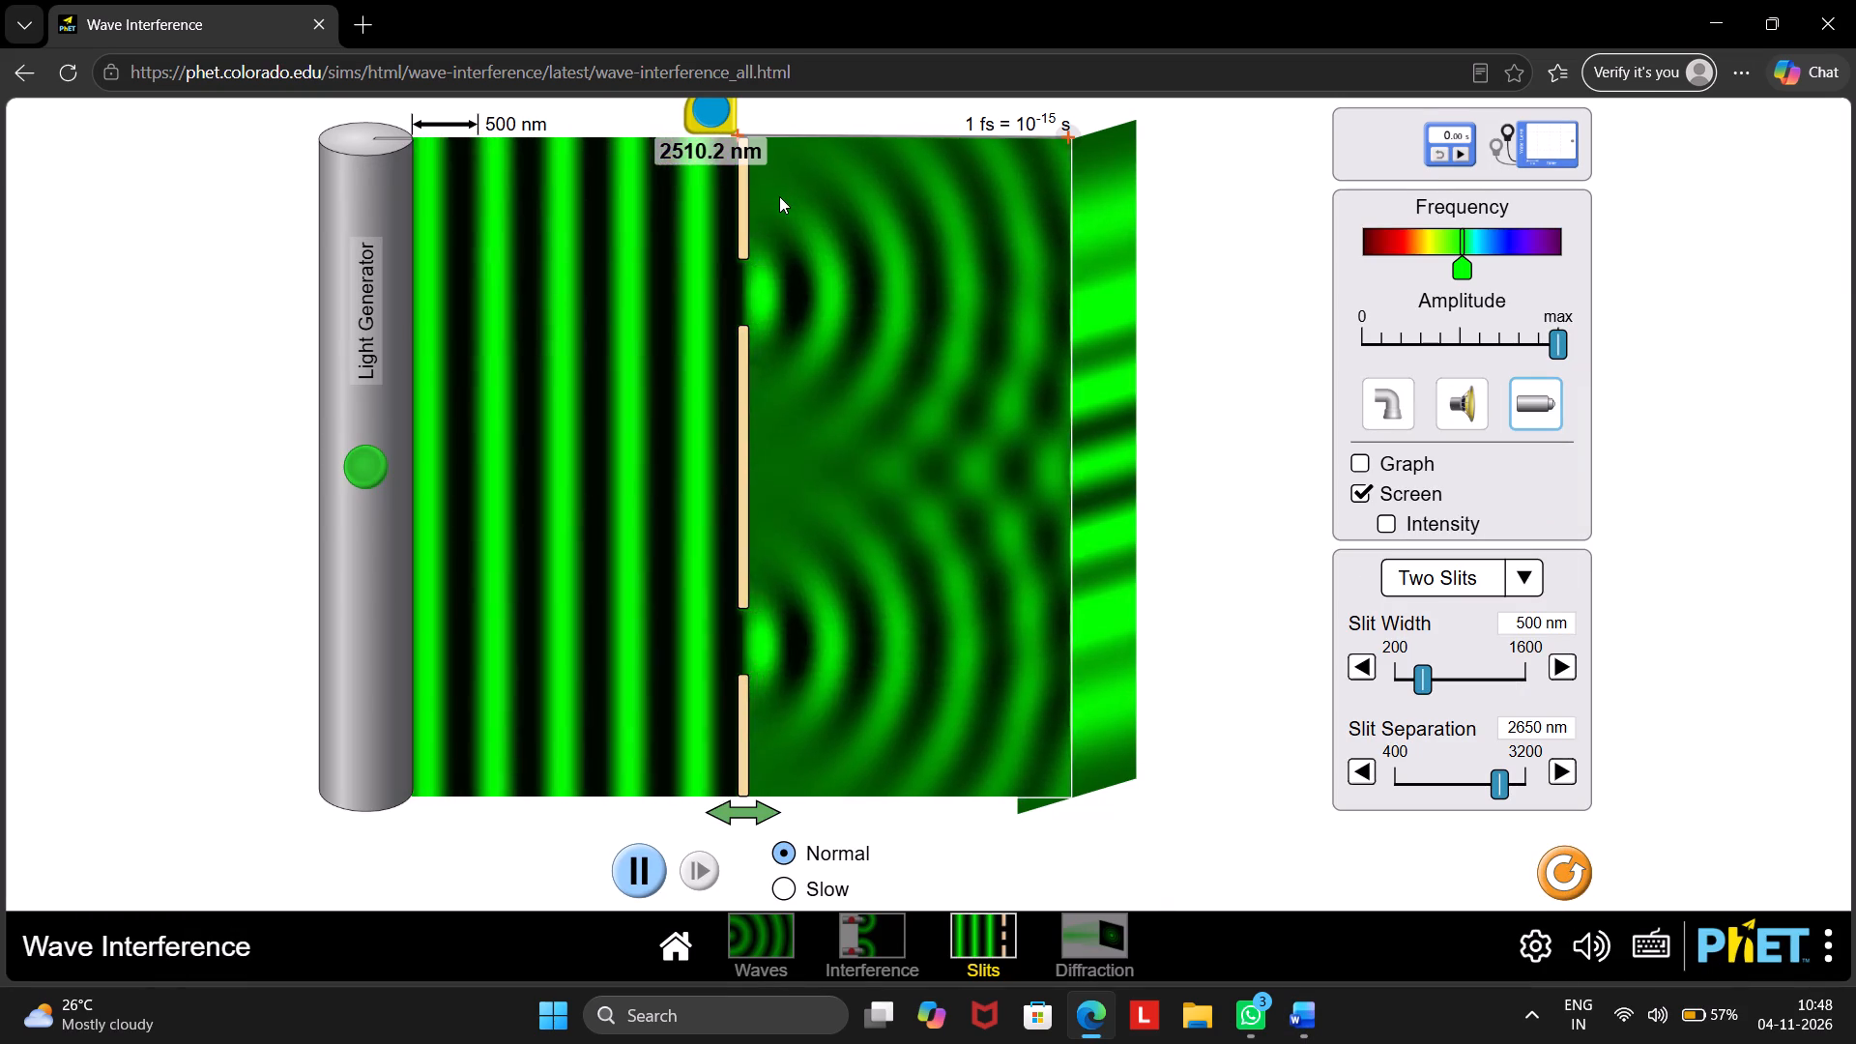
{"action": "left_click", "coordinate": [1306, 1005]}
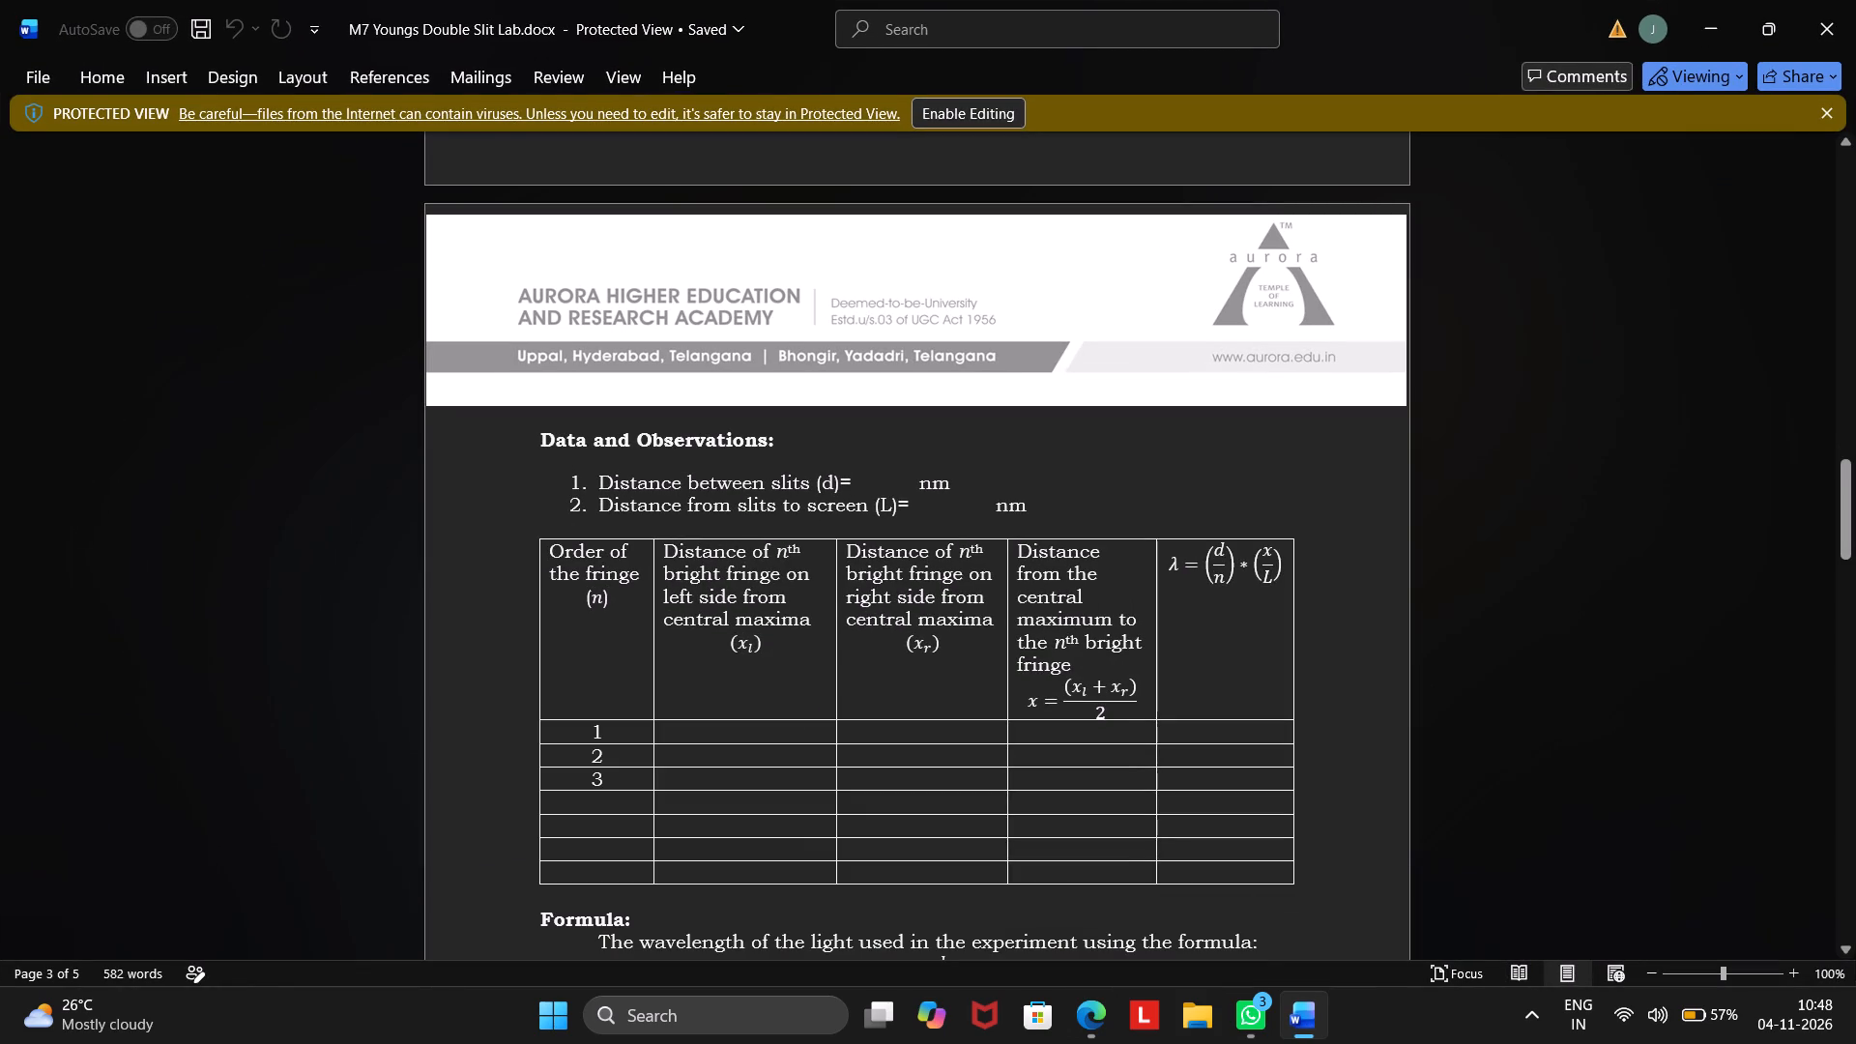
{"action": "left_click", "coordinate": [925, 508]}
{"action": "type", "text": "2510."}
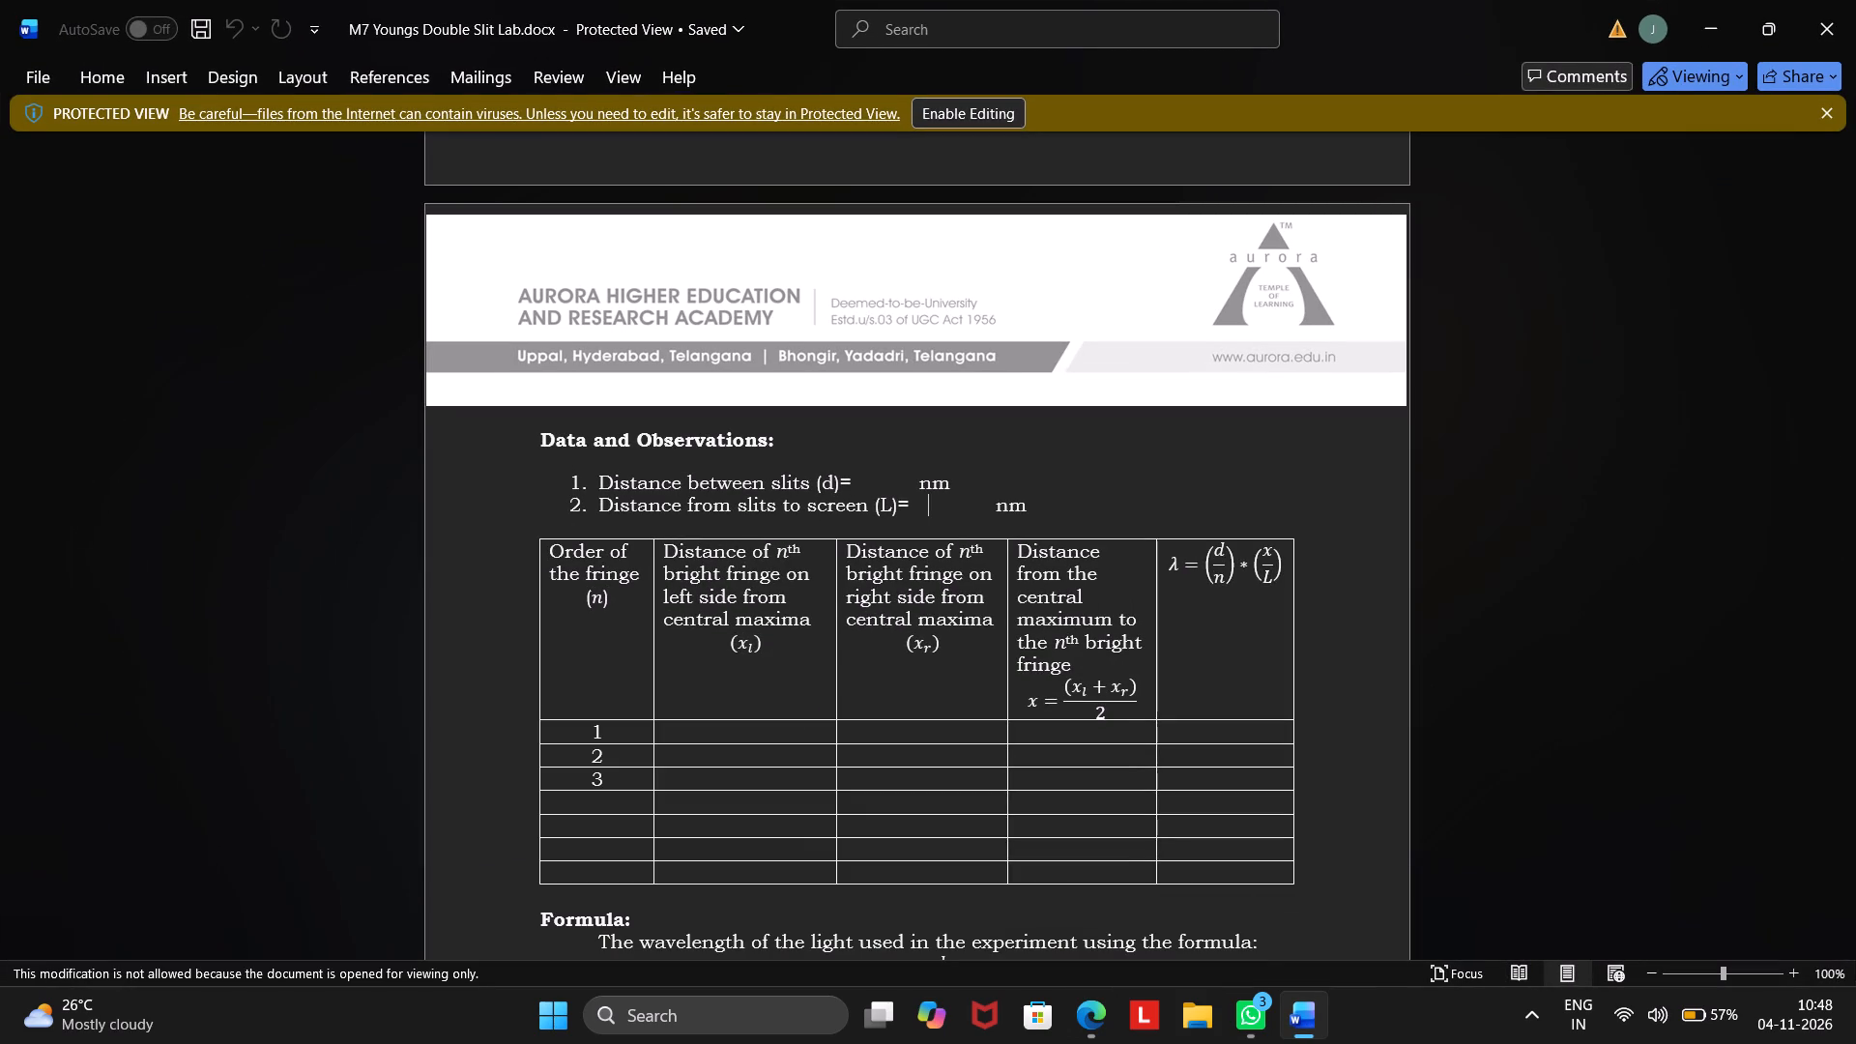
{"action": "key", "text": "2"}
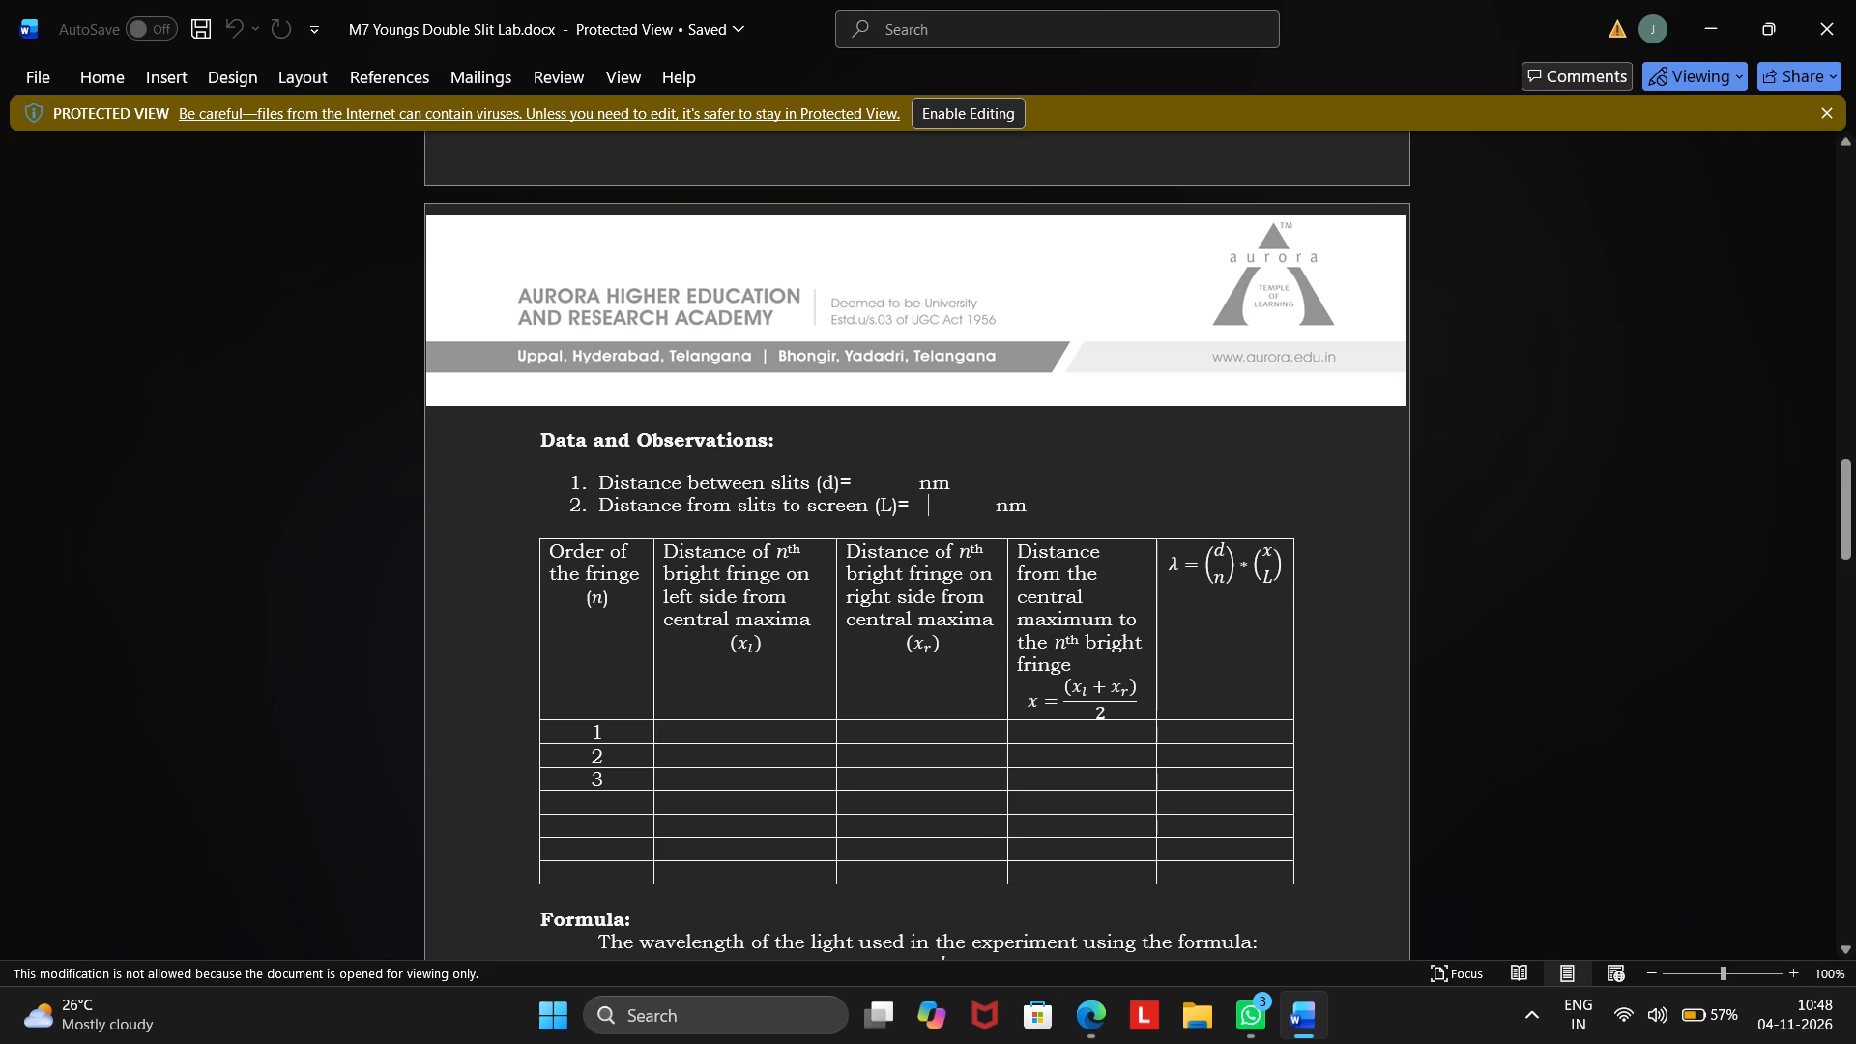
Enable editing of the lab document opened in Protected View.
{"action": "left_click", "coordinate": [981, 110]}
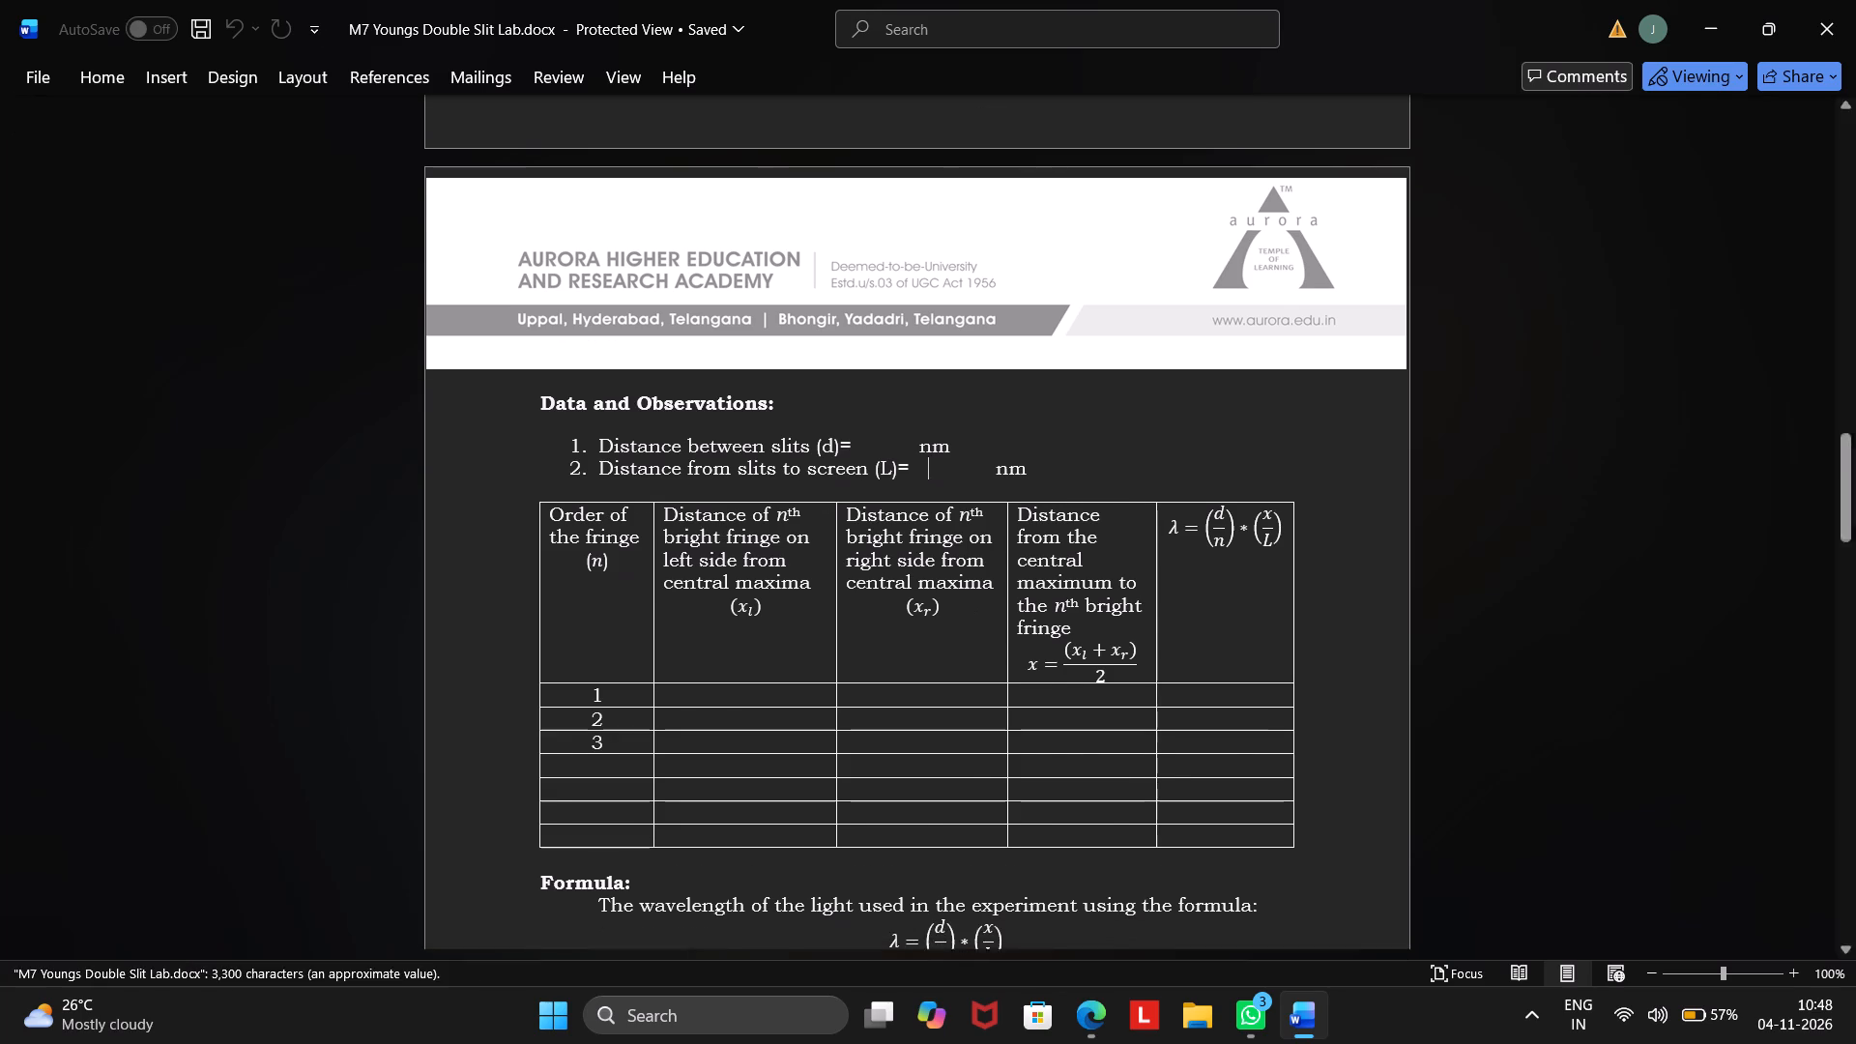
Enter 2510.2 as the distance from slits to screen (L) under Data and Observations, and check it against the simulation's tape reading.
{"action": "scroll", "coordinate": [923, 461], "scroll_direction": "down", "scroll_amount": 4}
{"action": "scroll", "coordinate": [923, 461], "scroll_direction": "up", "scroll_amount": 2}
{"action": "scroll", "coordinate": [923, 461], "scroll_direction": "down", "scroll_amount": 17}
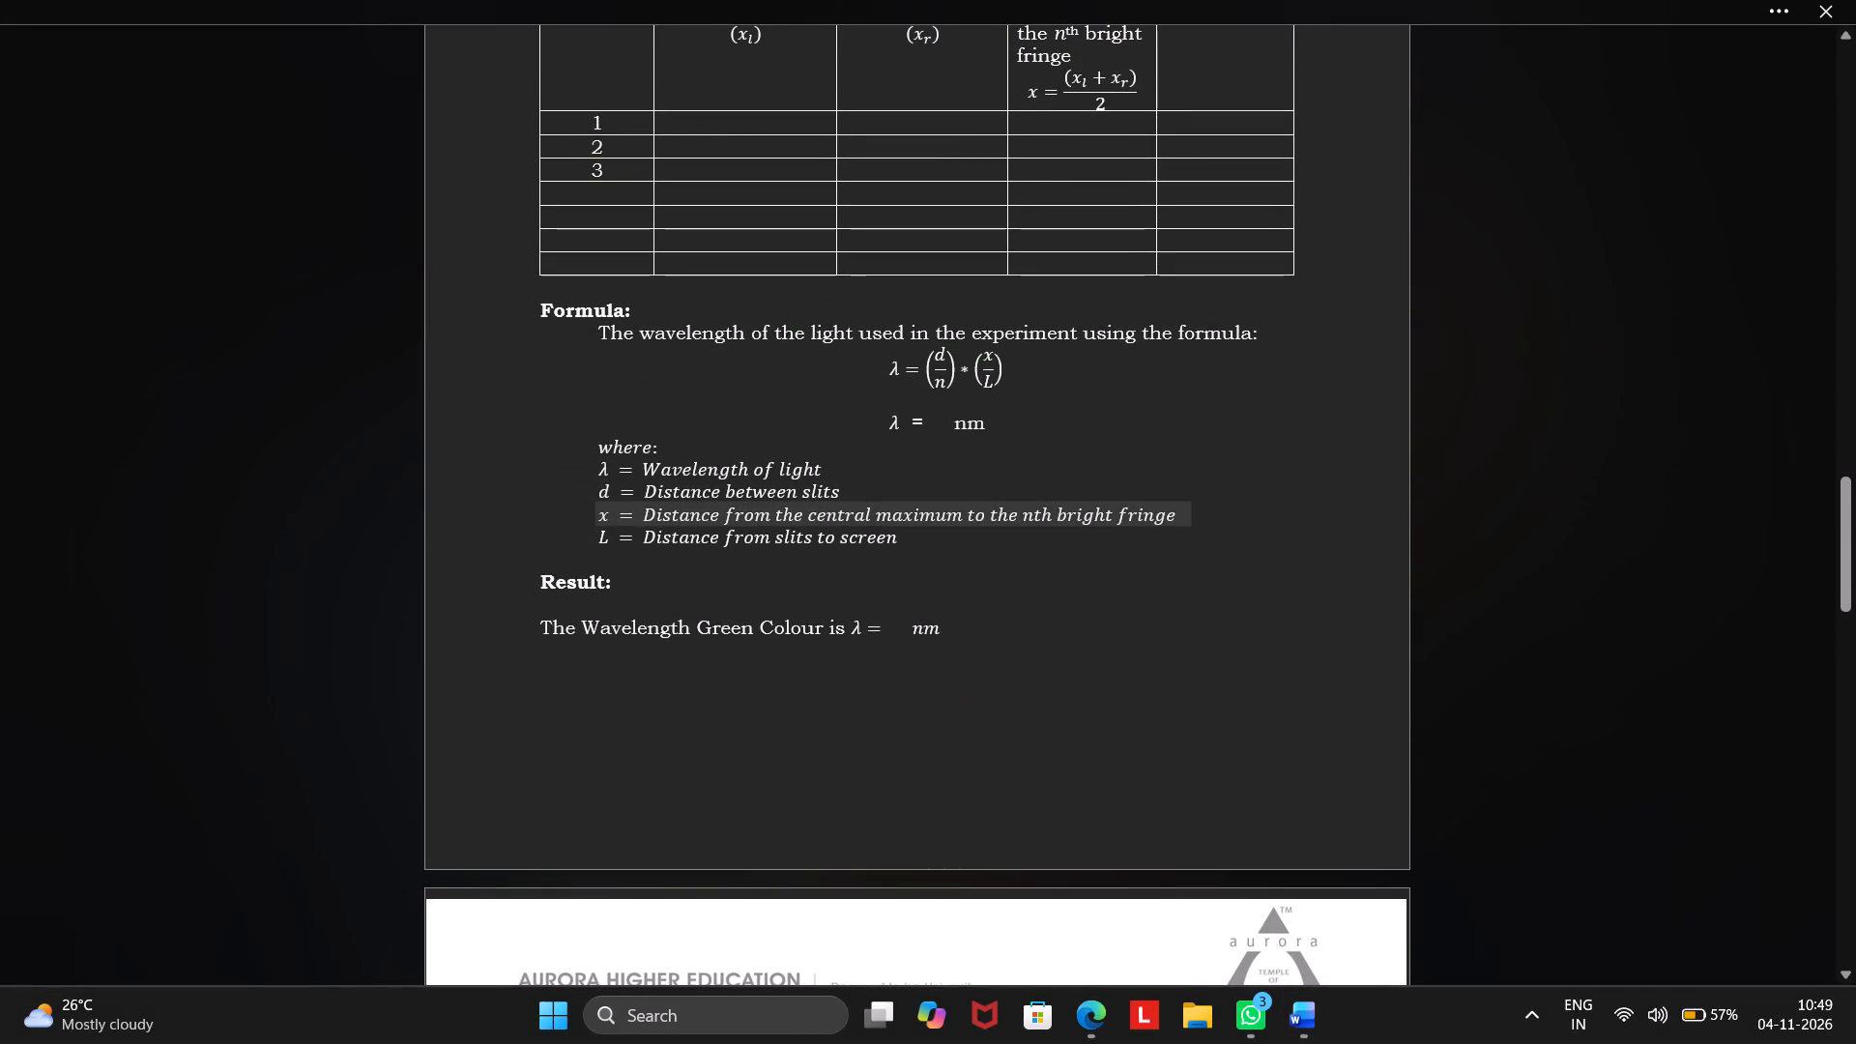
{"action": "scroll", "coordinate": [903, 613], "scroll_direction": "up", "scroll_amount": 5}
{"action": "scroll", "coordinate": [903, 613], "scroll_direction": "down", "scroll_amount": 2}
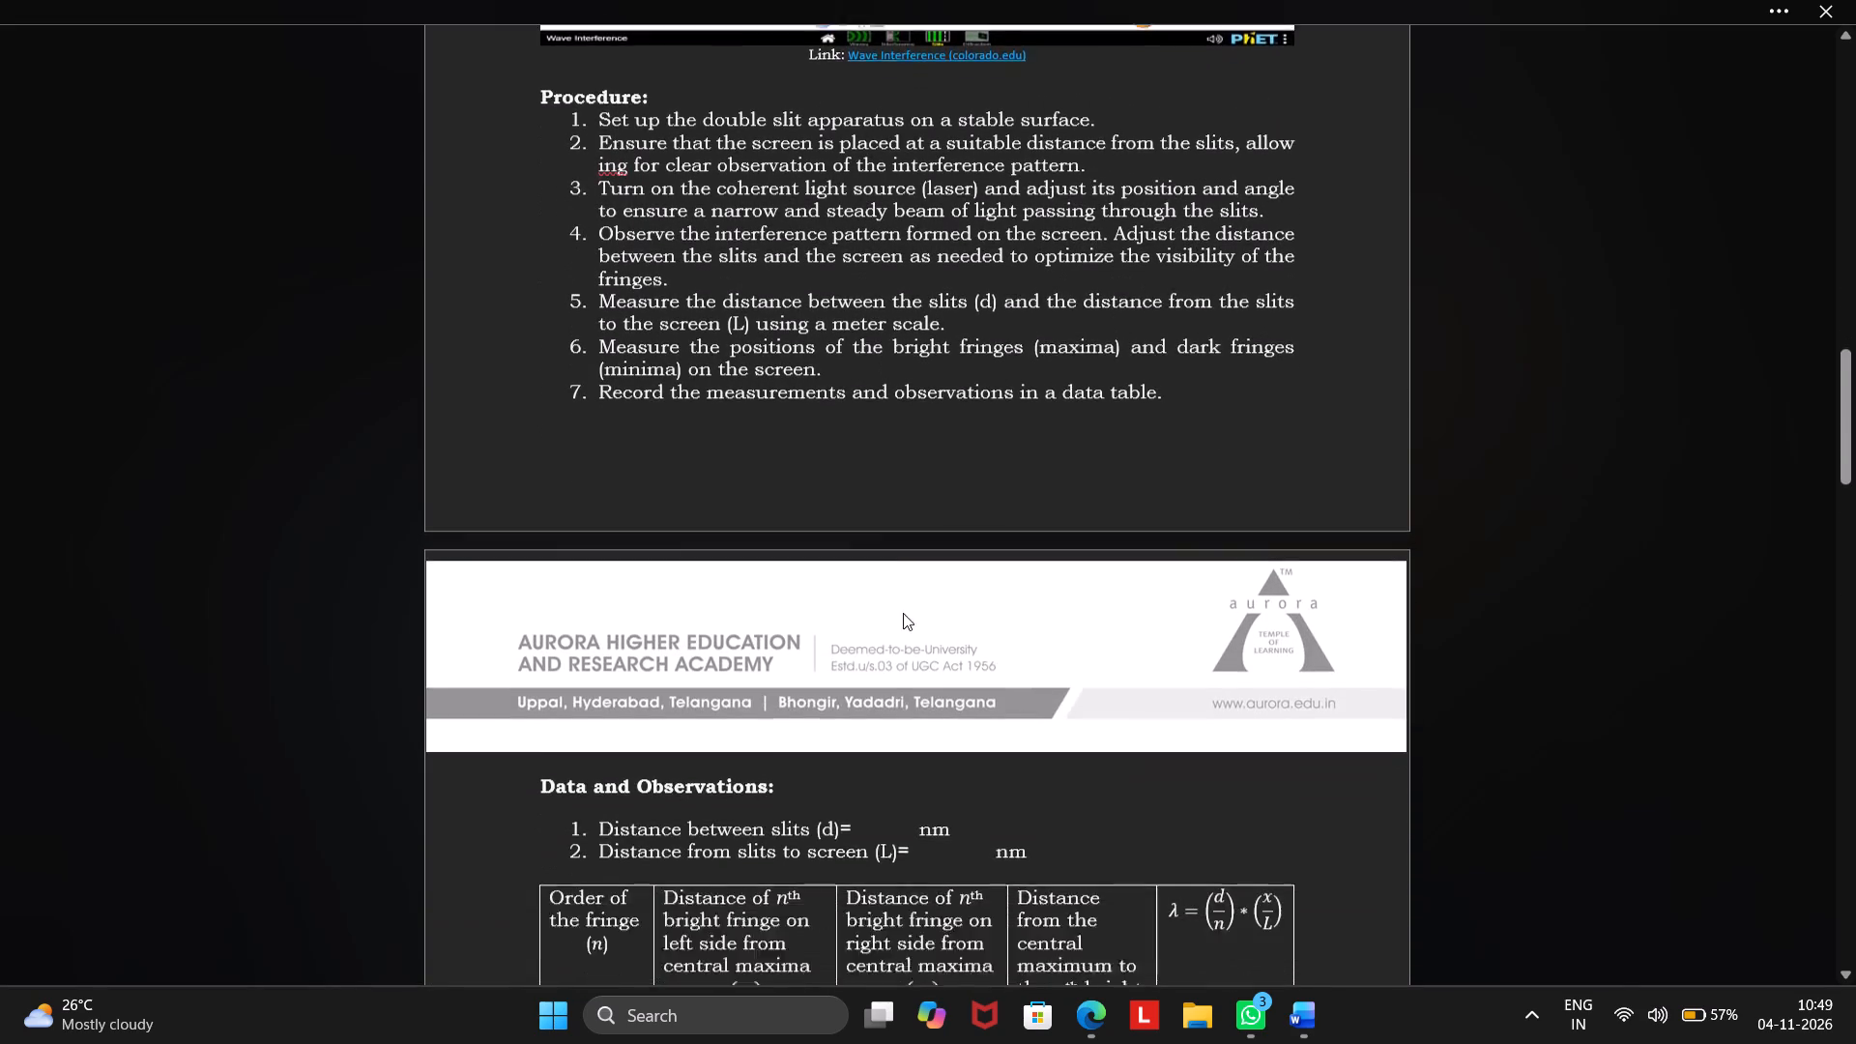
{"action": "scroll", "coordinate": [903, 613], "scroll_direction": "down", "scroll_amount": 1}
{"action": "left_click", "coordinate": [913, 750]}
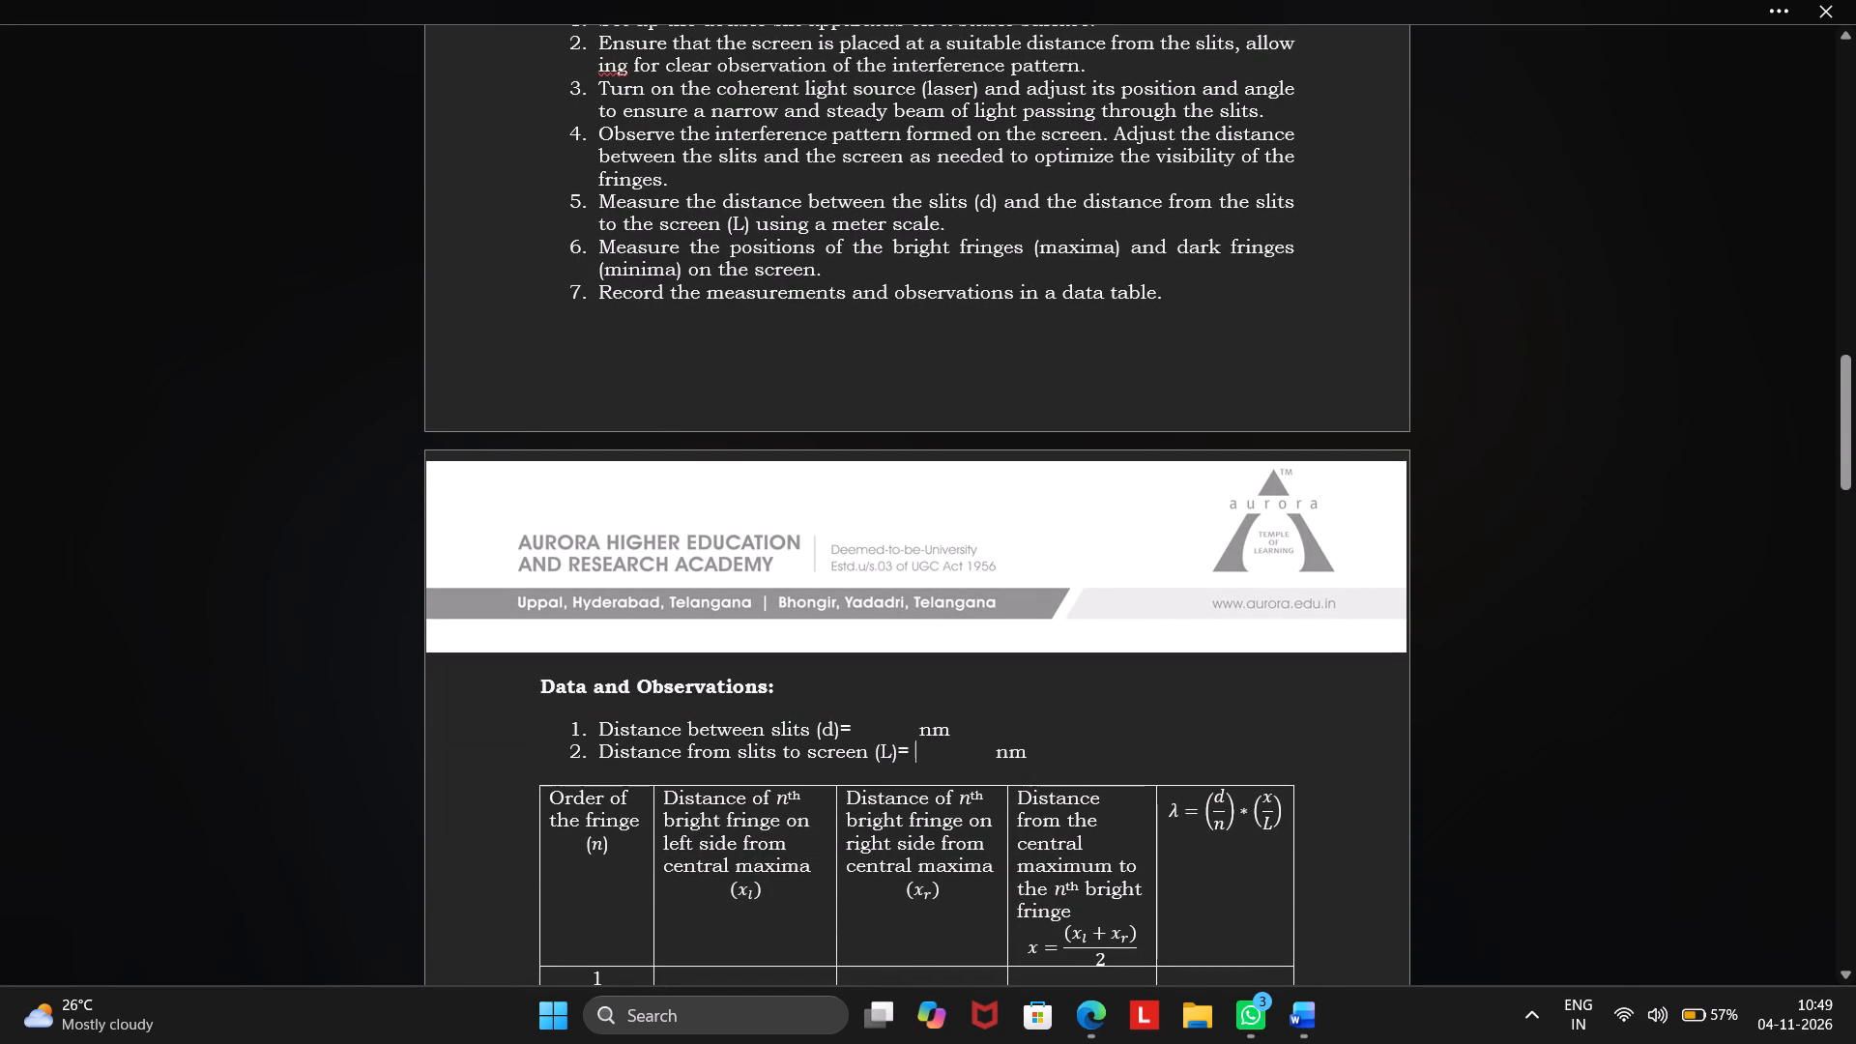
{"action": "type", "text": "2510."}
{"action": "key", "text": "2"}
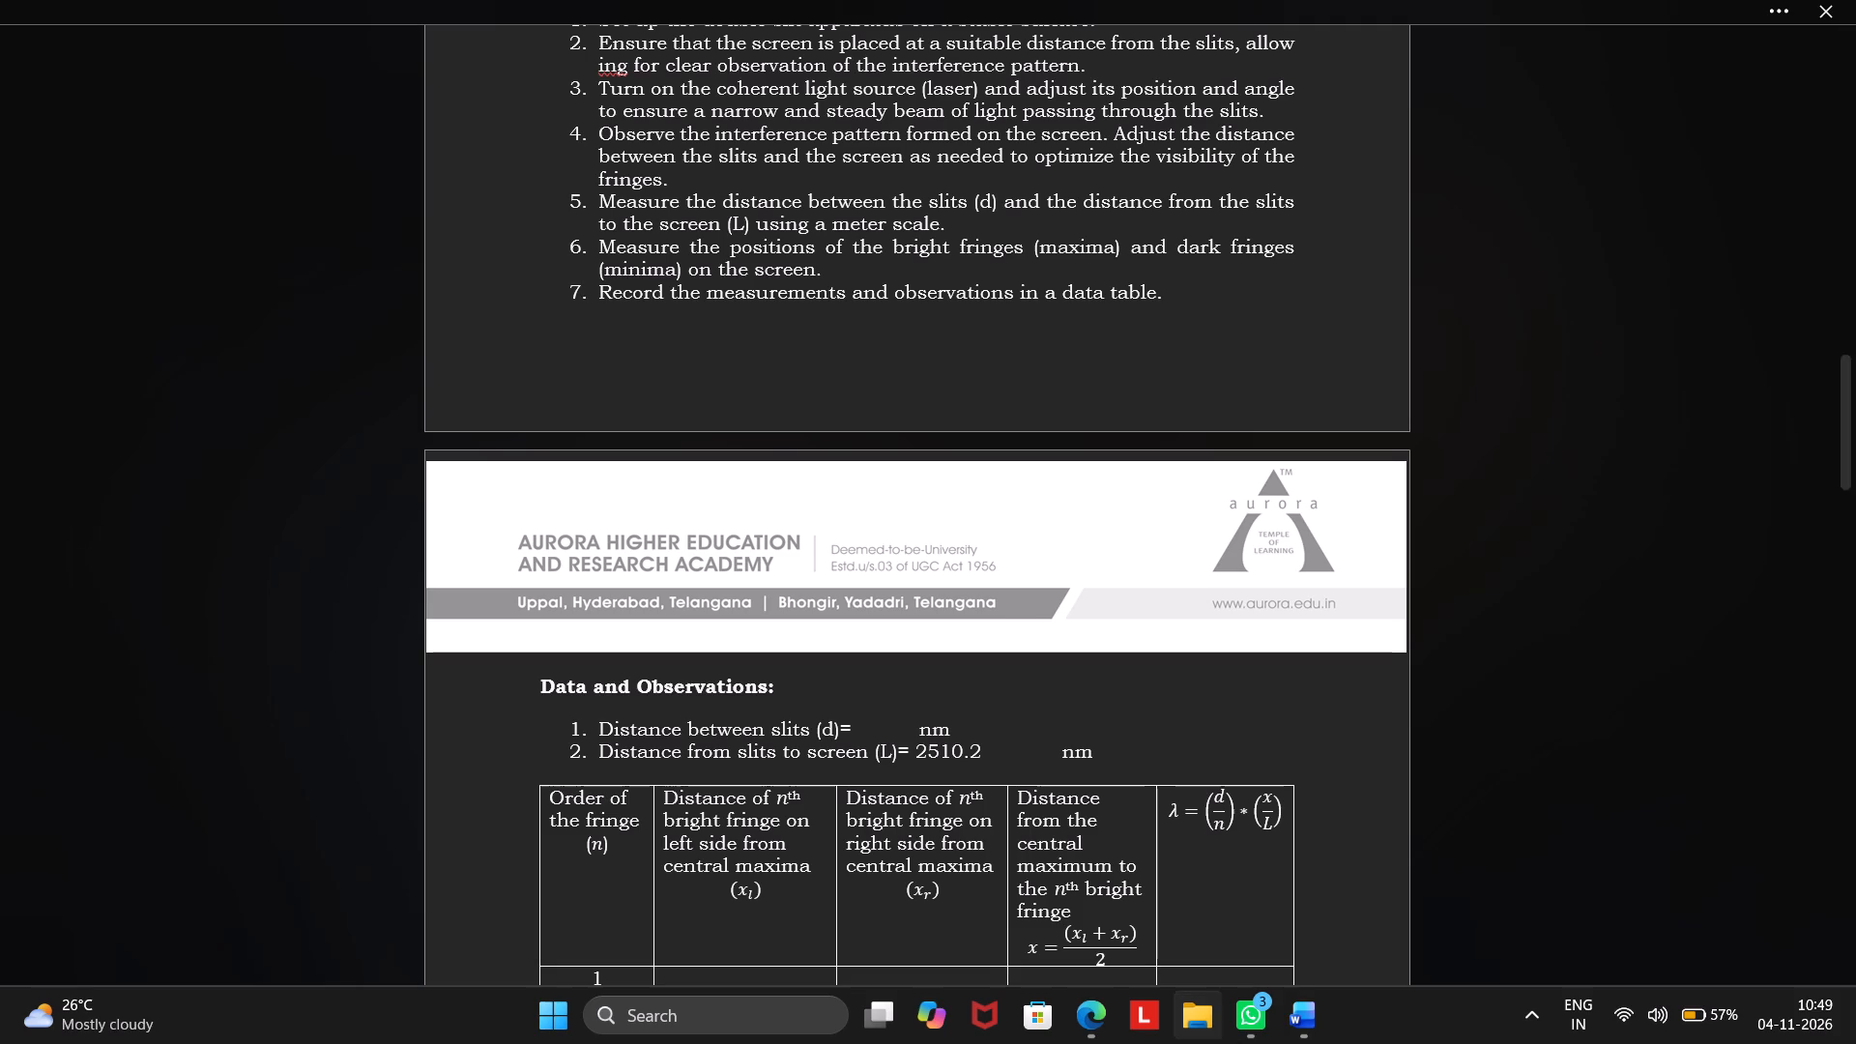
{"action": "left_click", "coordinate": [1309, 1001]}
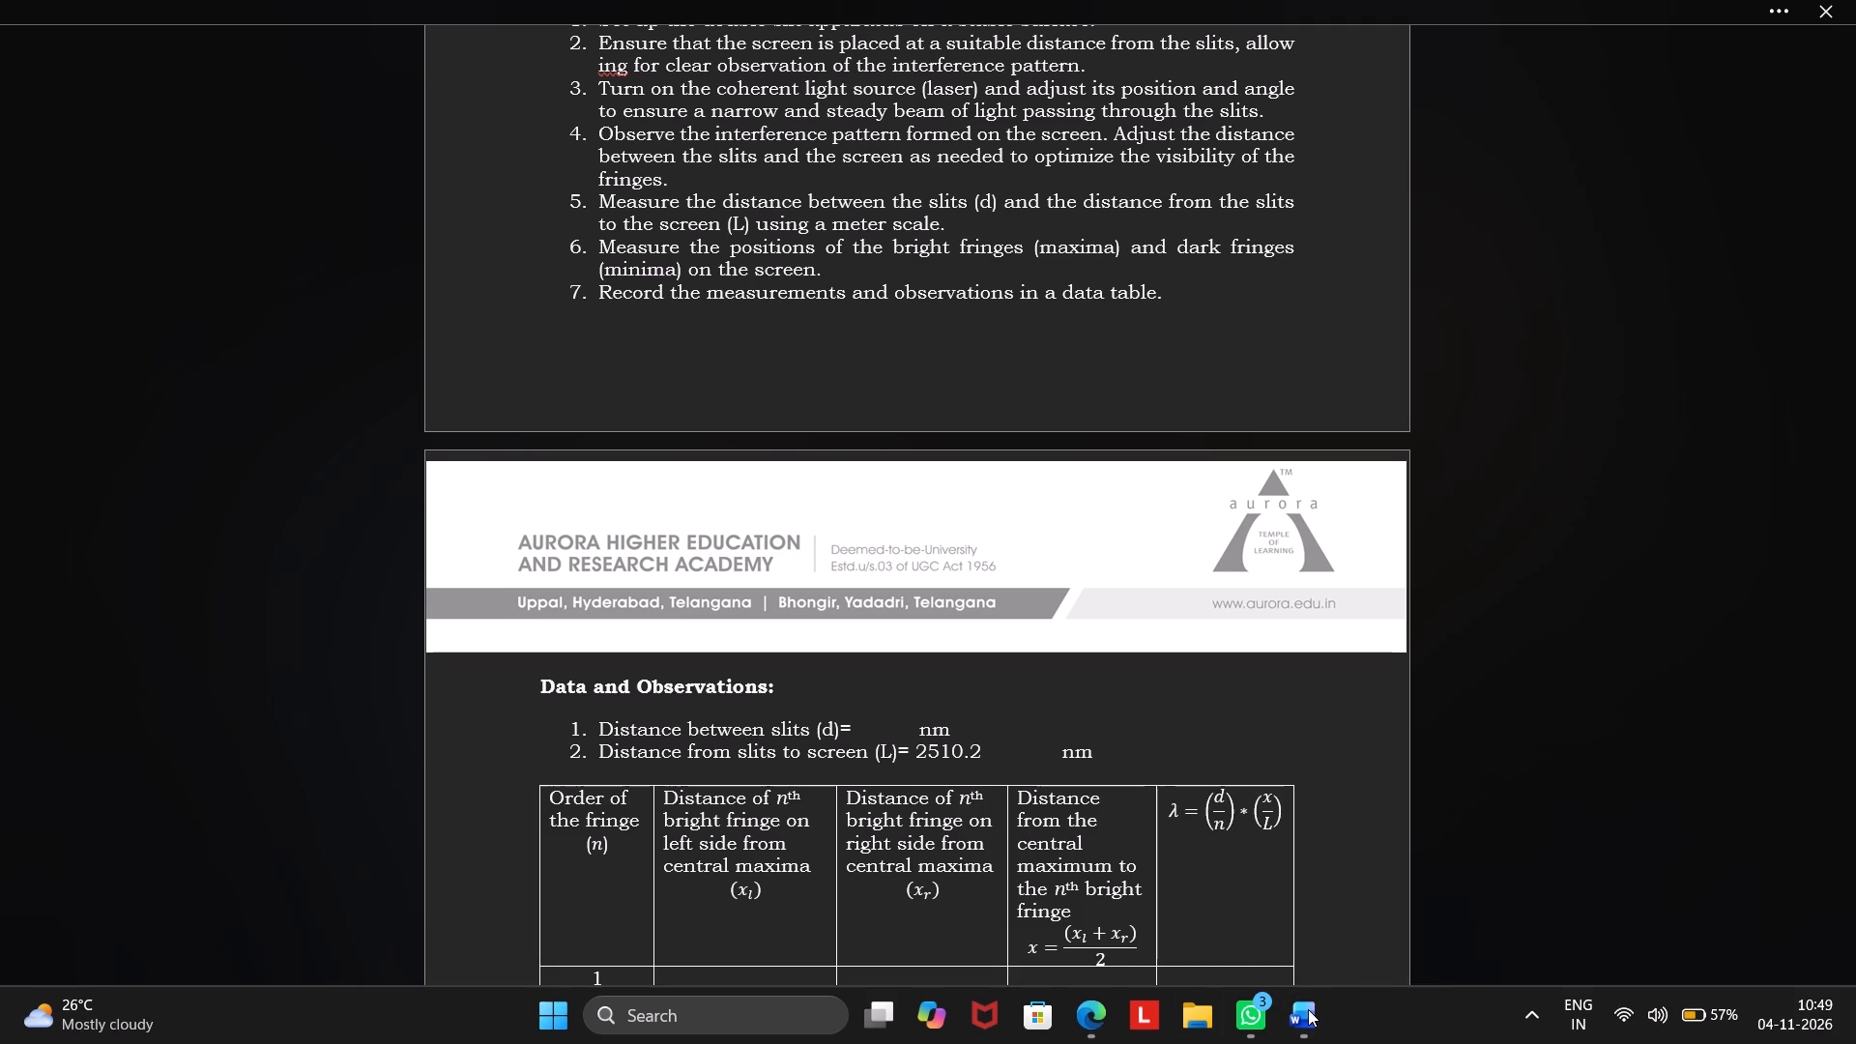
{"action": "left_click", "coordinate": [1305, 1009]}
{"action": "left_click", "coordinate": [1305, 1009]}
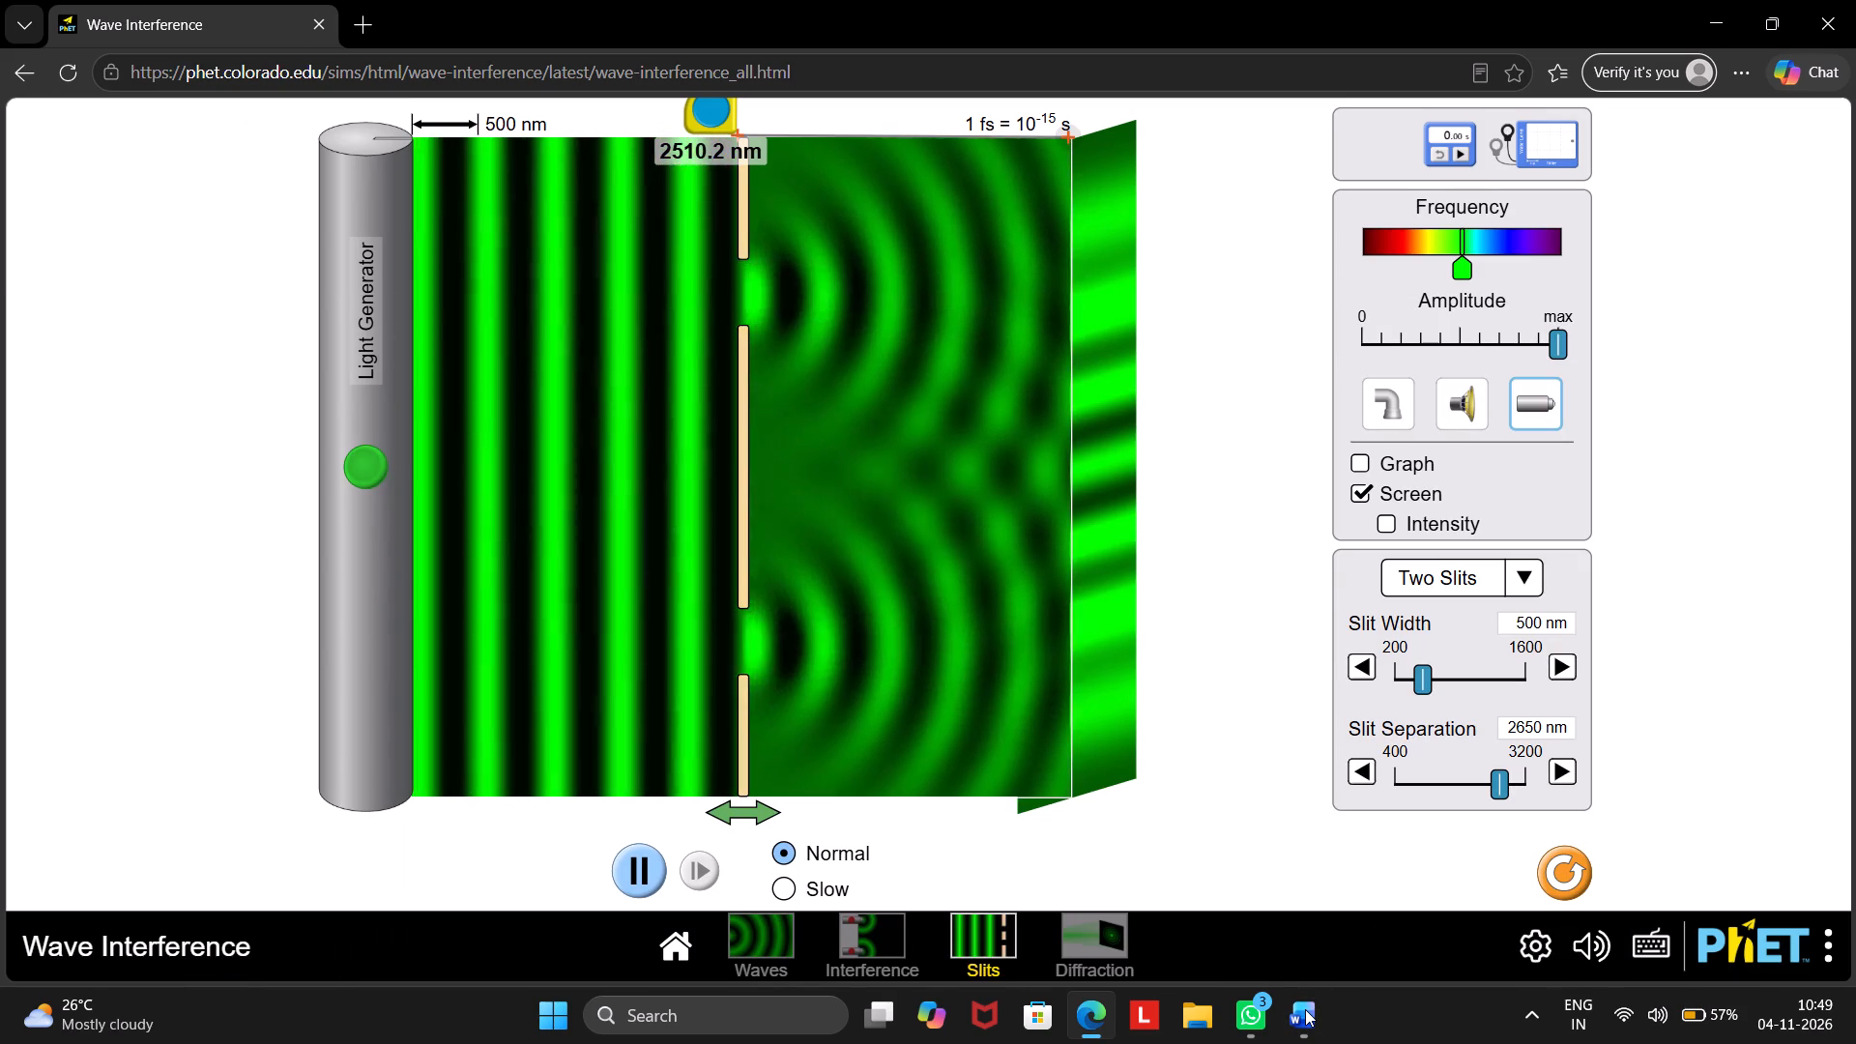
{"action": "left_click", "coordinate": [1305, 1009]}
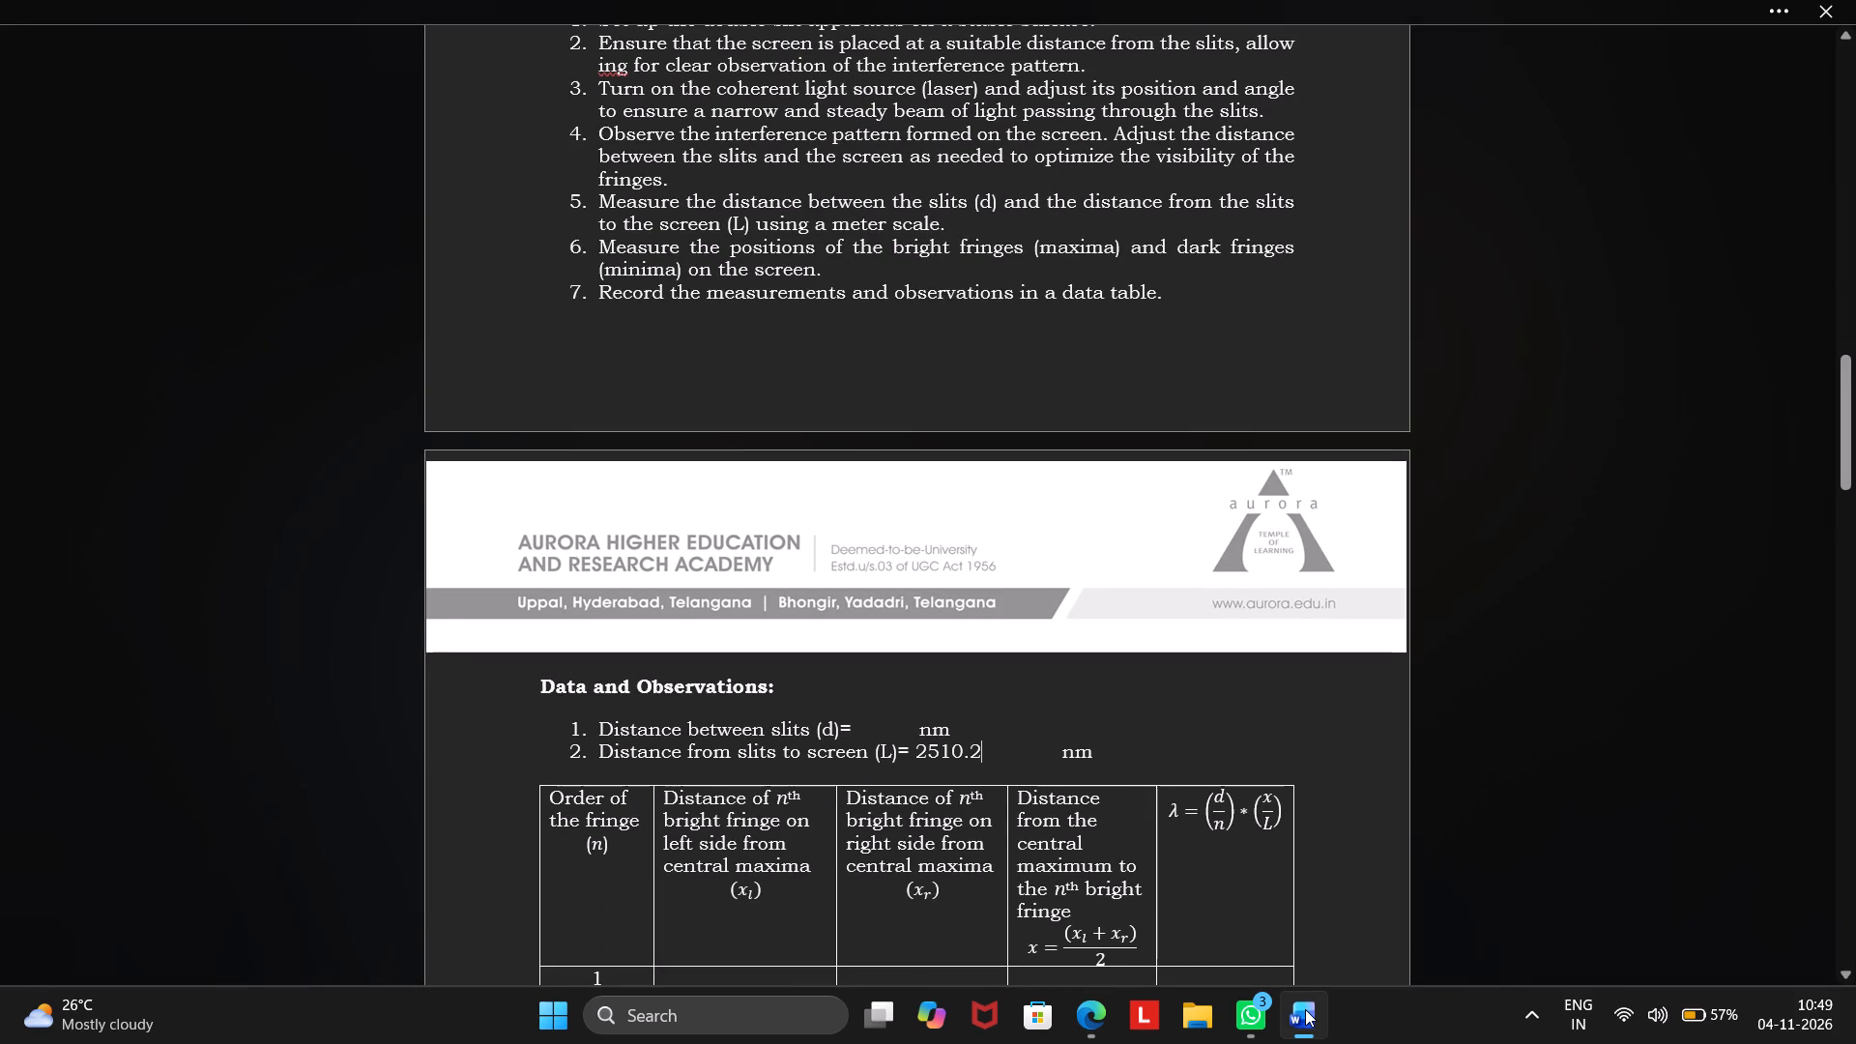
Remove the surplus spaces between 2510.2 and nm in the L entry, keeping a single space.
{"action": "left_click", "coordinate": [1059, 755]}
{"action": "key", "text": "BackSpace"}
{"action": "key", "text": "BackSpace"}
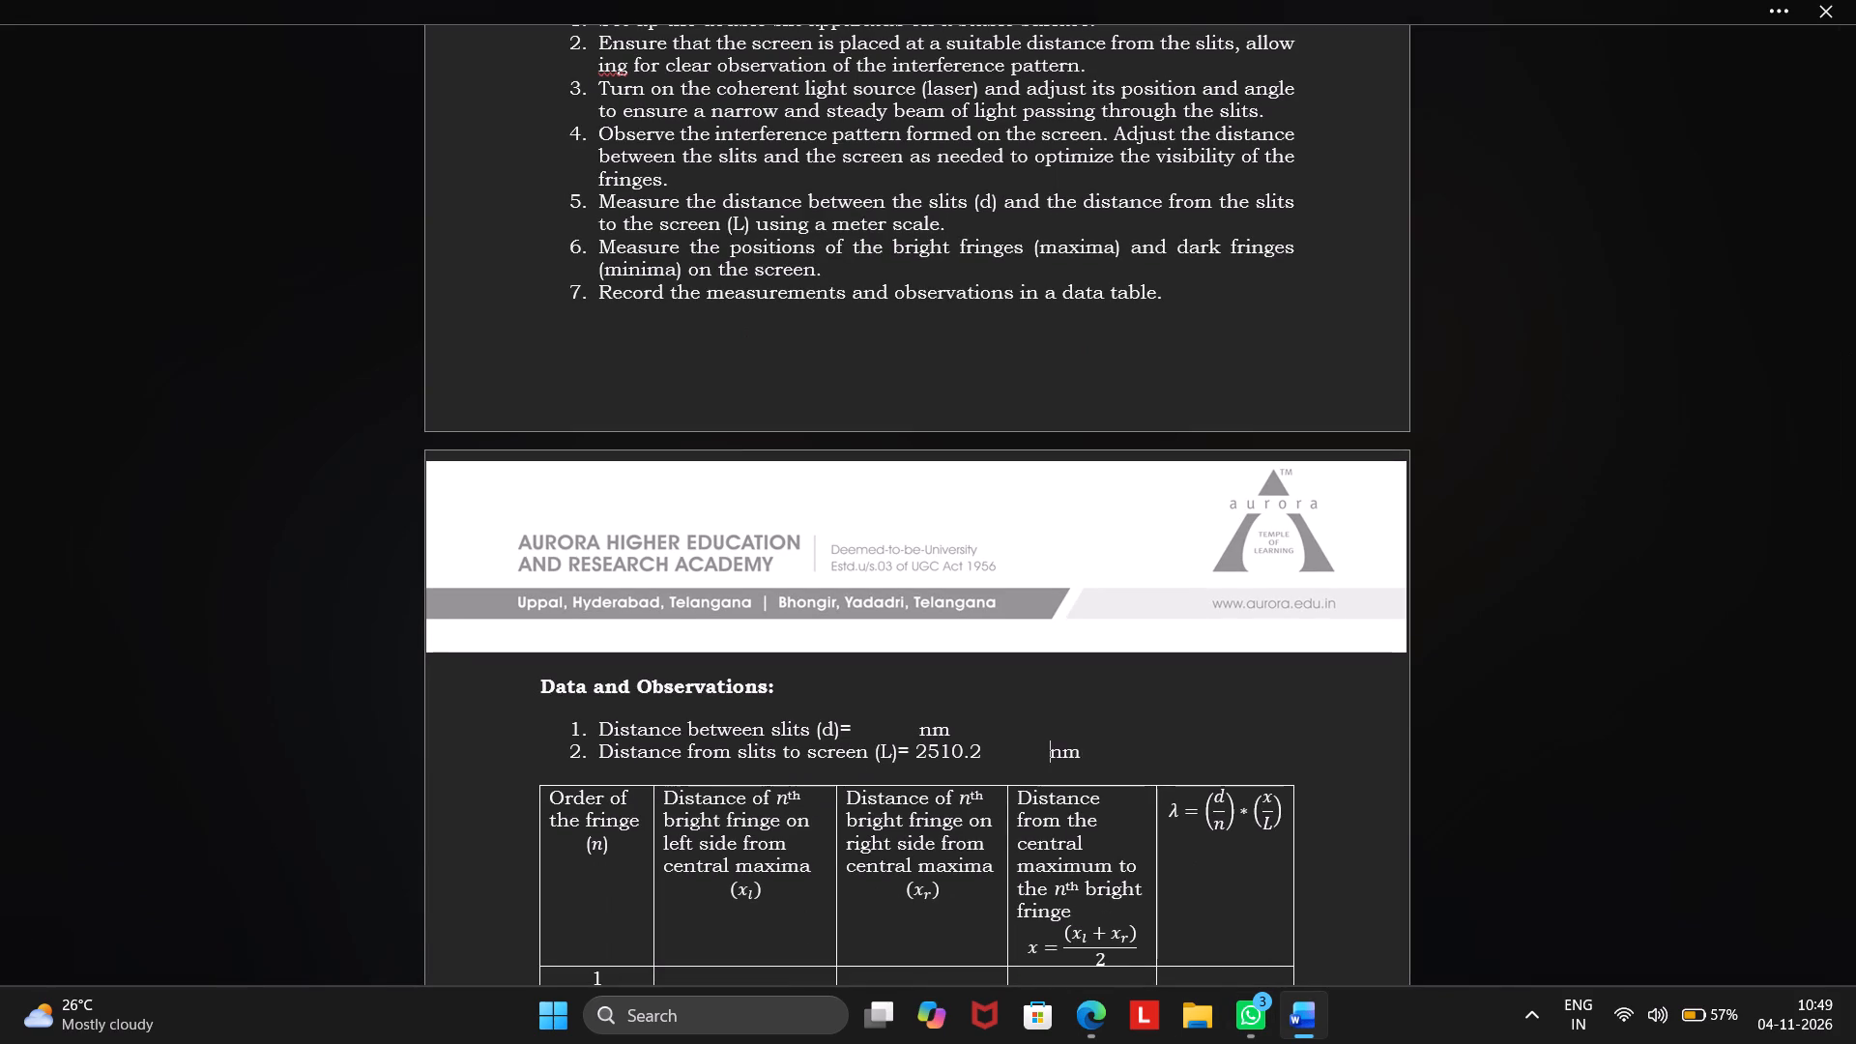
{"action": "key", "text": "BackSpace"}
{"action": "key", "text": "BackSpace"}
{"action": "key", "text": "BackSpace"}
{"action": "key", "text": "BackSpace"}
{"action": "key", "text": "BackSpace"}
{"action": "key", "text": "BackSpace"}
{"action": "key", "text": "BackSpace"}
{"action": "key", "text": "BackSpace"}
{"action": "key", "text": "BackSpace"}
{"action": "key", "text": "BackSpace"}
{"action": "key", "text": "BackSpace"}
{"action": "key", "text": "space"}
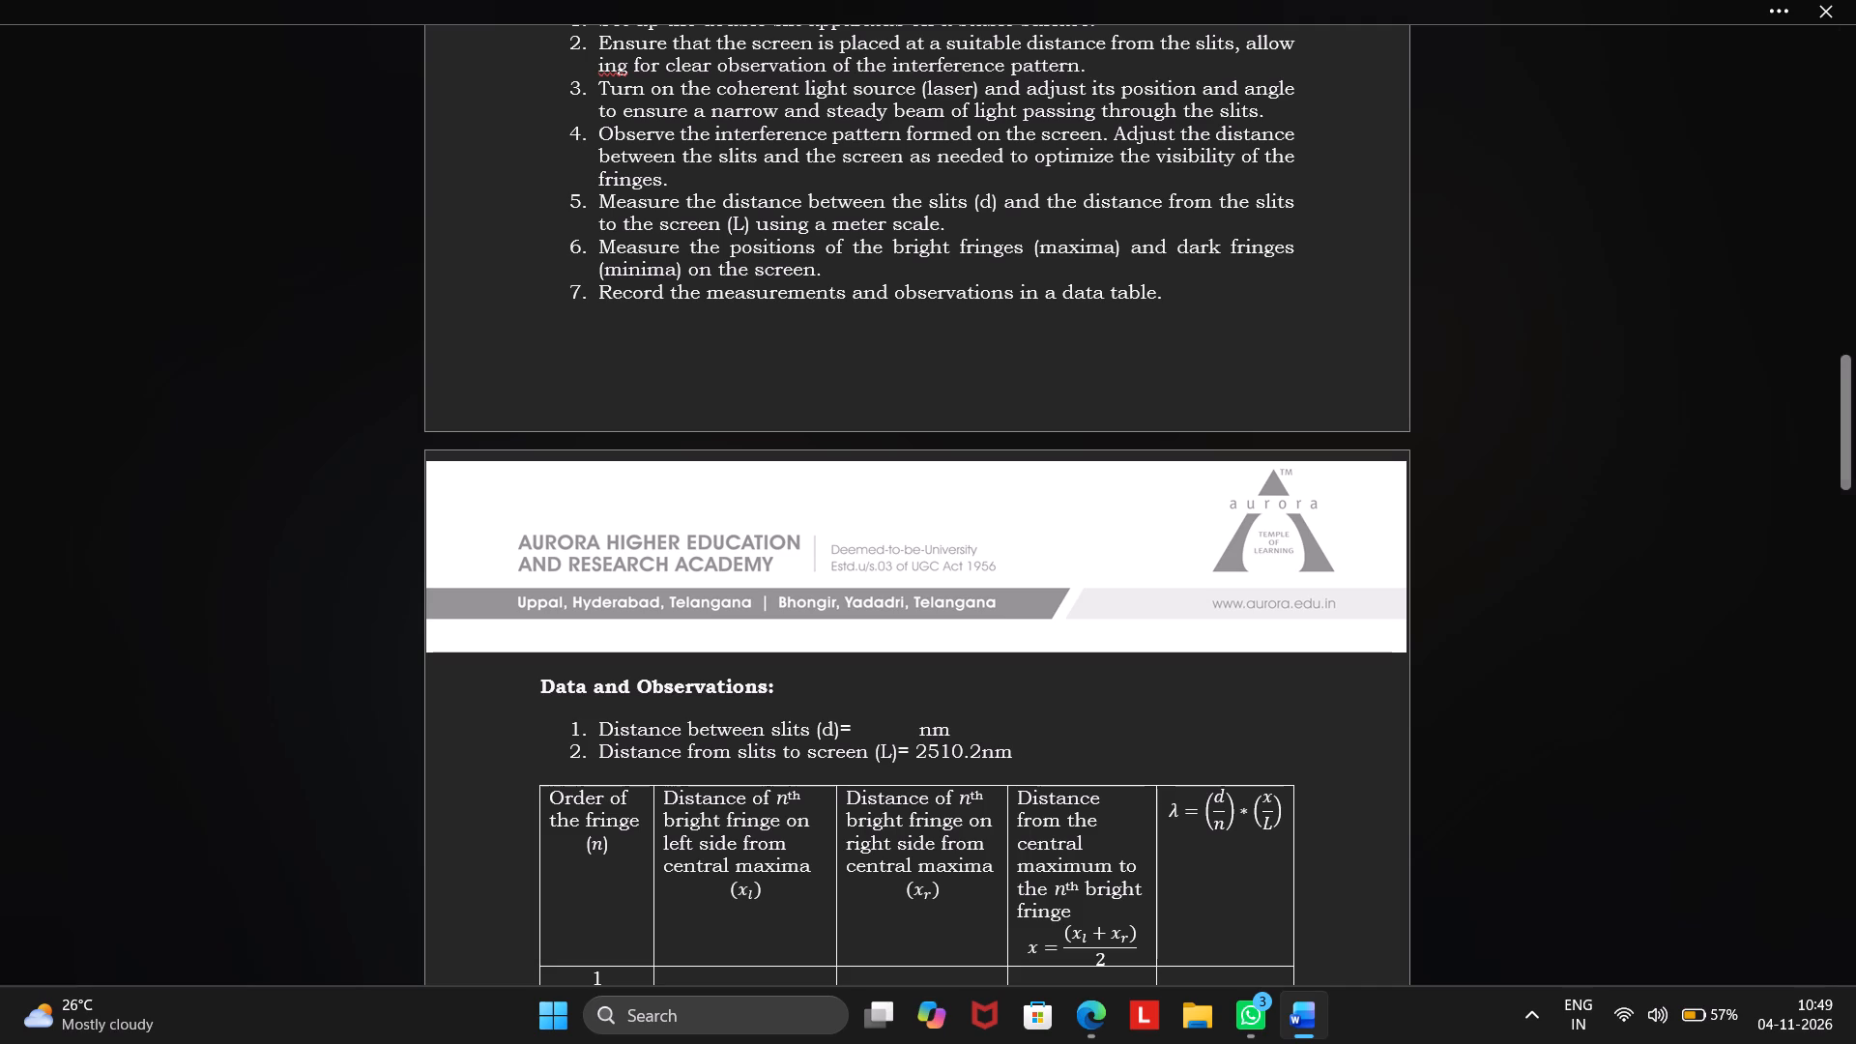
Place the cursor in the blank of the distance between slits (d) entry.
{"action": "left_click", "coordinate": [857, 729]}
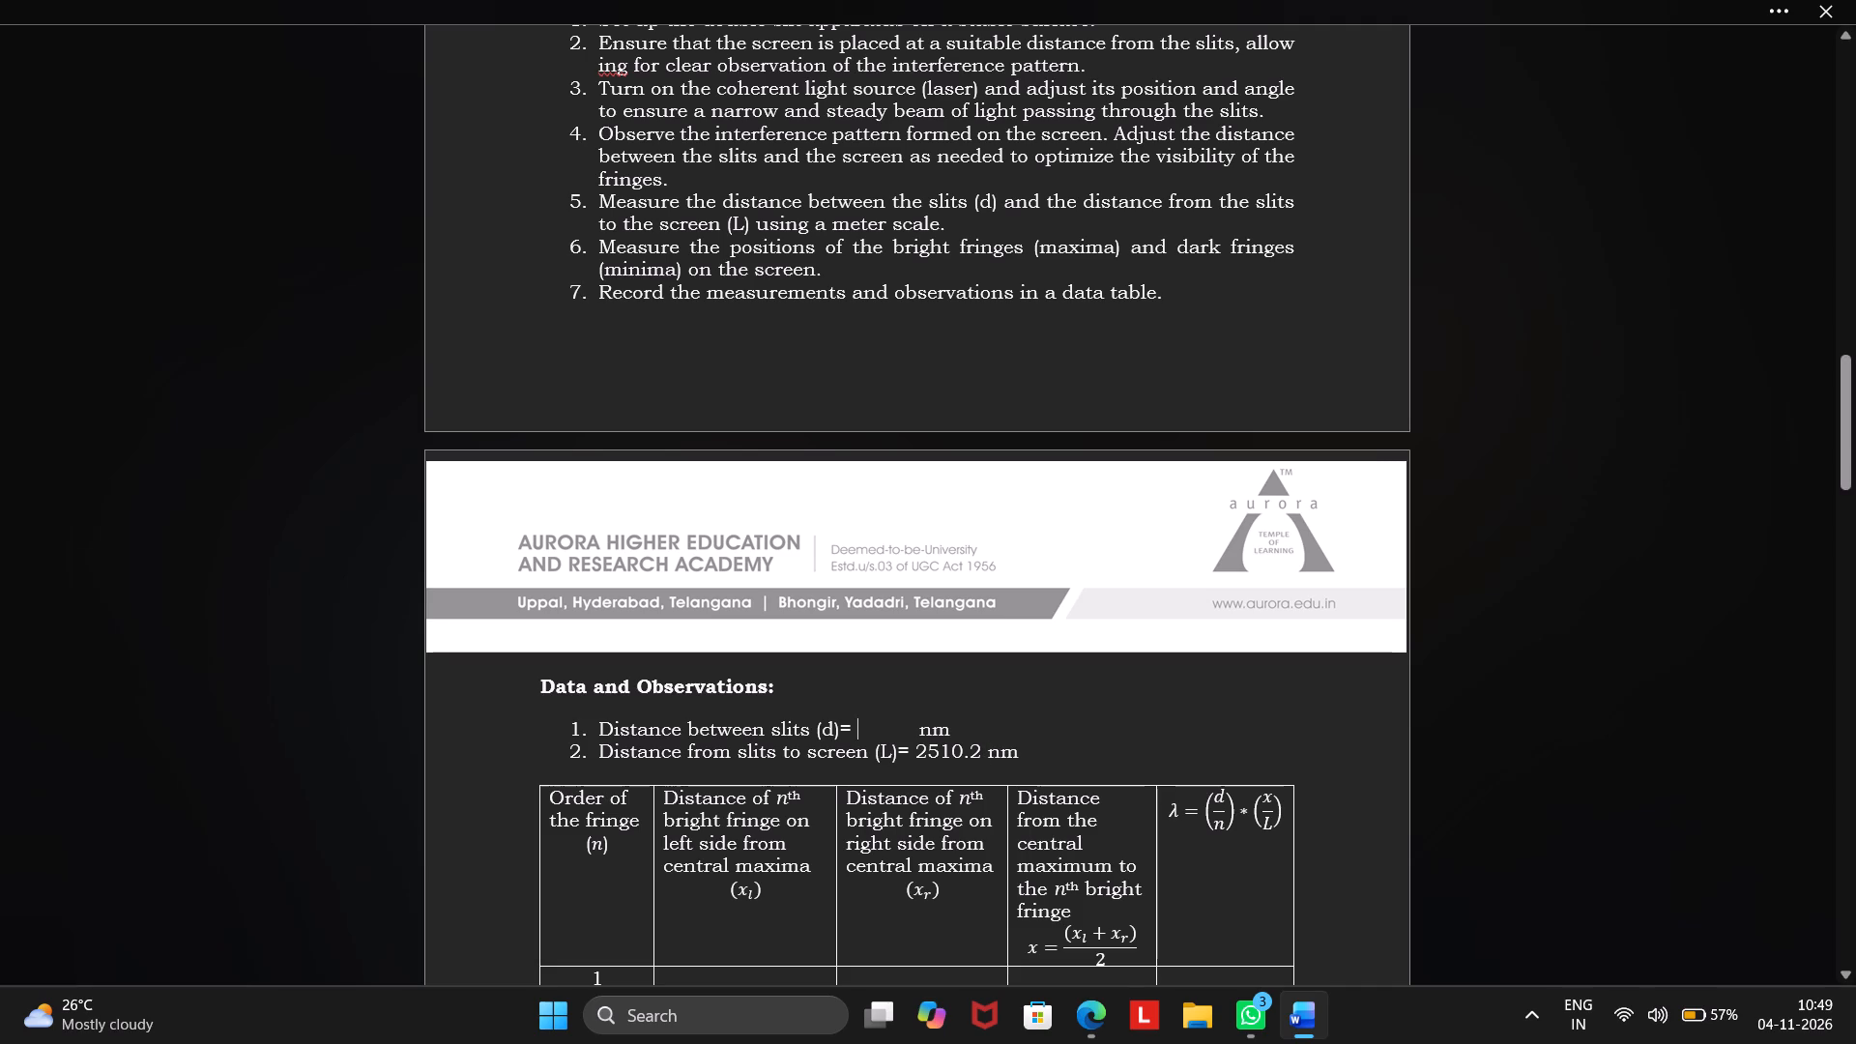
{"action": "left_click", "coordinate": [867, 728]}
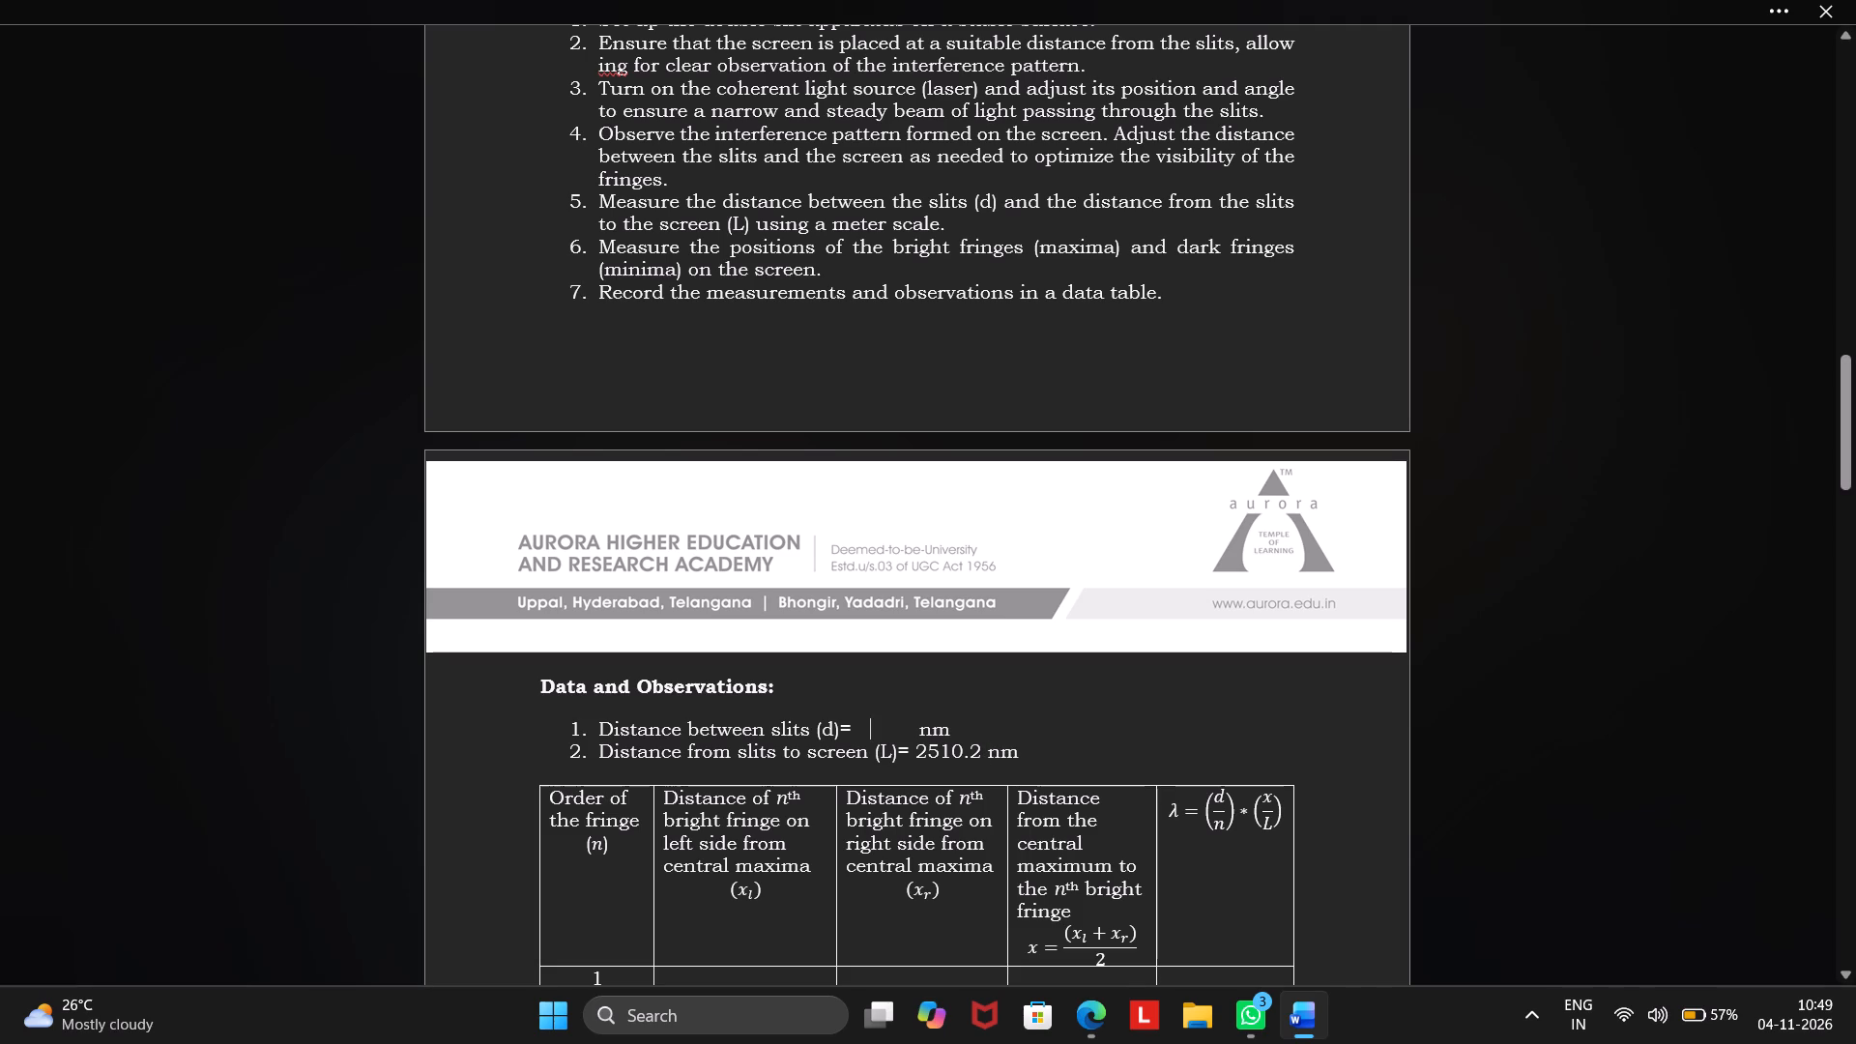
{"action": "left_click", "coordinate": [863, 726]}
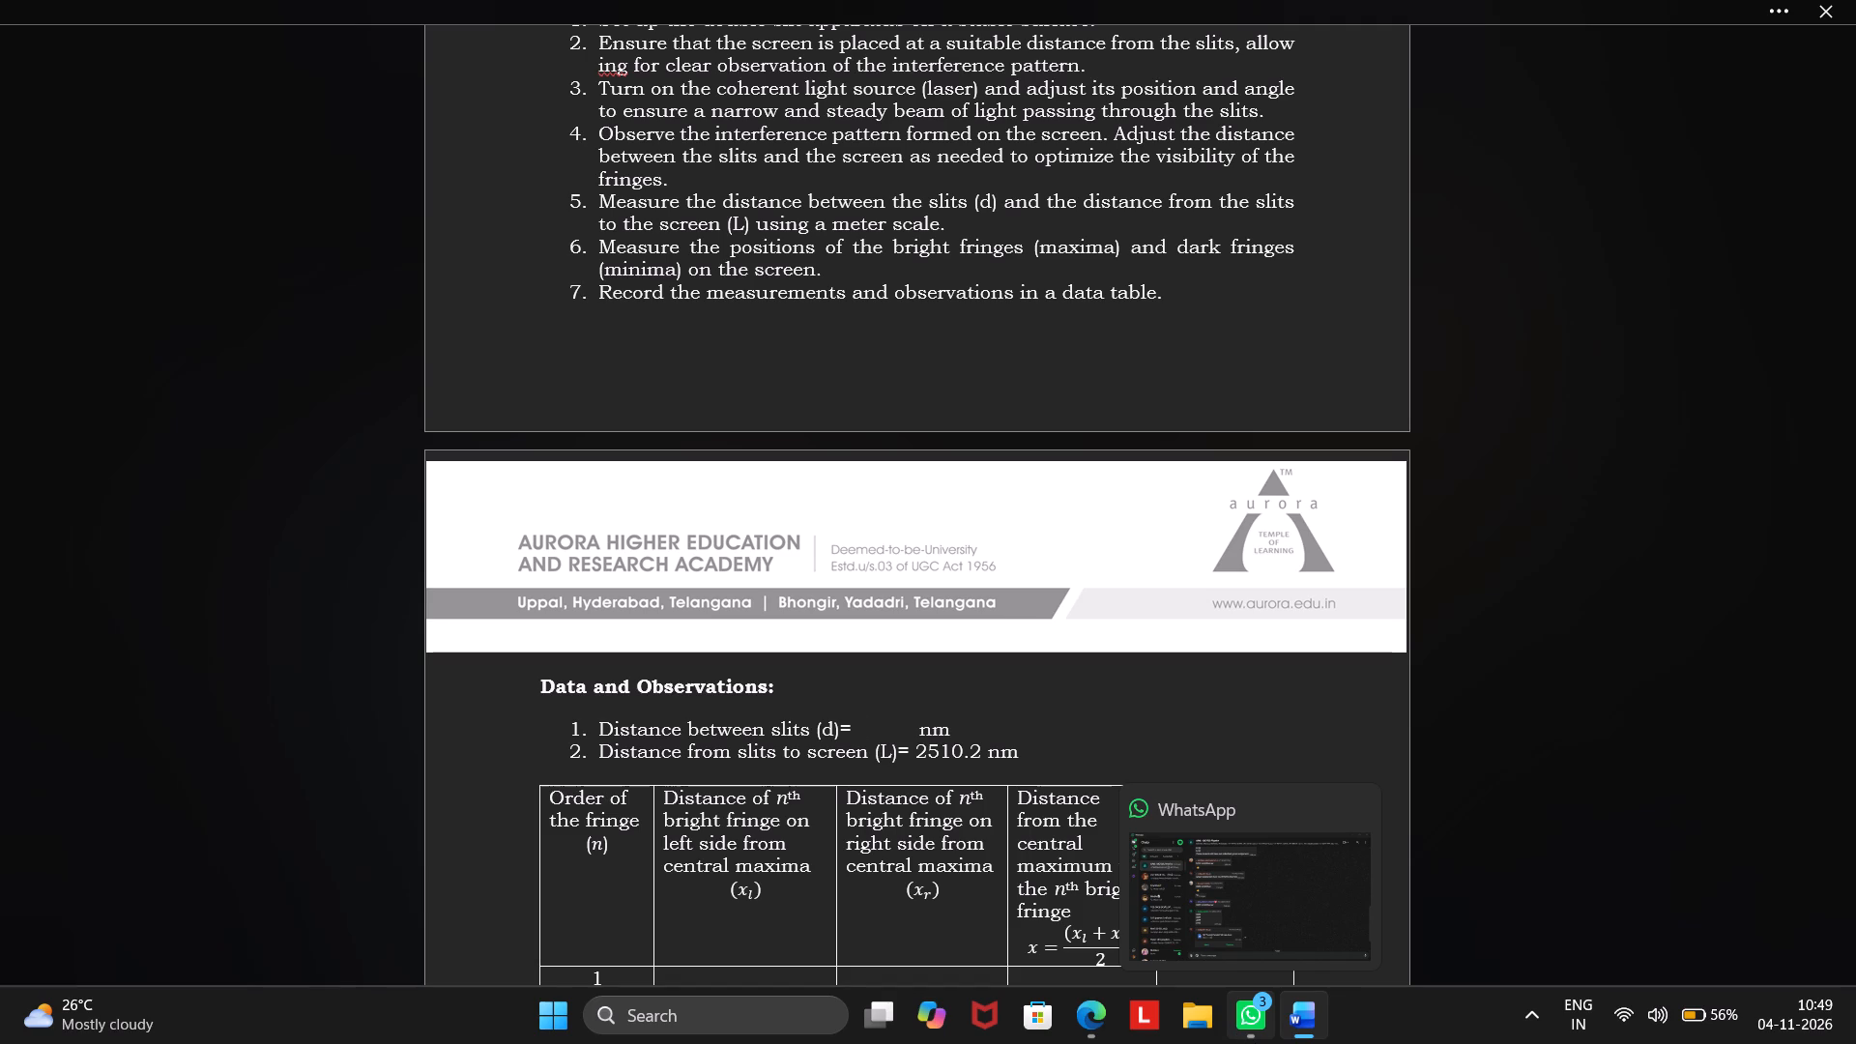
{"action": "scroll", "coordinate": [1255, 1043], "scroll_direction": "down", "scroll_amount": 1}
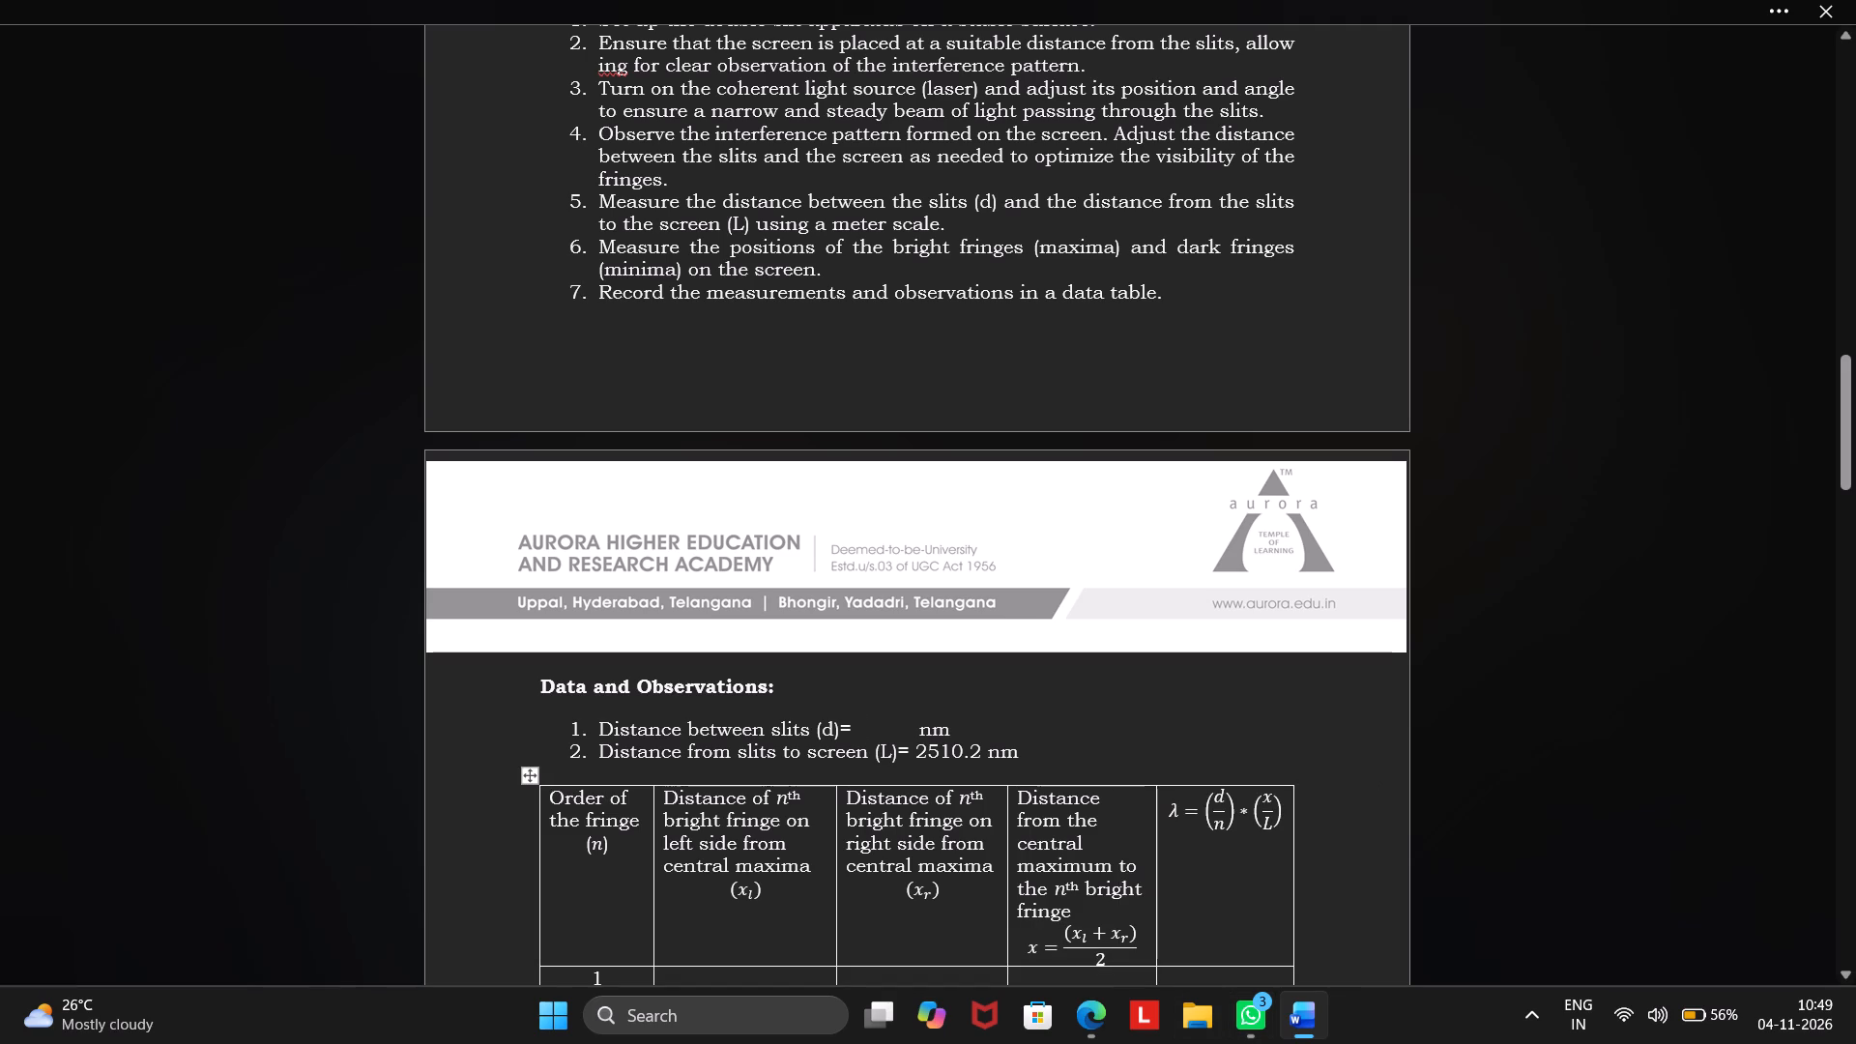
Switch to the Wave Interference simulation and measure along the barrier from the upper slit's lower edge to the lower slit's upper edge.
{"action": "left_click", "coordinate": [1285, 1018]}
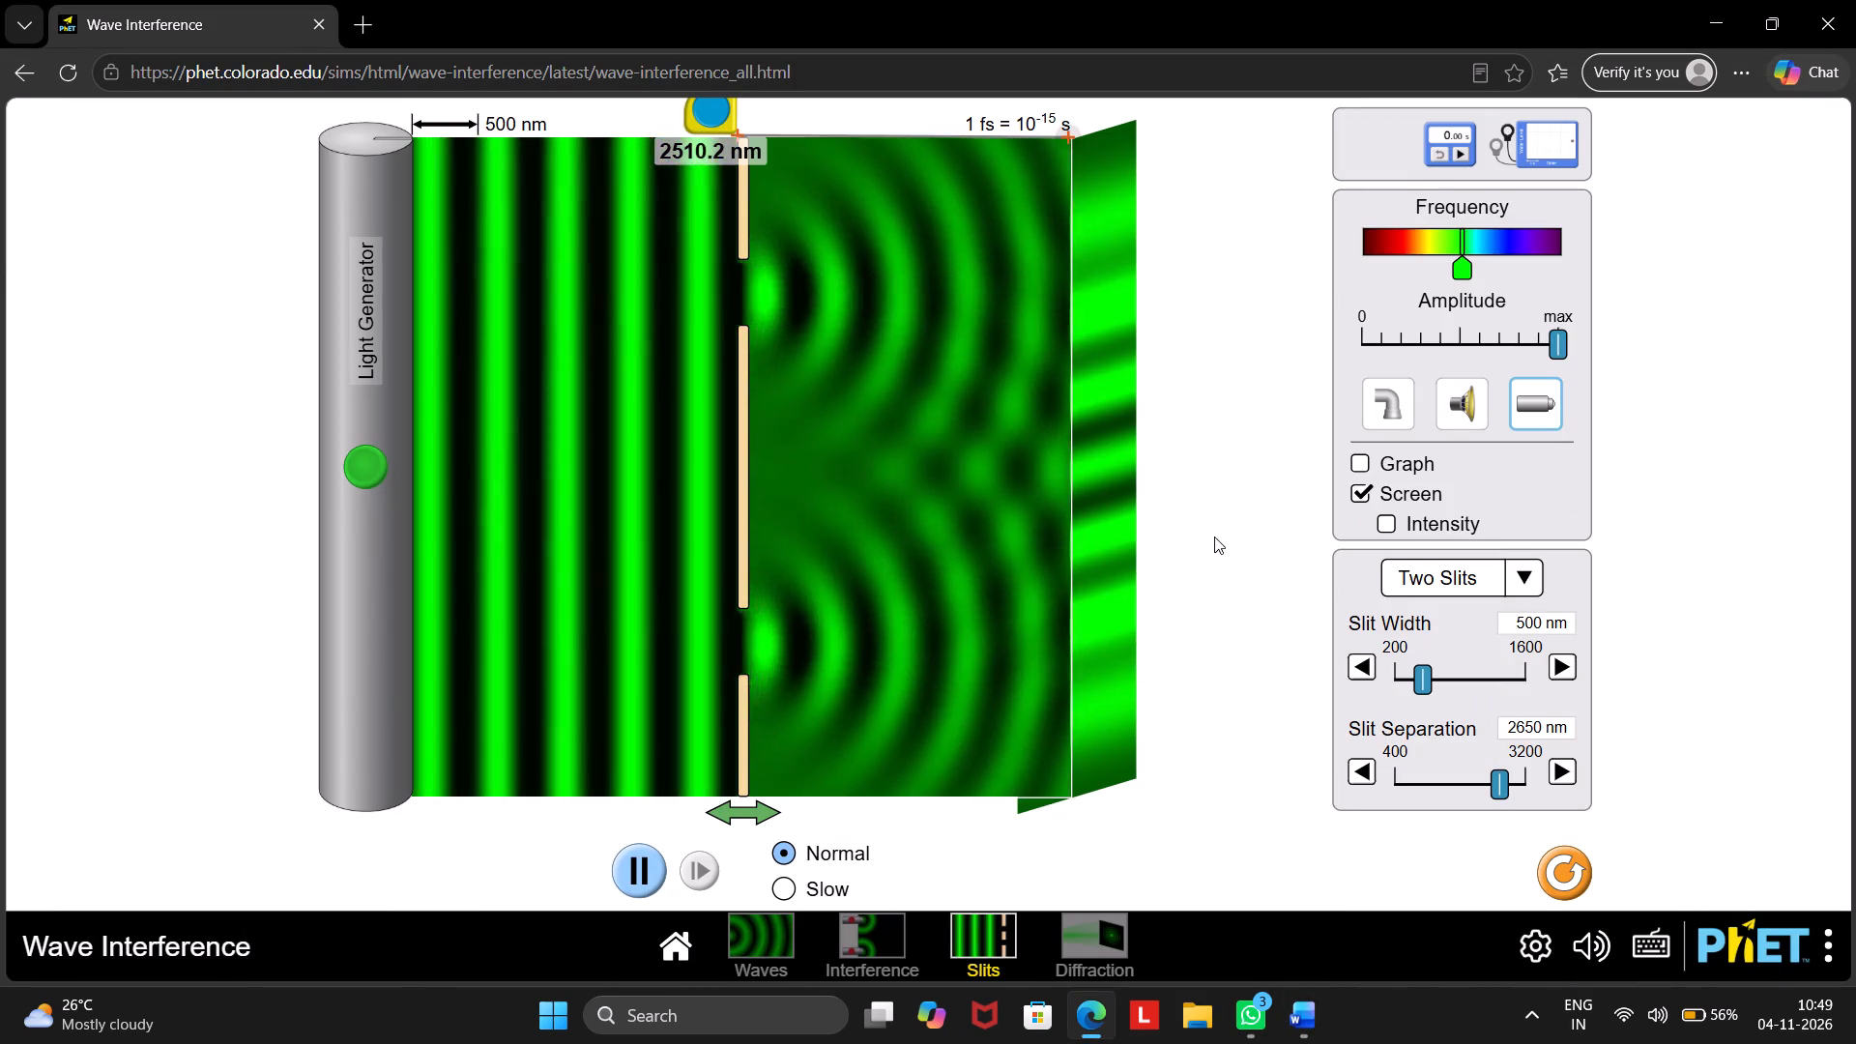
{"action": "left_click_drag", "start_coordinate": [705, 107], "coordinate": [725, 215]}
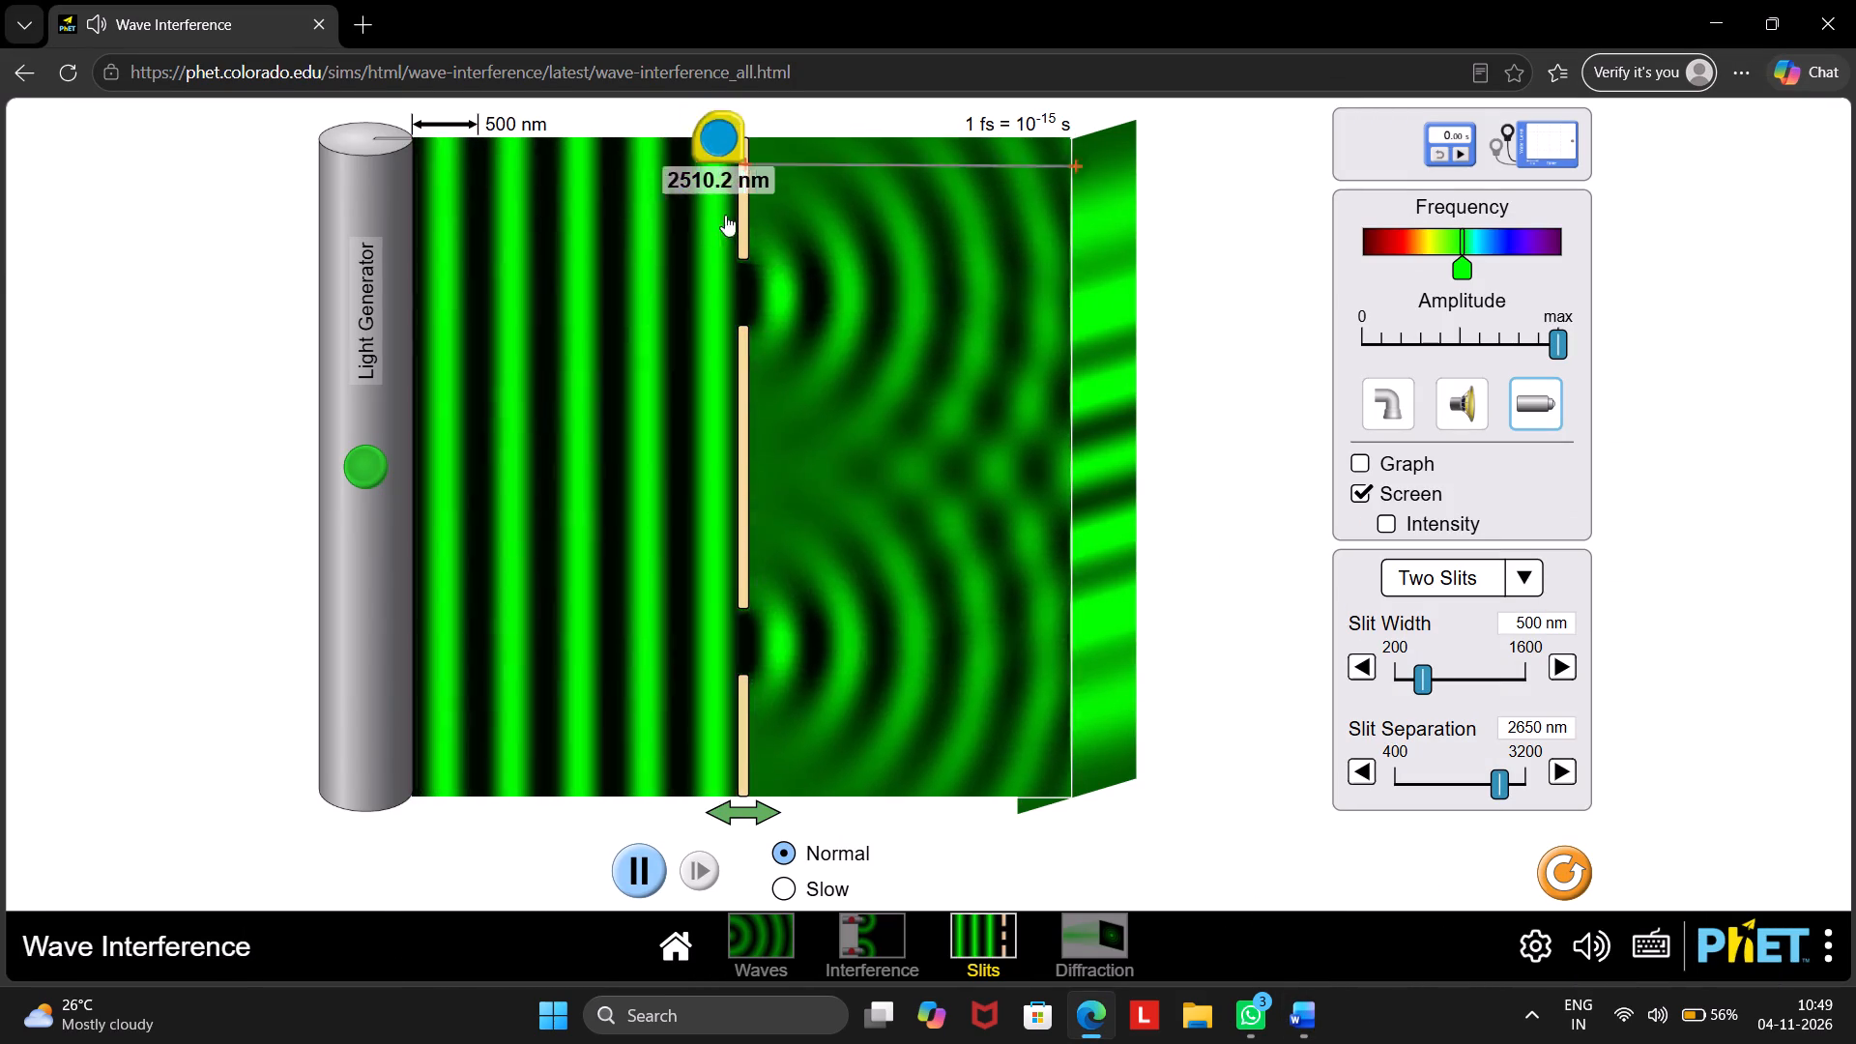
{"action": "left_click_drag", "start_coordinate": [725, 215], "coordinate": [710, 299]}
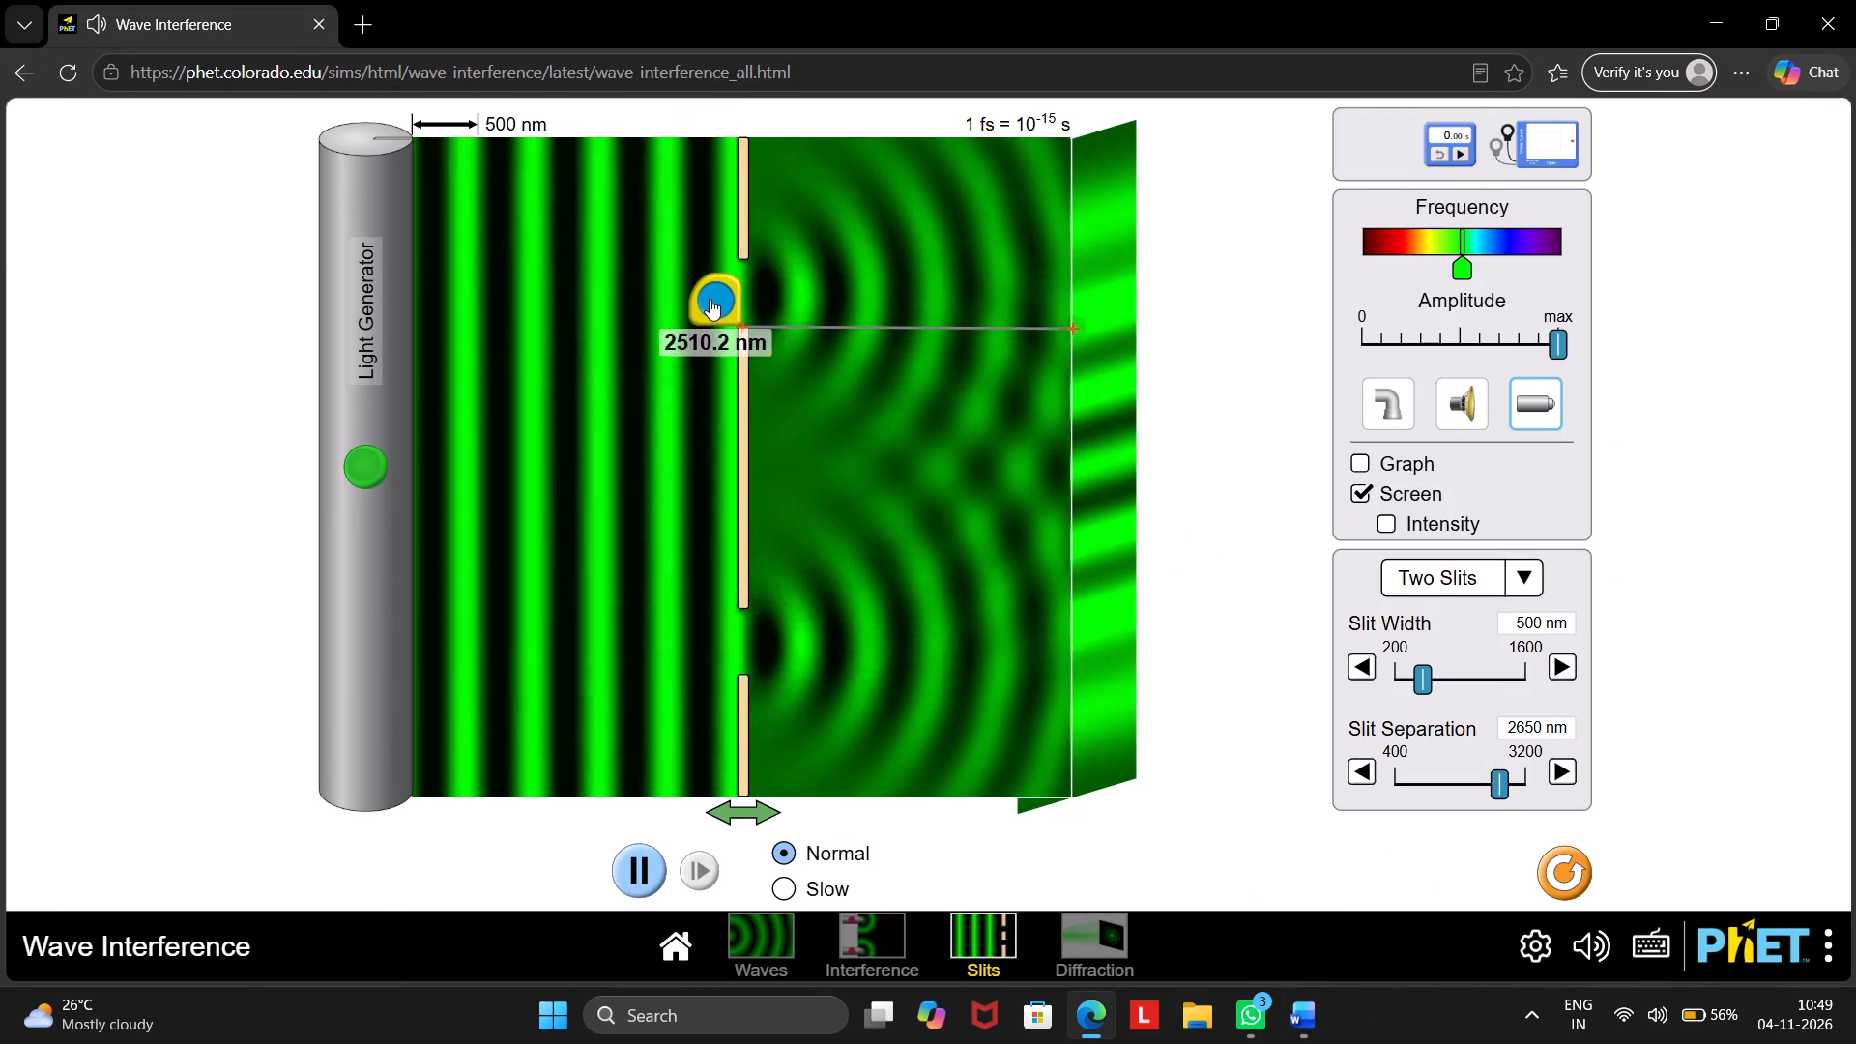
{"action": "left_click_drag", "start_coordinate": [1075, 333], "coordinate": [741, 612]}
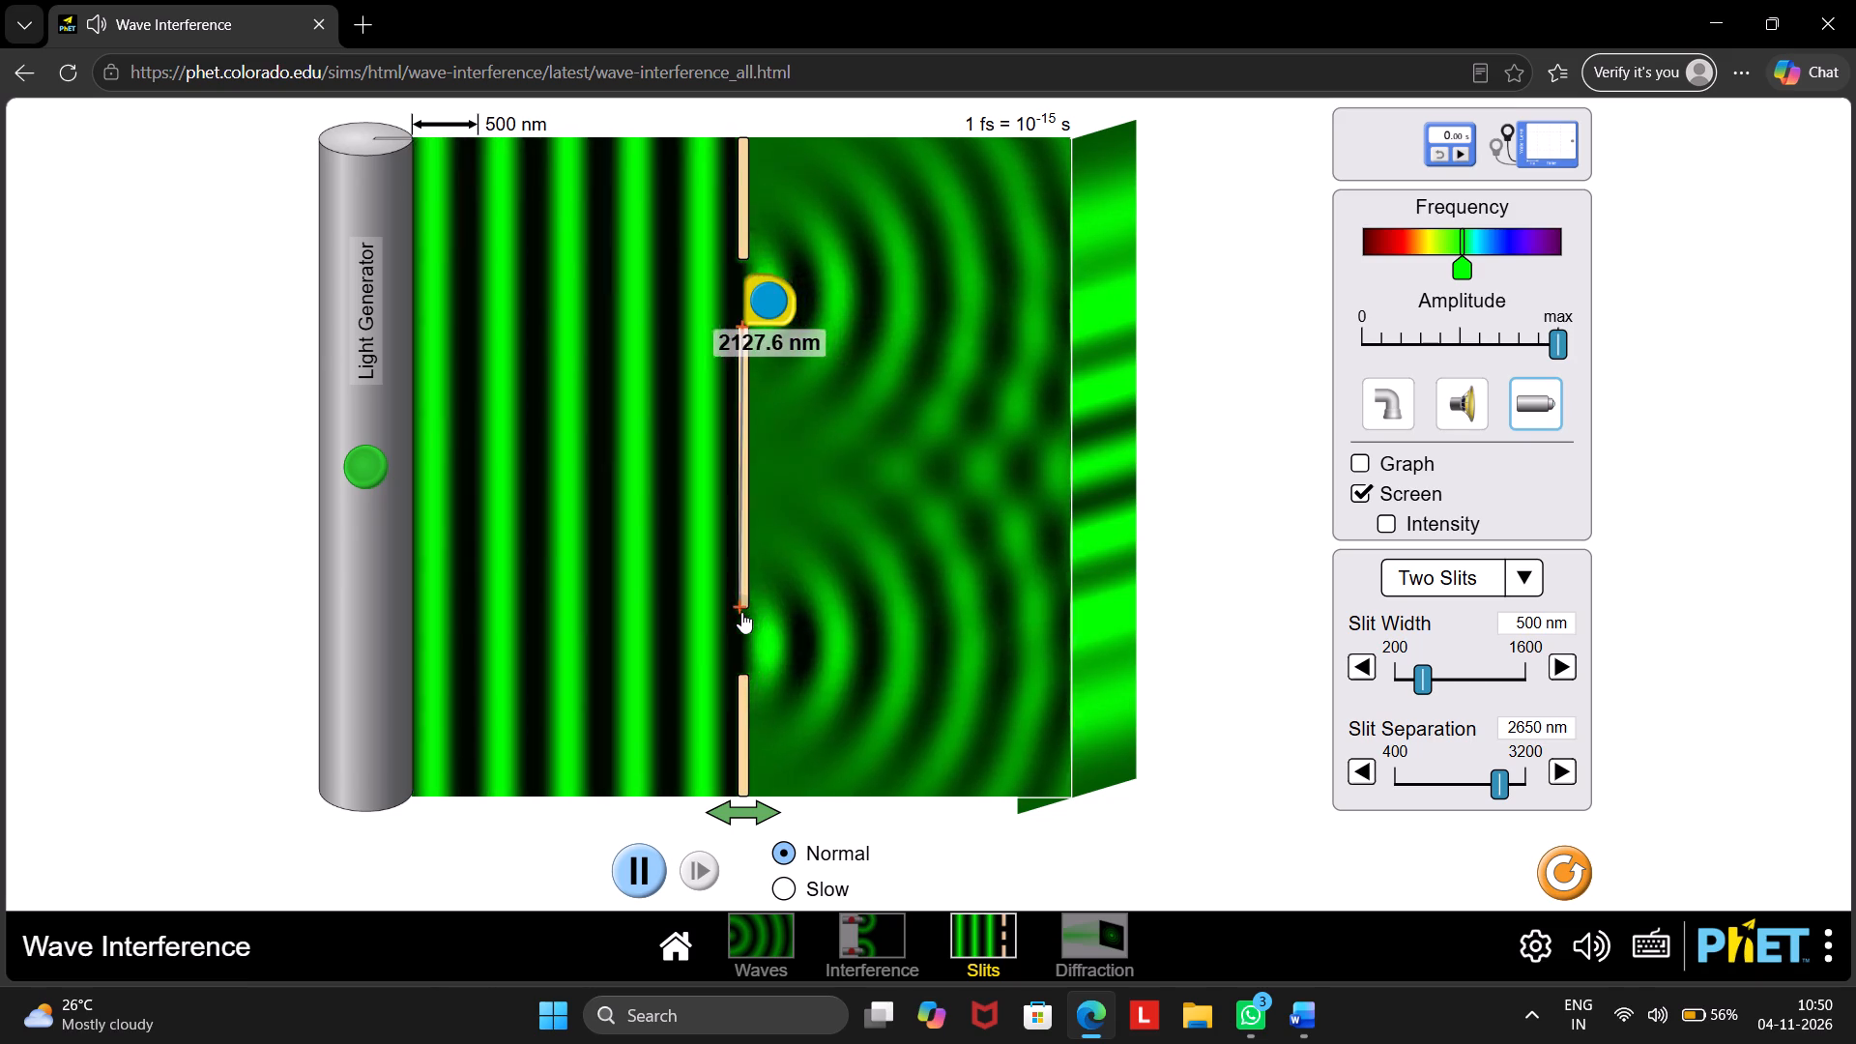
{"action": "left_click_drag", "start_coordinate": [741, 612], "coordinate": [742, 612]}
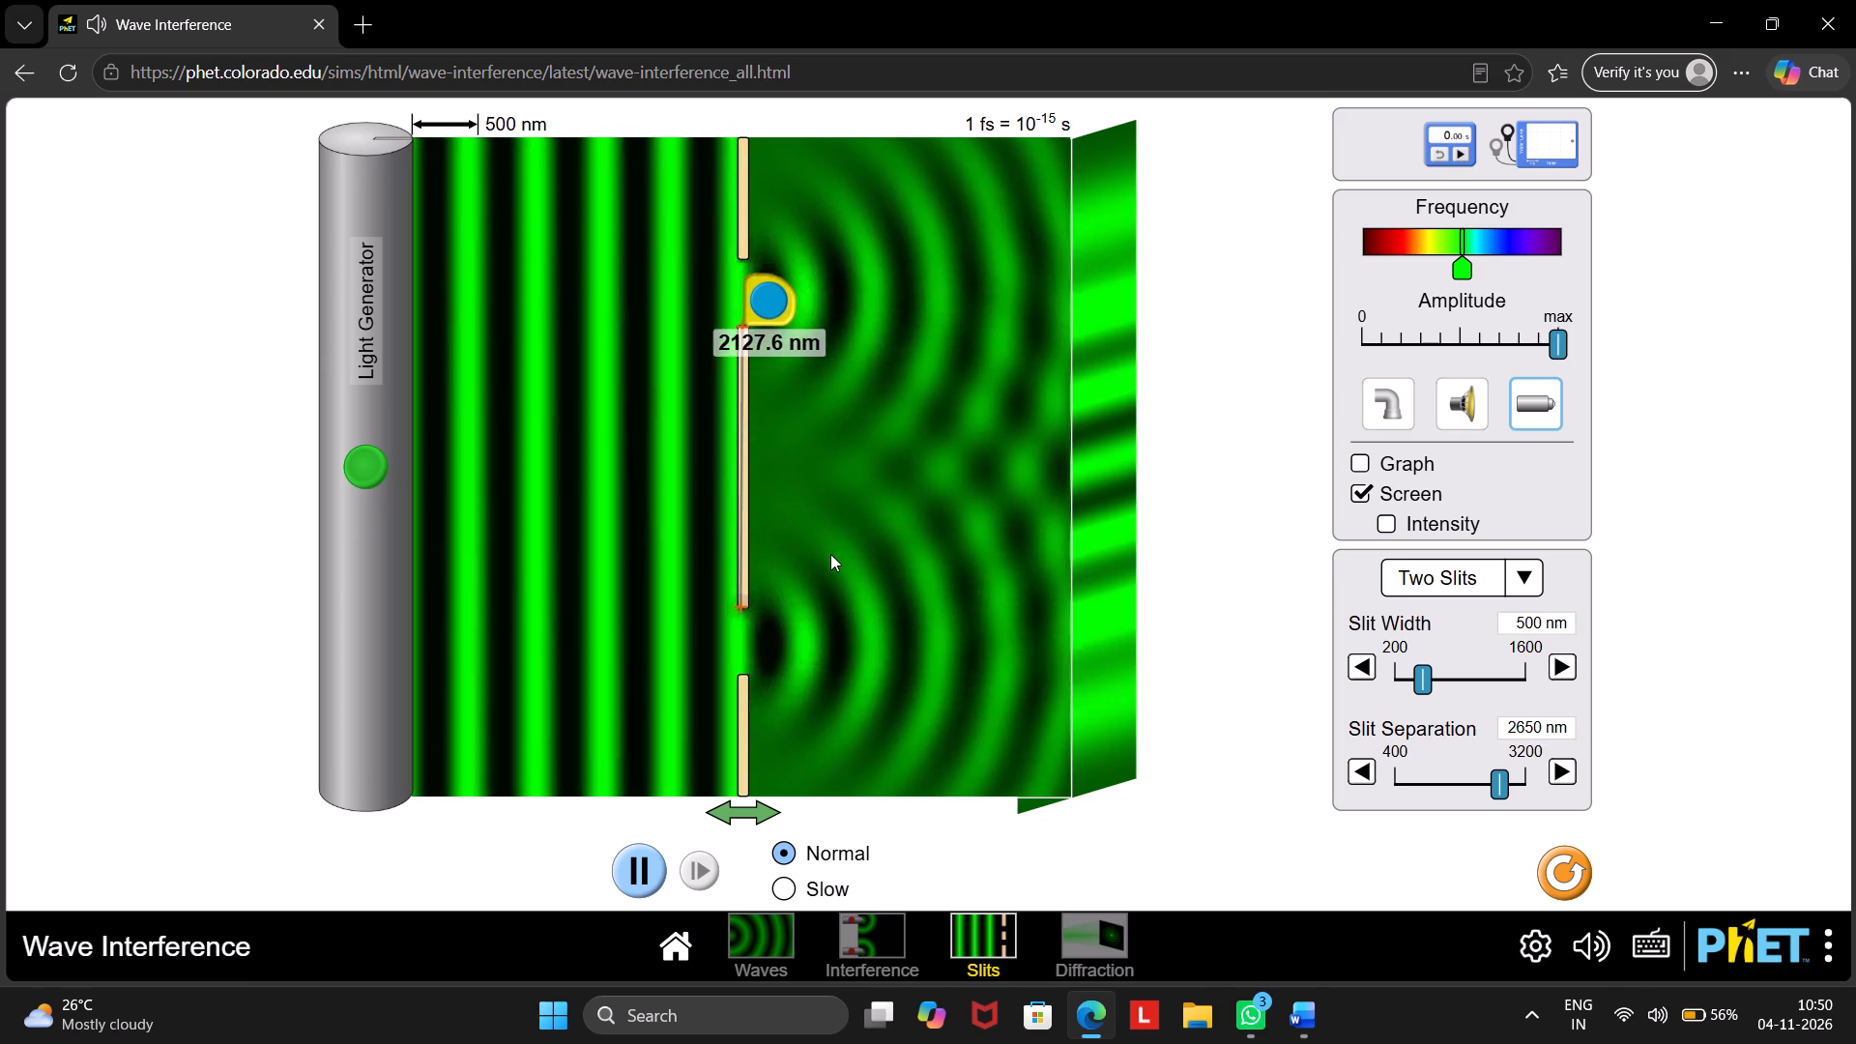
{"action": "left_click", "coordinate": [777, 316]}
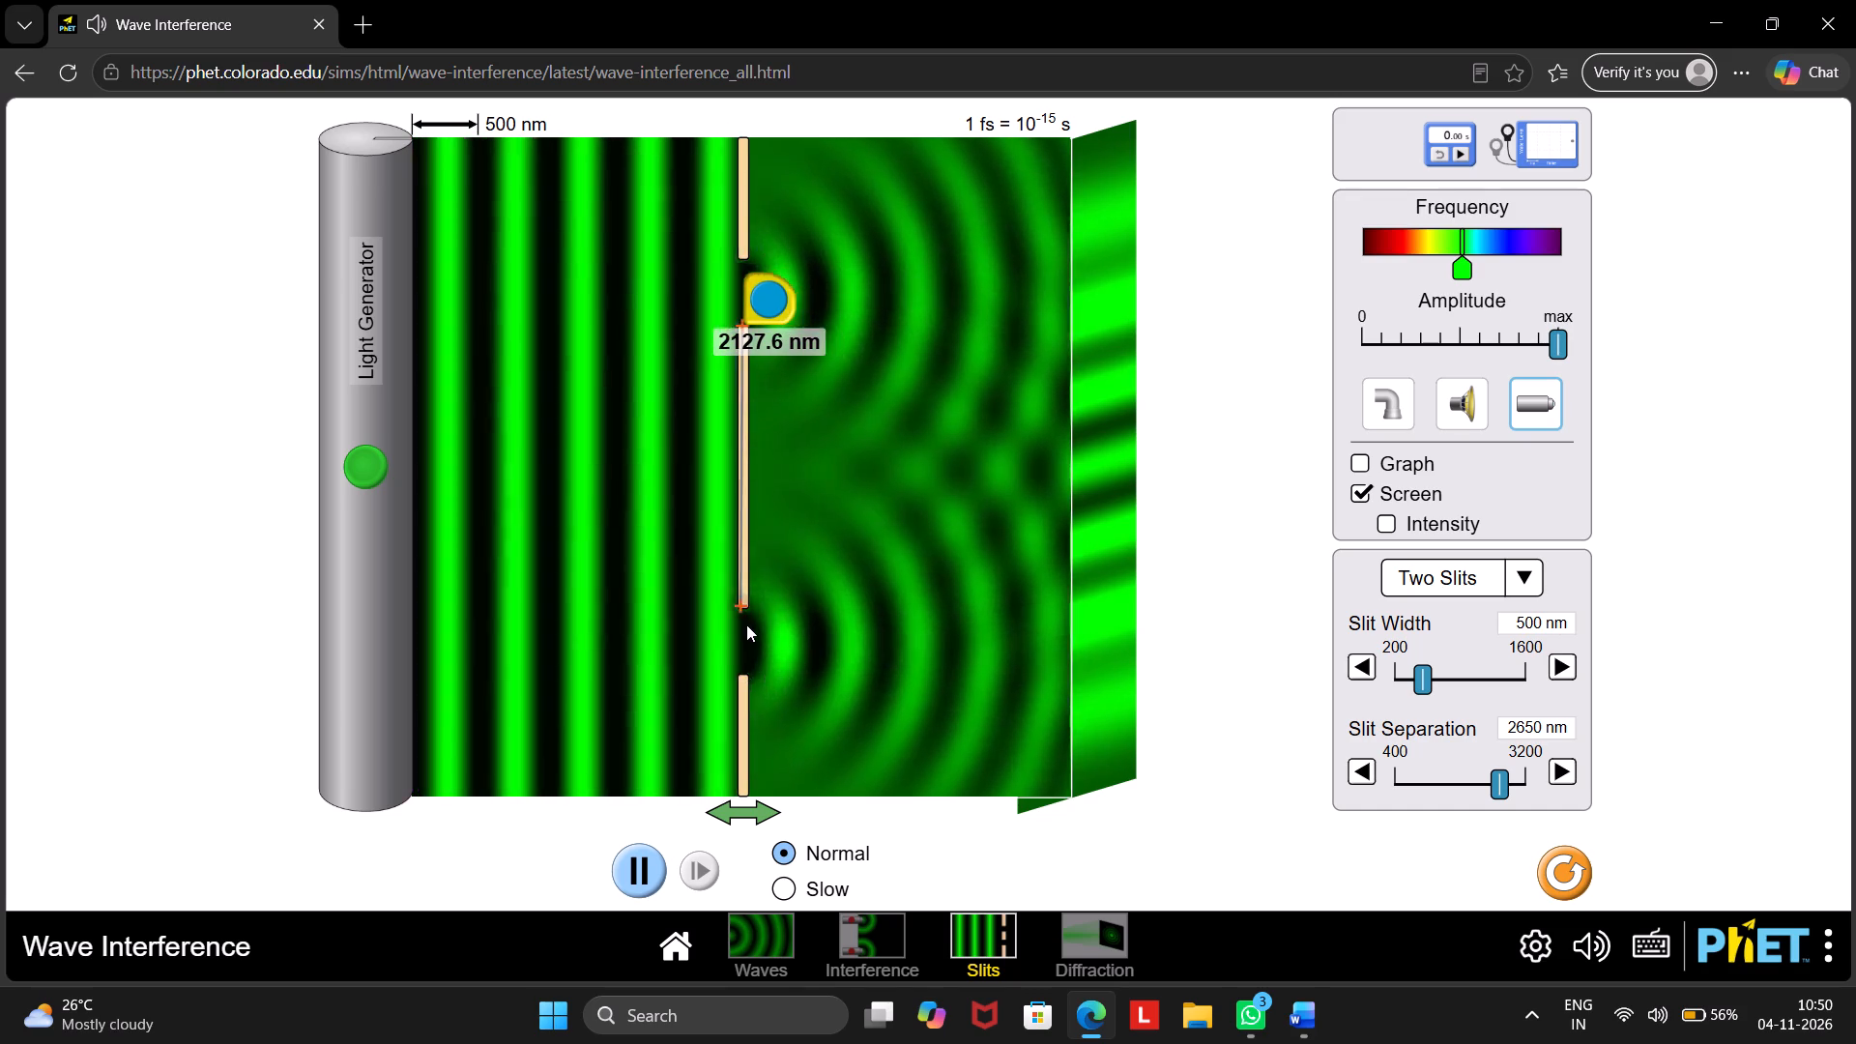
{"action": "left_click", "coordinate": [744, 606]}
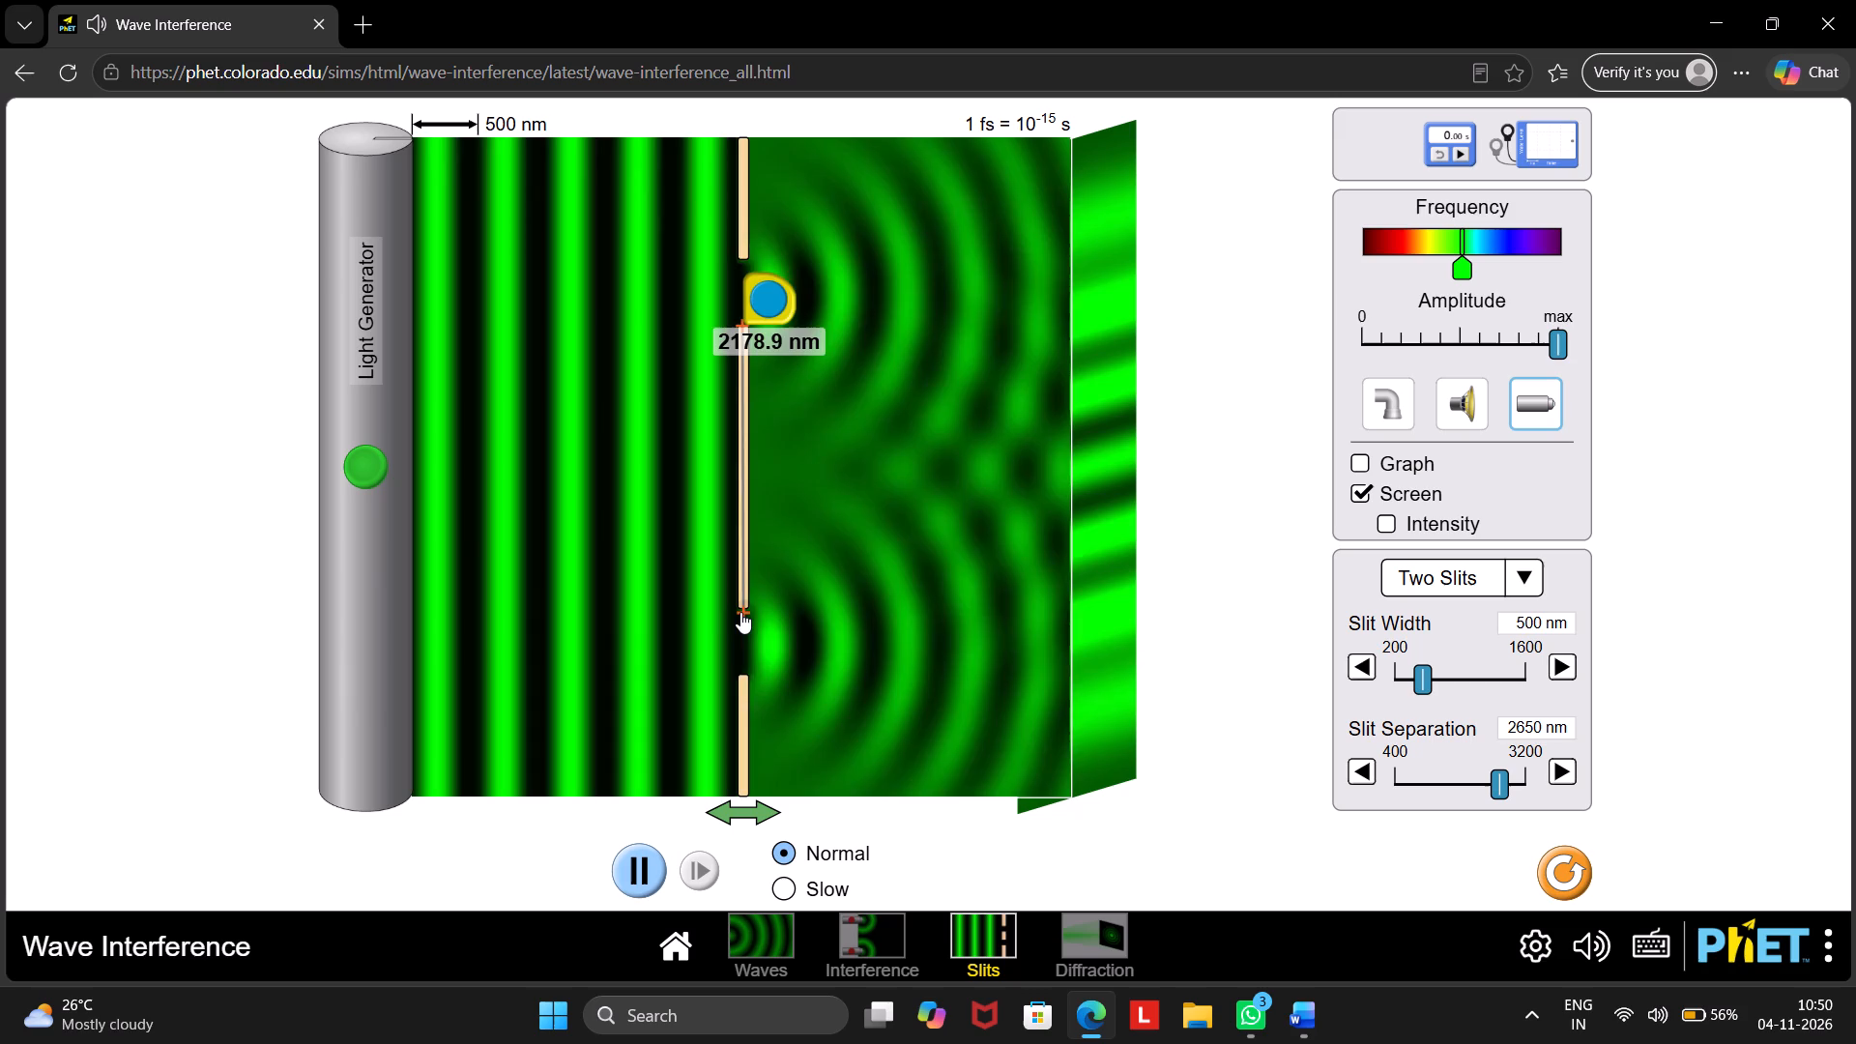
{"action": "left_click", "coordinate": [740, 612]}
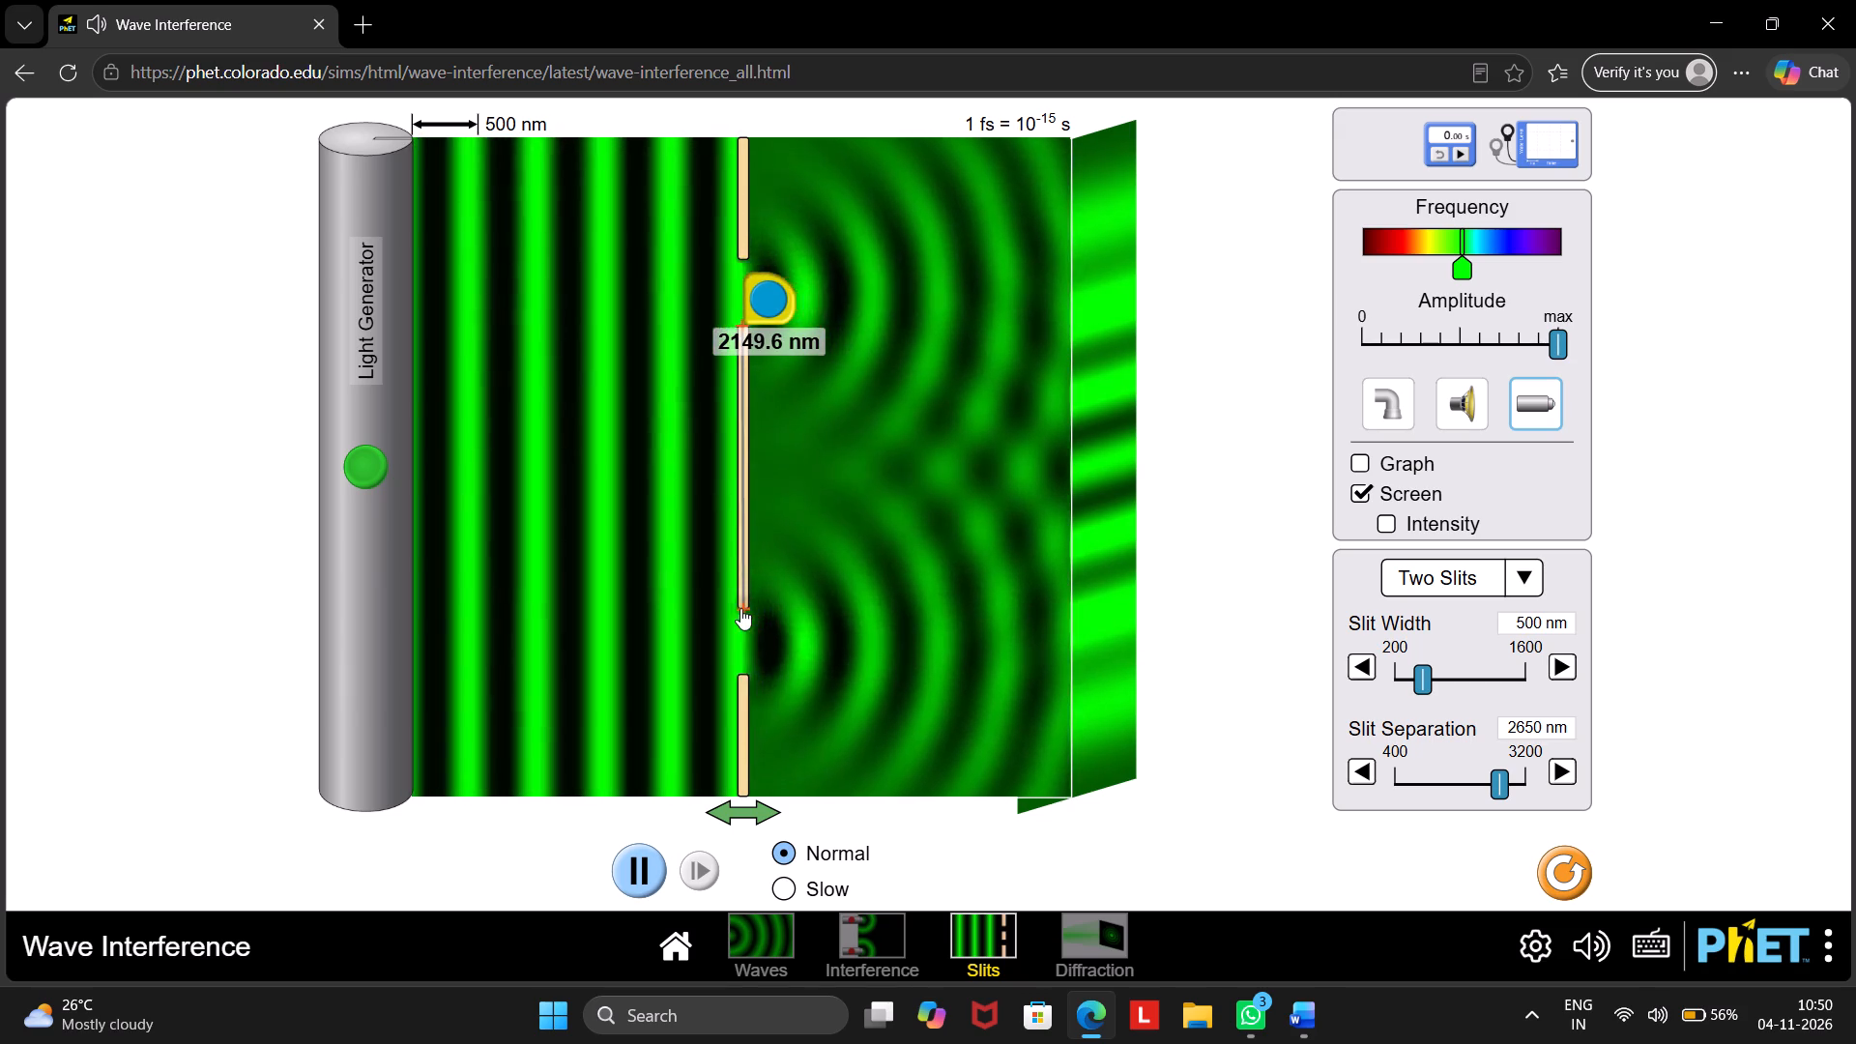
{"action": "left_click", "coordinate": [740, 608]}
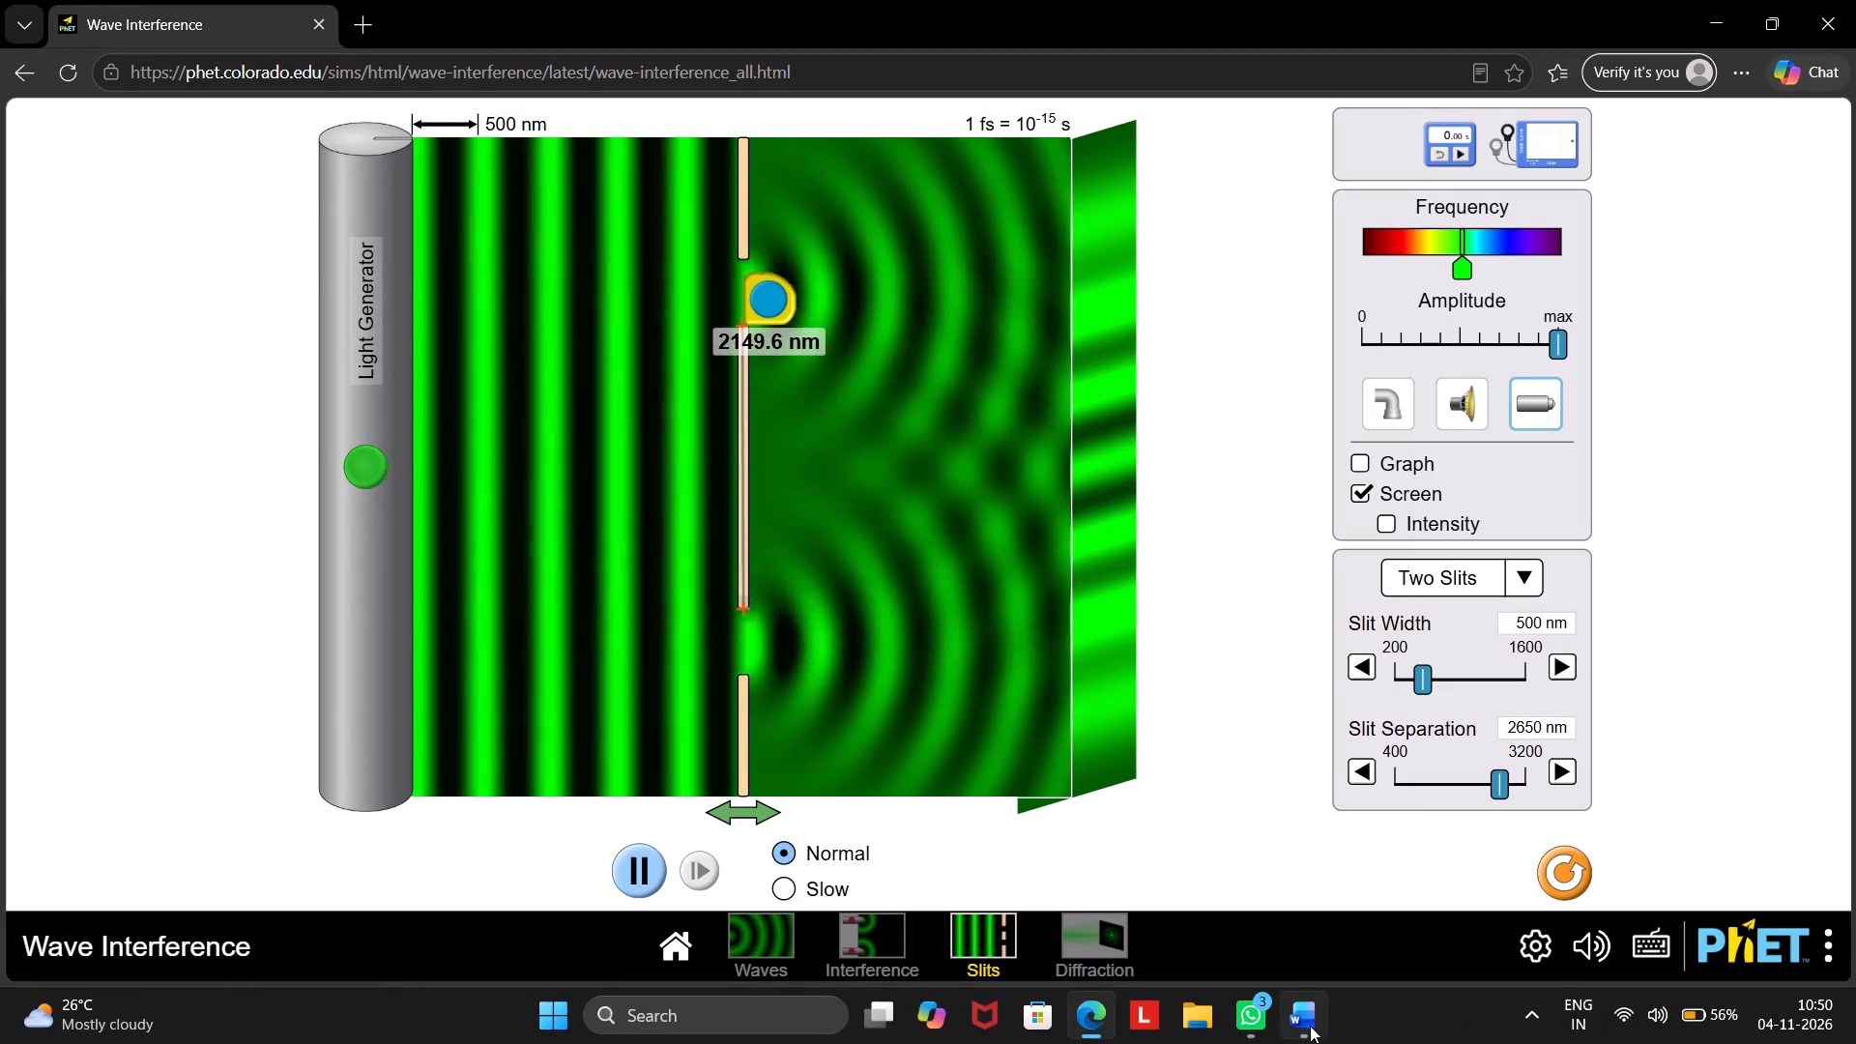
Return to the Word document and enter 2149.6 as the distance between slits (d), rechecking the tape reading in the simulation.
{"action": "left_click", "coordinate": [1308, 1014]}
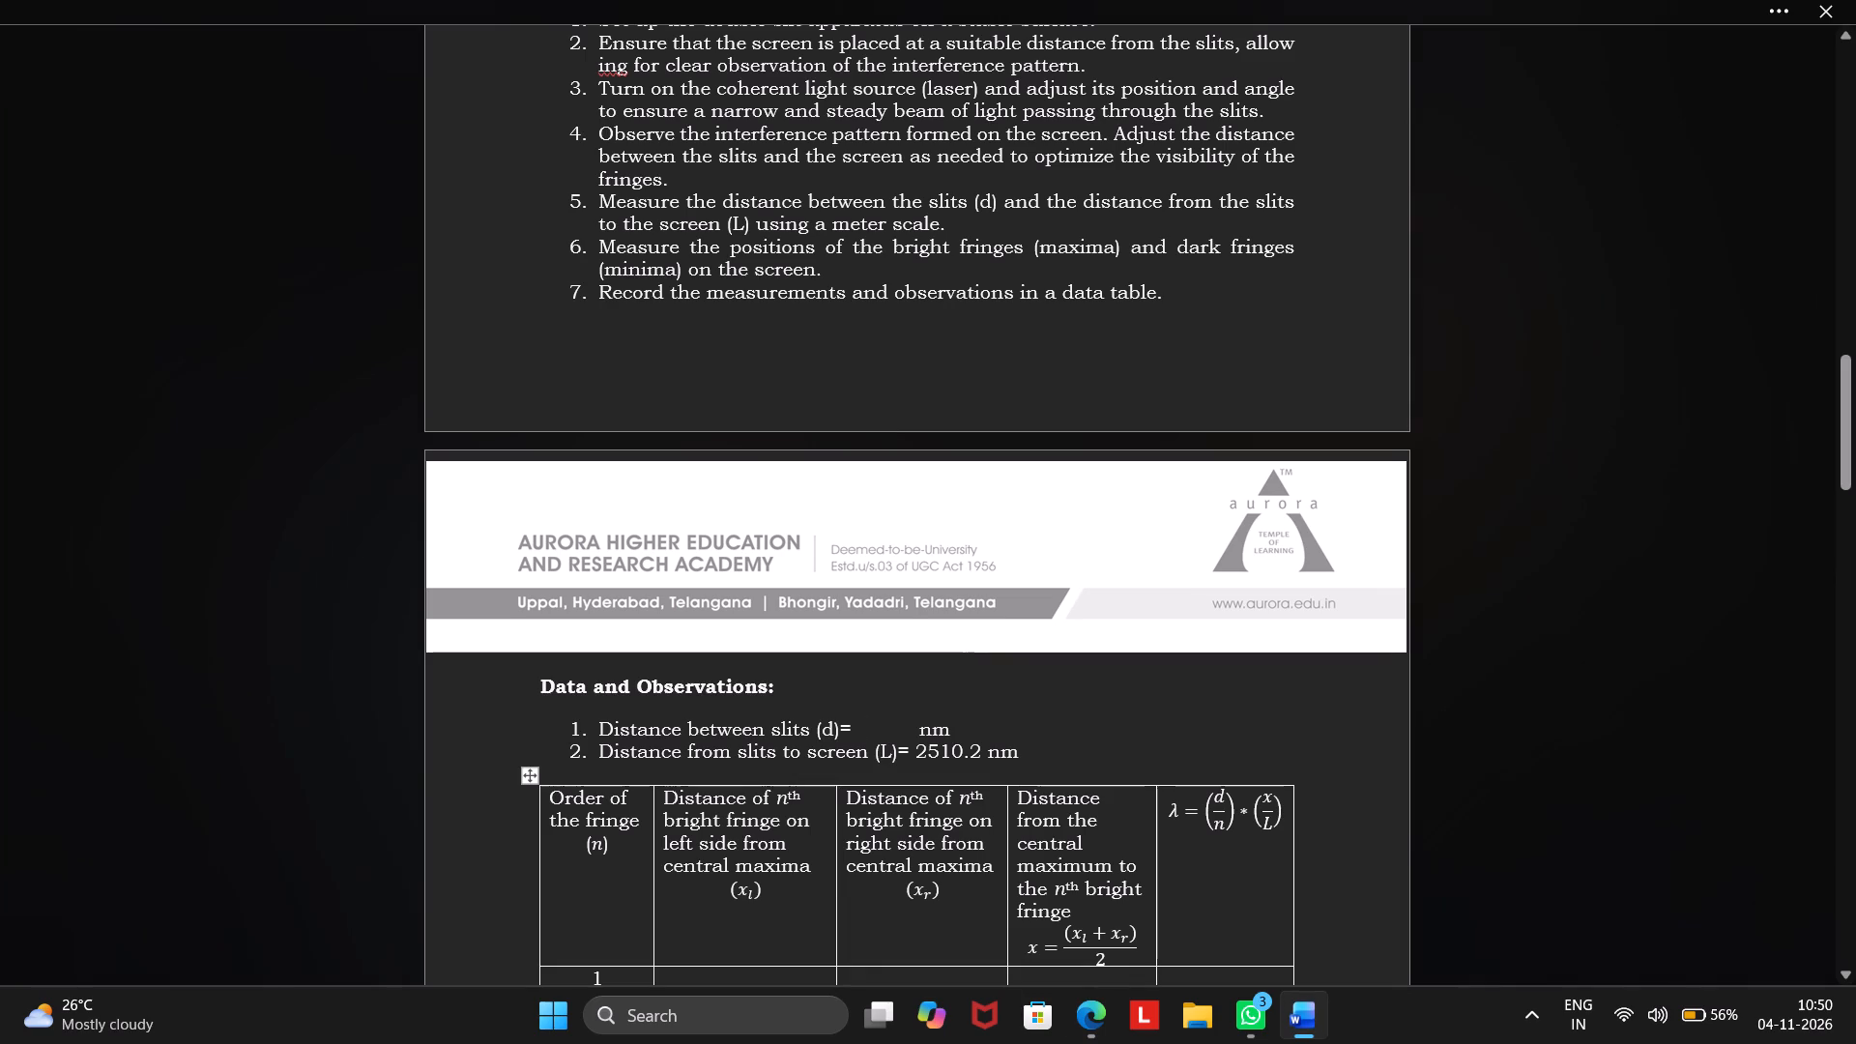
{"action": "type", "text": "214"}
{"action": "key", "text": "9"}
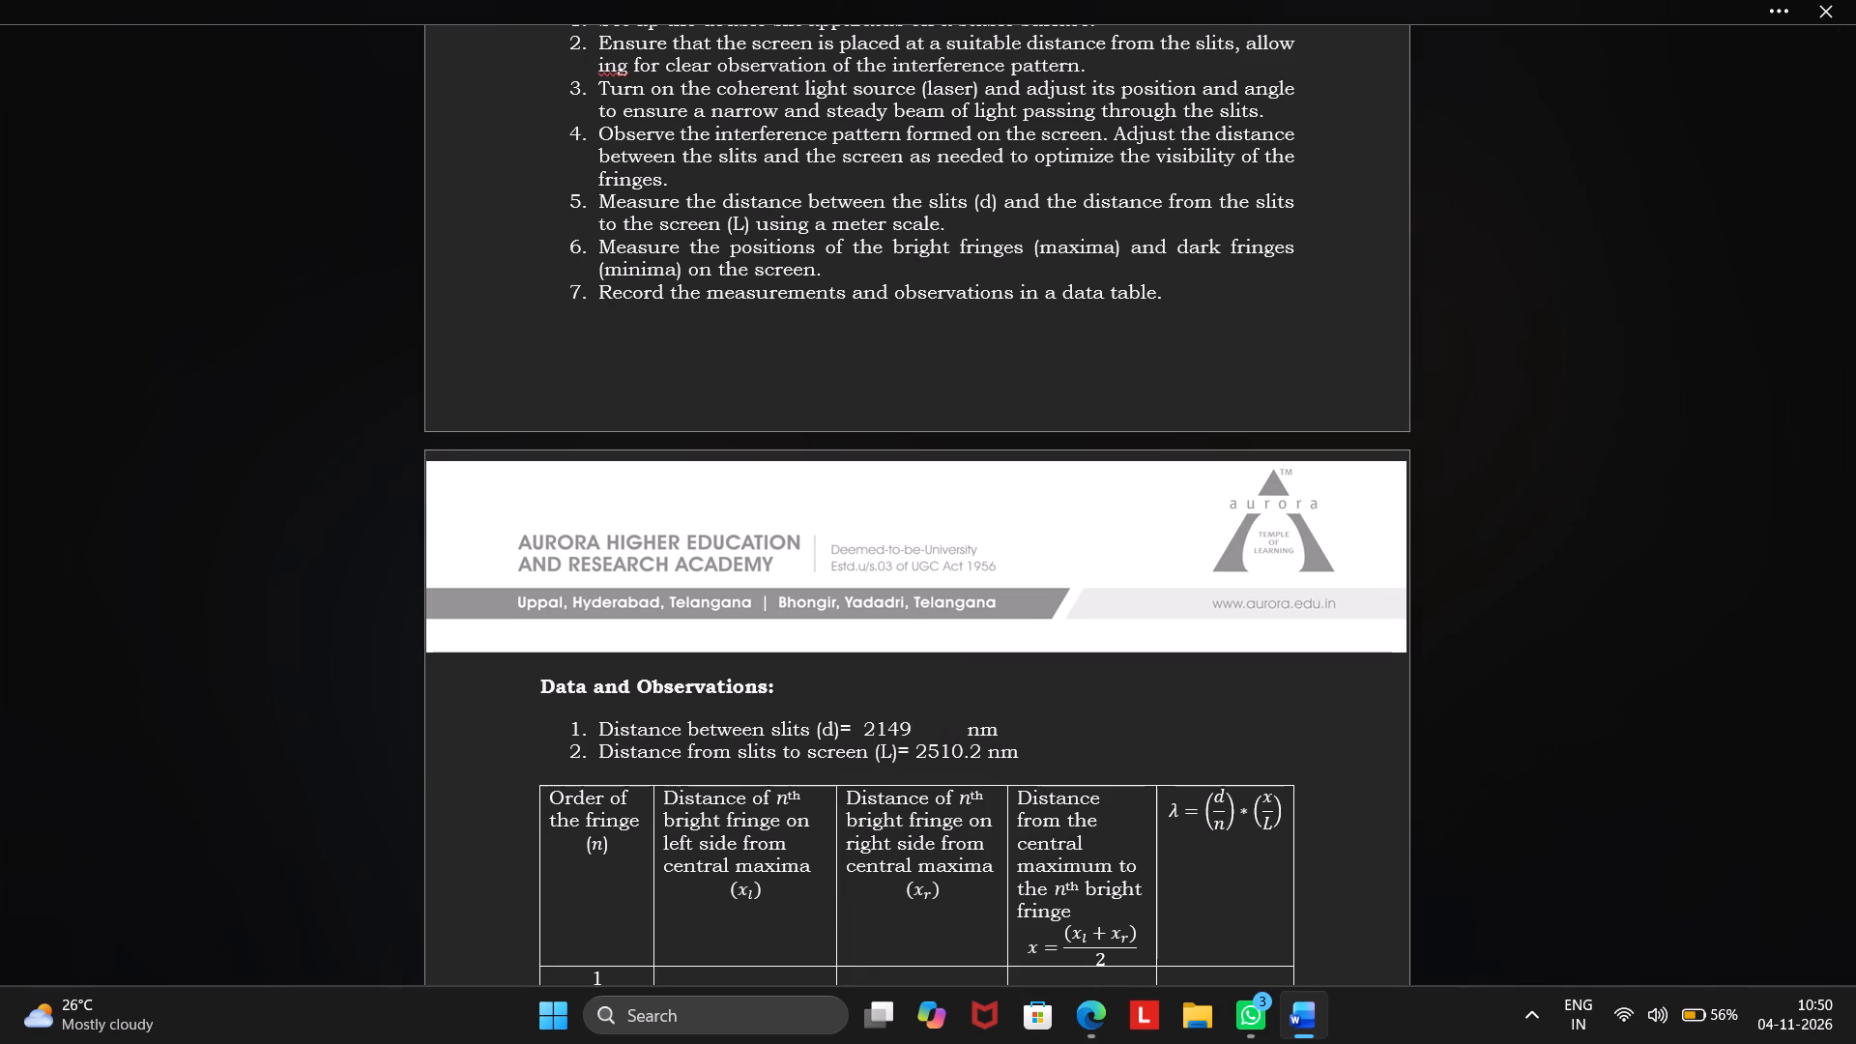
{"action": "key", "text": "period"}
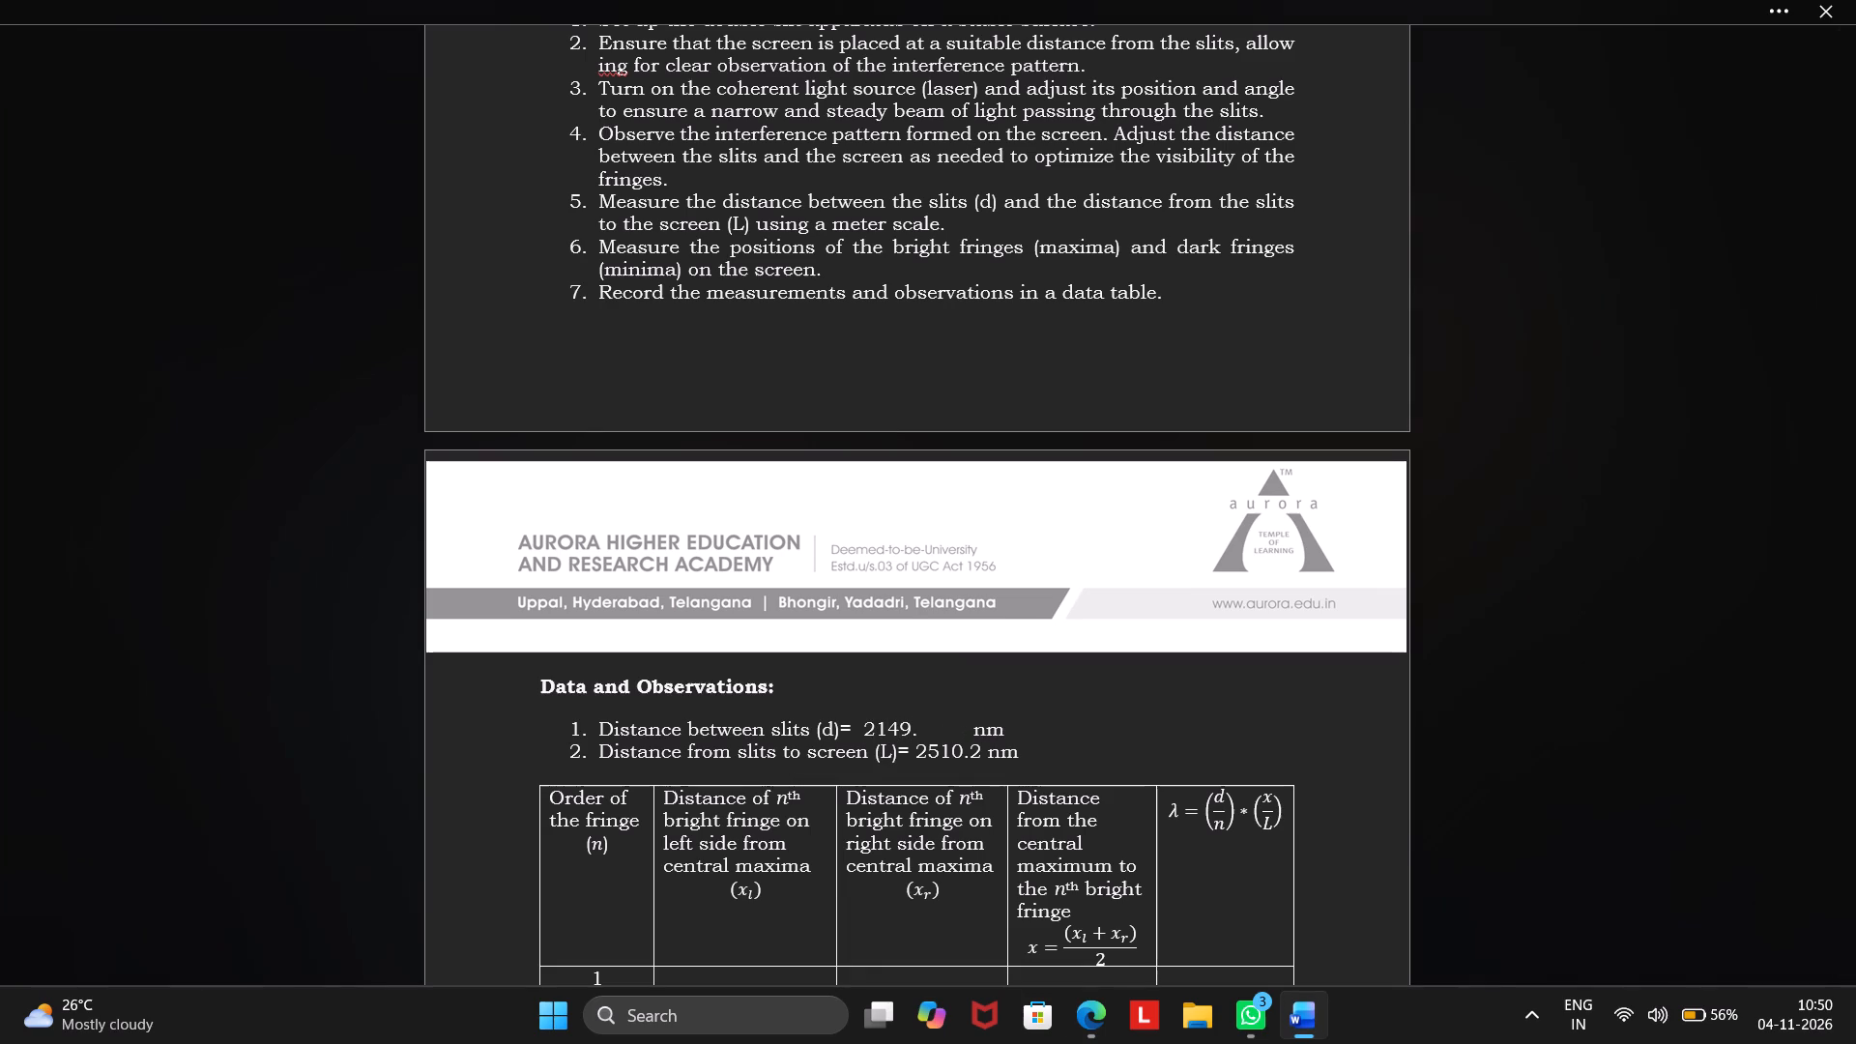
{"action": "left_click", "coordinate": [1305, 1025]}
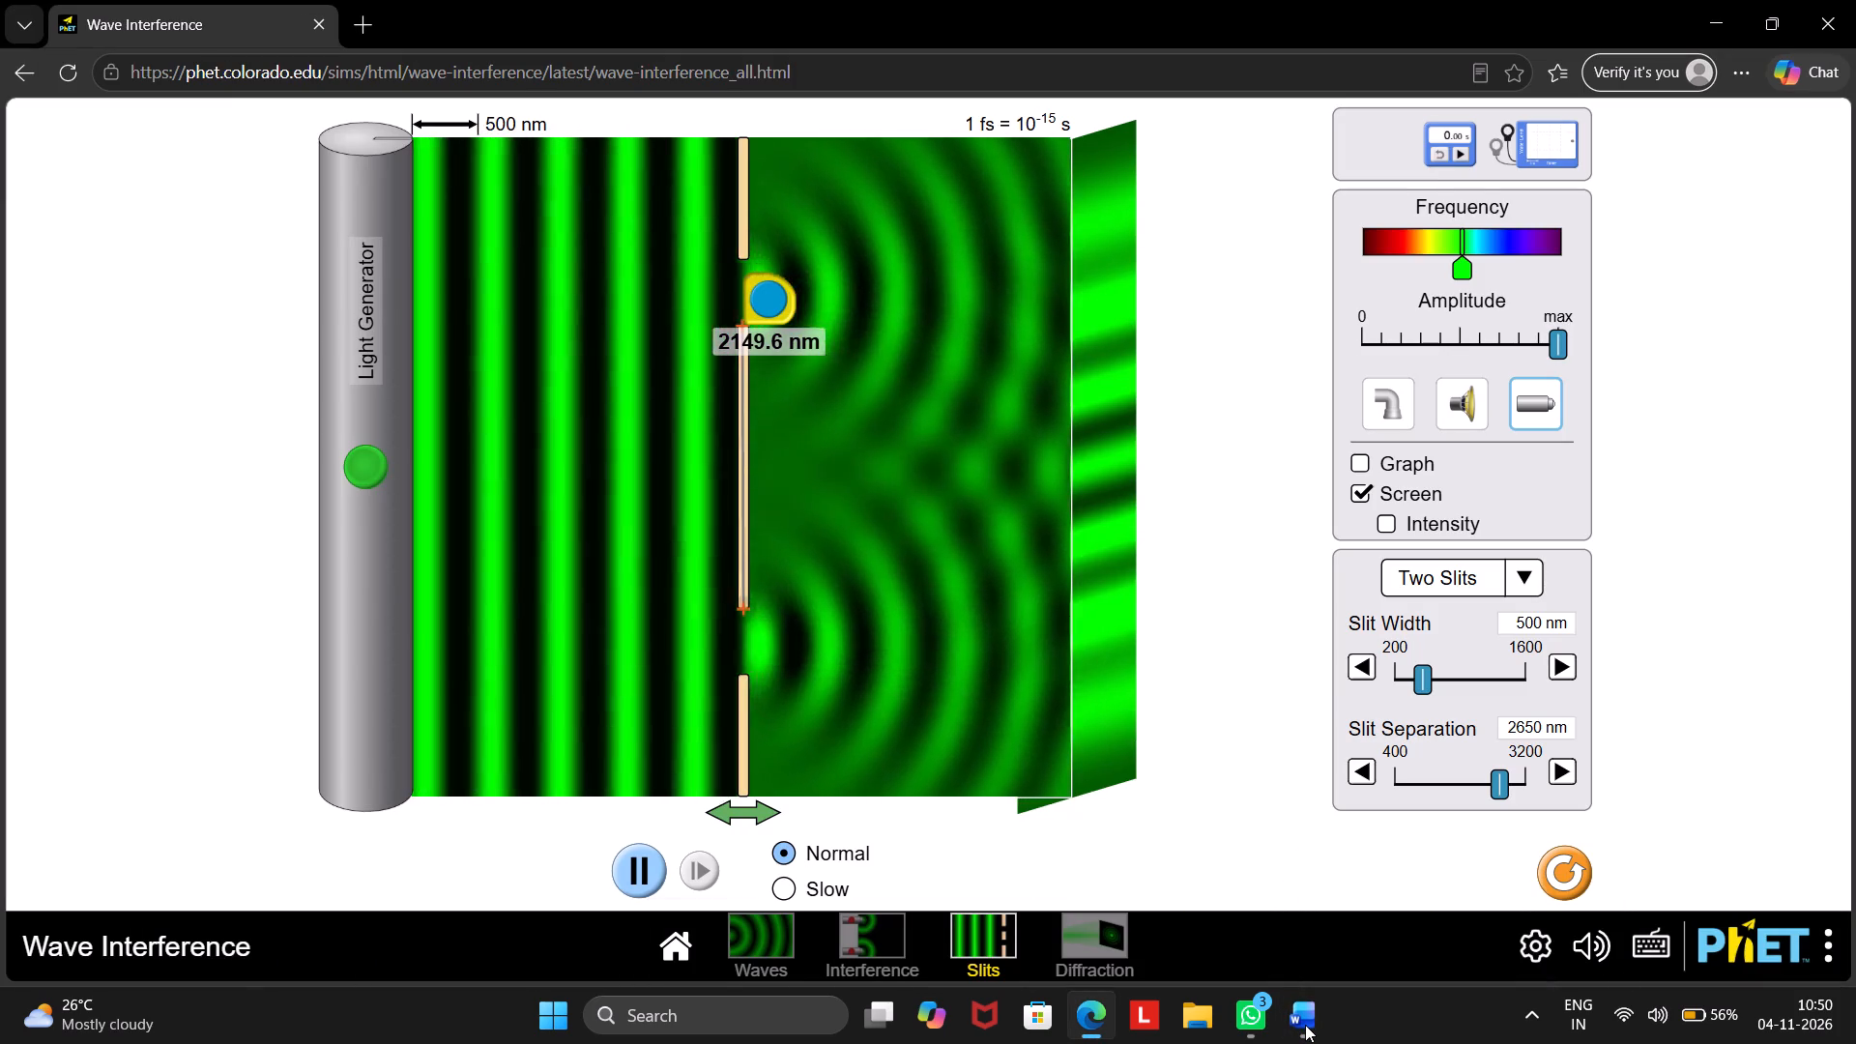
{"action": "left_click", "coordinate": [1305, 1025]}
{"action": "key", "text": "6"}
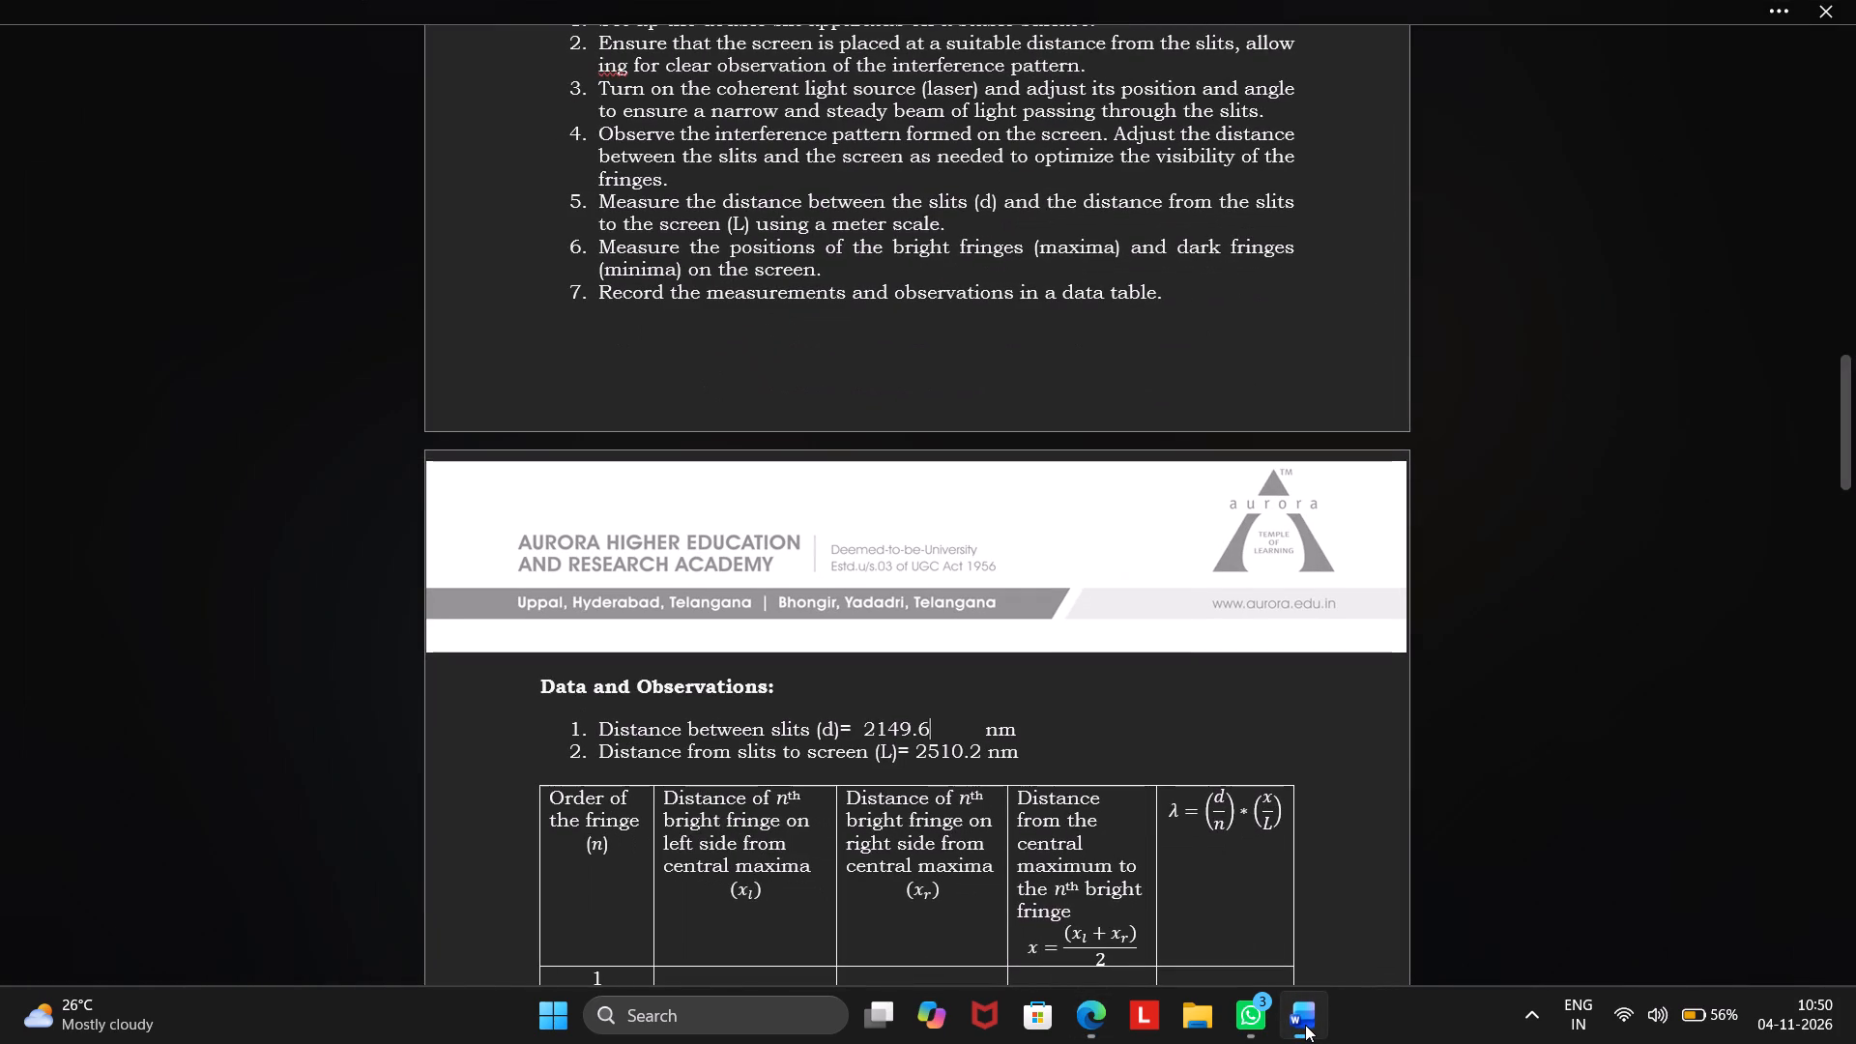
Remove the surplus spaces between 2149.6 and nm in the d entry, keeping a single space.
{"action": "key", "text": "Right"}
{"action": "key", "text": "Right"}
{"action": "key", "text": "Right"}
{"action": "key", "text": "Right"}
{"action": "key", "text": "Right"}
{"action": "key", "text": "Right"}
{"action": "key", "text": "Right"}
{"action": "key", "text": "Right"}
{"action": "key", "text": "Right"}
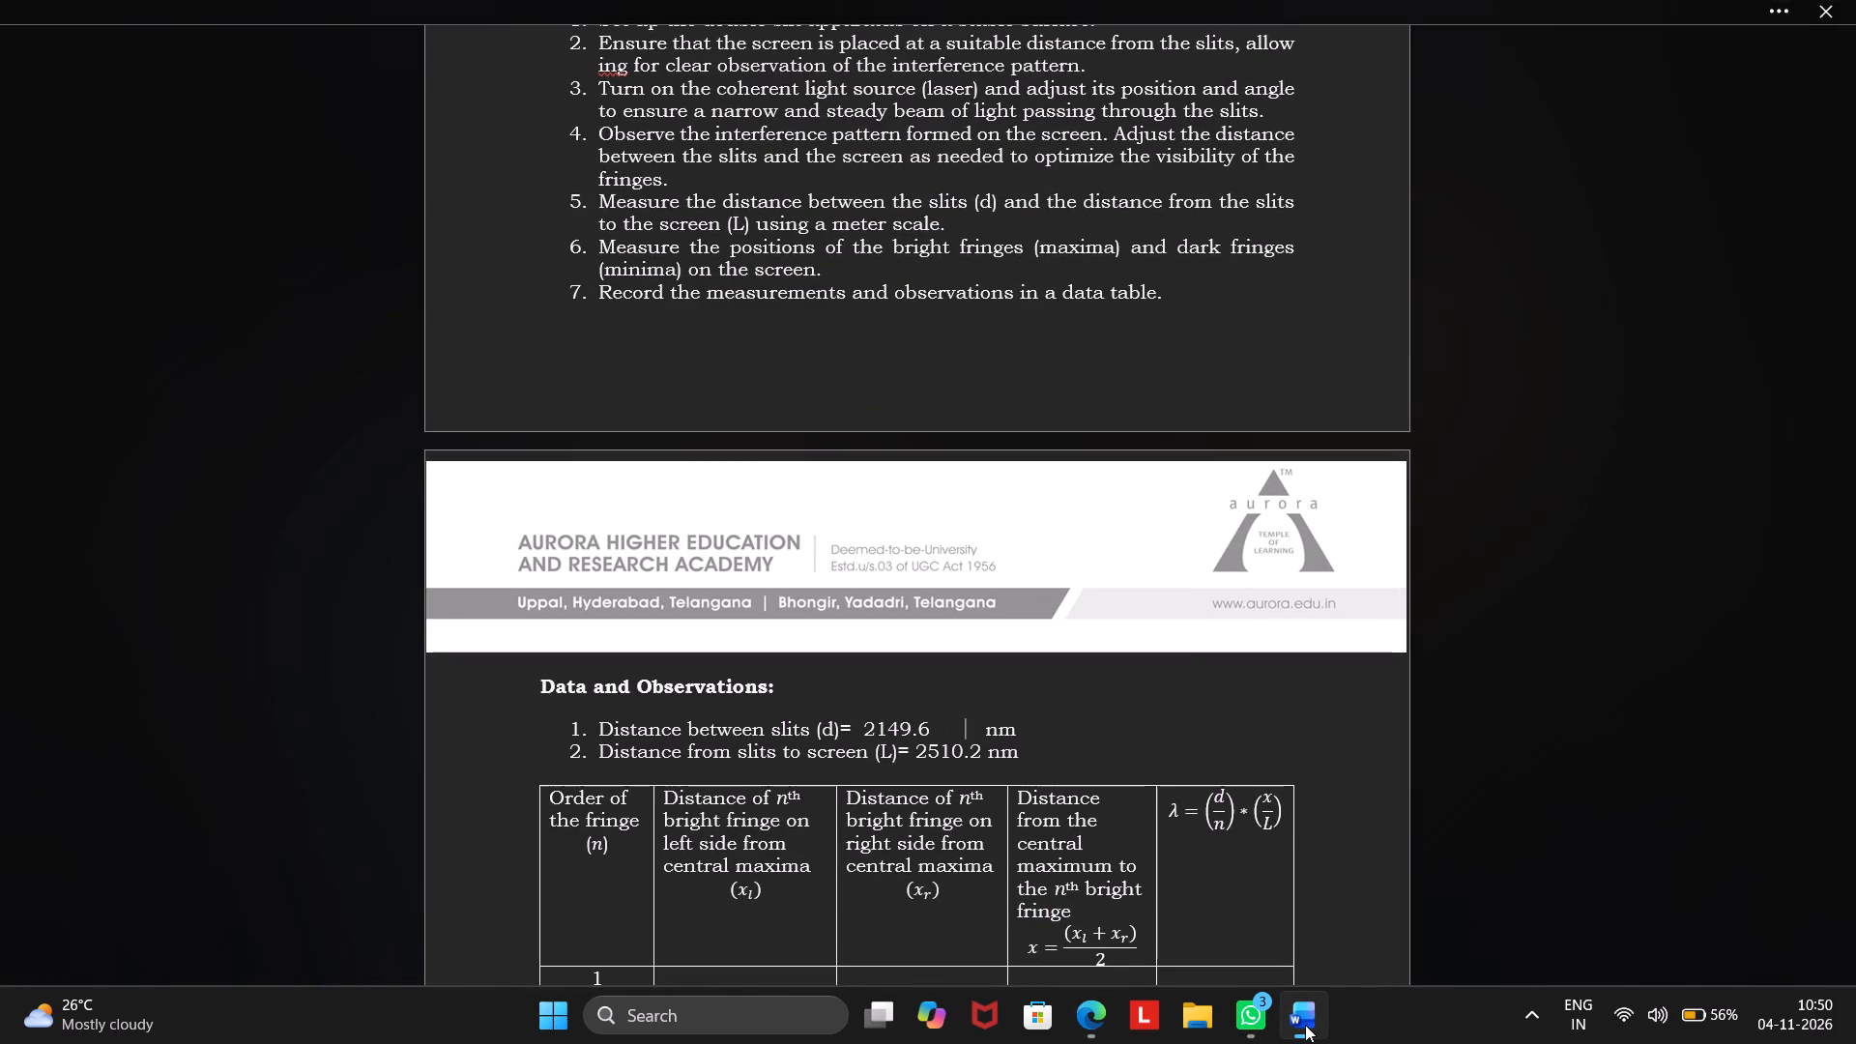
{"action": "key", "text": "BackSpace"}
{"action": "key", "text": "BackSpace"}
{"action": "key", "text": "BackSpace"}
{"action": "key", "text": "BackSpace"}
{"action": "key", "text": "BackSpace"}
{"action": "key", "text": "BackSpace"}
{"action": "key", "text": "BackSpace"}
{"action": "key", "text": "BackSpace"}
{"action": "key", "text": "BackSpace"}
{"action": "key", "text": "BackSpace"}
{"action": "key", "text": "BackSpace"}
{"action": "key", "text": "BackSpace"}
Select the left-side distance cell for fringe order 1, and move the simulation's measuring tape onto the screen's fringe pattern.
{"action": "scroll", "coordinate": [1484, 939], "scroll_direction": "down", "scroll_amount": 3}
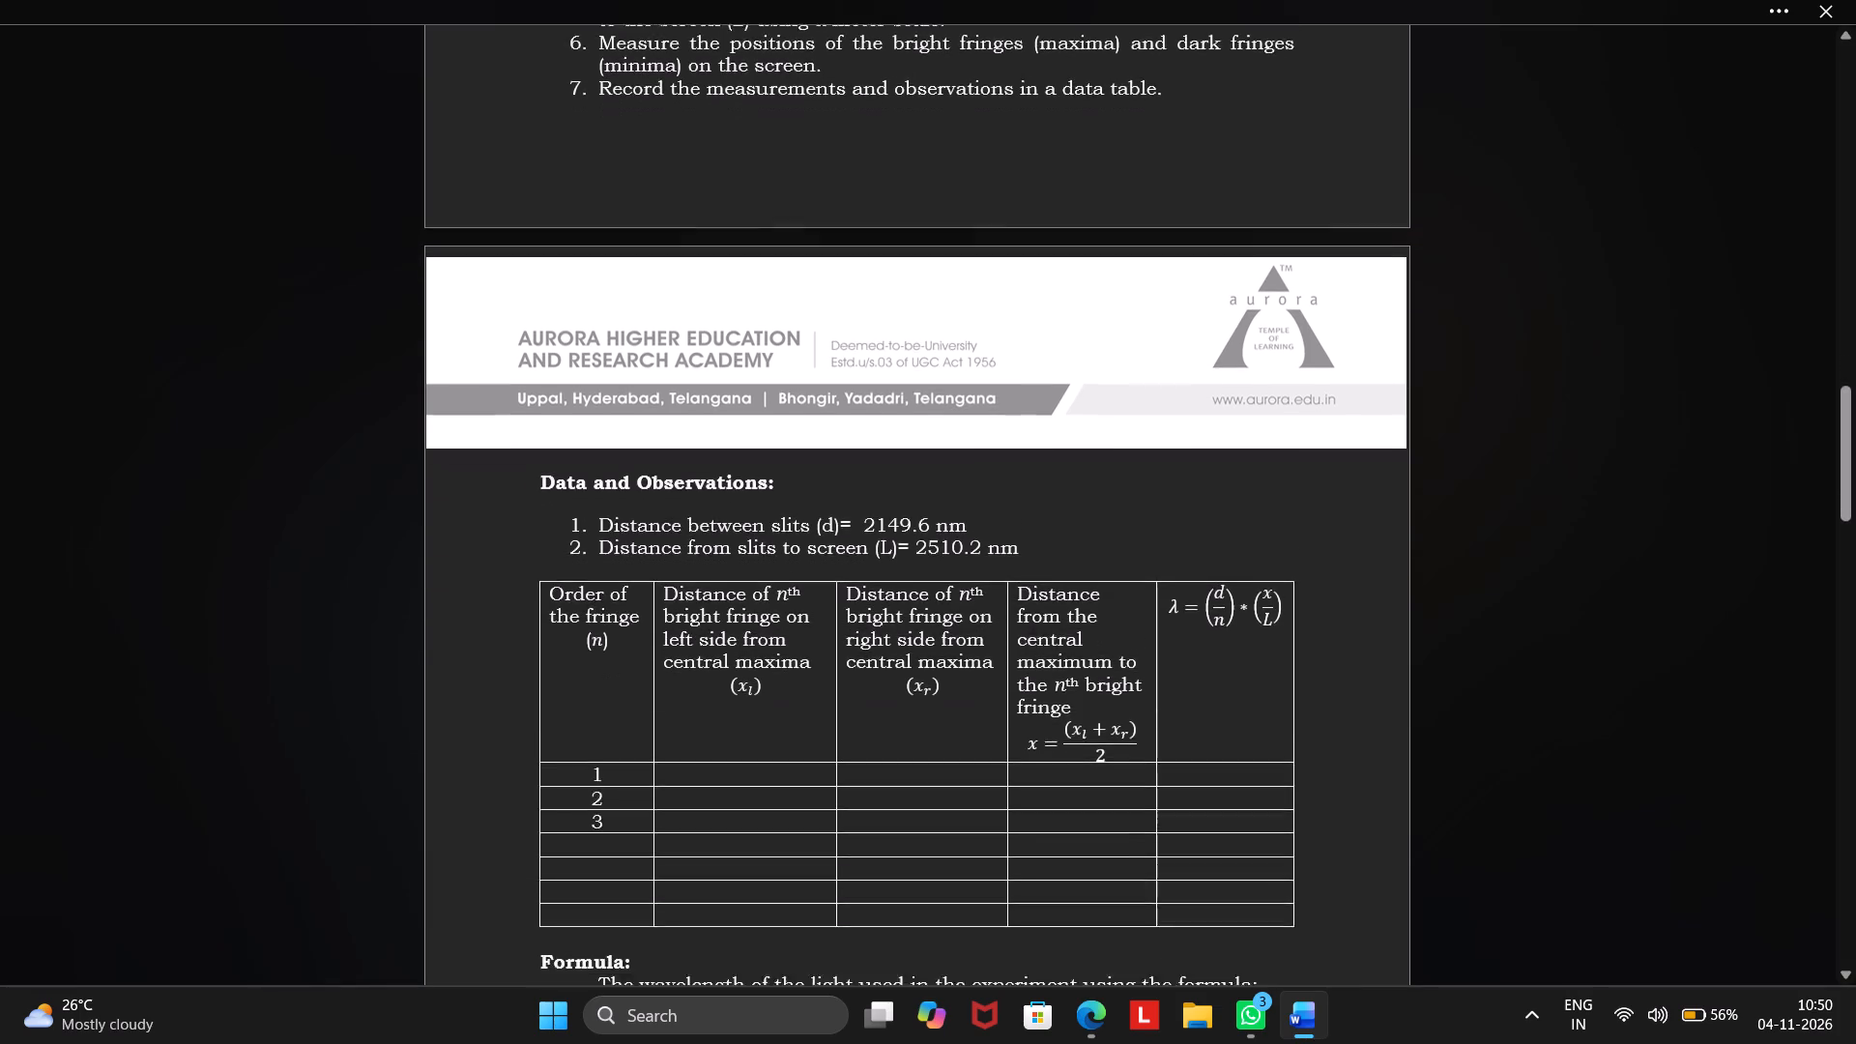
{"action": "scroll", "coordinate": [1484, 939], "scroll_direction": "down", "scroll_amount": 1}
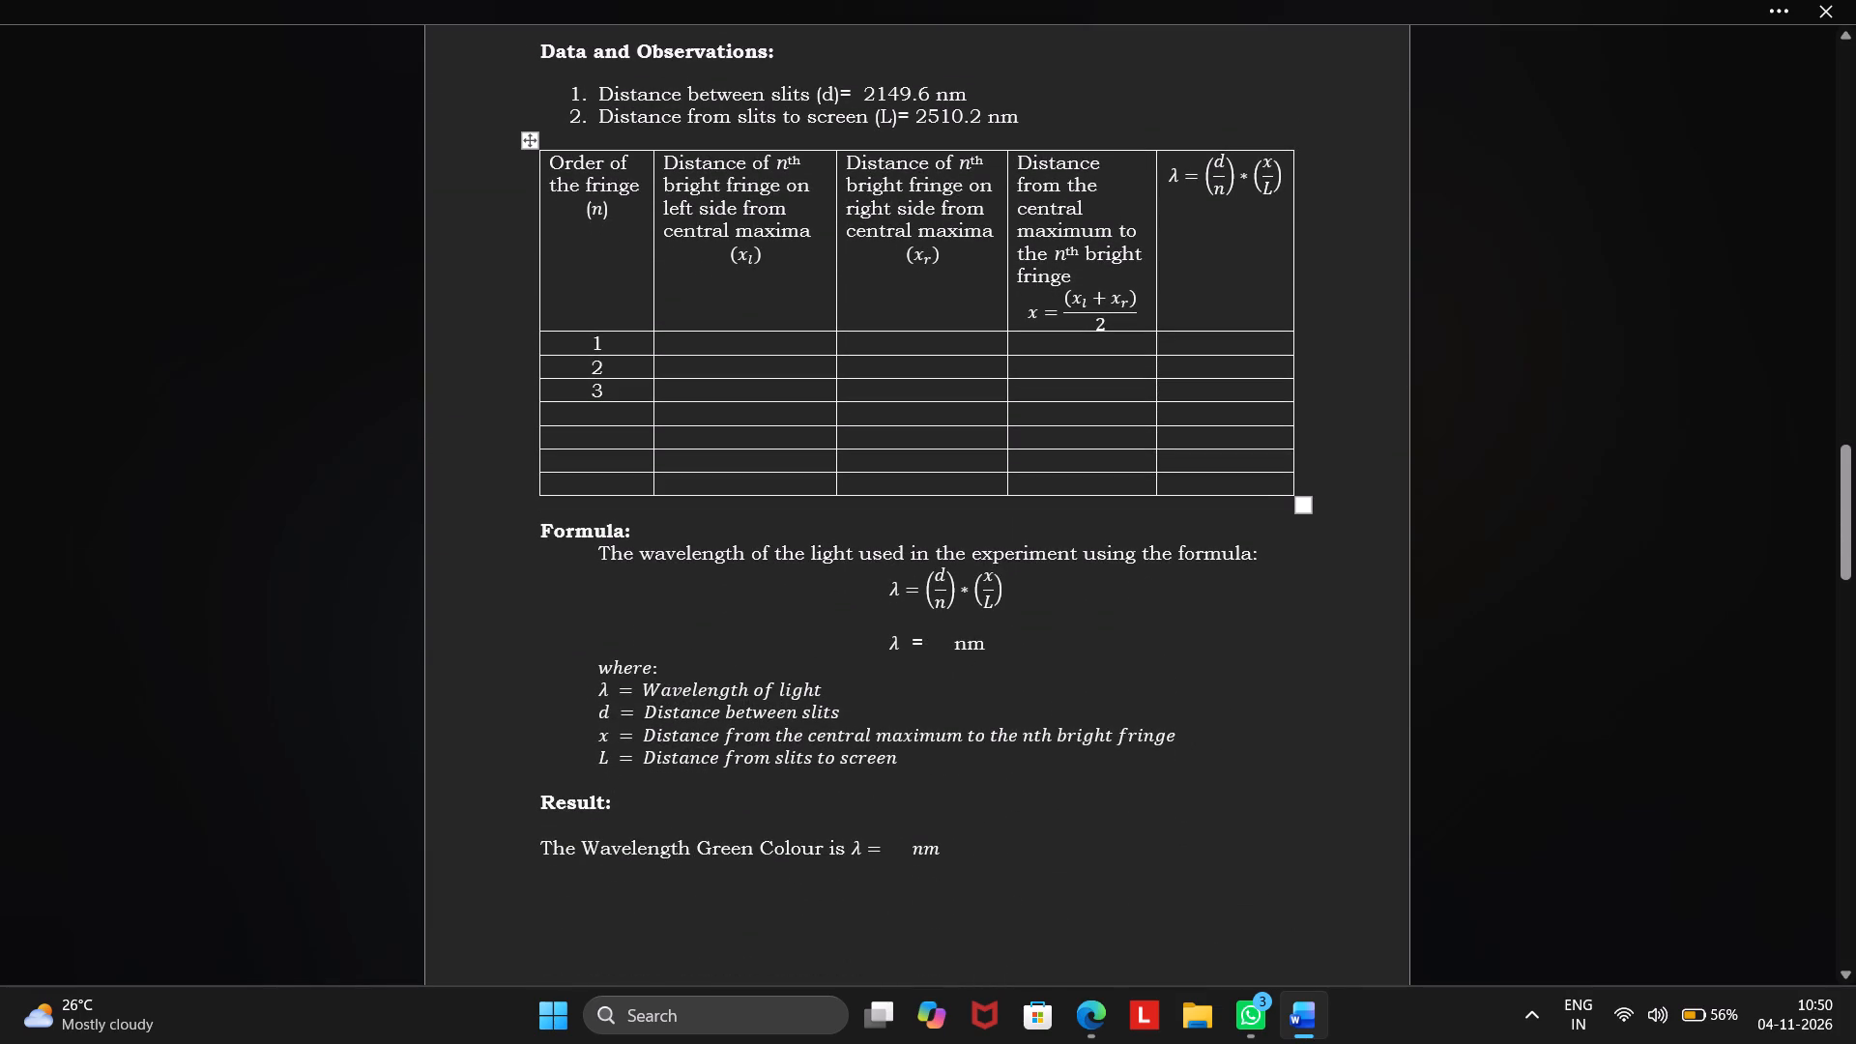
{"action": "left_click", "coordinate": [782, 342]}
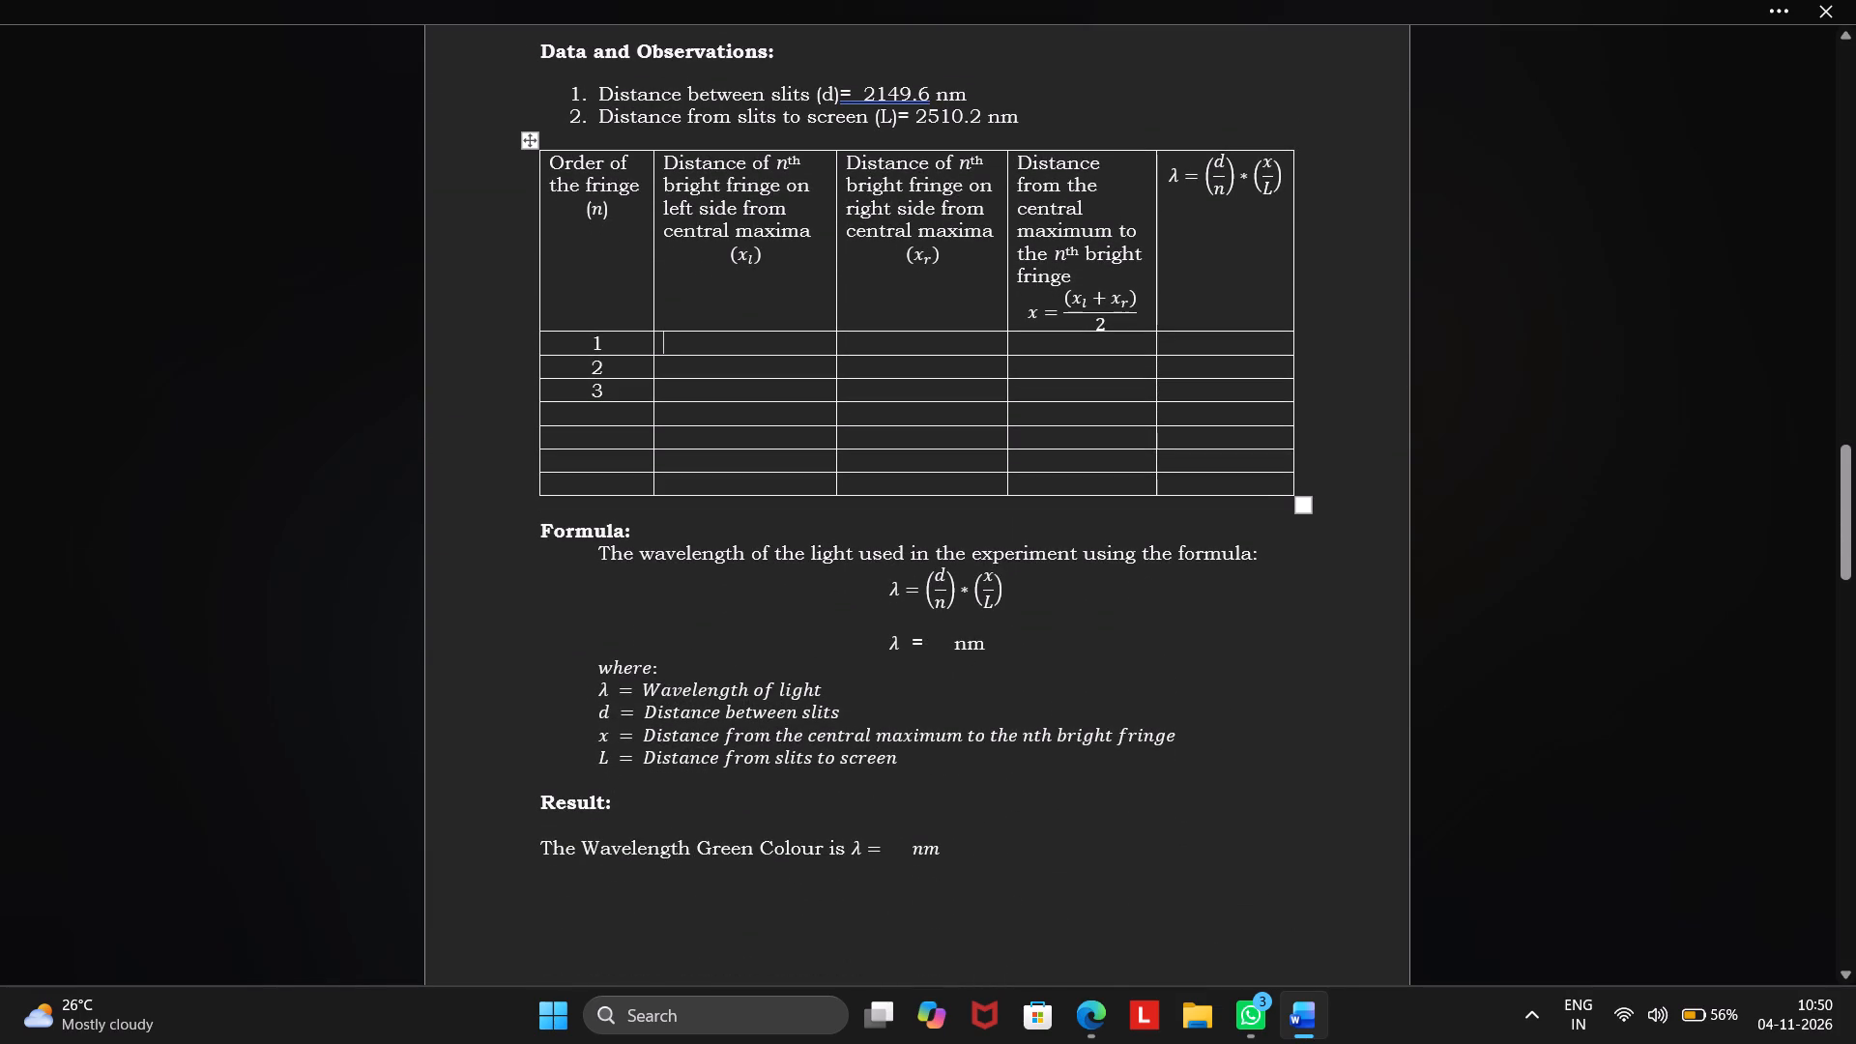
{"action": "left_click", "coordinate": [782, 342]}
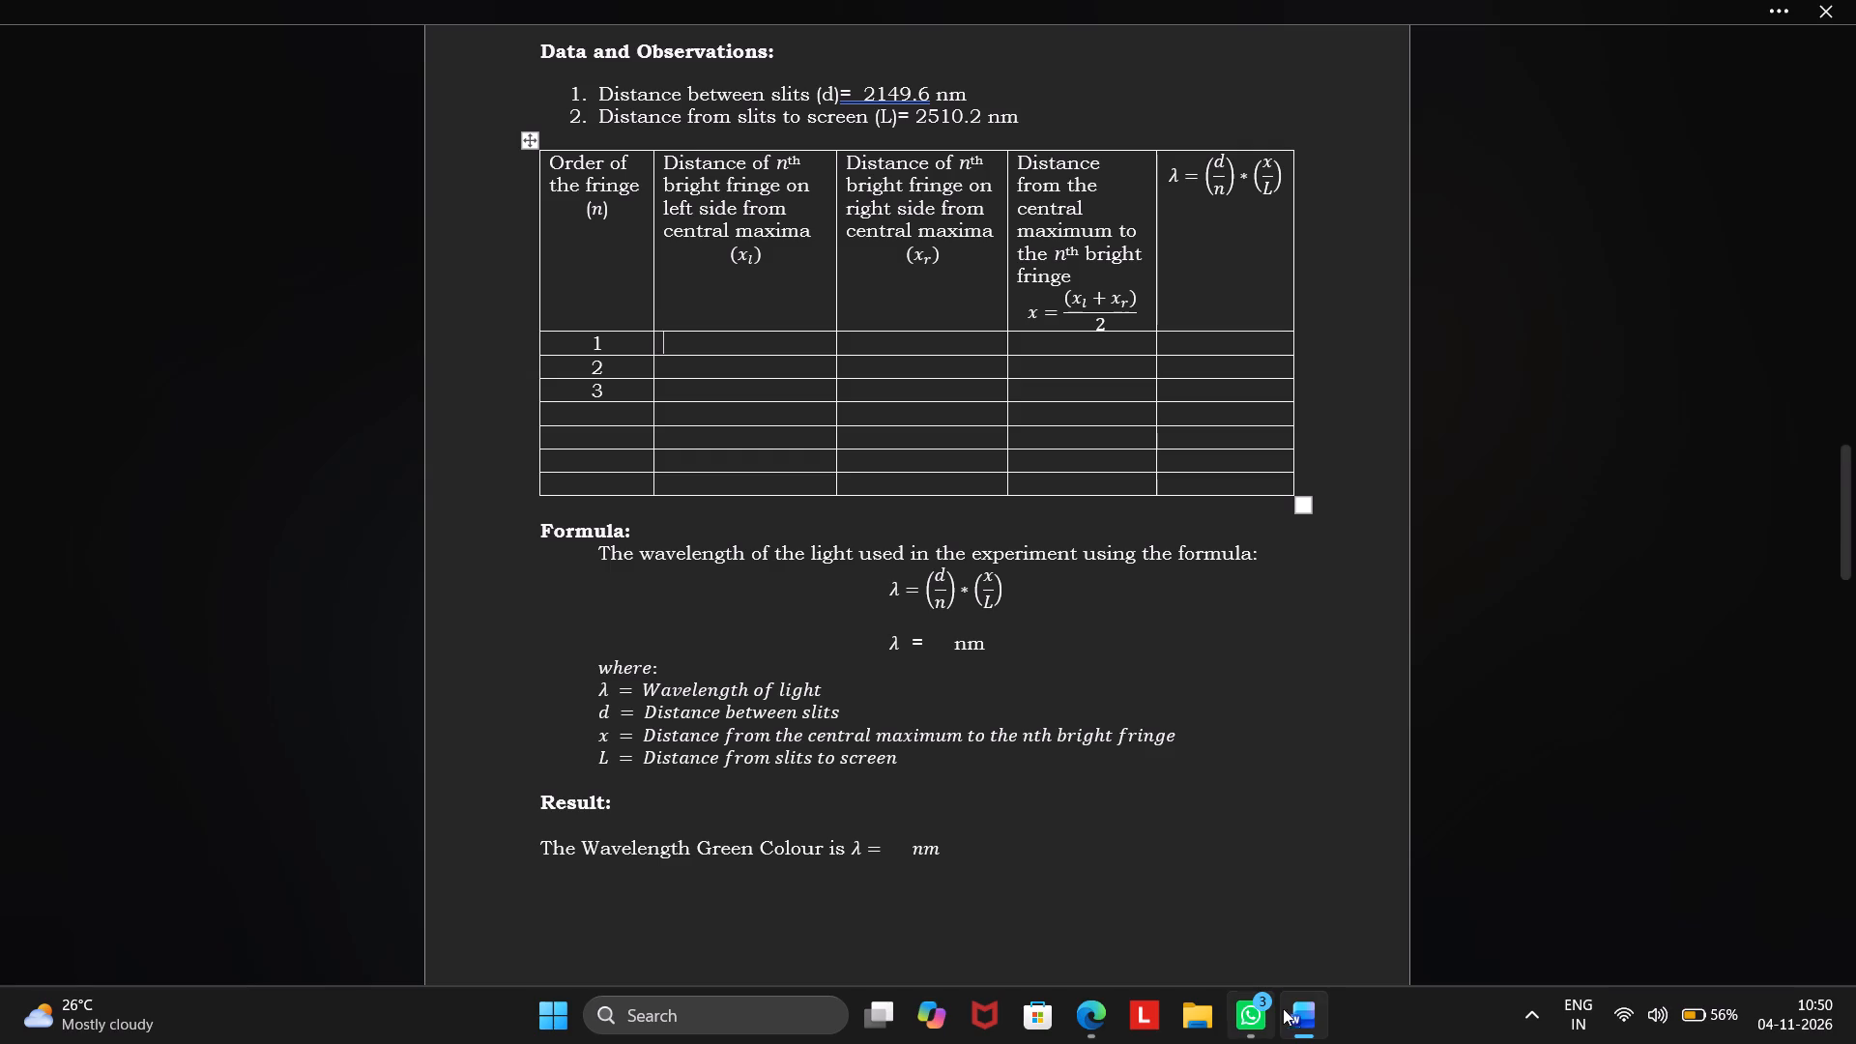
{"action": "left_click", "coordinate": [1290, 1017]}
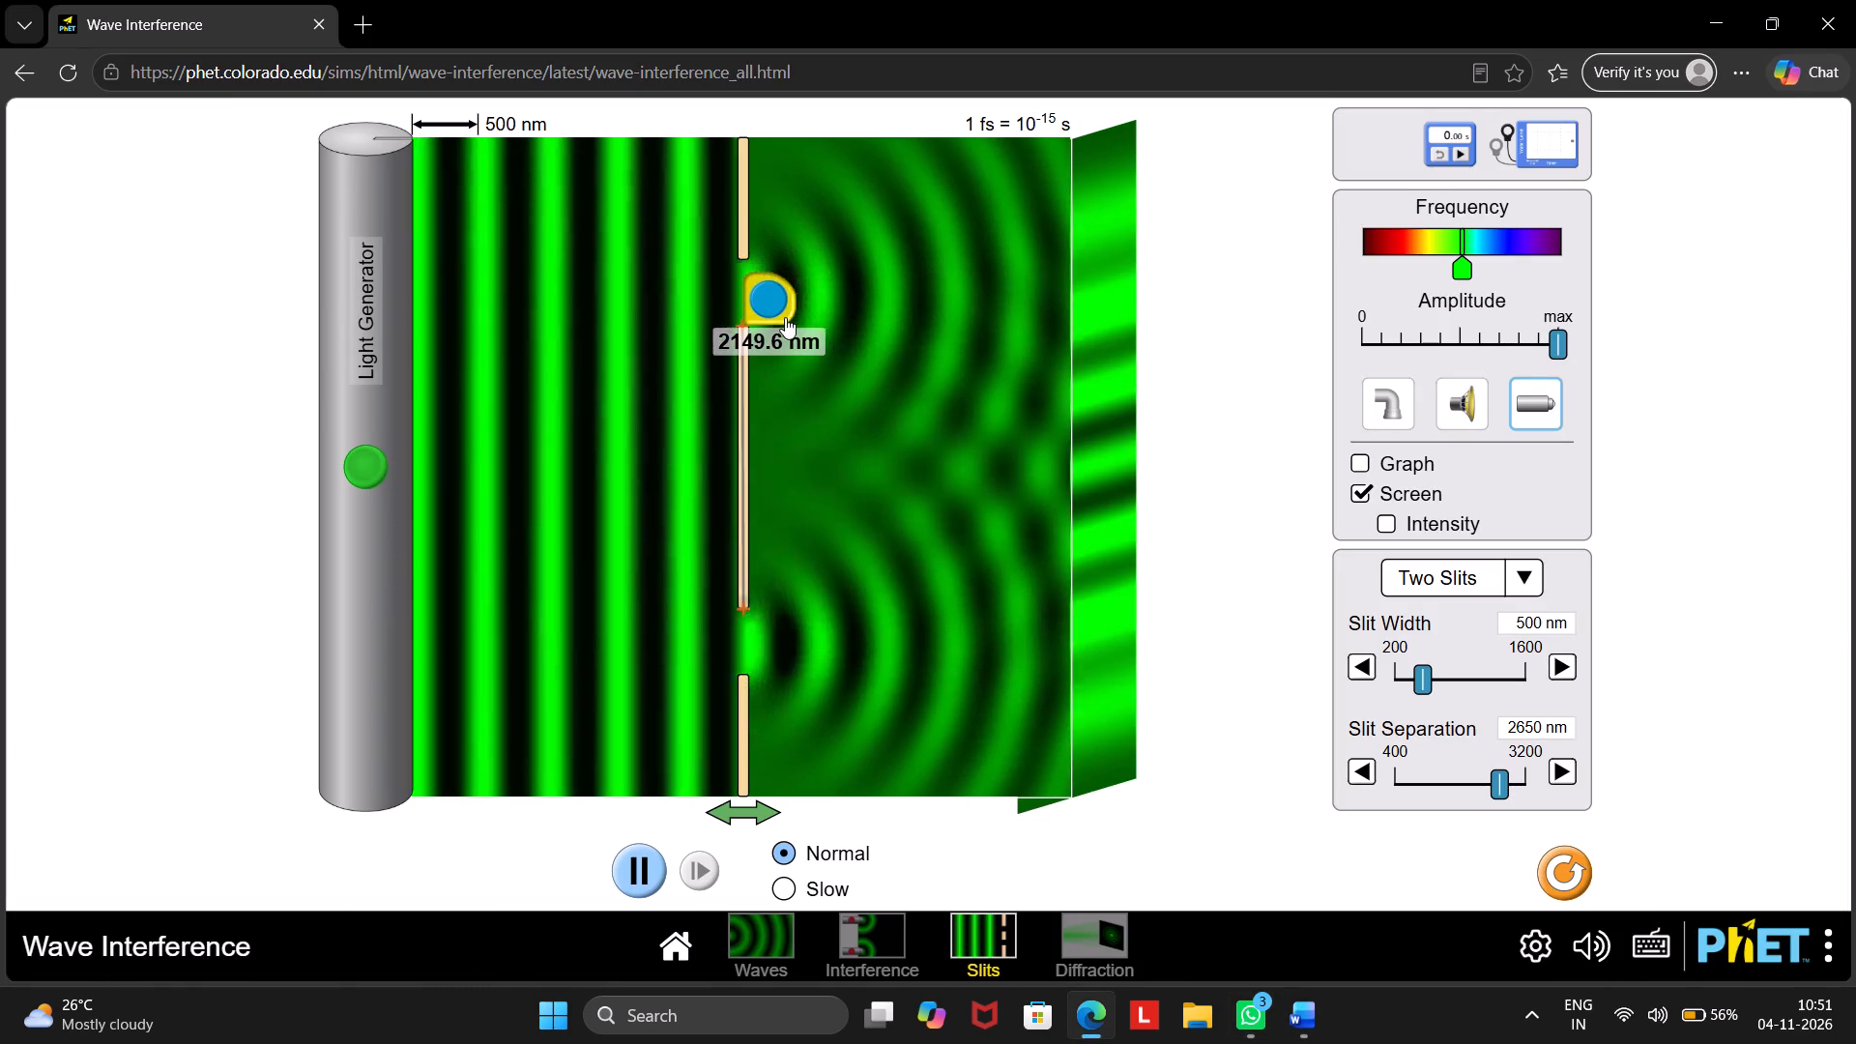
{"action": "left_click_drag", "start_coordinate": [758, 298], "coordinate": [1095, 131]}
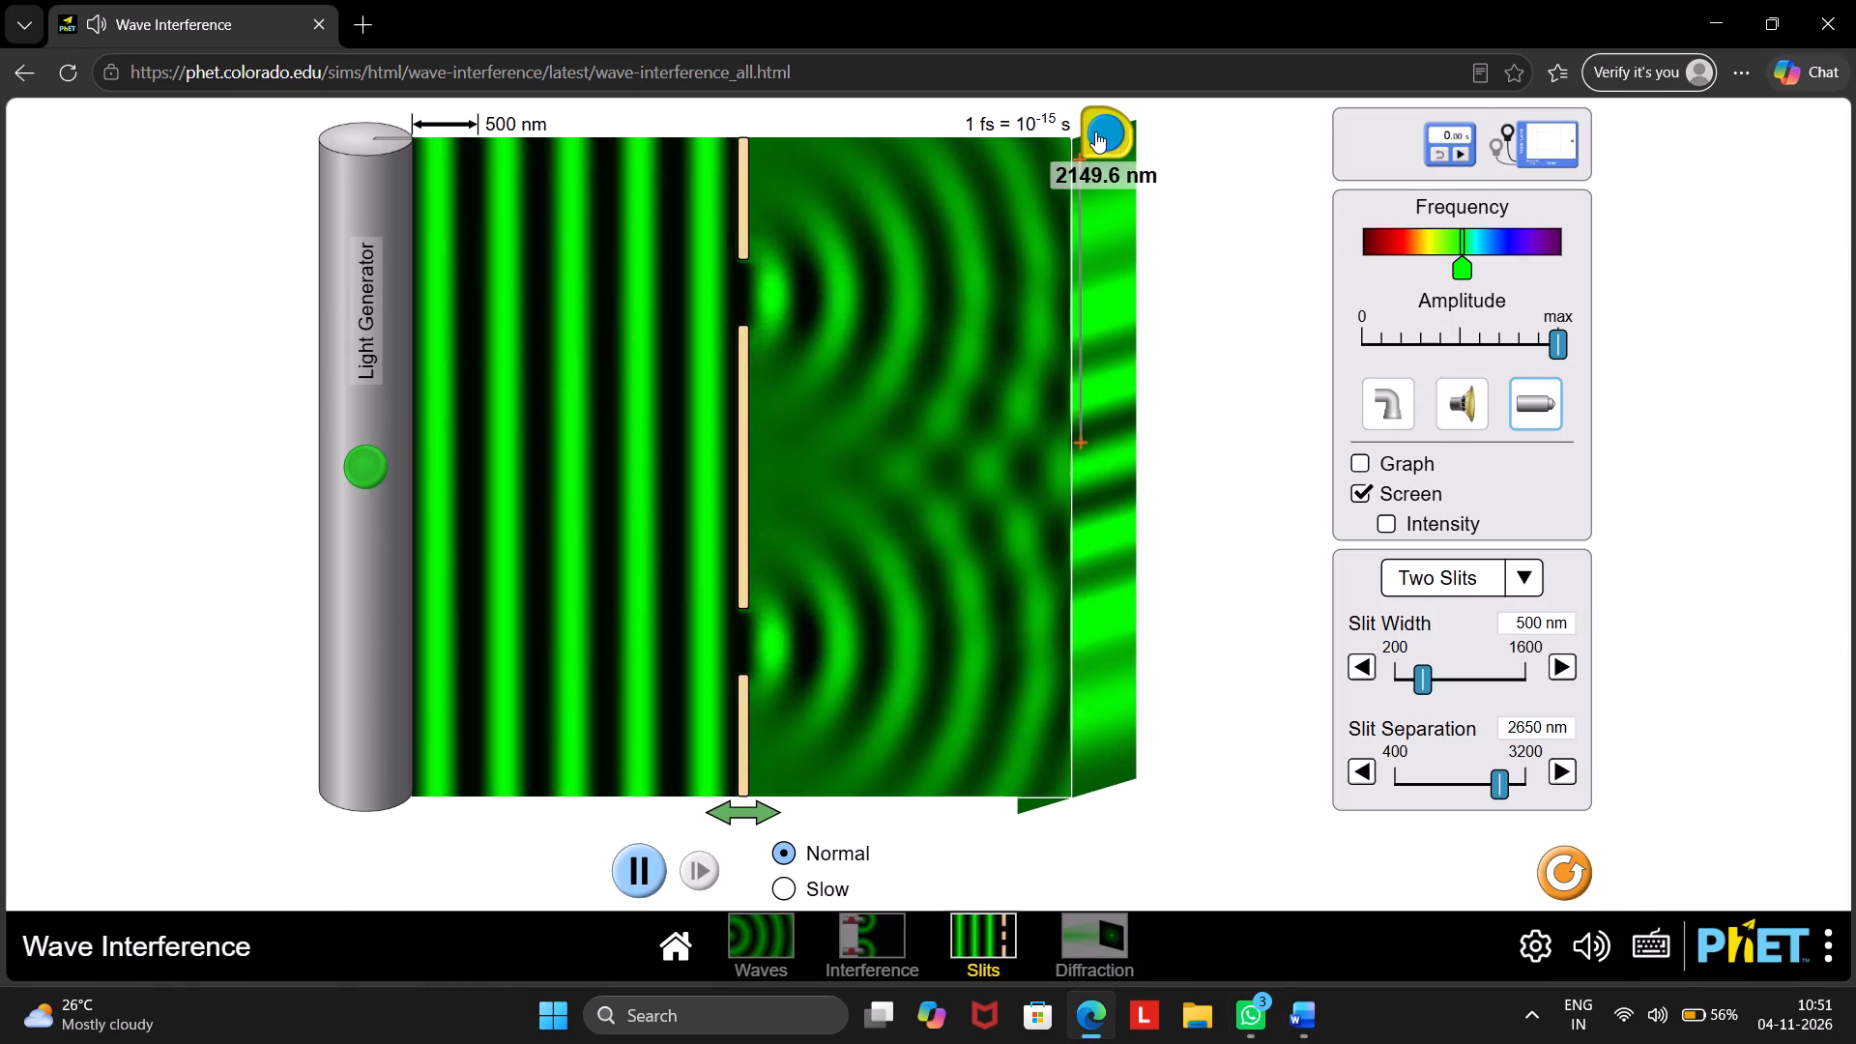
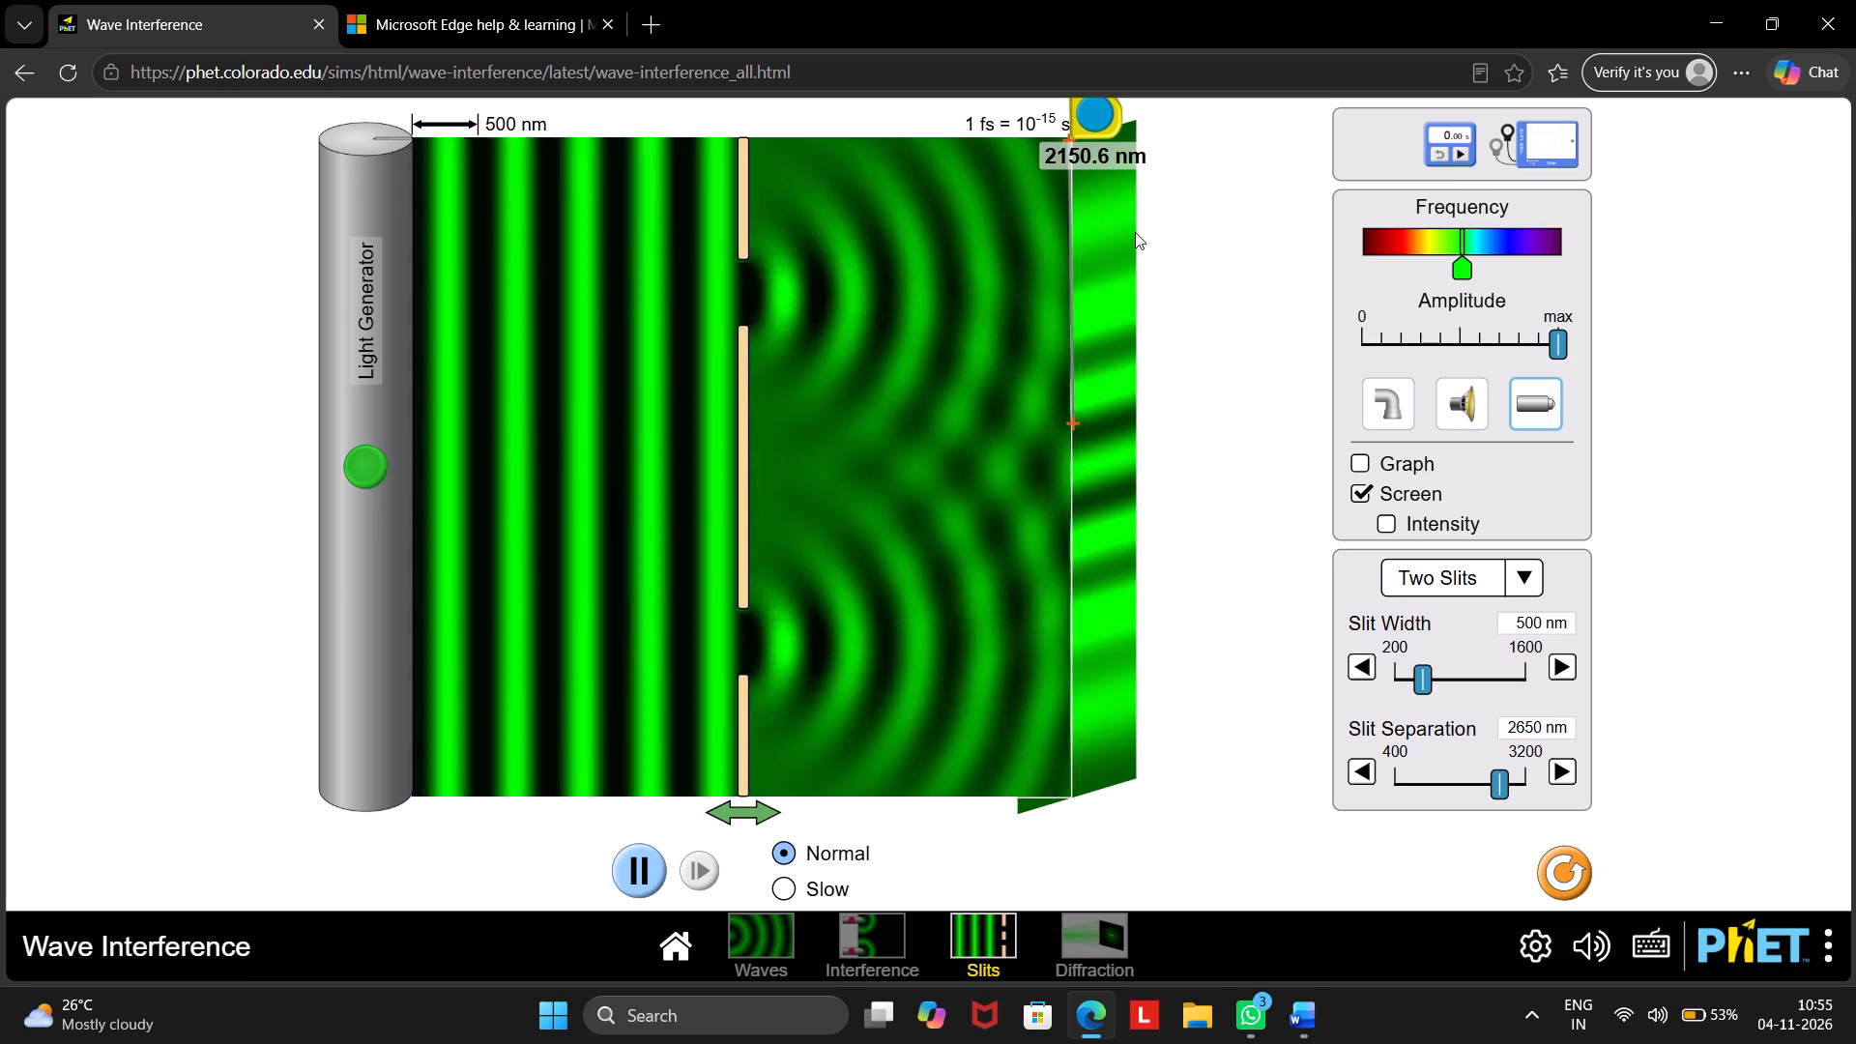
Measure along the viewing screen's near edge from its top corner down to just above the central fringe.
{"action": "left_click", "coordinate": [1094, 128]}
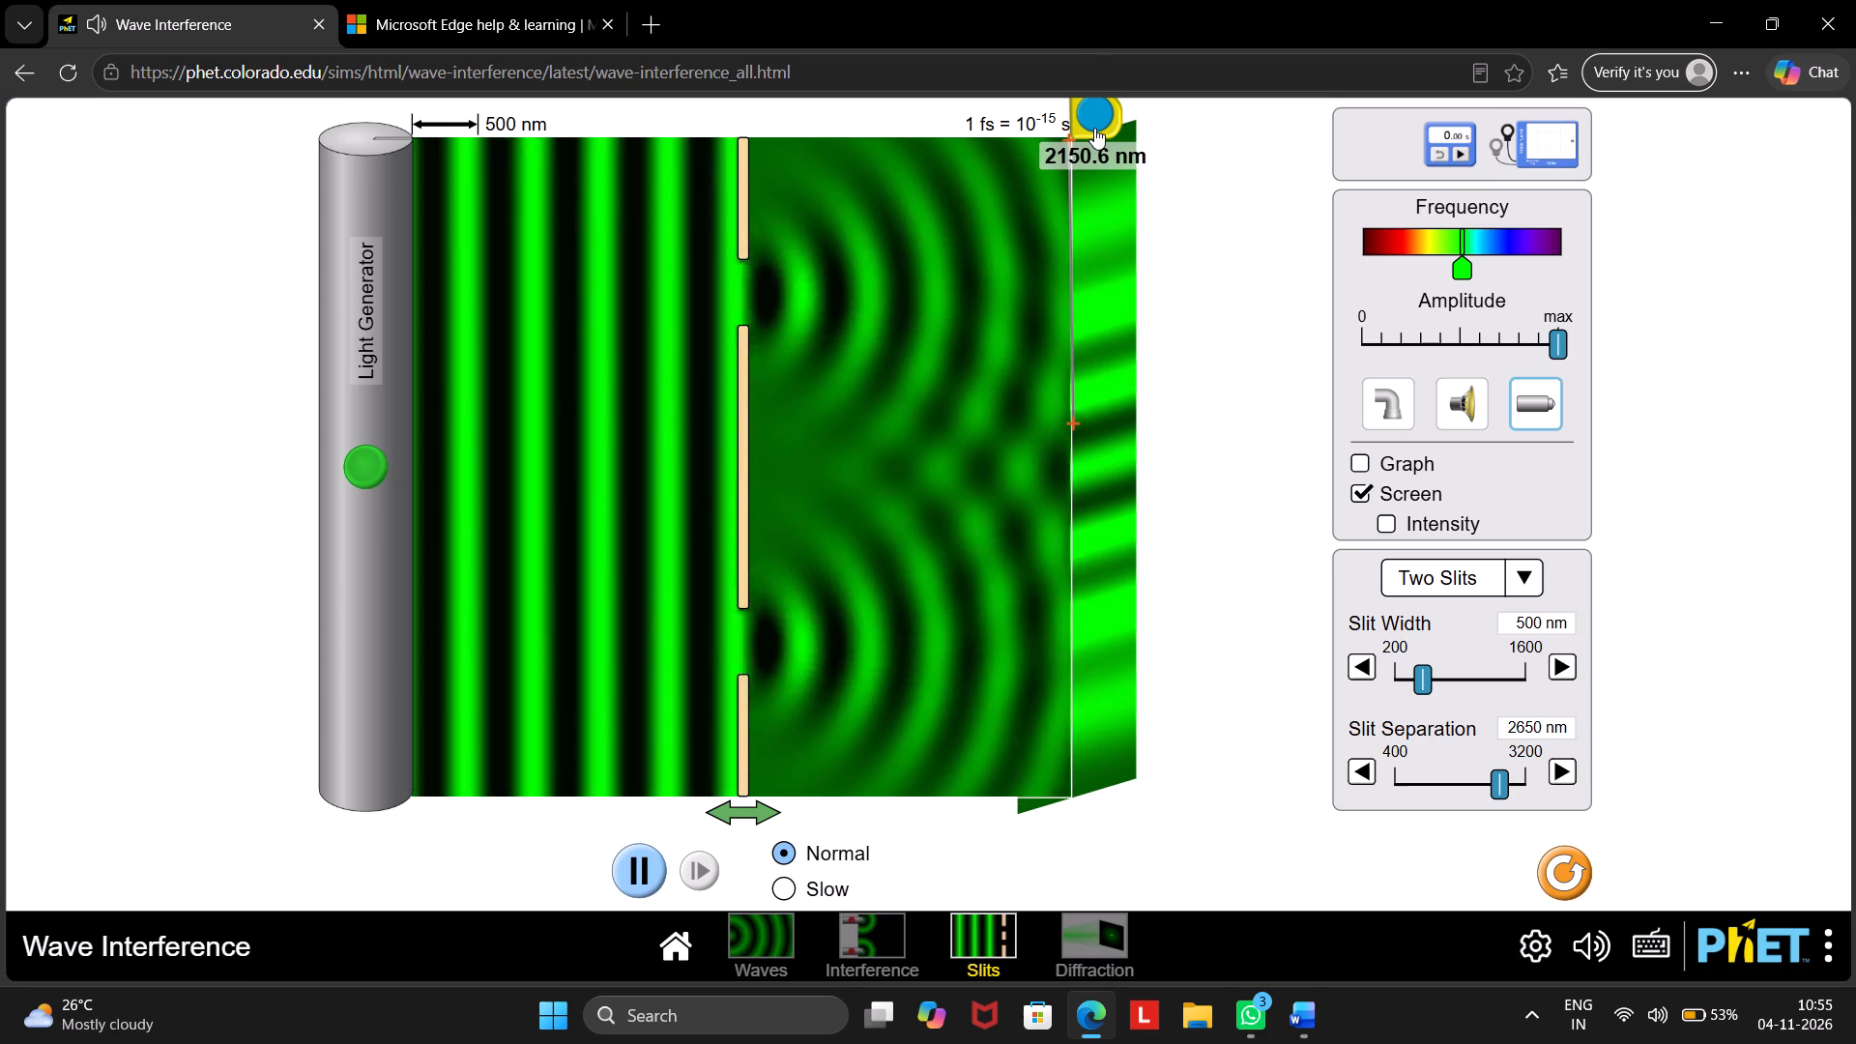
{"action": "left_click_drag", "start_coordinate": [1072, 411], "coordinate": [1061, 335]}
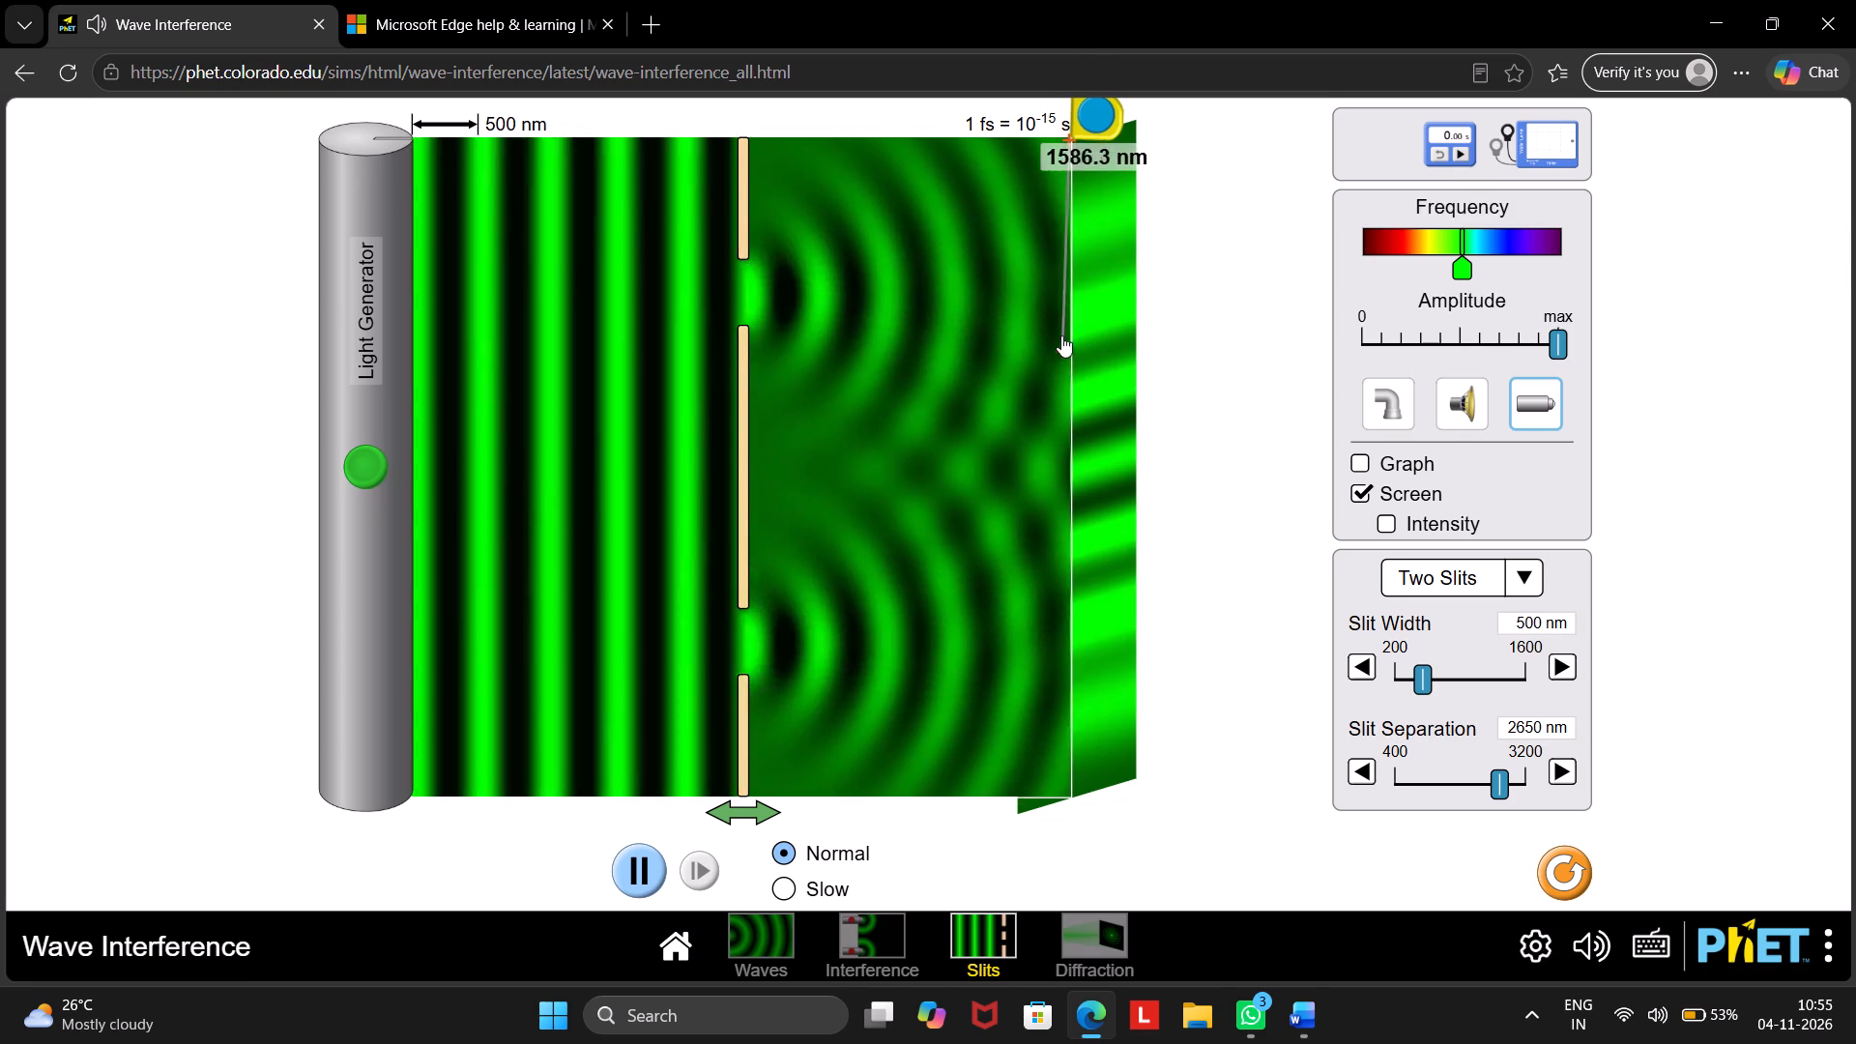
{"action": "left_click_drag", "start_coordinate": [1061, 335], "coordinate": [1073, 423]}
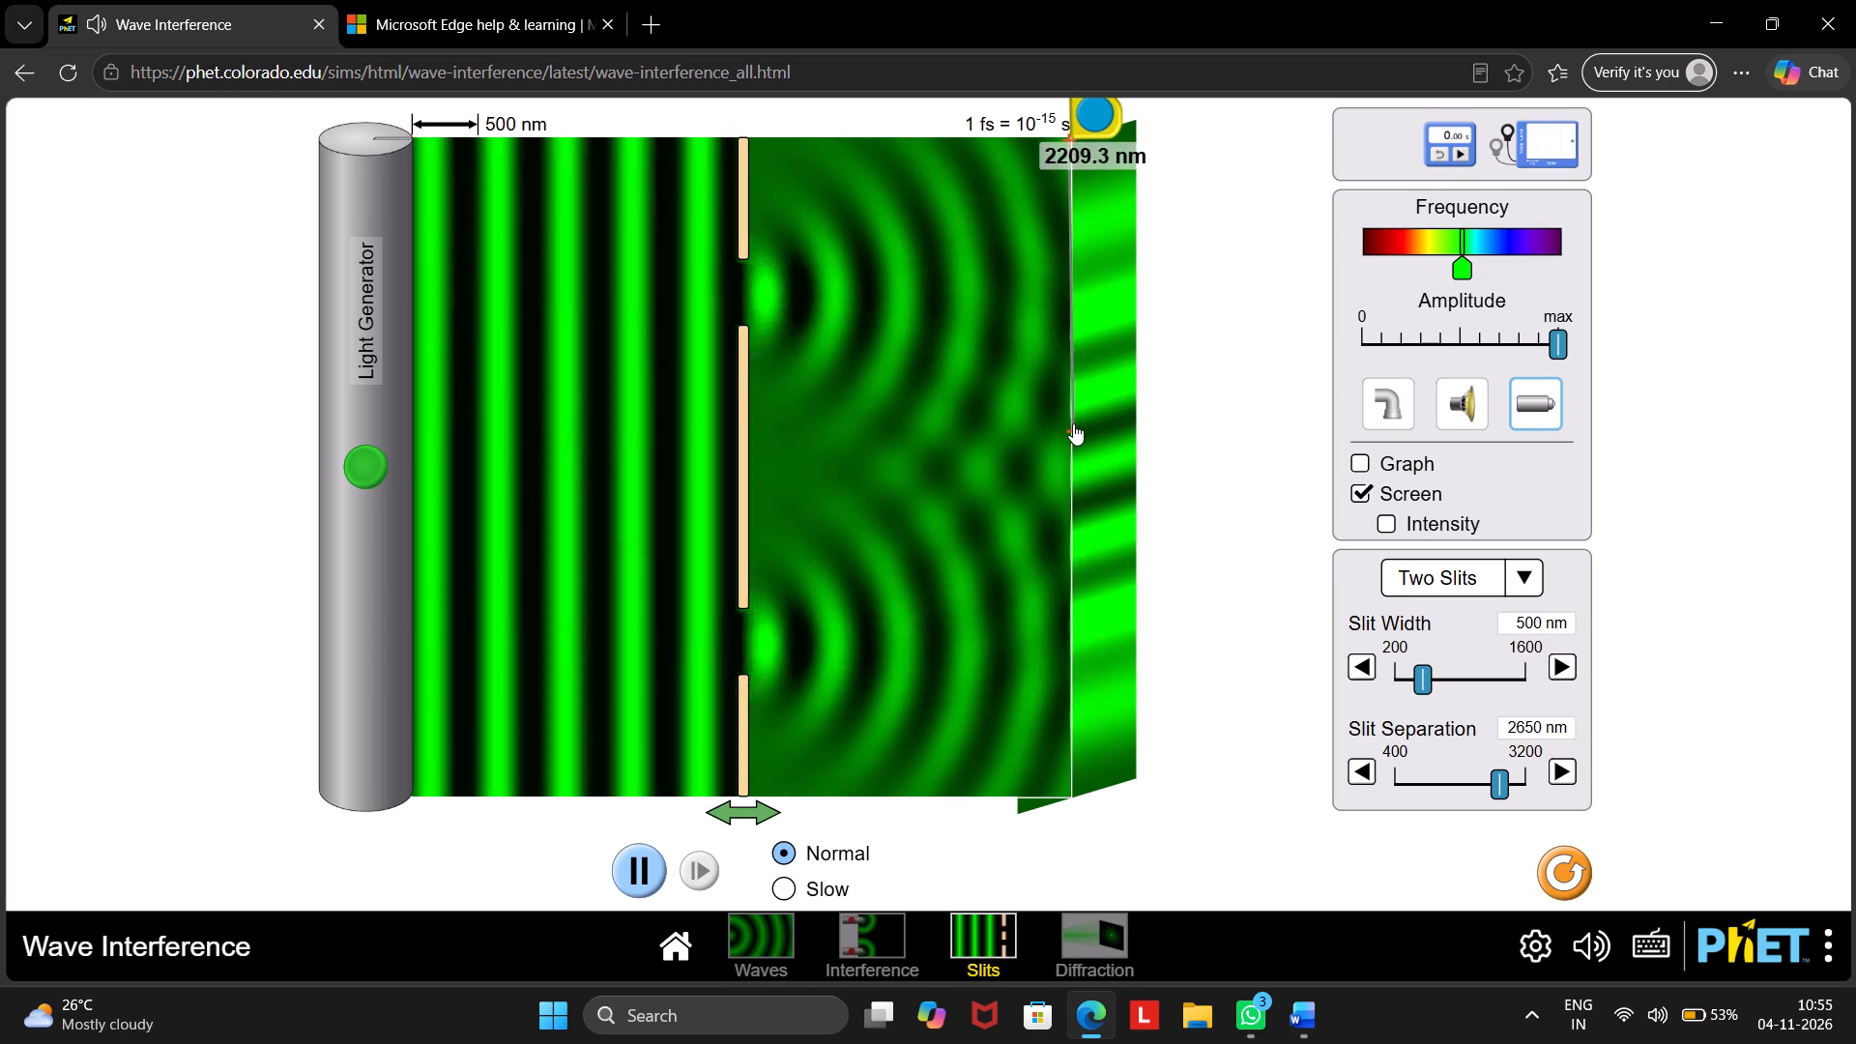
{"action": "left_click_drag", "start_coordinate": [1073, 423], "coordinate": [1073, 420]}
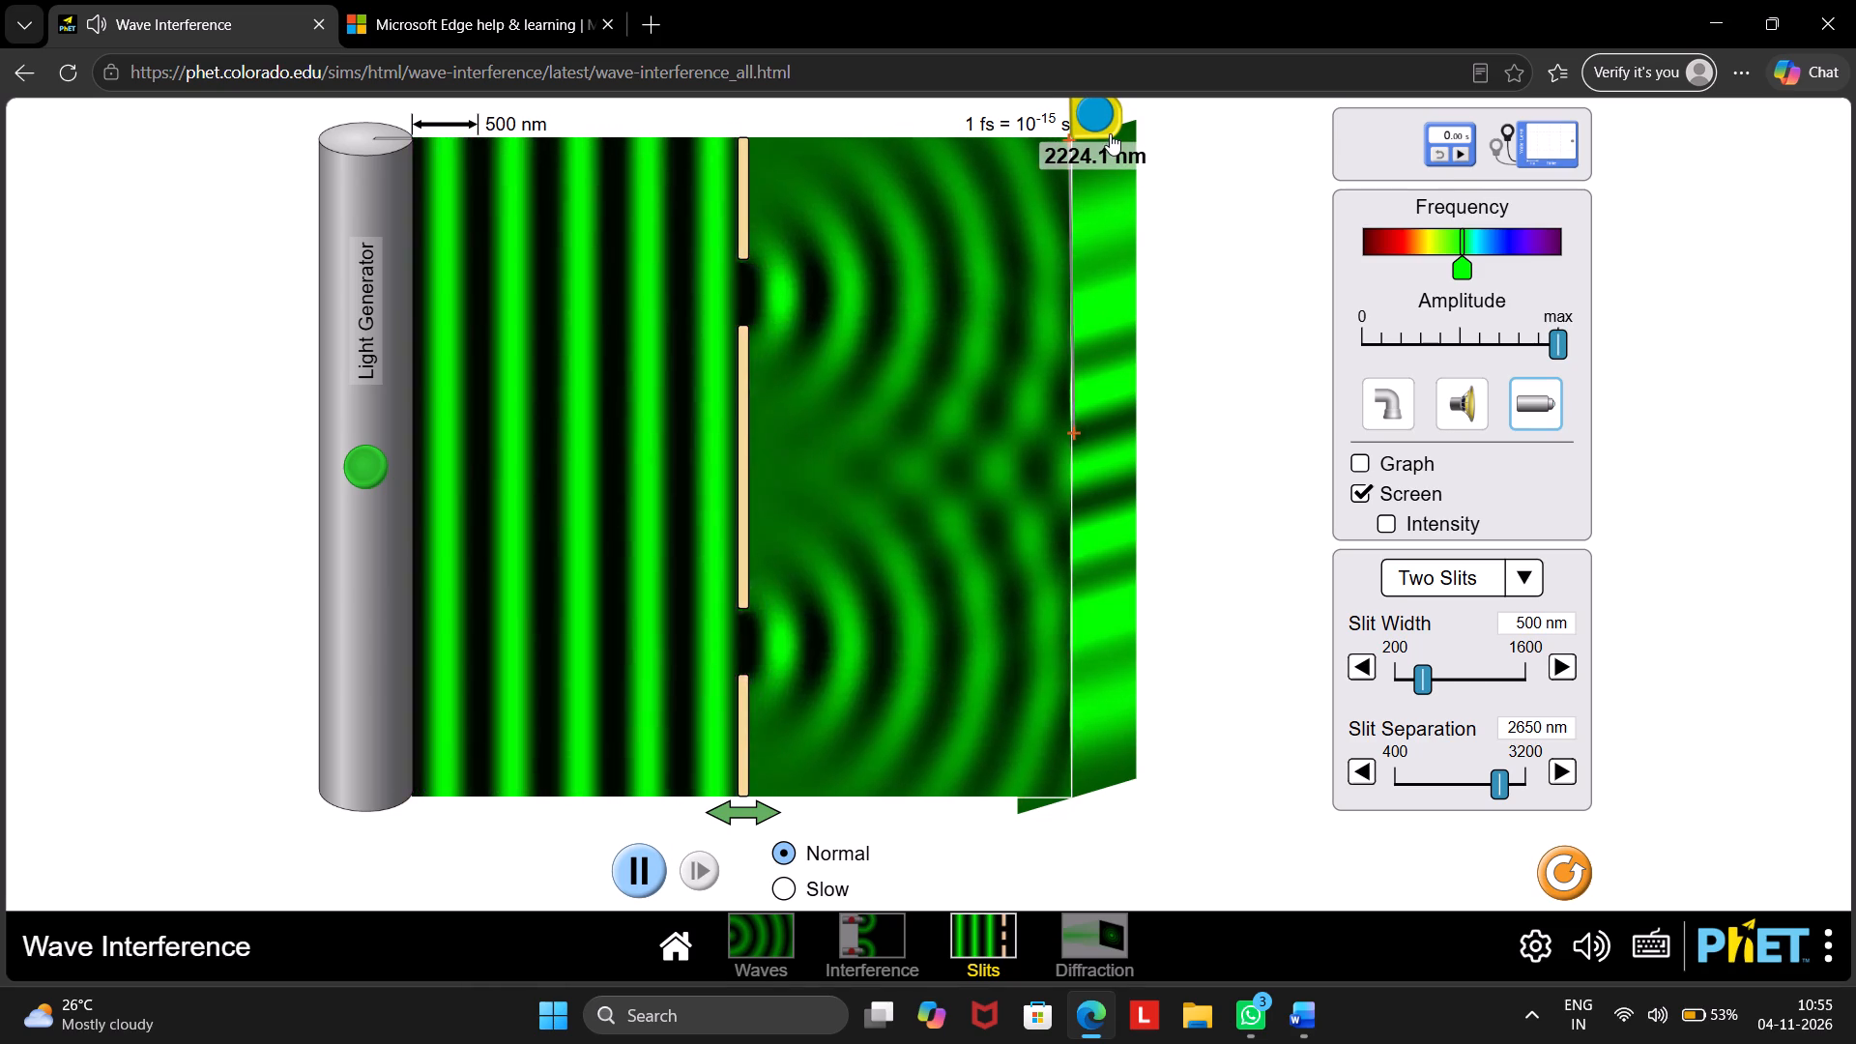
Shift the measuring tape down the screen and measure from the bright fringe above centre to just past the central fringe.
{"action": "left_click_drag", "start_coordinate": [1102, 125], "coordinate": [1101, 367]}
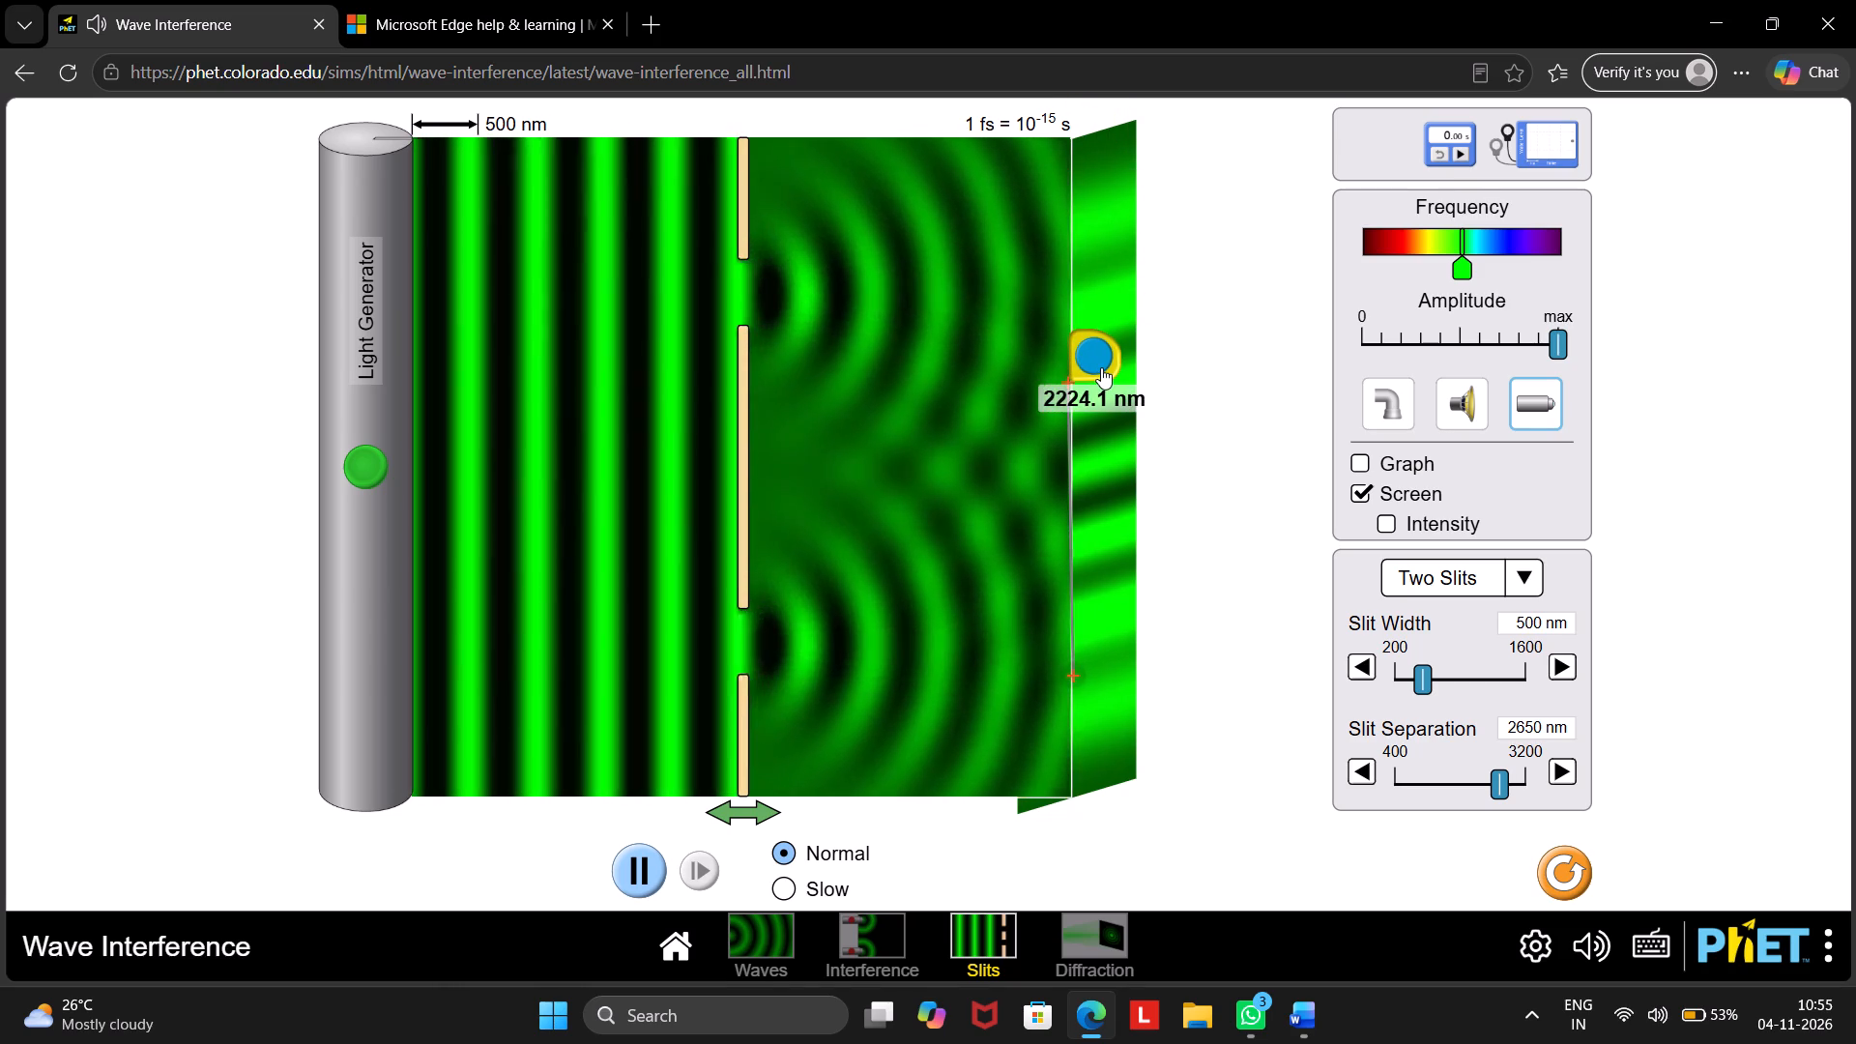
{"action": "left_click_drag", "start_coordinate": [1101, 367], "coordinate": [1104, 368]}
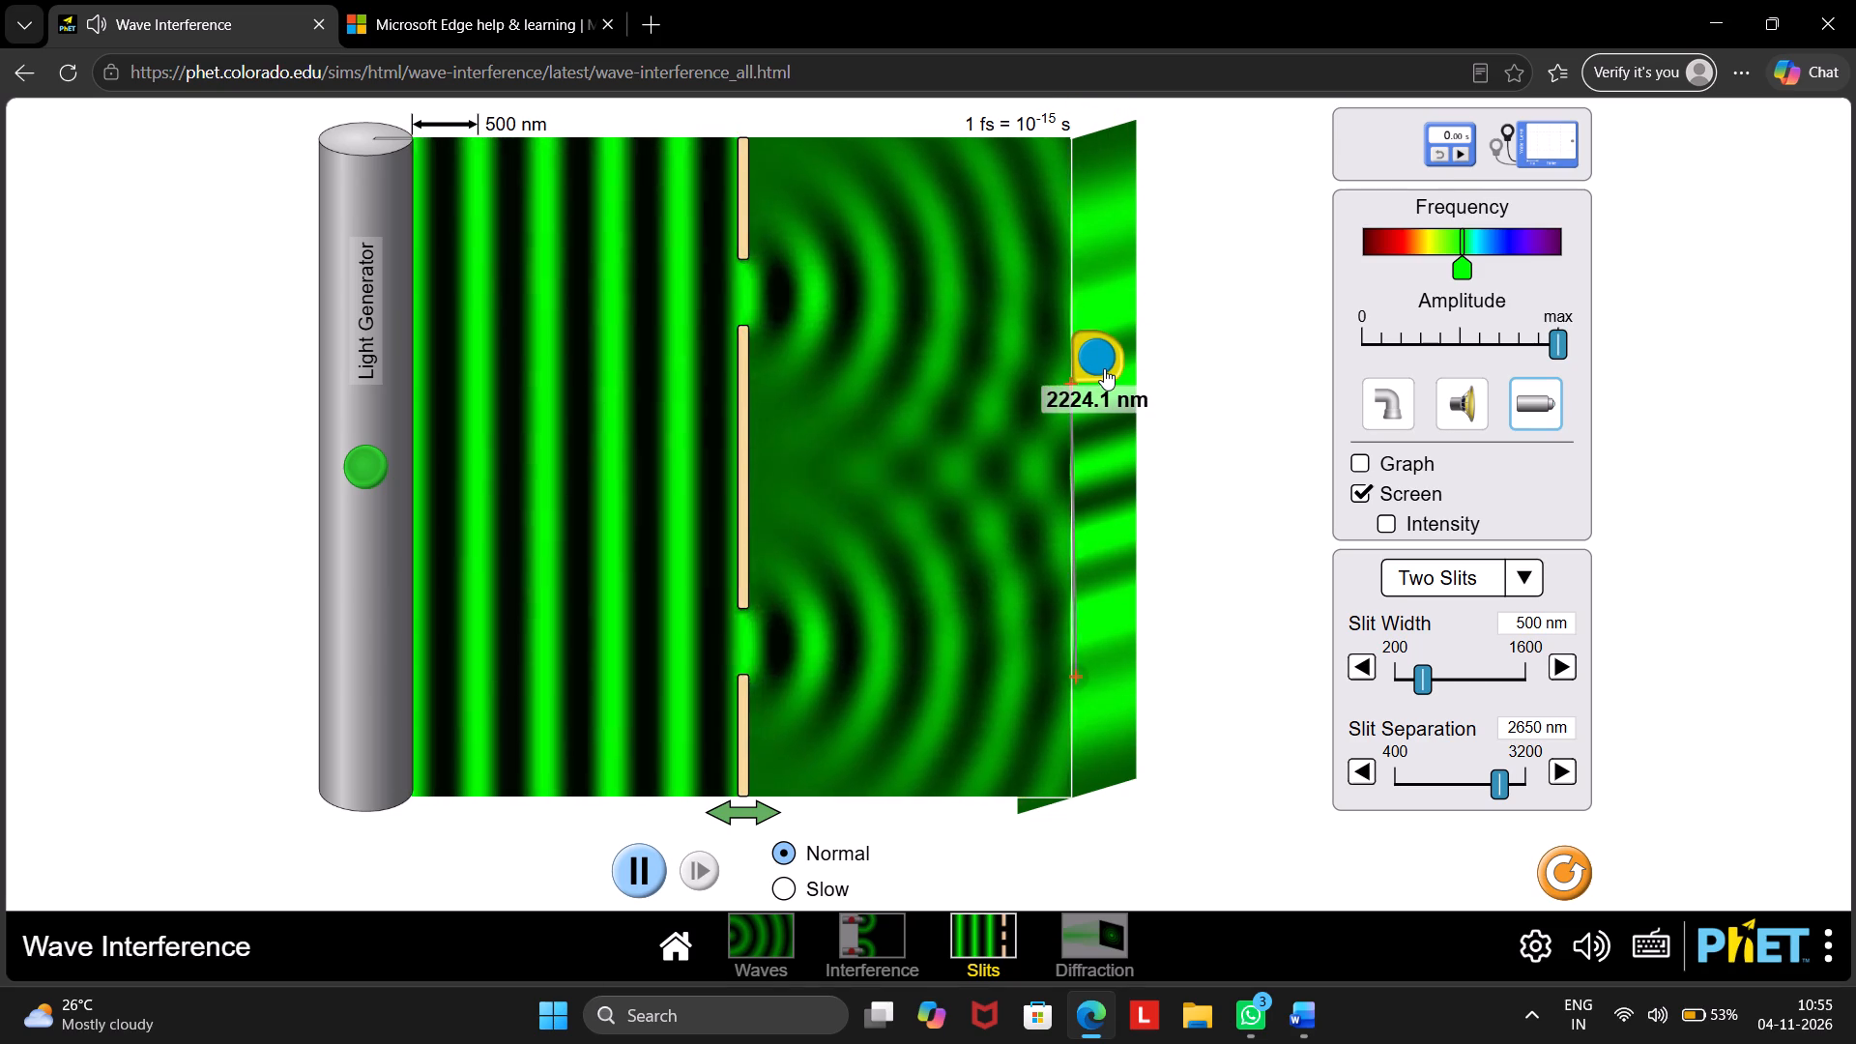
{"action": "left_click_drag", "start_coordinate": [1071, 678], "coordinate": [1050, 382]}
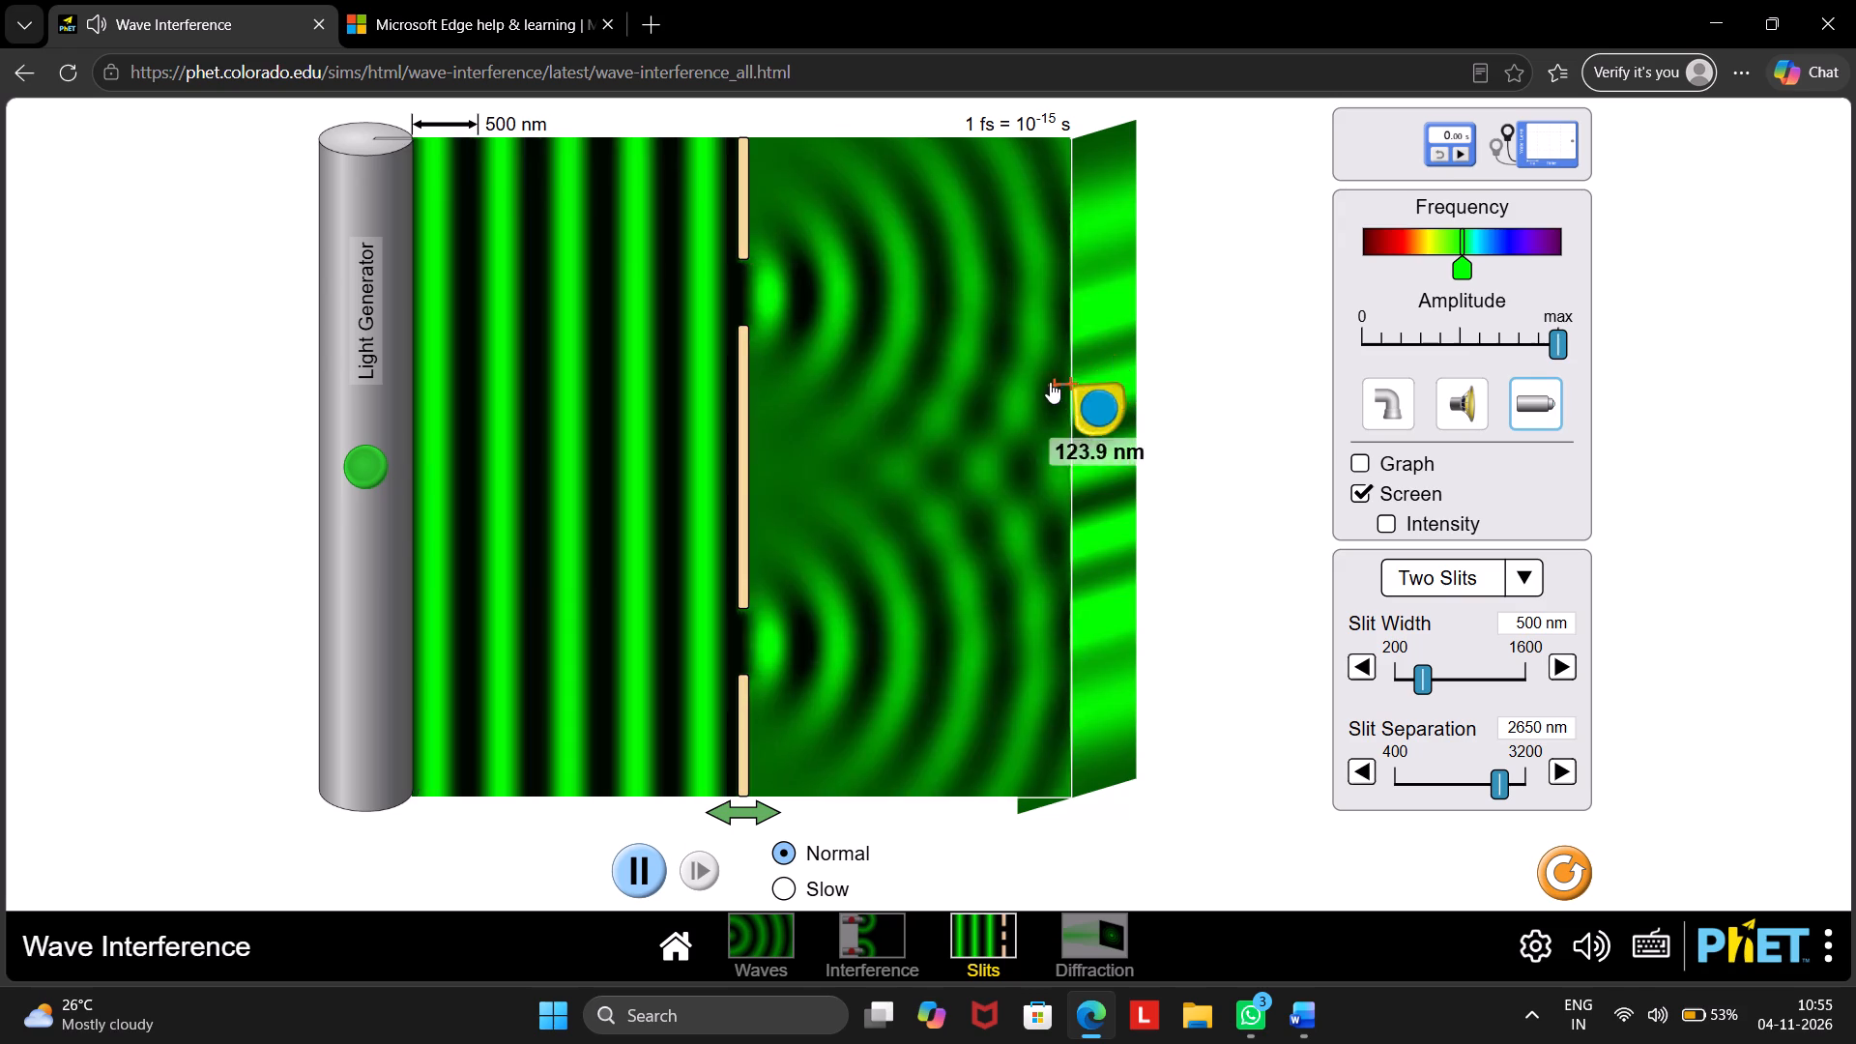
{"action": "left_click_drag", "start_coordinate": [1050, 382], "coordinate": [1064, 422]}
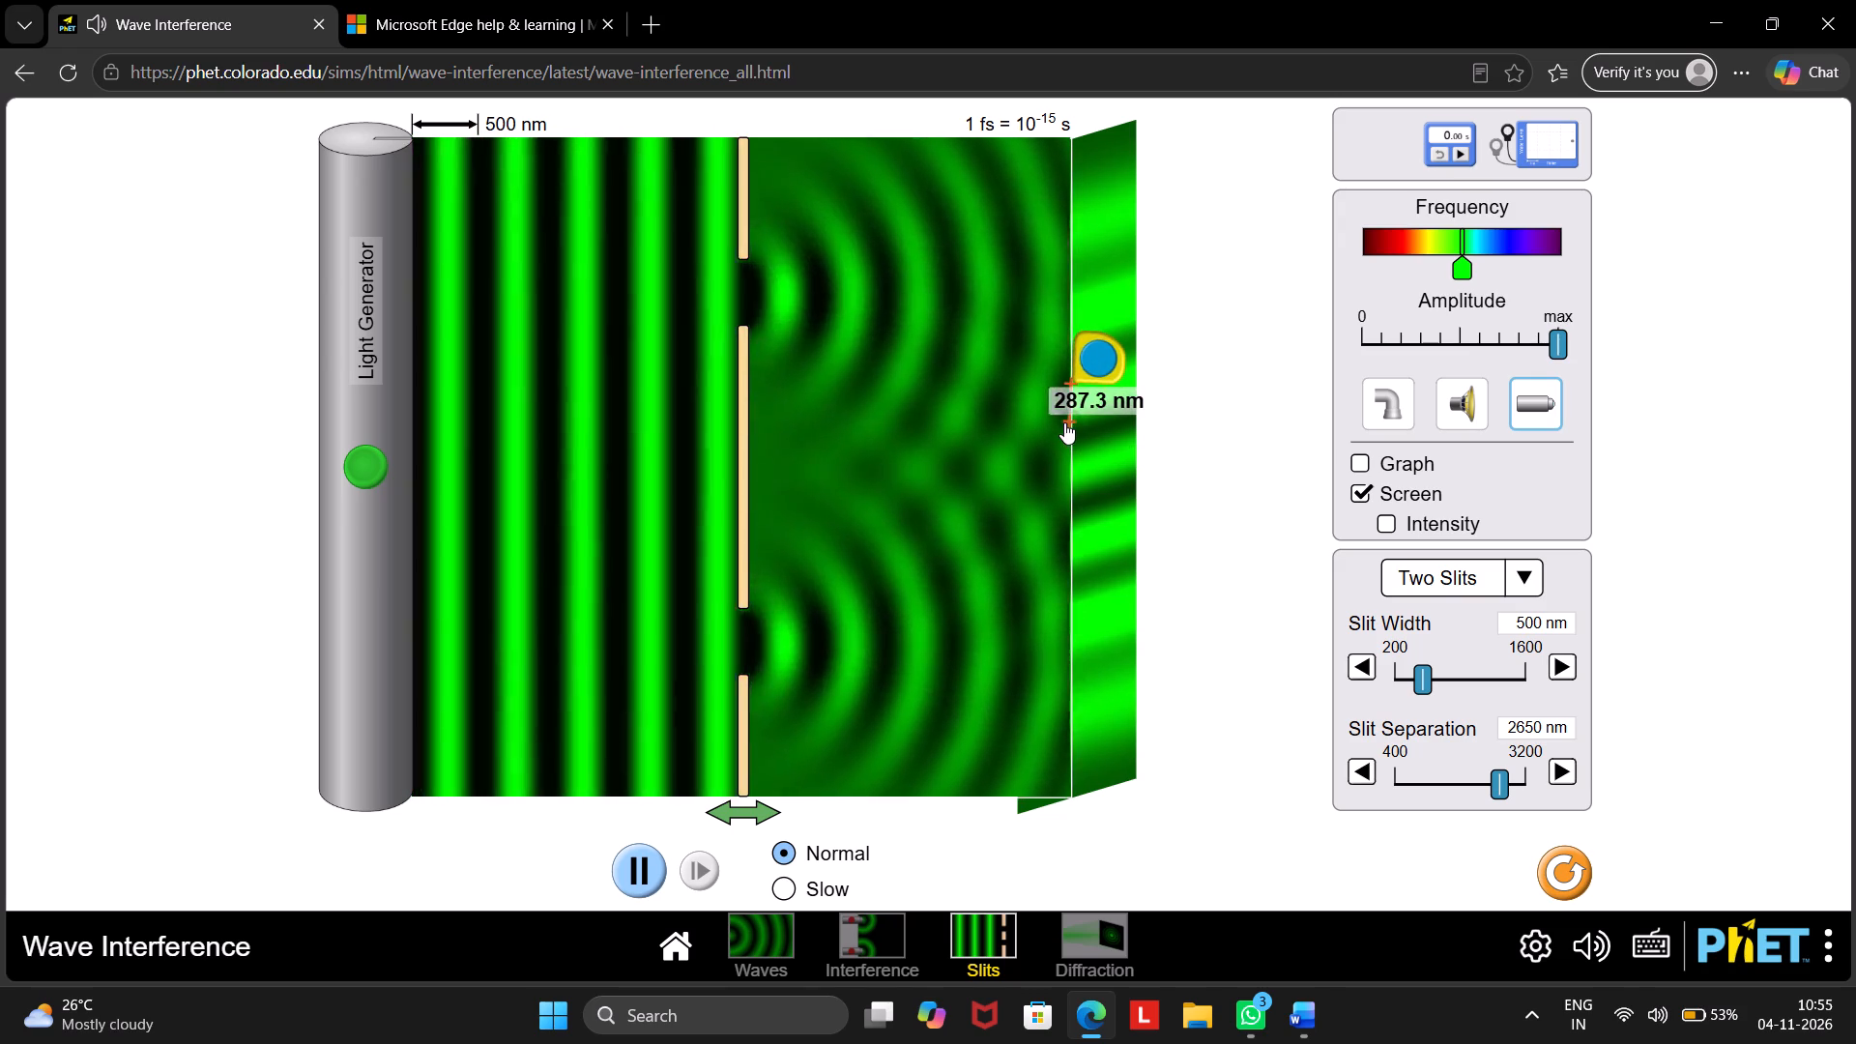
{"action": "left_click_drag", "start_coordinate": [1064, 422], "coordinate": [1064, 497]}
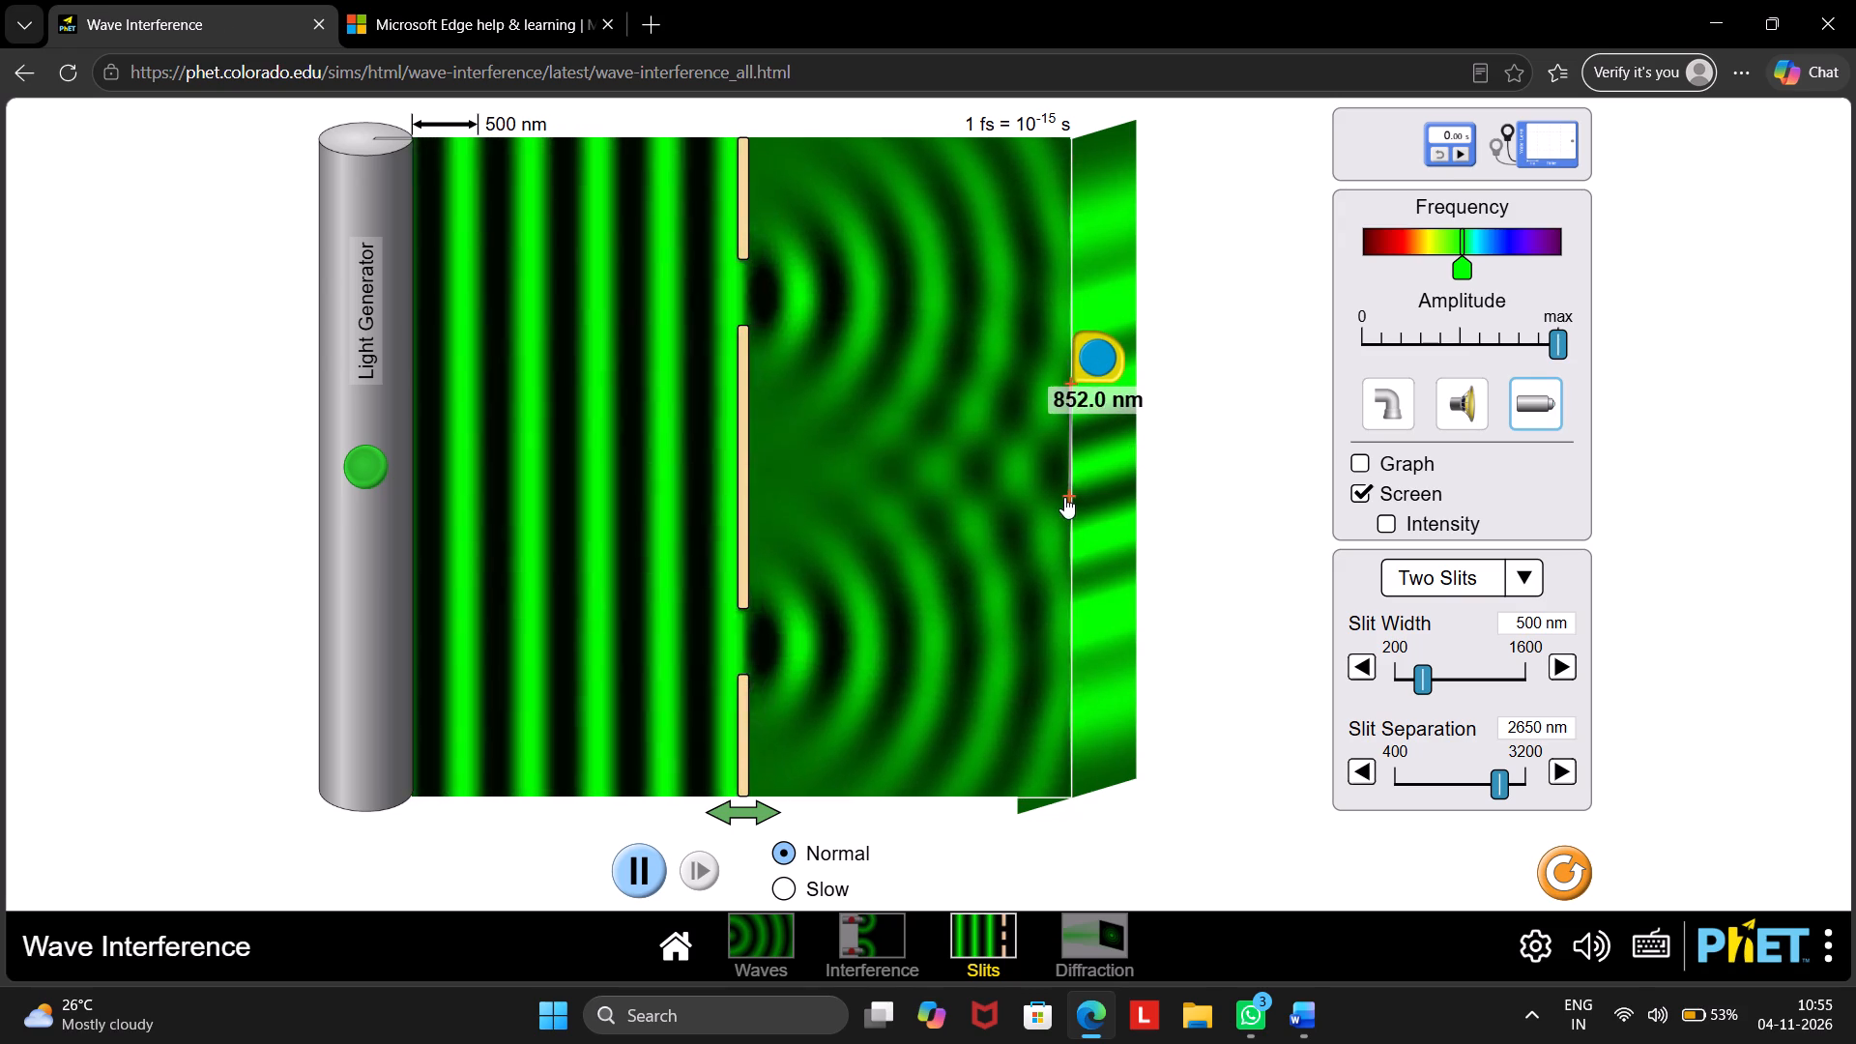
{"action": "left_click_drag", "start_coordinate": [1064, 497], "coordinate": [1070, 491]}
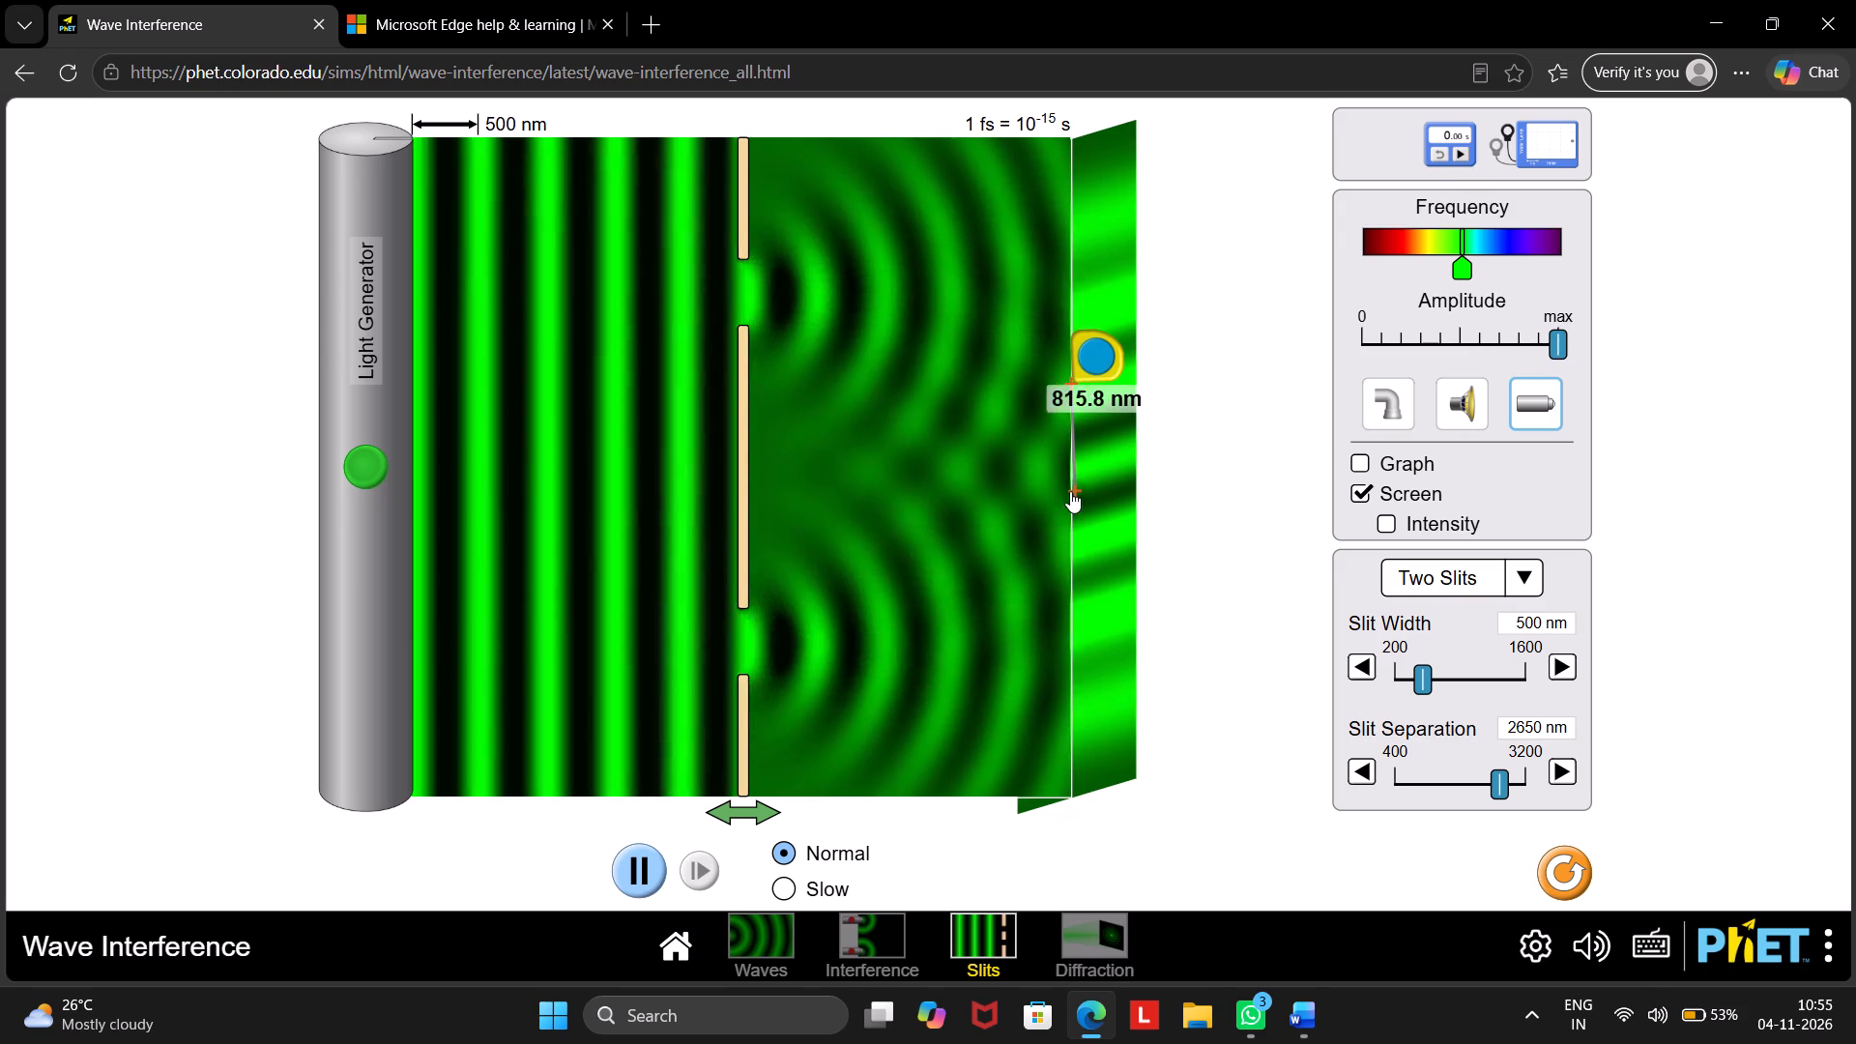
Move the measuring tape up the screen and measure between the two bright fringes above the central one.
{"action": "left_click_drag", "start_coordinate": [1090, 362], "coordinate": [1089, 323]}
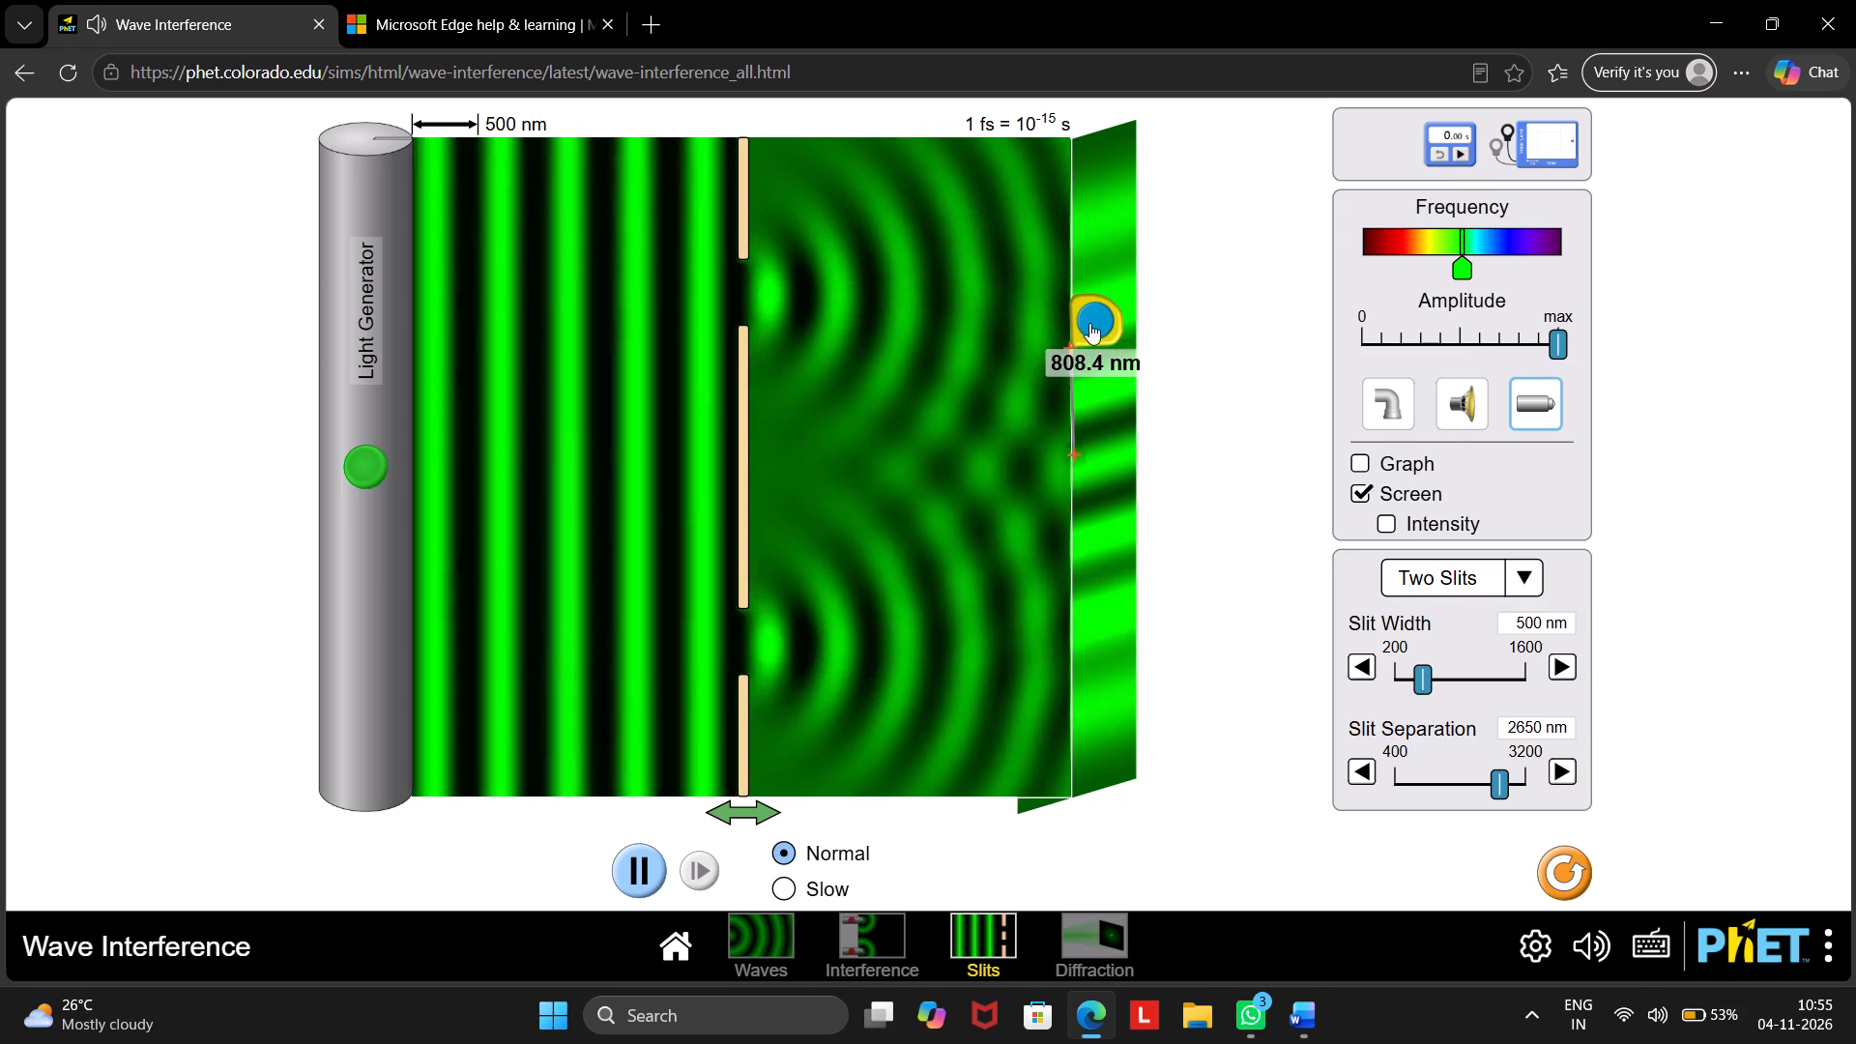
{"action": "left_click_drag", "start_coordinate": [1089, 323], "coordinate": [1184, 262]}
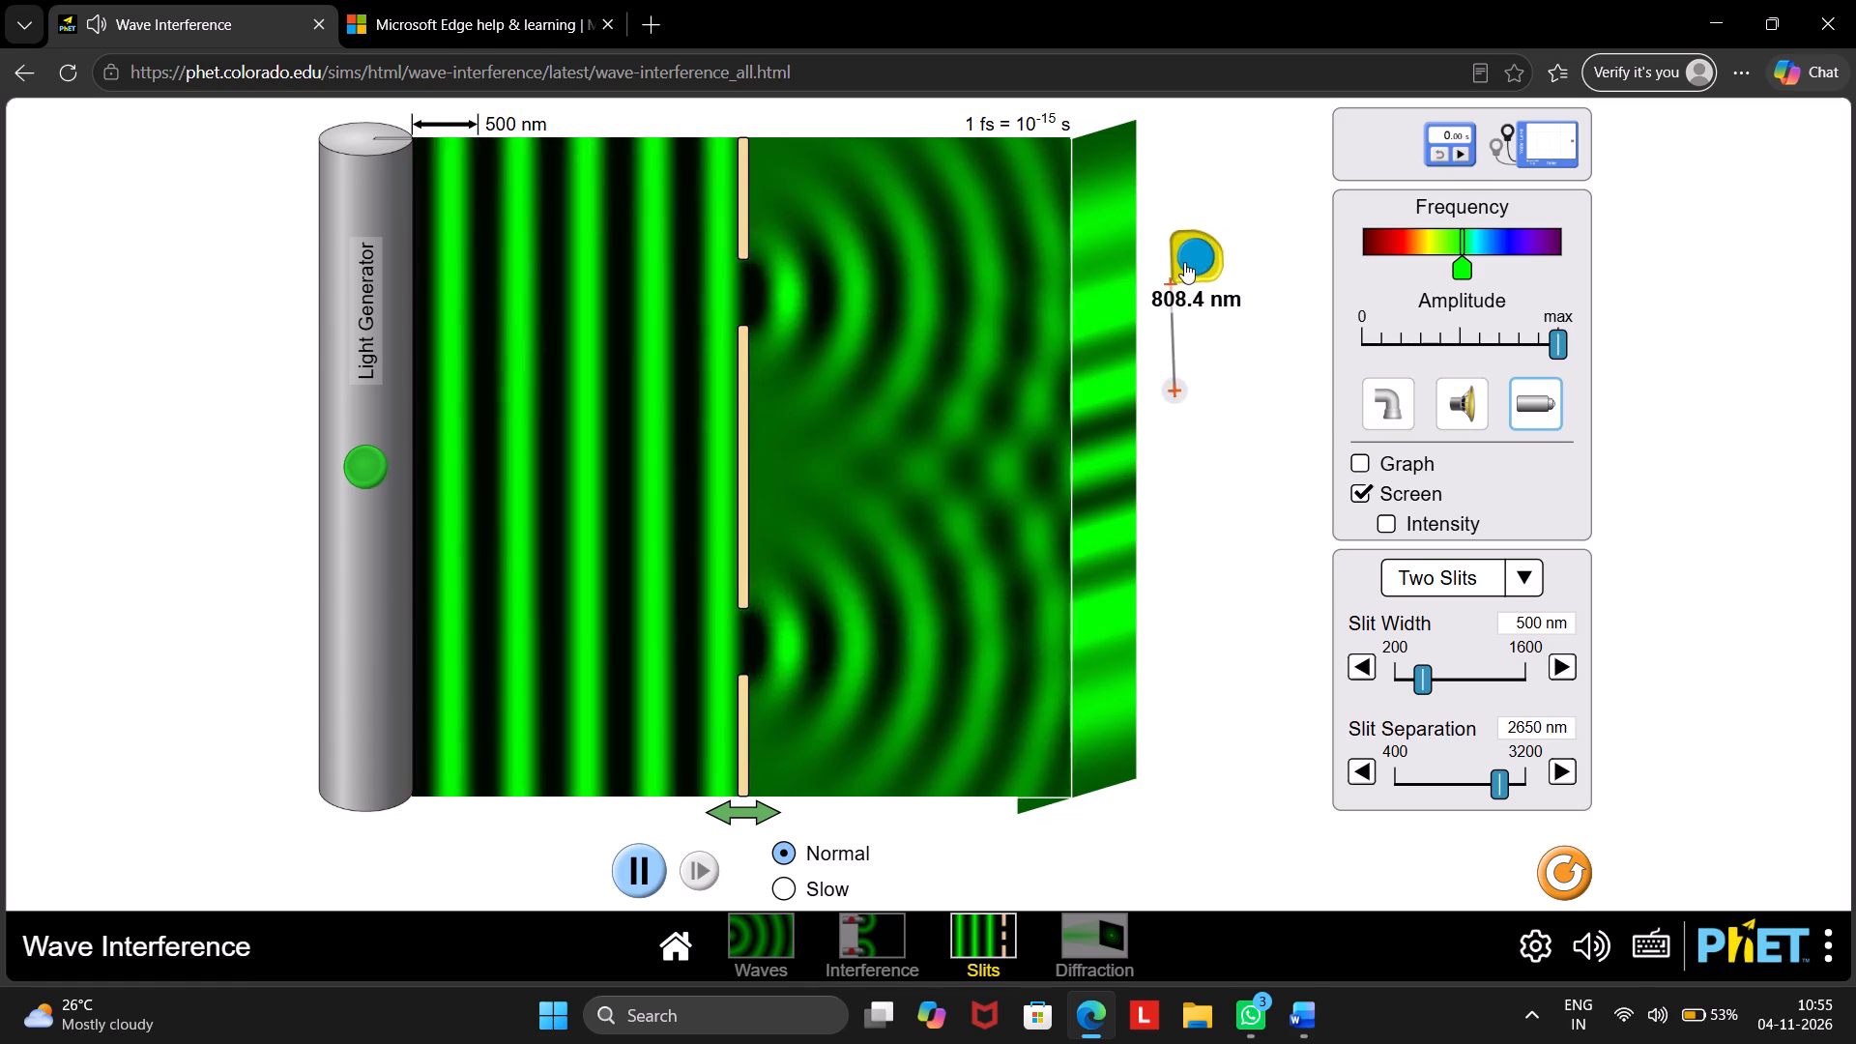
{"action": "left_click_drag", "start_coordinate": [1184, 262], "coordinate": [1099, 271]}
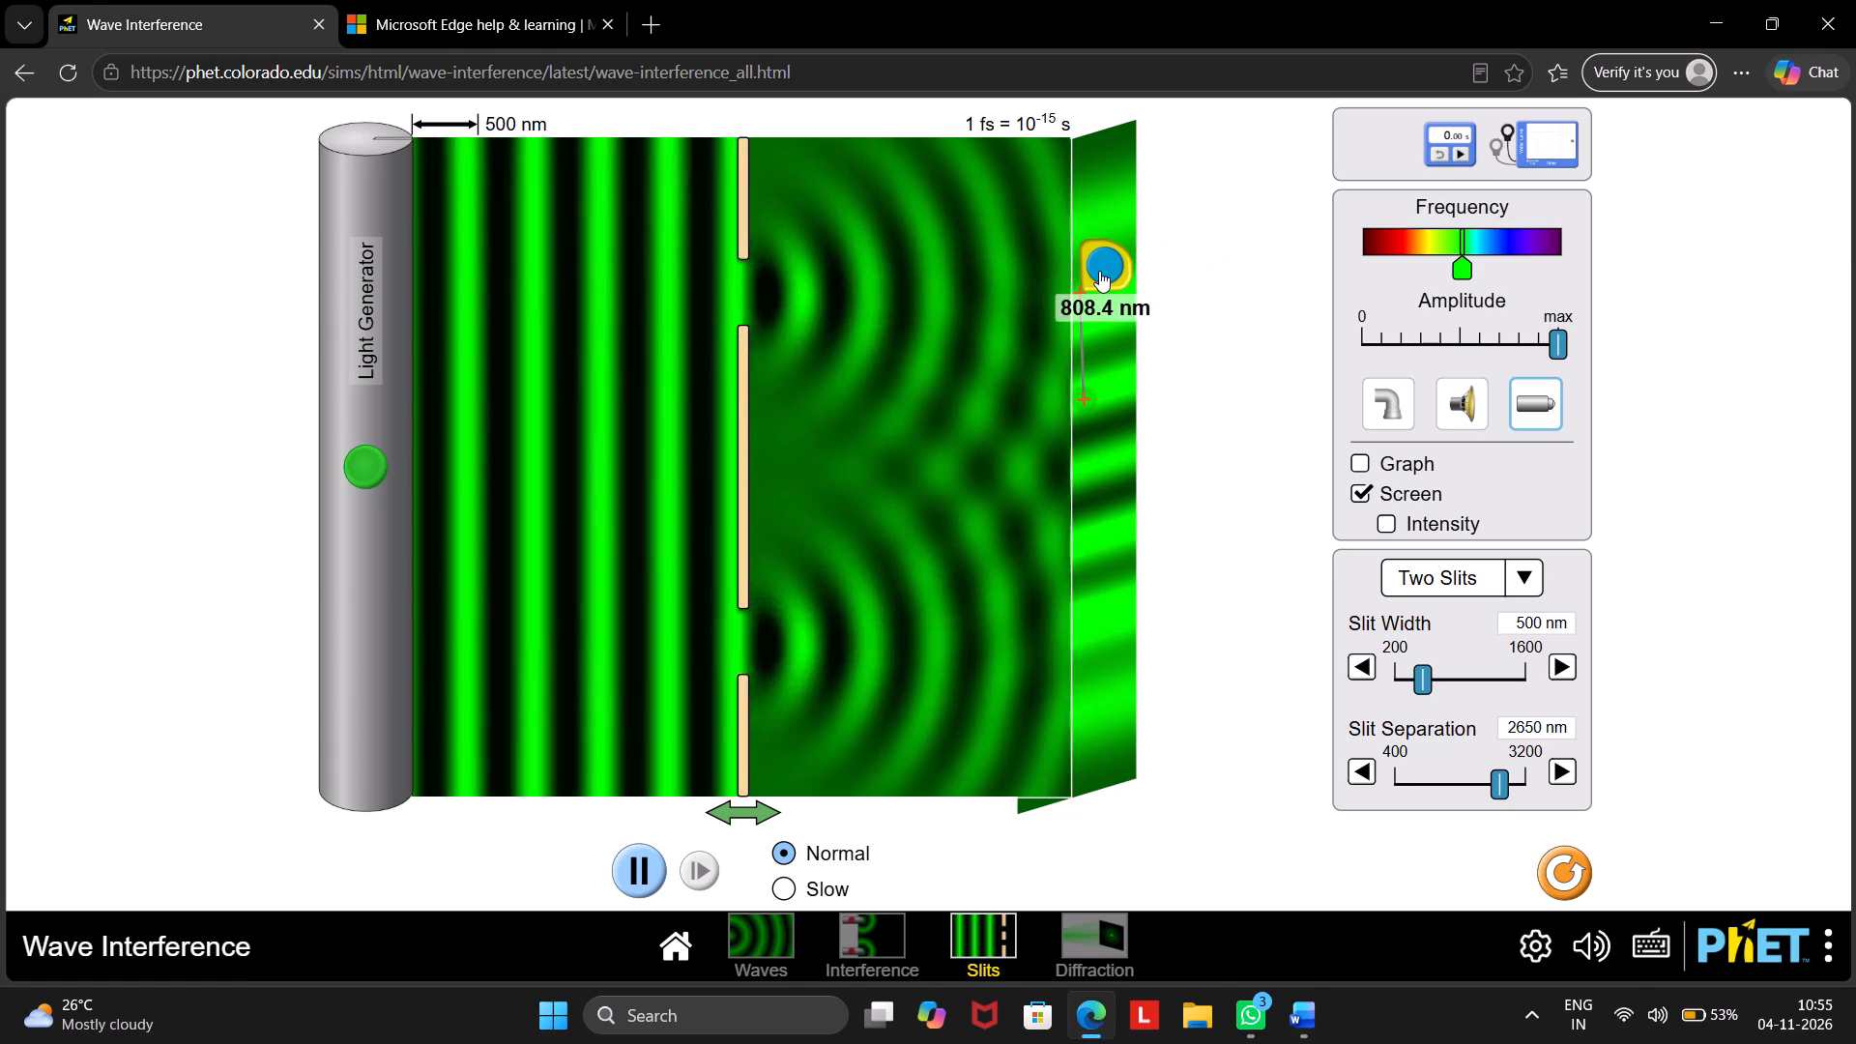
{"action": "left_click_drag", "start_coordinate": [1099, 271], "coordinate": [1091, 271]}
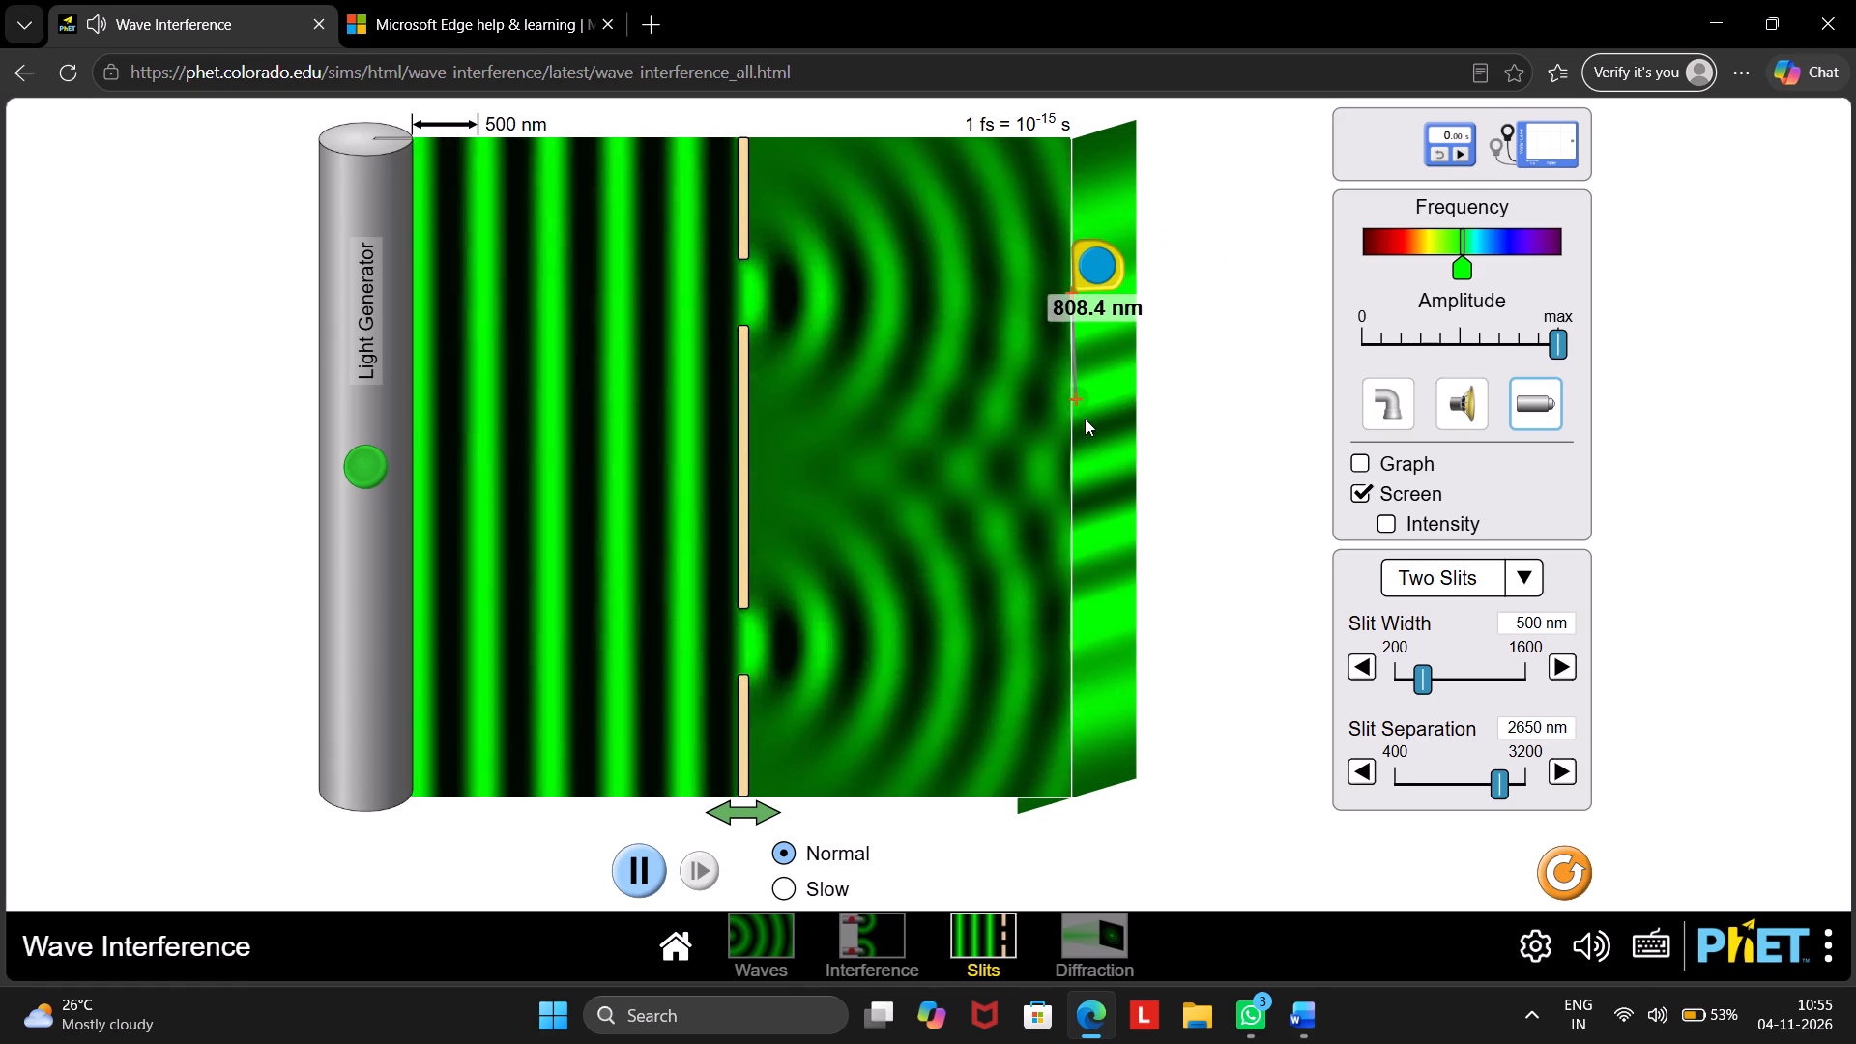
{"action": "left_click_drag", "start_coordinate": [1071, 402], "coordinate": [1067, 395]}
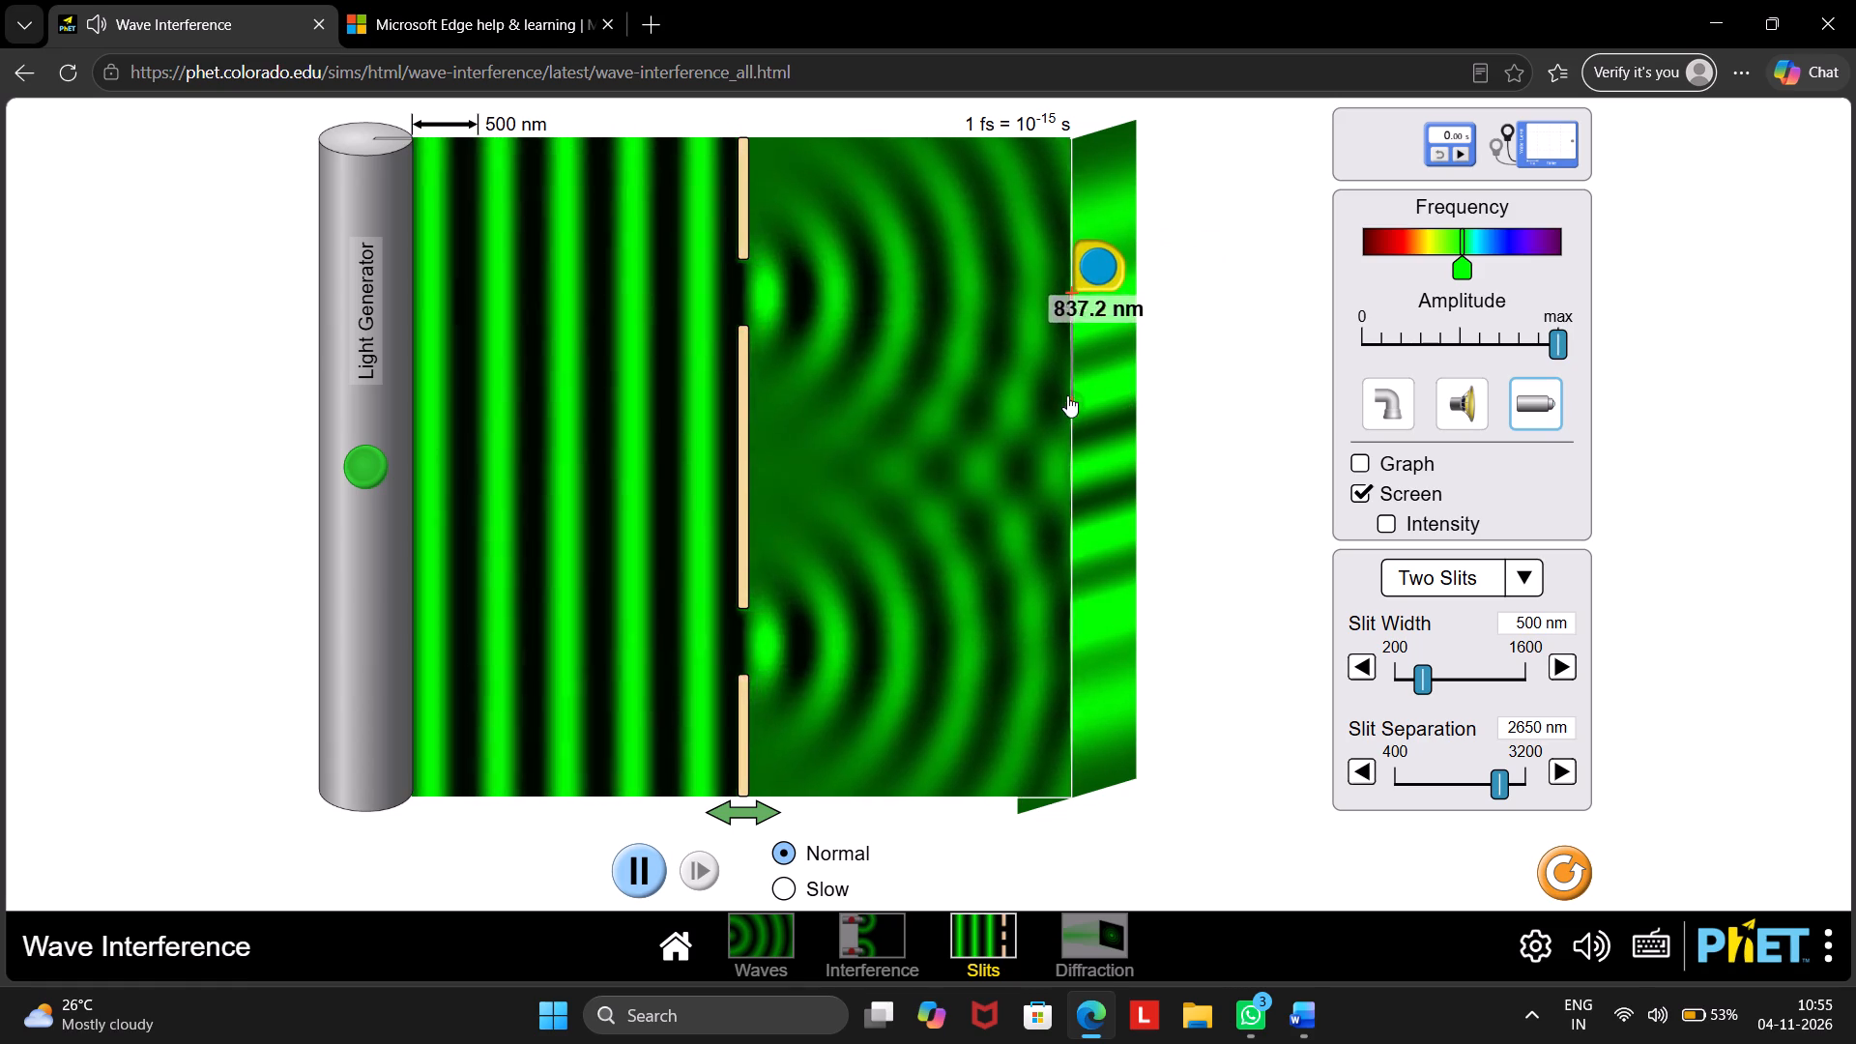
{"action": "left_click_drag", "start_coordinate": [1067, 395], "coordinate": [1065, 366]}
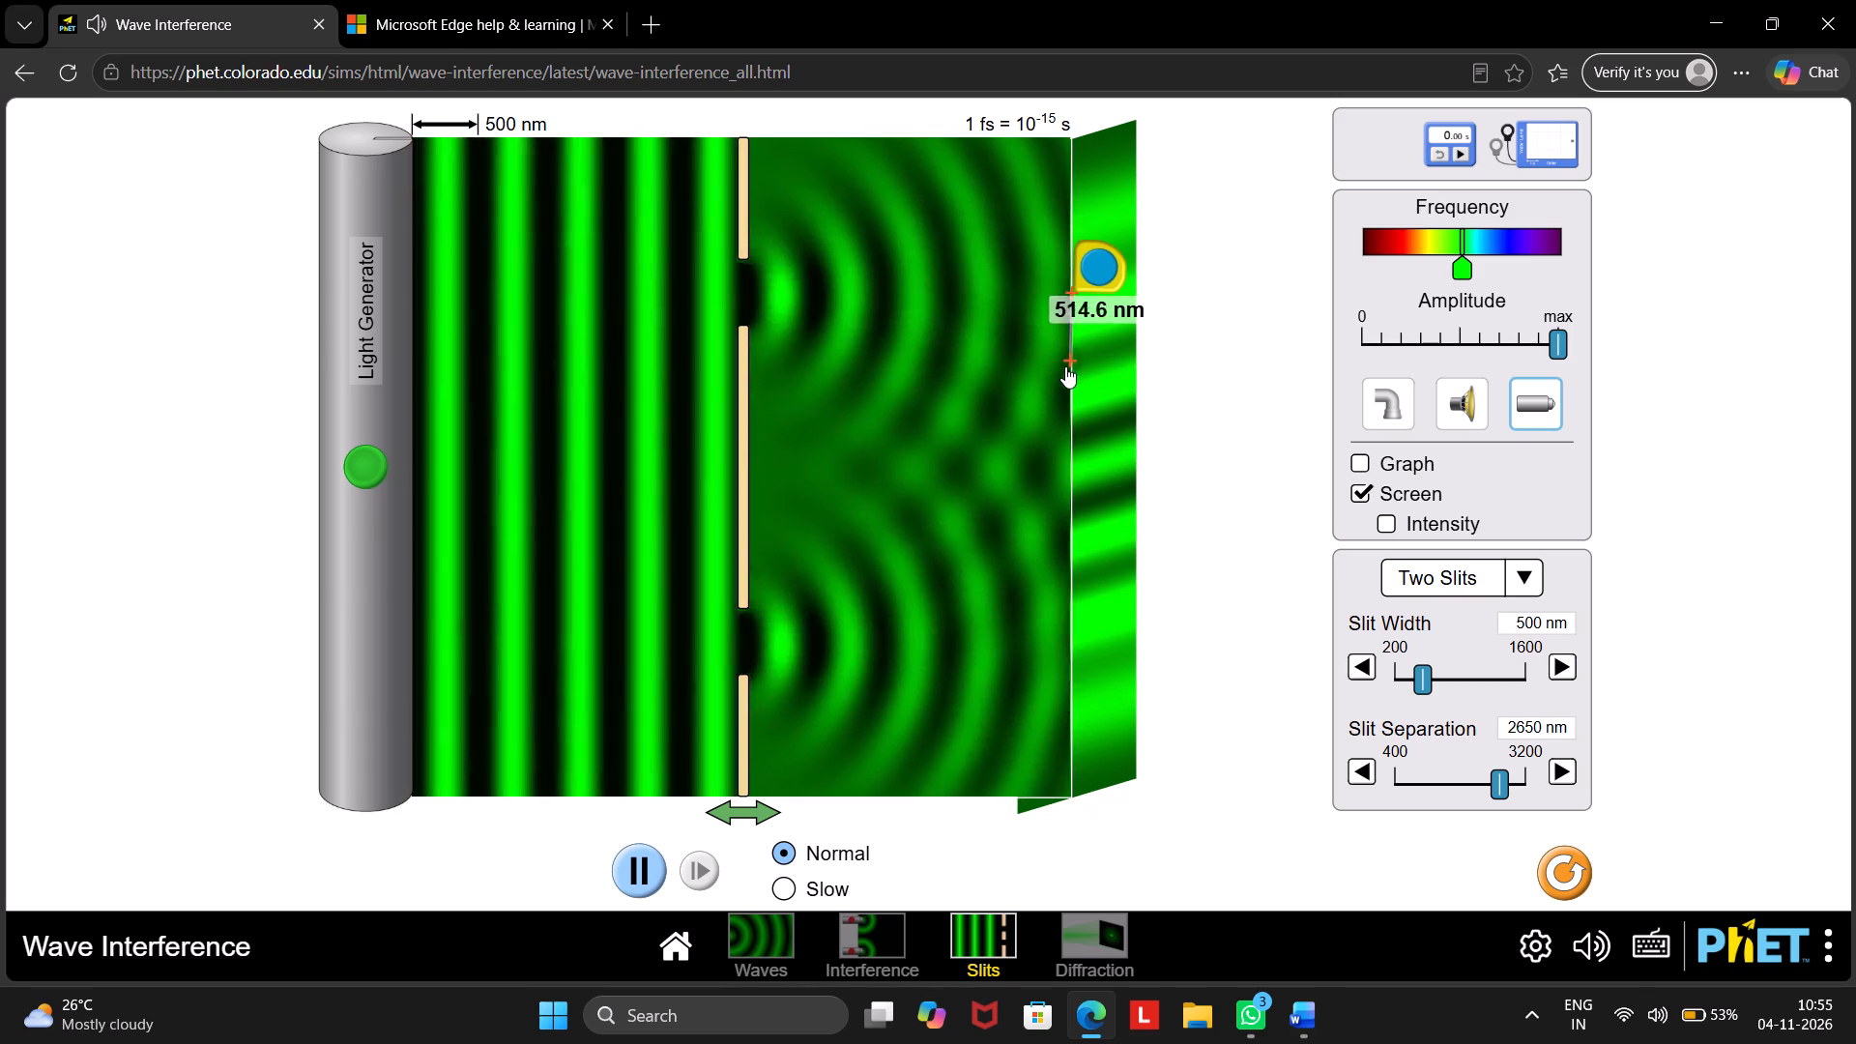
{"action": "left_click_drag", "start_coordinate": [1065, 366], "coordinate": [1068, 383]}
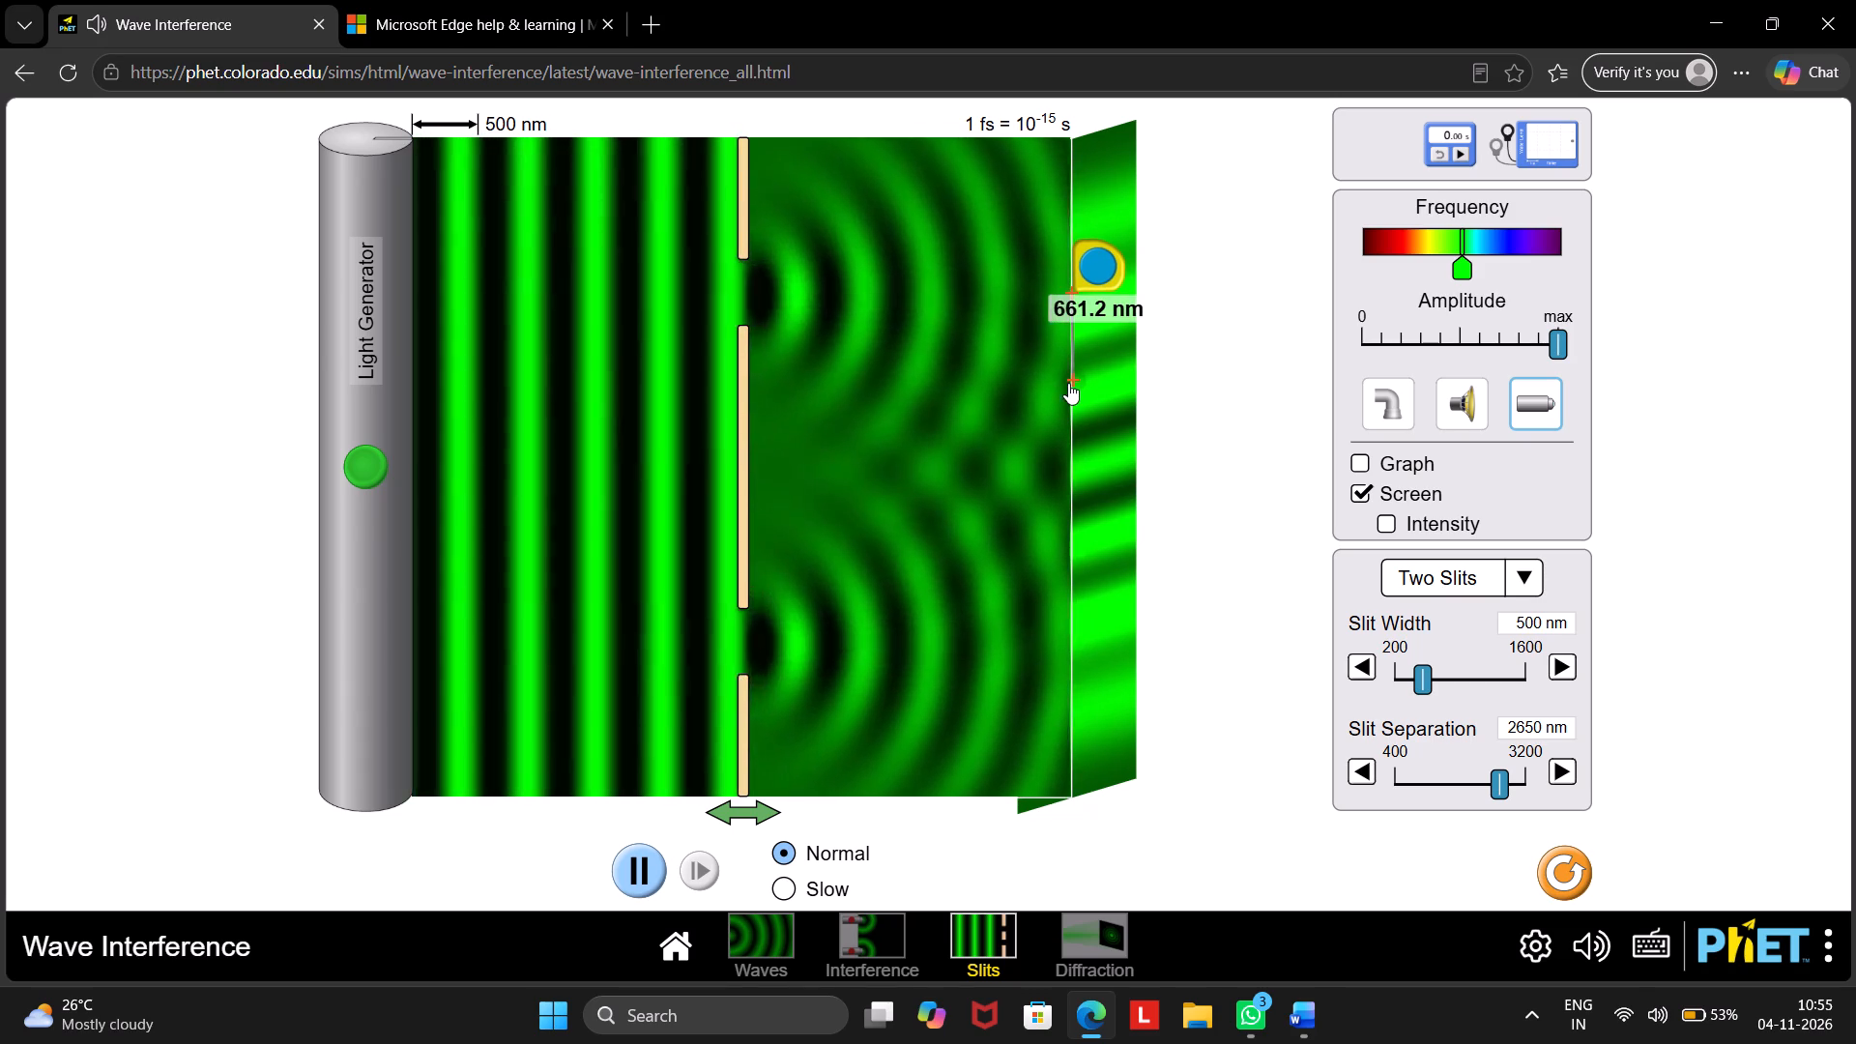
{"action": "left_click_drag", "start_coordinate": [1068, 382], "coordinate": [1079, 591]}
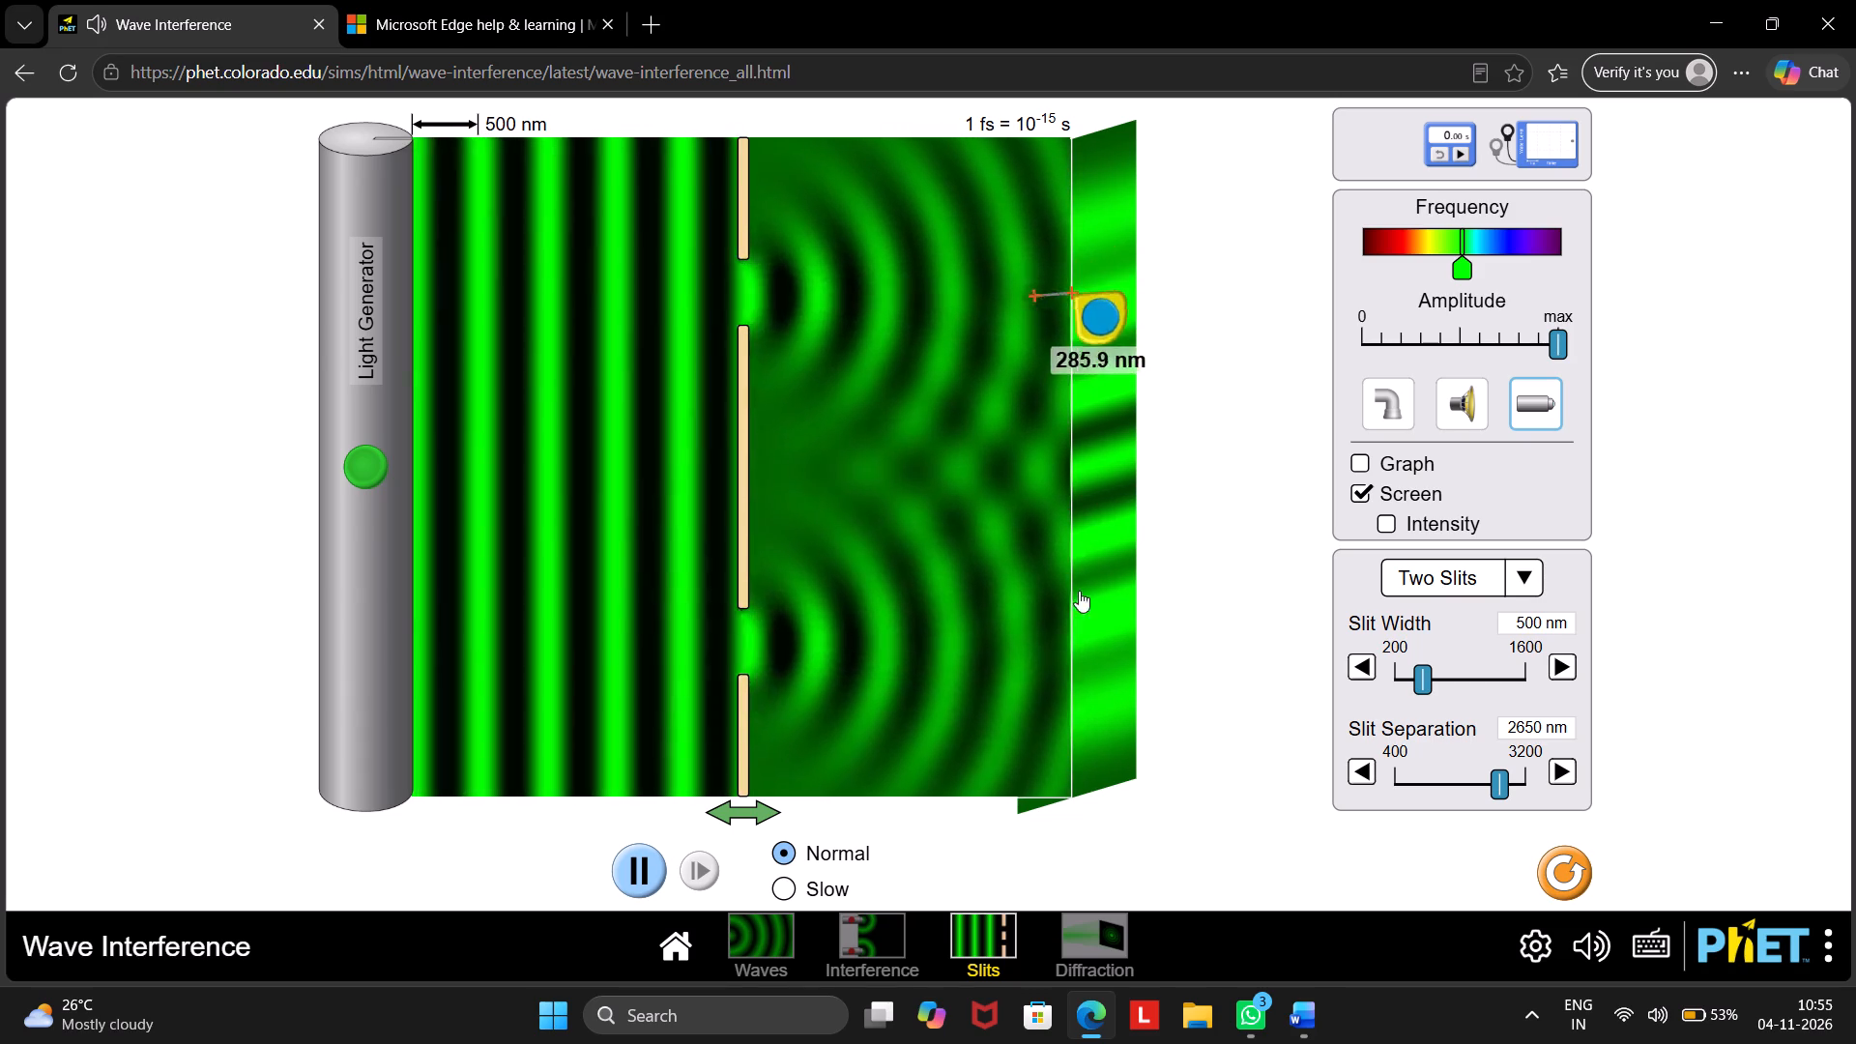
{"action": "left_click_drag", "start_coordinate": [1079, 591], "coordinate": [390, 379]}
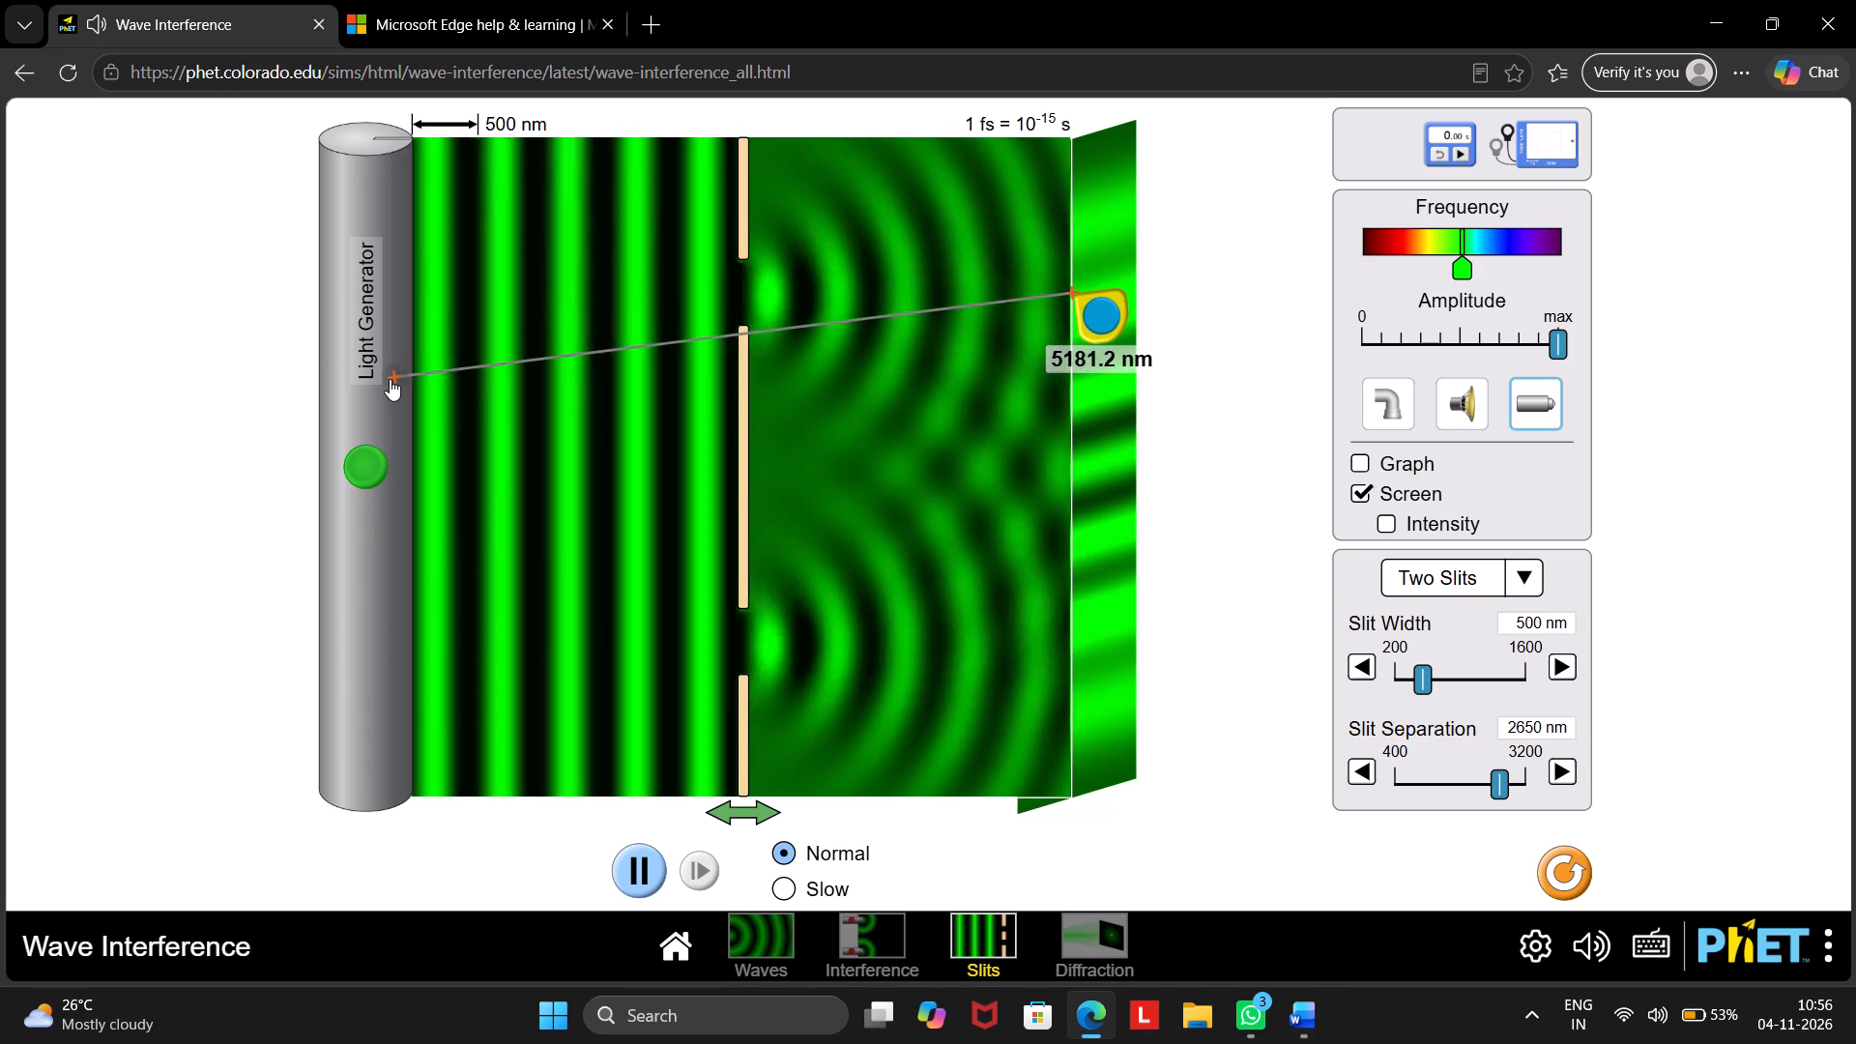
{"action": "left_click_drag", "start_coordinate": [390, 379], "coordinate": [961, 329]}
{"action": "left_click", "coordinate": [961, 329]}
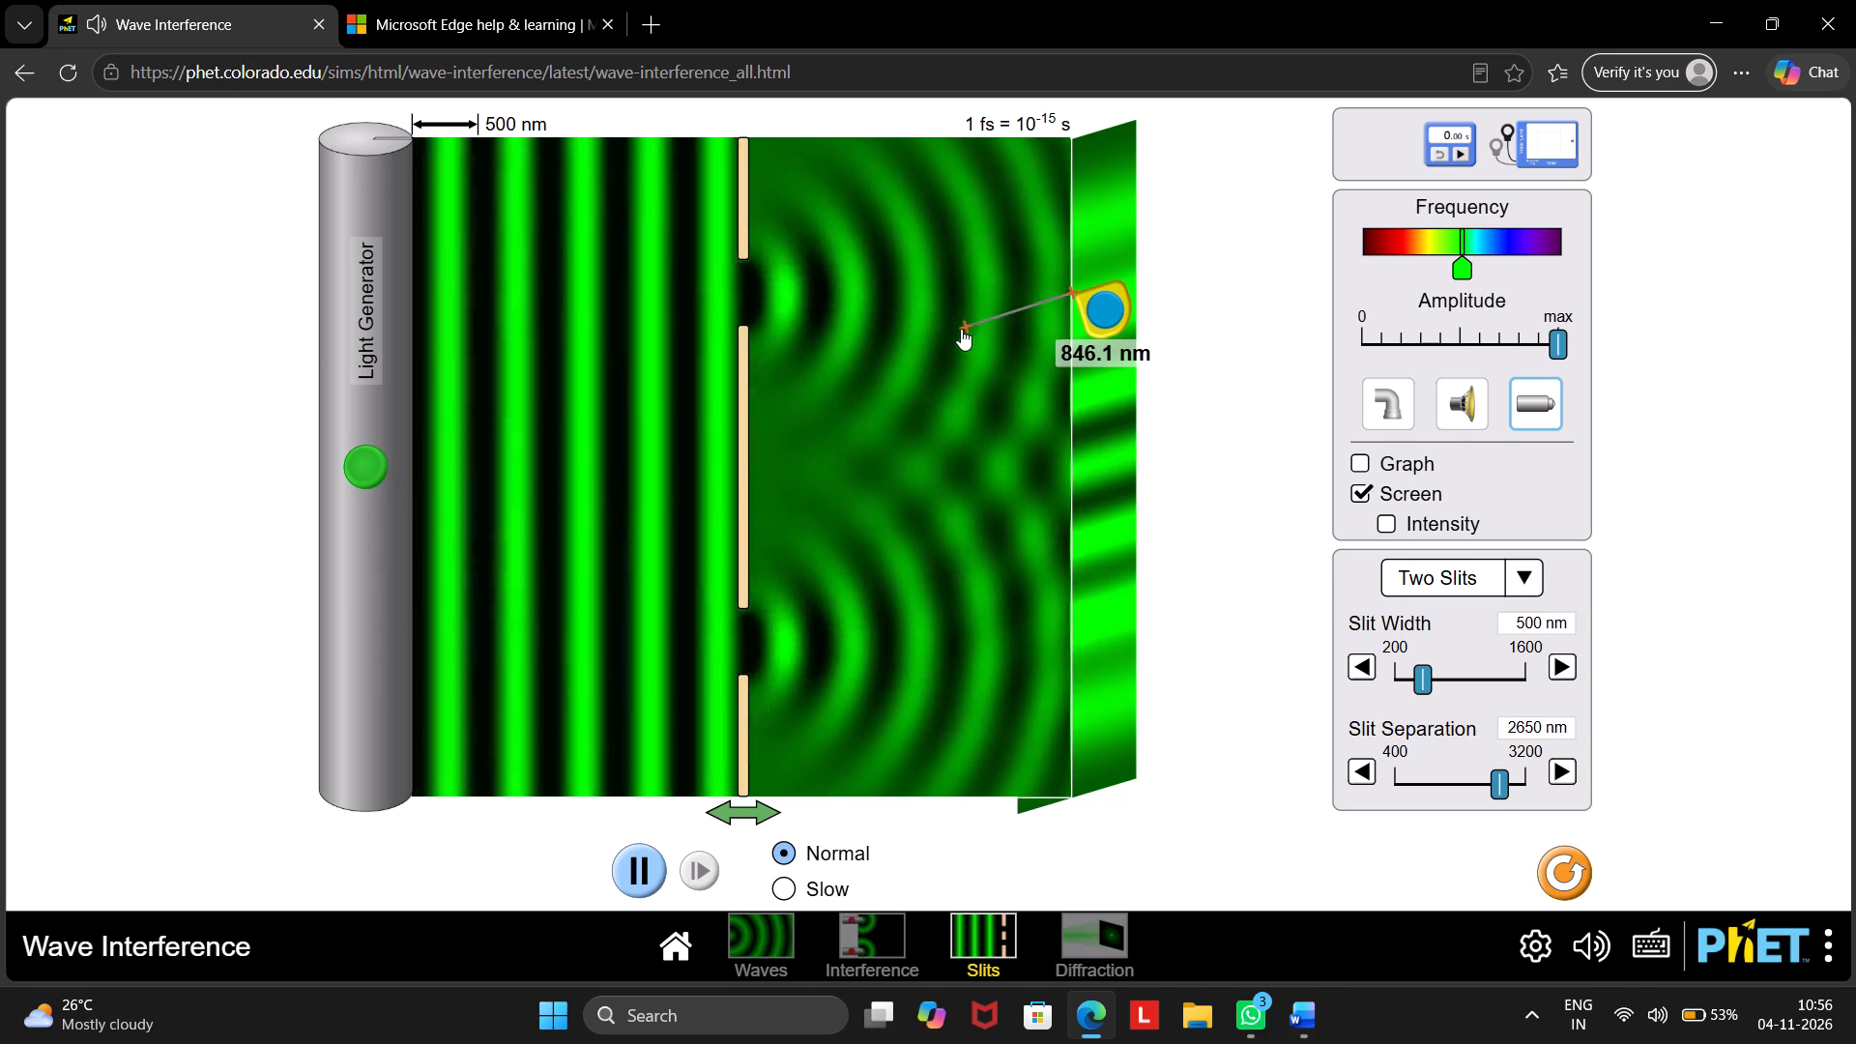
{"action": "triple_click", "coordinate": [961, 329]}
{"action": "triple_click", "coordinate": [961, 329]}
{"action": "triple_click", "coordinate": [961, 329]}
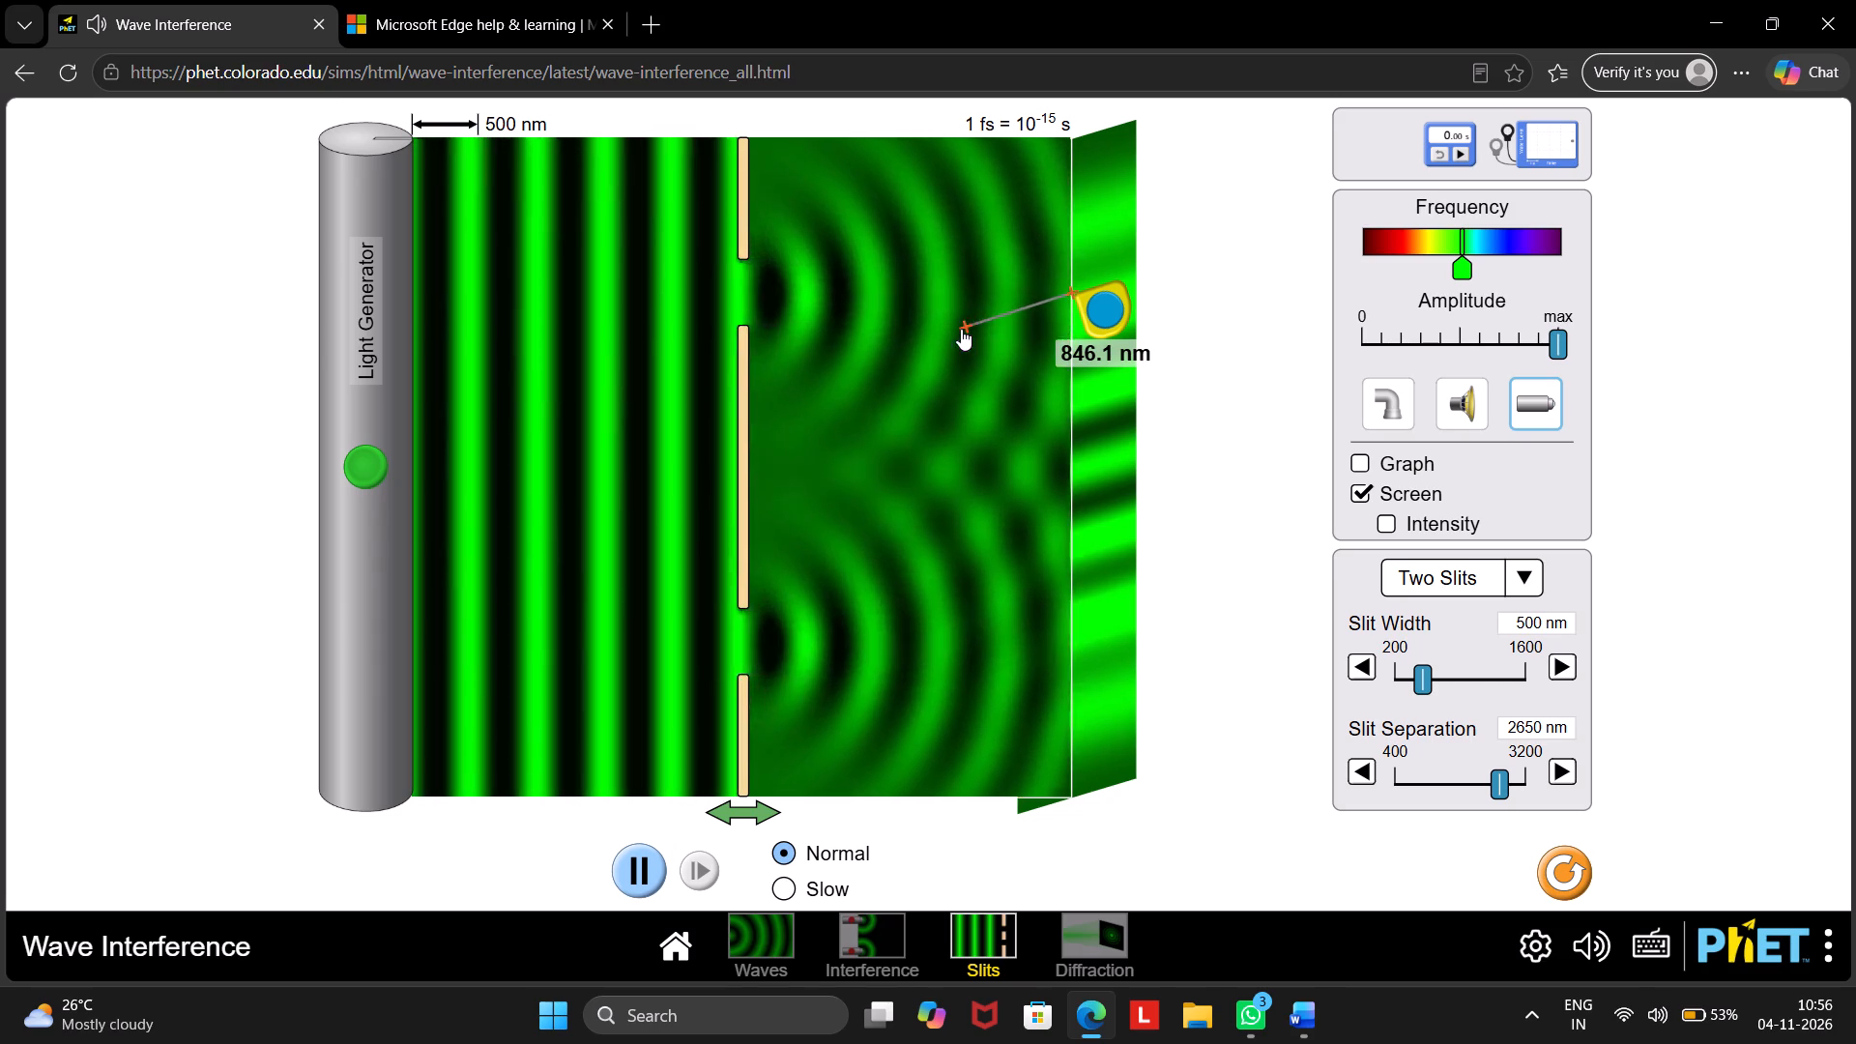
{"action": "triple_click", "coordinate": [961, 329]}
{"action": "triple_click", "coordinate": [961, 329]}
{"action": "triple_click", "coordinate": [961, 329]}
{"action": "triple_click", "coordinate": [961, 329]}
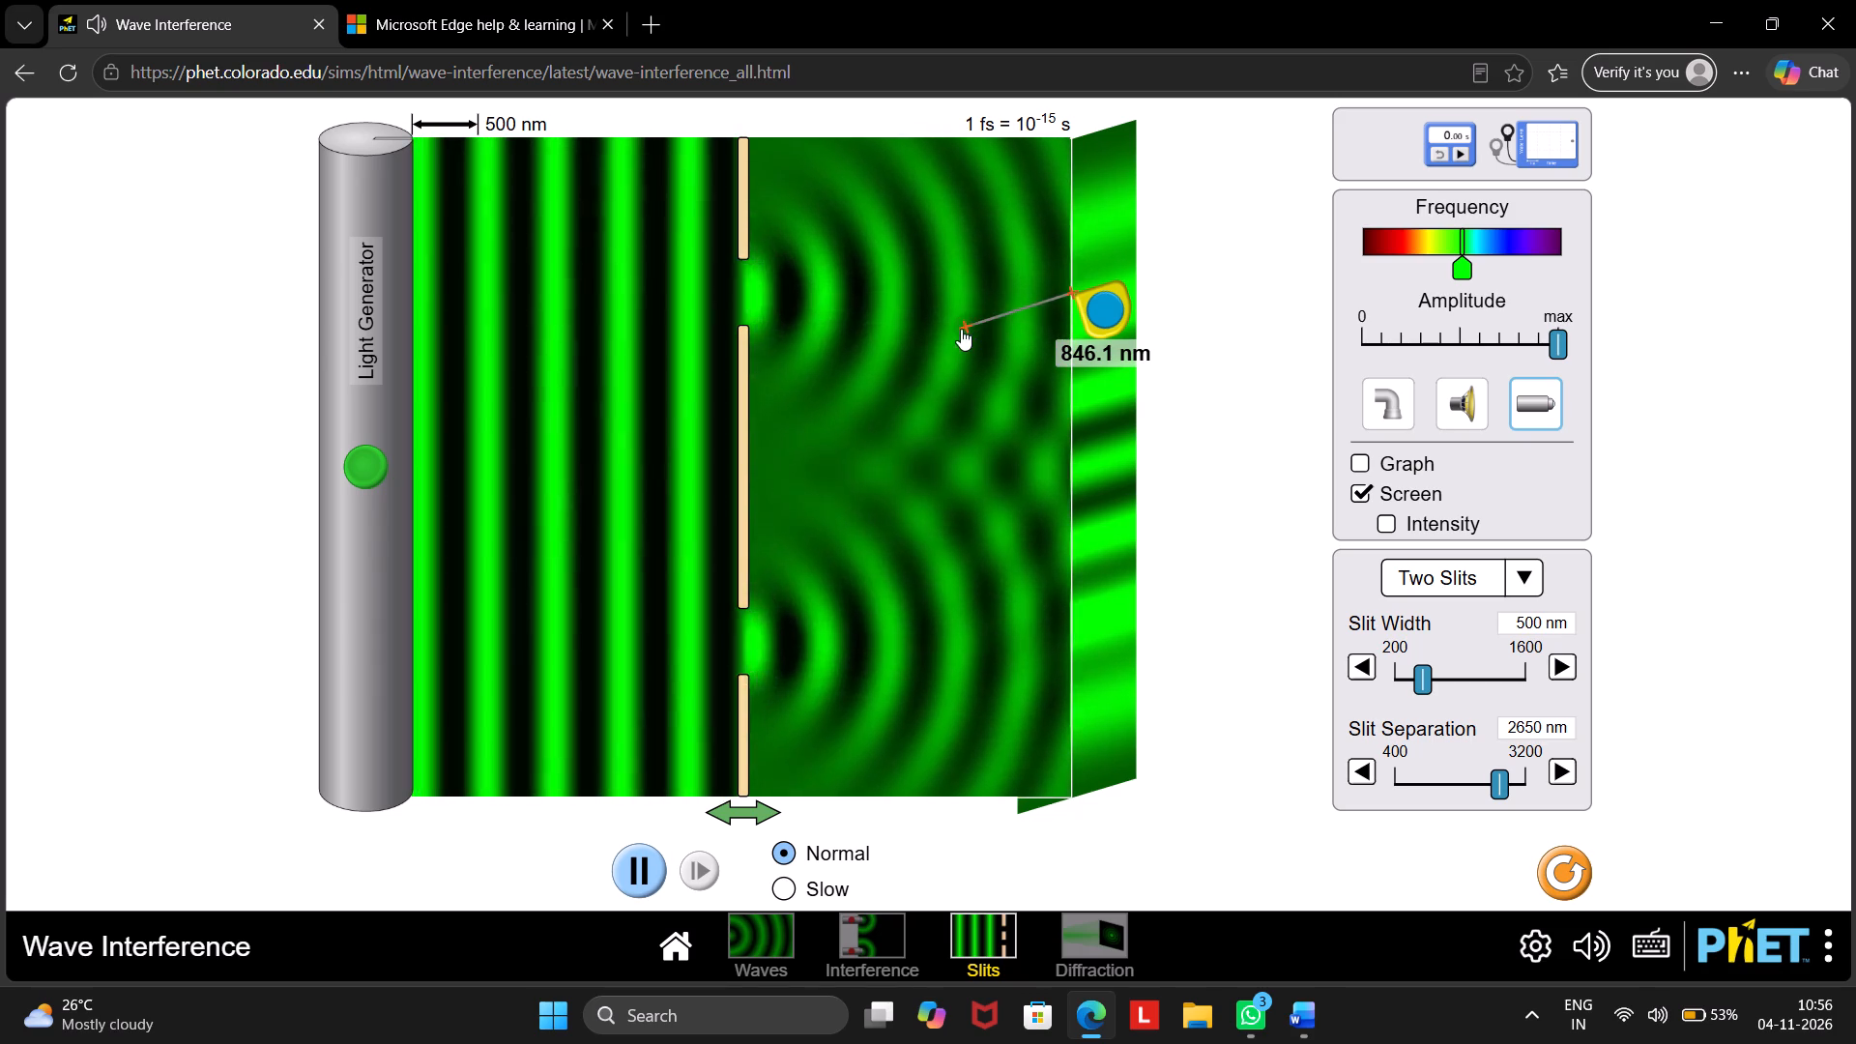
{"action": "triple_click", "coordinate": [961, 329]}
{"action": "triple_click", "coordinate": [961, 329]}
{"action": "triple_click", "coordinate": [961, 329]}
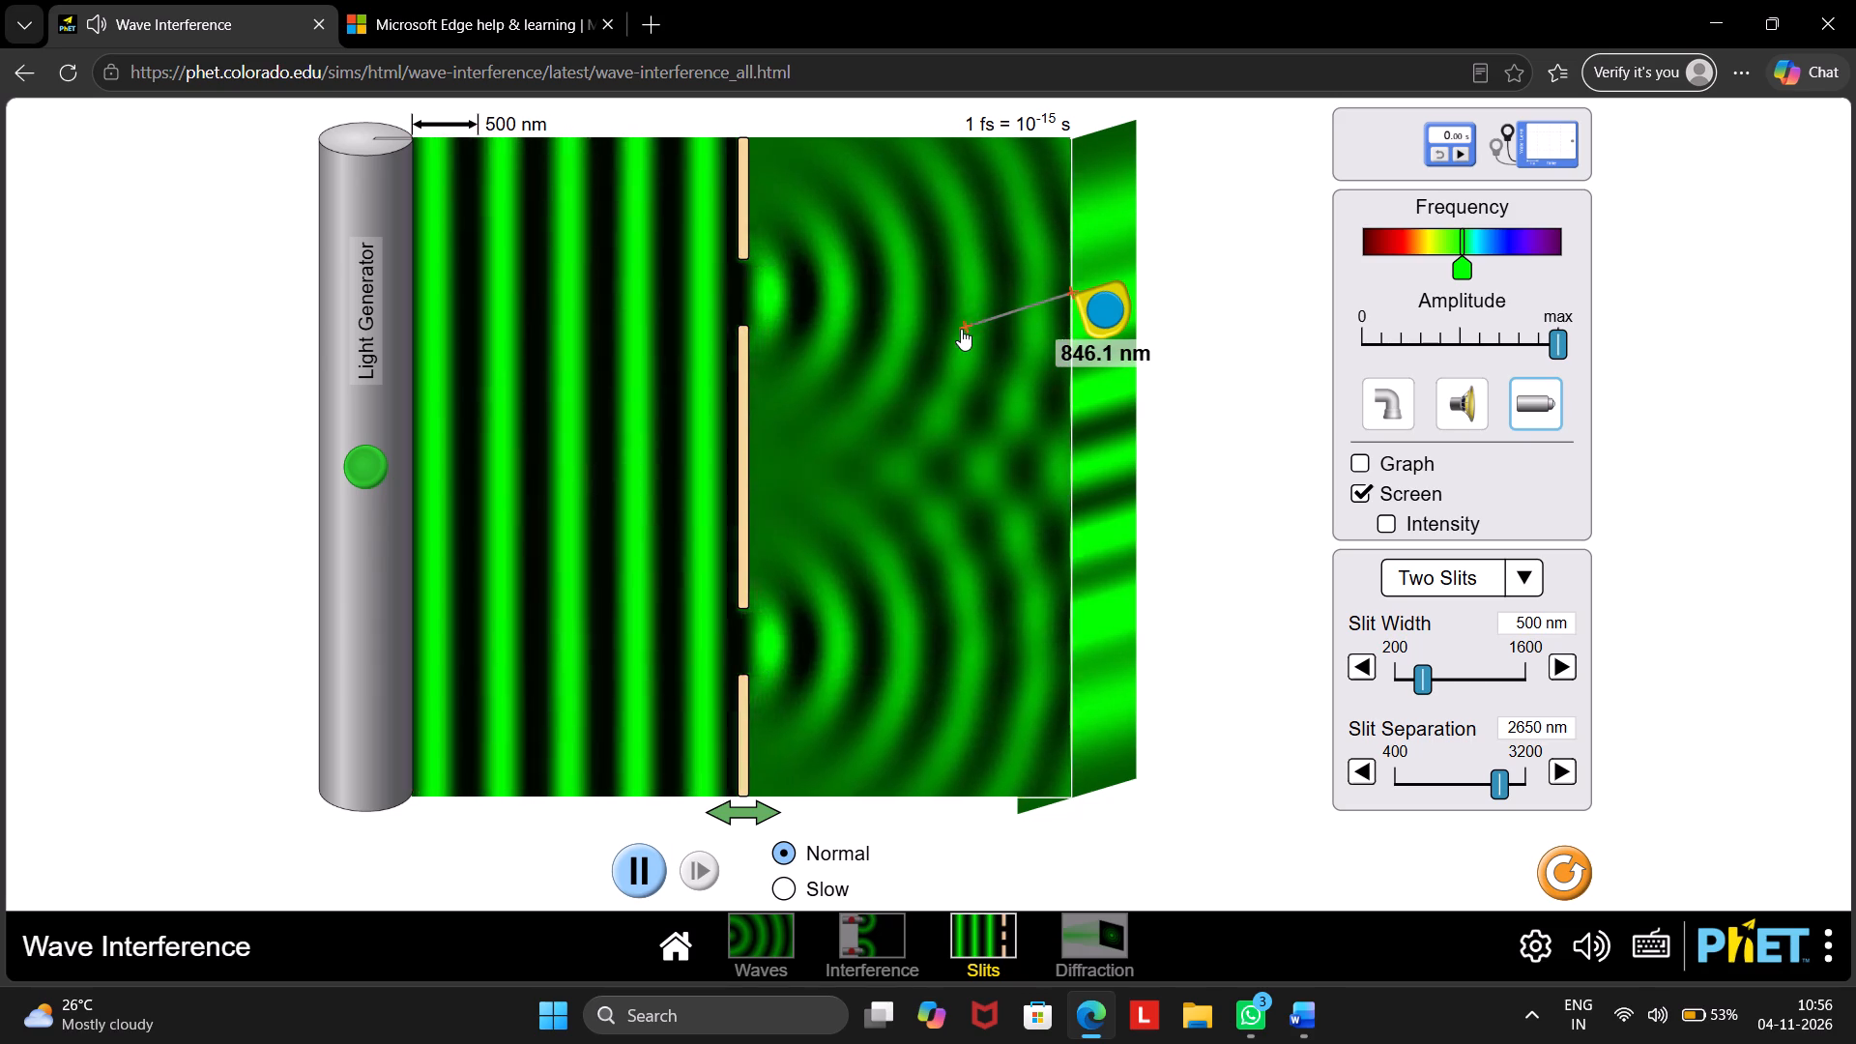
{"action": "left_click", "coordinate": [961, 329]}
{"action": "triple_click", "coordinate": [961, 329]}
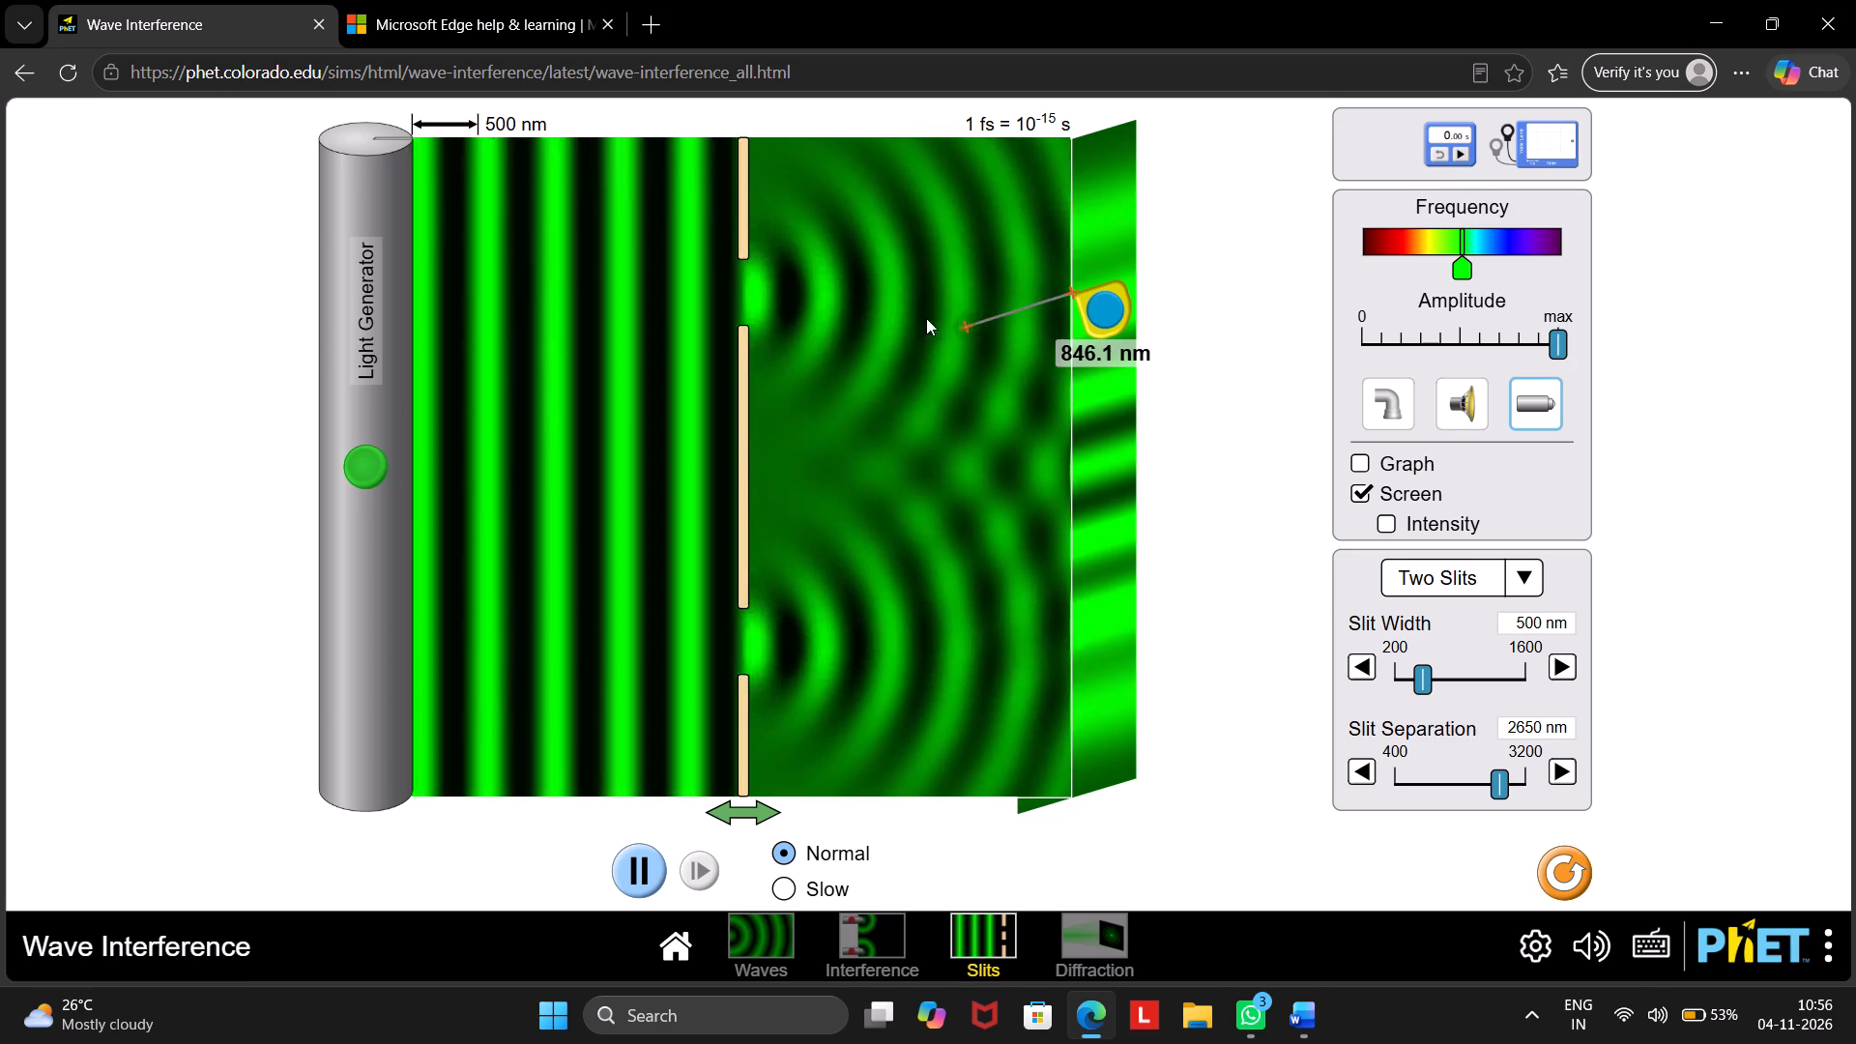
Measure along the screen from the upper bright fringe to the fringes below the centre.
{"action": "left_click_drag", "start_coordinate": [958, 333], "coordinate": [1094, 546]}
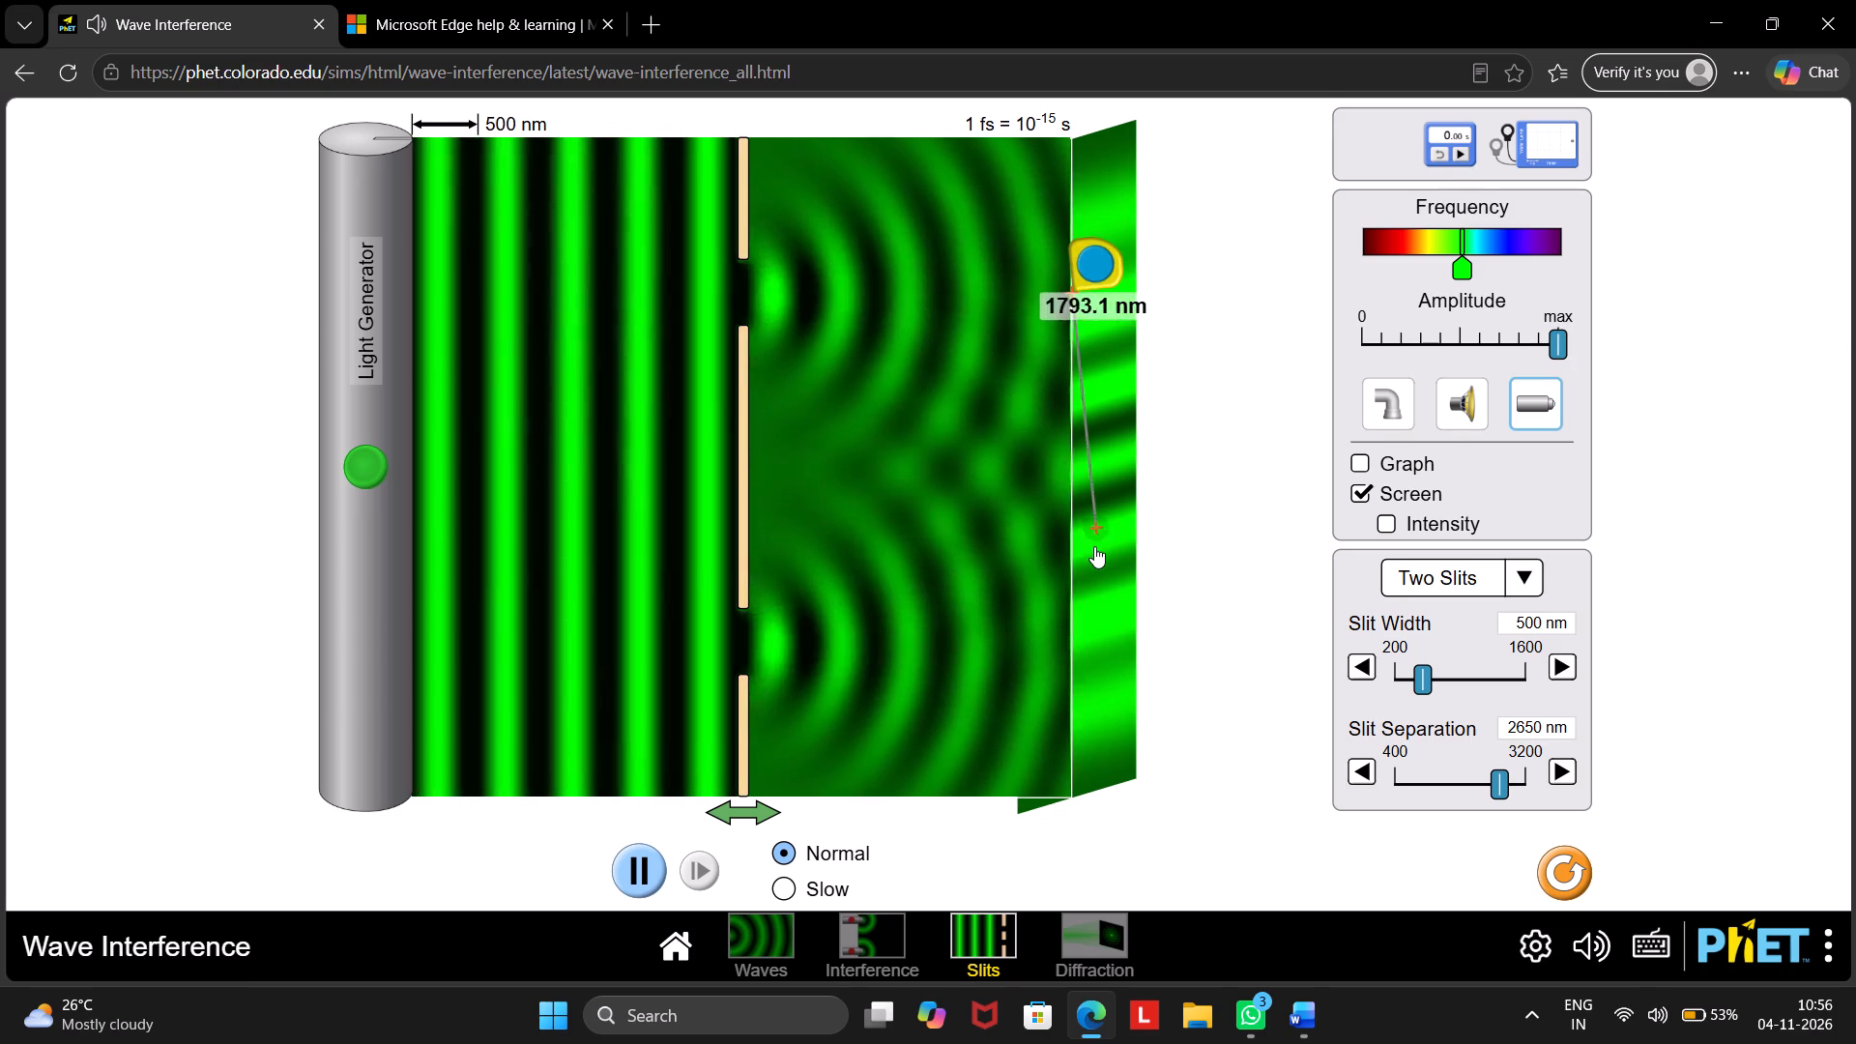
{"action": "left_click_drag", "start_coordinate": [1094, 546], "coordinate": [1065, 565]}
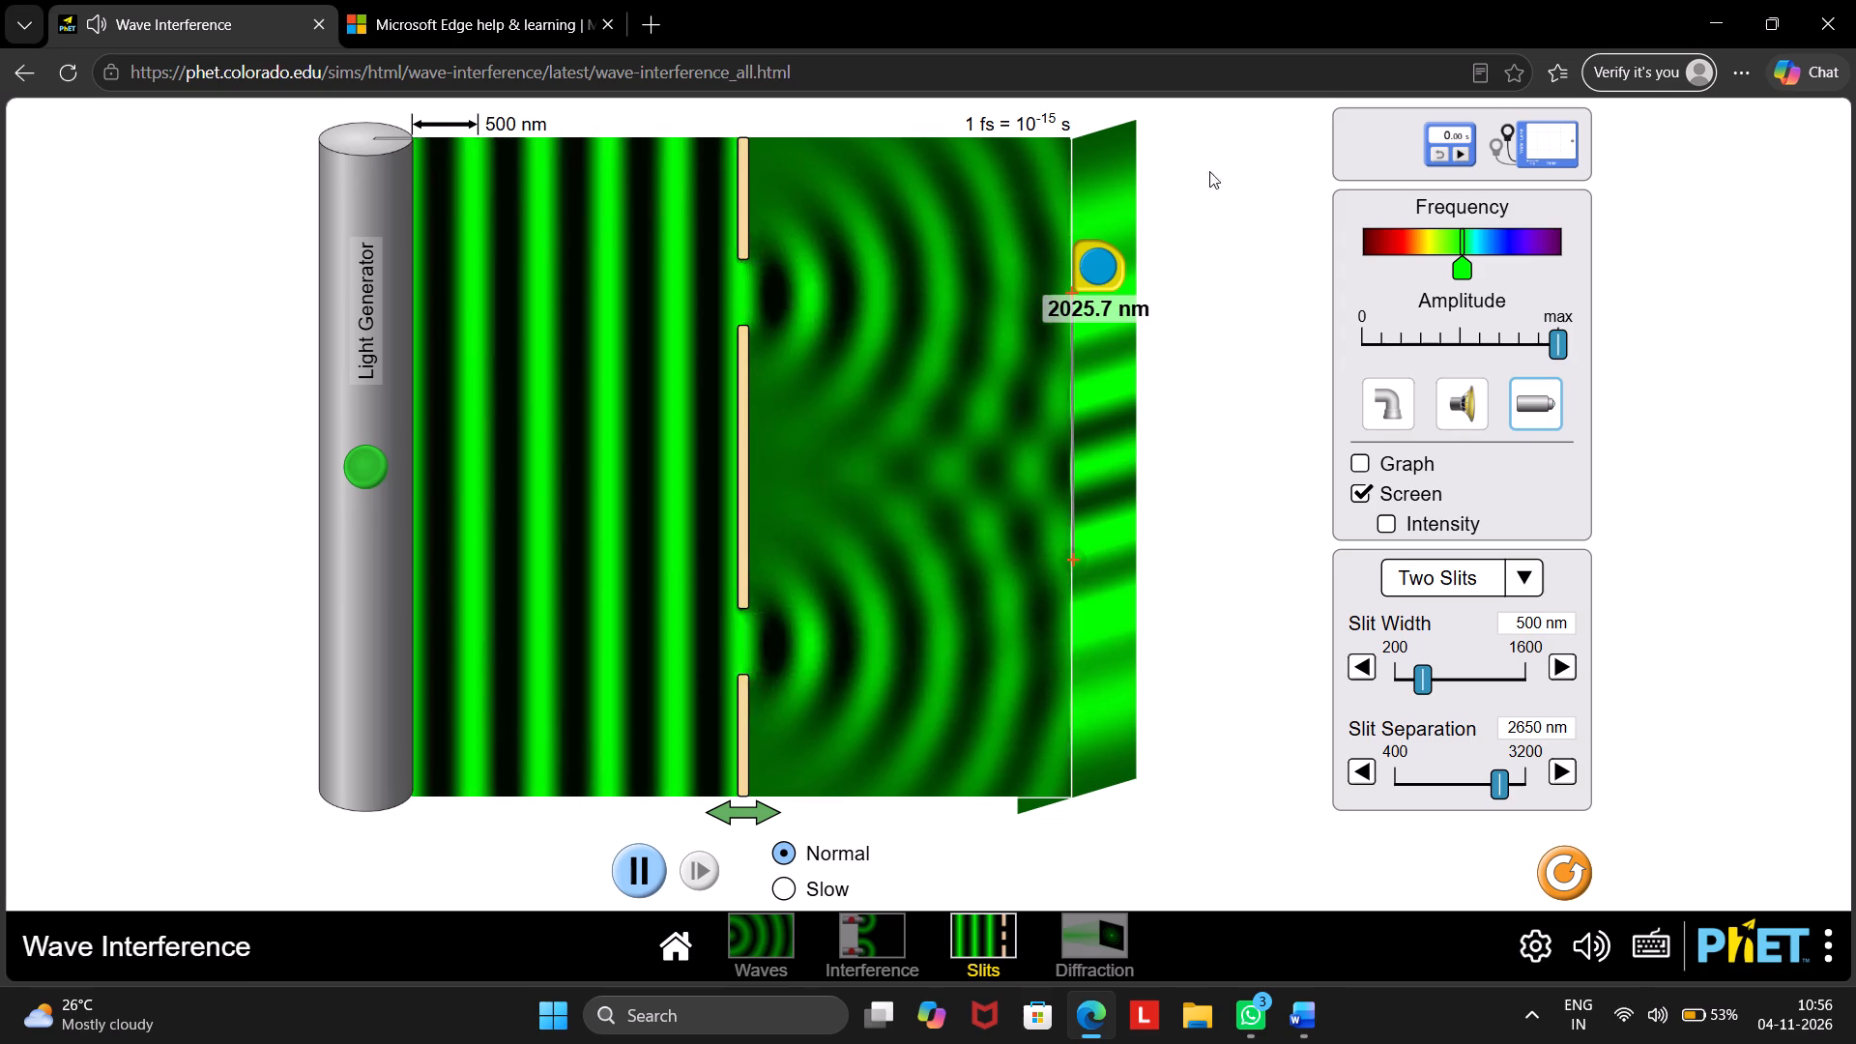
Move the measuring tape to the screen's top corner and measure down to the dark band between the two upper bright fringes.
{"action": "left_click_drag", "start_coordinate": [1100, 260], "coordinate": [1098, 102]}
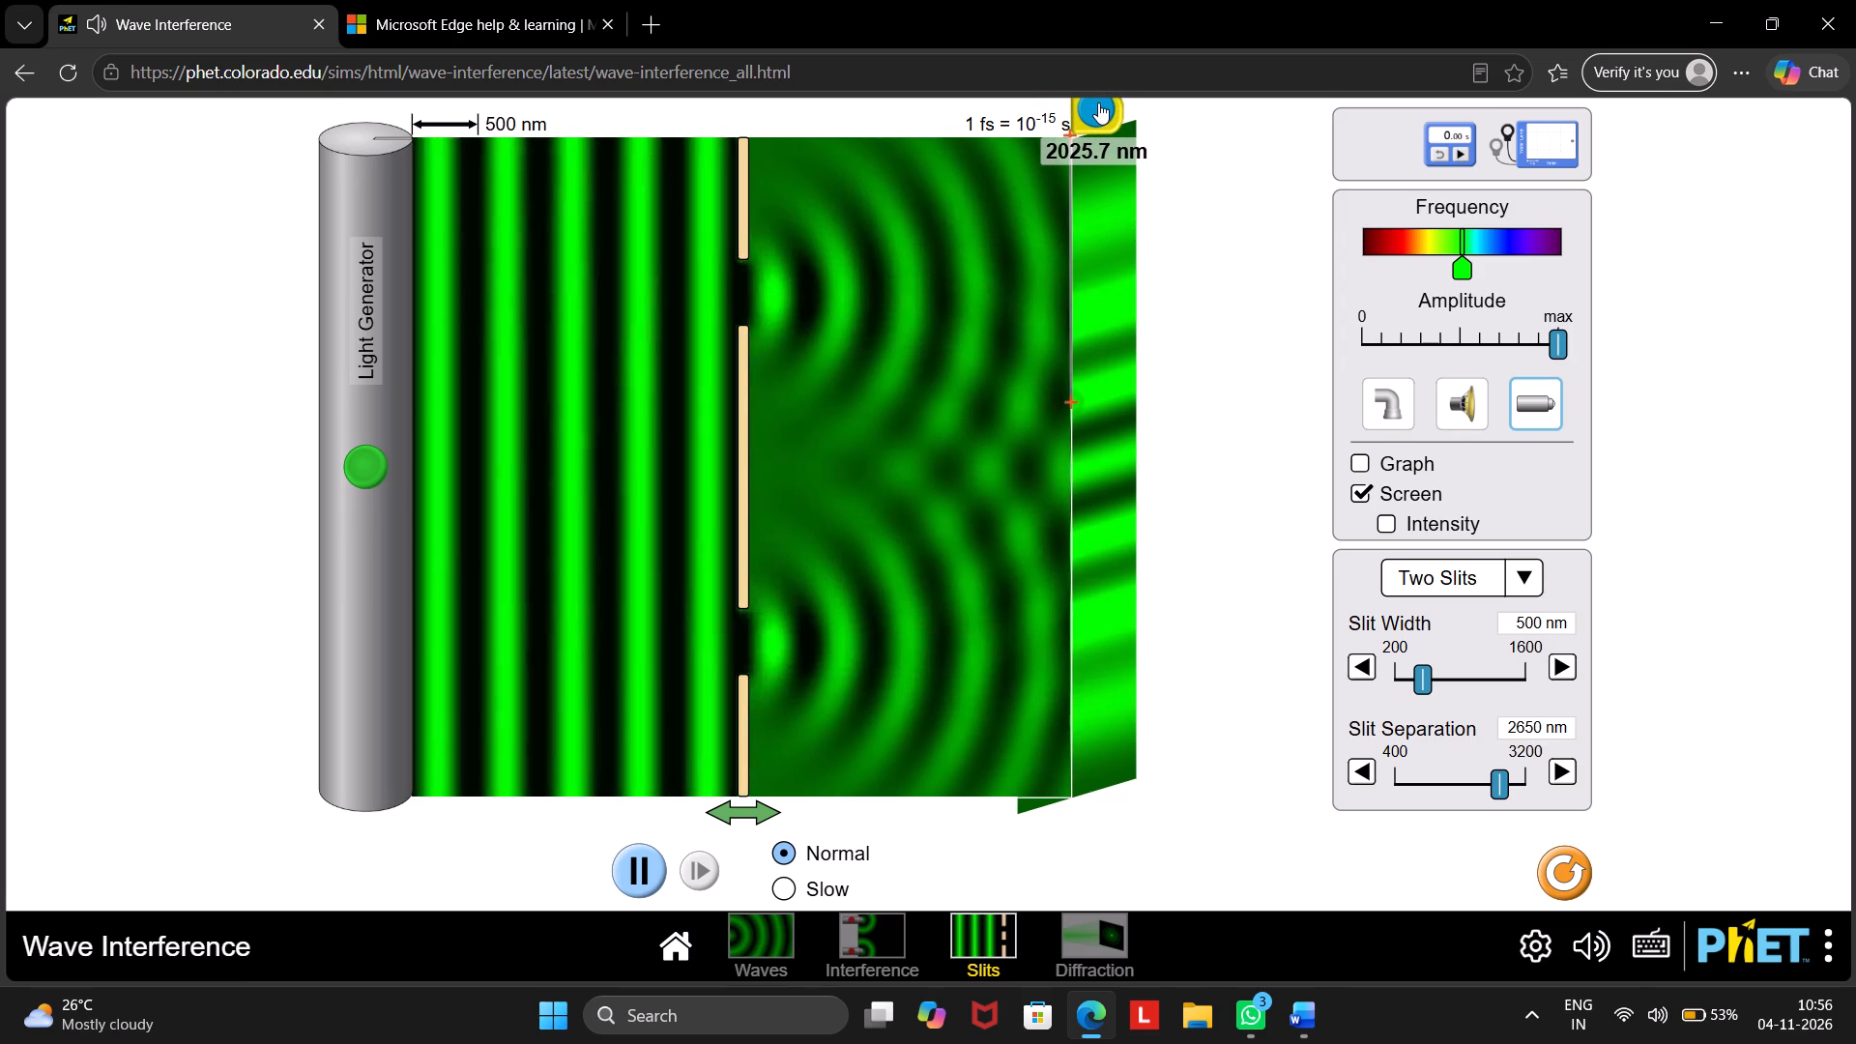
{"action": "left_click_drag", "start_coordinate": [1098, 102], "coordinate": [1098, 106]}
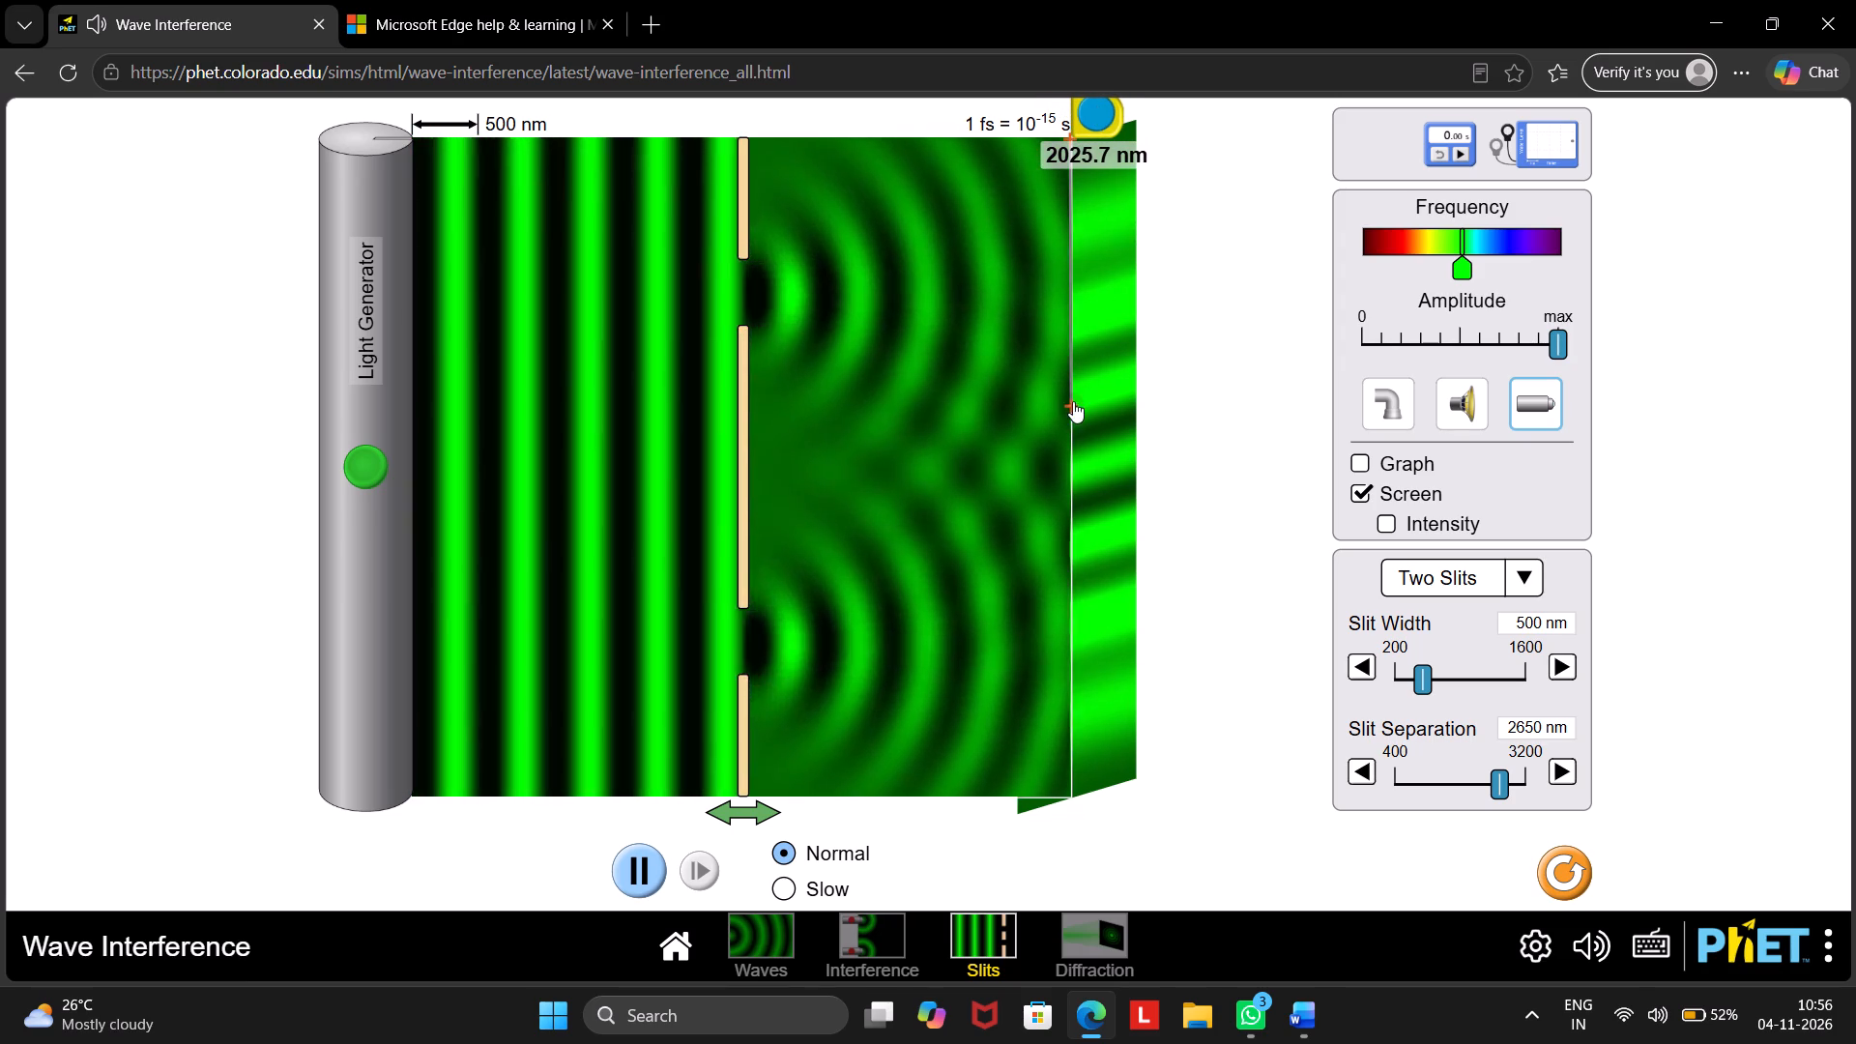
{"action": "left_click_drag", "start_coordinate": [1075, 403], "coordinate": [1069, 339]}
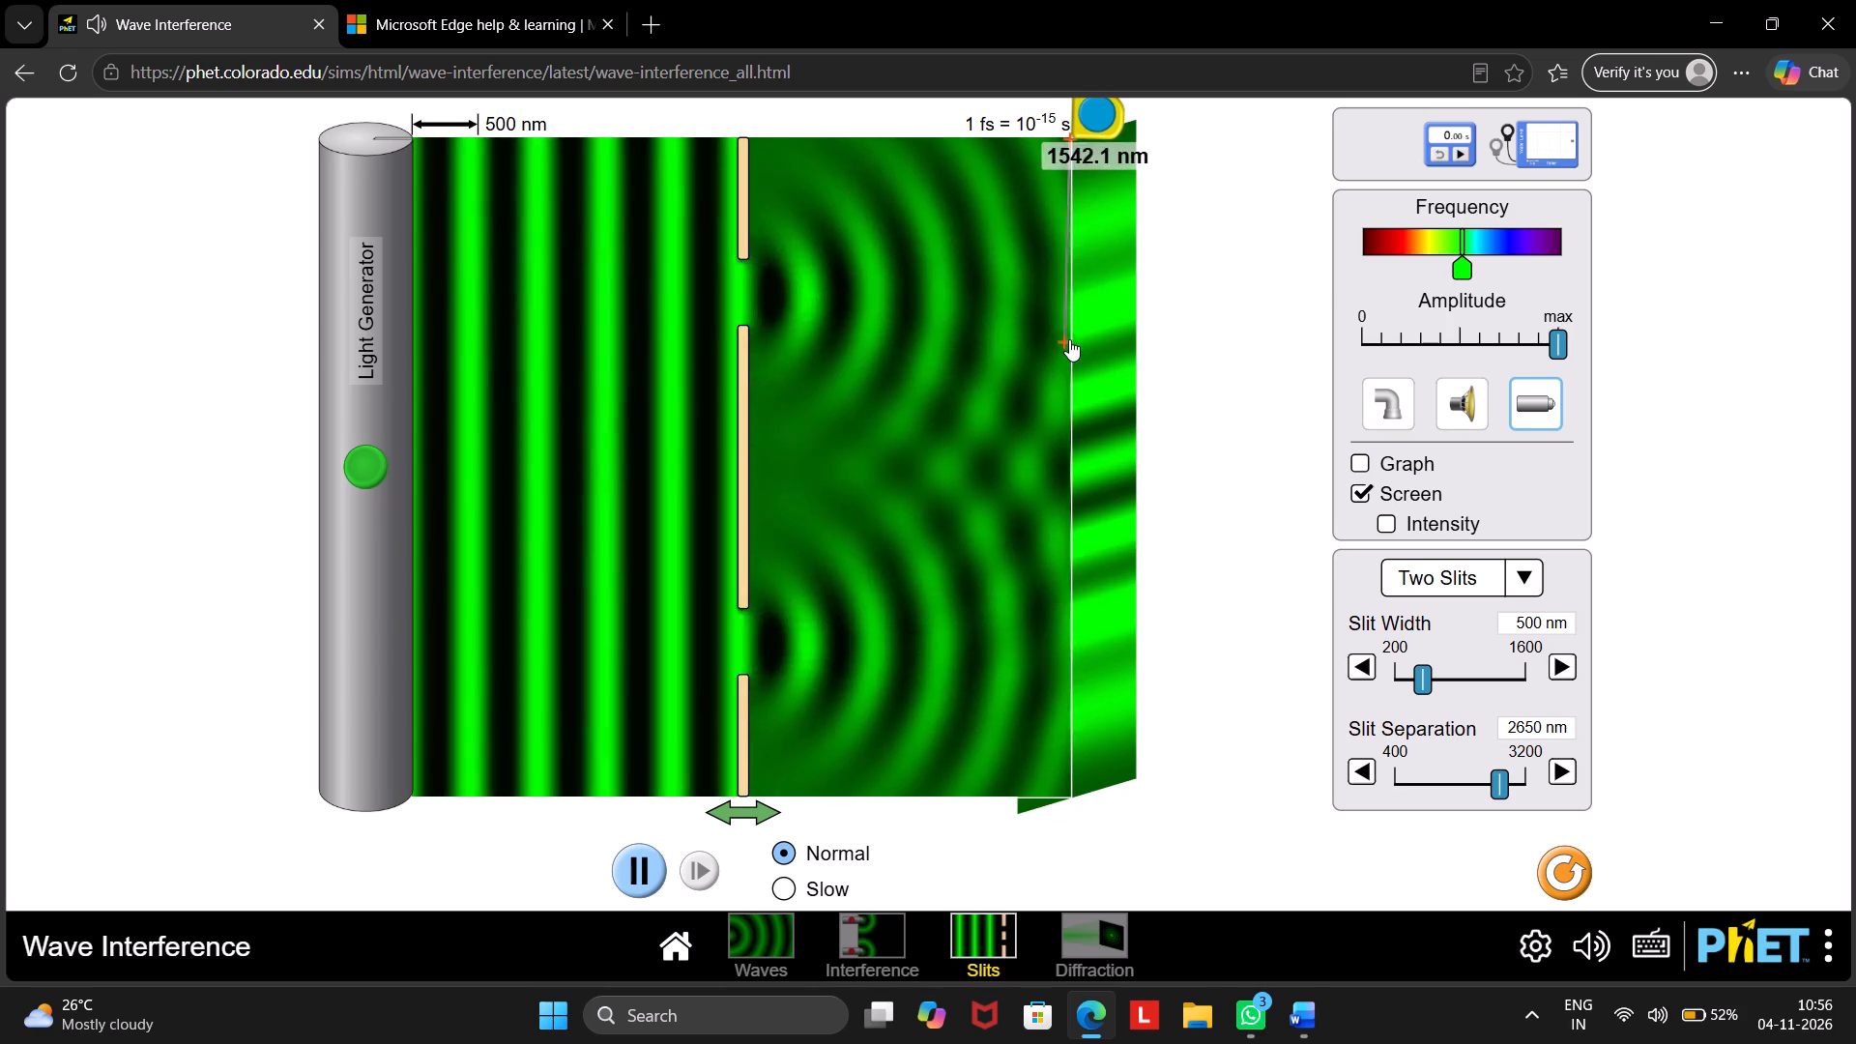
{"action": "left_click_drag", "start_coordinate": [1069, 339], "coordinate": [1073, 342]}
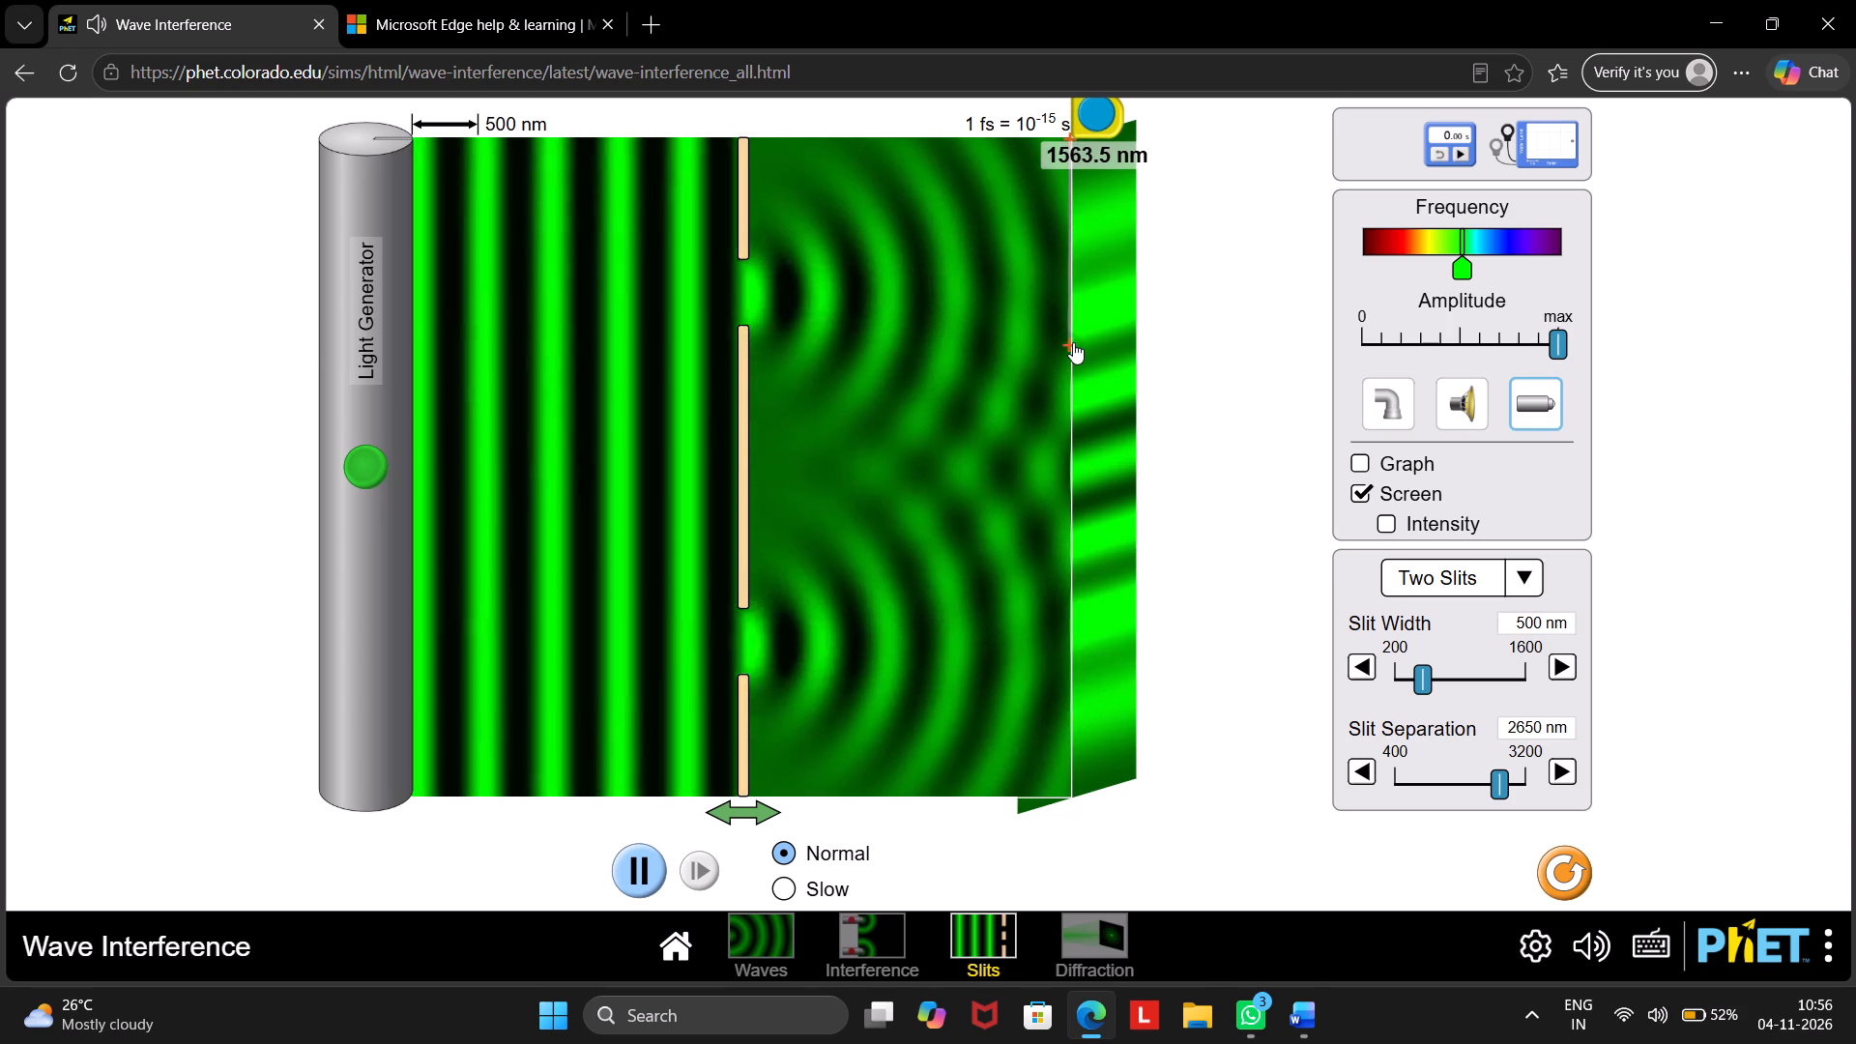
{"action": "left_click_drag", "start_coordinate": [1073, 342], "coordinate": [1074, 339]}
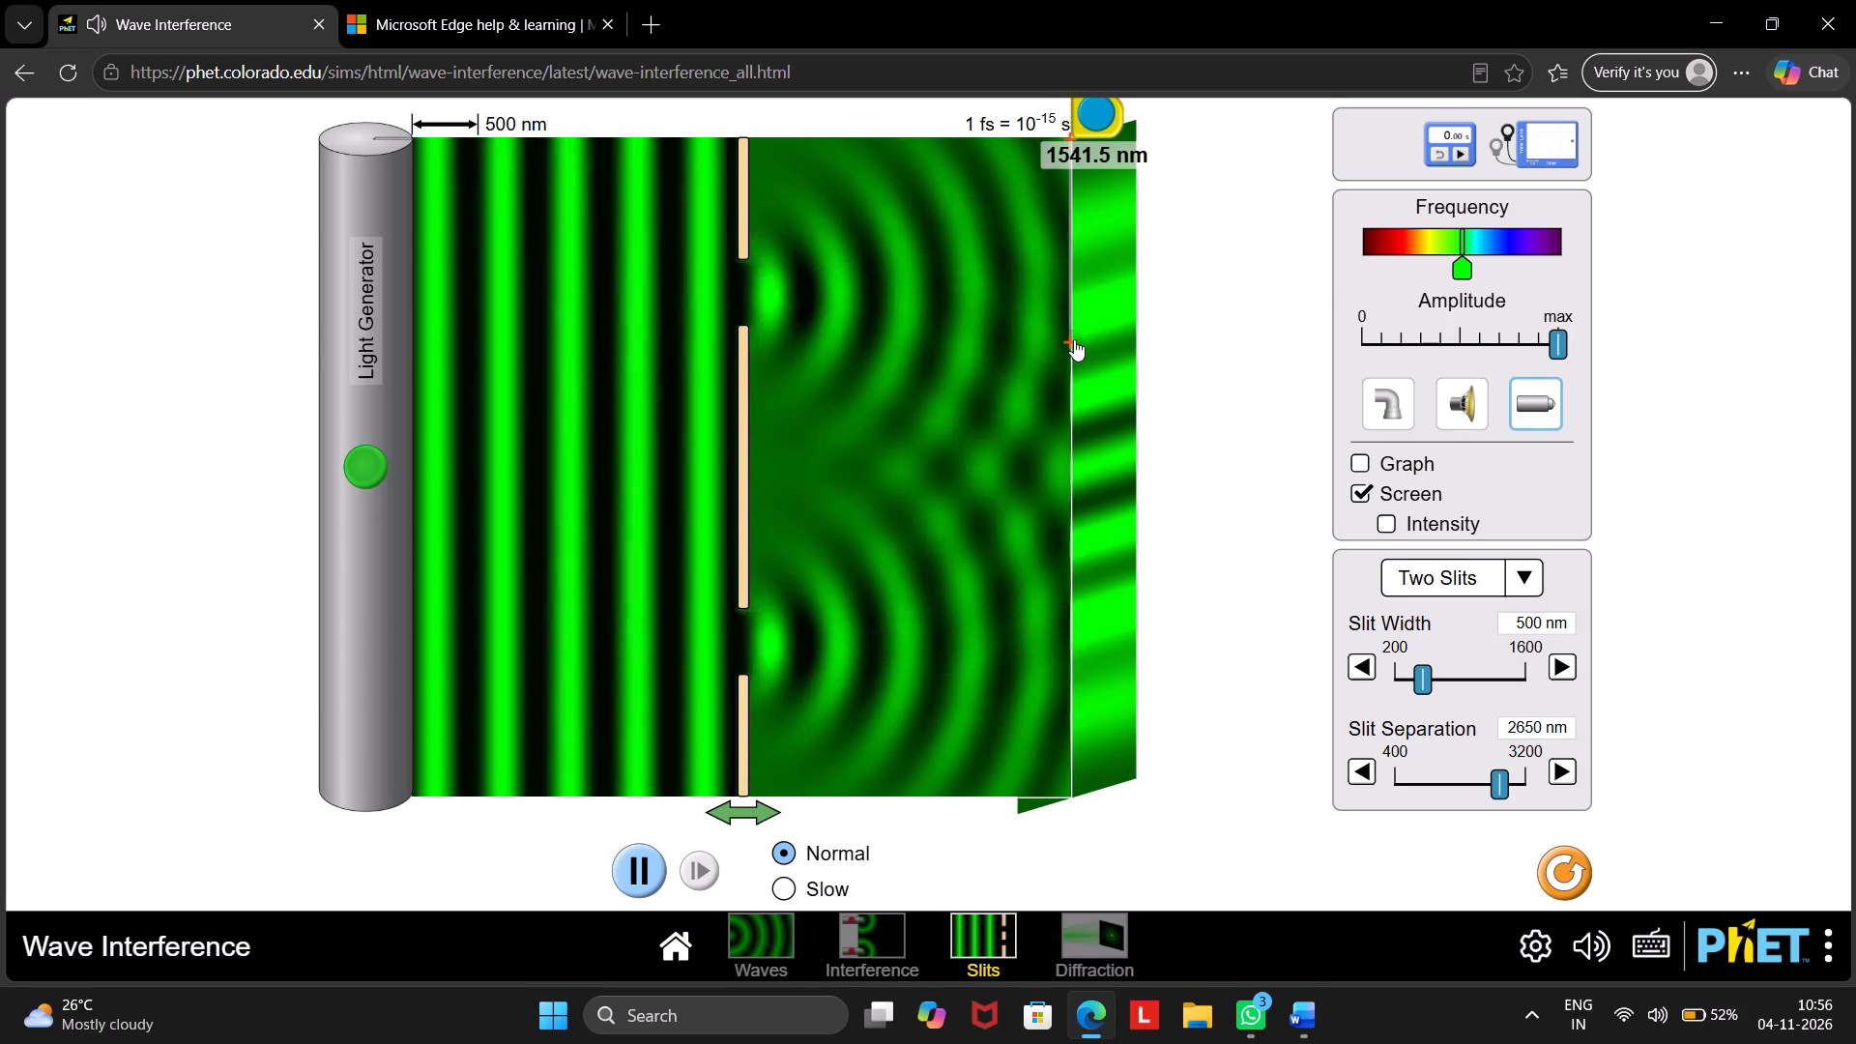
{"action": "left_click", "coordinate": [1140, 590]}
{"action": "left_click", "coordinate": [1140, 590]}
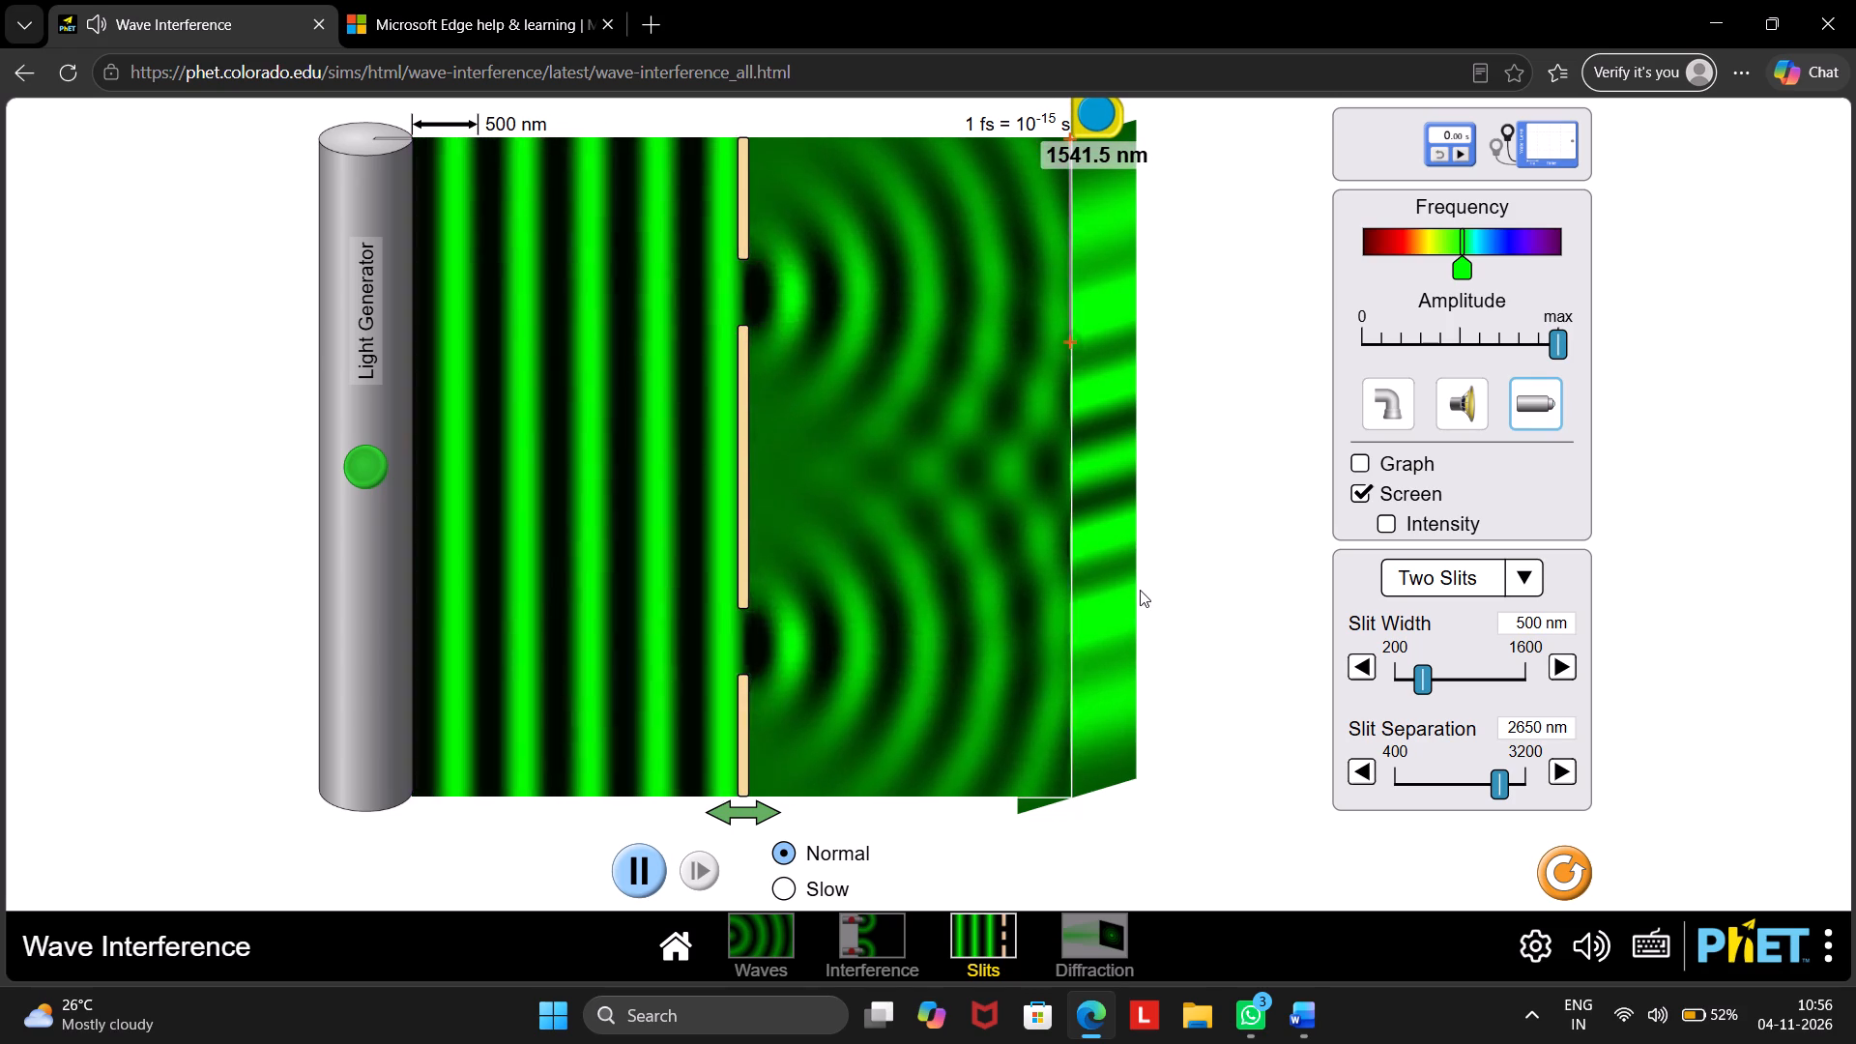
Reset the whole simulation and set the barrier to Two Slits.
{"action": "left_click", "coordinate": [1569, 881]}
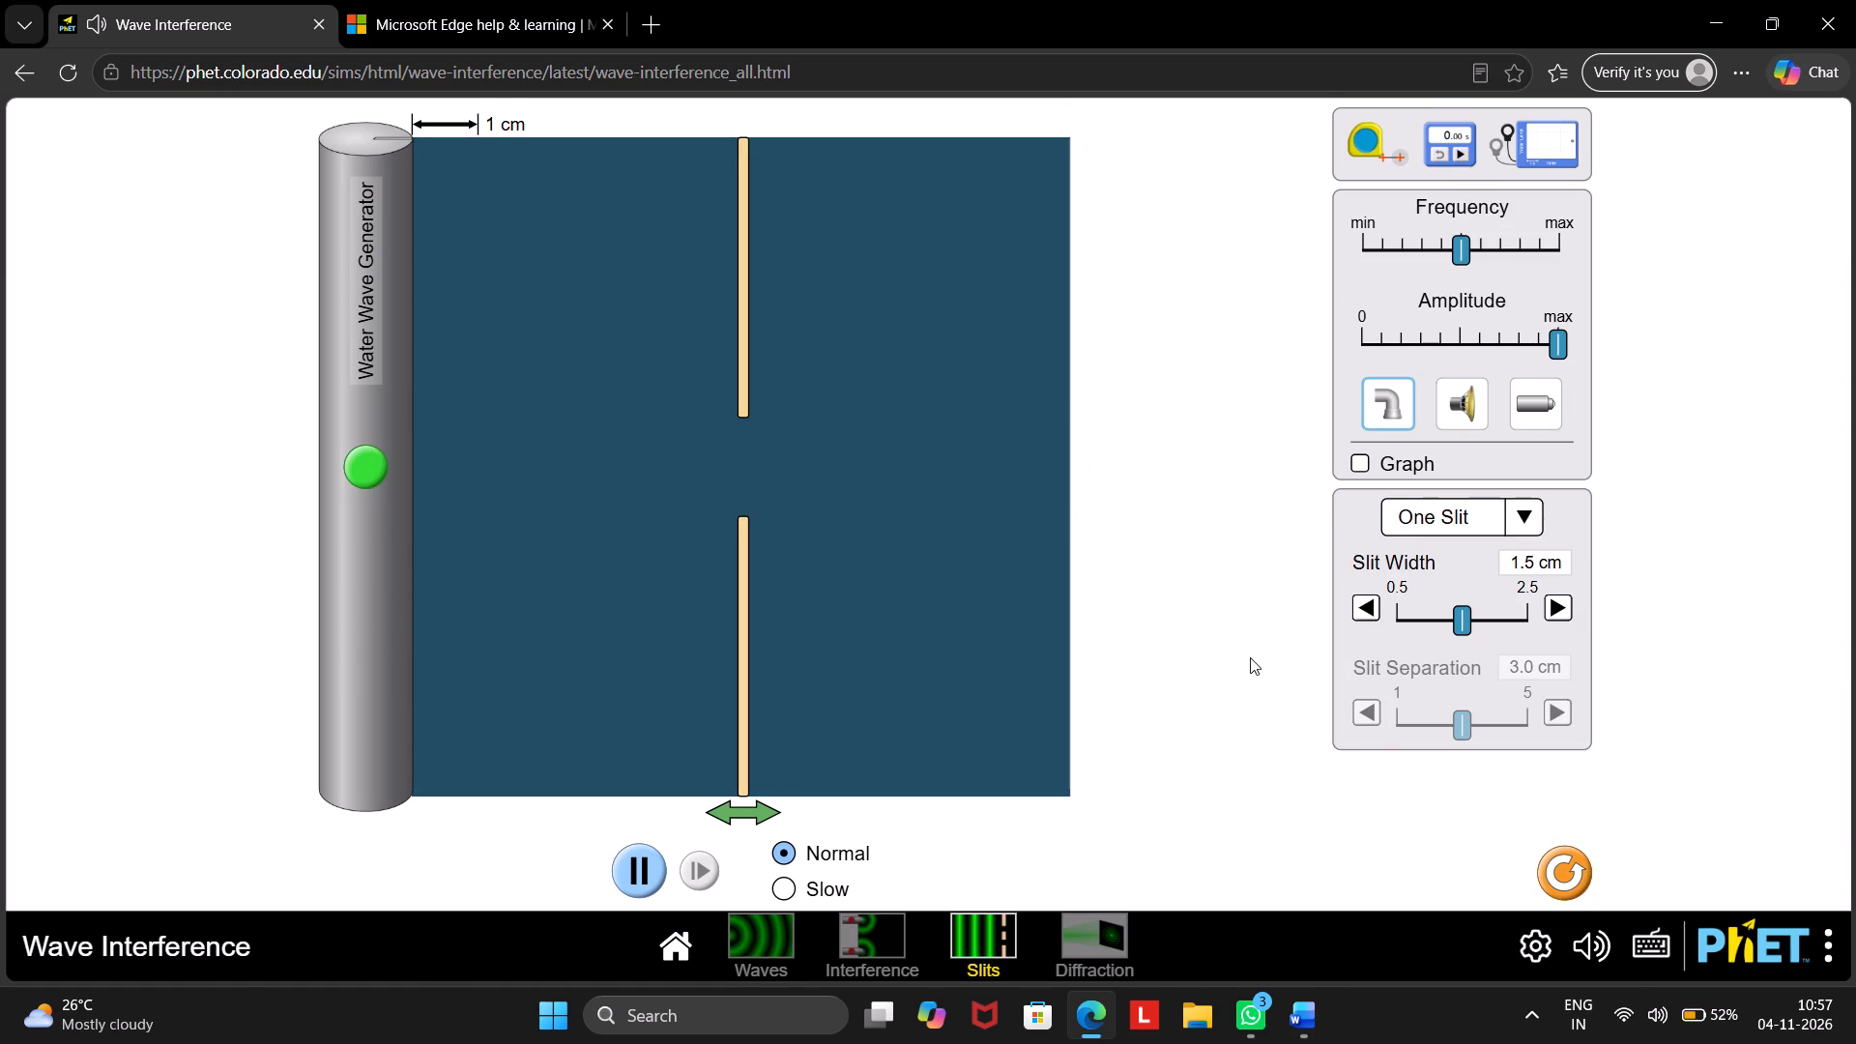
{"action": "left_click", "coordinate": [1520, 524]}
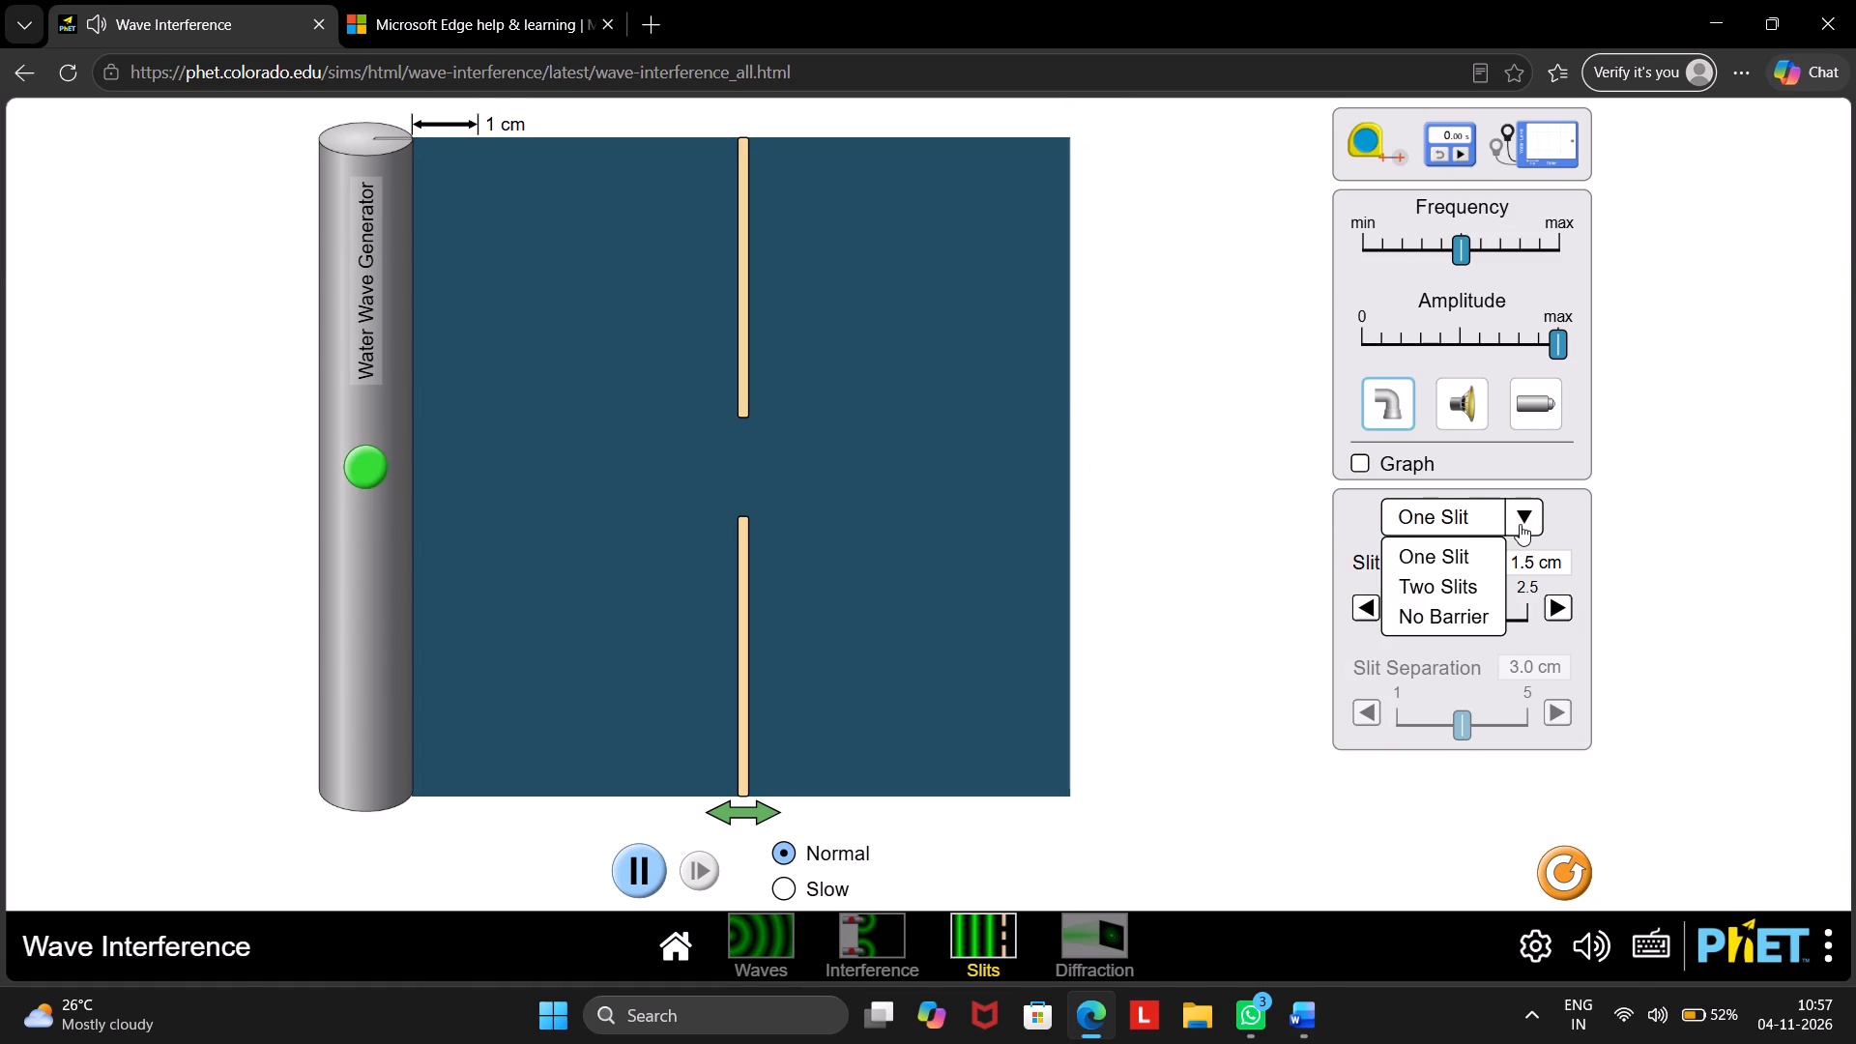
{"action": "left_click", "coordinate": [1422, 572]}
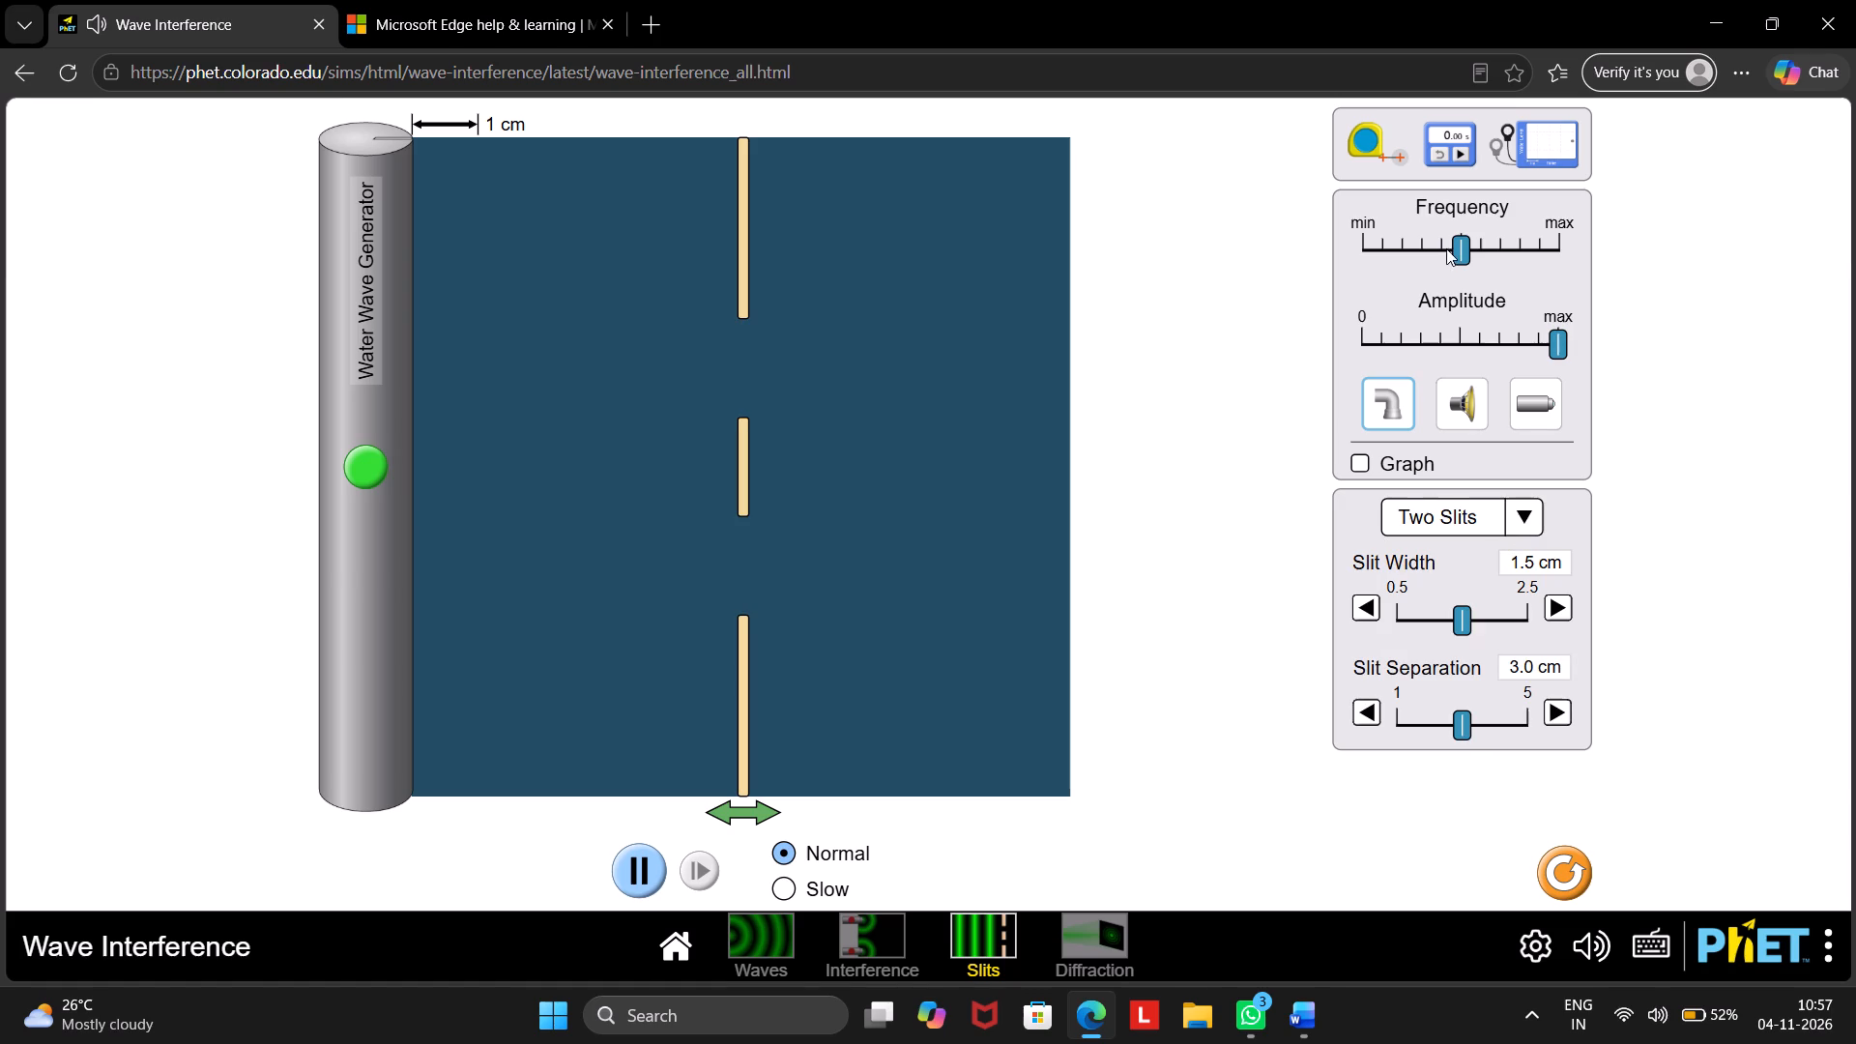
Change the wave source to light, set the barrier to Two Slits, and turn on the light generator.
{"action": "left_click", "coordinate": [1529, 391]}
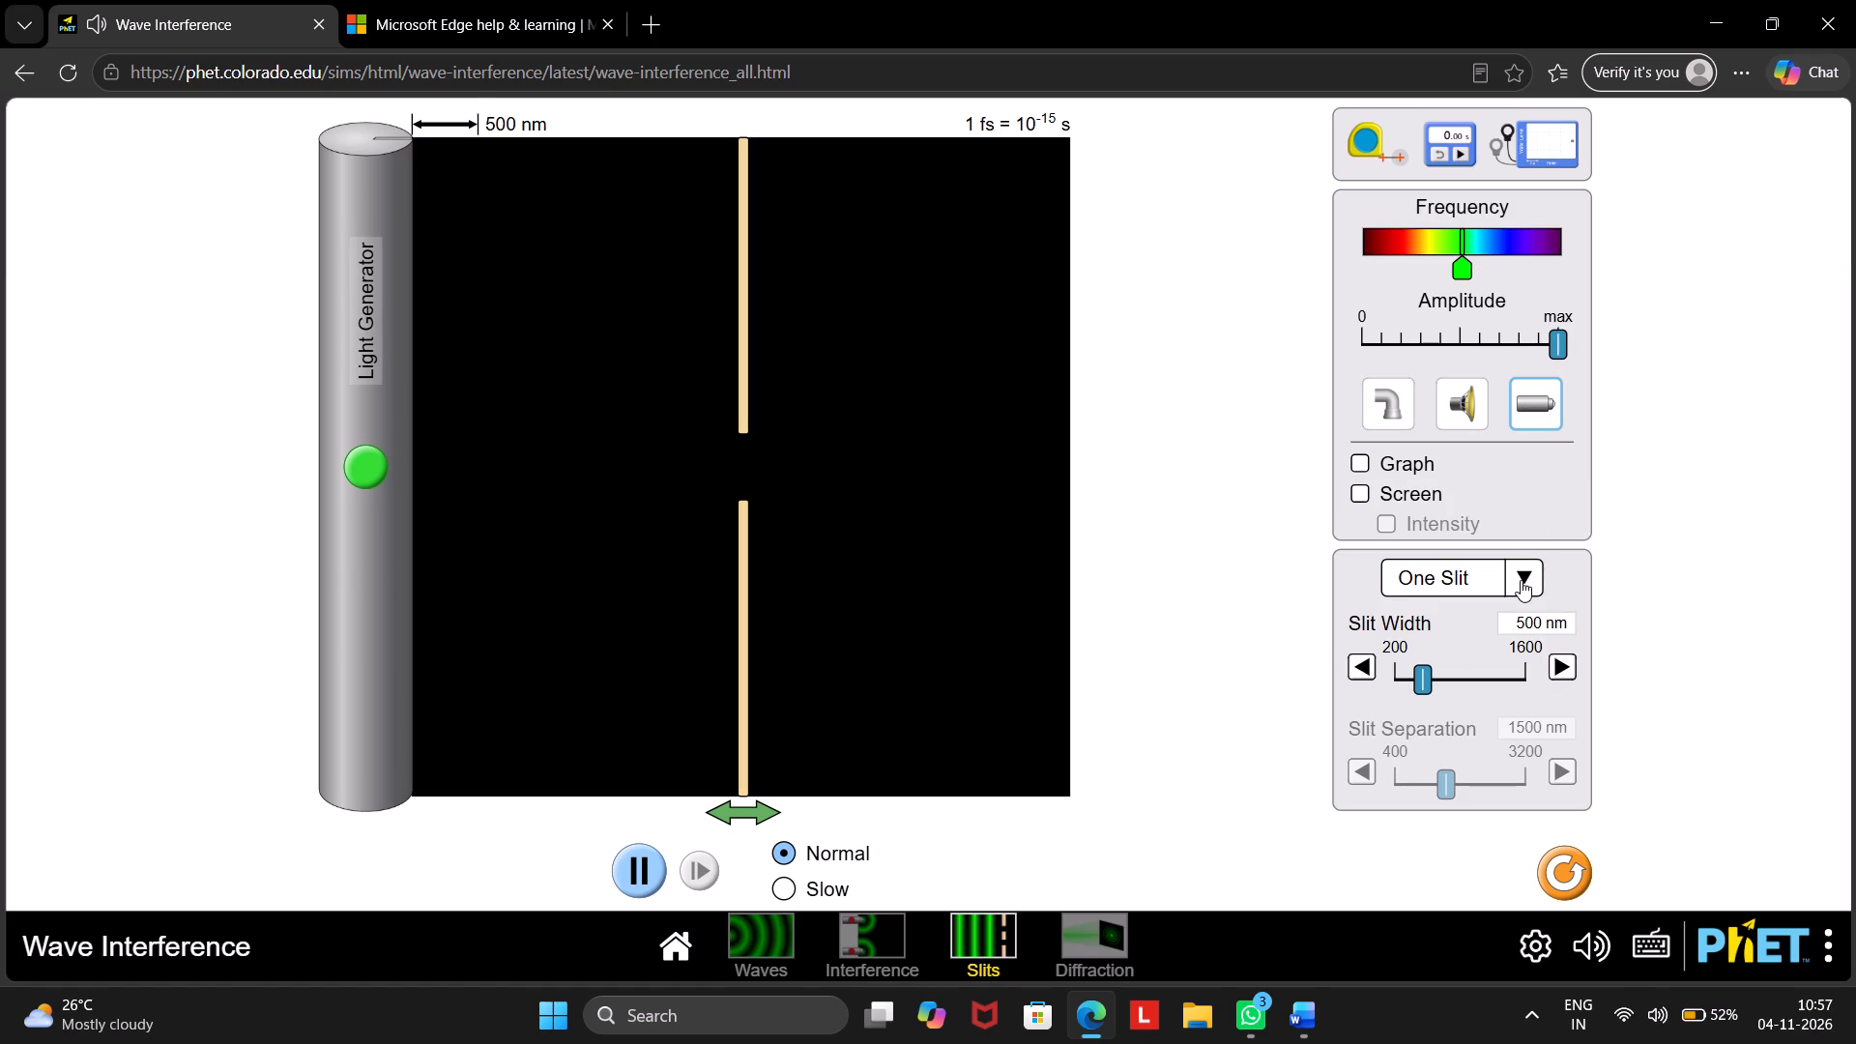
{"action": "left_click", "coordinate": [1521, 580]}
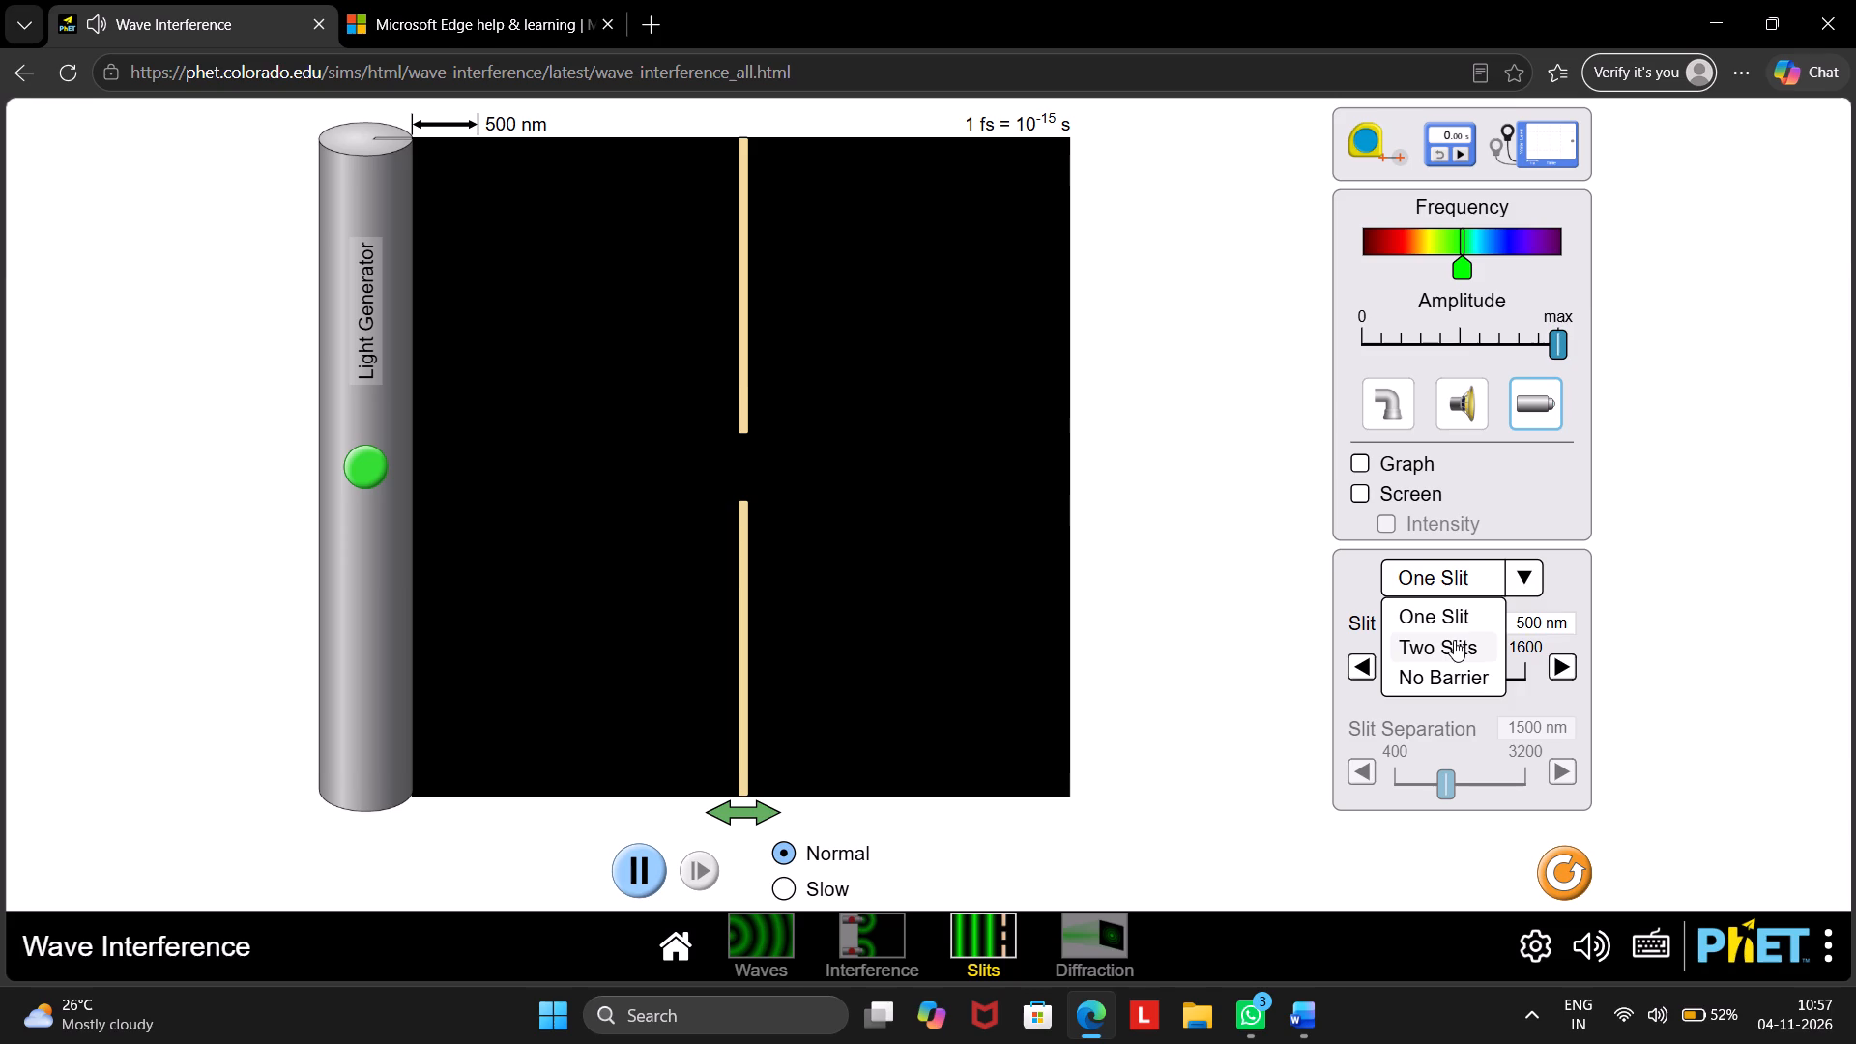
{"action": "left_click", "coordinate": [1454, 640]}
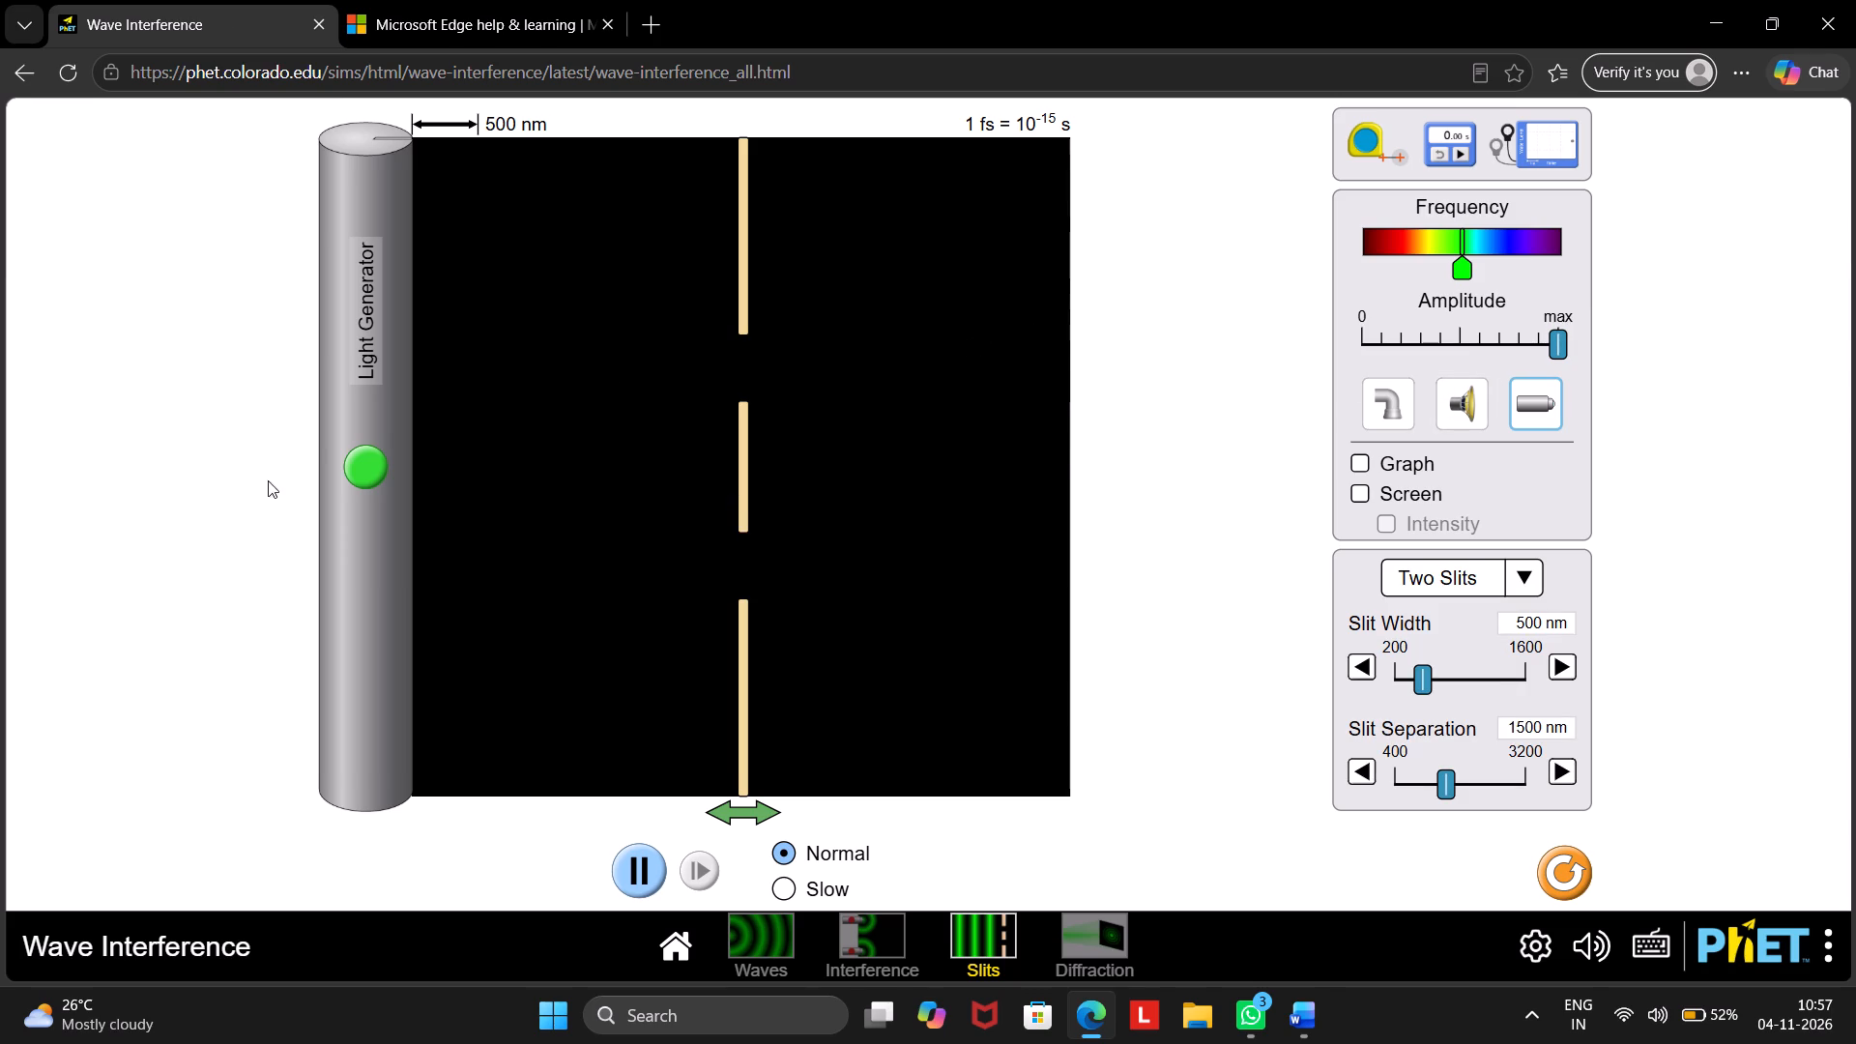
{"action": "left_click", "coordinate": [376, 463]}
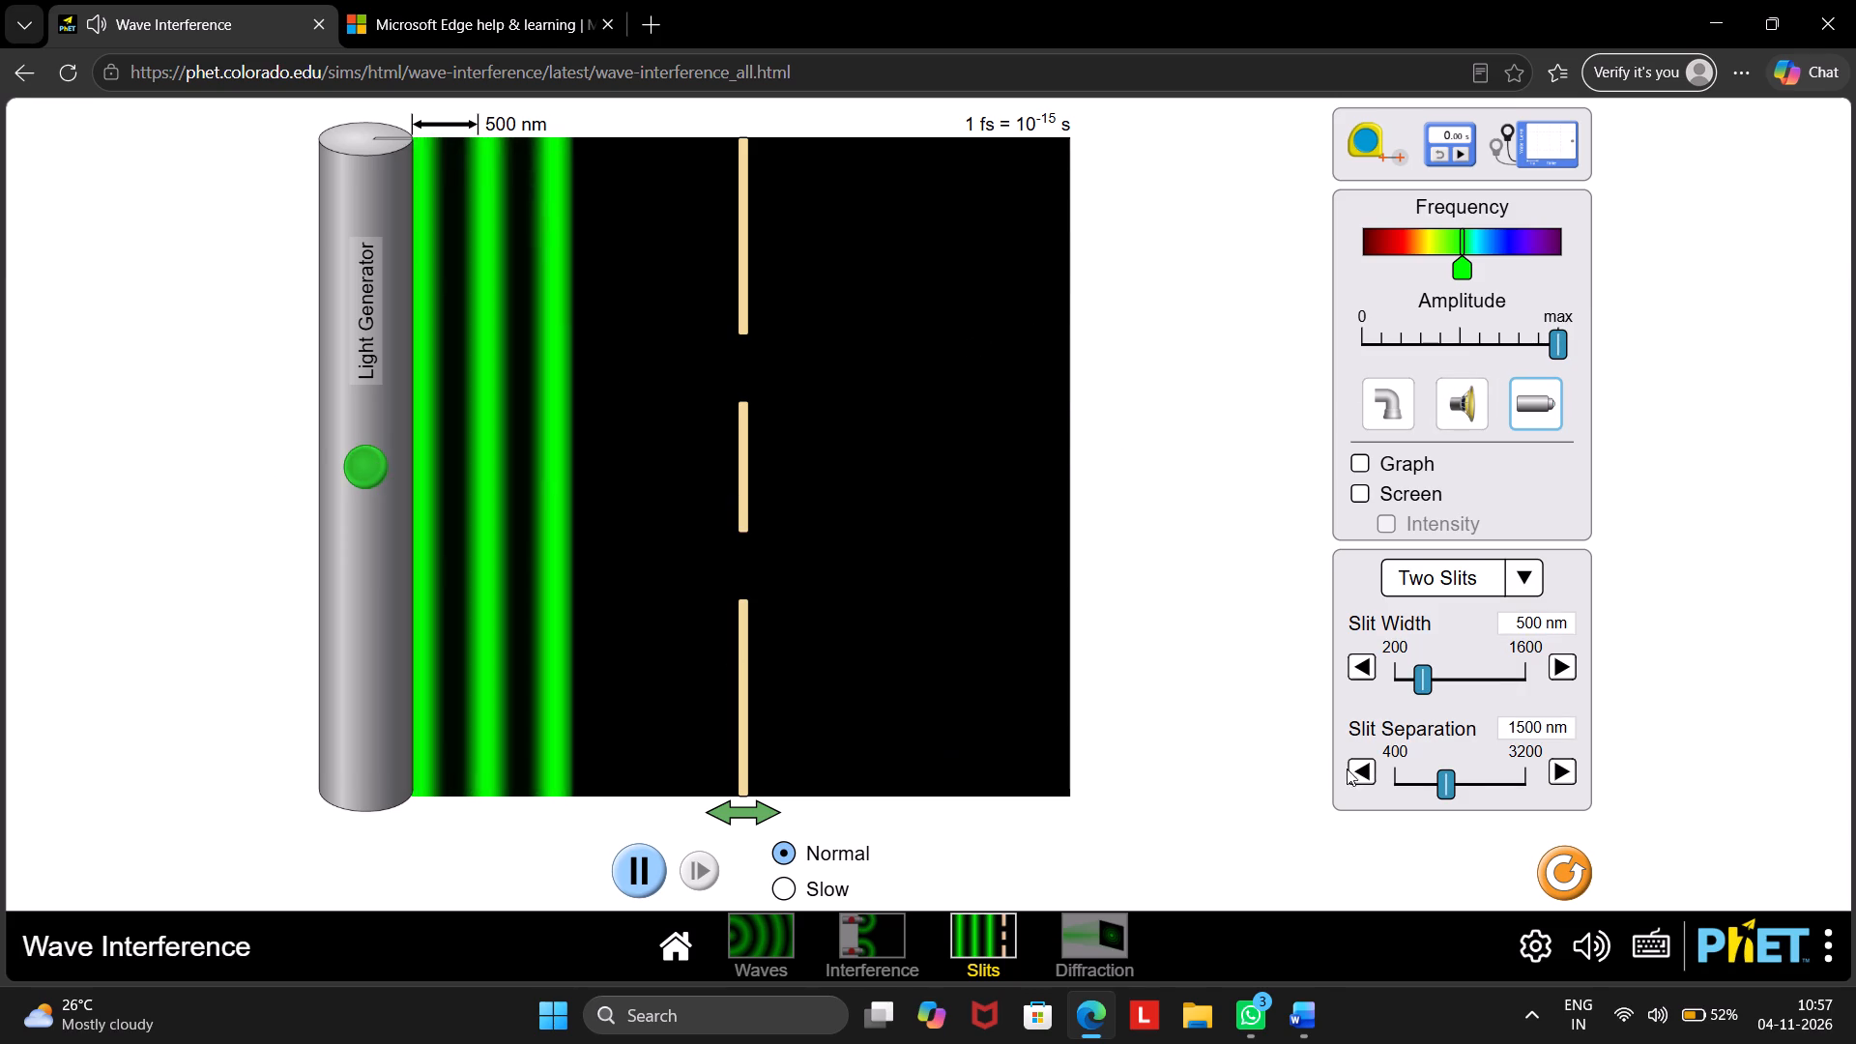
Set the slit separation to 2650 nm and show the screen.
{"action": "left_click_drag", "start_coordinate": [1443, 777], "coordinate": [1466, 786]}
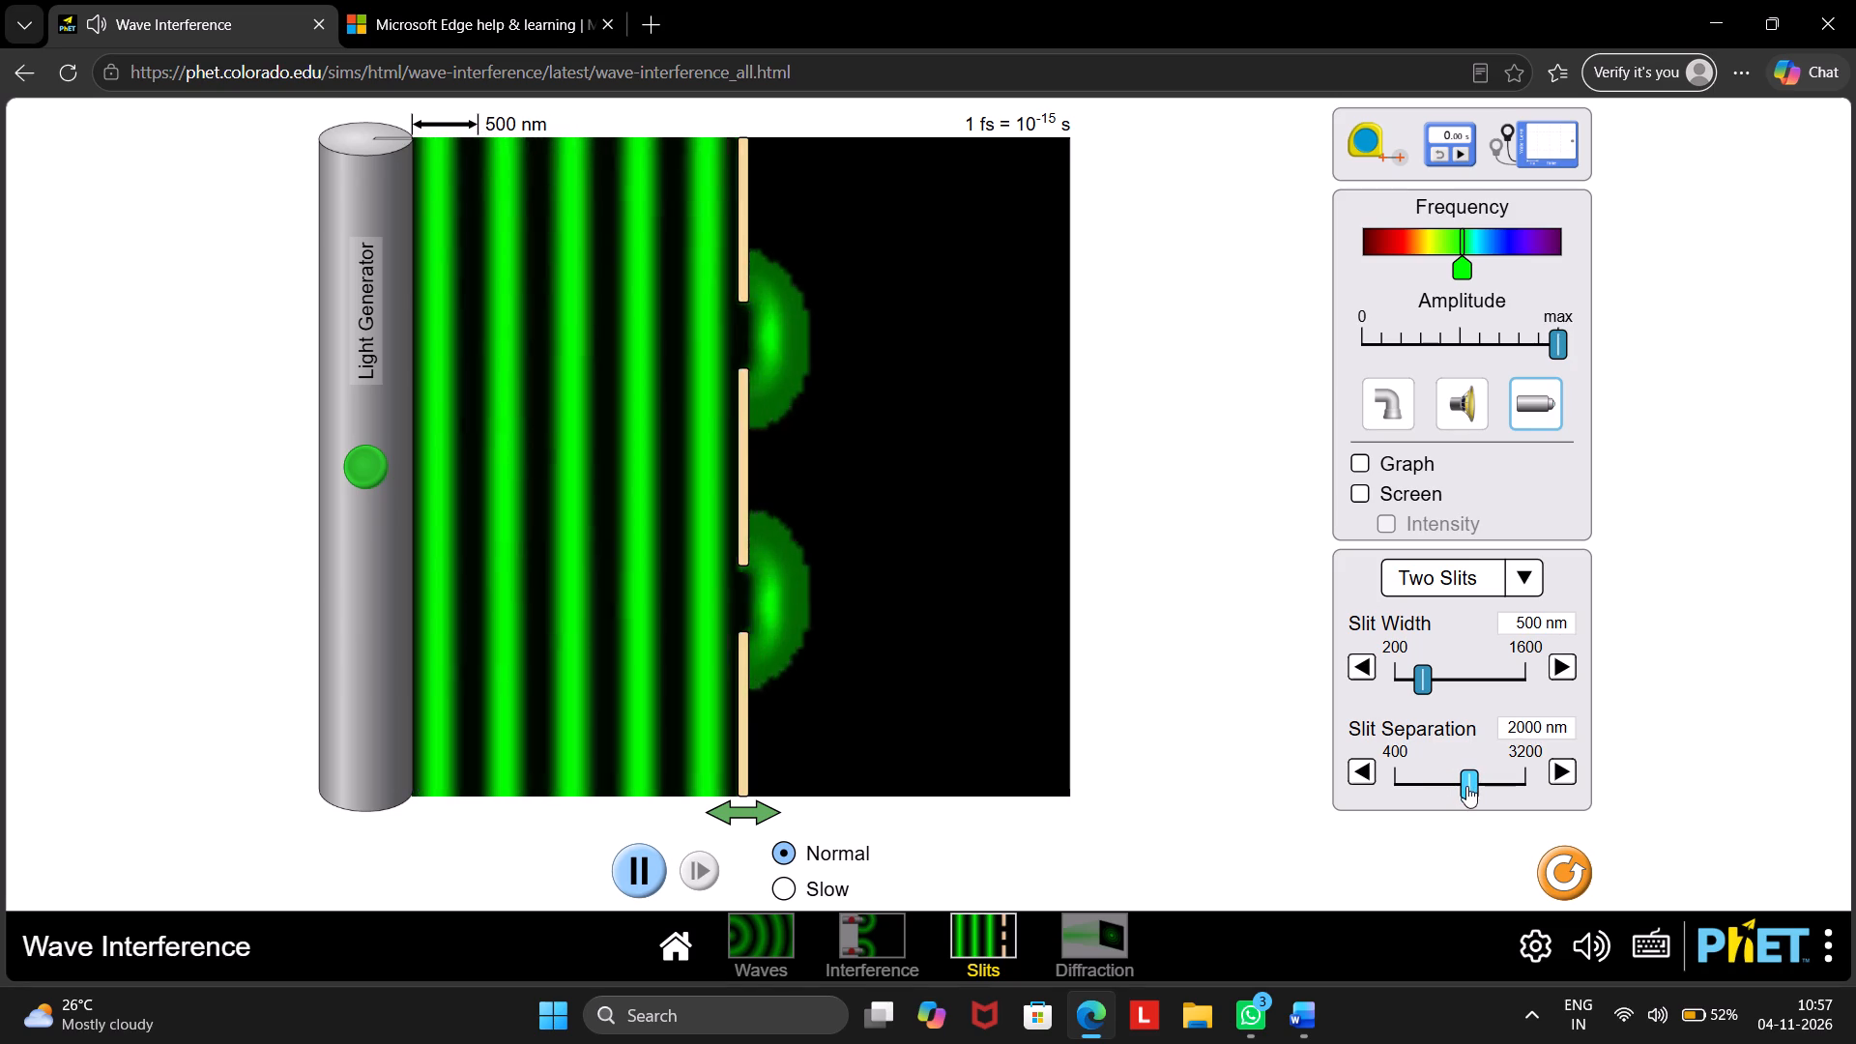
{"action": "left_click_drag", "start_coordinate": [1466, 786], "coordinate": [1466, 778]}
{"action": "left_click_drag", "start_coordinate": [1466, 778], "coordinate": [1471, 778]}
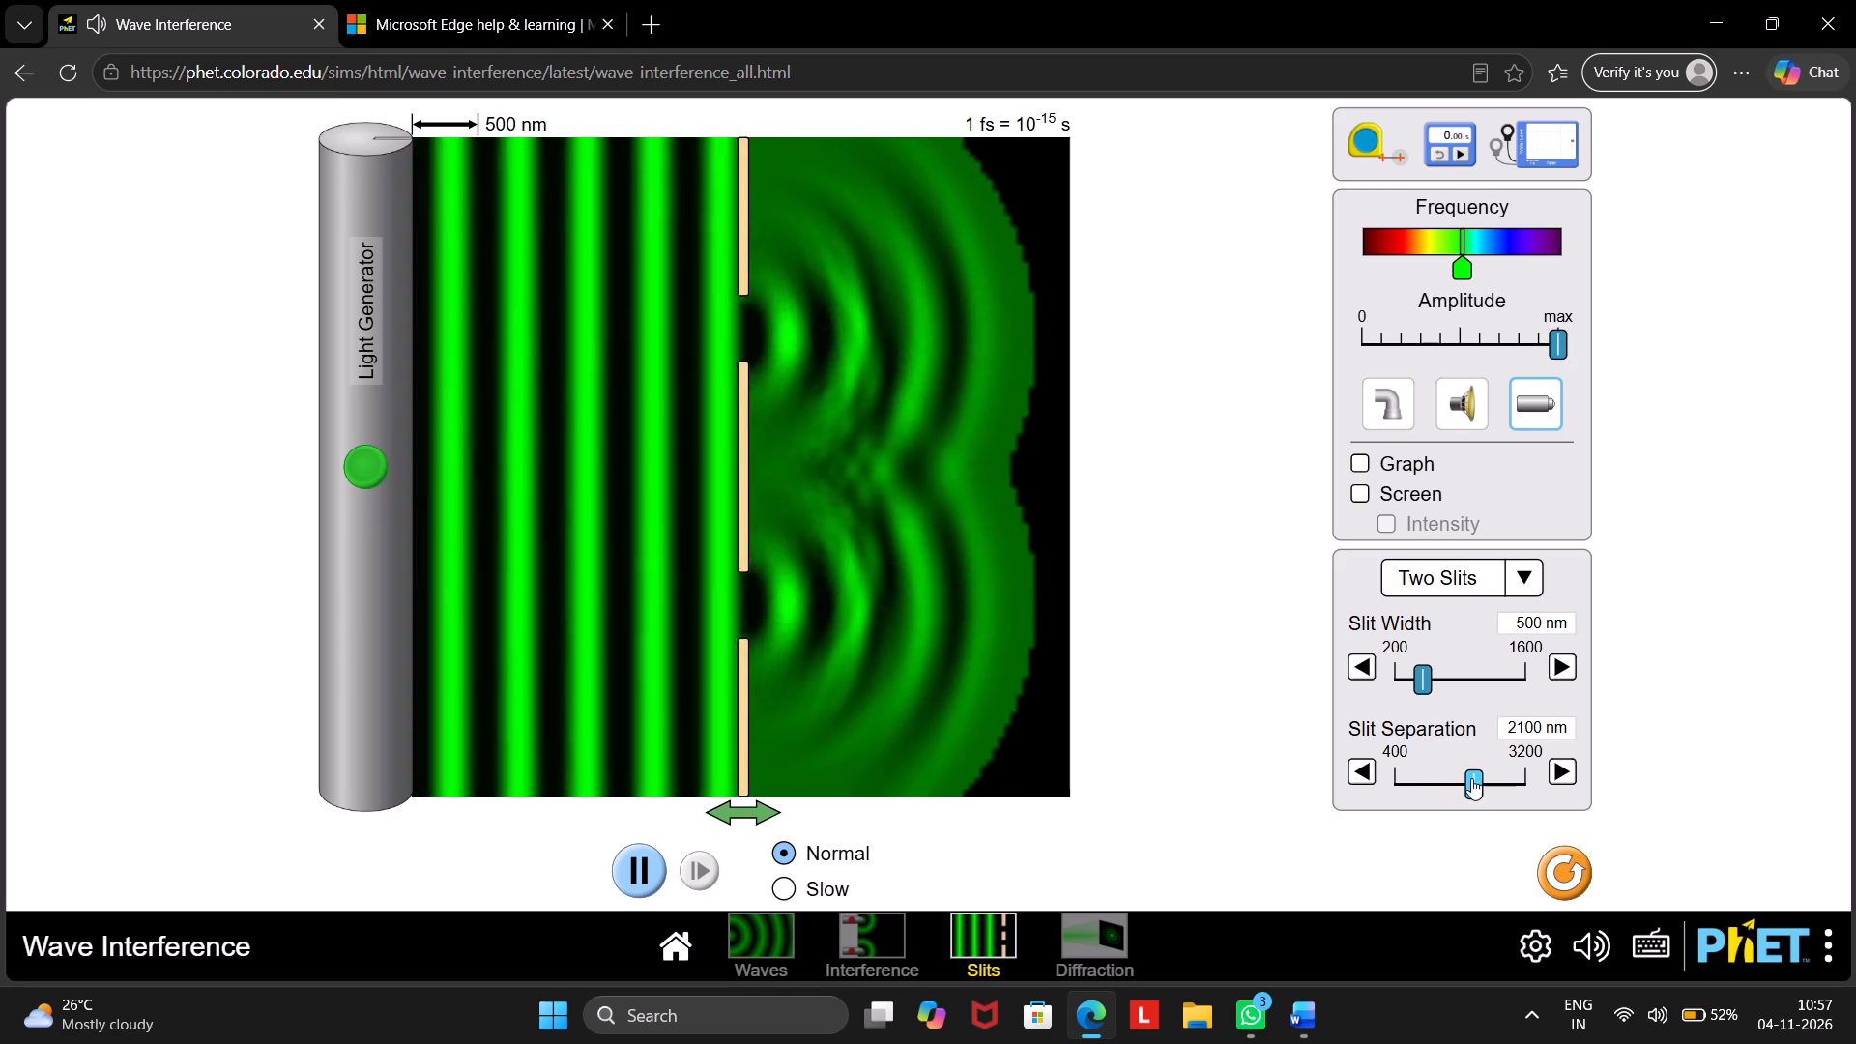
{"action": "left_click_drag", "start_coordinate": [1471, 778], "coordinate": [1493, 780]}
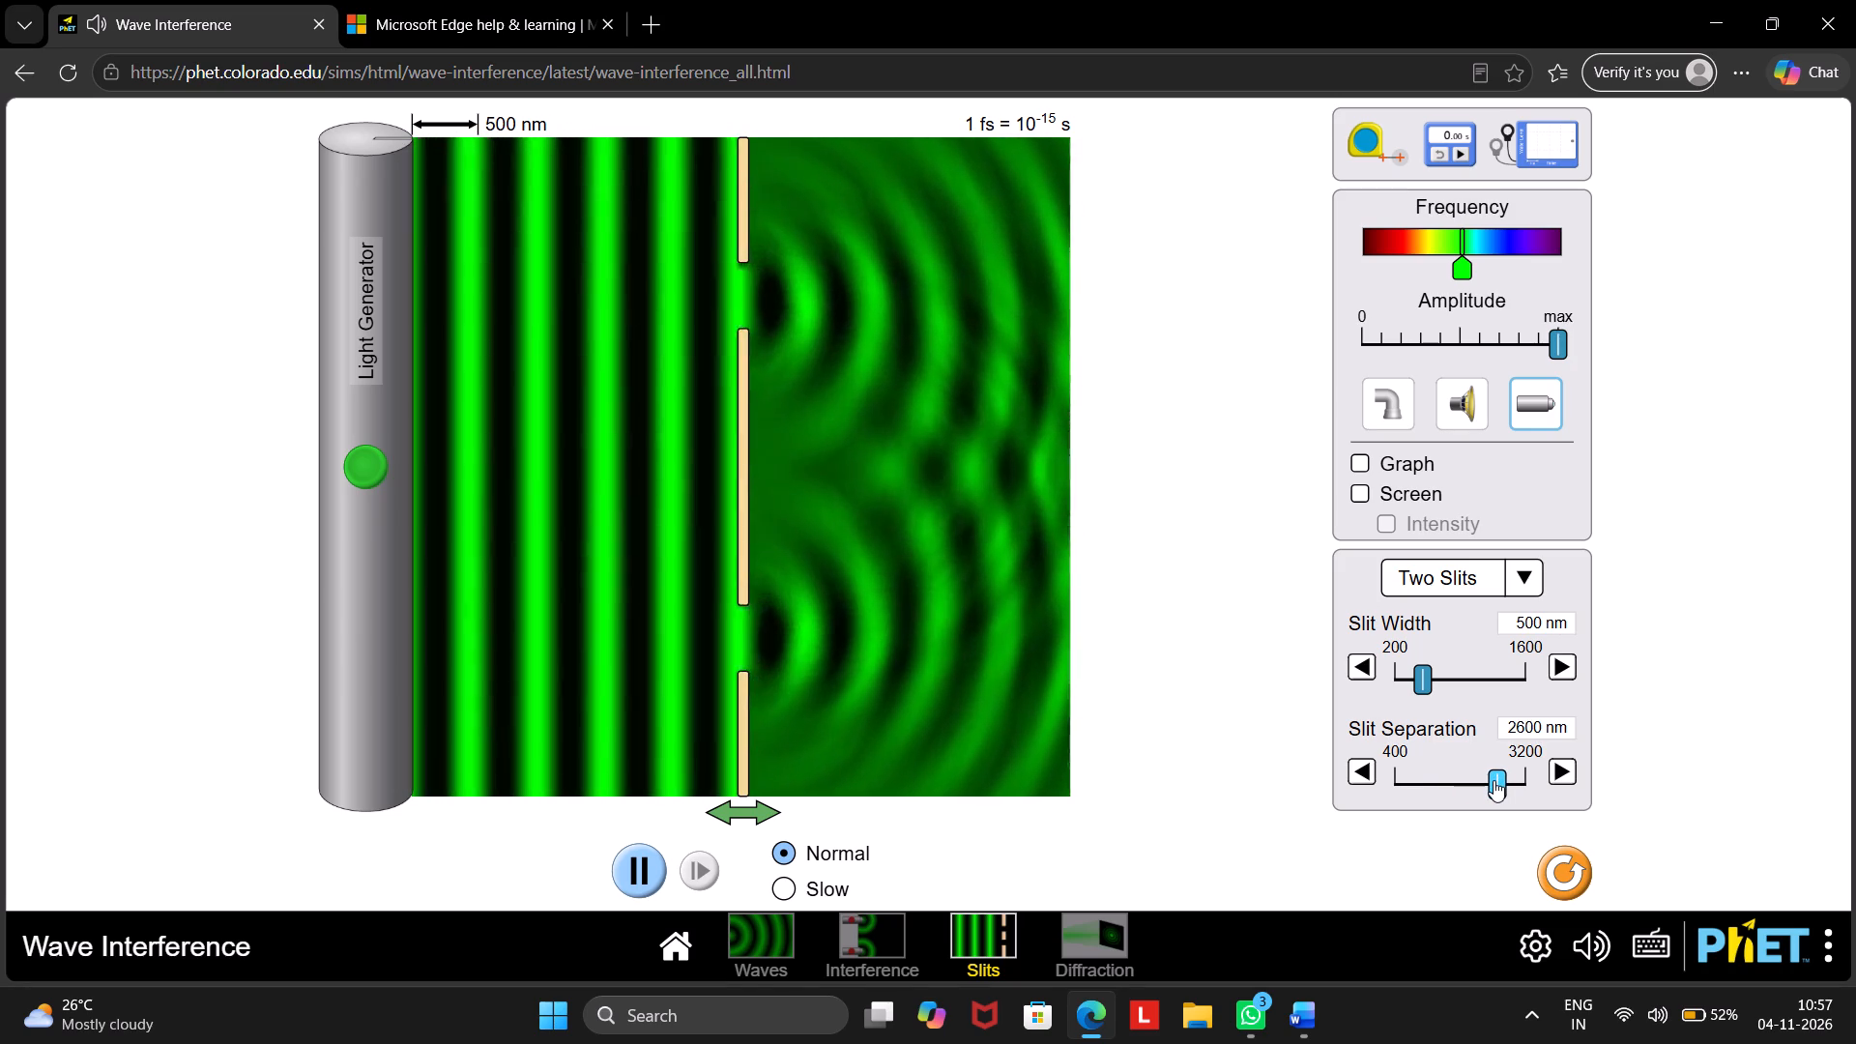
{"action": "left_click_drag", "start_coordinate": [1493, 780], "coordinate": [1496, 782]}
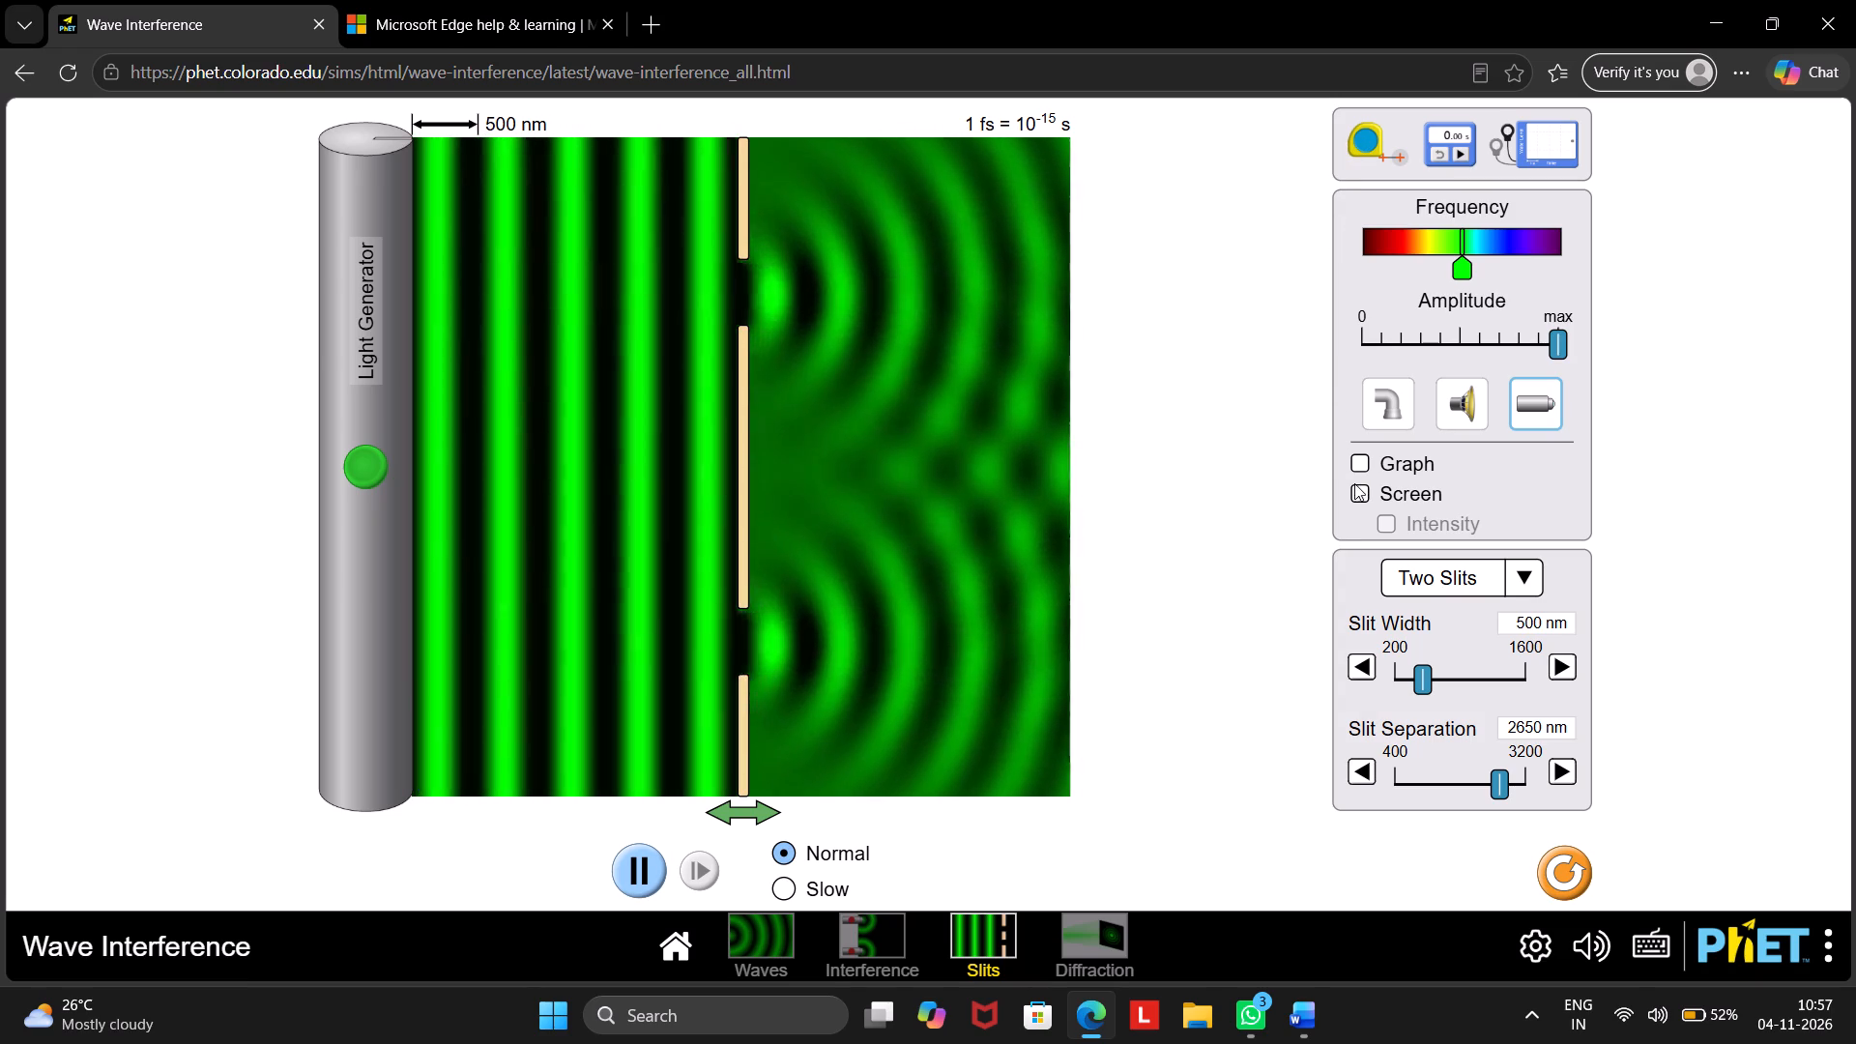
{"action": "left_click", "coordinate": [1364, 500]}
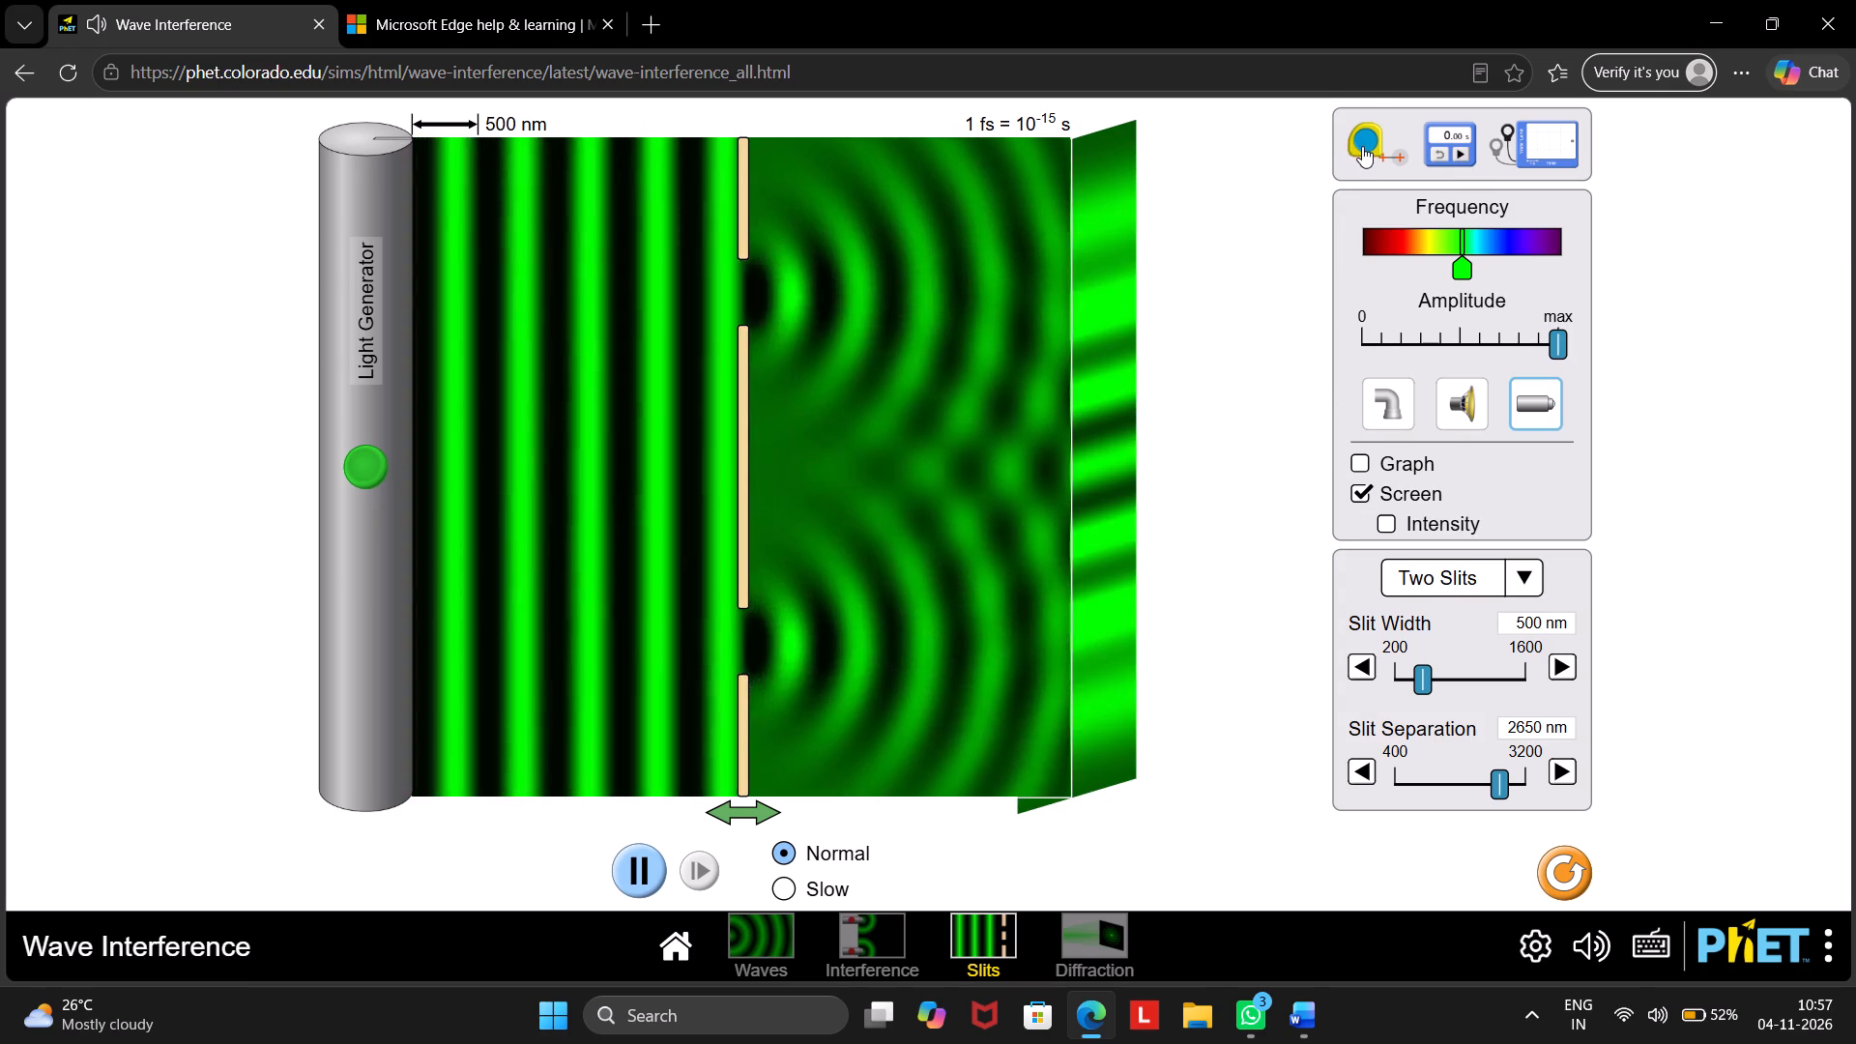
Place the measuring tape at the top of the barrier and measure horizontally to the screen.
{"action": "left_click_drag", "start_coordinate": [1362, 146], "coordinate": [734, 142]}
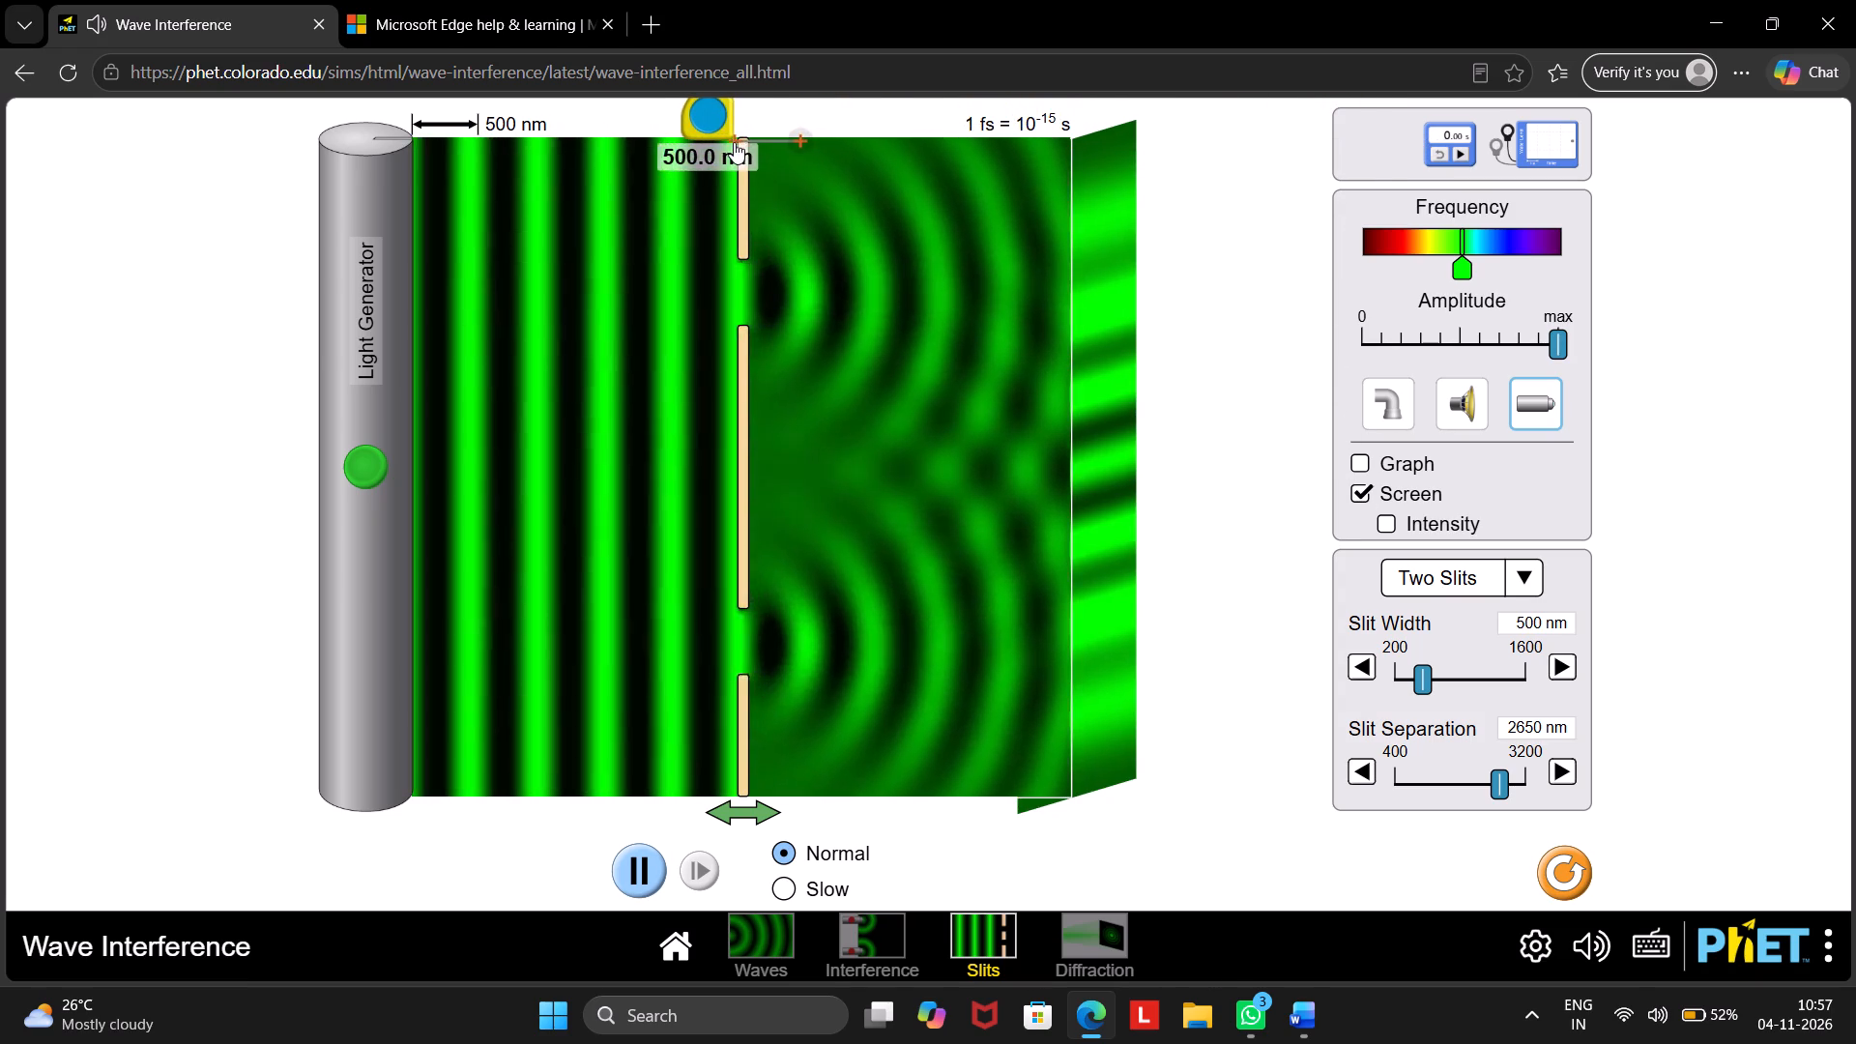
{"action": "left_click_drag", "start_coordinate": [734, 142], "coordinate": [739, 138]}
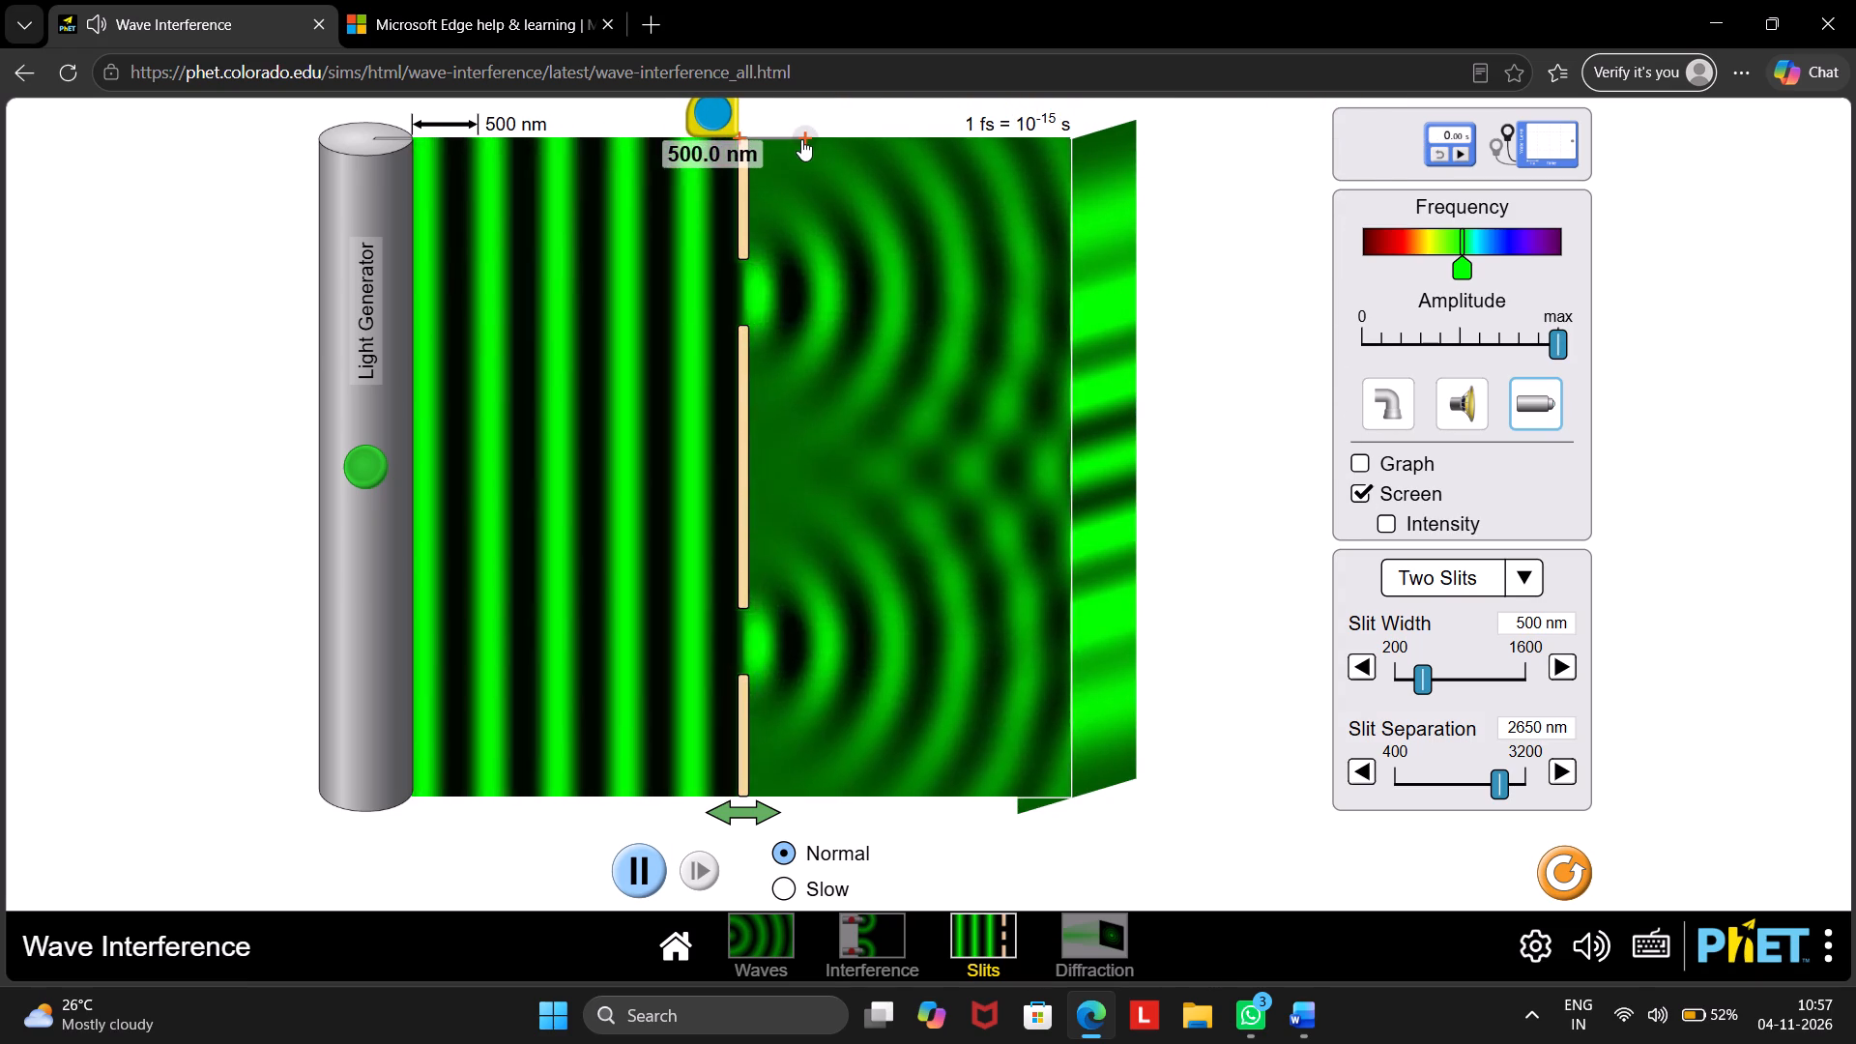
{"action": "left_click_drag", "start_coordinate": [801, 139], "coordinate": [1062, 135]}
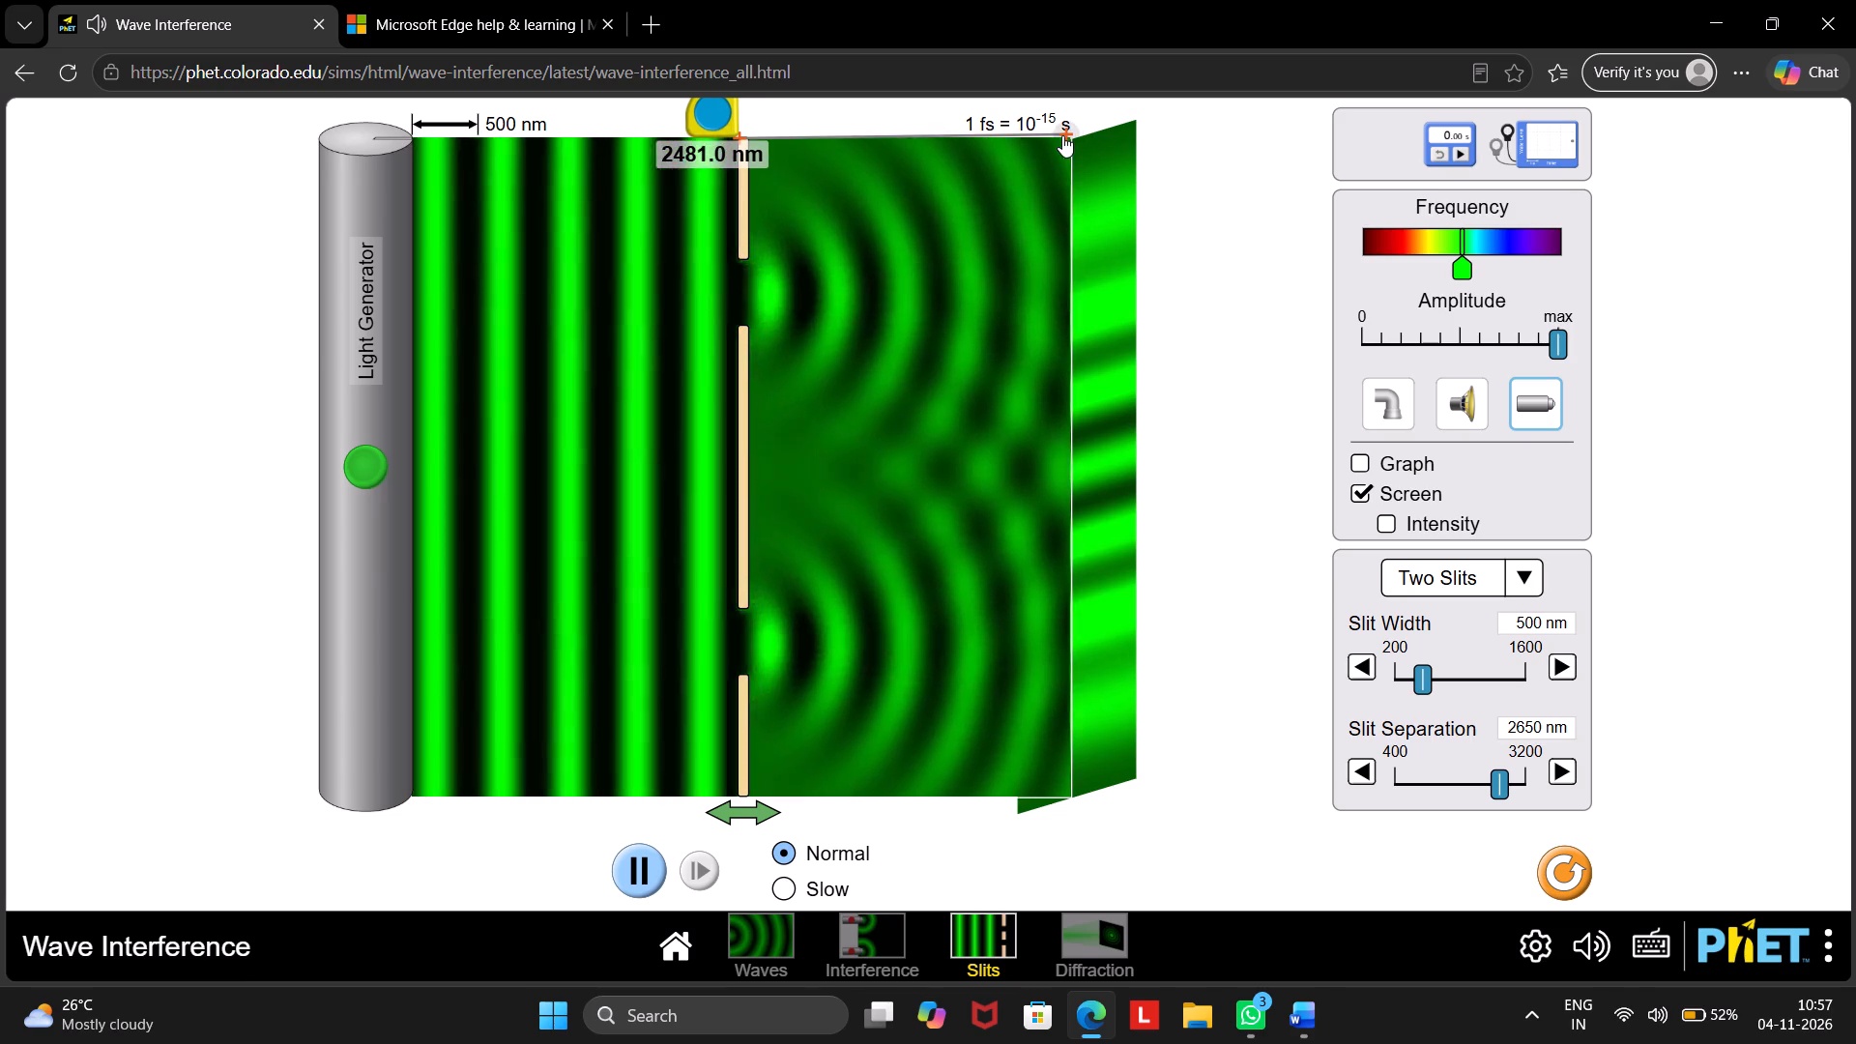
{"action": "left_click_drag", "start_coordinate": [1062, 135], "coordinate": [1064, 136]}
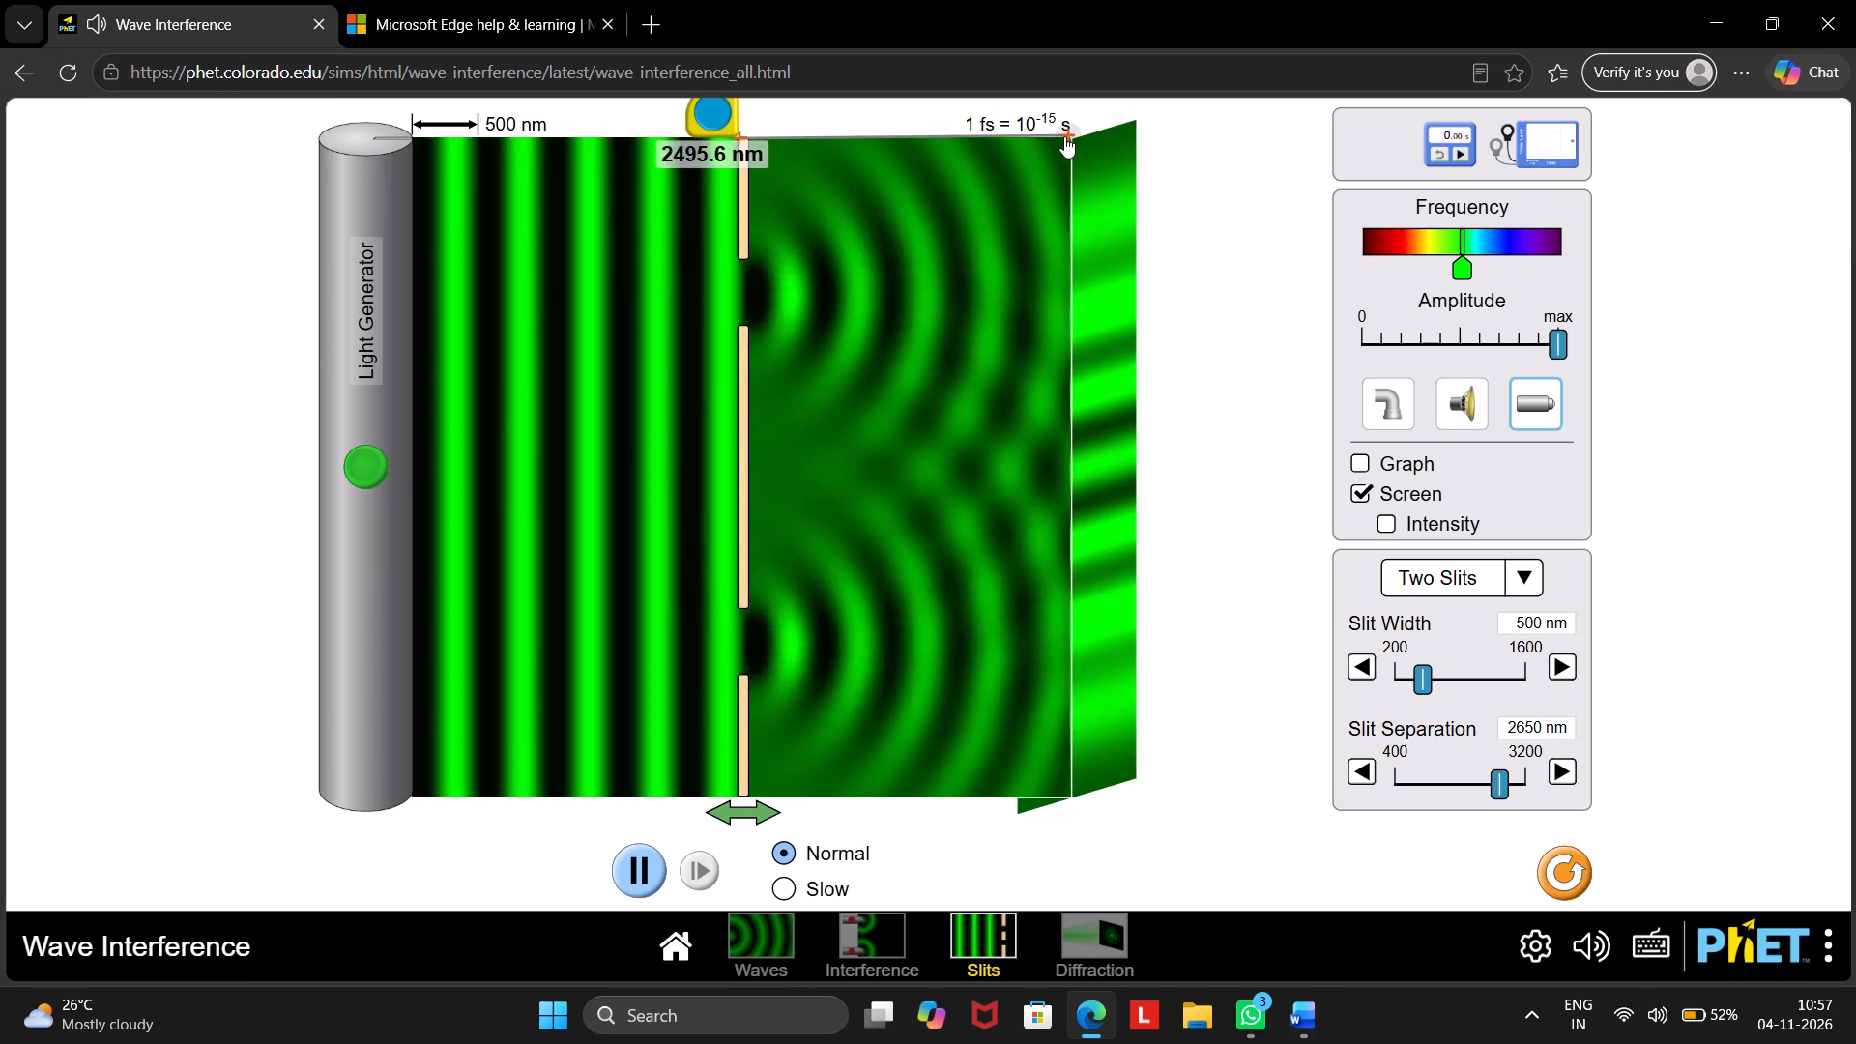
{"action": "left_click", "coordinate": [1064, 136]}
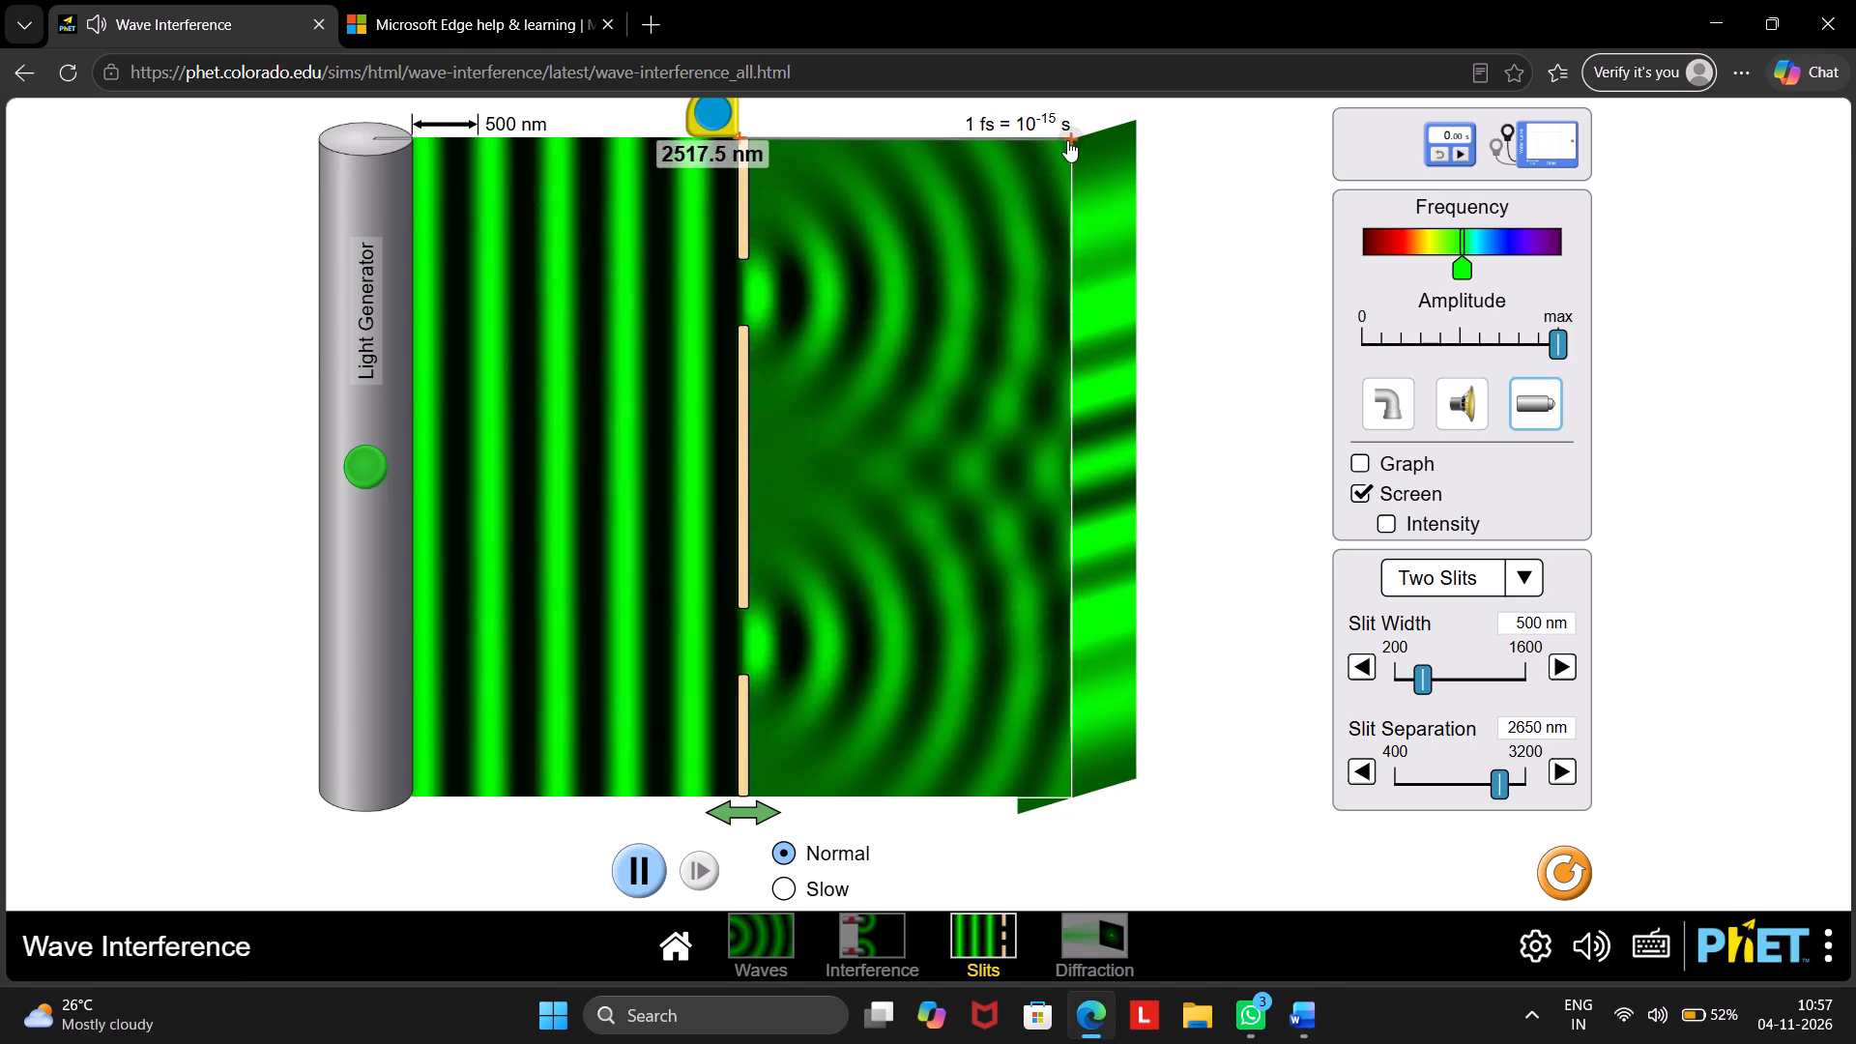
{"action": "left_click", "coordinate": [1067, 140]}
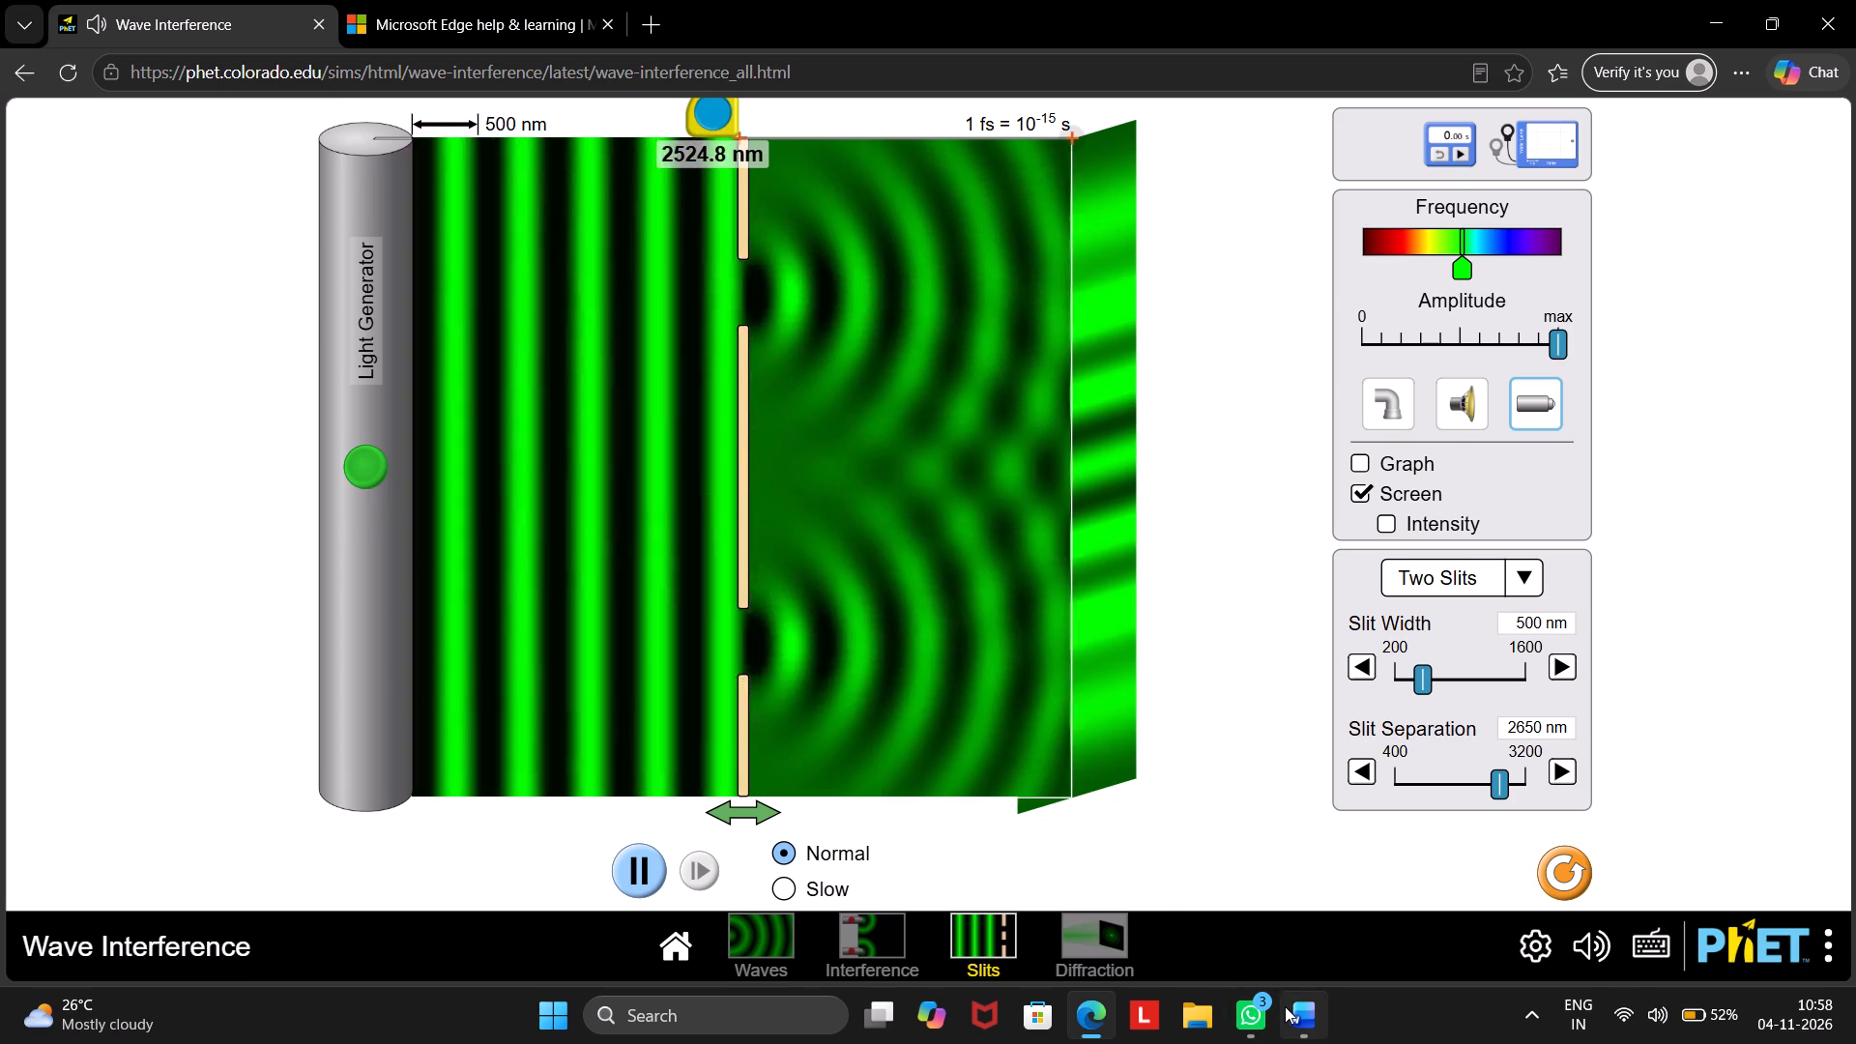
Switch to the Word lab document and review the procedure, the data and observations table, and the wavelength formula.
{"action": "left_click", "coordinate": [1285, 1006]}
{"action": "scroll", "coordinate": [987, 679], "scroll_direction": "up", "scroll_amount": 1}
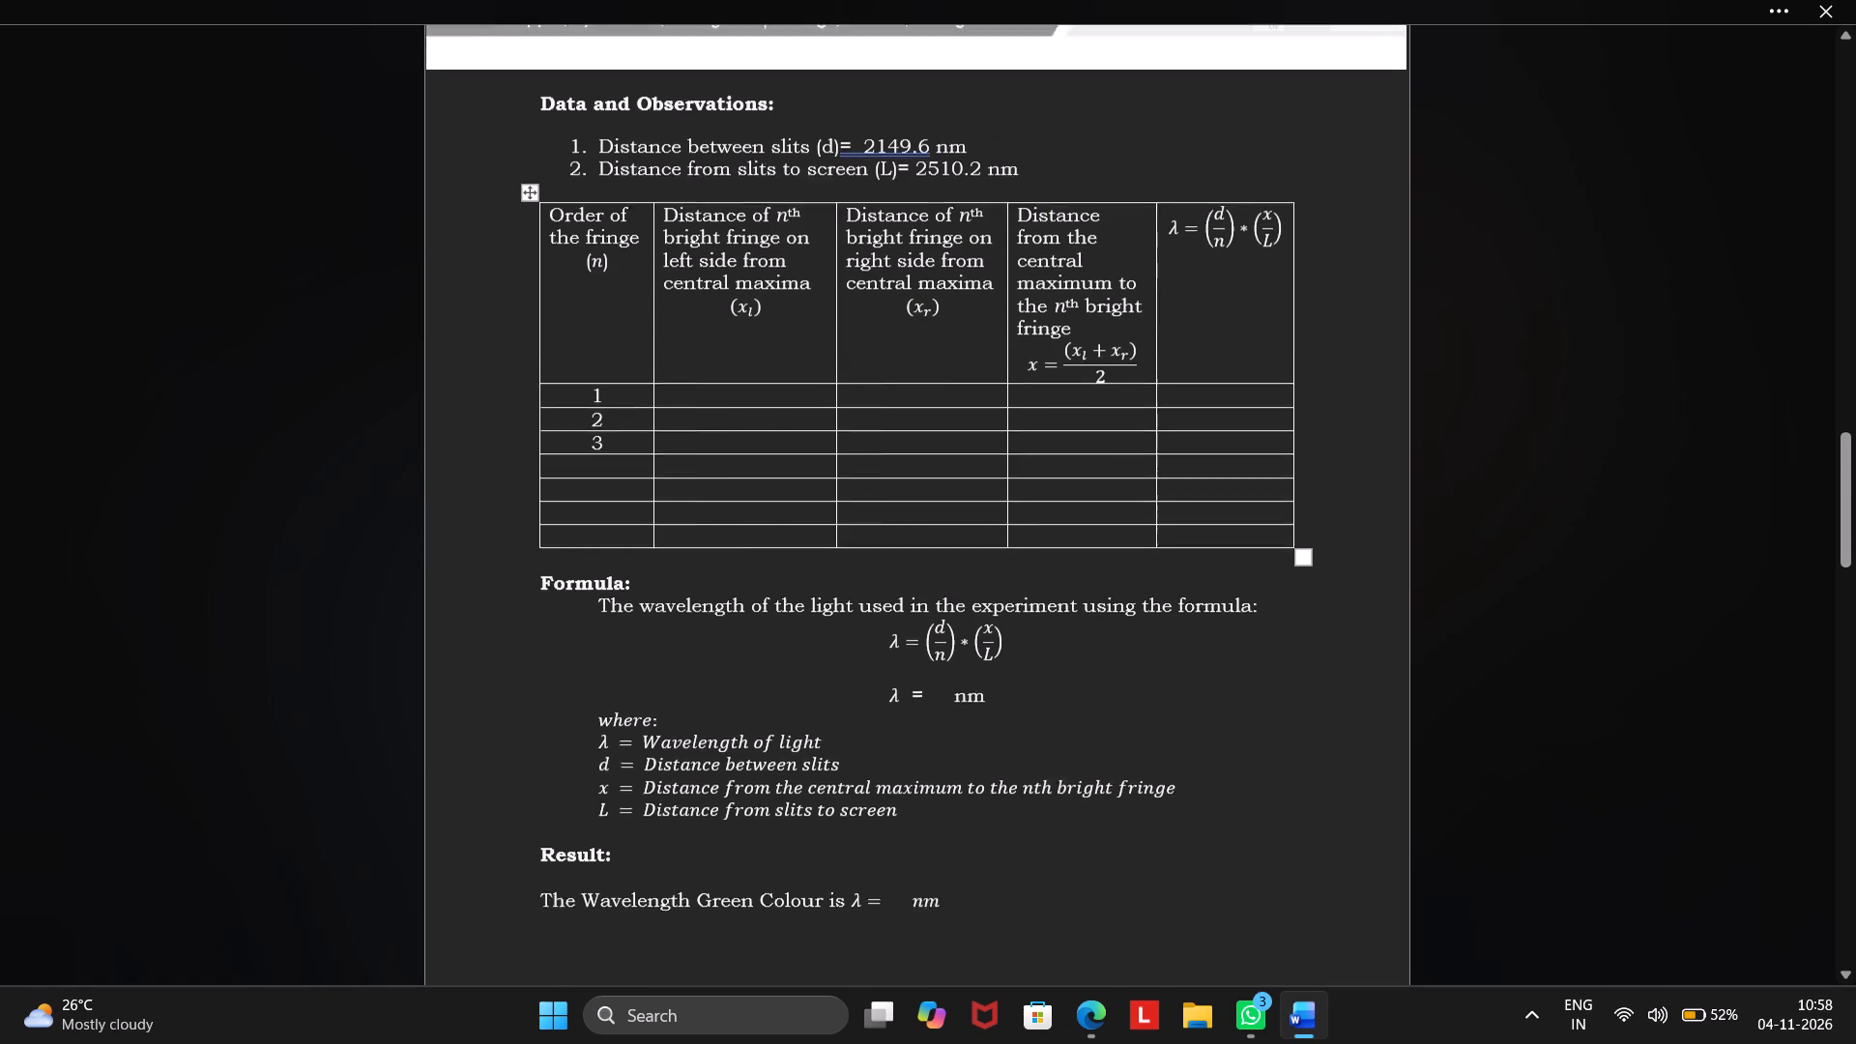
{"action": "scroll", "coordinate": [987, 679], "scroll_direction": "up", "scroll_amount": 3}
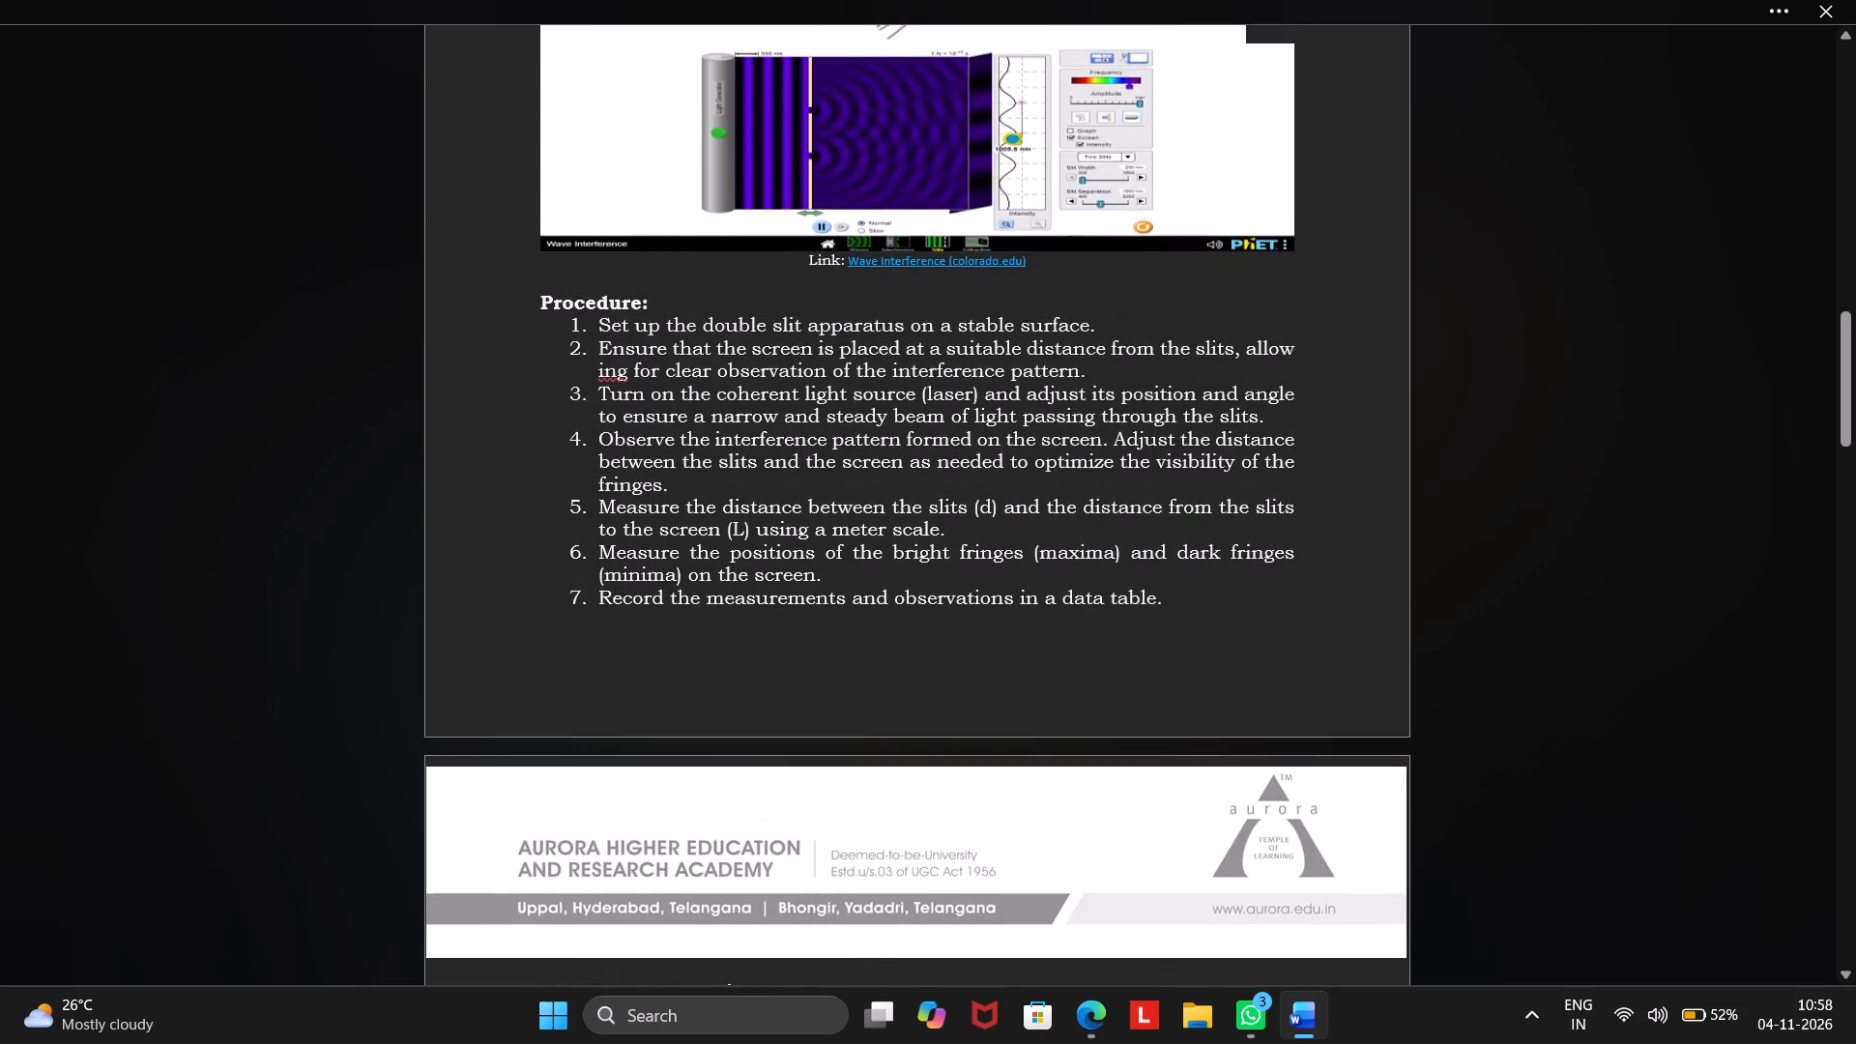
{"action": "scroll", "coordinate": [987, 679], "scroll_direction": "down", "scroll_amount": 2}
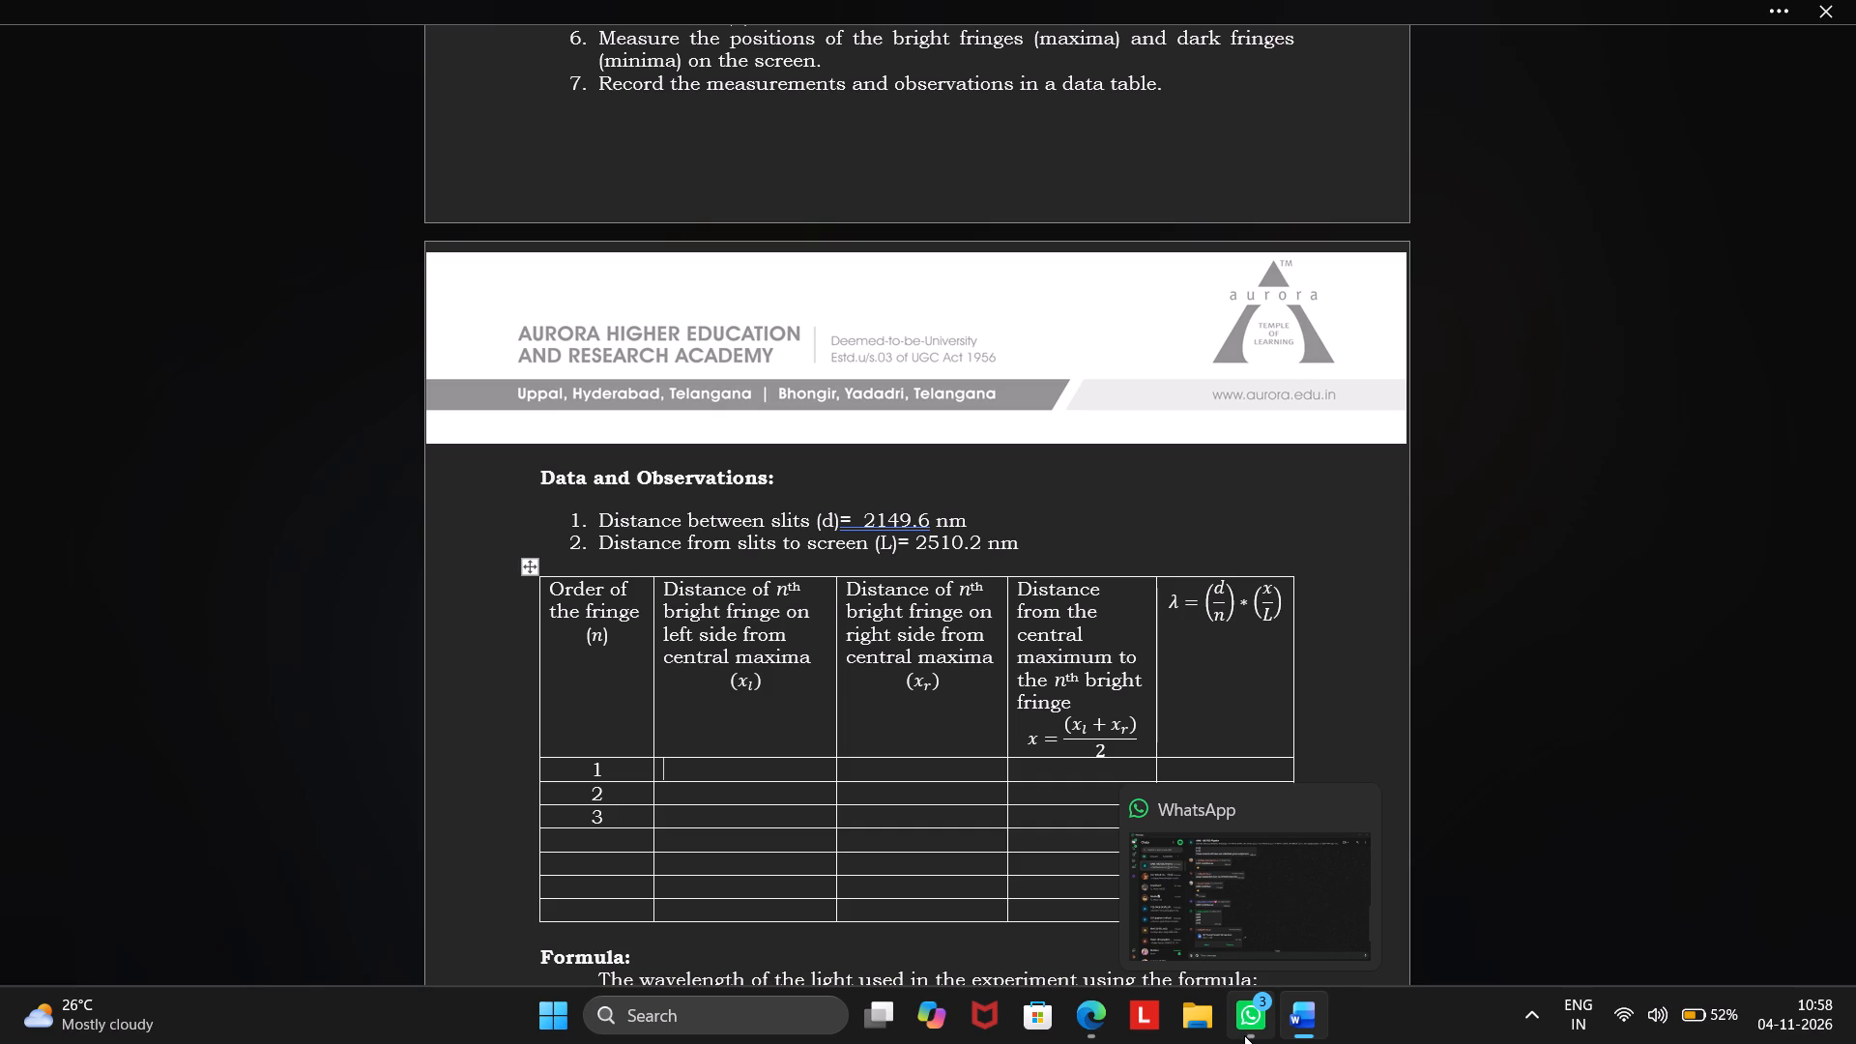
{"action": "scroll", "coordinate": [1221, 1033], "scroll_direction": "down", "scroll_amount": 2}
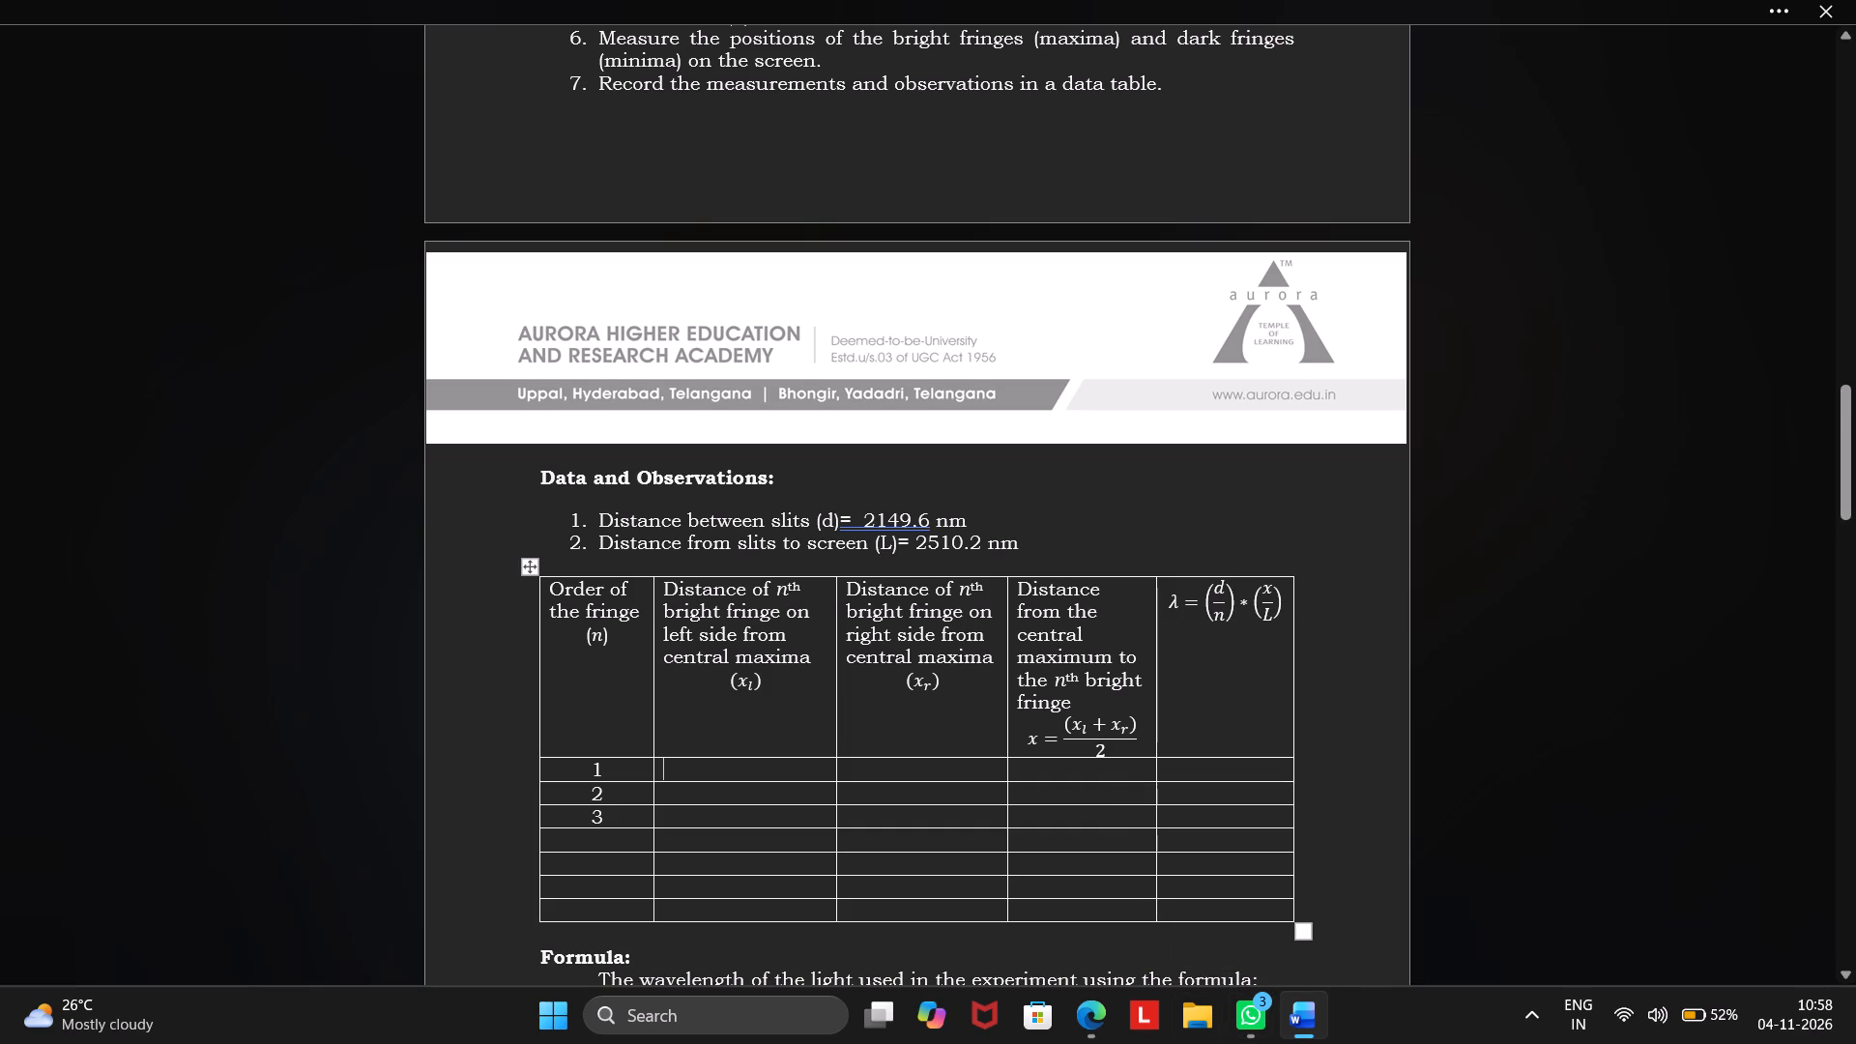
{"action": "scroll", "coordinate": [1386, 900], "scroll_direction": "down", "scroll_amount": 1}
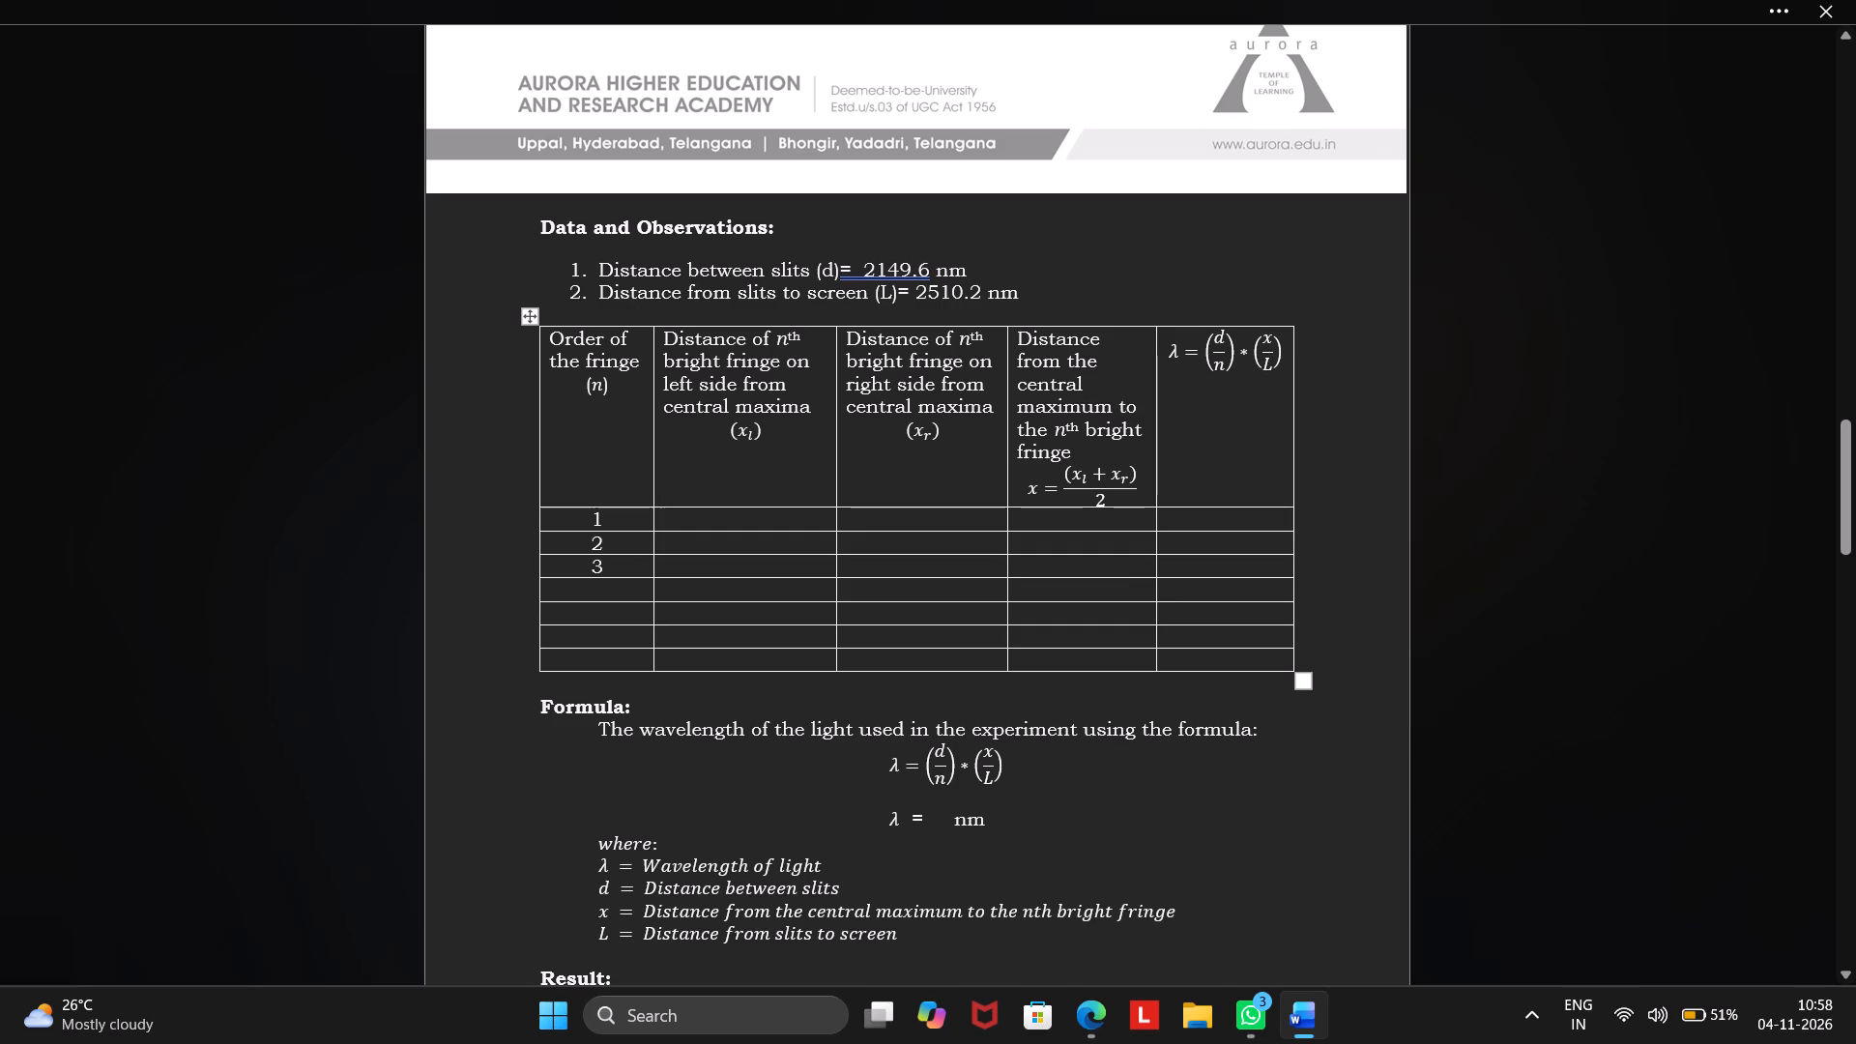
{"action": "scroll", "coordinate": [1386, 900], "scroll_direction": "up", "scroll_amount": 1}
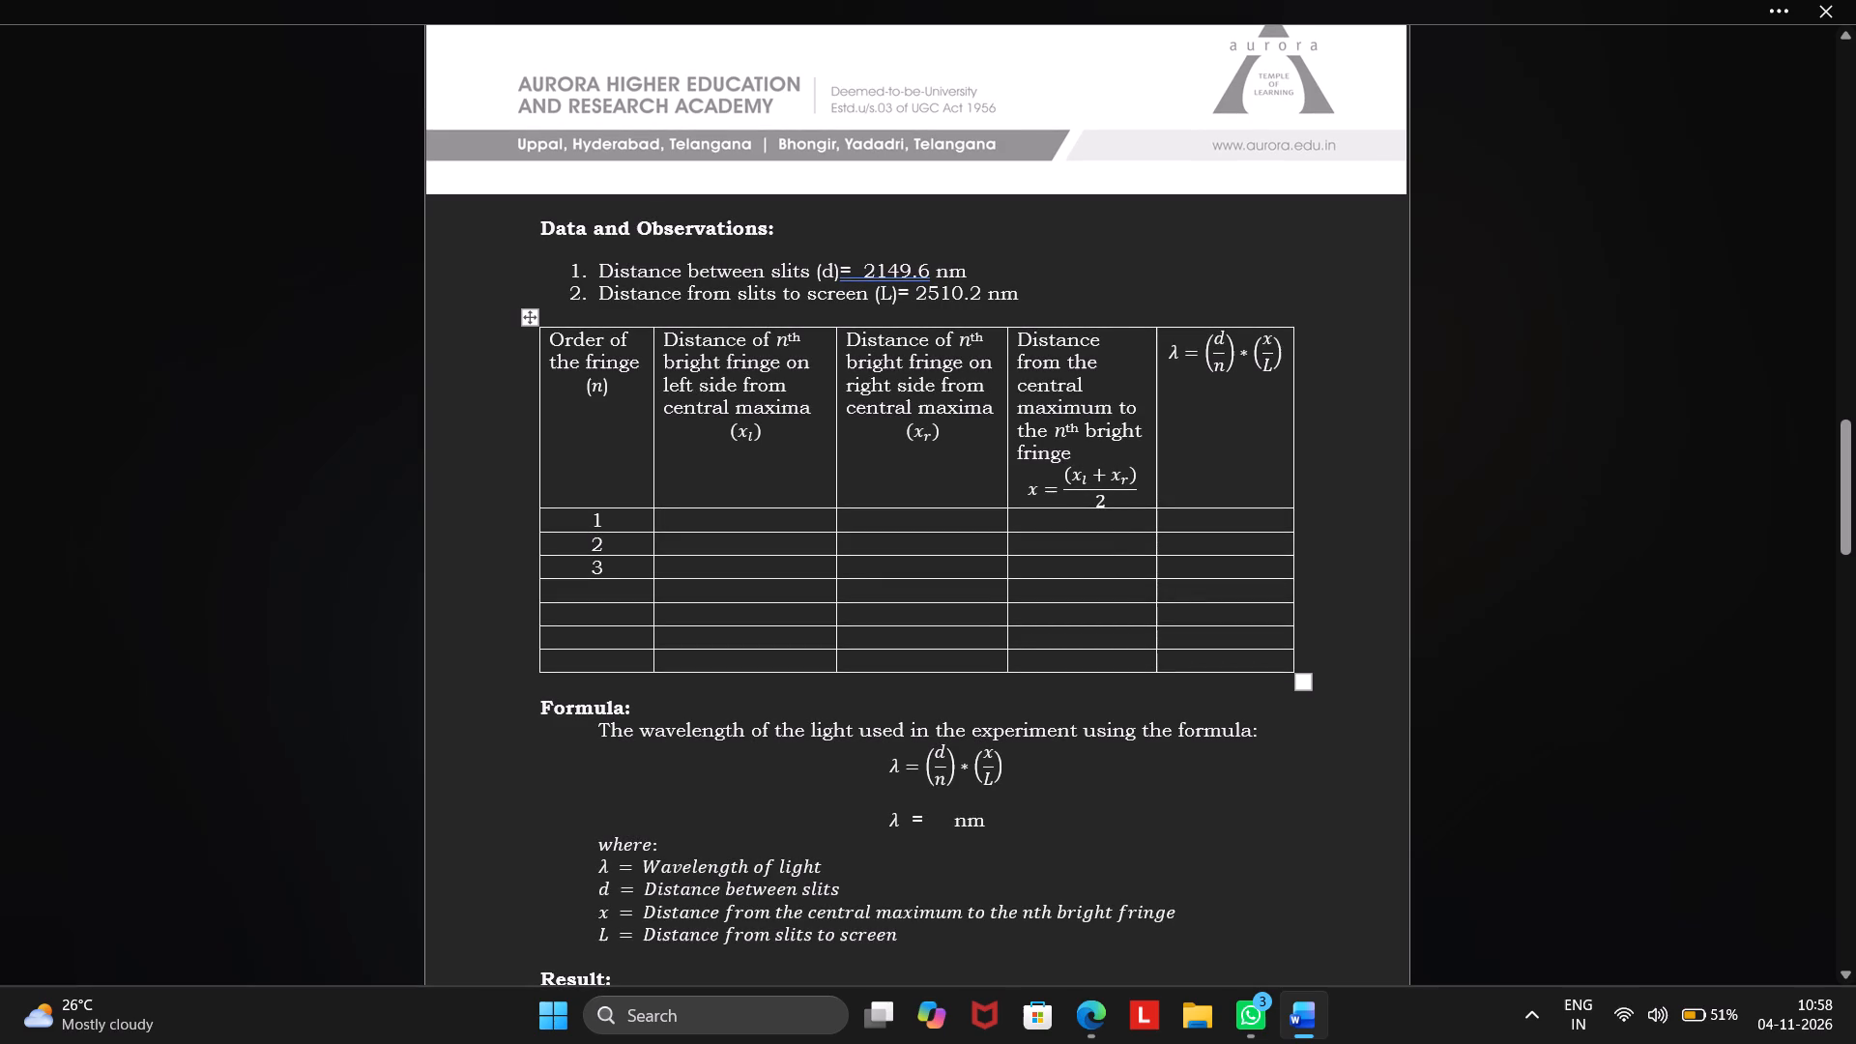
Recheck the tape reading in the simulation and set the distance from slits to screen (L) in Word to 2524.8 nm.
{"action": "left_click", "coordinate": [1277, 1015]}
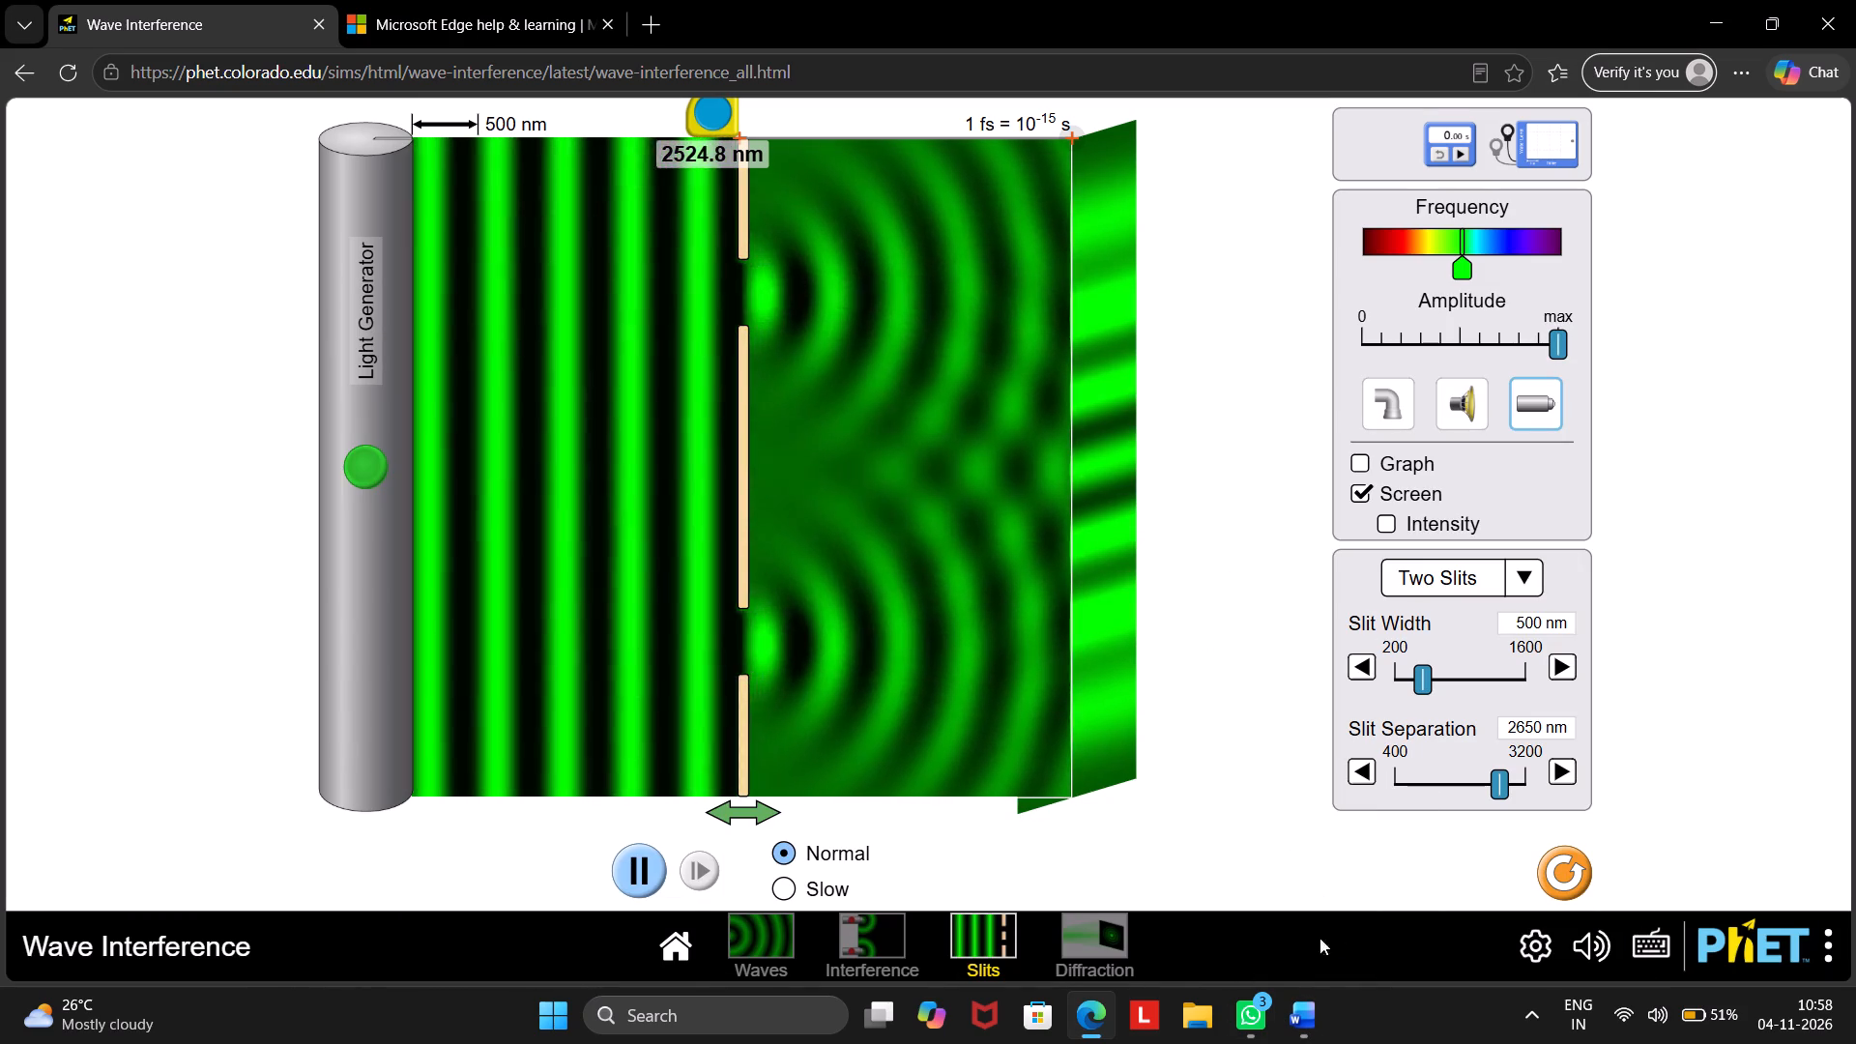
{"action": "left_click", "coordinate": [1298, 1010]}
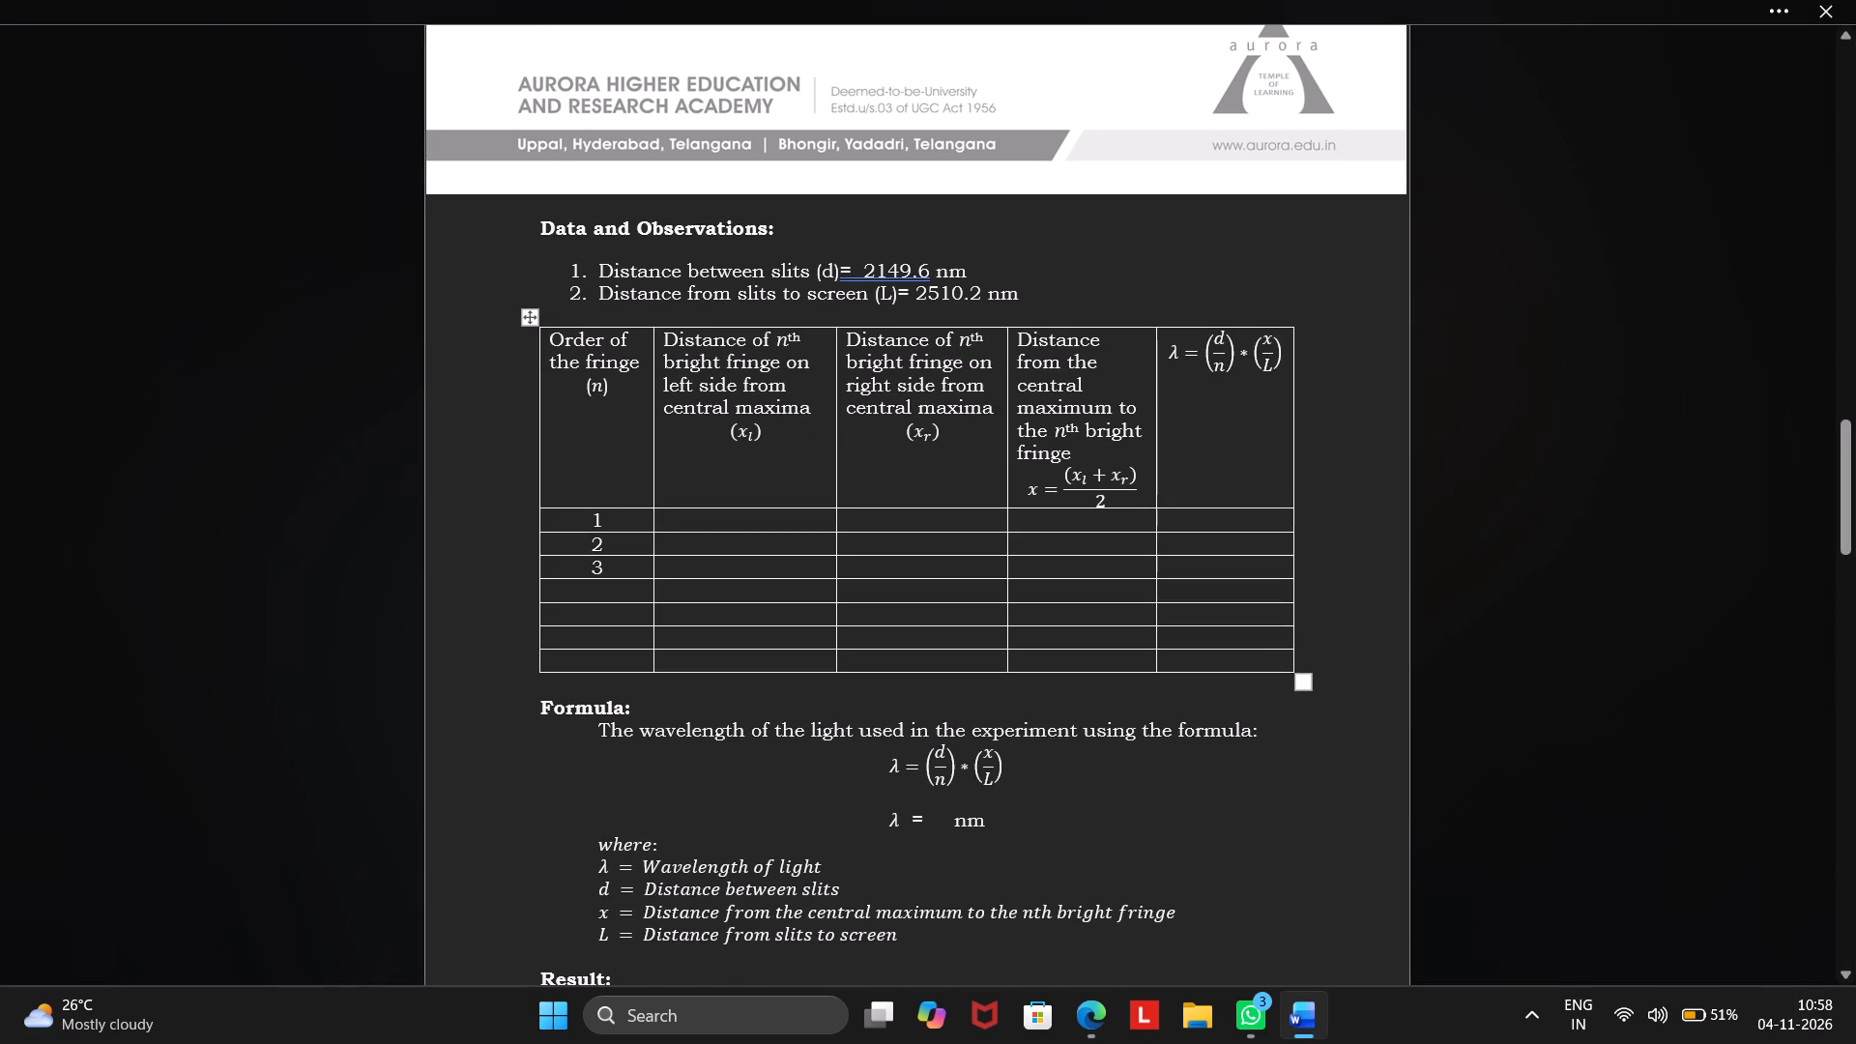
{"action": "left_click", "coordinate": [980, 296]}
{"action": "key", "text": "BackSpace"}
{"action": "key", "text": "BackSpace"}
{"action": "key", "text": "BackSpace"}
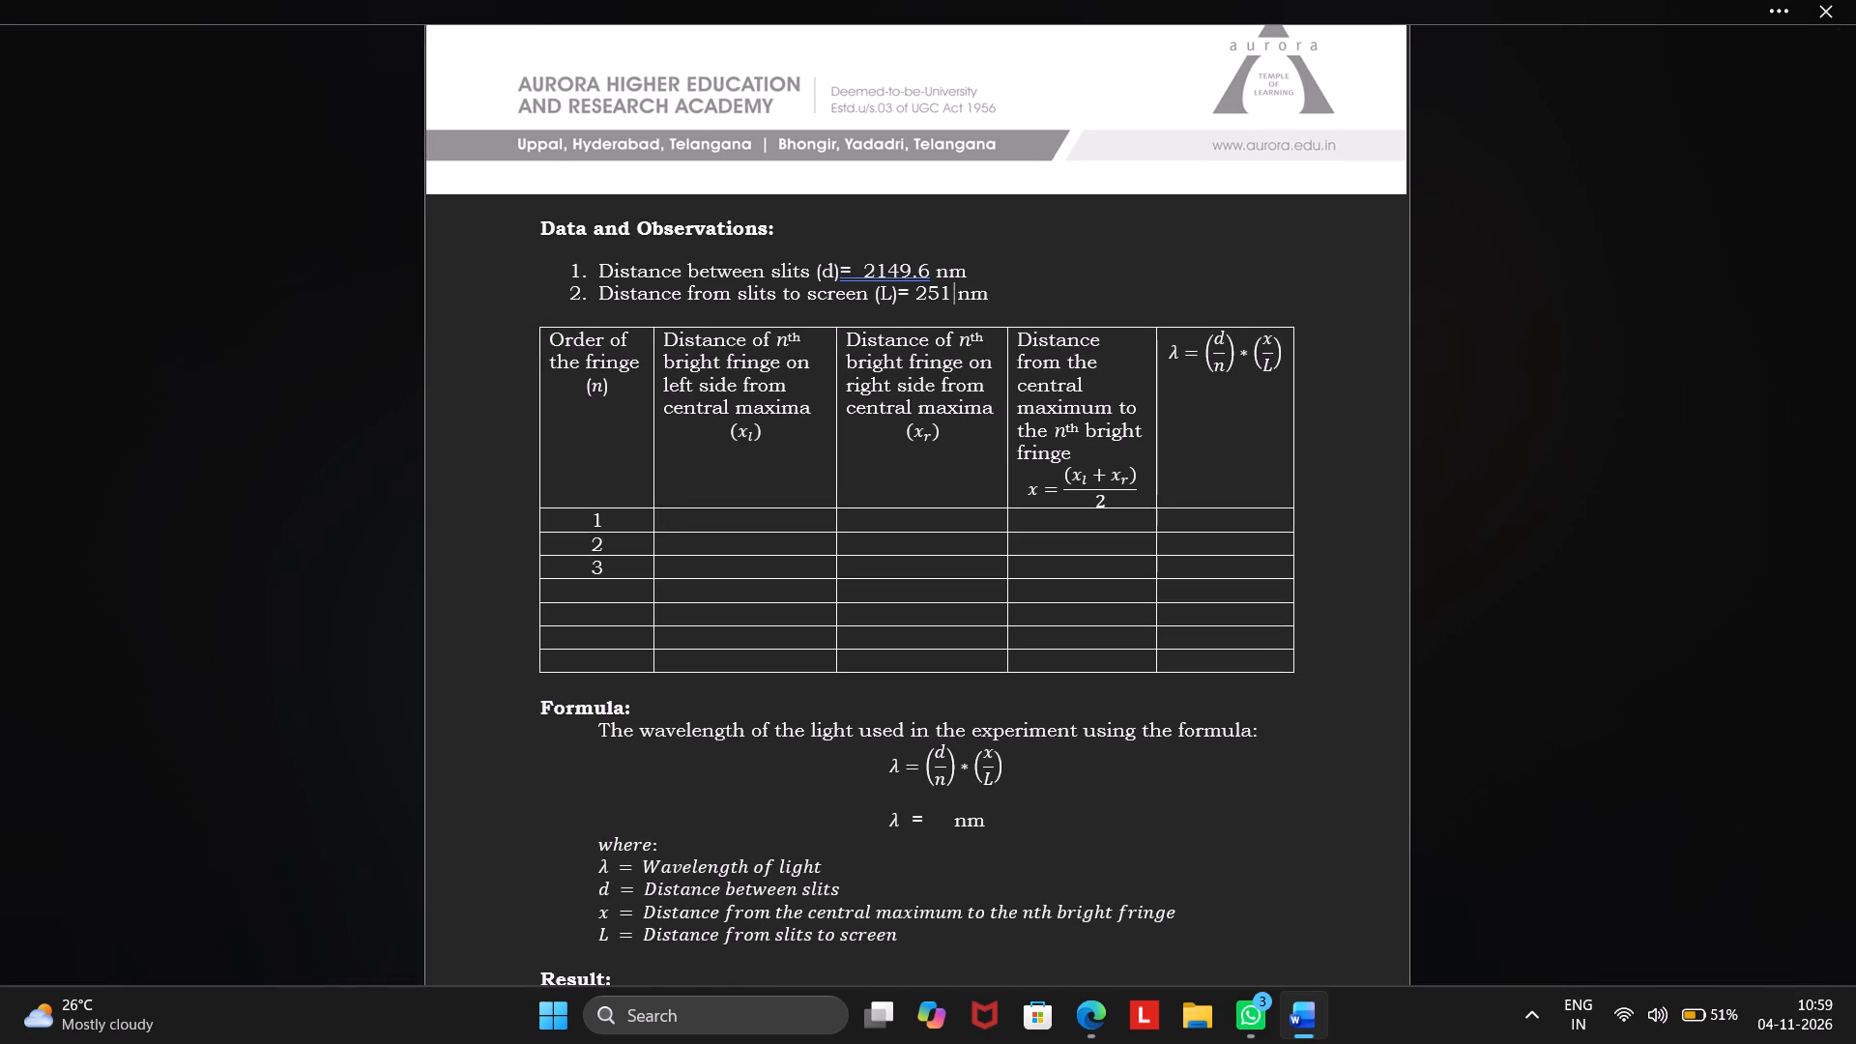
{"action": "key", "text": "BackSpace"}
{"action": "type", "text": "24.8"}
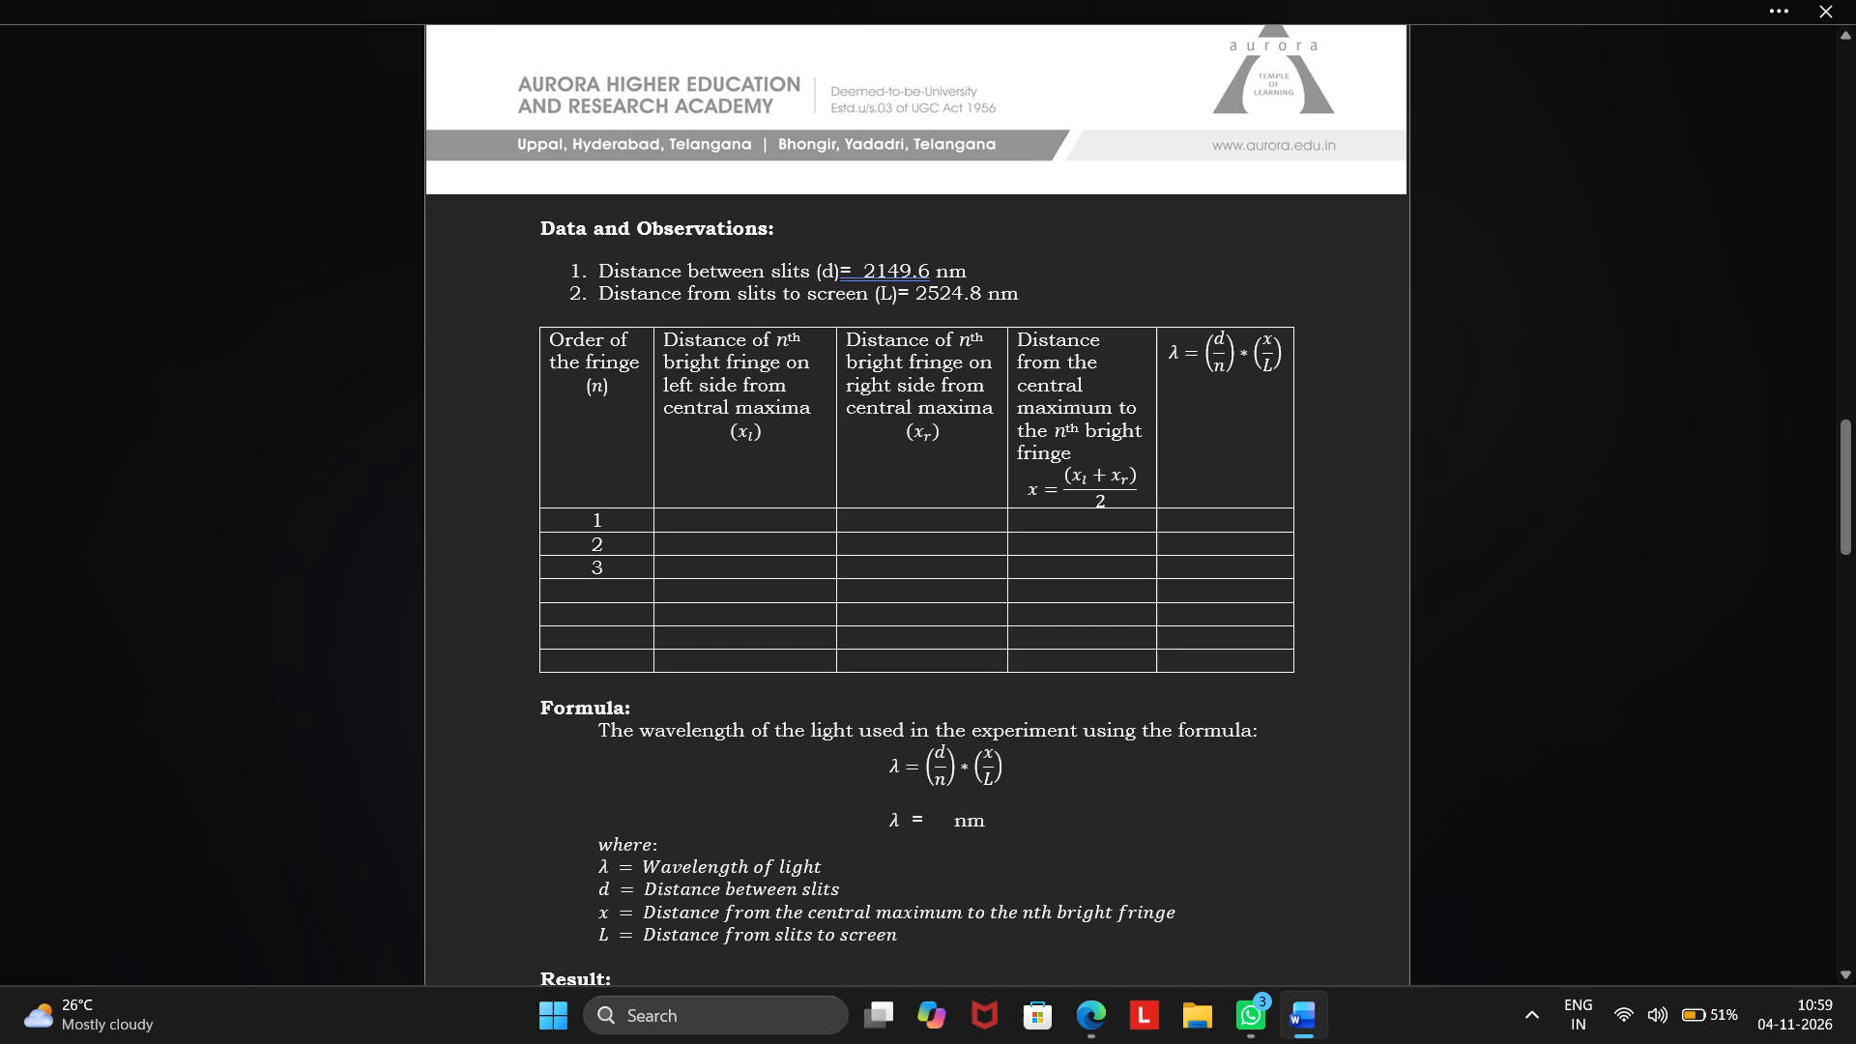
Return to the simulation and measure along the middle barrier piece, from the upper slit's lower edge to the lower slit's upper edge.
{"action": "left_click", "coordinate": [928, 270]}
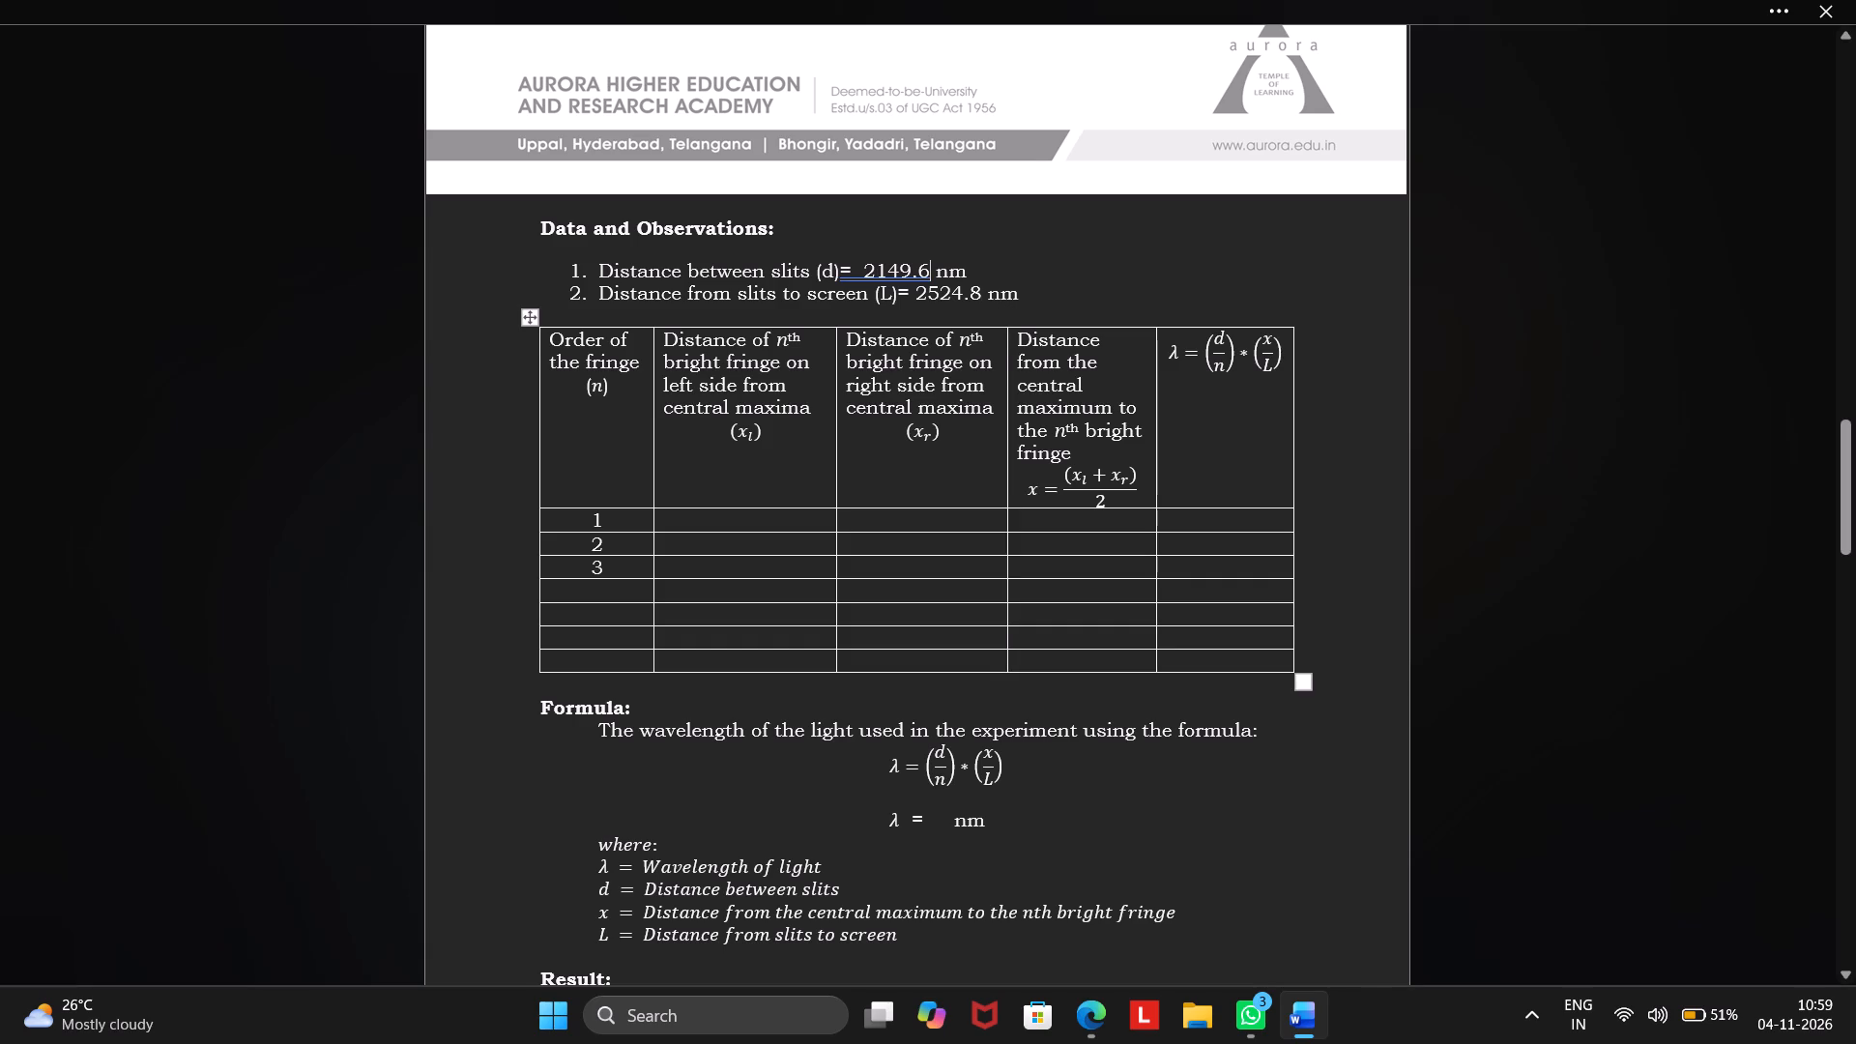
{"action": "left_click", "coordinate": [1294, 1017]}
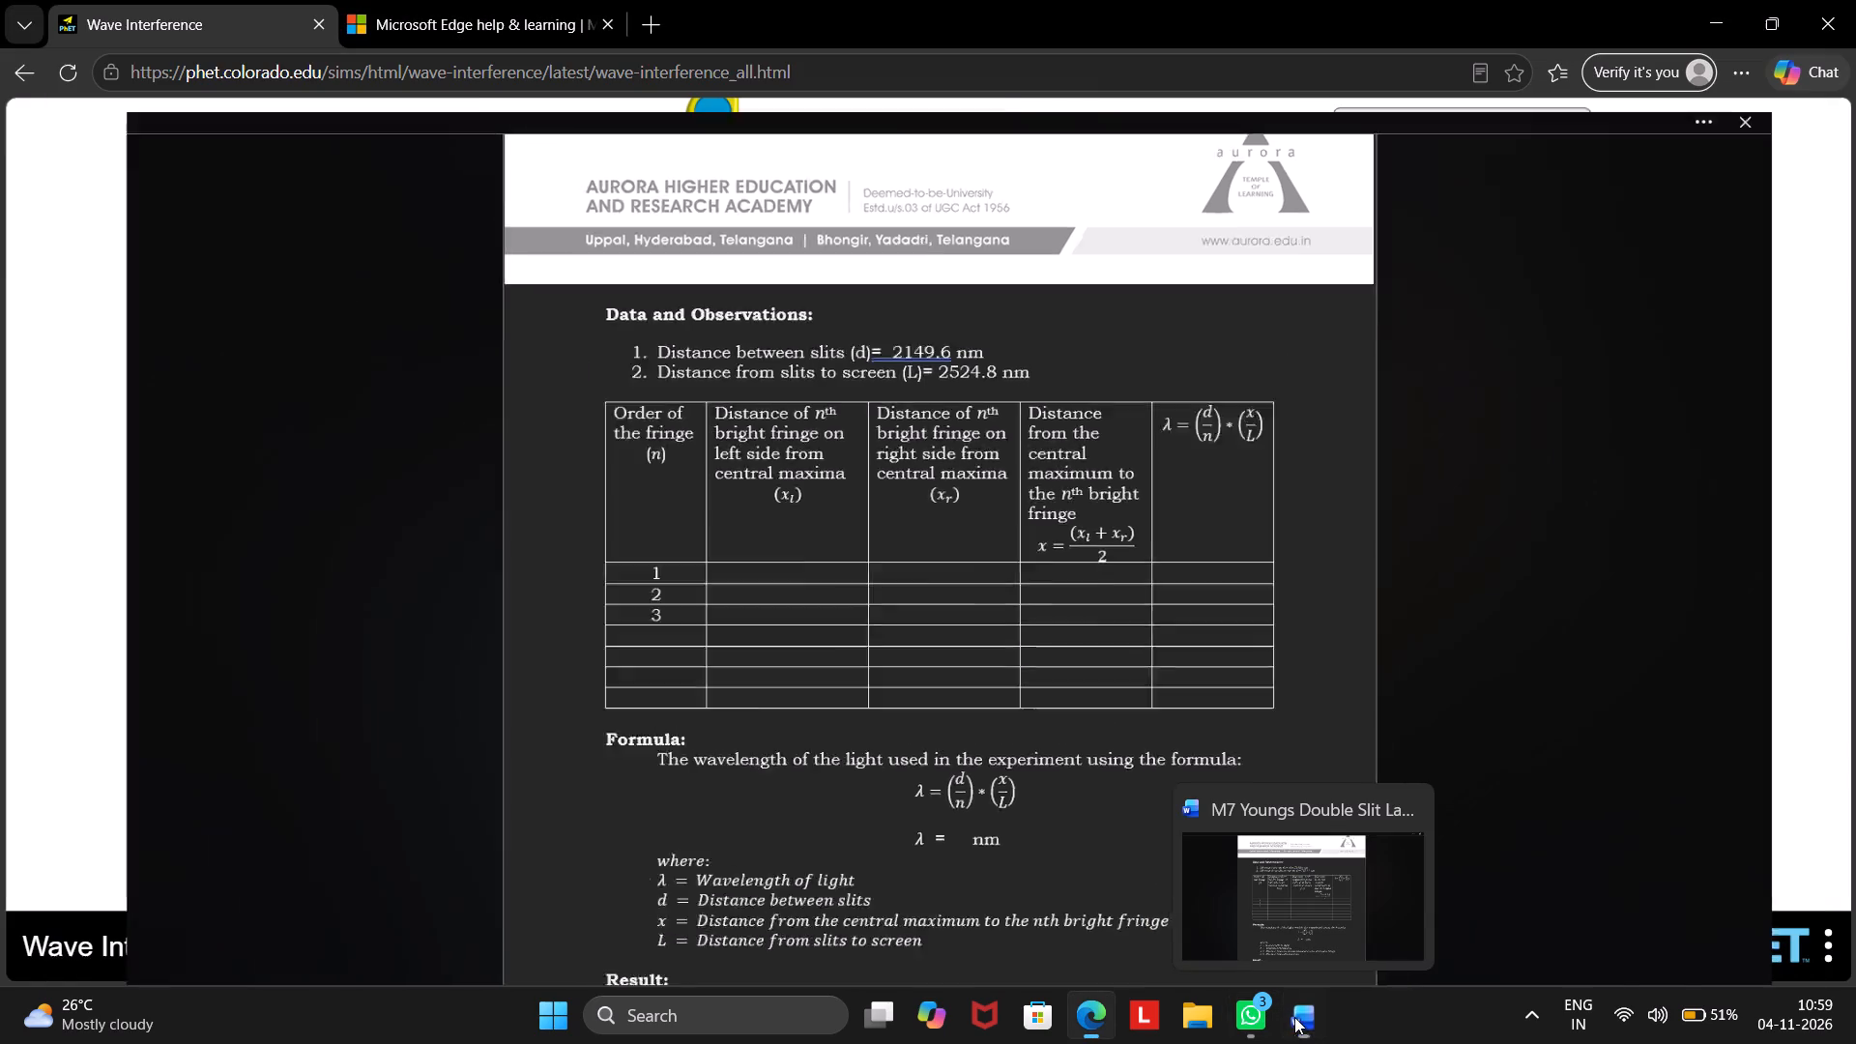
{"action": "left_click_drag", "start_coordinate": [712, 113], "coordinate": [715, 233]}
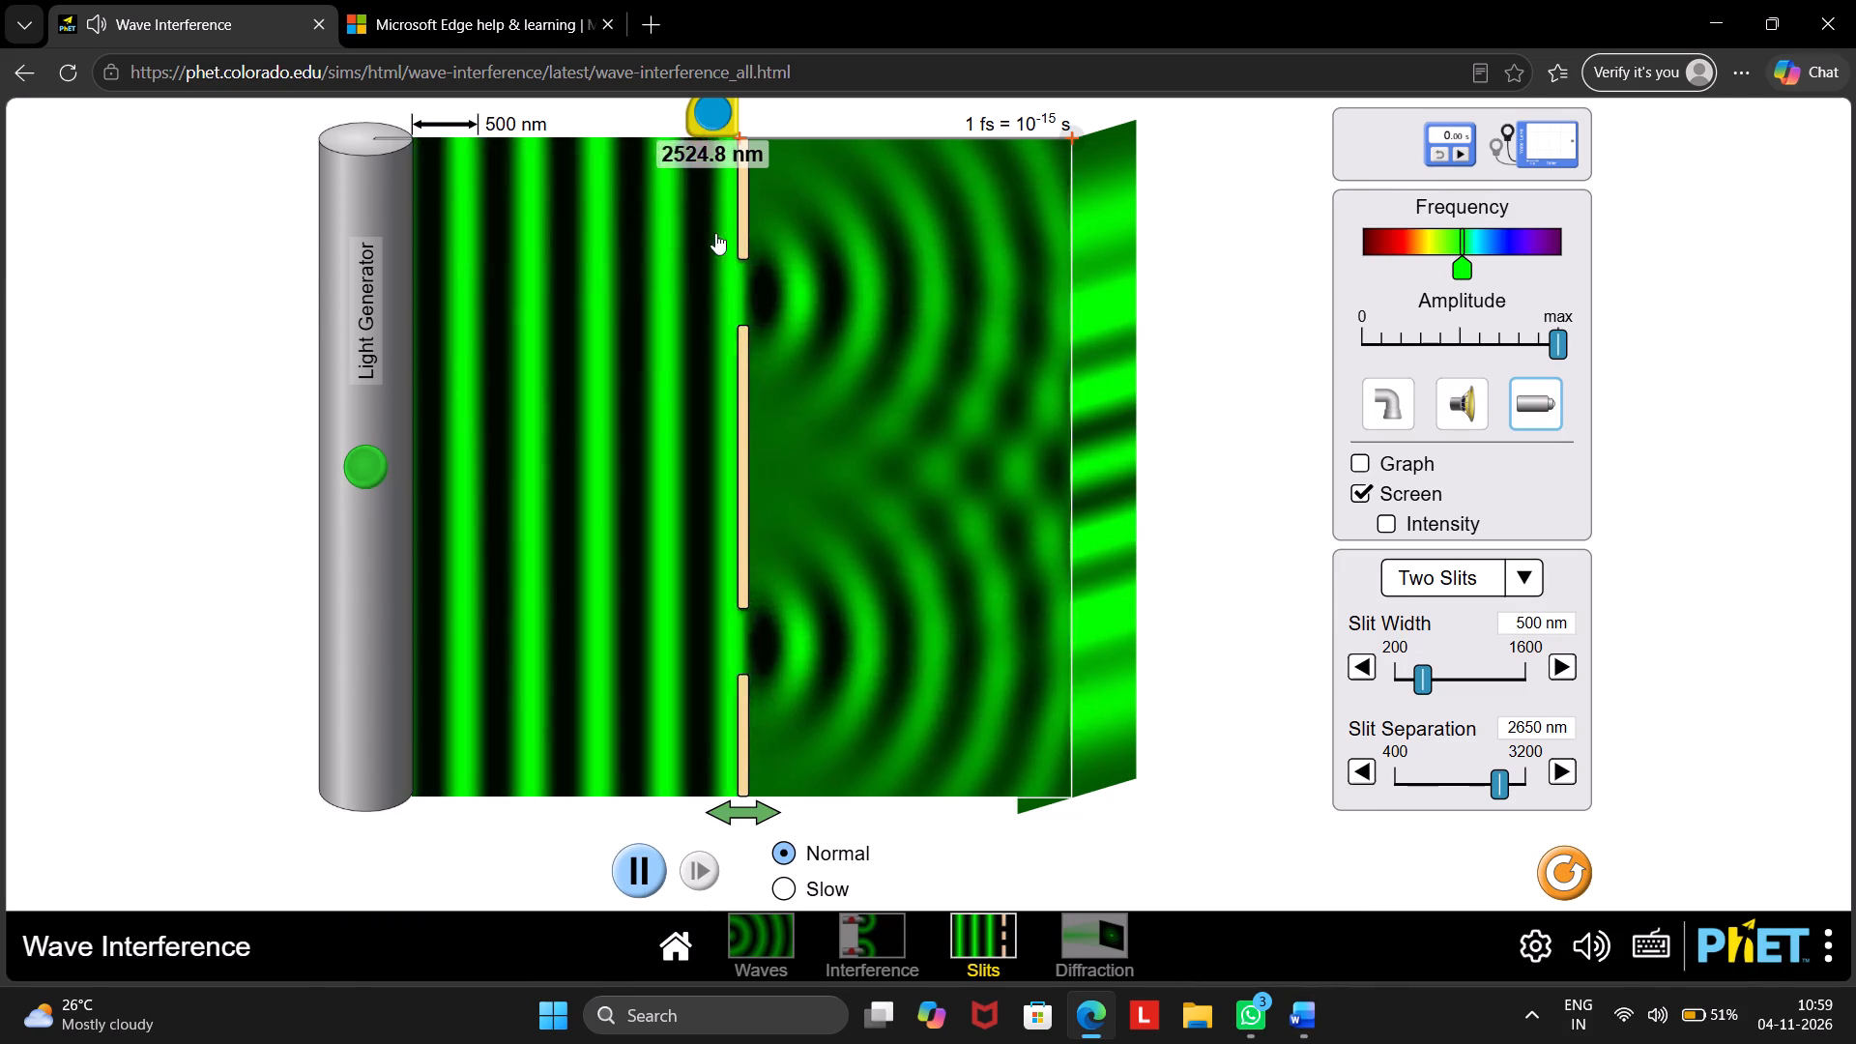
{"action": "left_click_drag", "start_coordinate": [715, 233], "coordinate": [713, 304]}
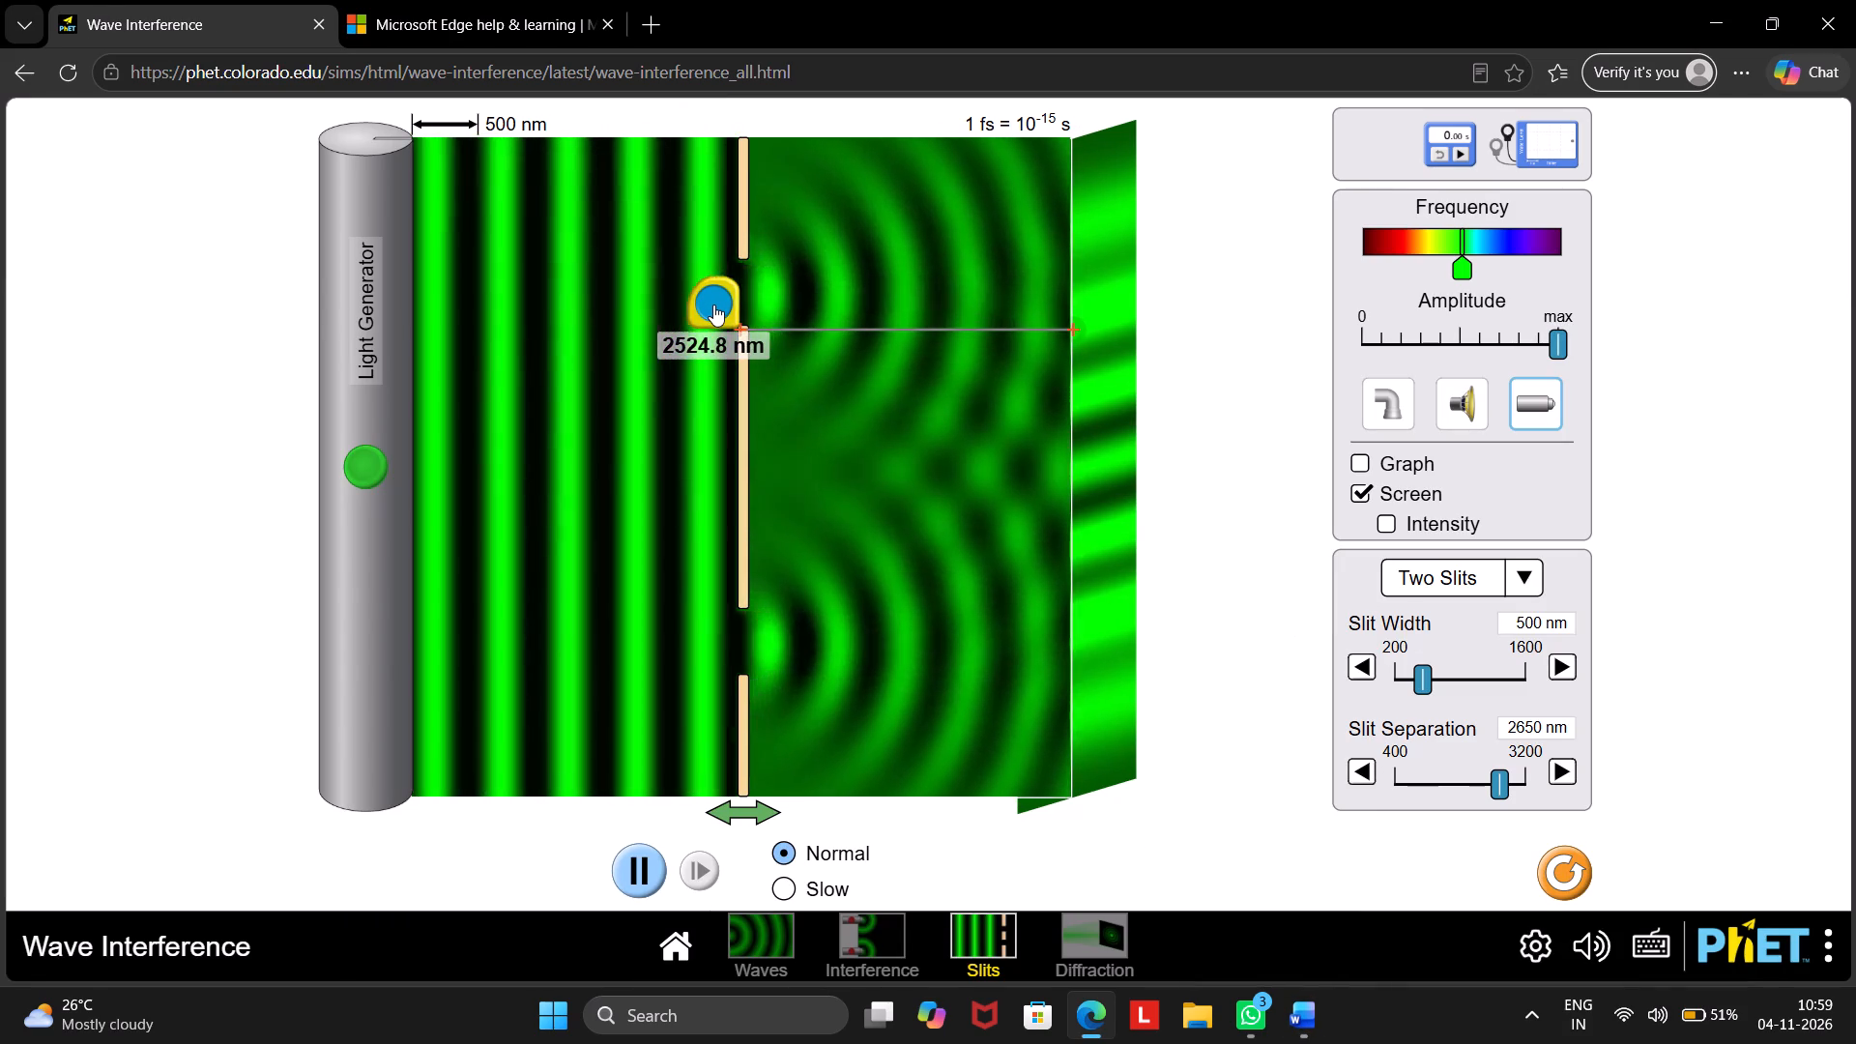
{"action": "left_click_drag", "start_coordinate": [713, 304], "coordinate": [714, 301]}
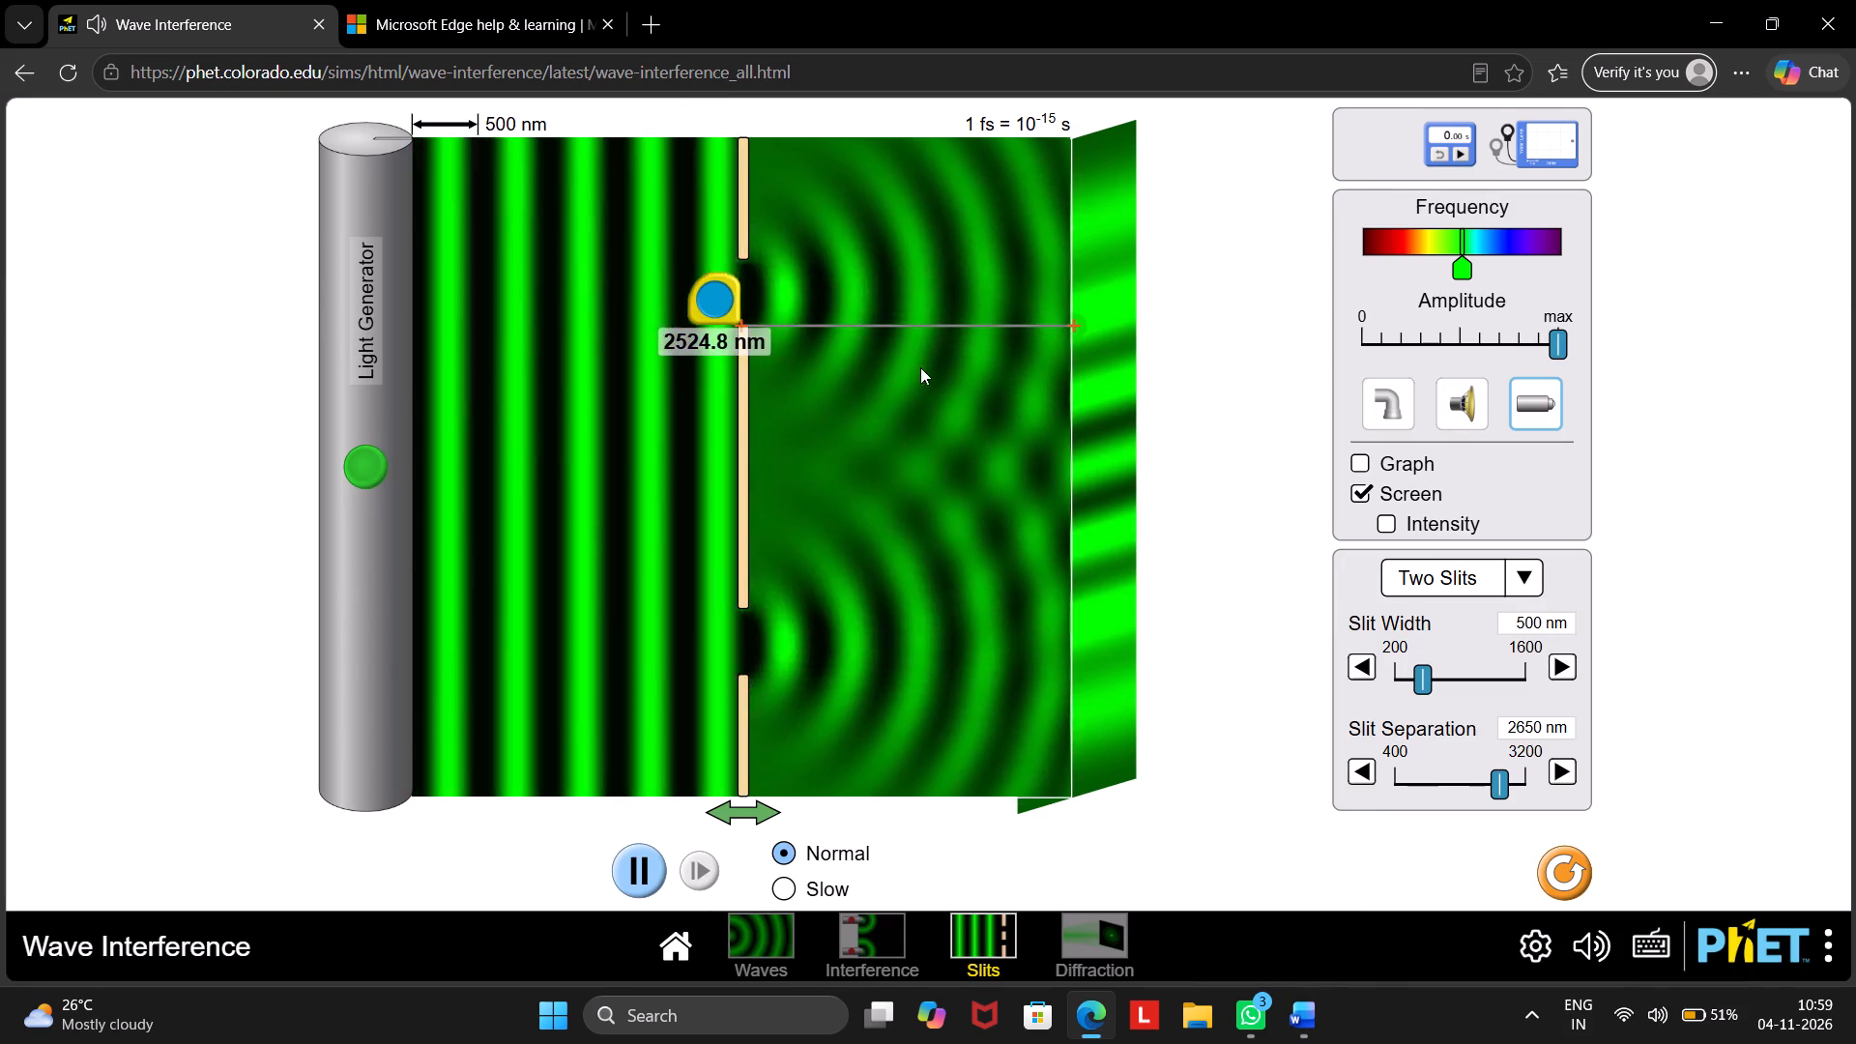
{"action": "left_click_drag", "start_coordinate": [1074, 330], "coordinate": [797, 611]}
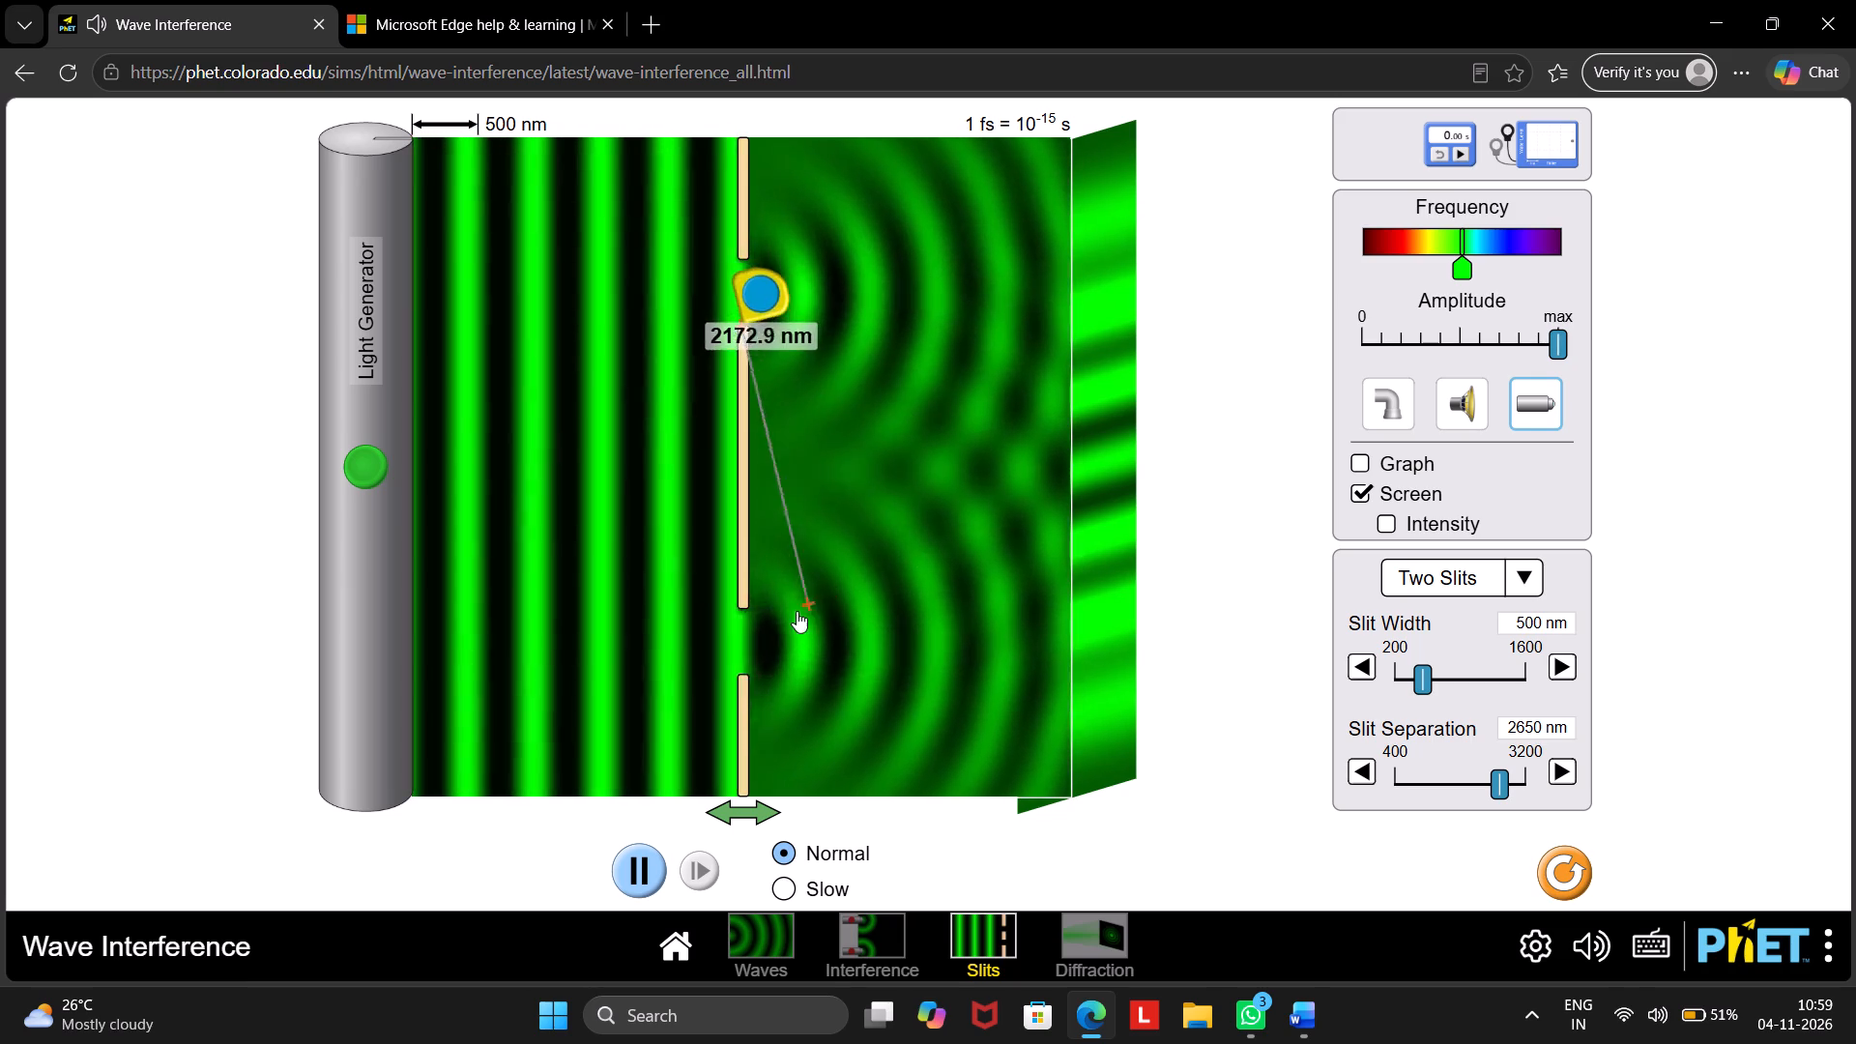
{"action": "left_click_drag", "start_coordinate": [797, 611], "coordinate": [742, 608]}
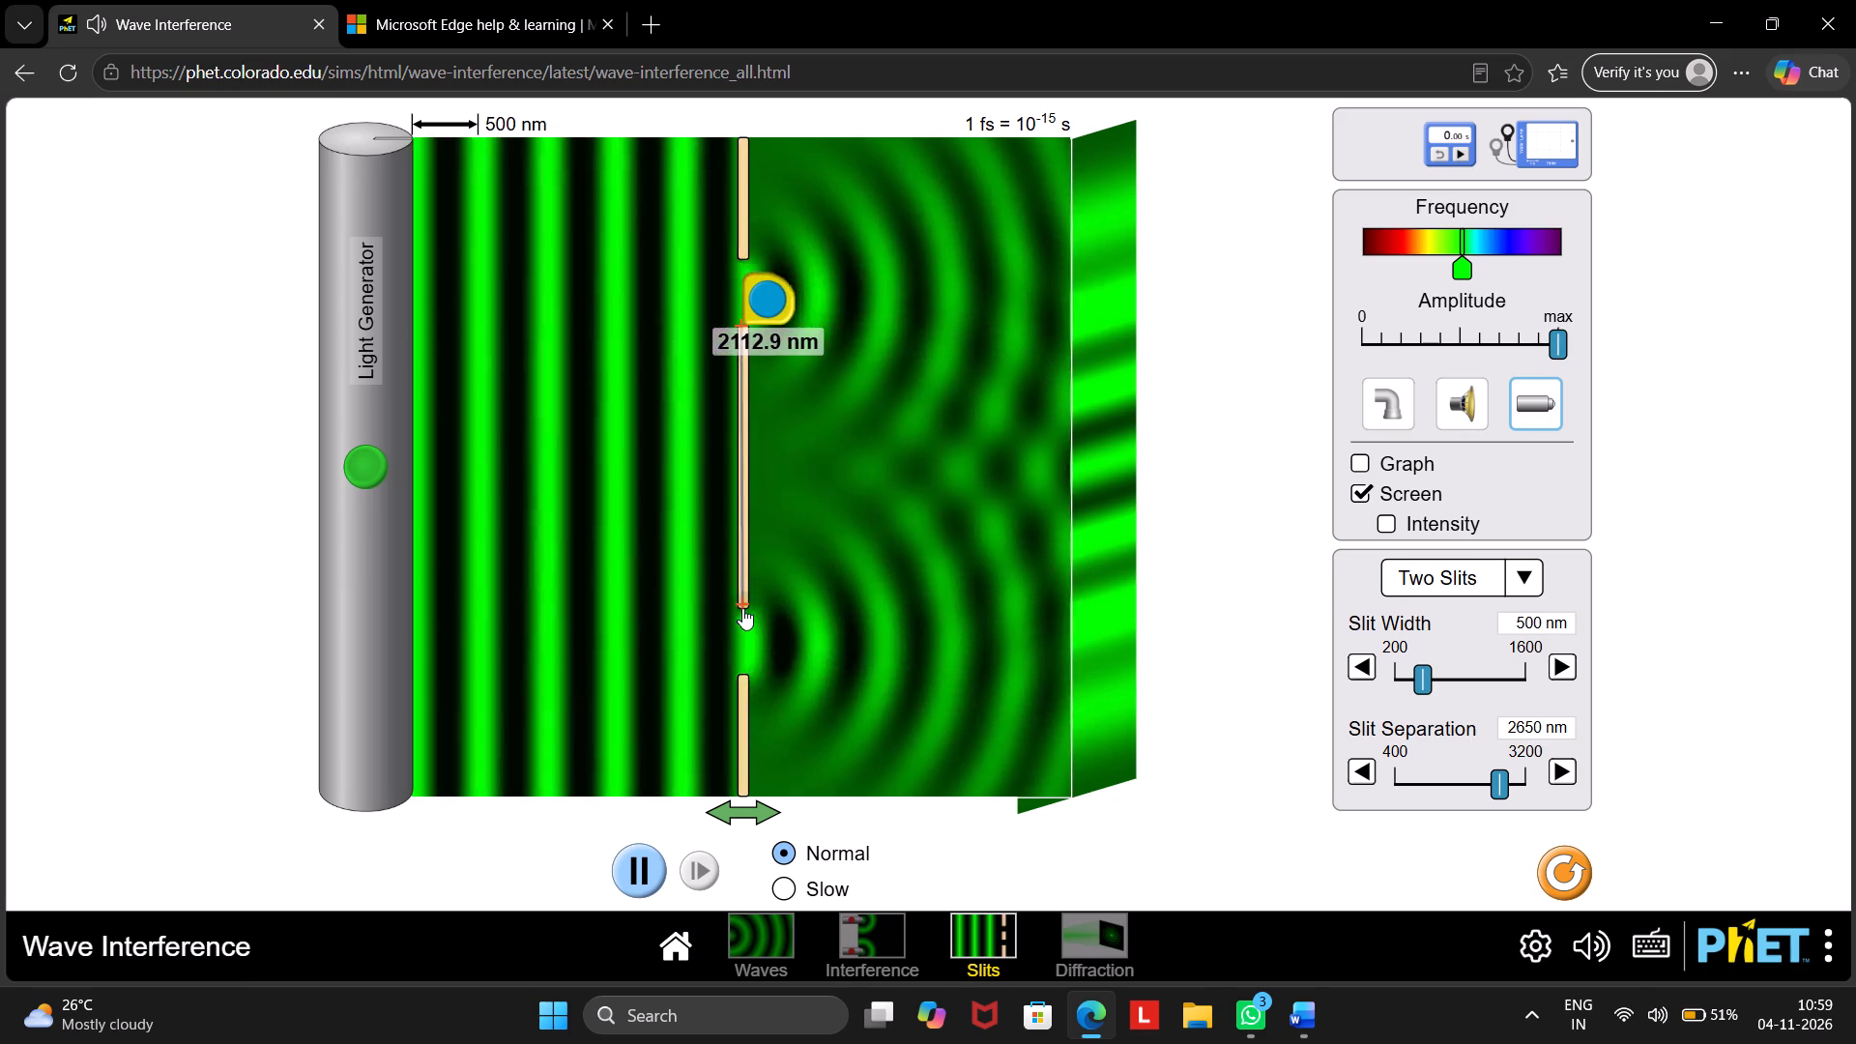
{"action": "left_click_drag", "start_coordinate": [742, 608], "coordinate": [742, 611]}
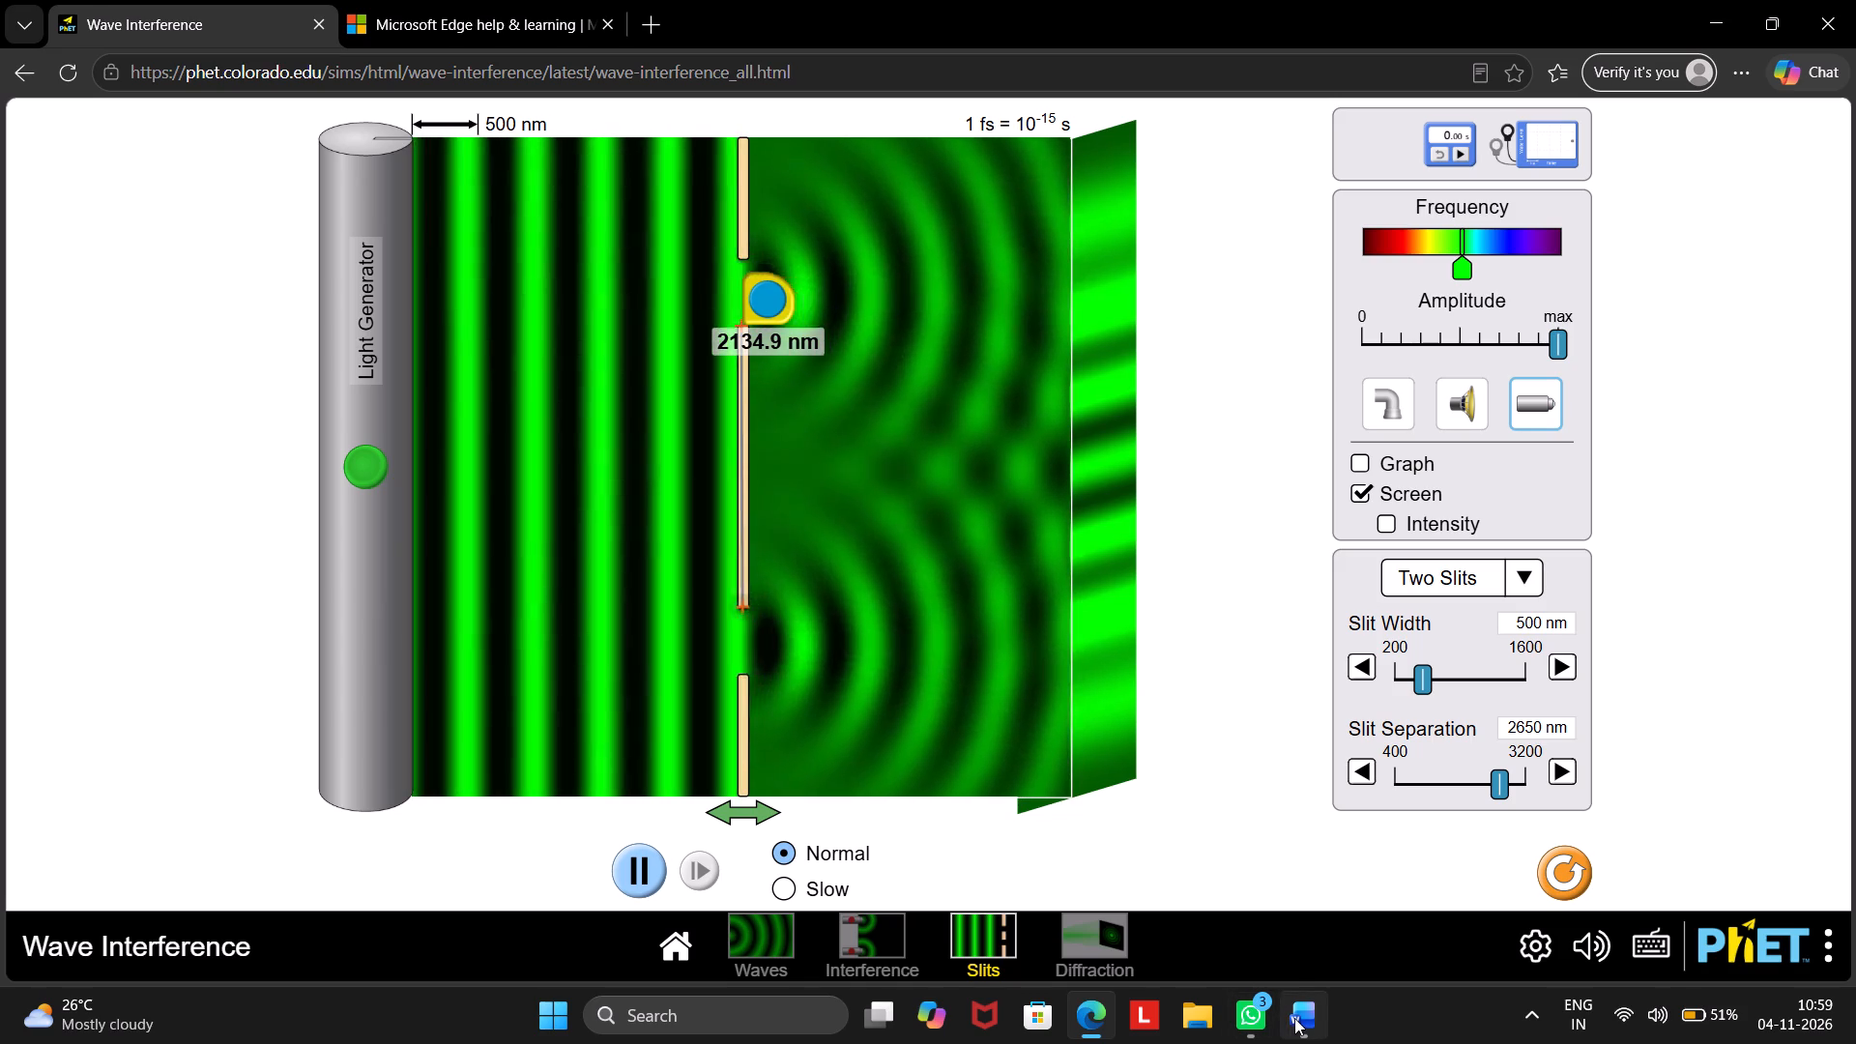
Switch to the Word lab document and set the distance between slits (d) to 2134.9 nm.
{"action": "left_click", "coordinate": [1294, 1018]}
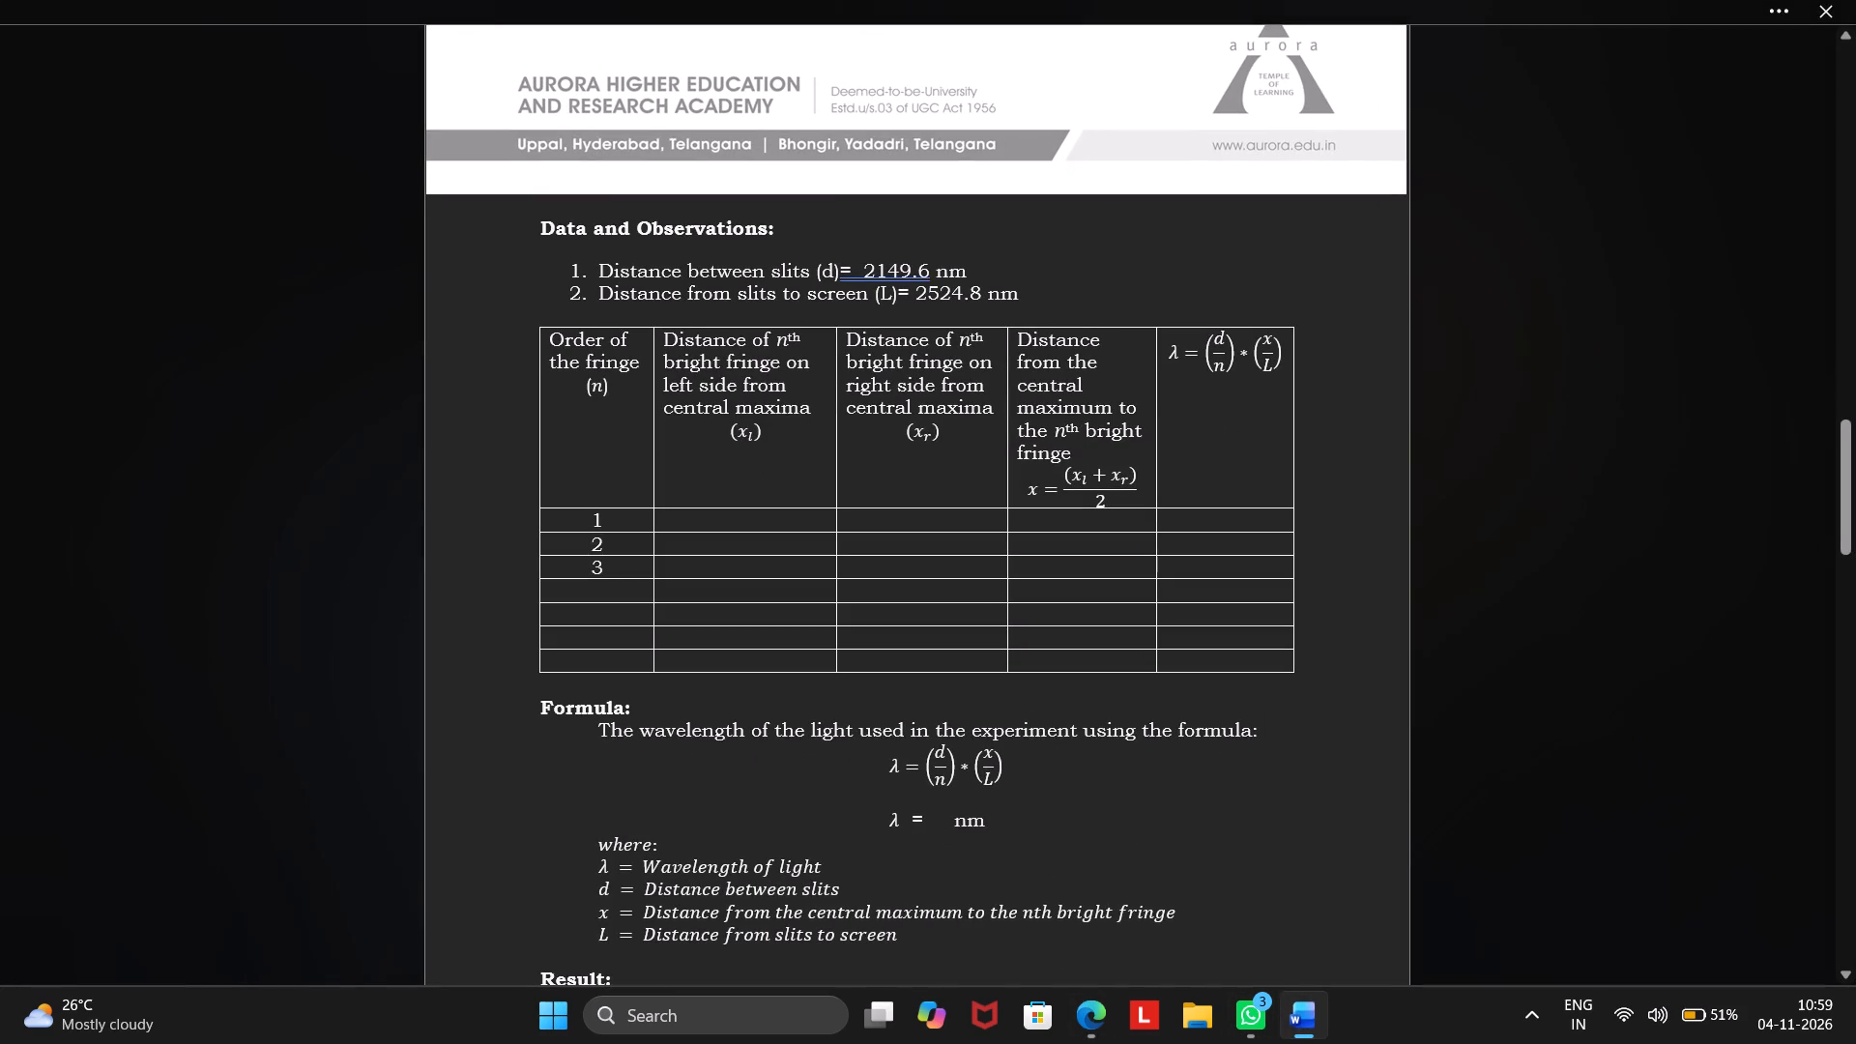
{"action": "left_click", "coordinate": [929, 275]}
{"action": "key", "text": "BackSpace"}
{"action": "key", "text": "BackSpace"}
{"action": "key", "text": "BackSpace"}
{"action": "key", "text": "BackSpace"}
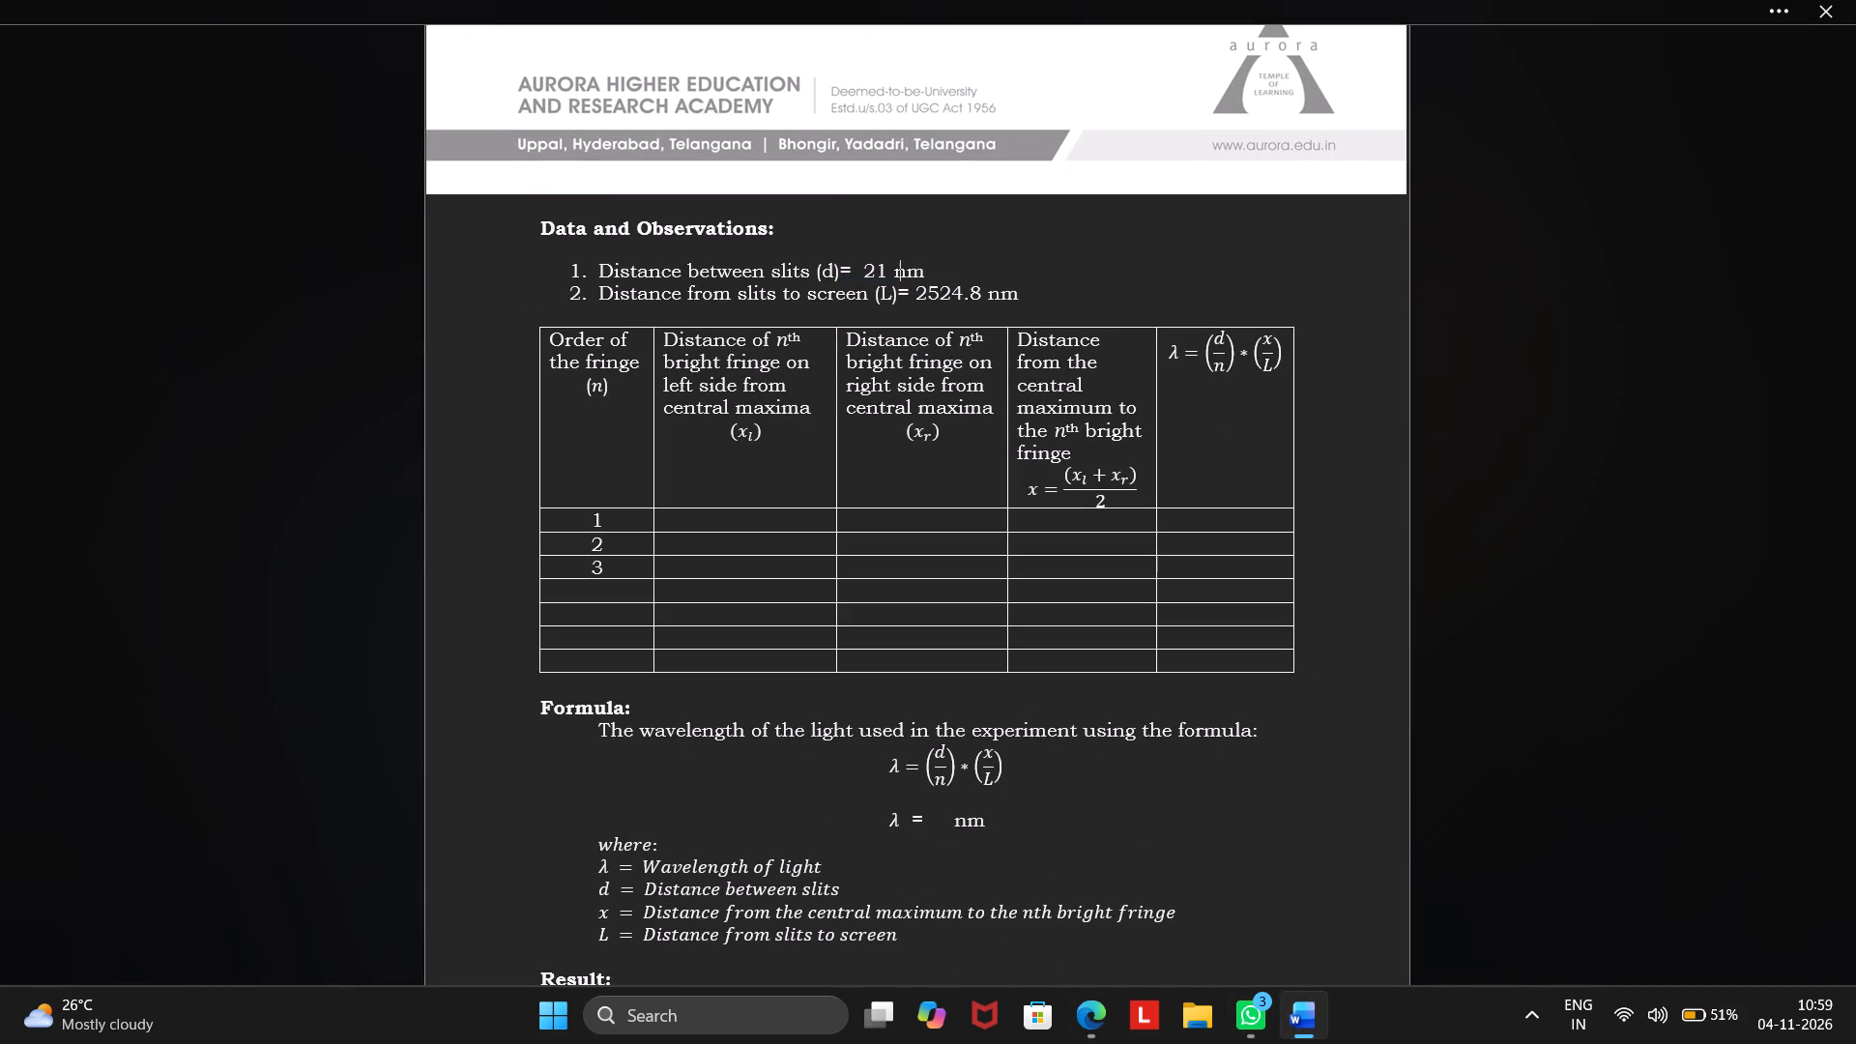
{"action": "type", "text": "34.9+"}
{"action": "key", "text": "BackSpace"}
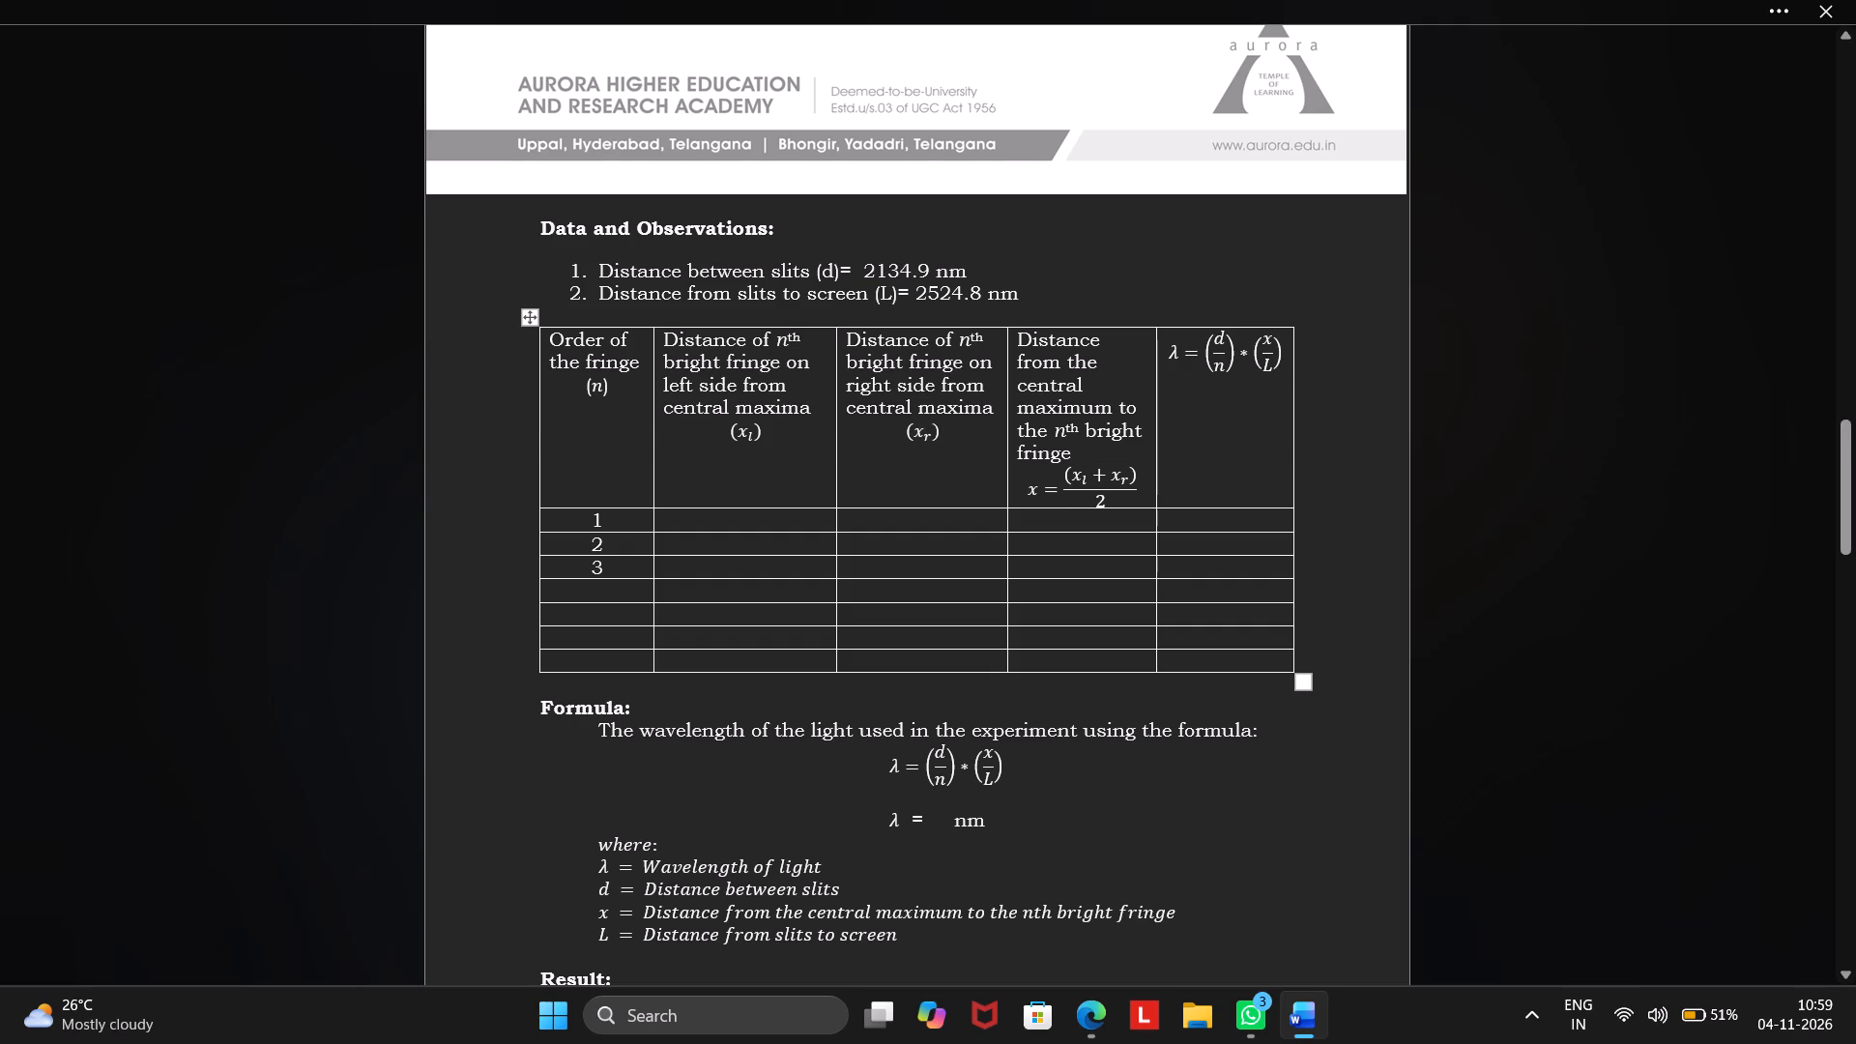
Check the fringe table in Word, return to the simulation, and shorten the measuring tape to about 328 nm clear of the wave pattern.
{"action": "scroll", "coordinate": [1106, 615], "scroll_direction": "down", "scroll_amount": 1}
{"action": "left_click", "coordinate": [774, 285]}
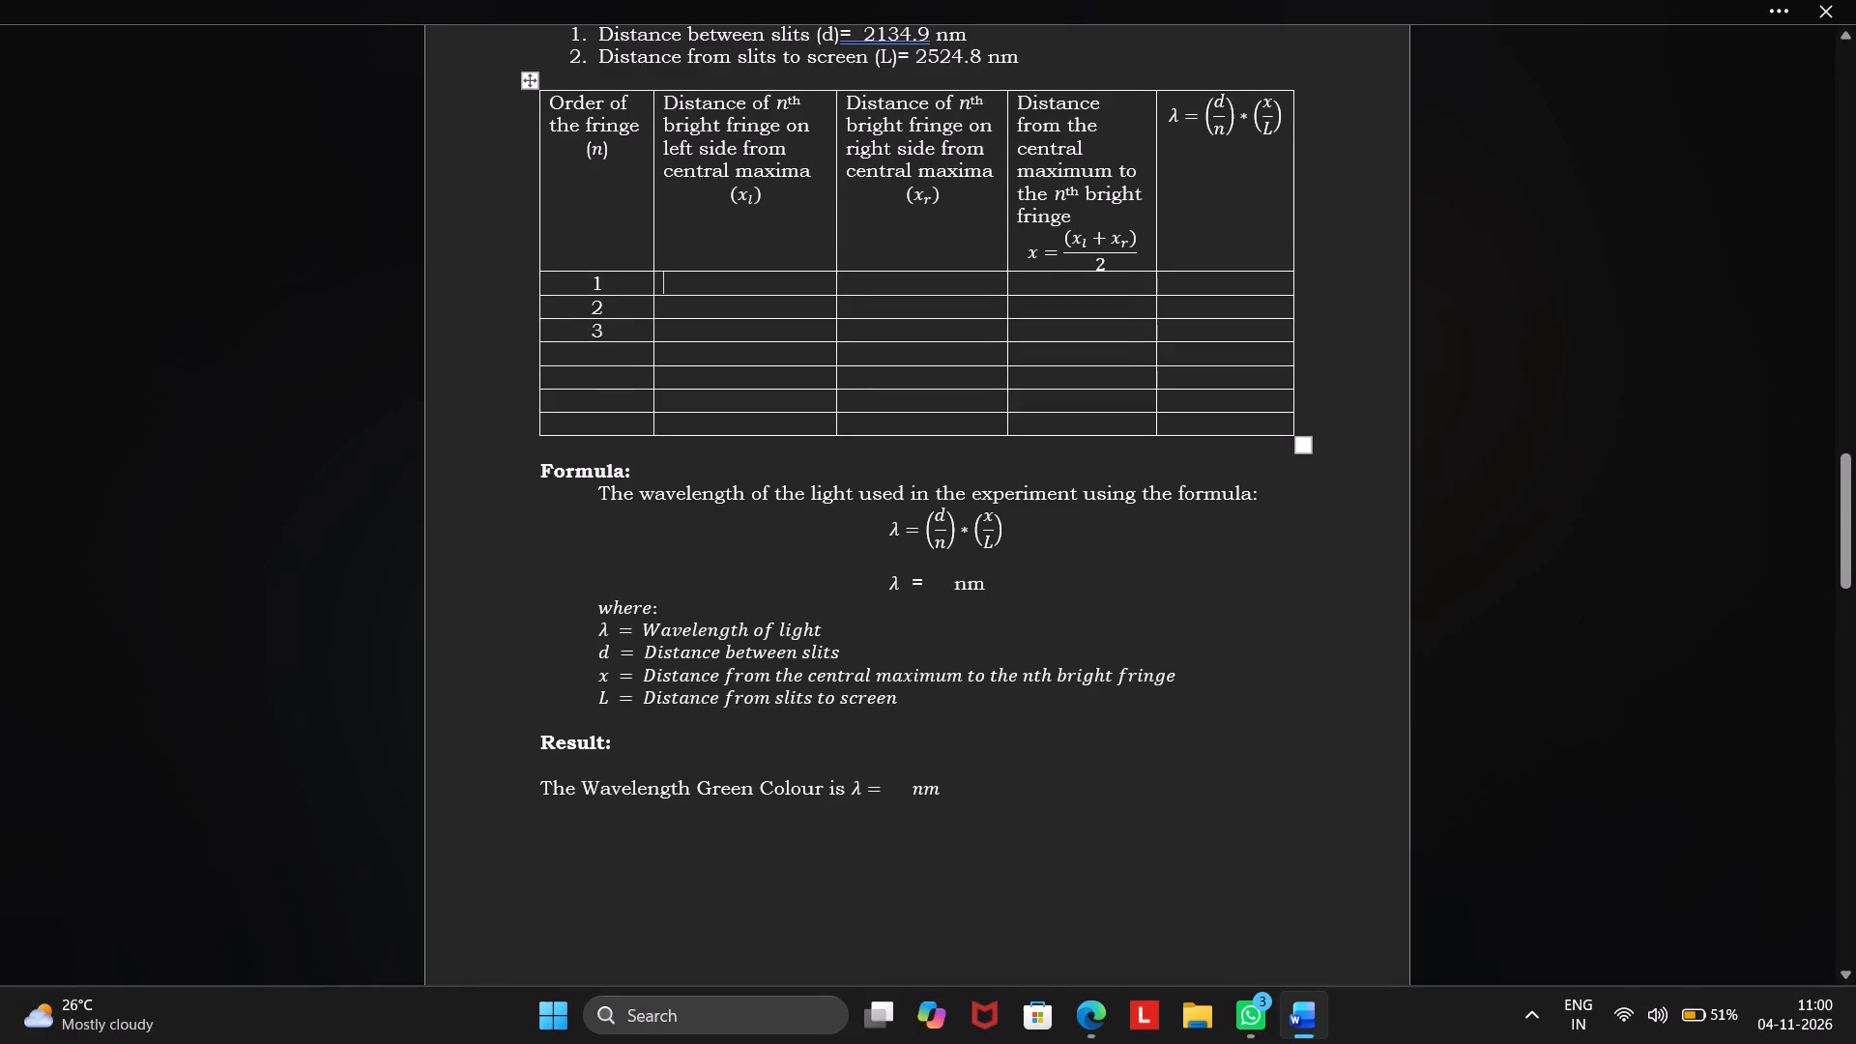
{"action": "scroll", "coordinate": [793, 284], "scroll_direction": "up", "scroll_amount": 2}
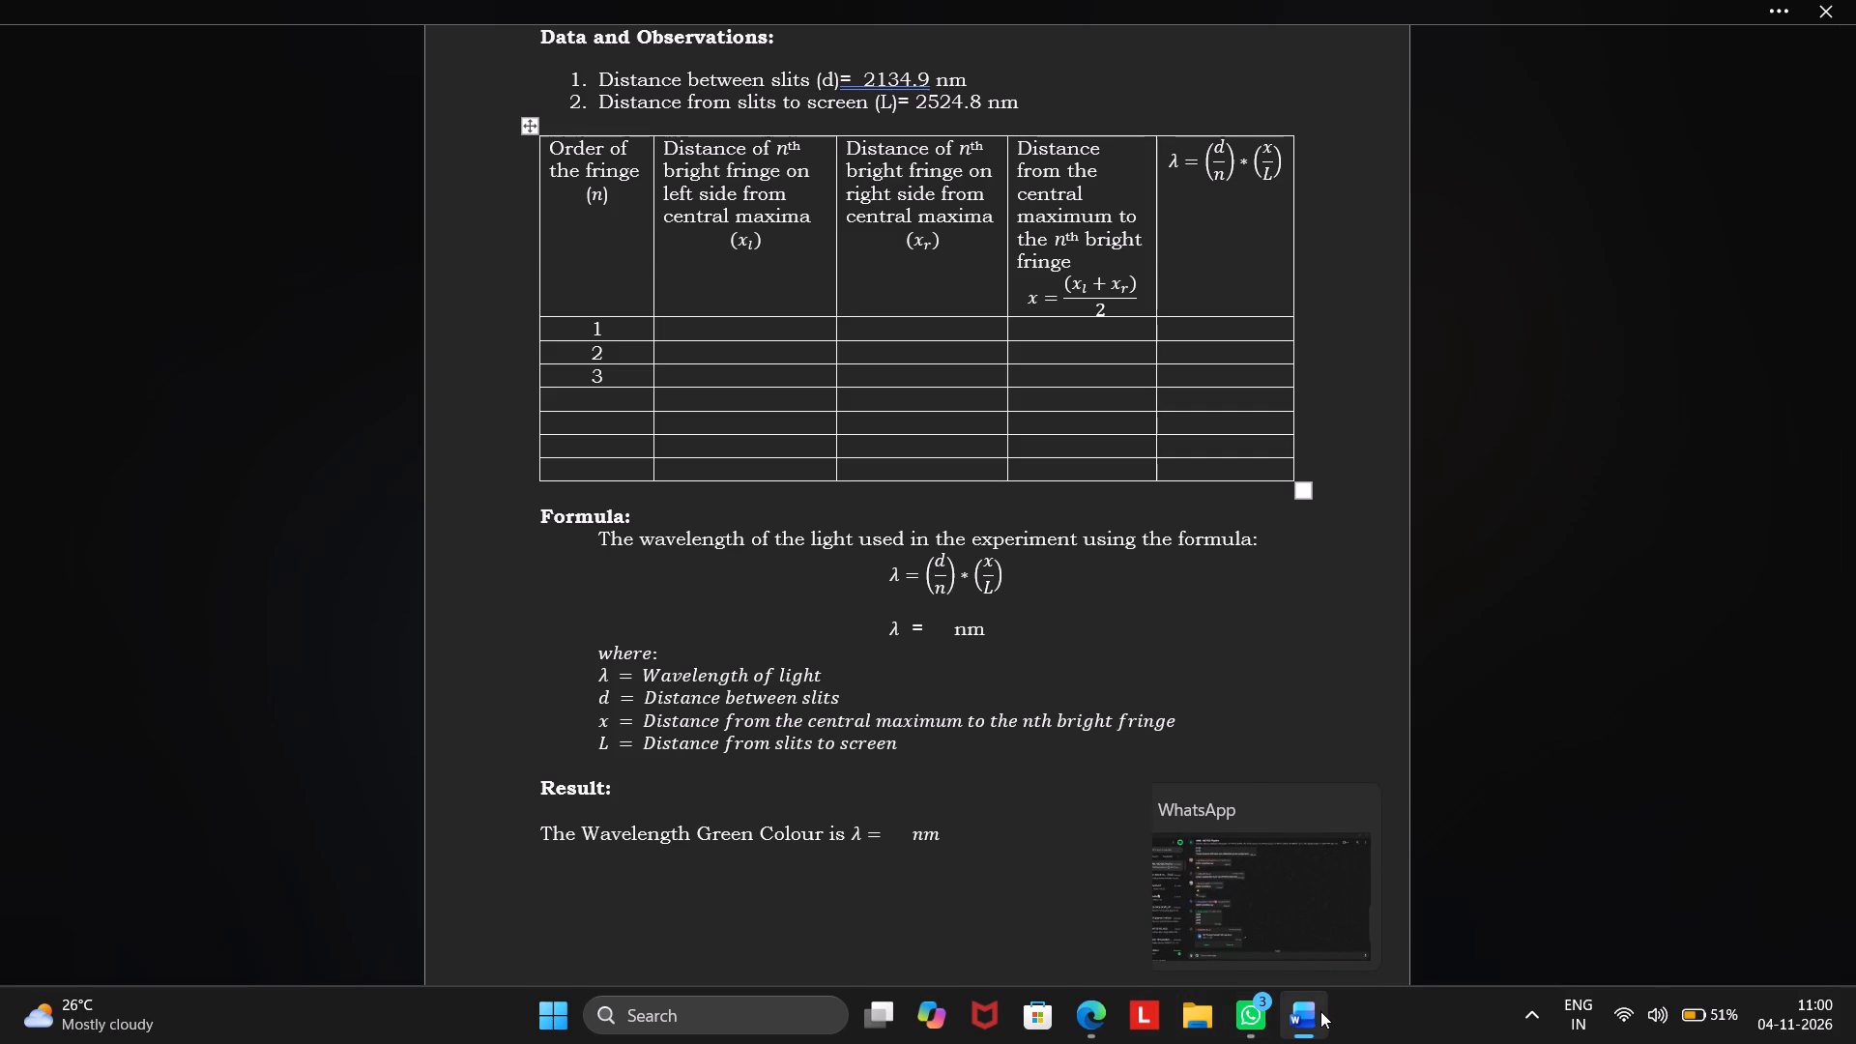
{"action": "left_click", "coordinate": [1298, 1023]}
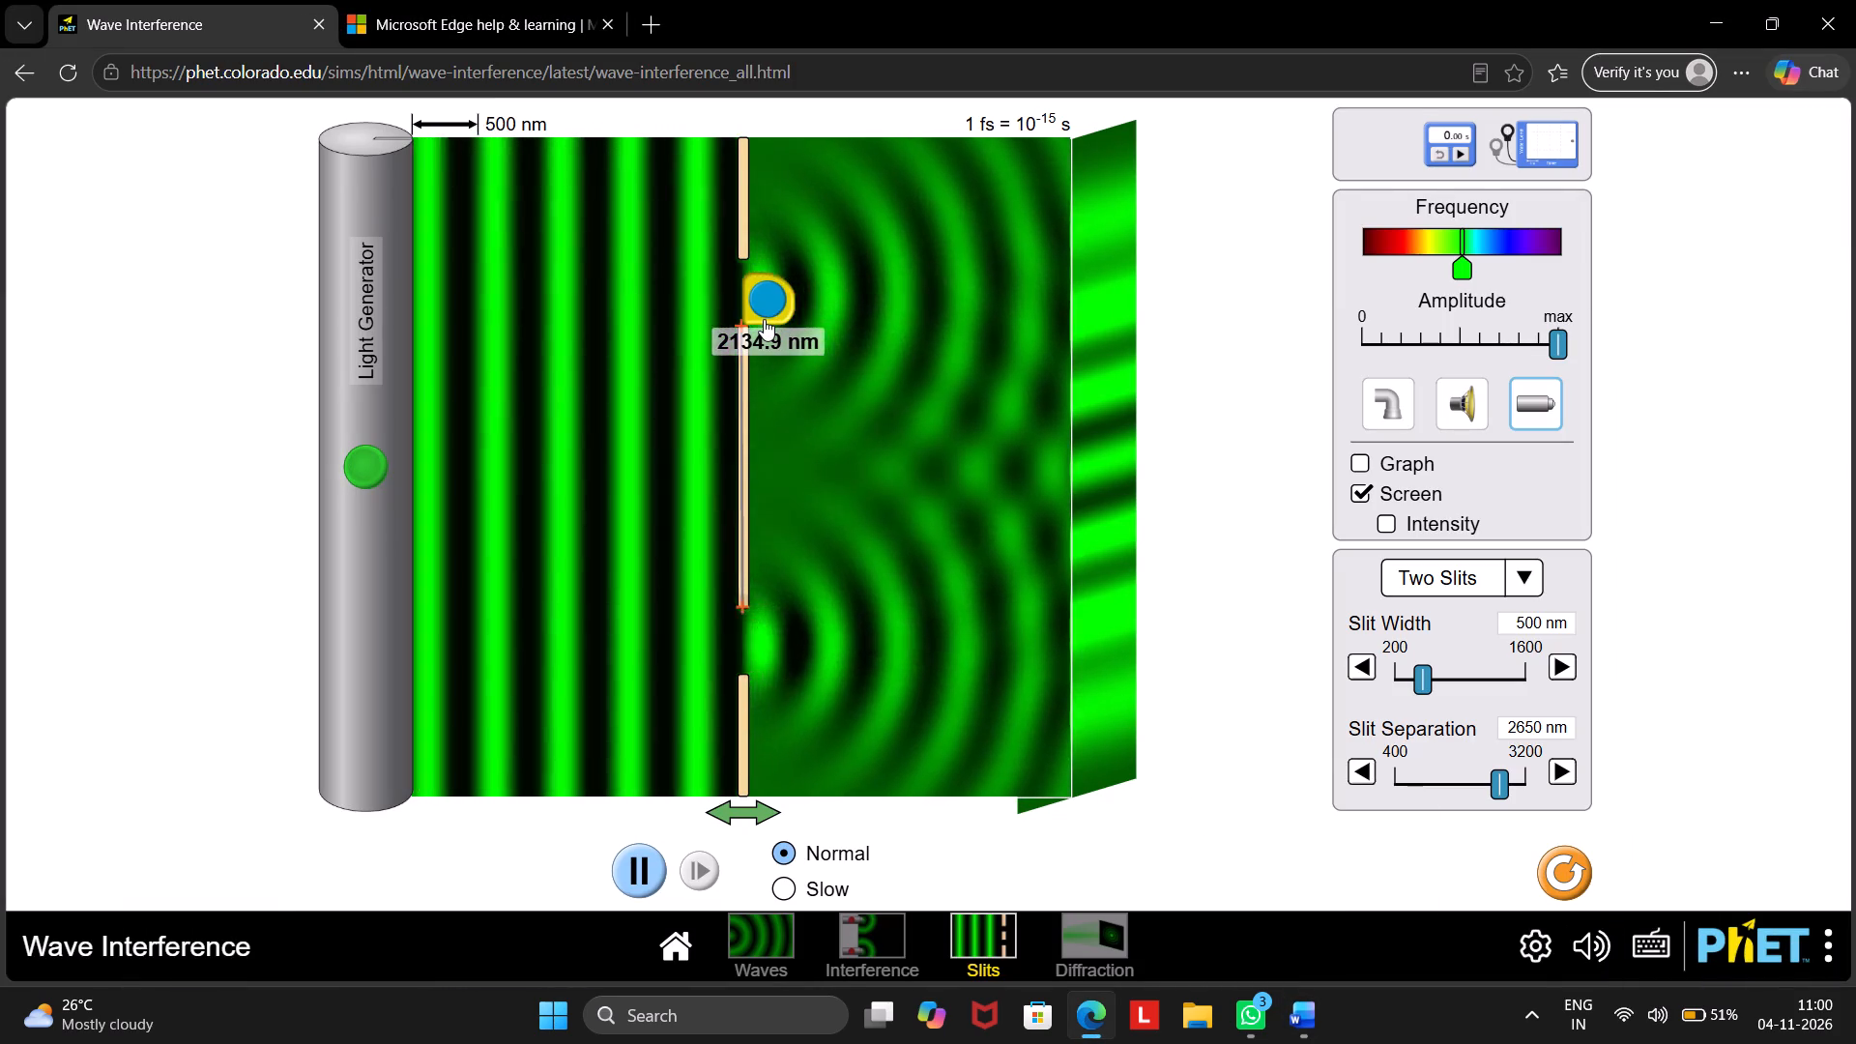
{"action": "left_click_drag", "start_coordinate": [764, 319], "coordinate": [1089, 132]}
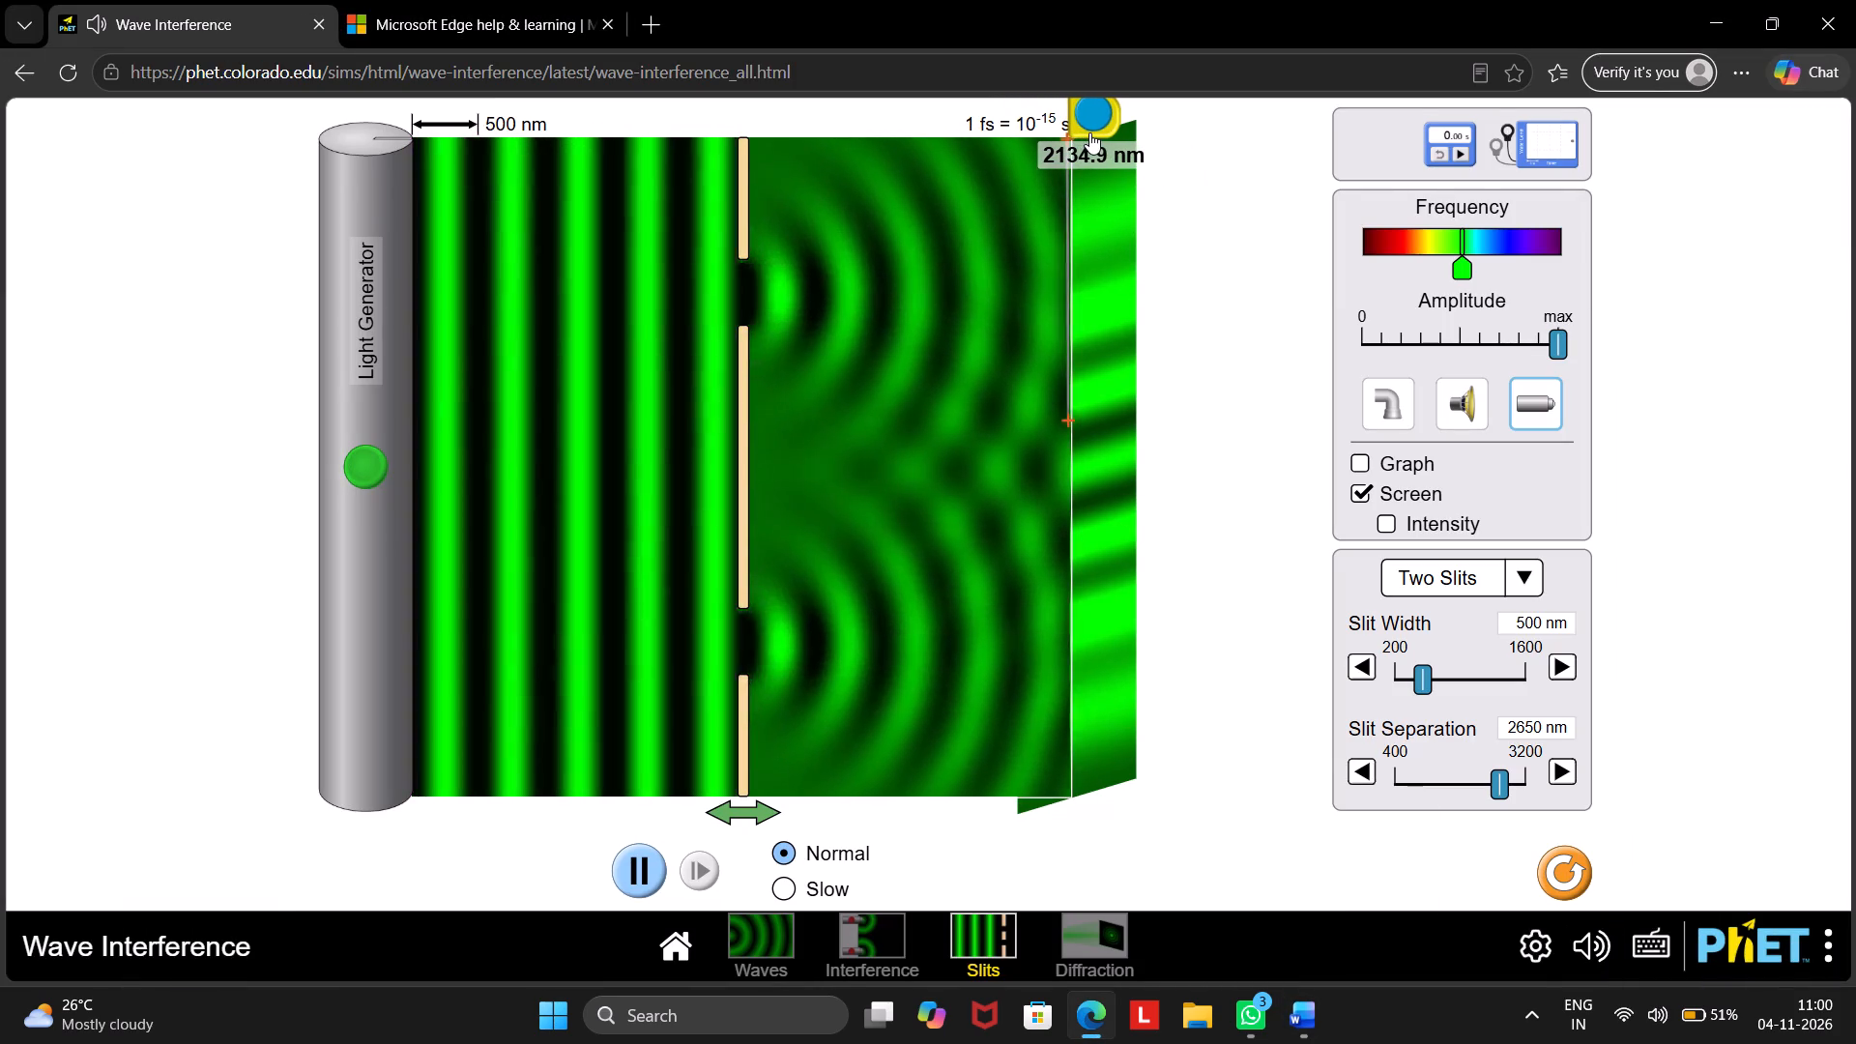
{"action": "left_click_drag", "start_coordinate": [1089, 132], "coordinate": [1093, 130]}
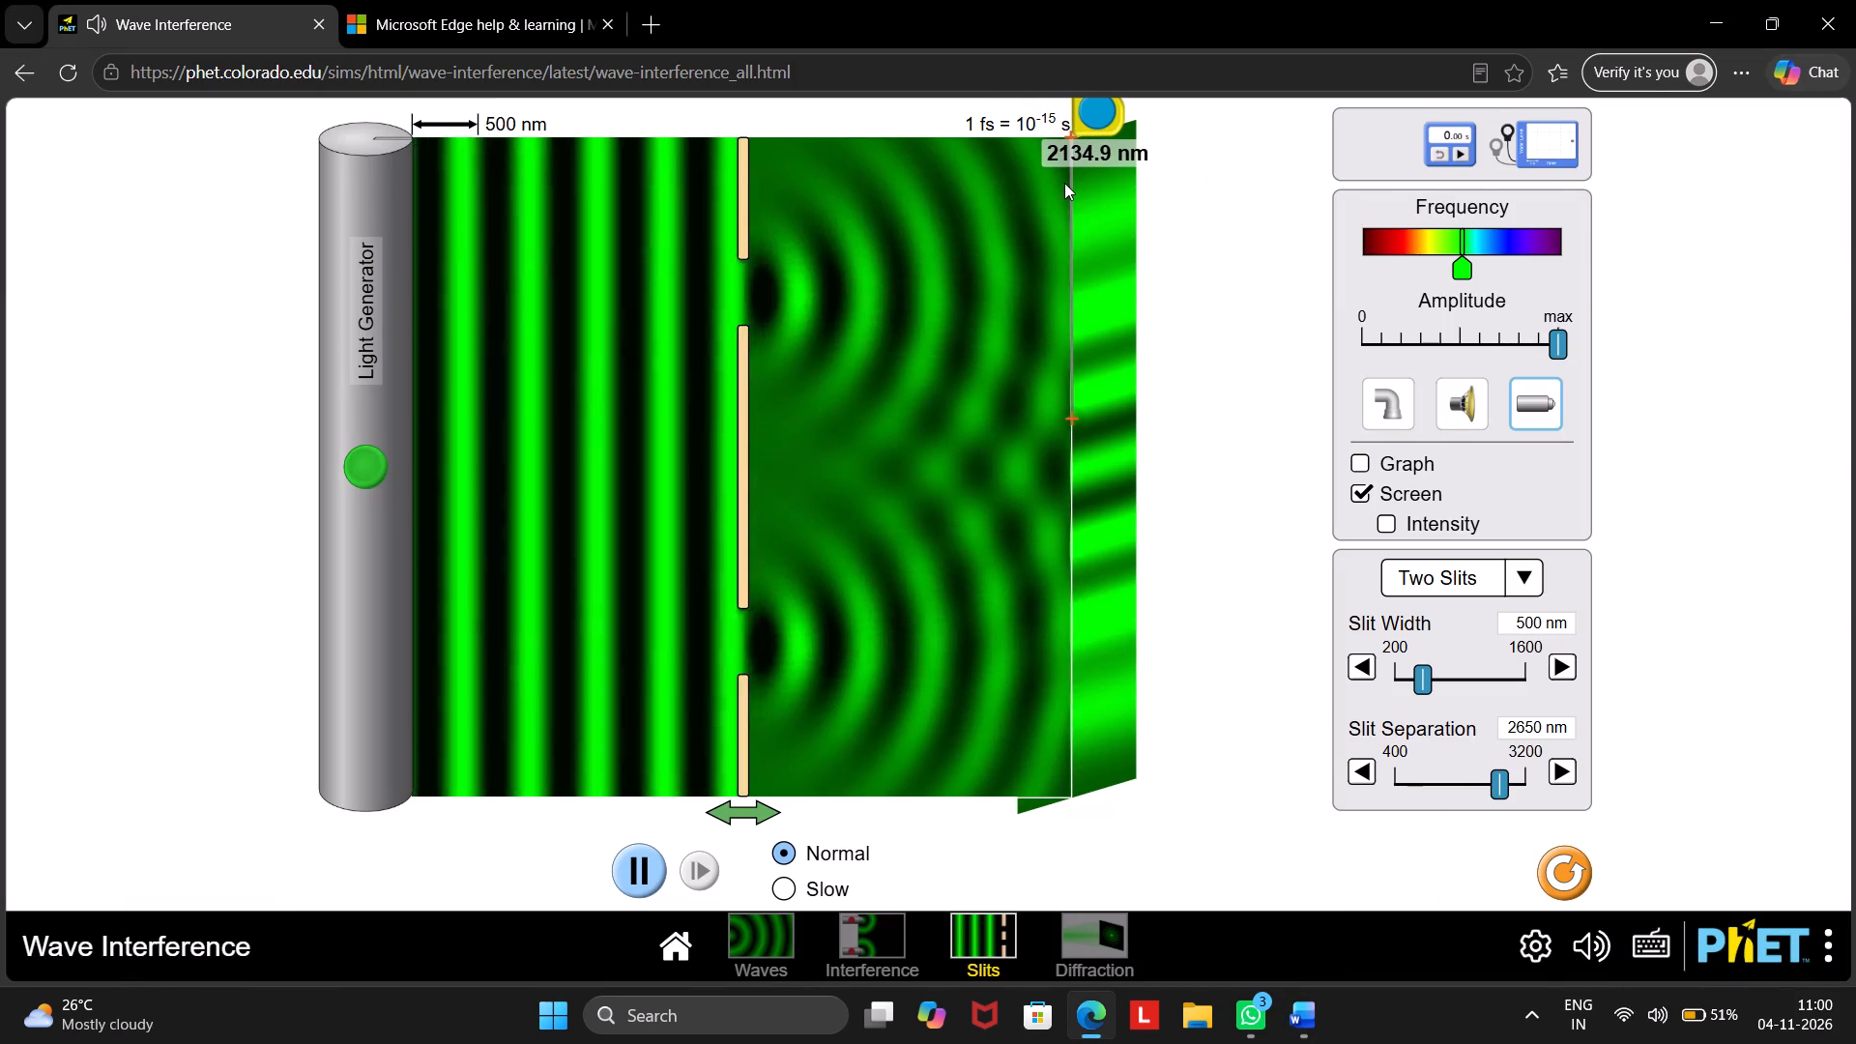
{"action": "left_click_drag", "start_coordinate": [1095, 119], "coordinate": [1110, 232]}
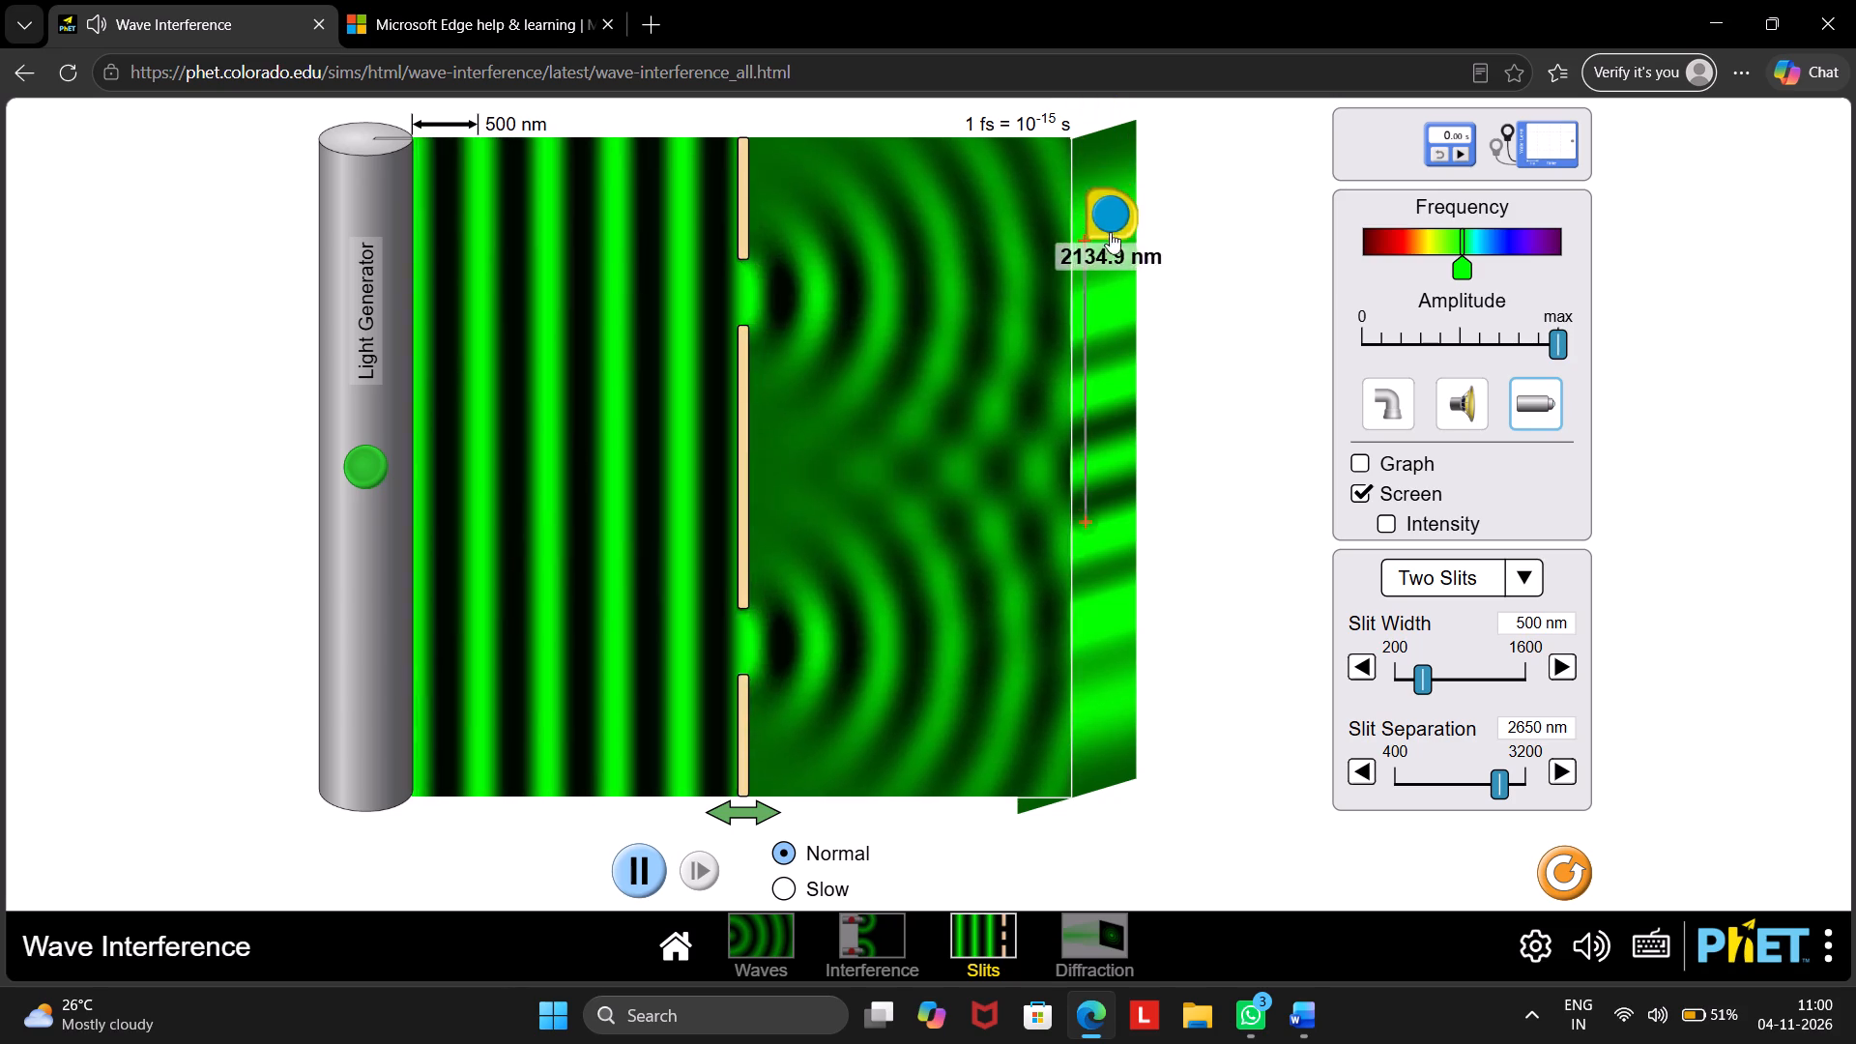
{"action": "left_click_drag", "start_coordinate": [1110, 232], "coordinate": [1281, 139]}
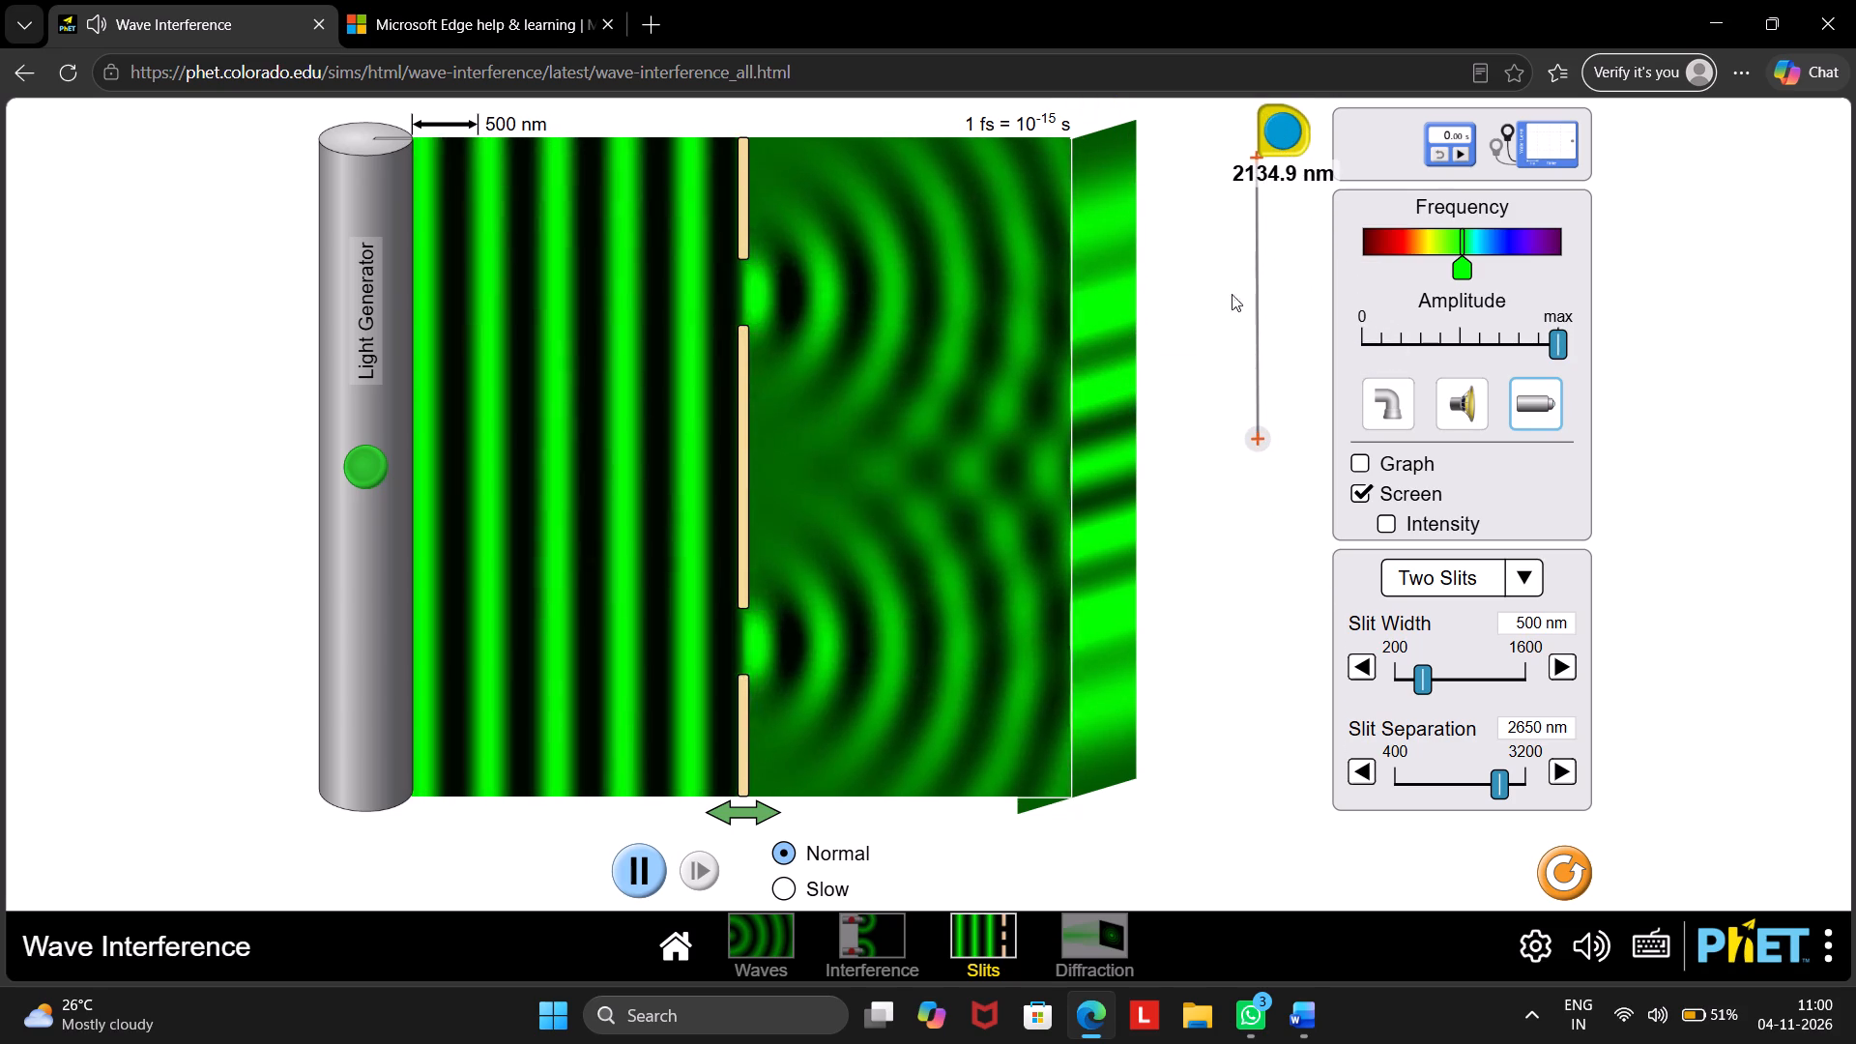
{"action": "left_click_drag", "start_coordinate": [1258, 434], "coordinate": [1267, 225]}
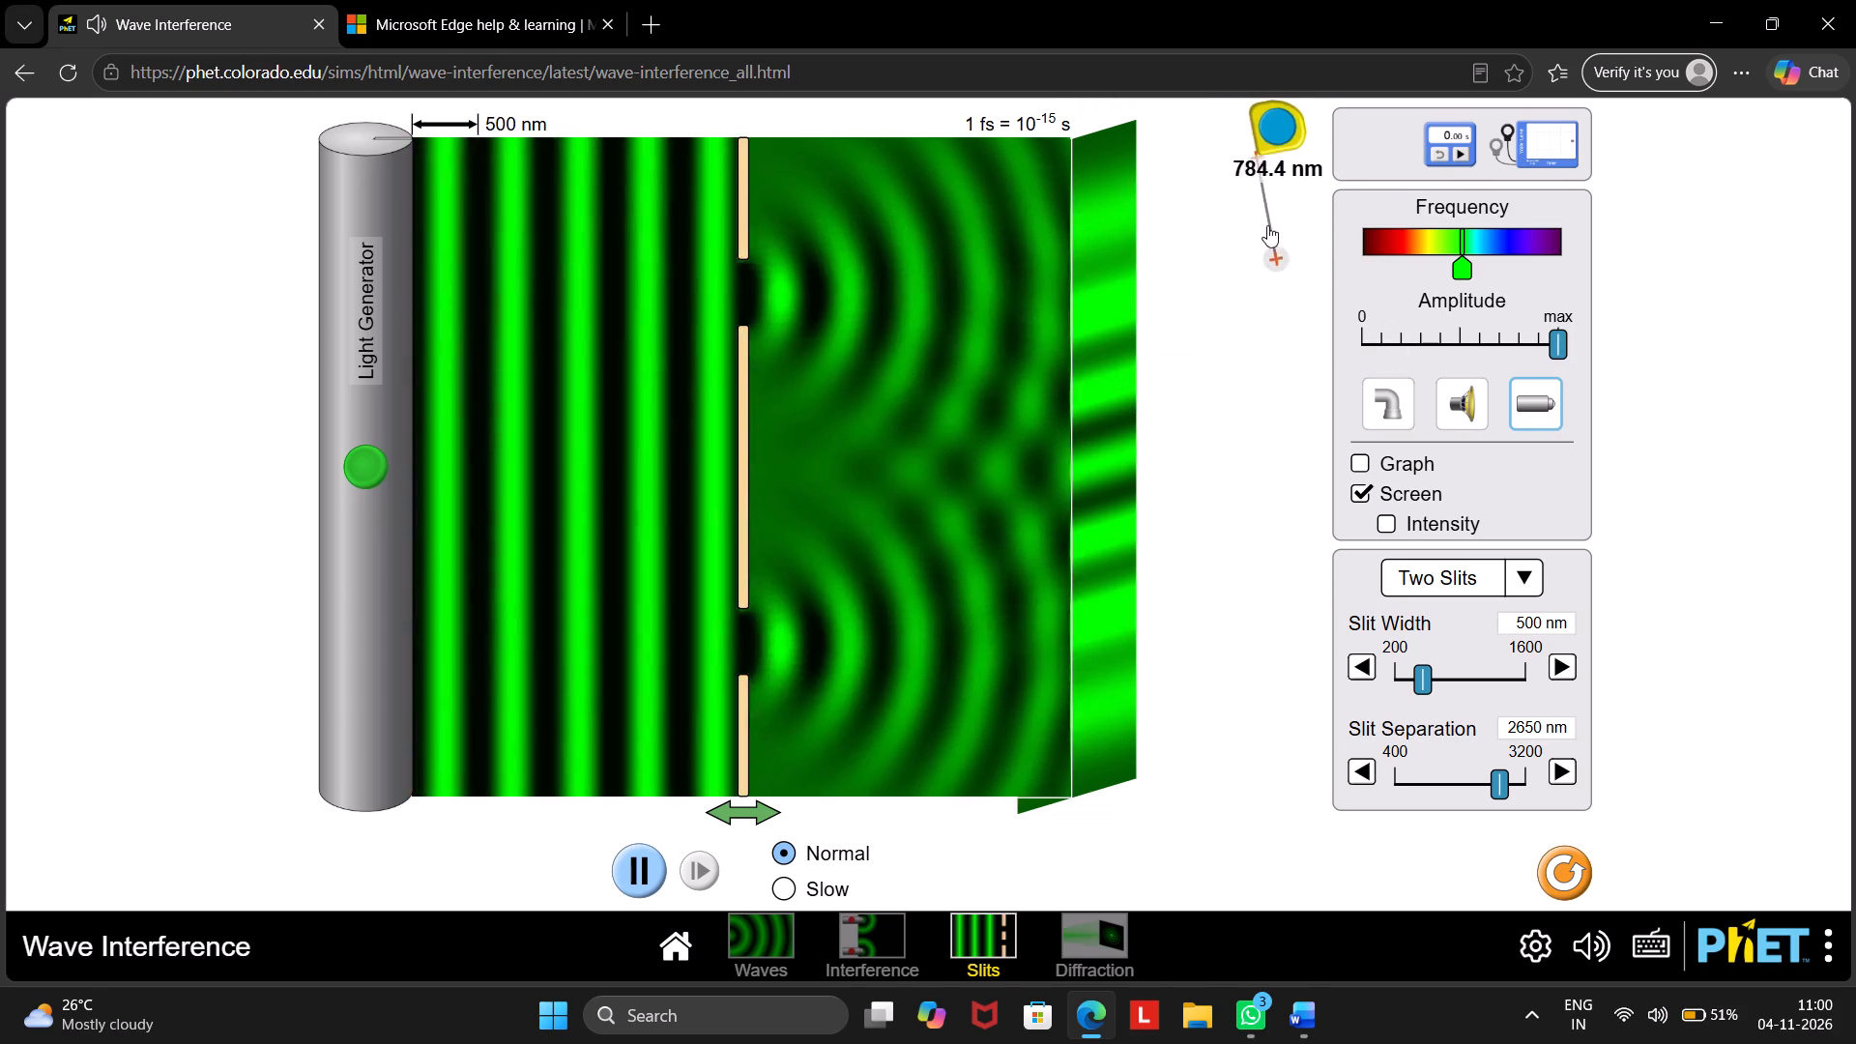
{"action": "left_click_drag", "start_coordinate": [1267, 225], "coordinate": [1264, 195]}
Place the shortened tape along the screen's near edge at the central bright fringe and measure vertically across the fringe.
{"action": "left_click_drag", "start_coordinate": [1265, 136], "coordinate": [956, 223]}
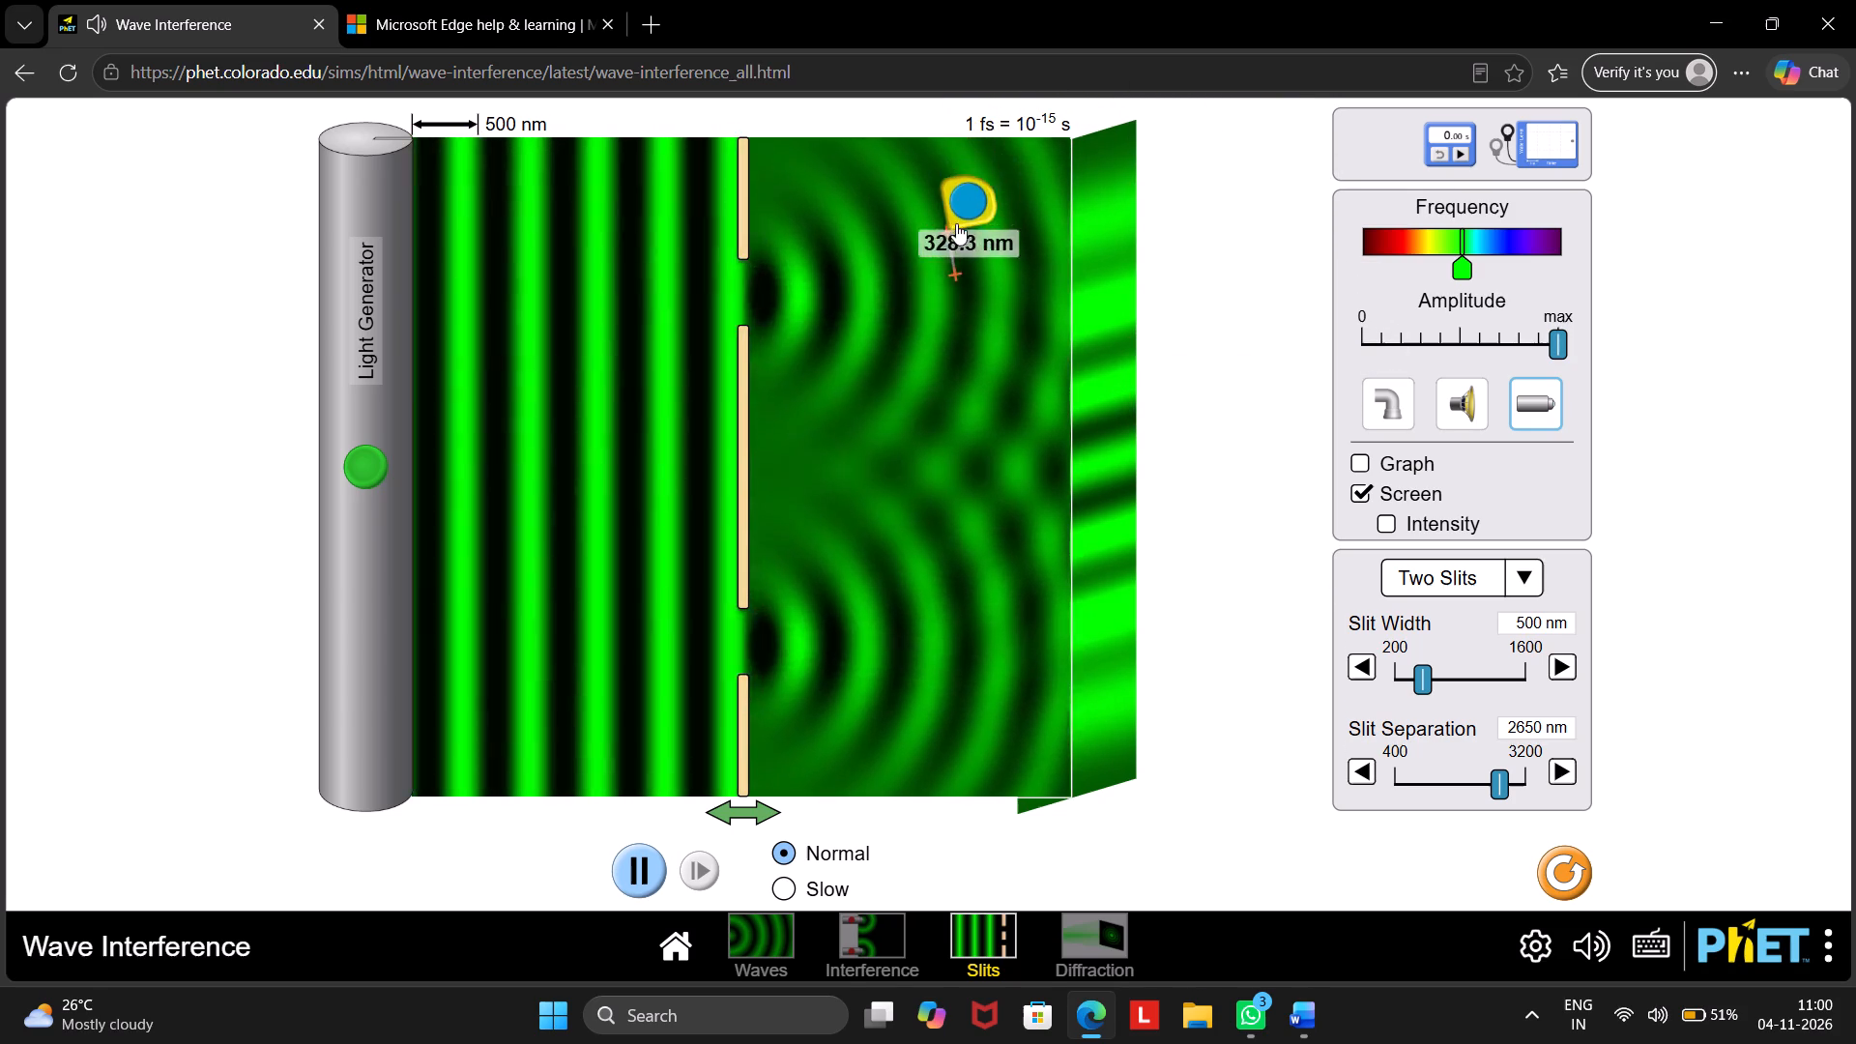
{"action": "left_click_drag", "start_coordinate": [956, 223], "coordinate": [1089, 209]}
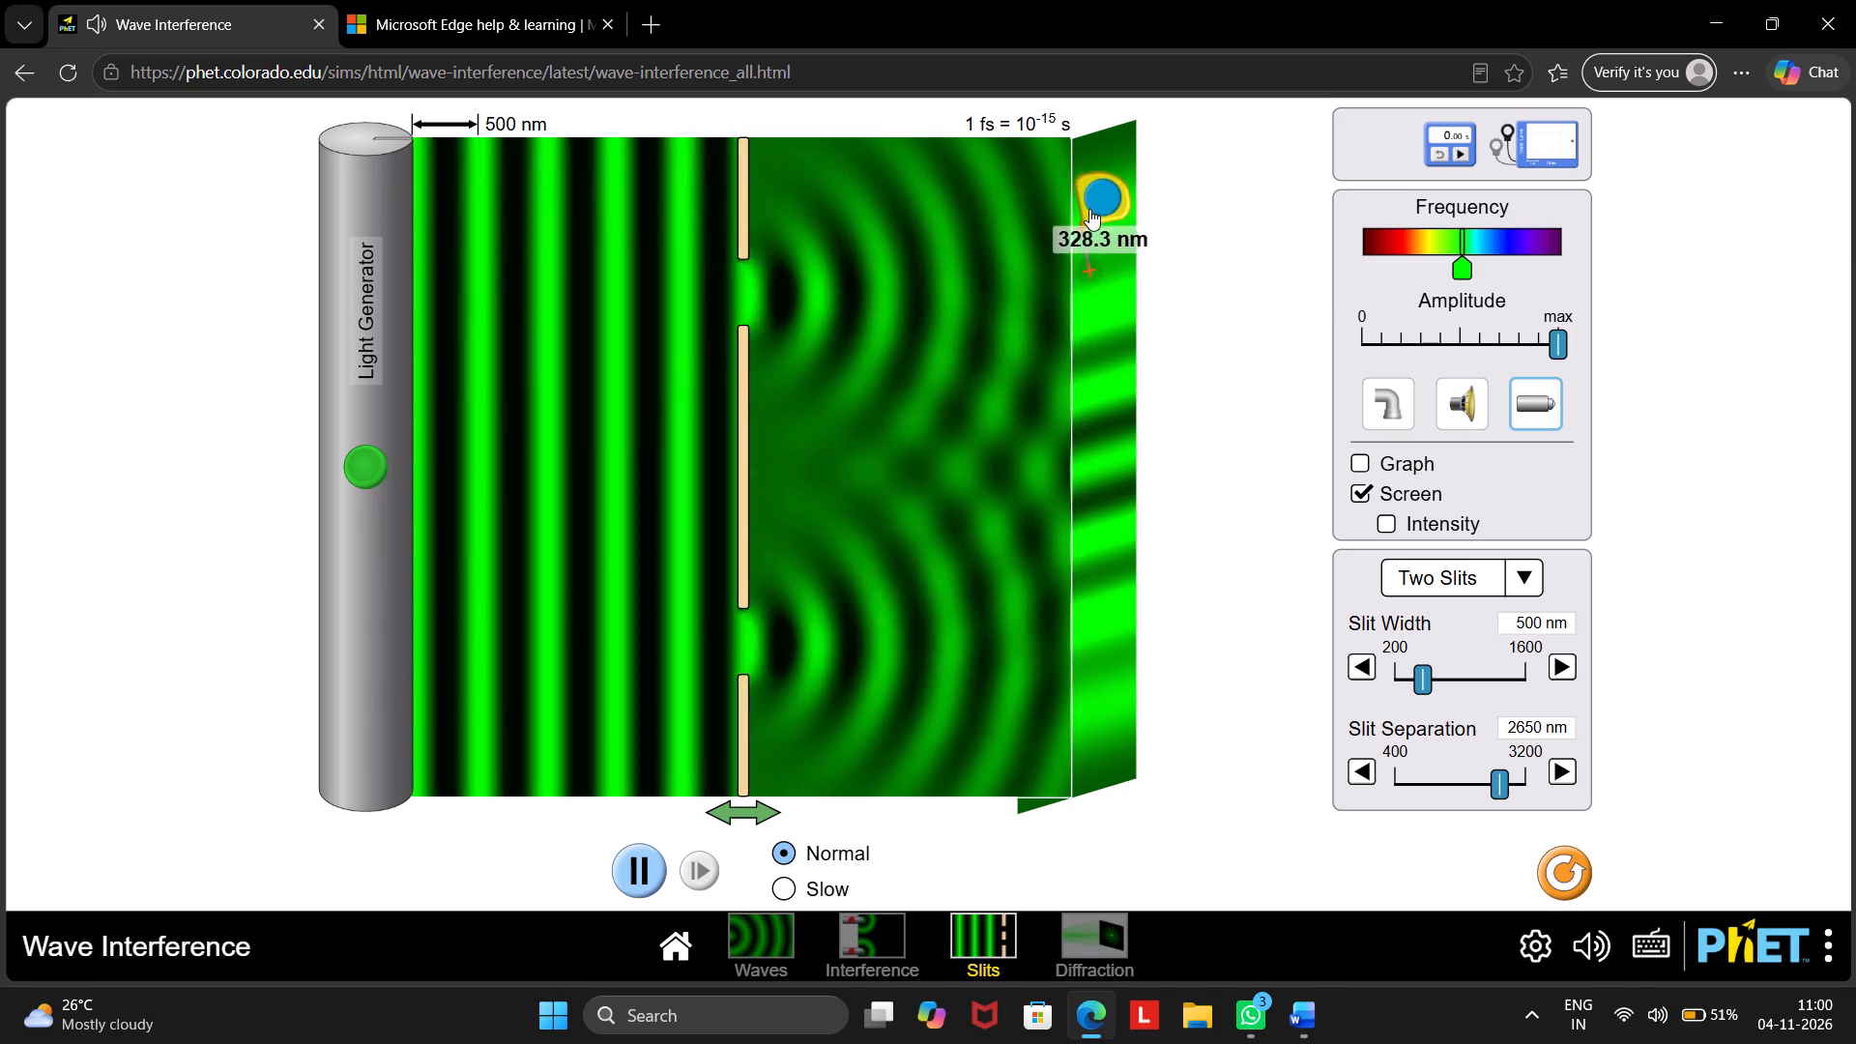
{"action": "left_click_drag", "start_coordinate": [1089, 209], "coordinate": [1096, 361]}
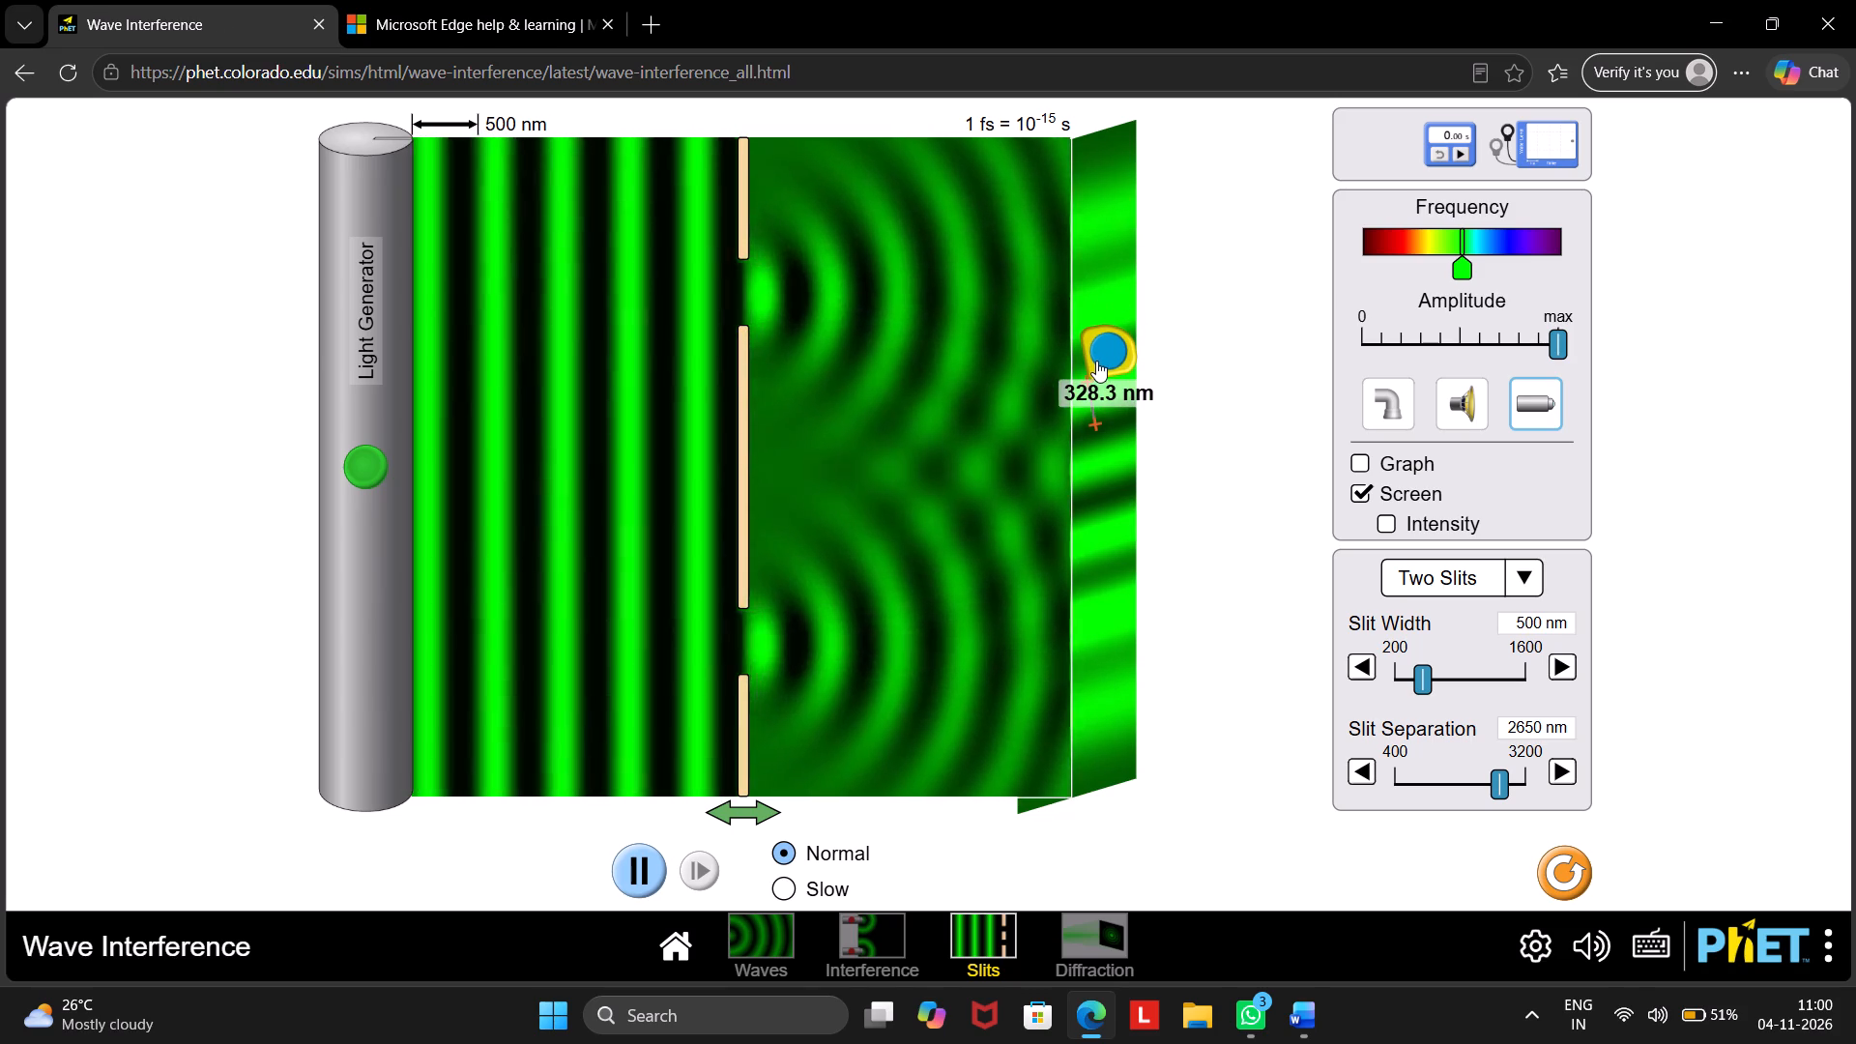
{"action": "left_click_drag", "start_coordinate": [1096, 361], "coordinate": [1077, 434]}
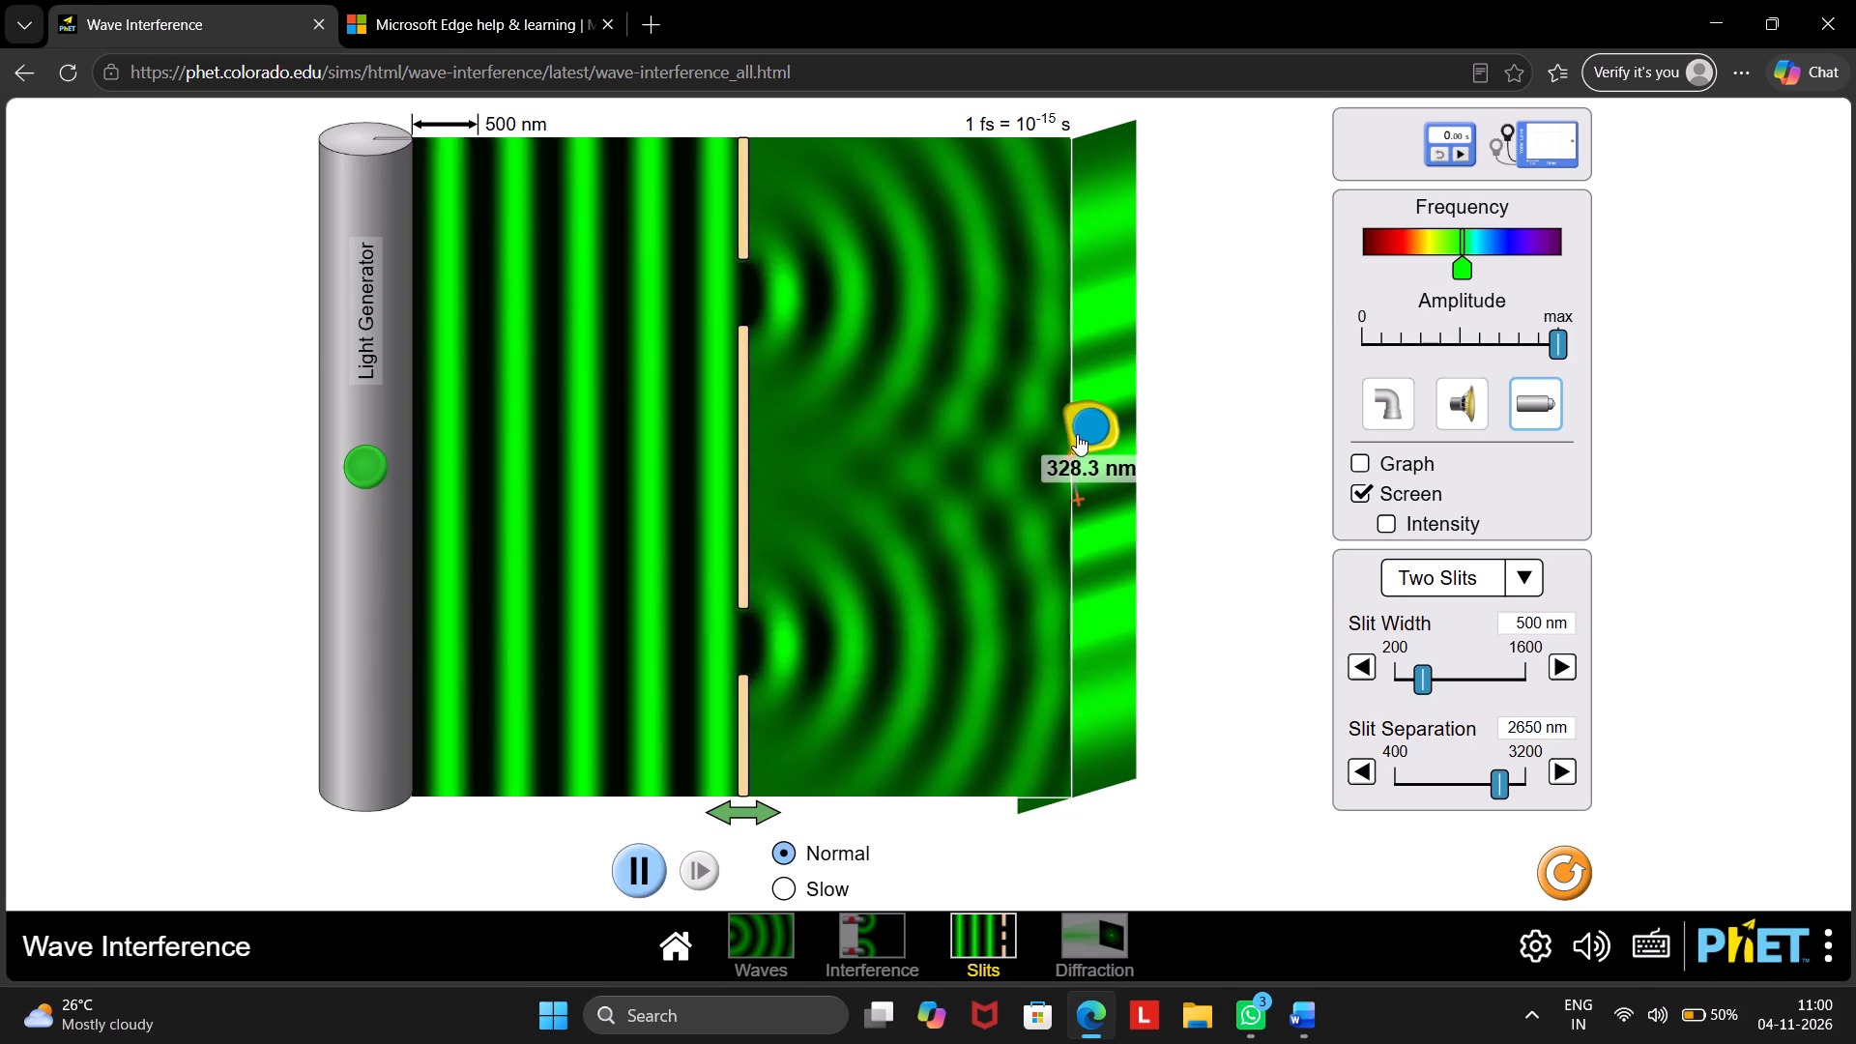
{"action": "left_click_drag", "start_coordinate": [1077, 434], "coordinate": [1073, 423]}
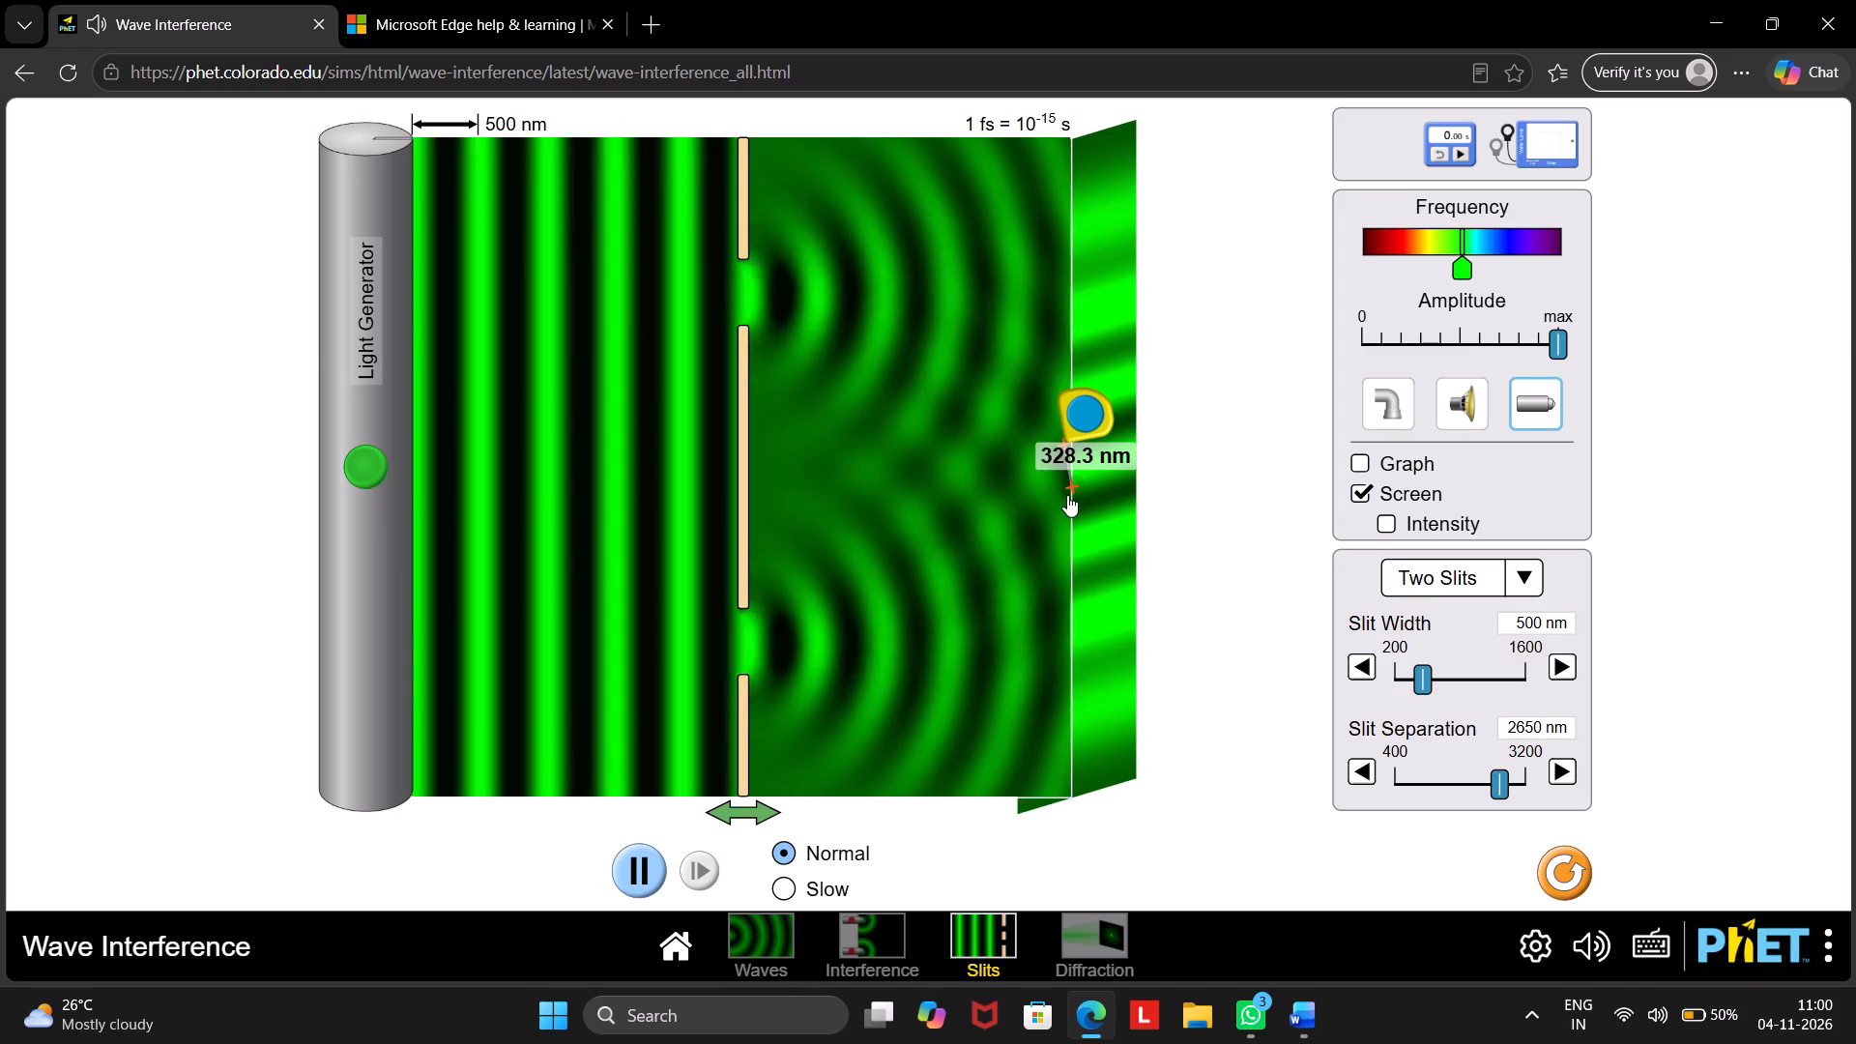
{"action": "left_click_drag", "start_coordinate": [1070, 488], "coordinate": [1071, 501]}
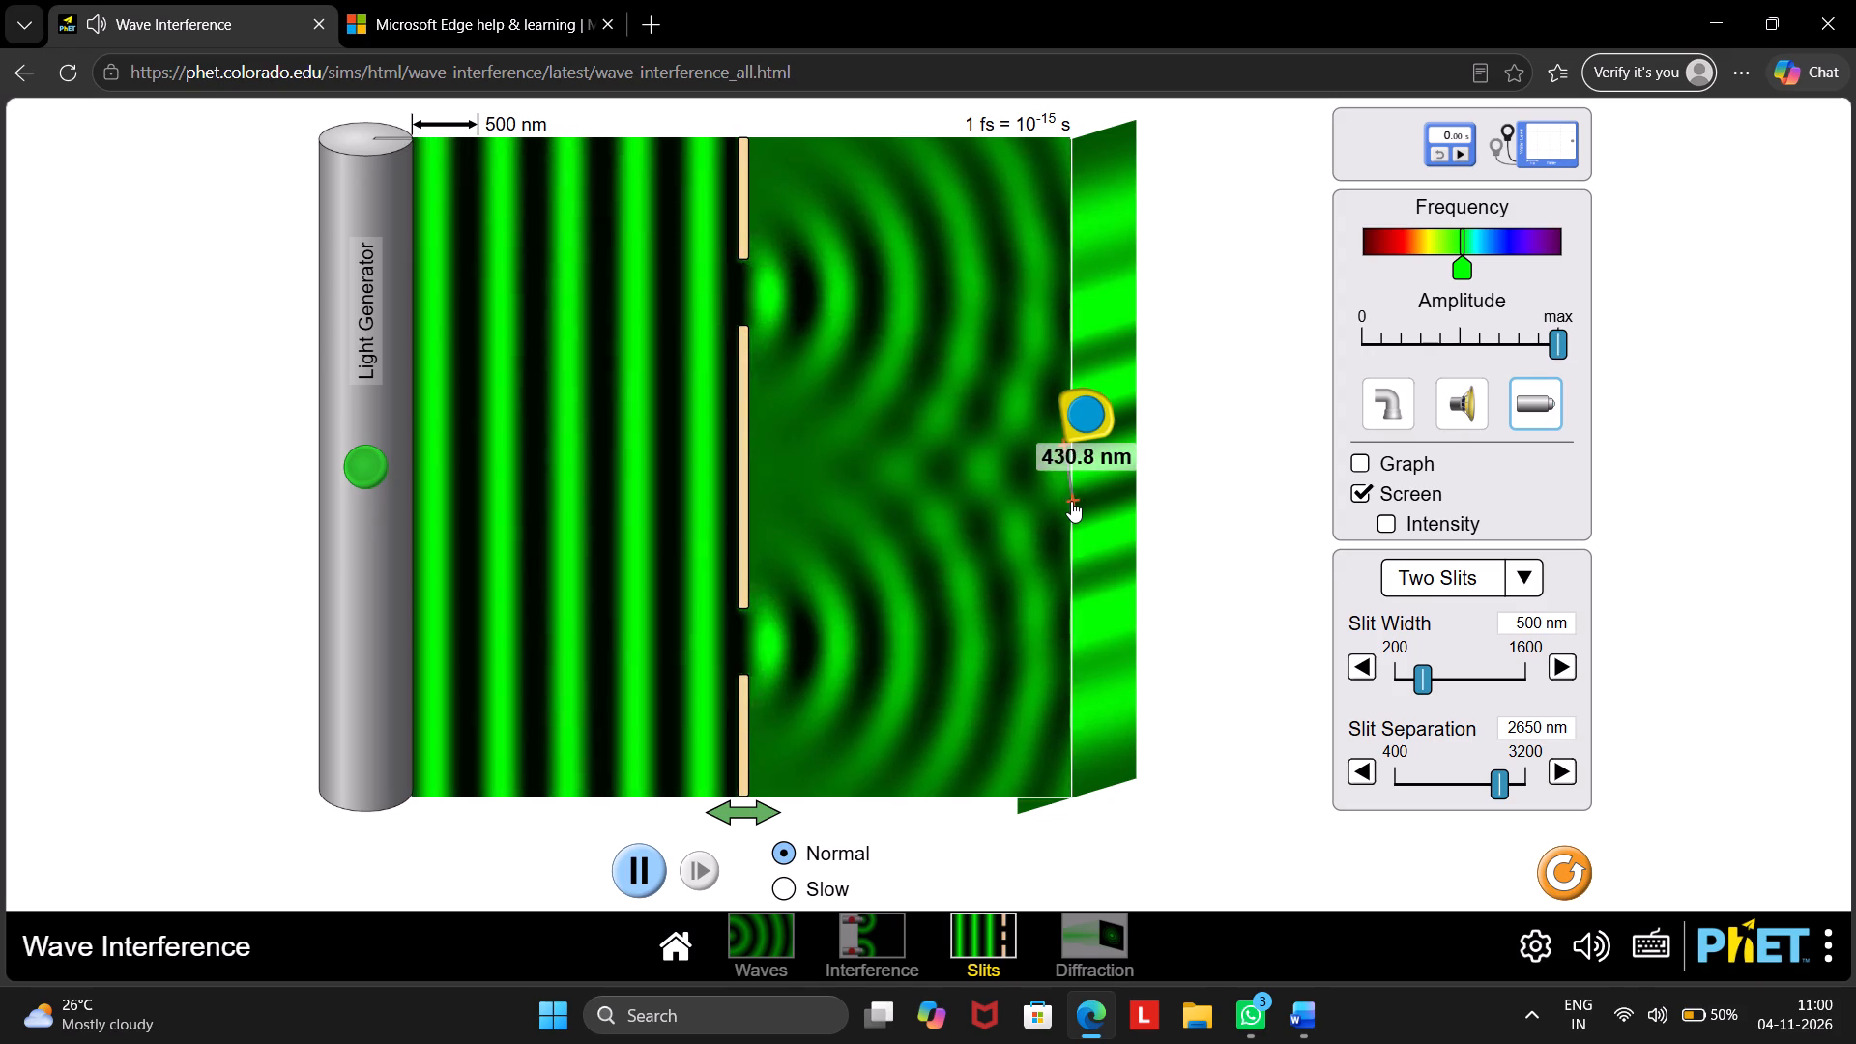
{"action": "left_click_drag", "start_coordinate": [1071, 501], "coordinate": [1070, 506]}
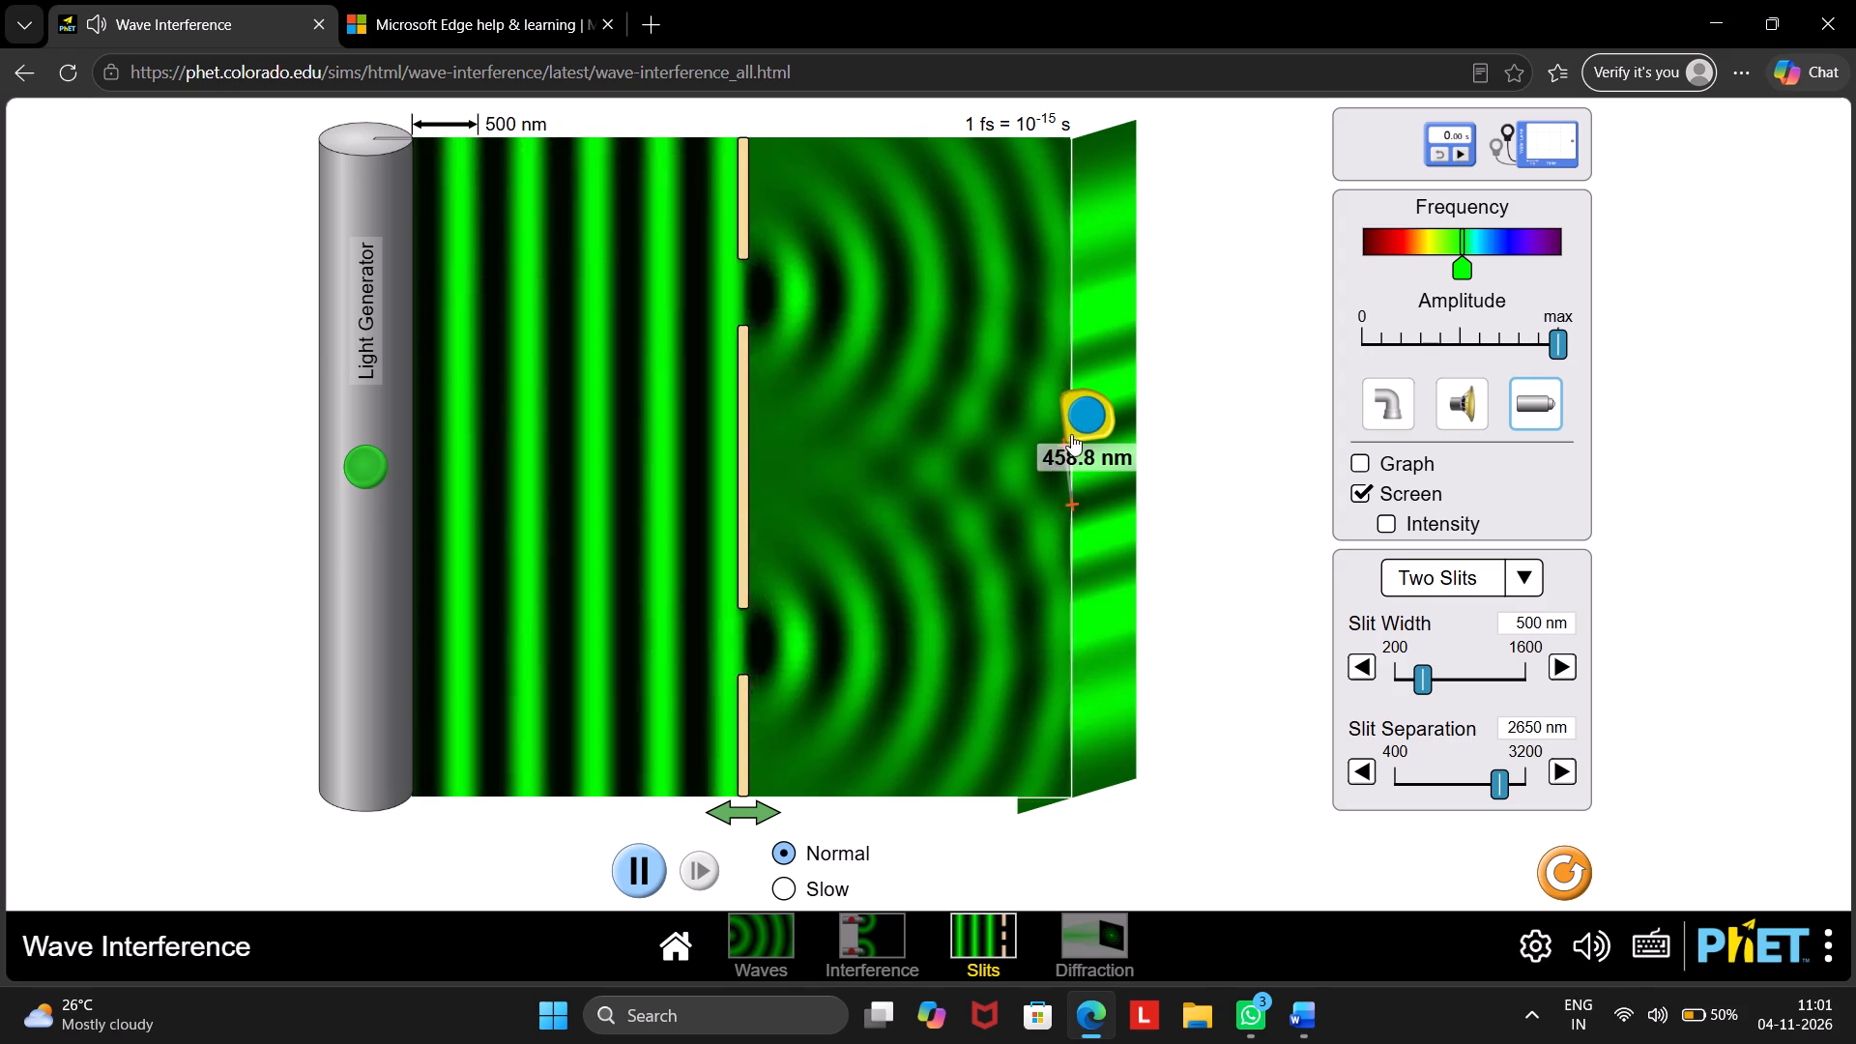
Move the tape's start to the middle of the central bright fringe and measure down to the next bright fringe.
{"action": "left_click_drag", "start_coordinate": [1078, 417], "coordinate": [1079, 441]}
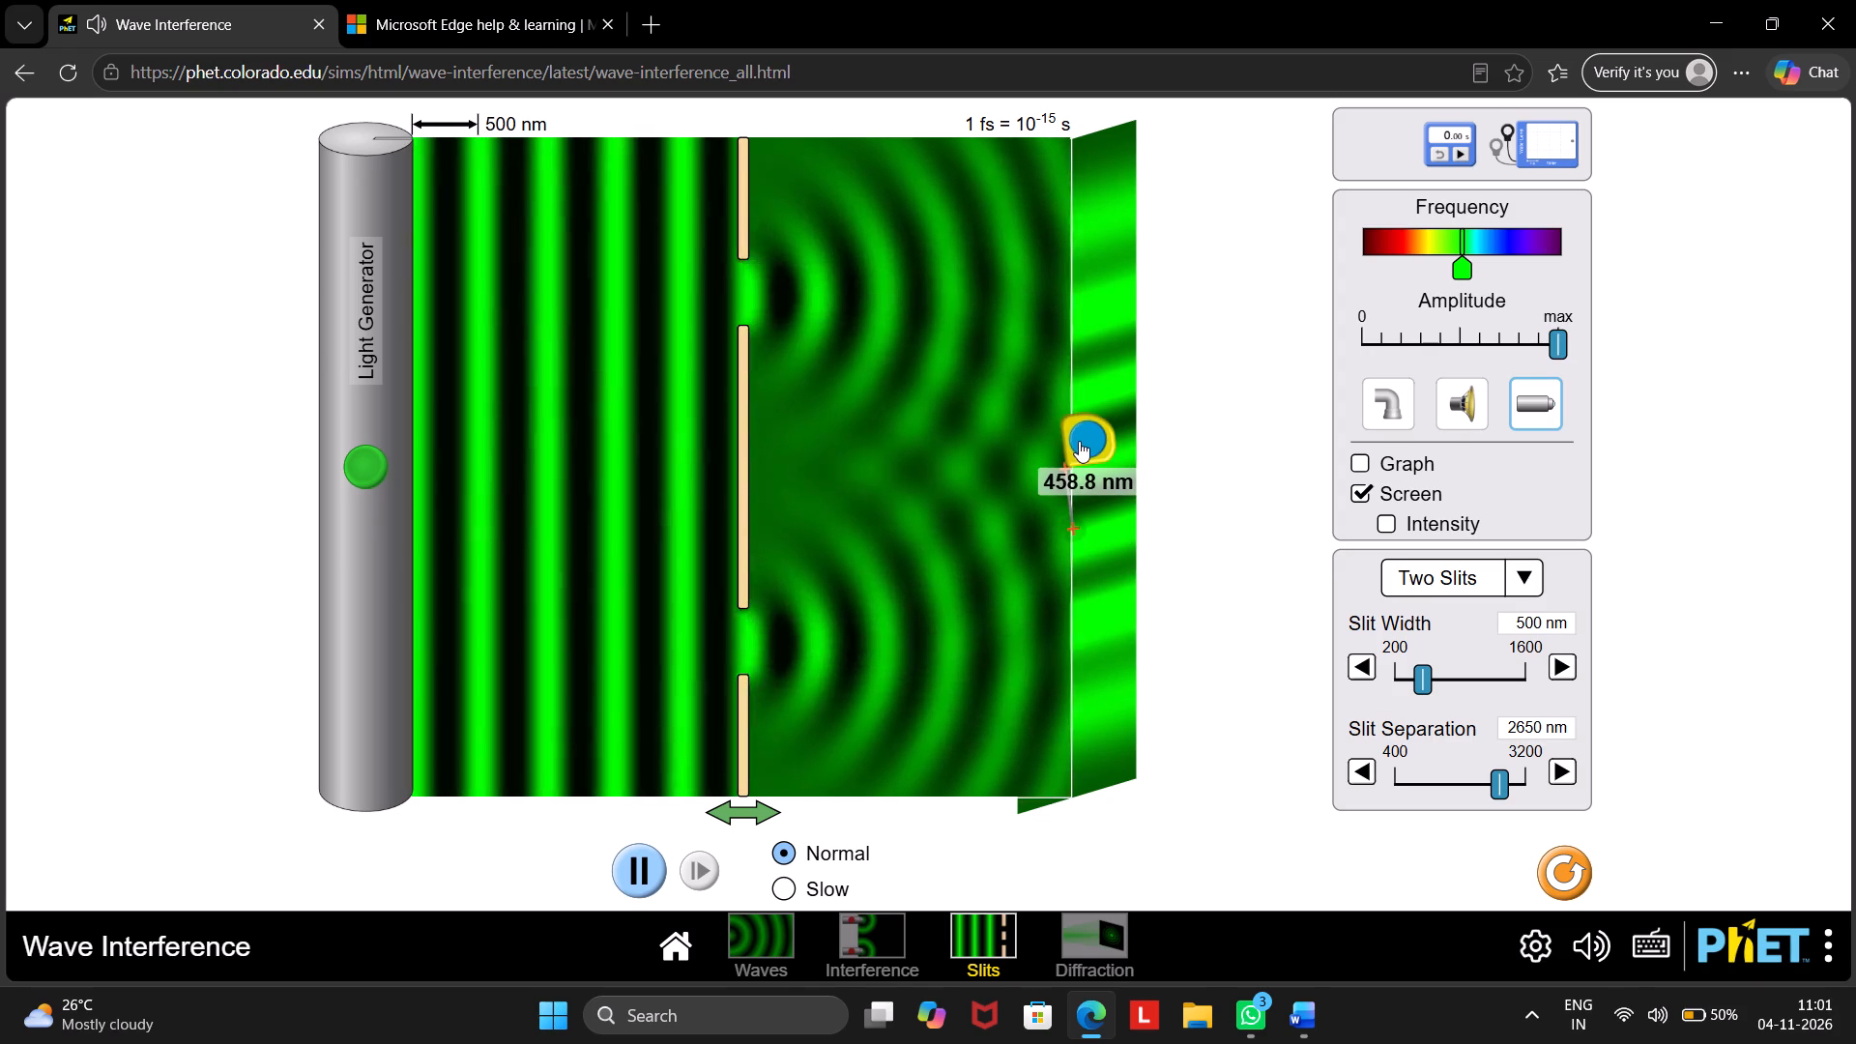
{"action": "left_click_drag", "start_coordinate": [1079, 441], "coordinate": [1077, 438]}
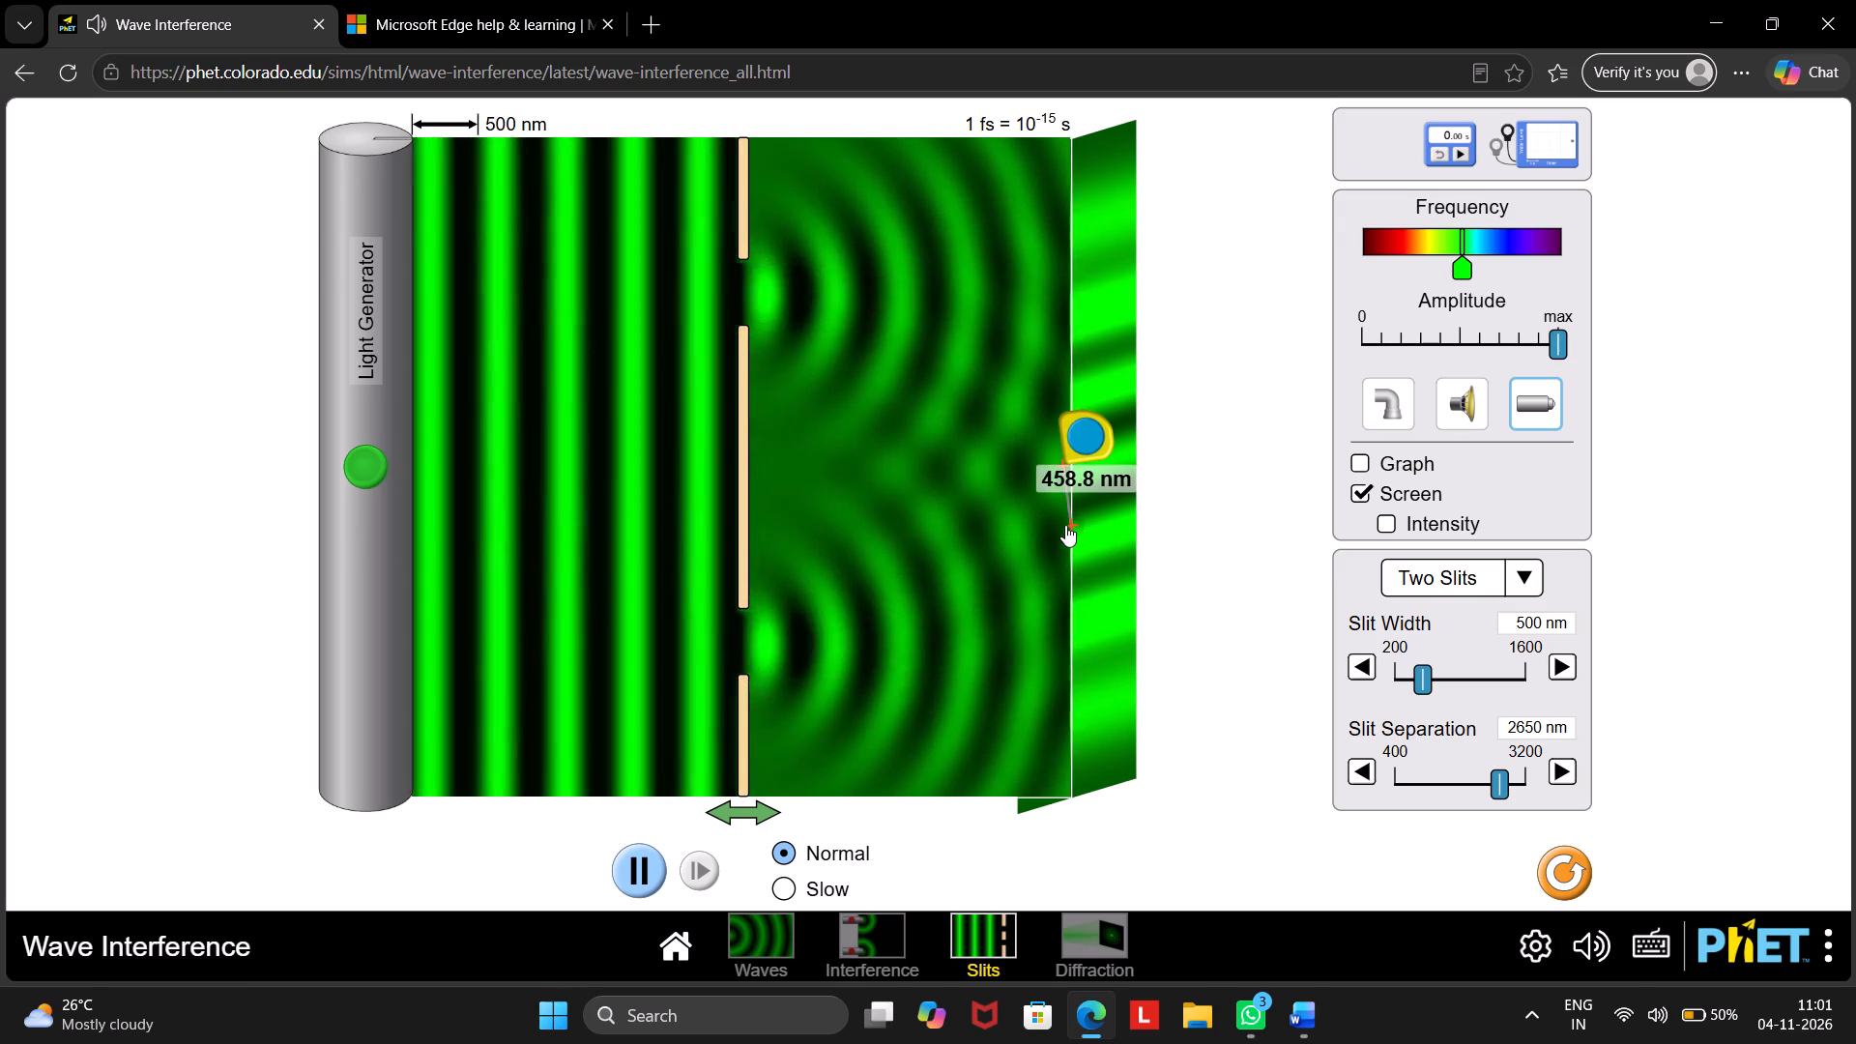
{"action": "left_click_drag", "start_coordinate": [1069, 517], "coordinate": [1066, 565]}
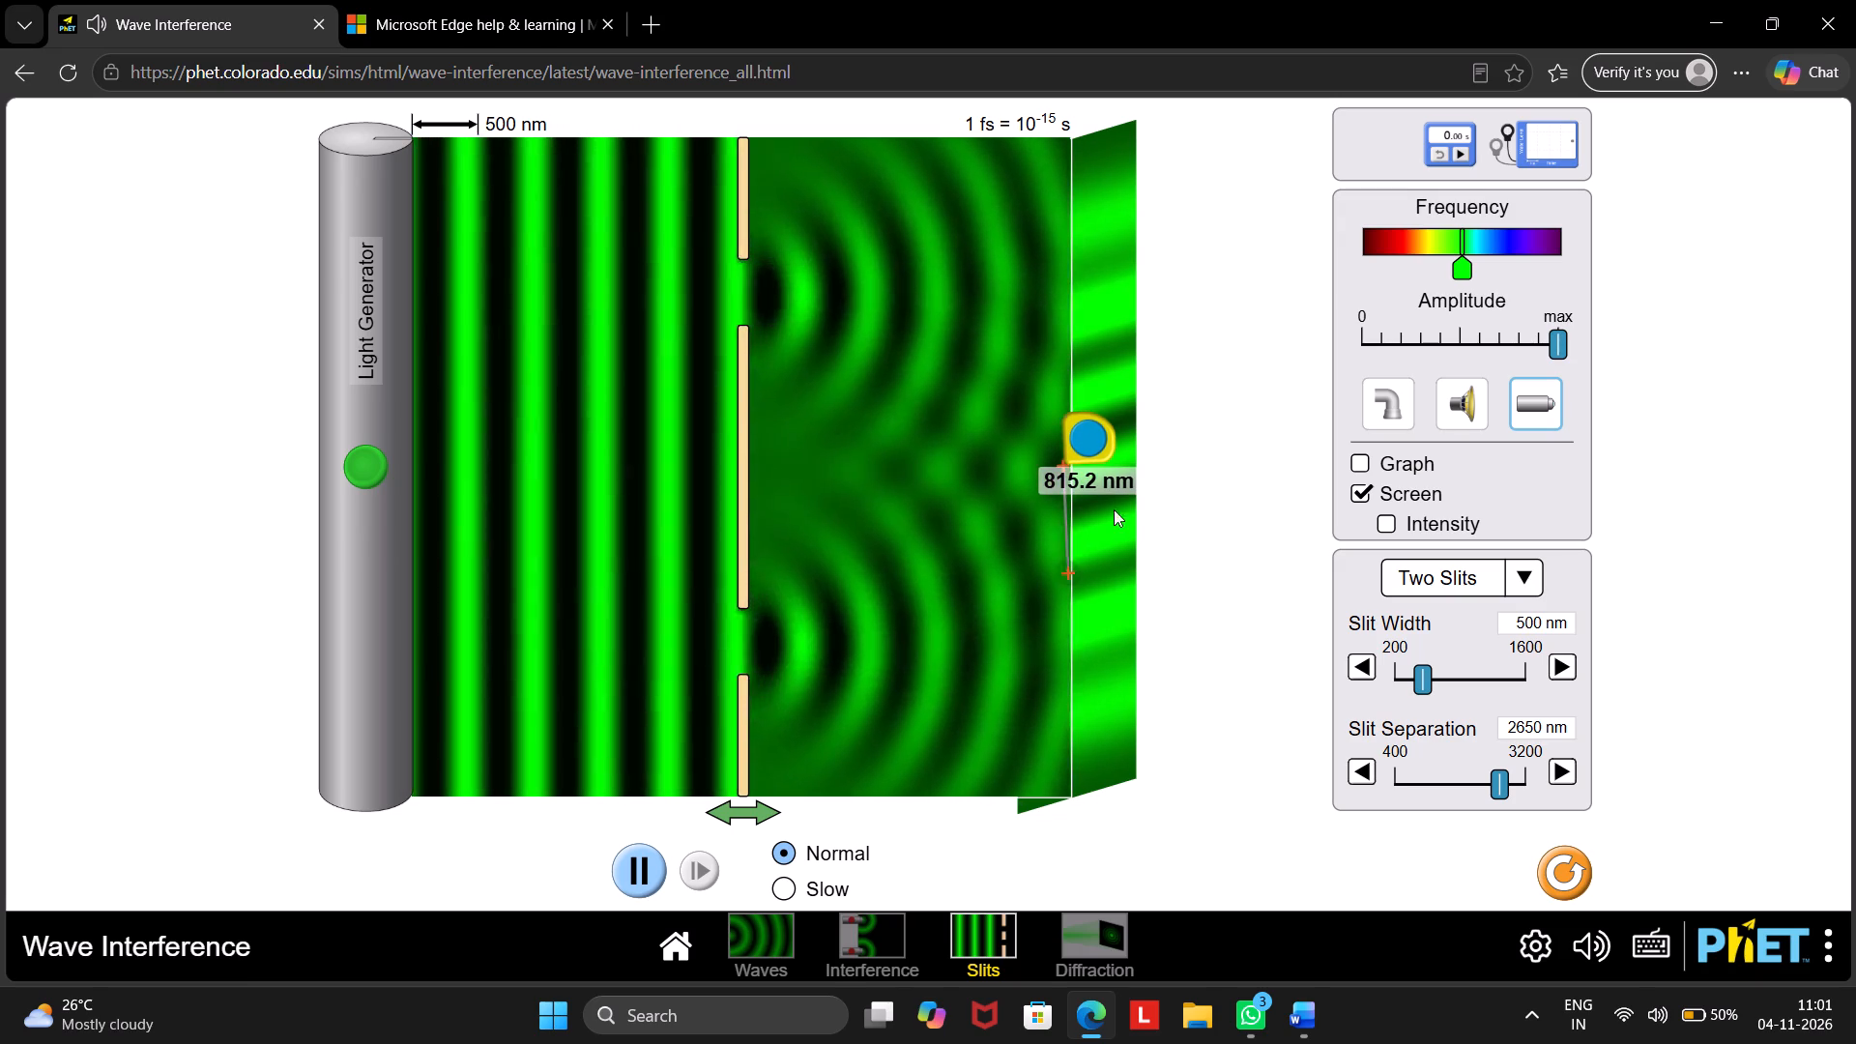
Move the tape back to the central bright fringe's upper edge and remeasure down to its lower edge along the screen.
{"action": "left_click_drag", "start_coordinate": [1074, 436], "coordinate": [1085, 420]}
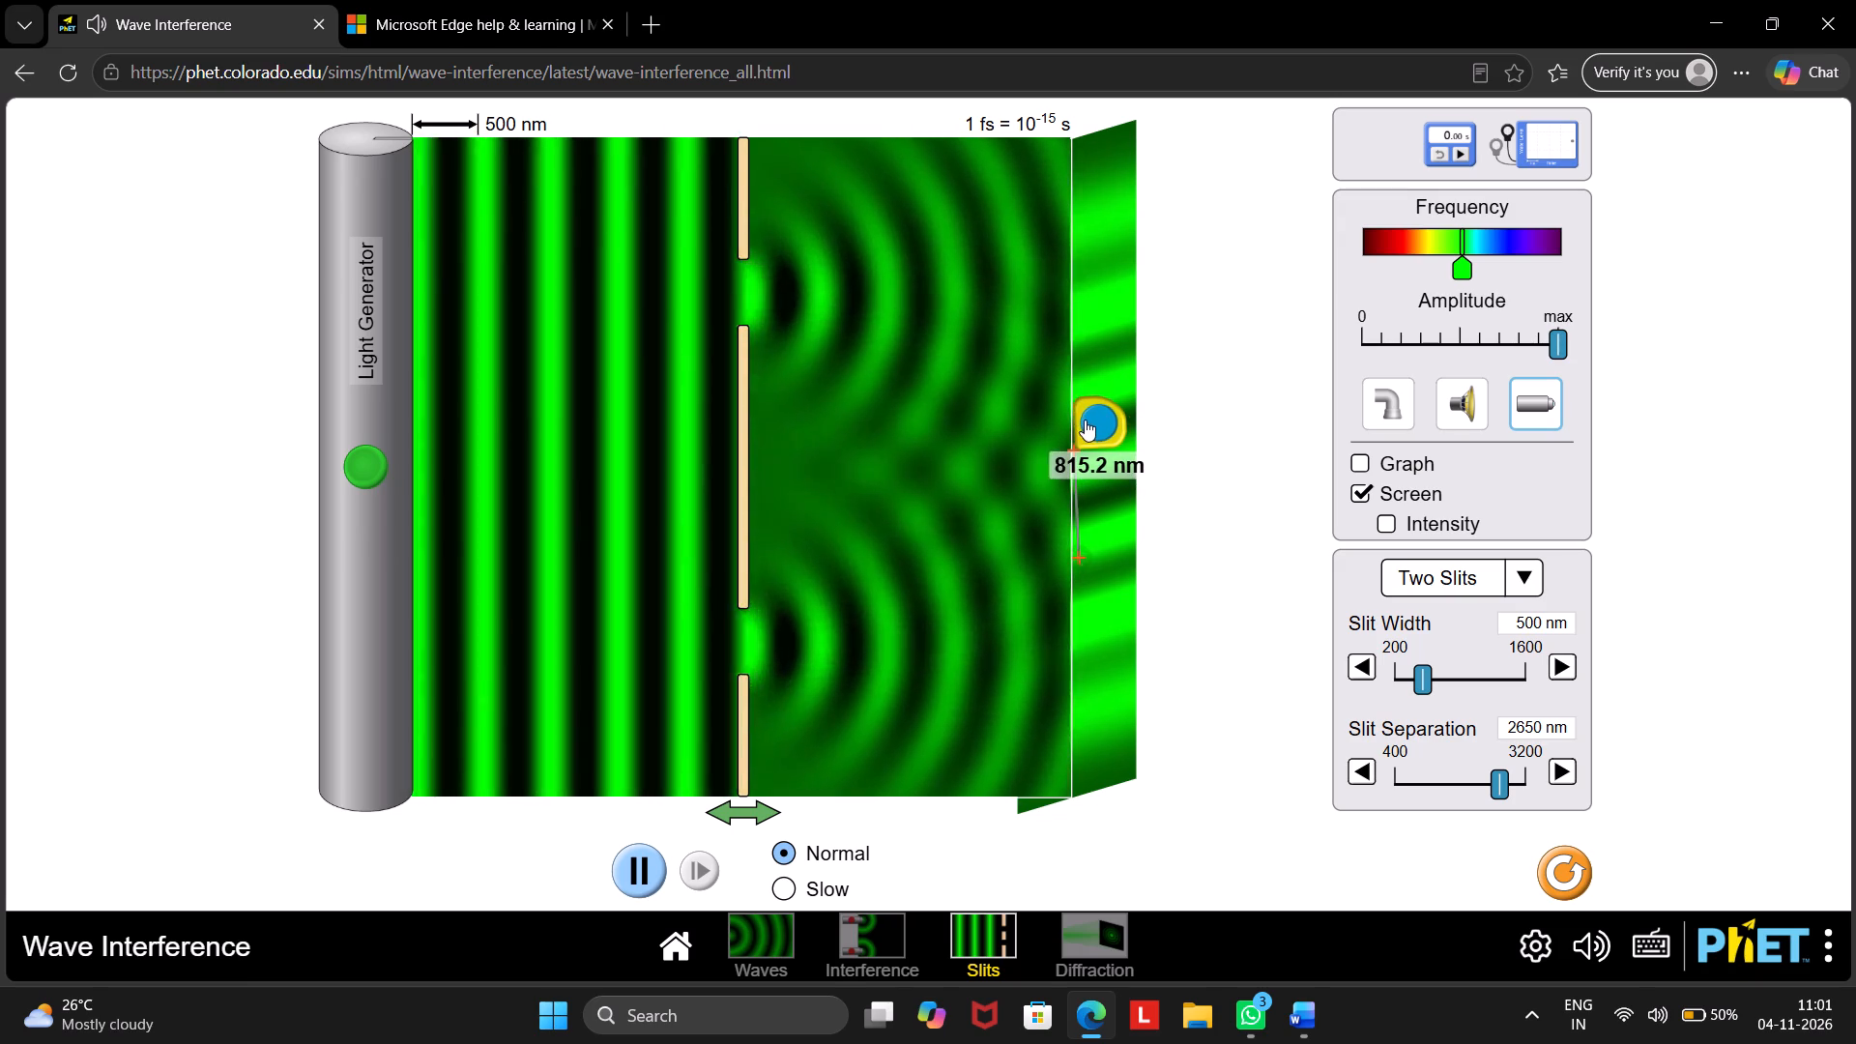
{"action": "left_click_drag", "start_coordinate": [1085, 420], "coordinate": [1083, 415]}
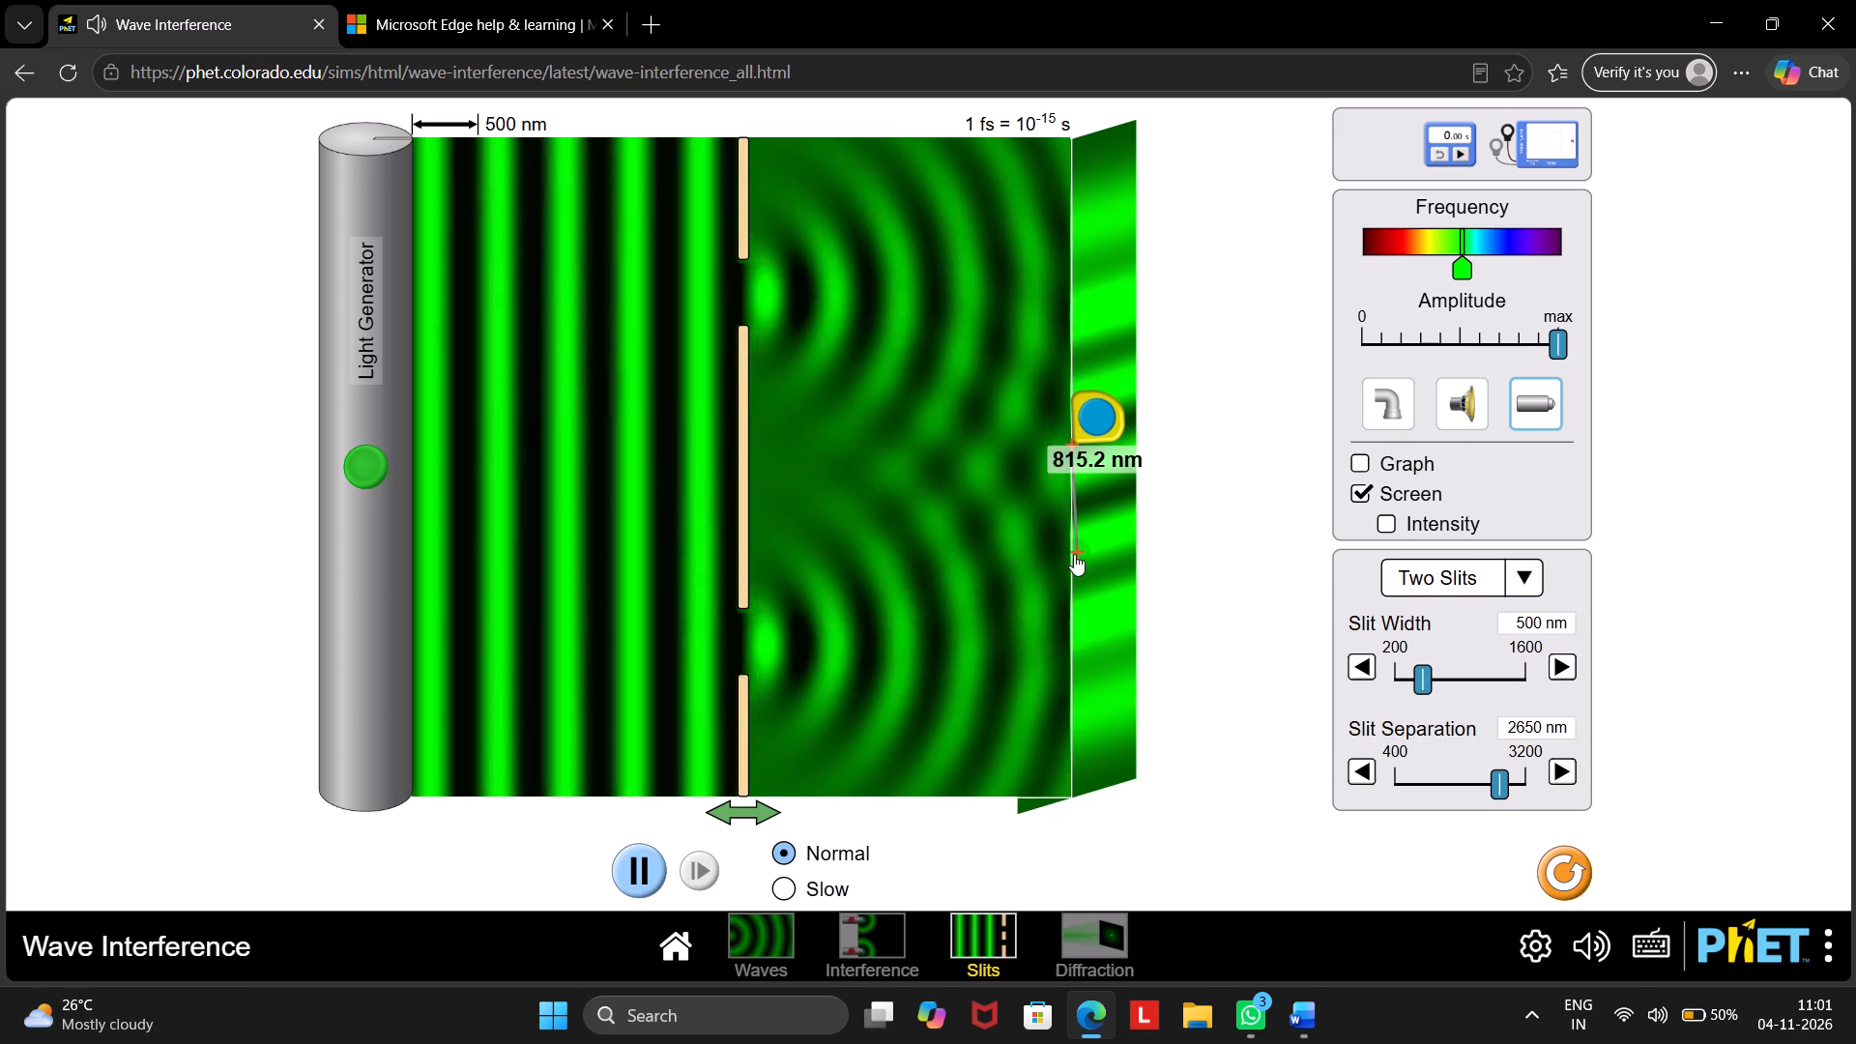
{"action": "left_click_drag", "start_coordinate": [1074, 554], "coordinate": [1068, 501]}
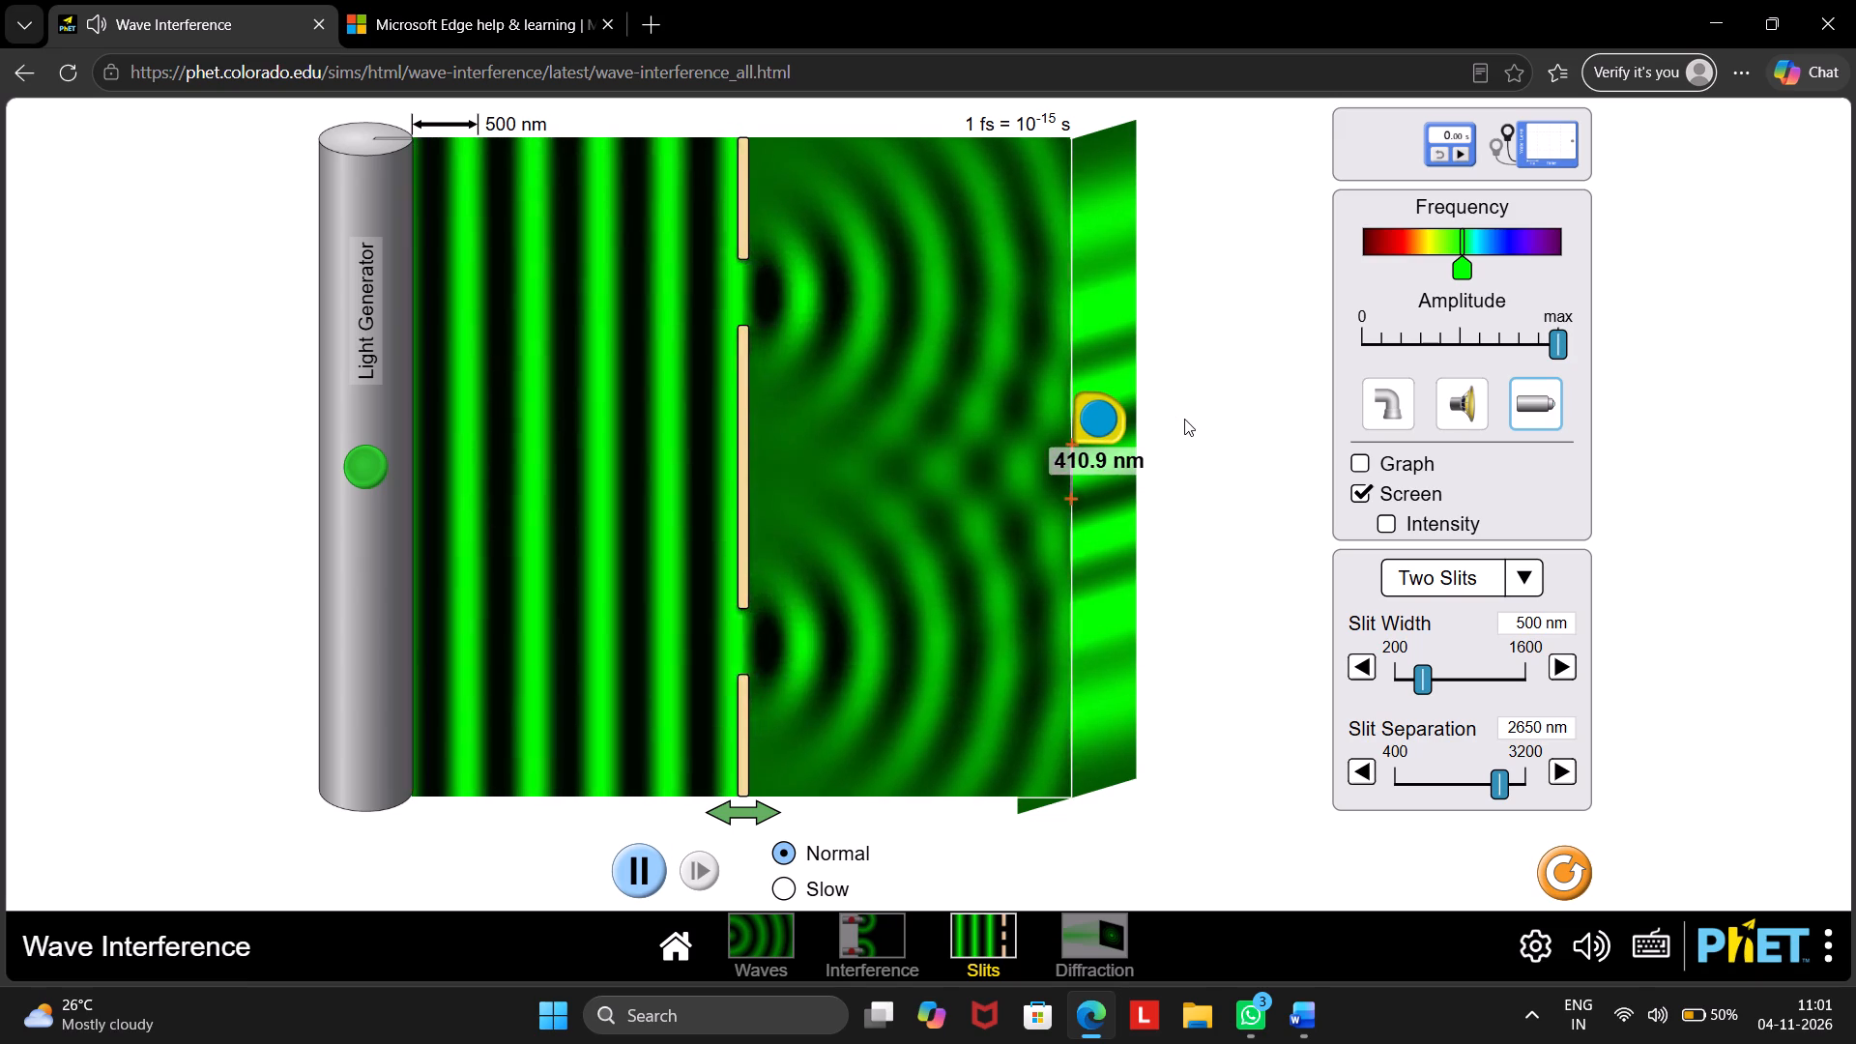
{"action": "left_click", "coordinate": [1188, 420]}
{"action": "left_click", "coordinate": [1115, 421]}
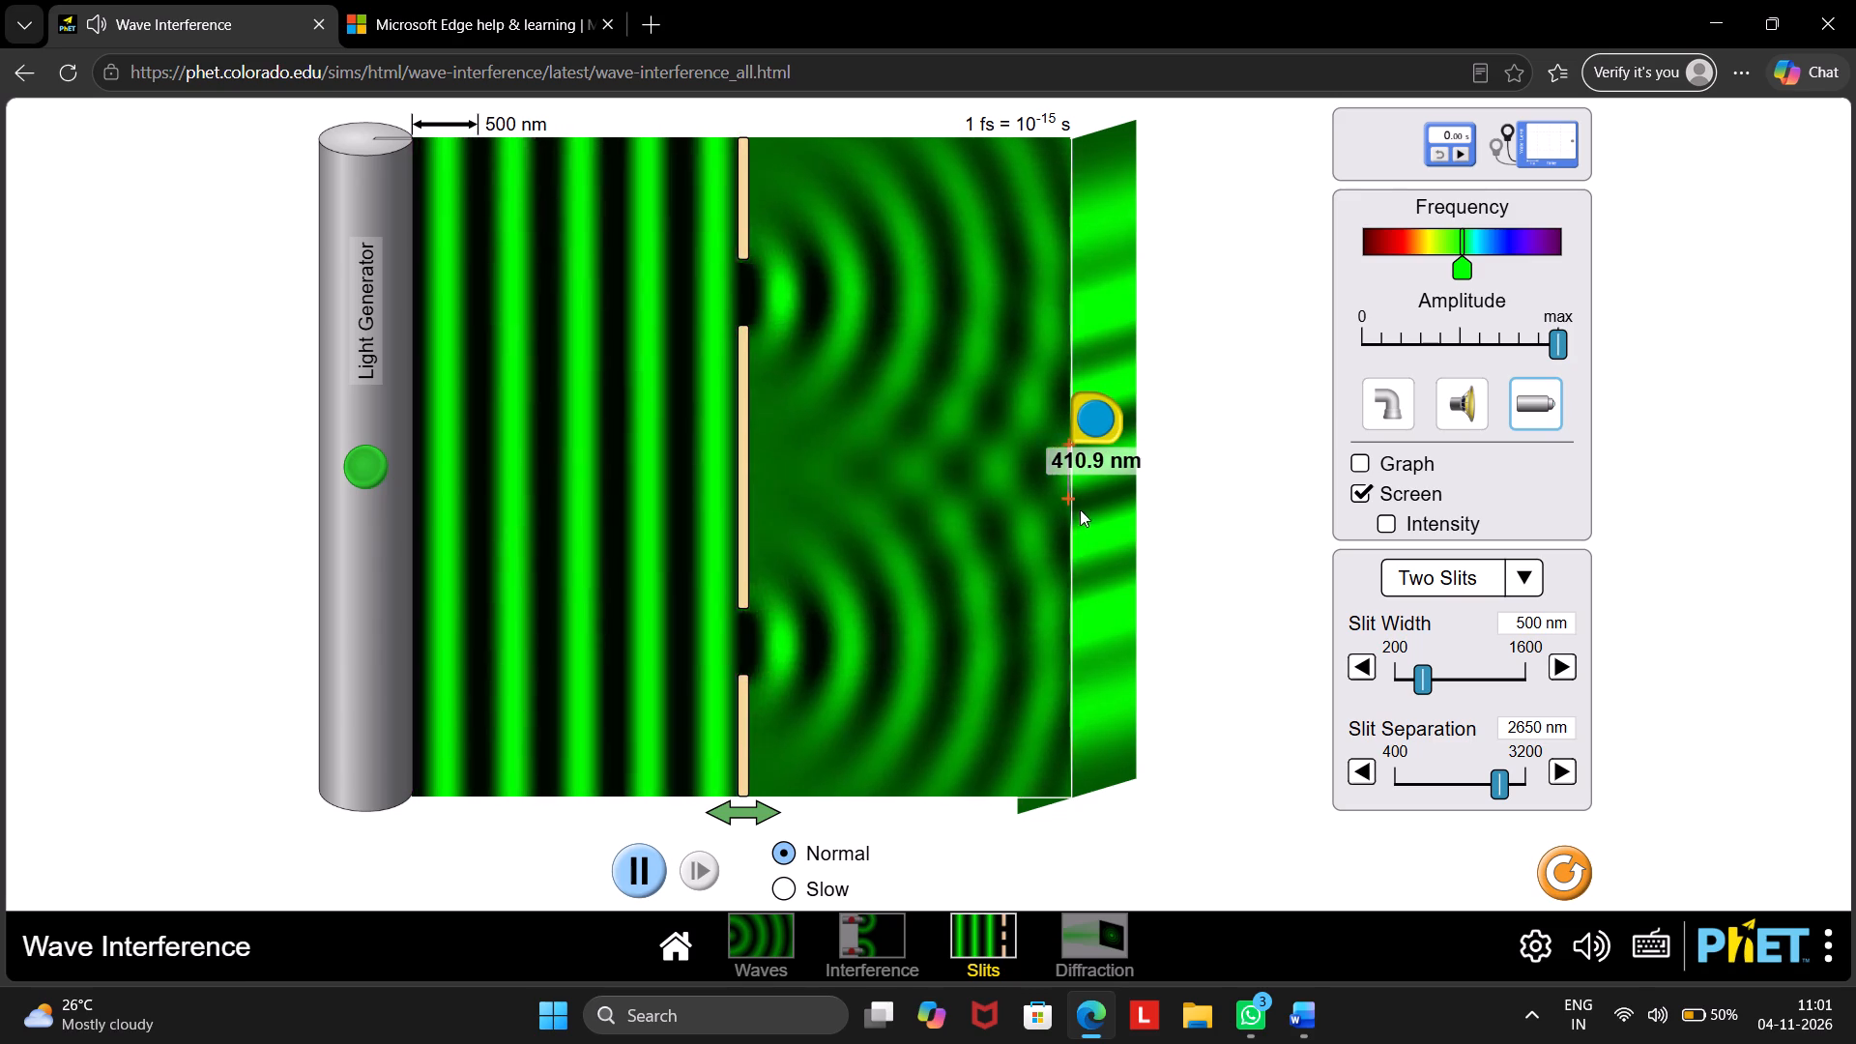
{"action": "left_click", "coordinate": [1069, 489]}
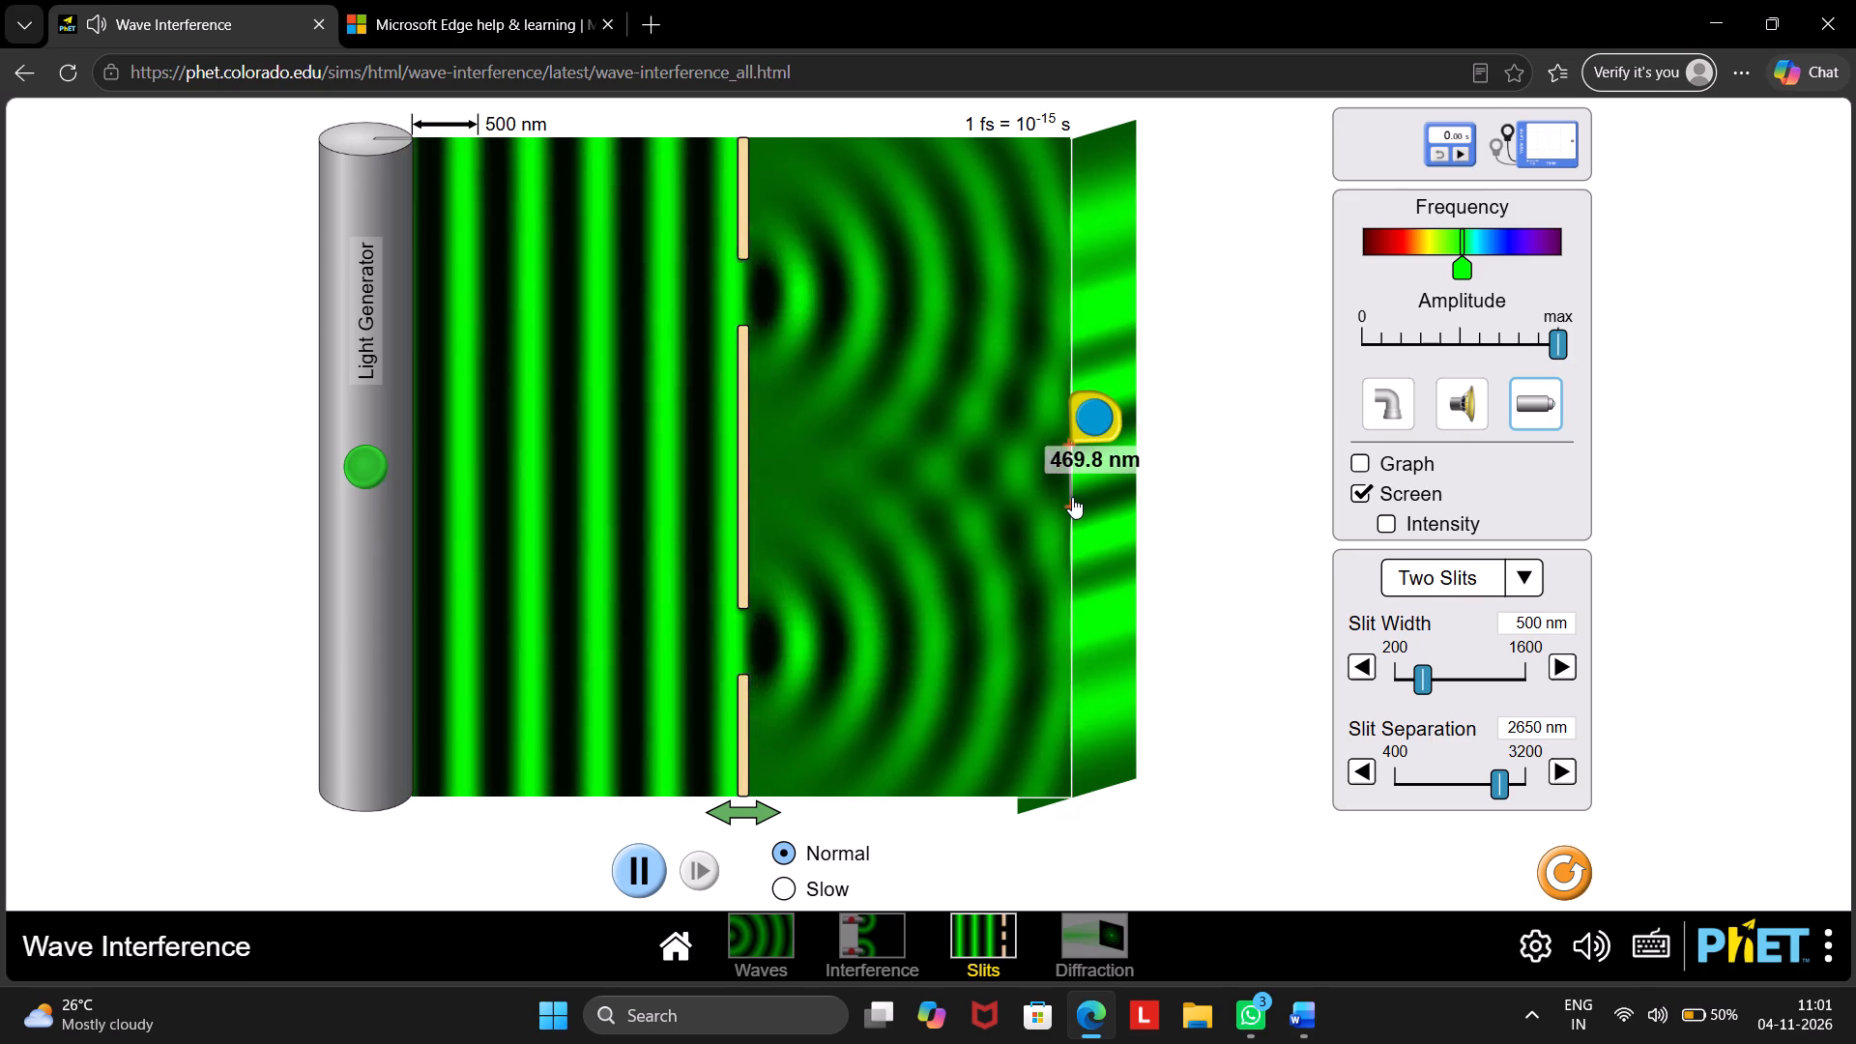
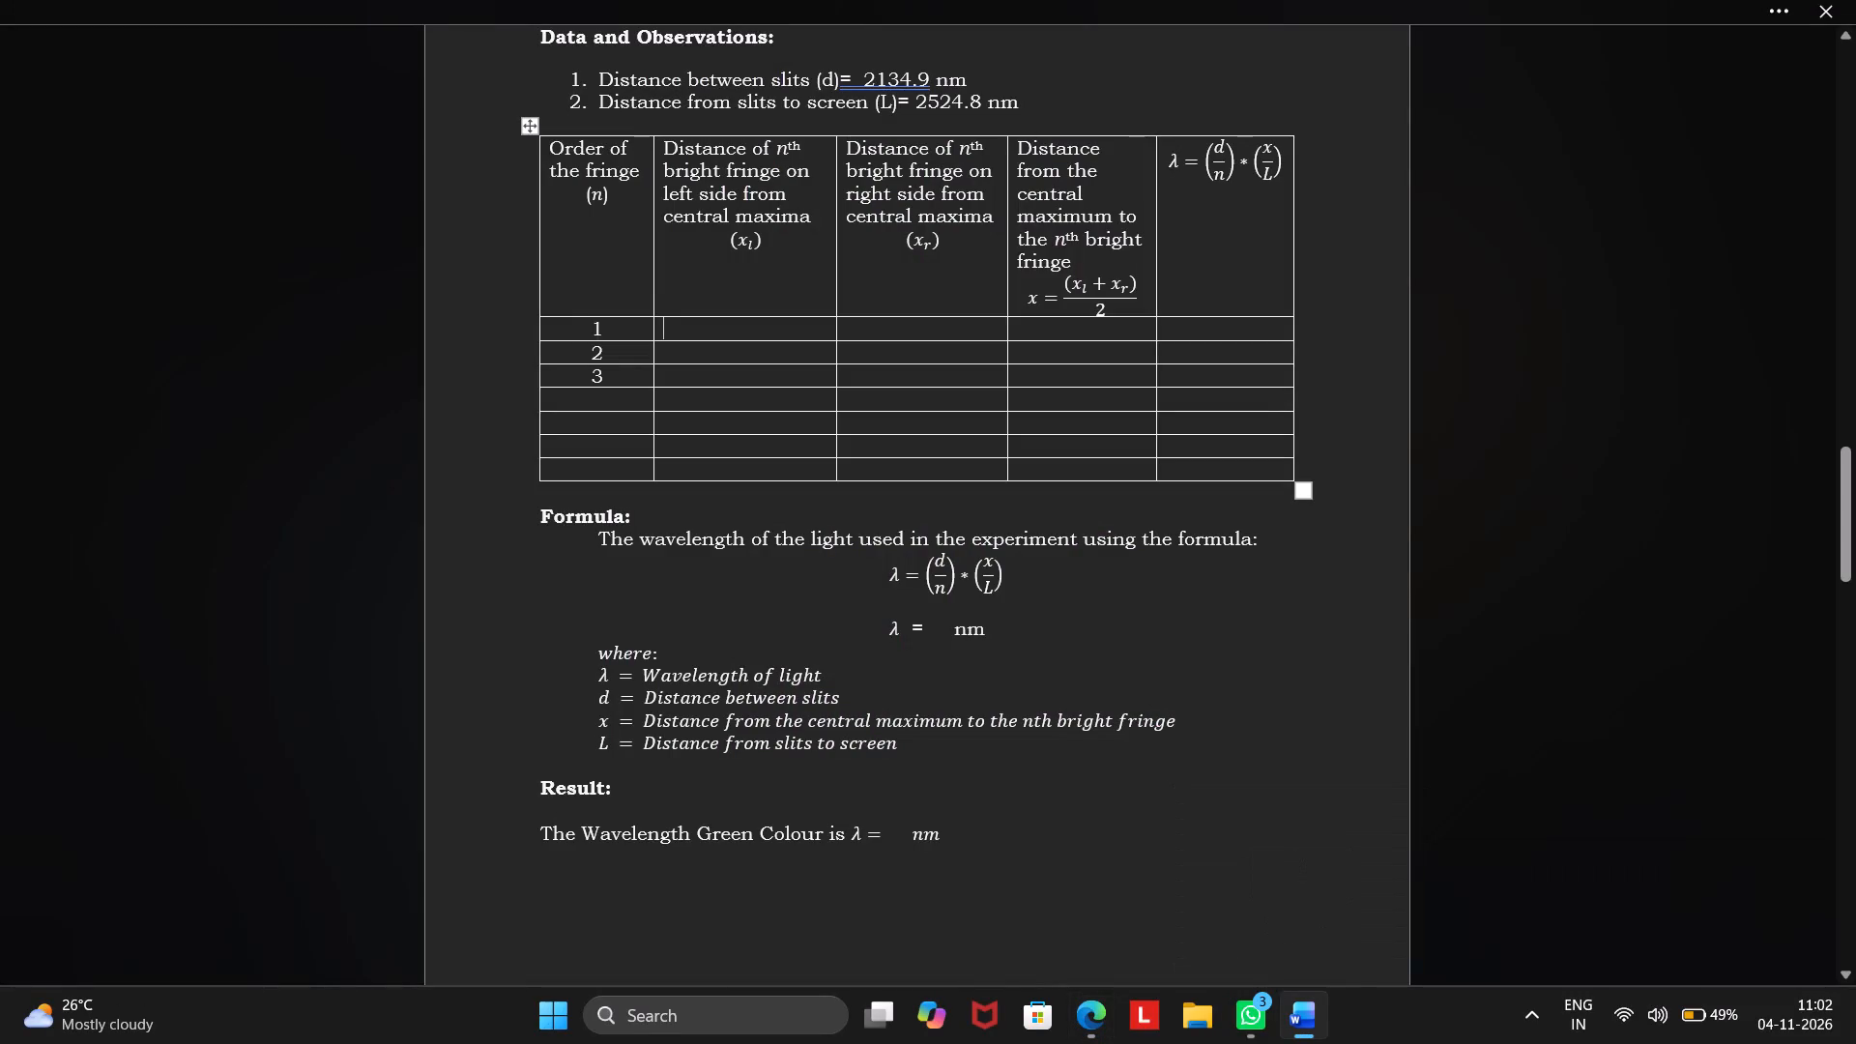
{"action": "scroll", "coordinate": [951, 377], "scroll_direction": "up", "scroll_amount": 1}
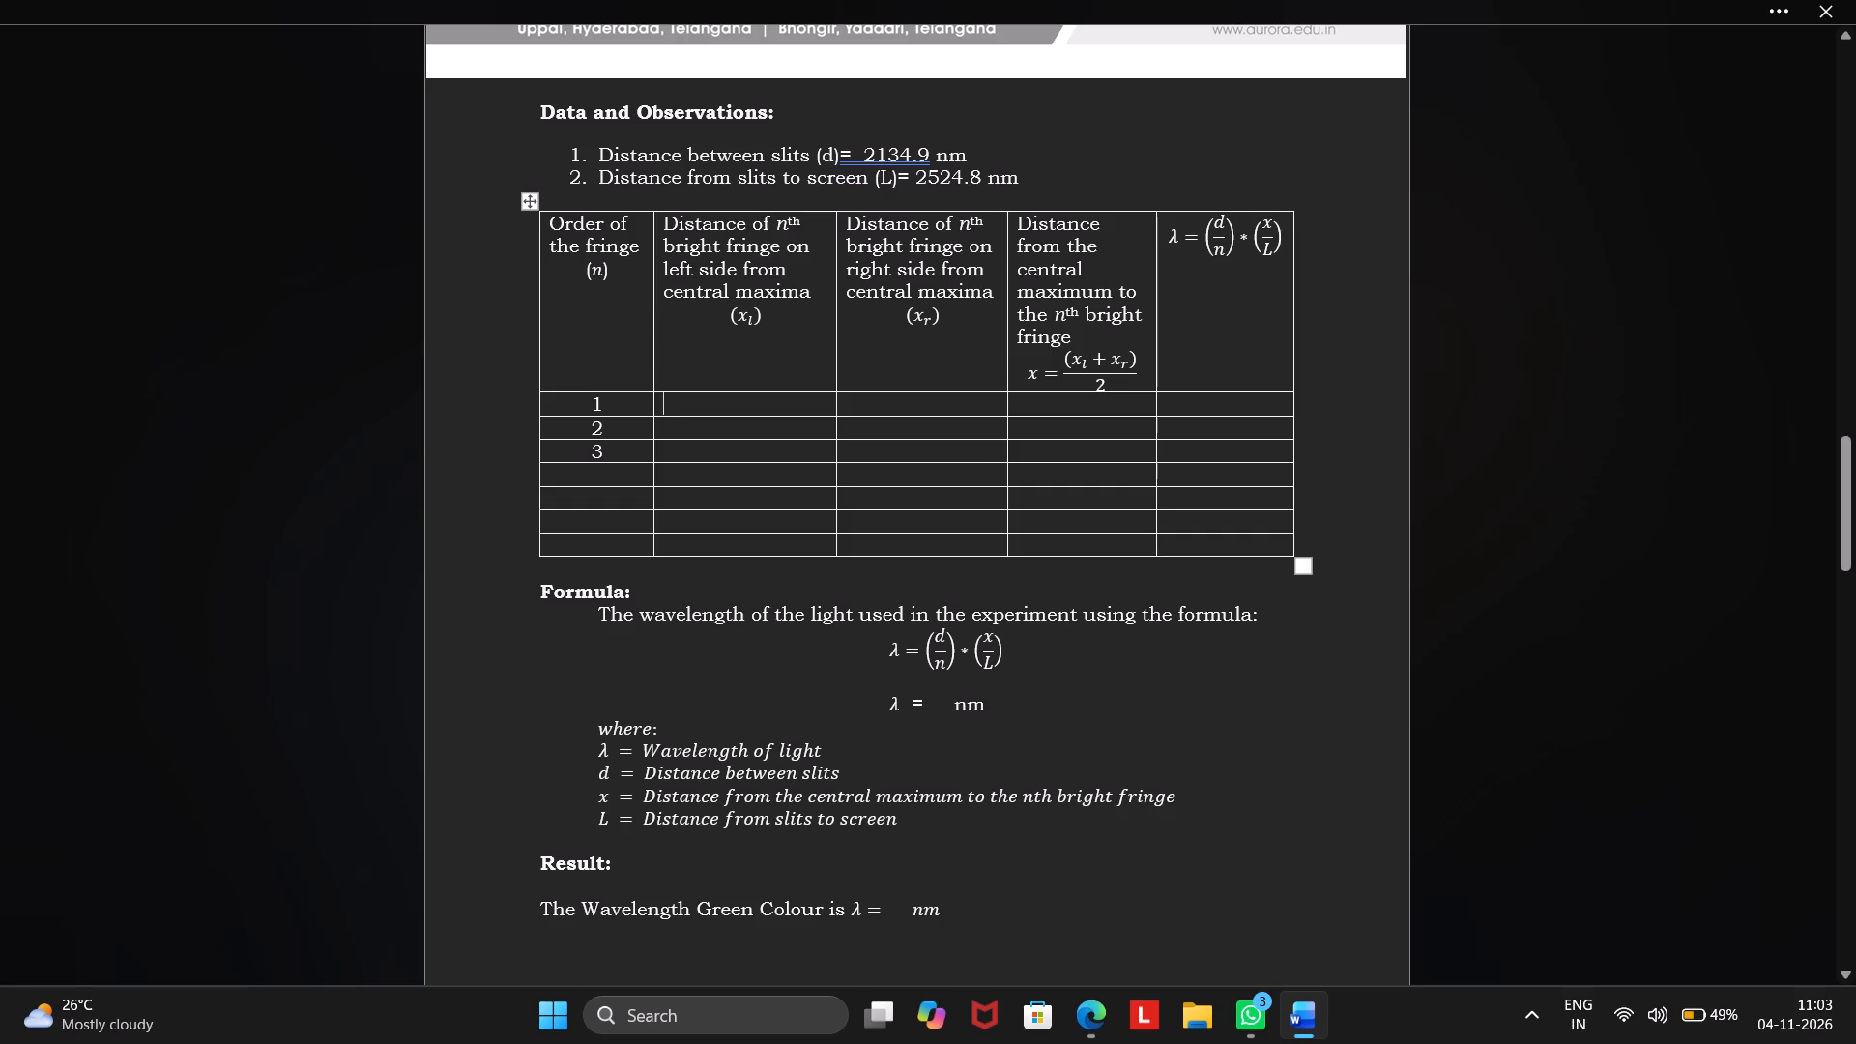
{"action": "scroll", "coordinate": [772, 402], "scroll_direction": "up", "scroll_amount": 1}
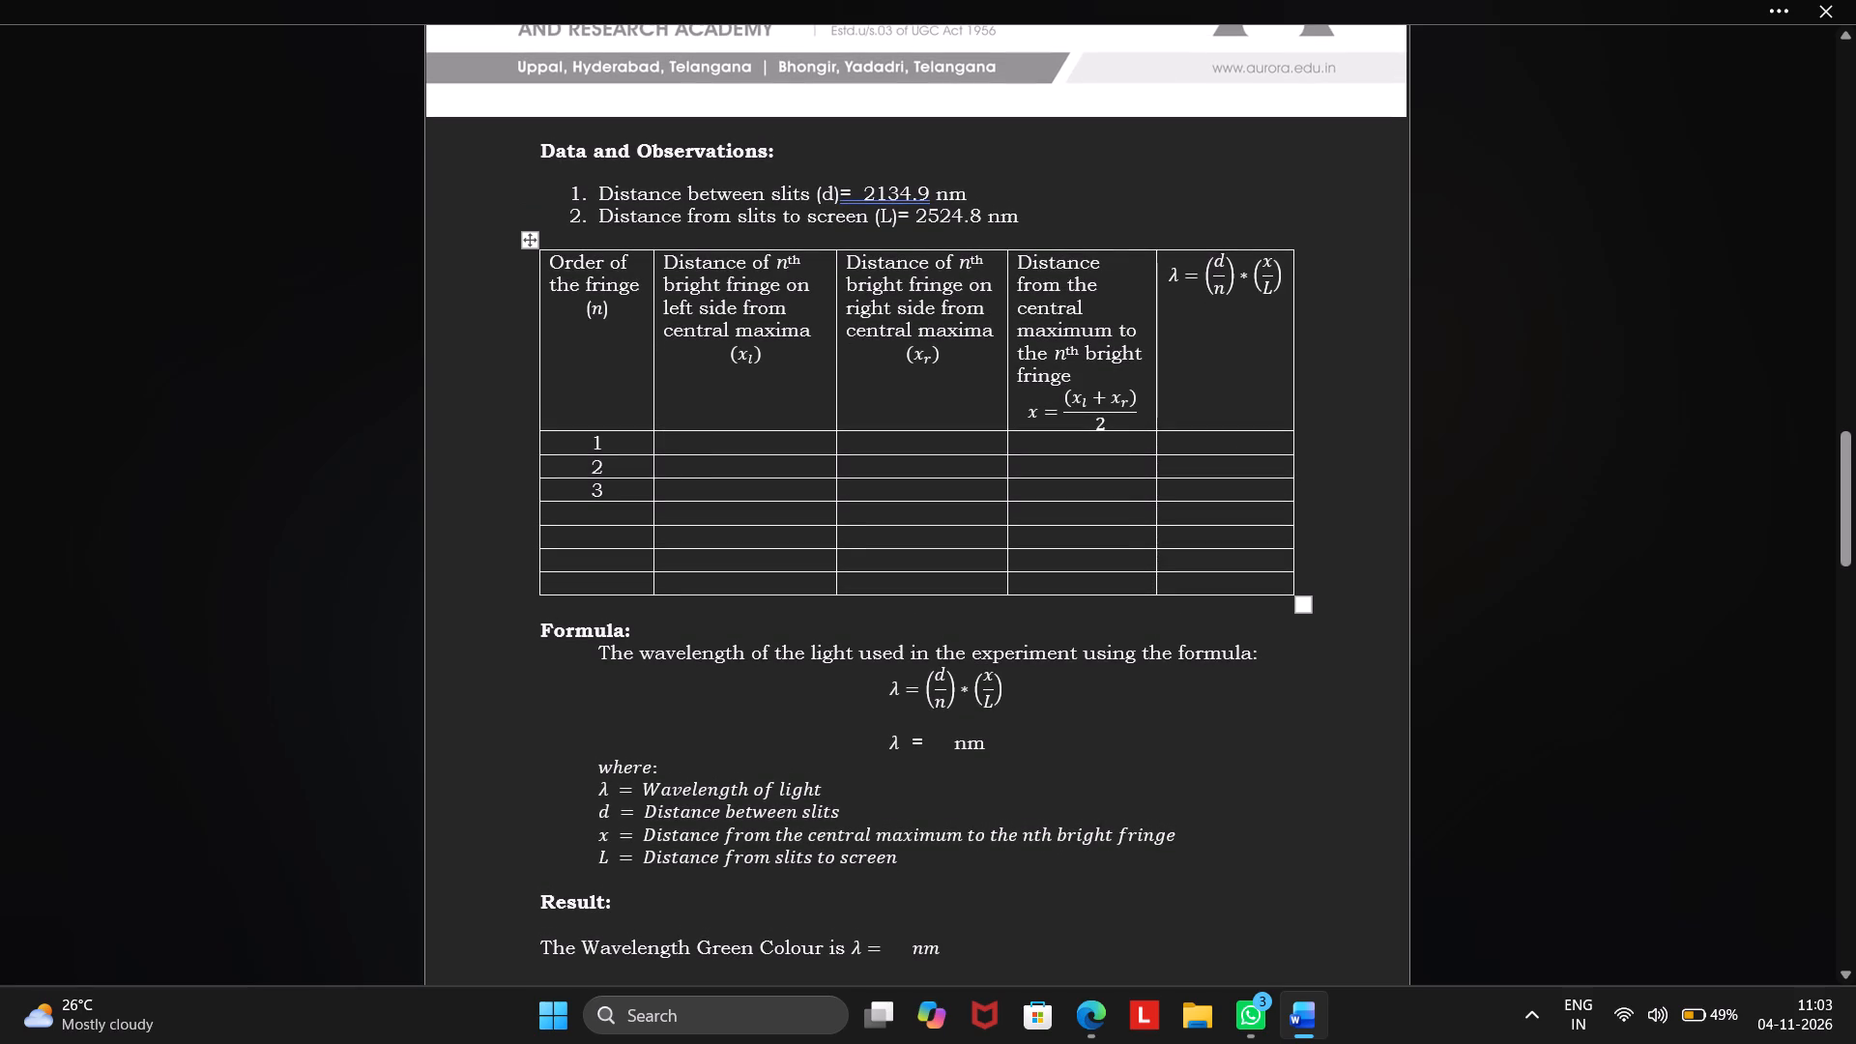
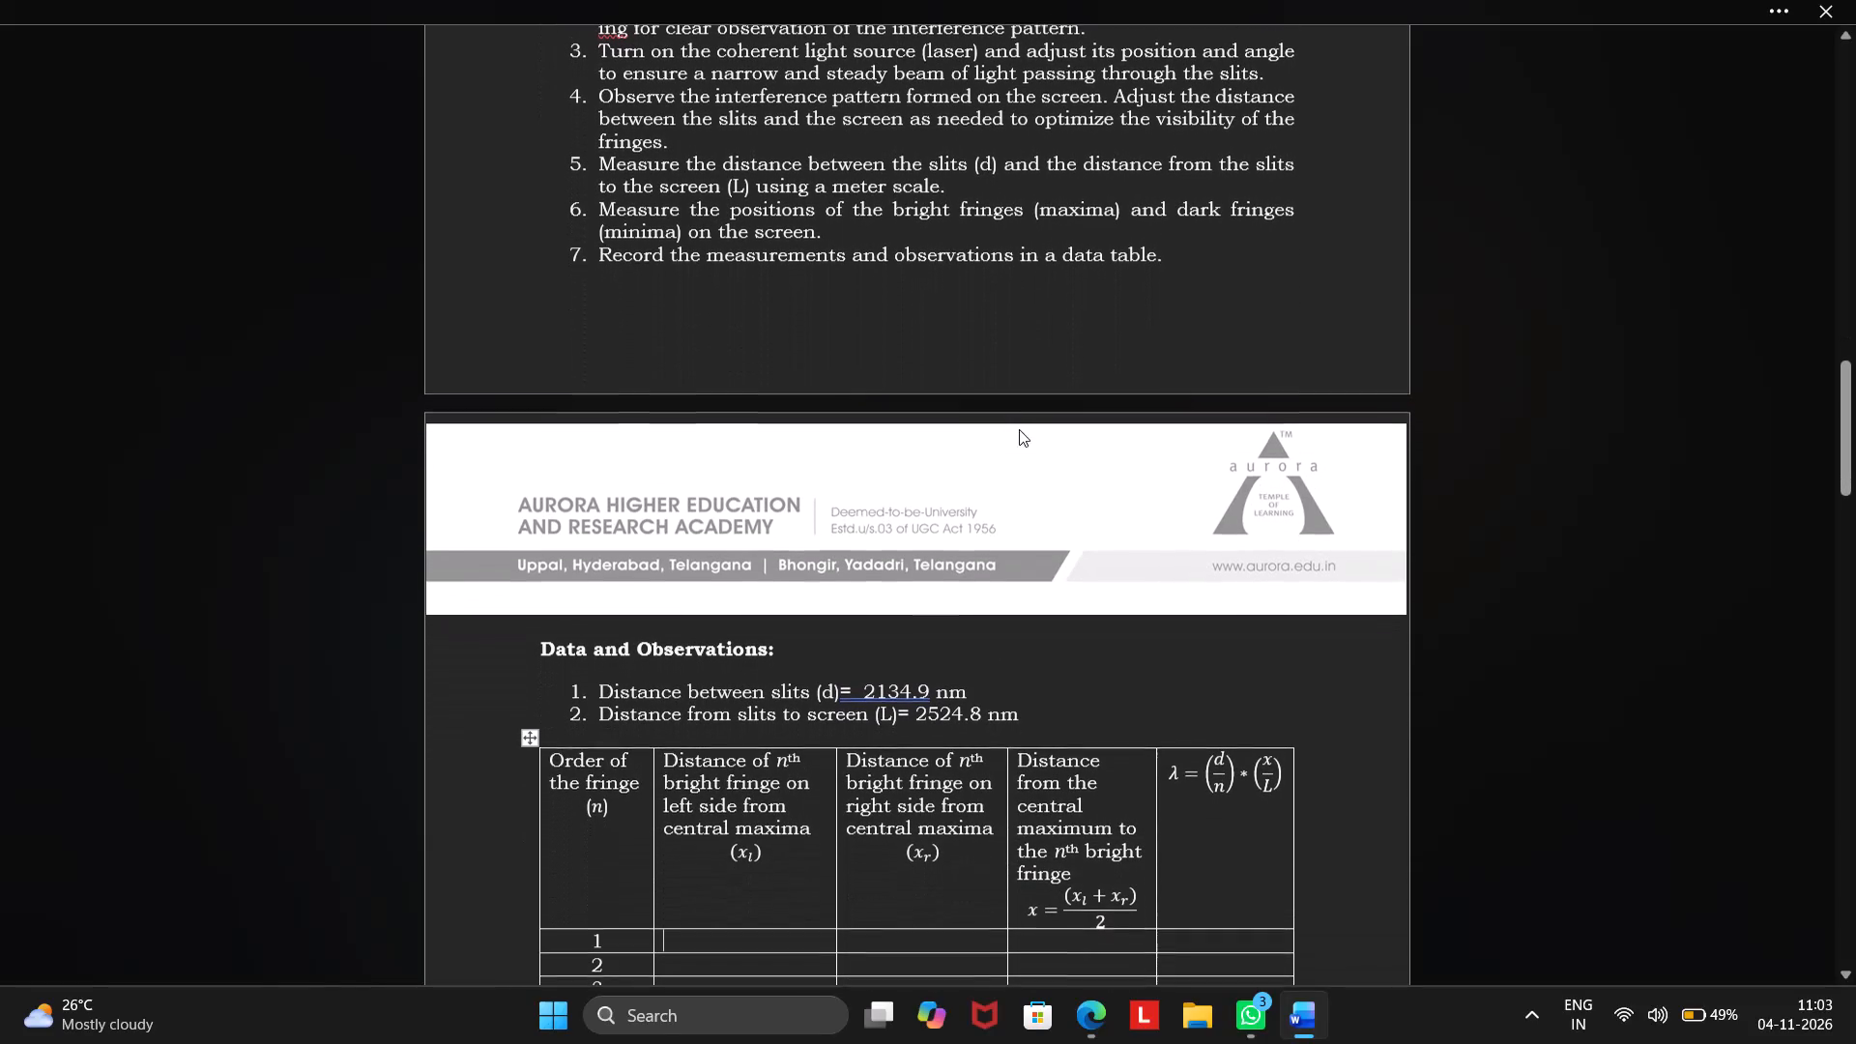
Remove the extra space before the slit distance value in the "Distance between slits (d)=" line.
{"action": "left_click", "coordinate": [859, 696]}
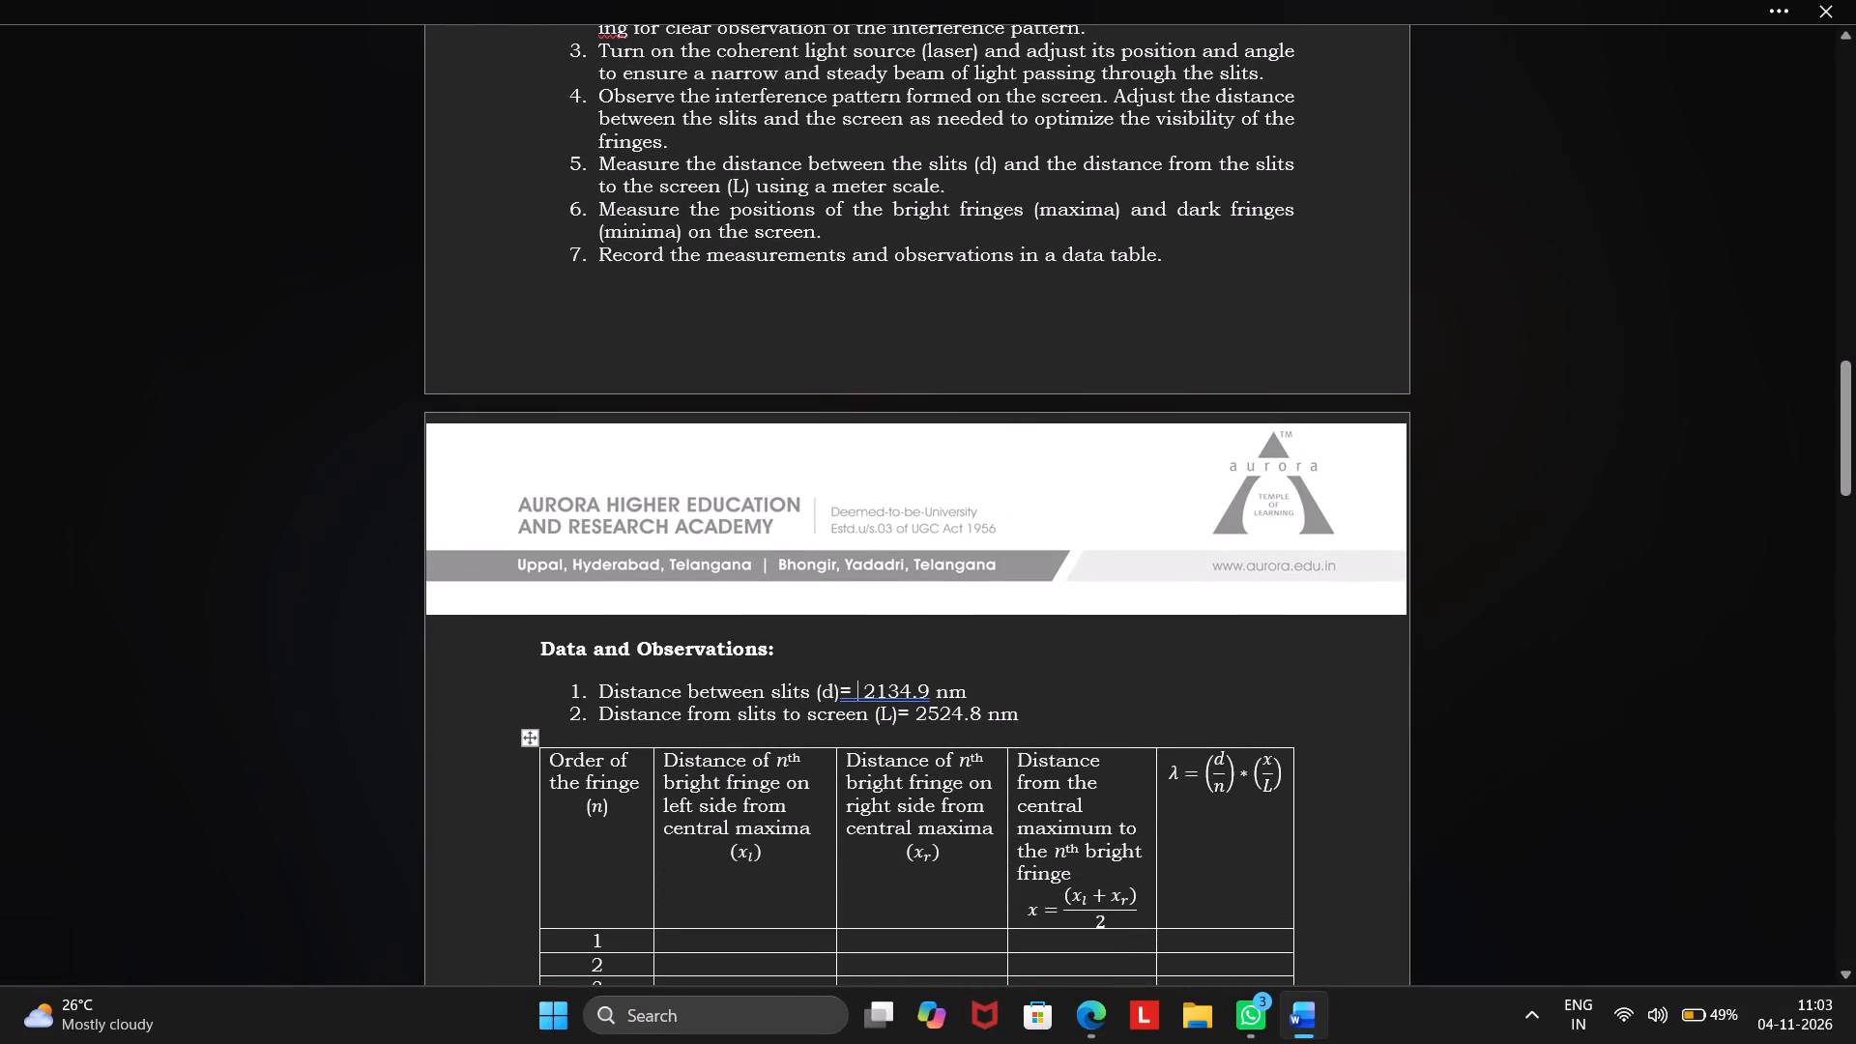
{"action": "key", "text": "Right"}
{"action": "key", "text": "BackSpace"}
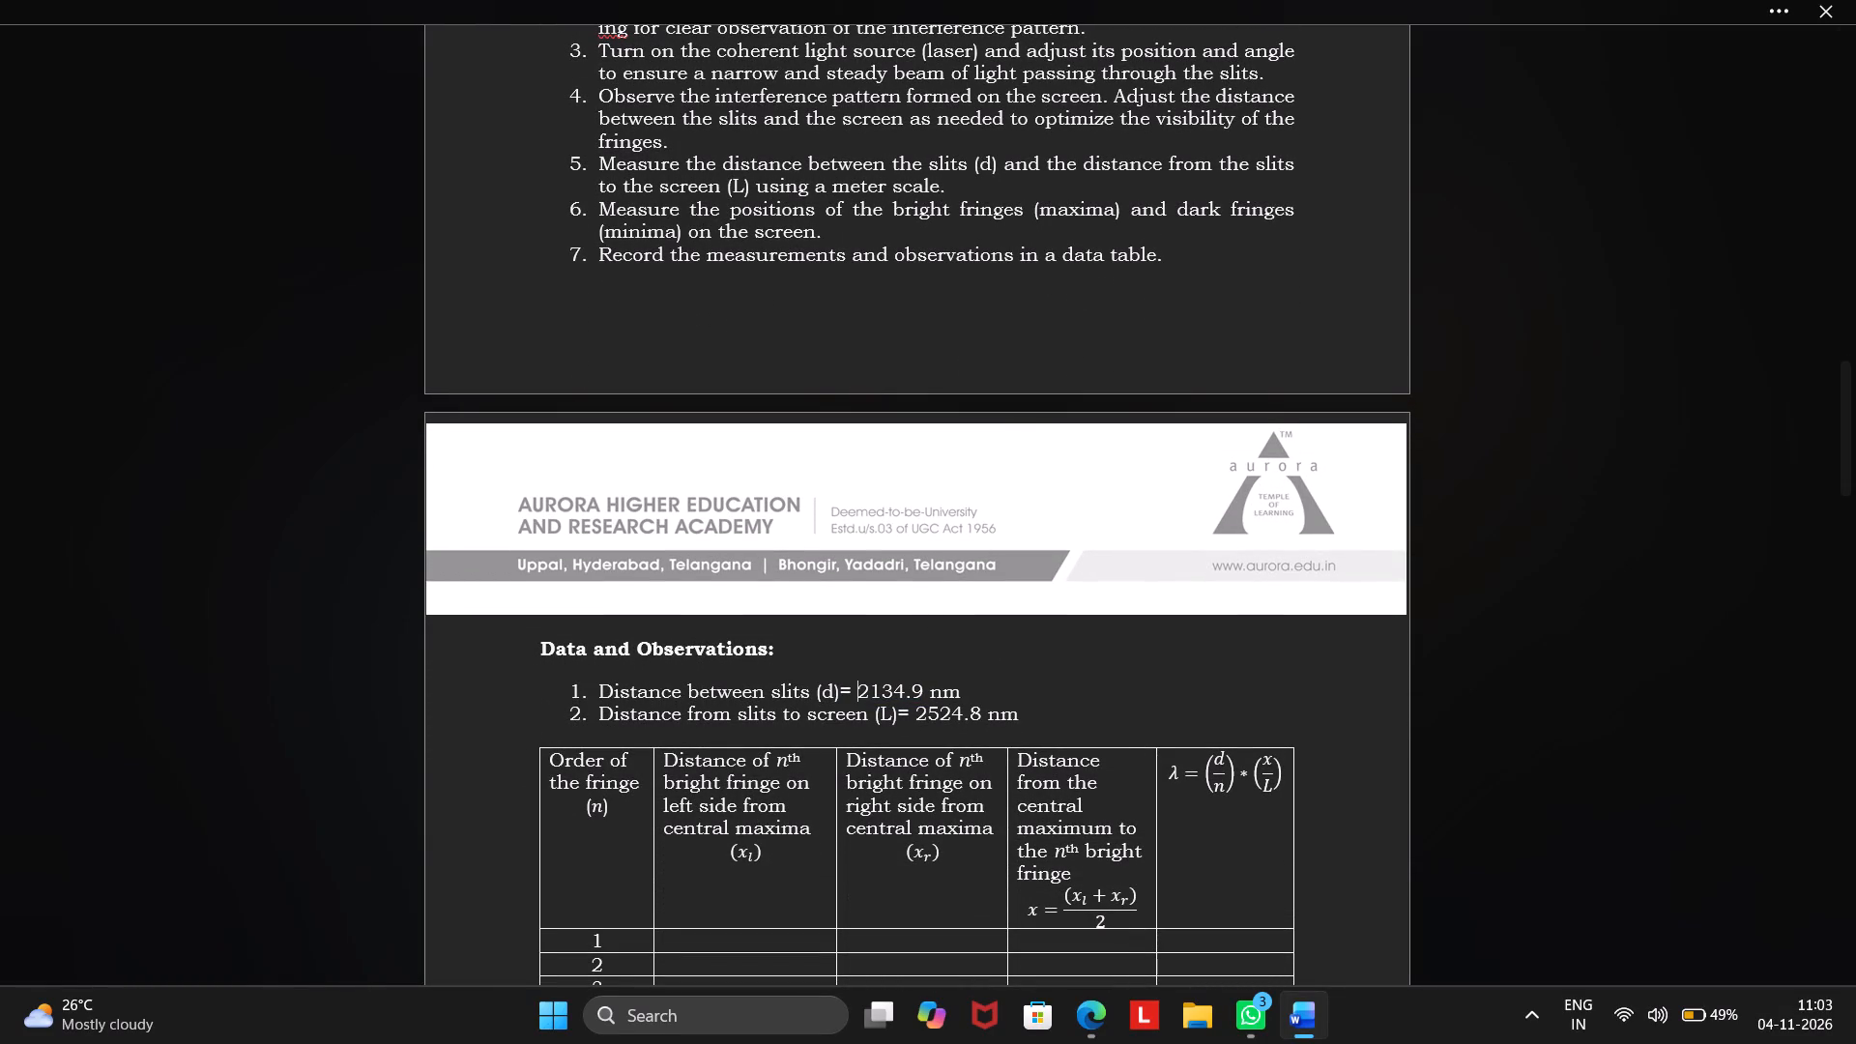
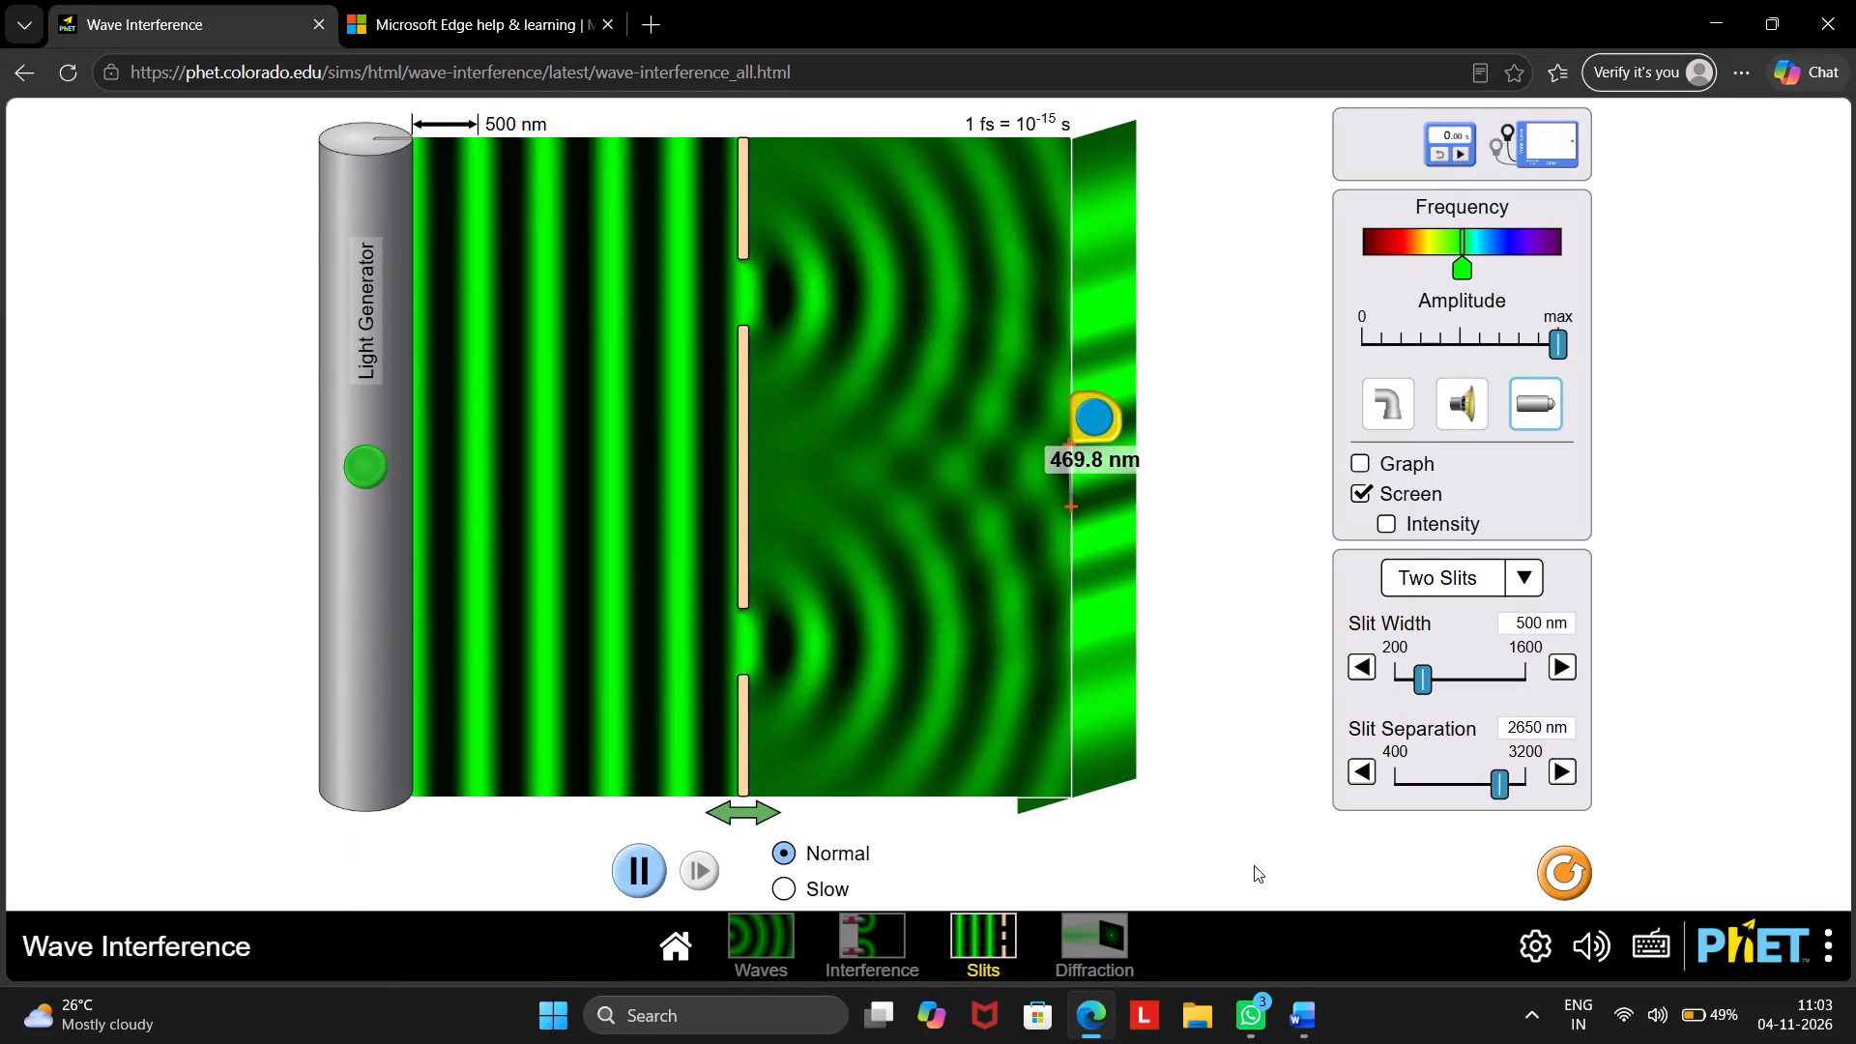
Check the fringe table under Data and Observations in the Word document, and return to the simulation in the browser.
{"action": "left_click", "coordinate": [1296, 1012]}
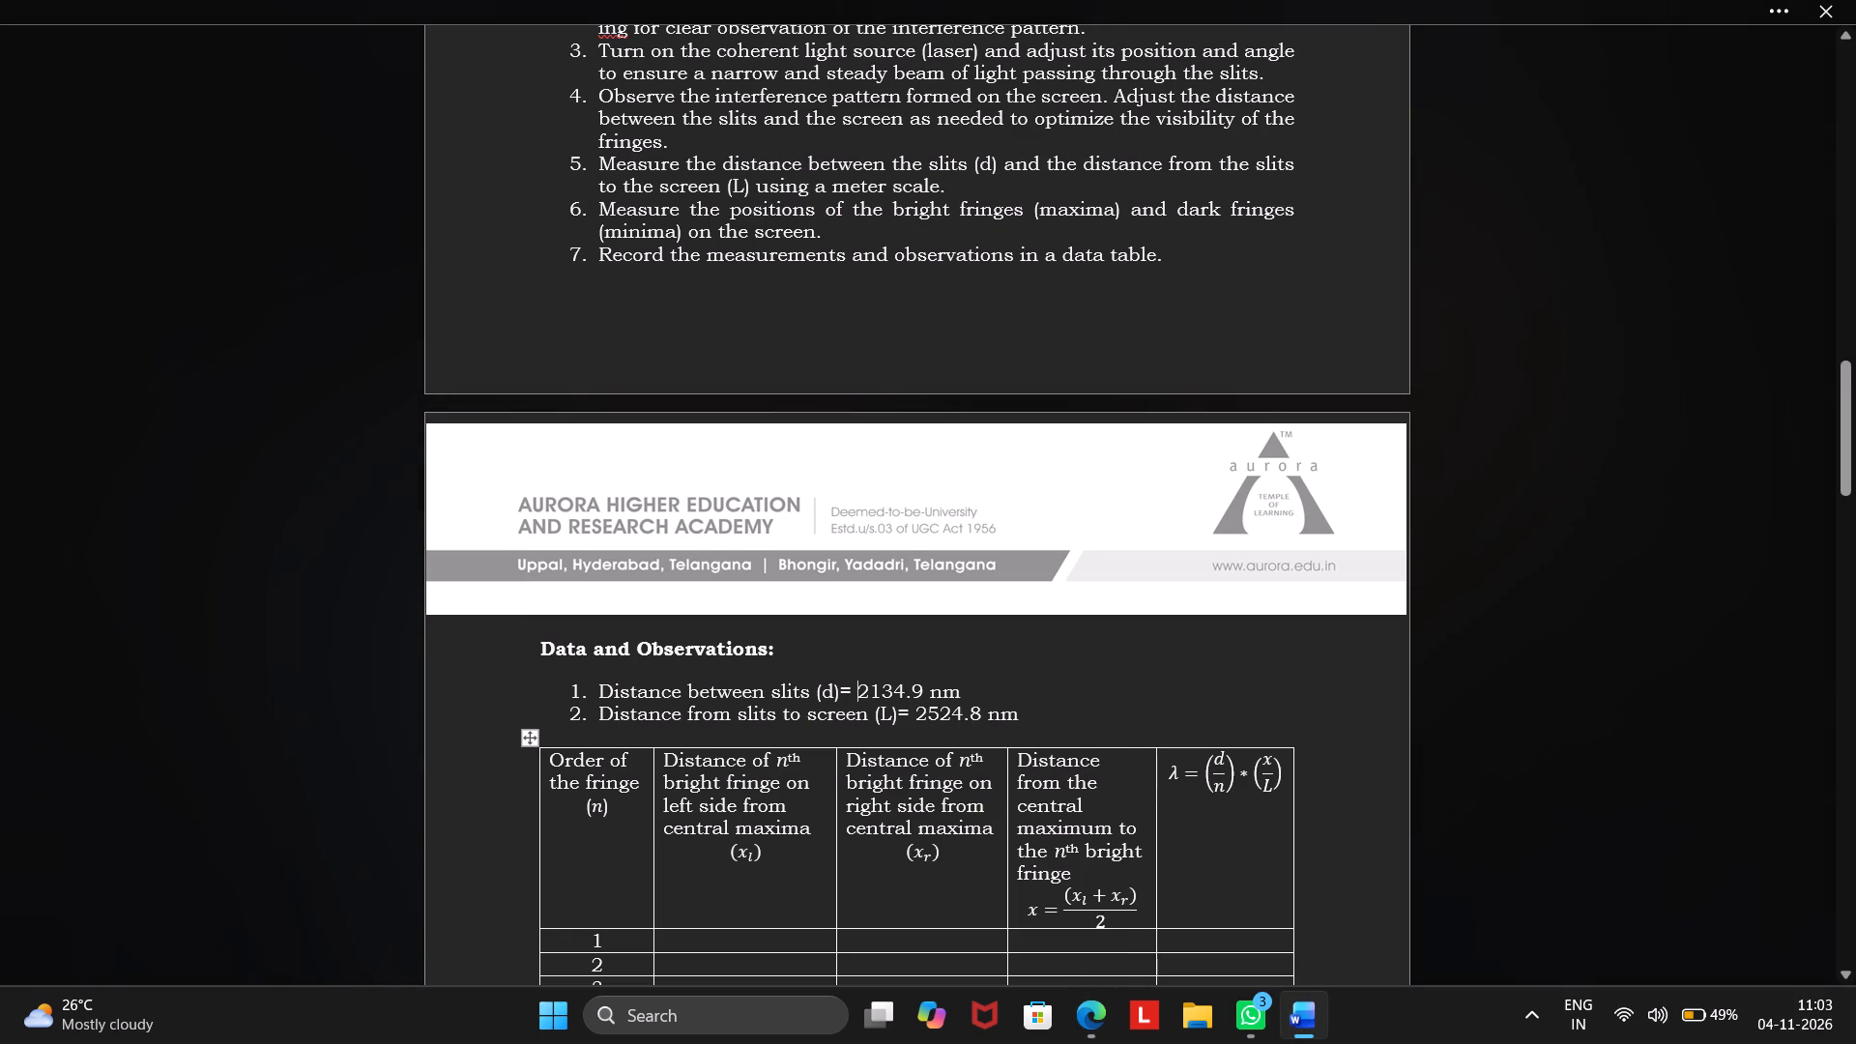
{"action": "scroll", "coordinate": [1075, 855], "scroll_direction": "down", "scroll_amount": 2}
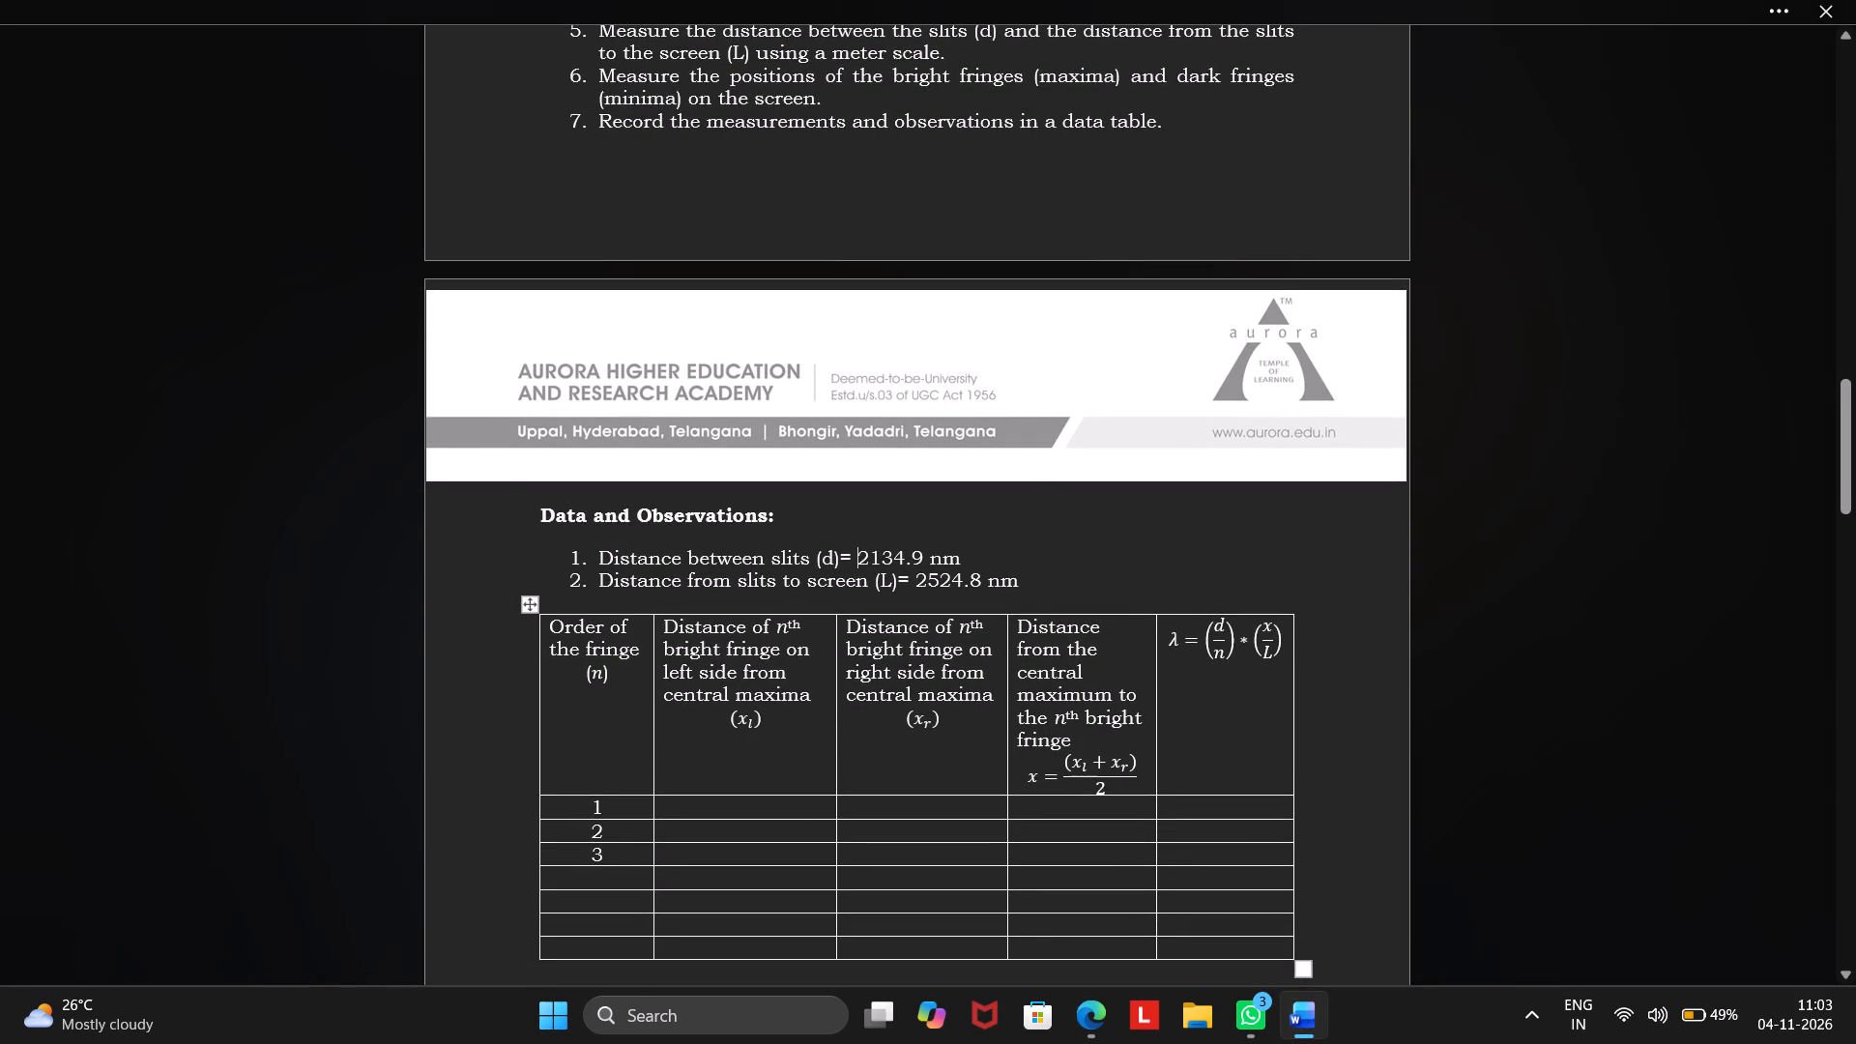
{"action": "left_click", "coordinate": [1307, 1015]}
{"action": "left_click", "coordinate": [1307, 1015]}
{"action": "scroll", "coordinate": [1002, 763], "scroll_direction": "down", "scroll_amount": 1}
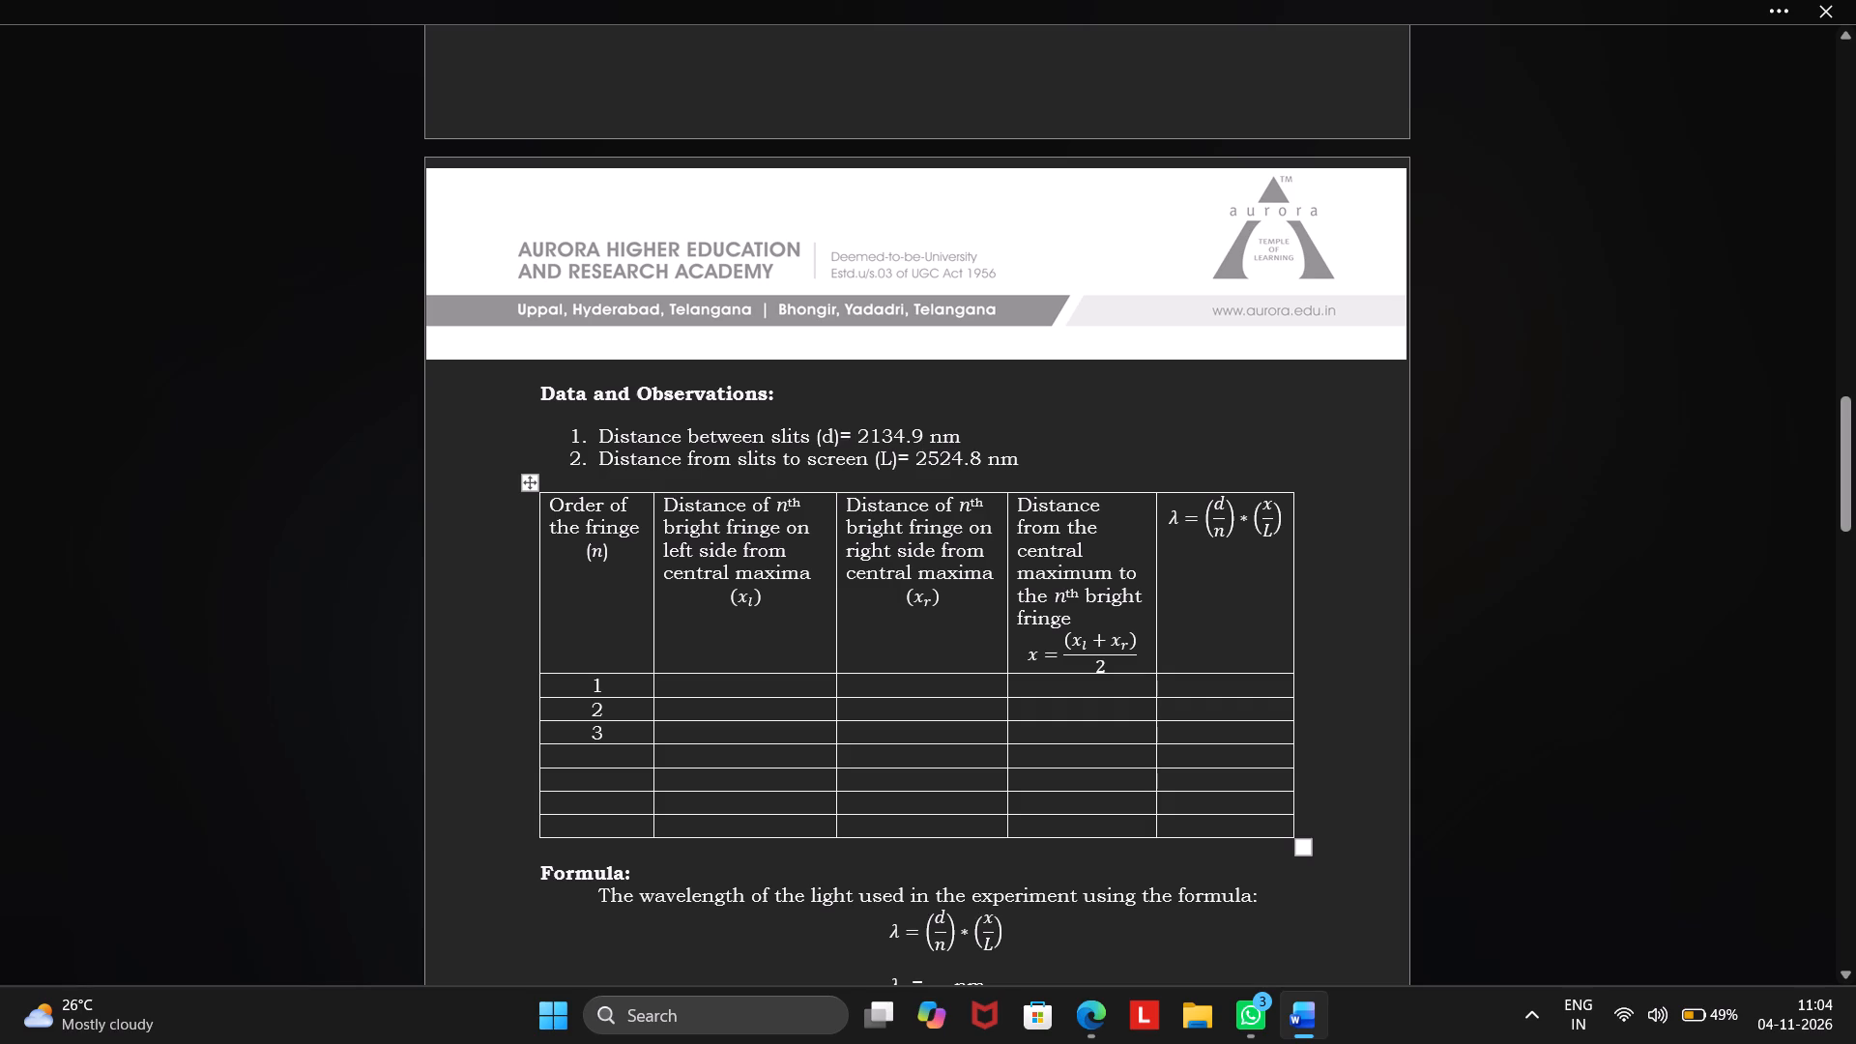
{"action": "left_click", "coordinate": [1308, 1030]}
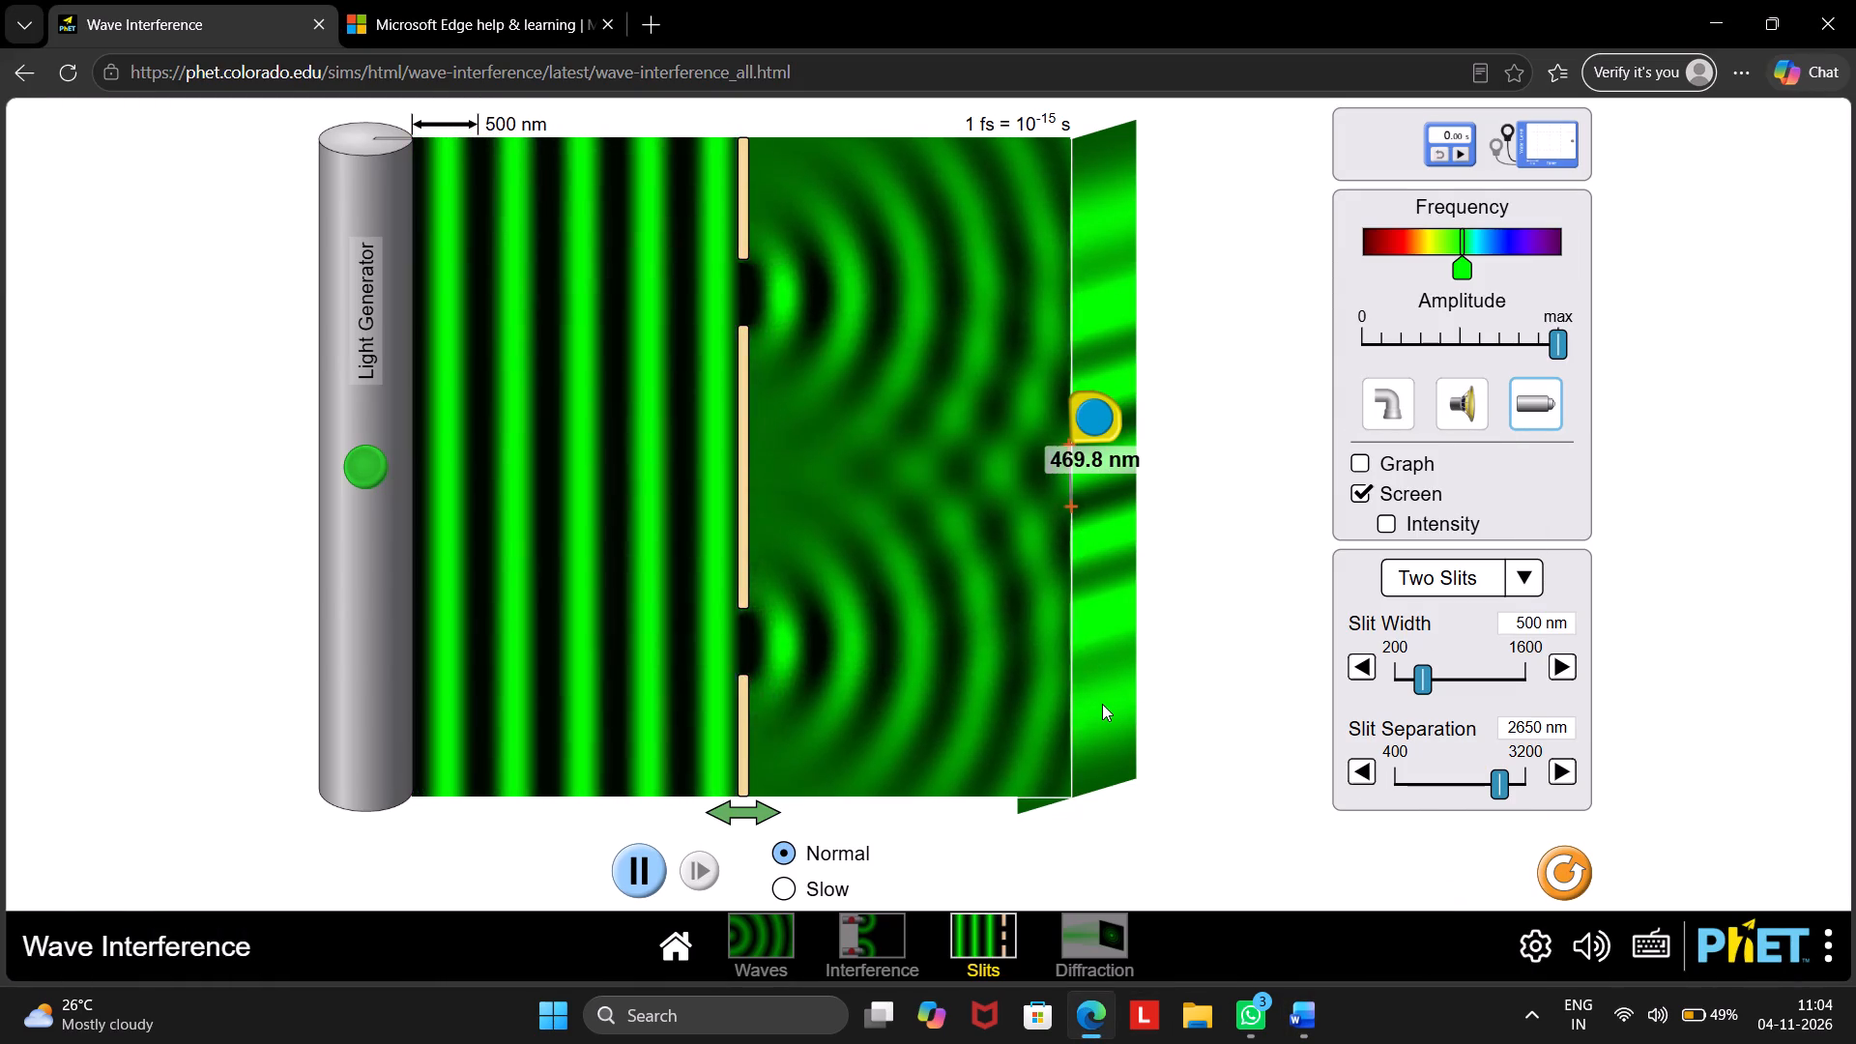
Measure the first-order bright fringe distance along the screen edge by fine-tuning the tape measure's end.
{"action": "left_click", "coordinate": [1081, 421]}
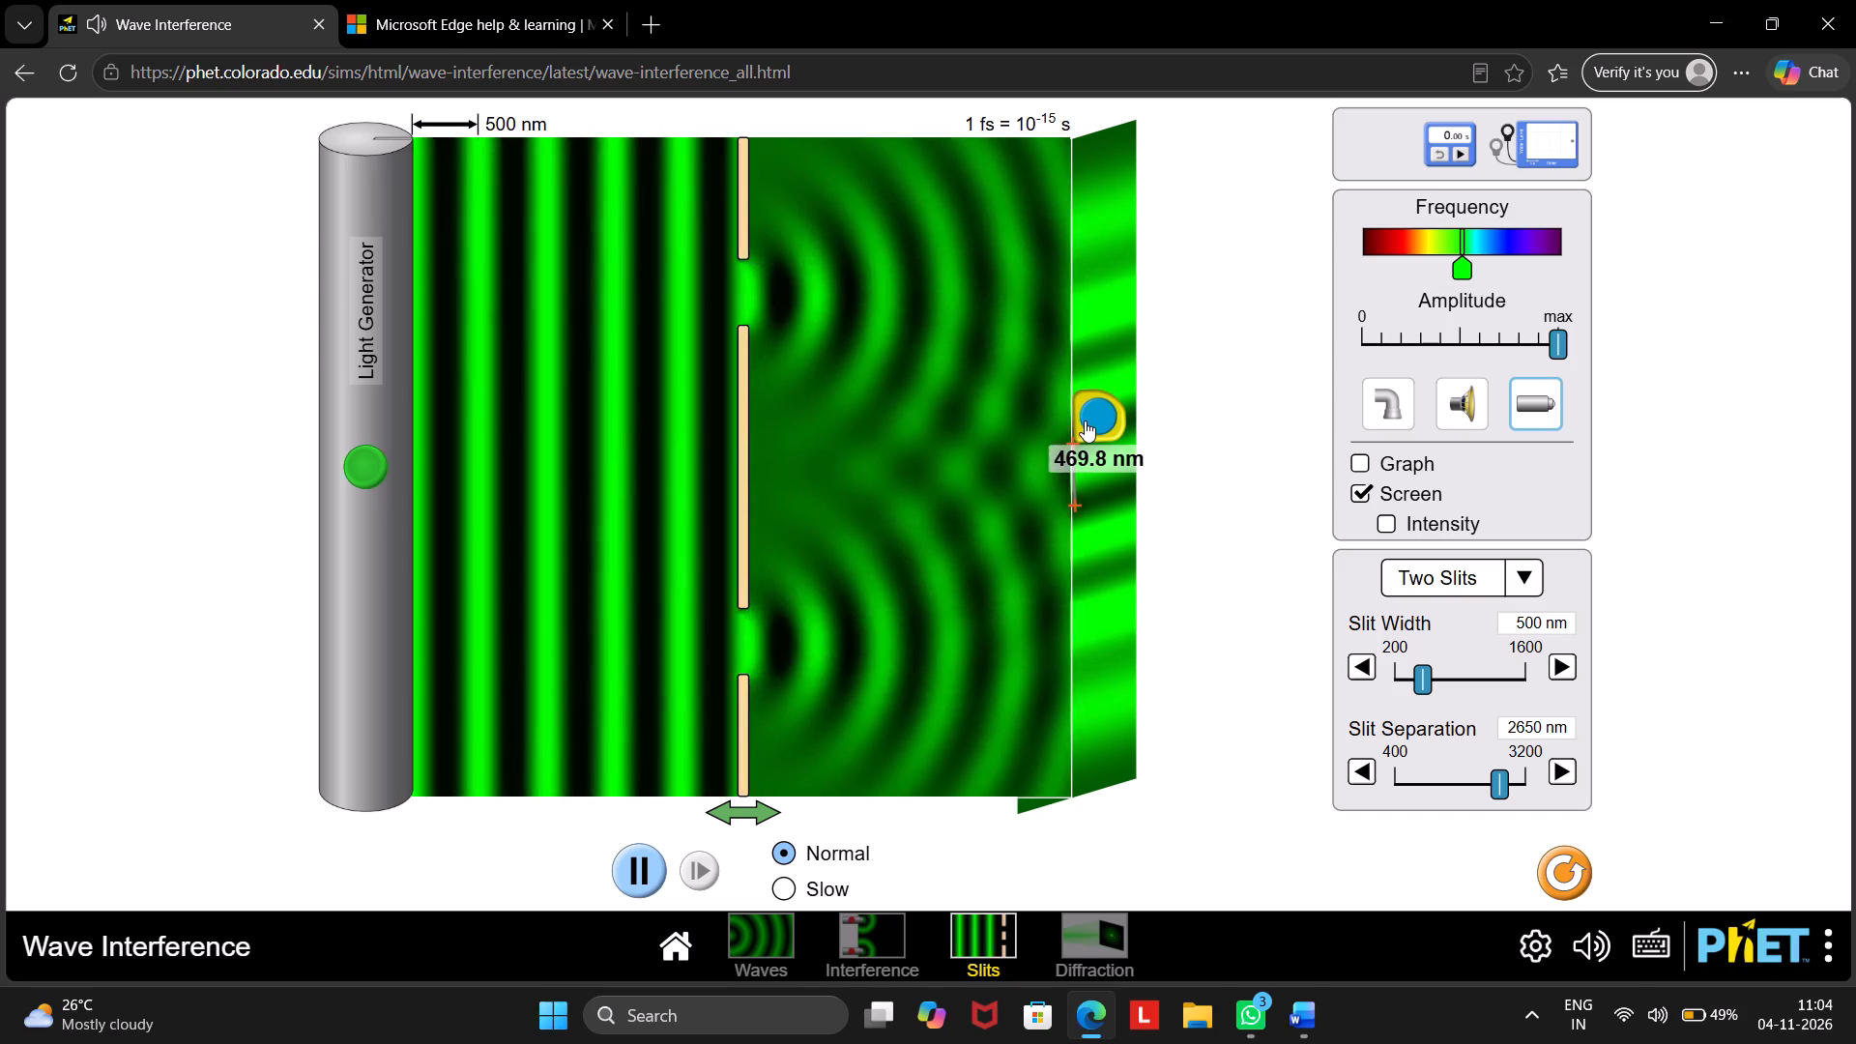
{"action": "left_click", "coordinate": [1072, 504]}
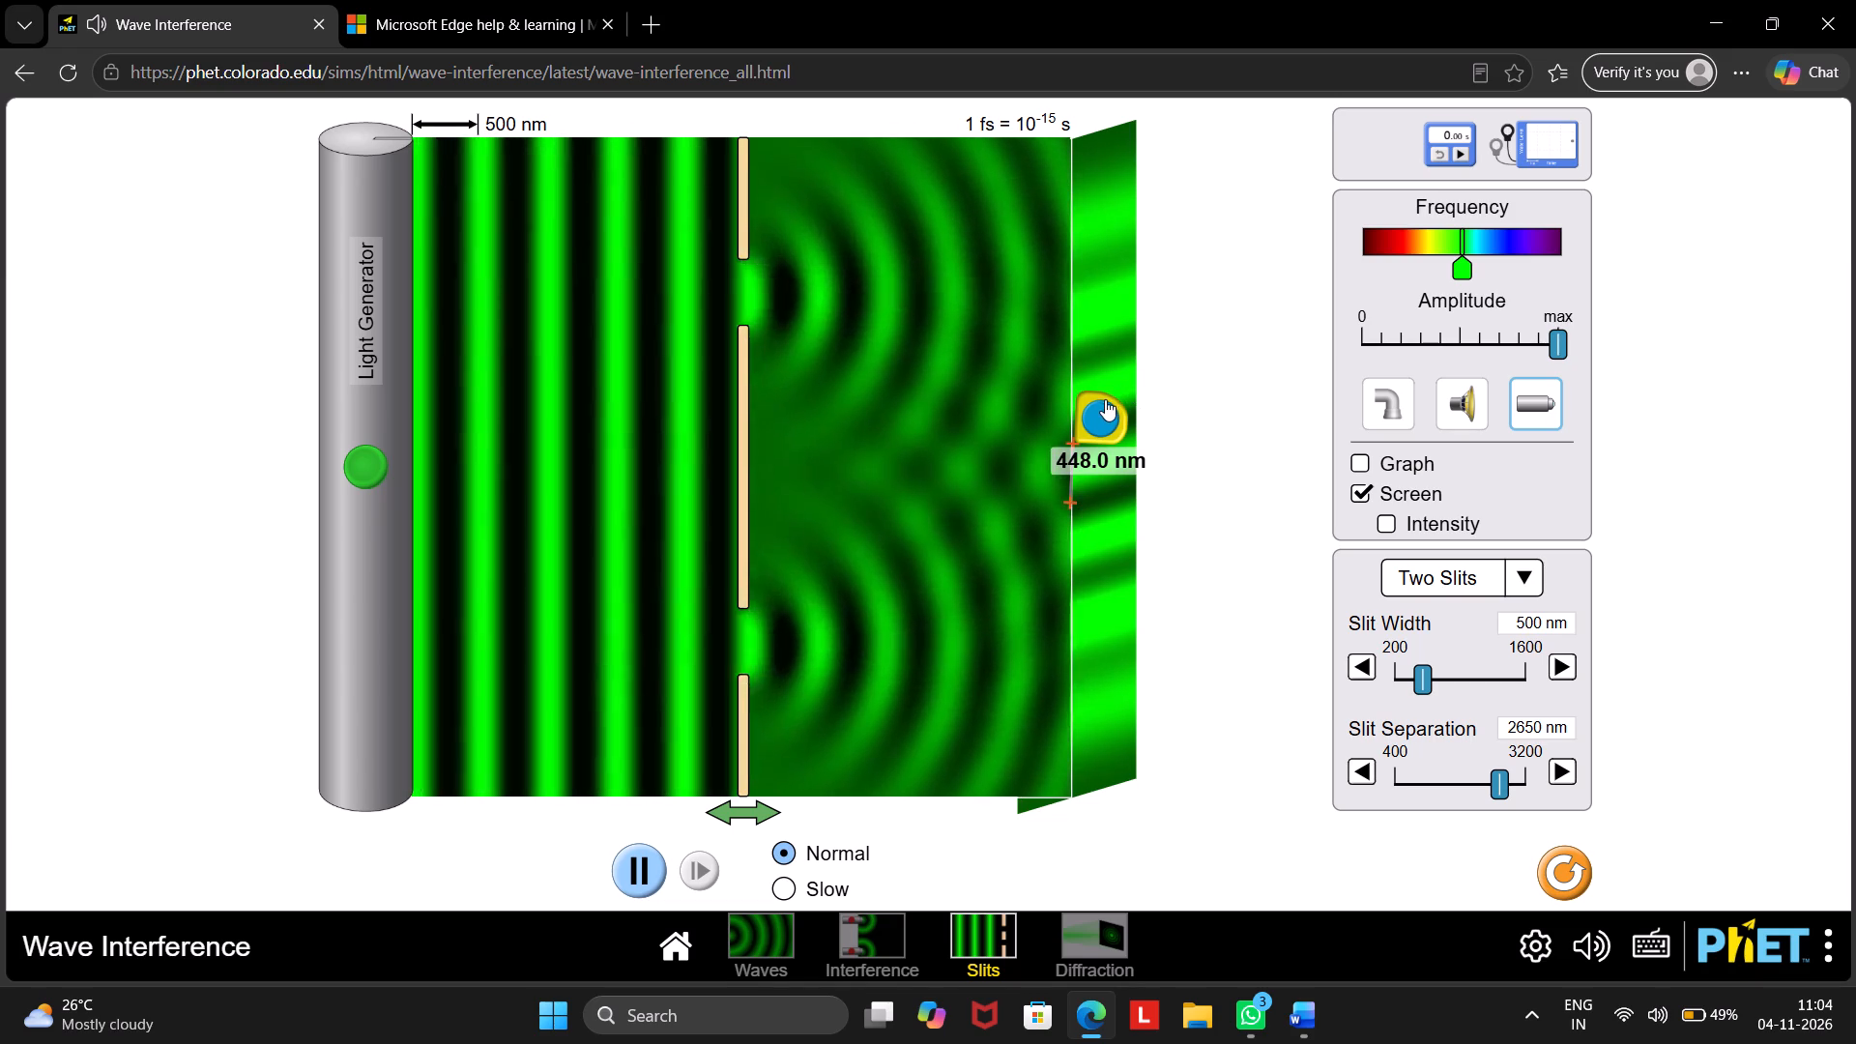
{"action": "left_click", "coordinate": [1104, 420]}
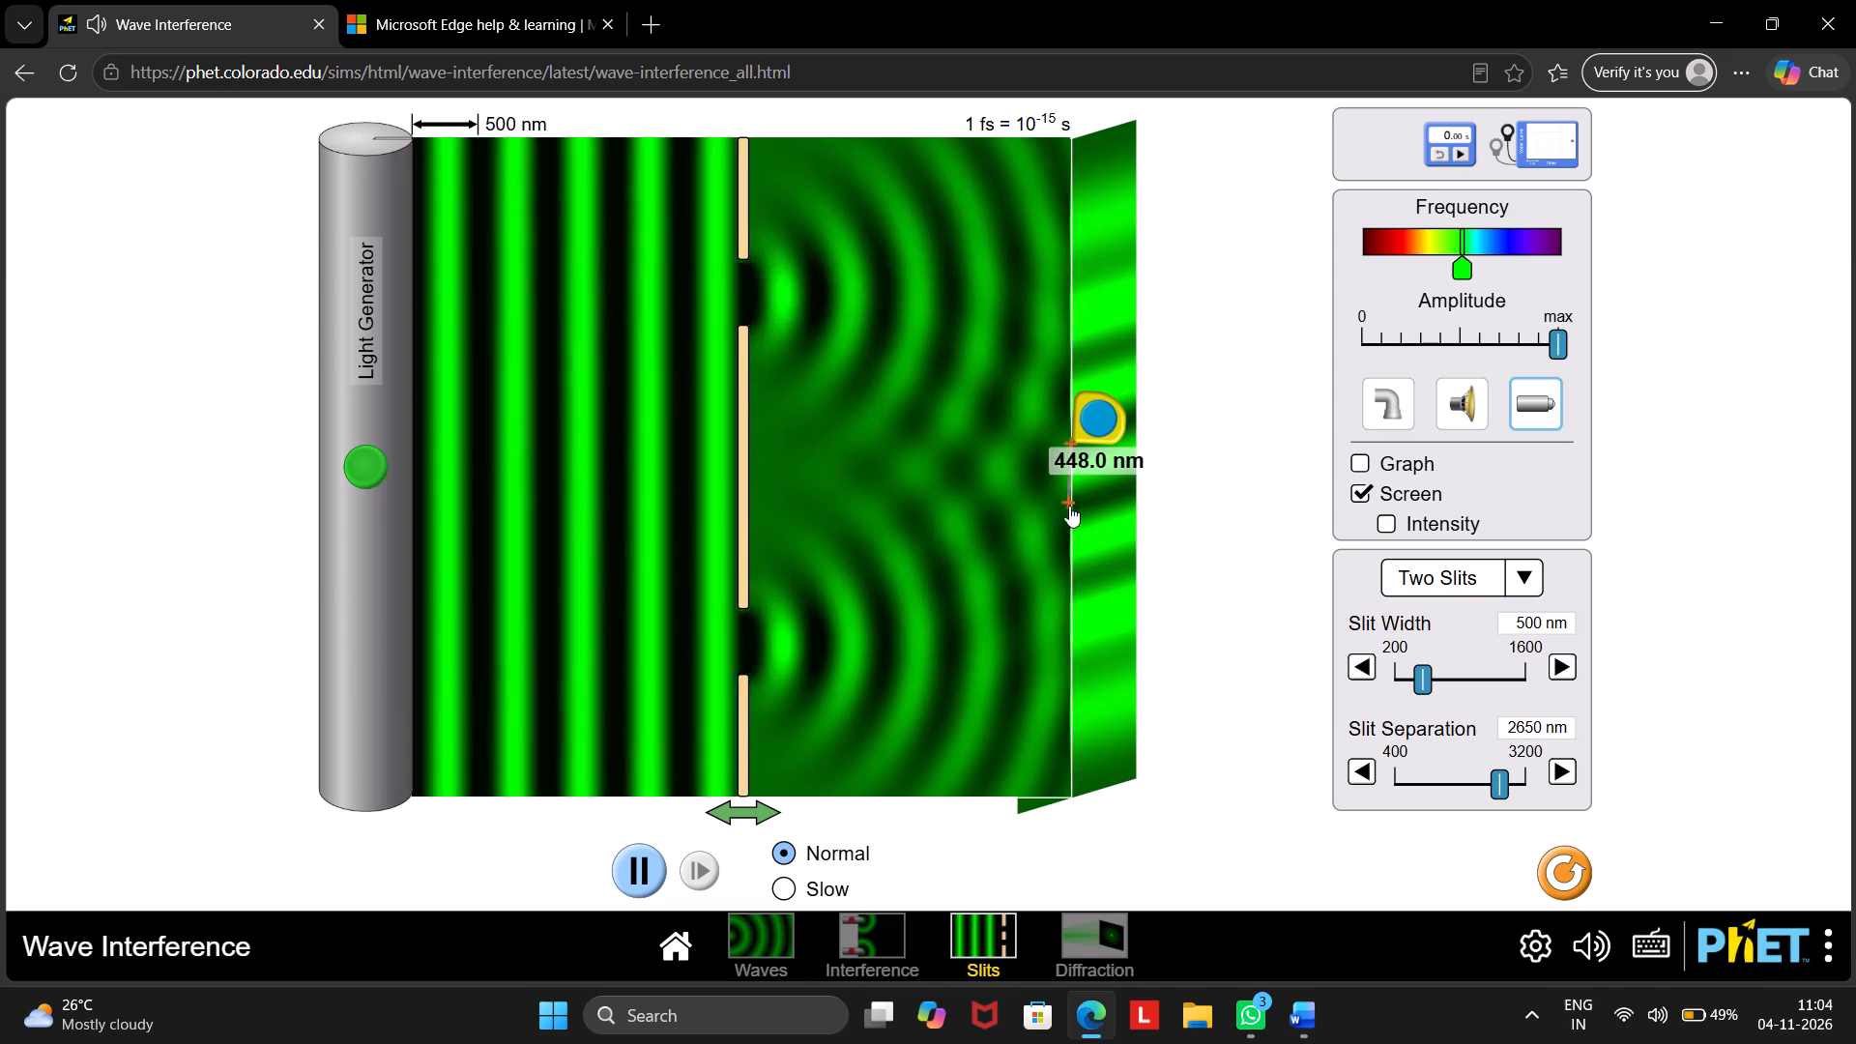
{"action": "left_click", "coordinate": [1067, 501]}
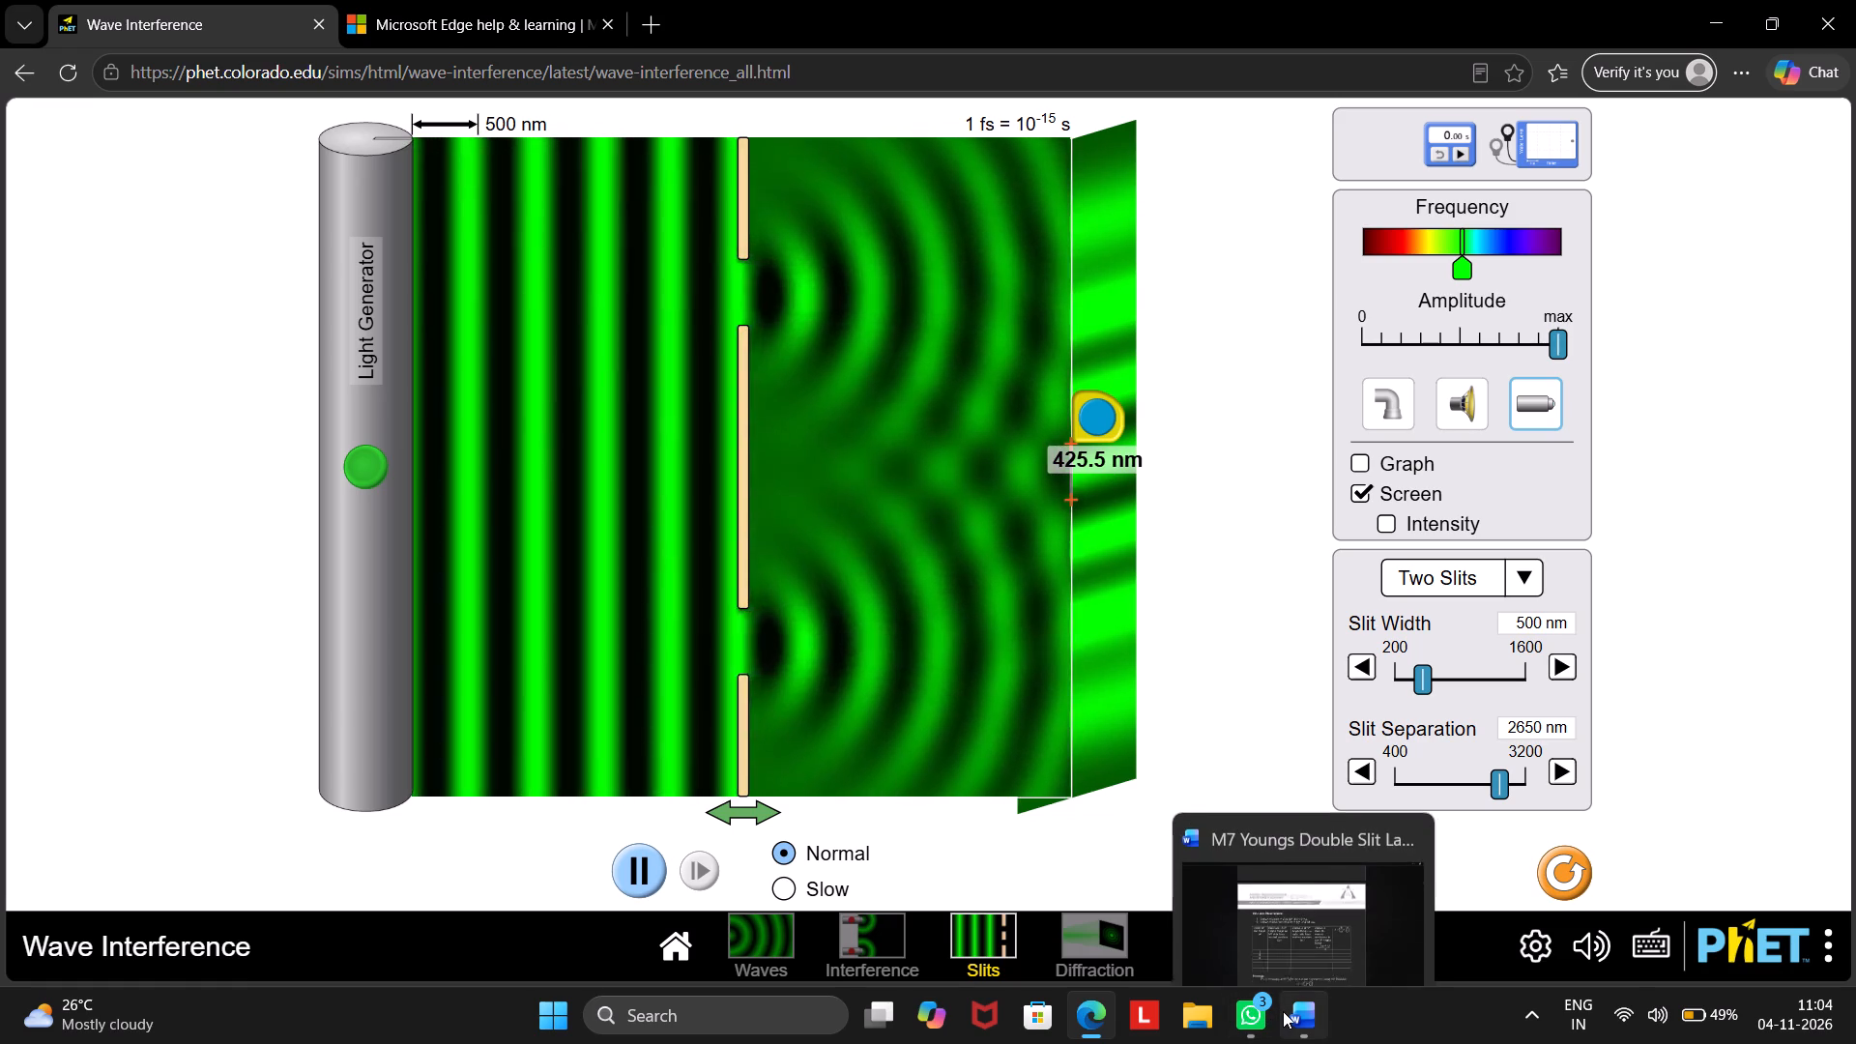
Switch to Word and enter 425.5nm as the left-side distance (xₗ) for fringe order 1.
{"action": "left_click", "coordinate": [1283, 1011]}
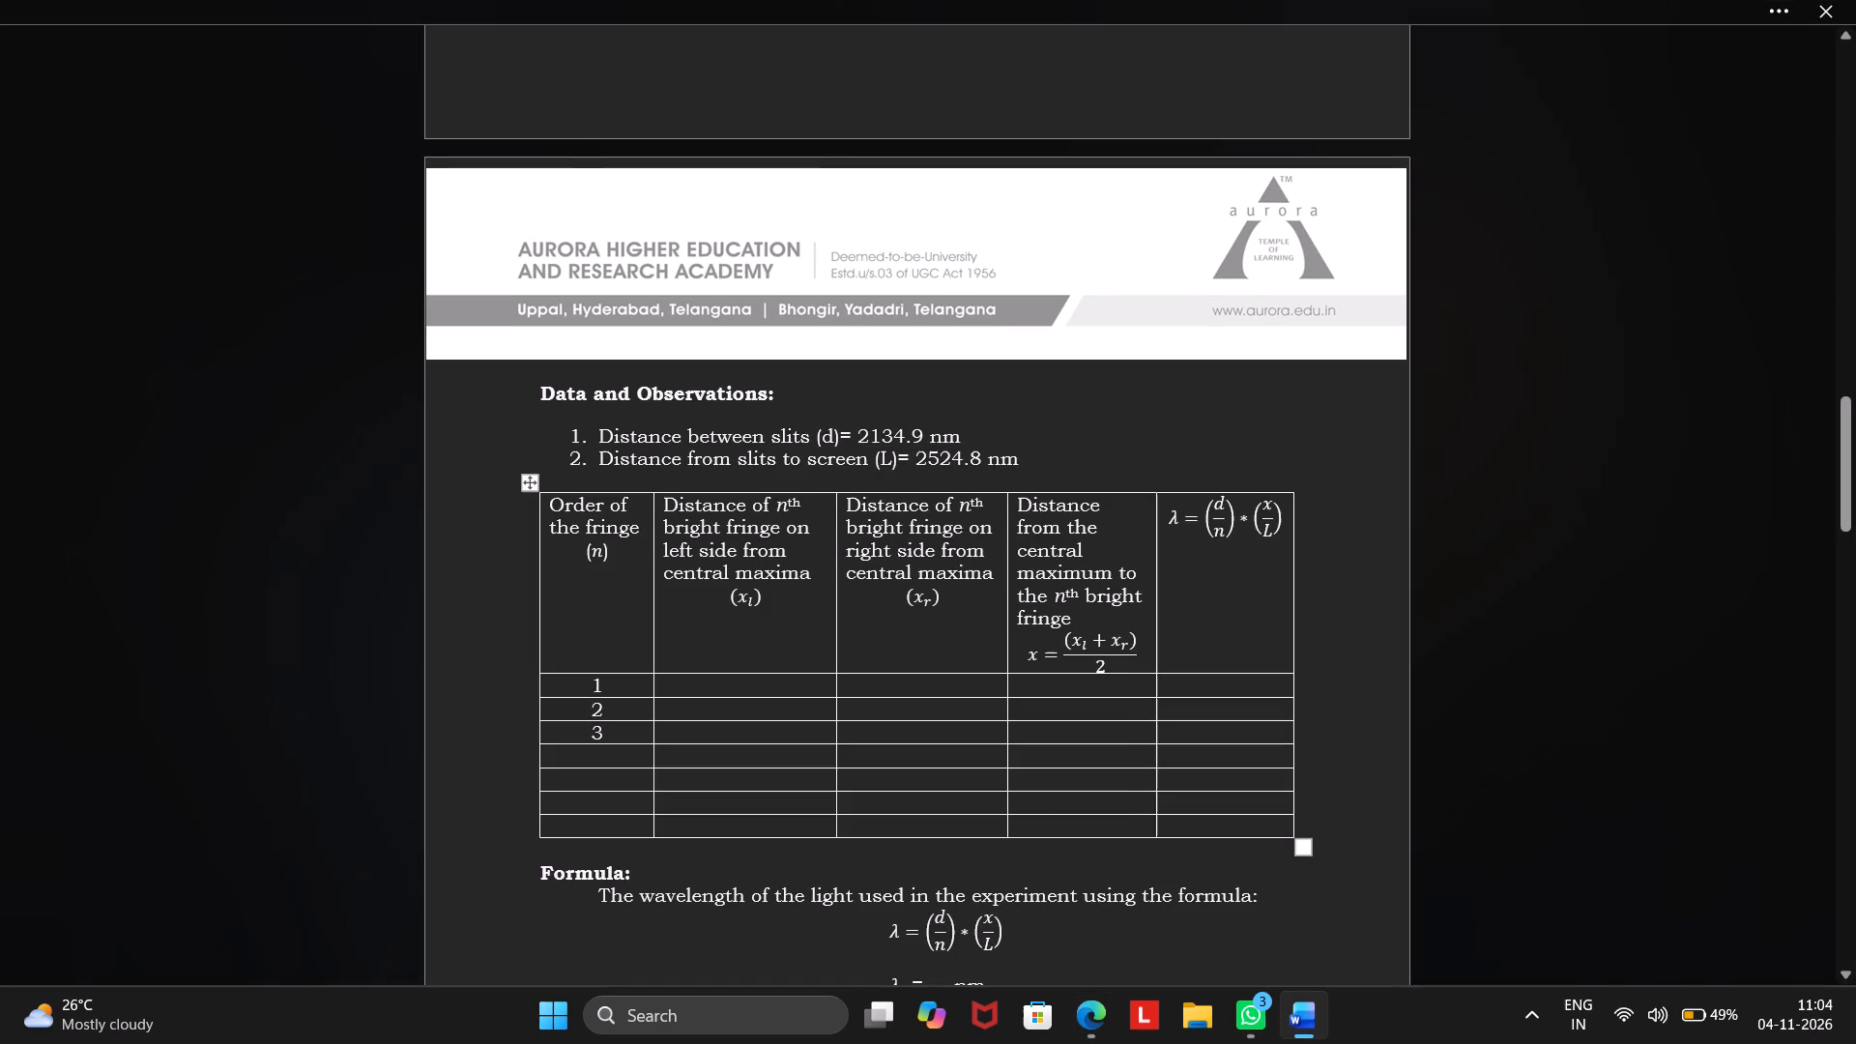
{"action": "left_click", "coordinate": [734, 688]}
{"action": "type", "text": "425.5"}
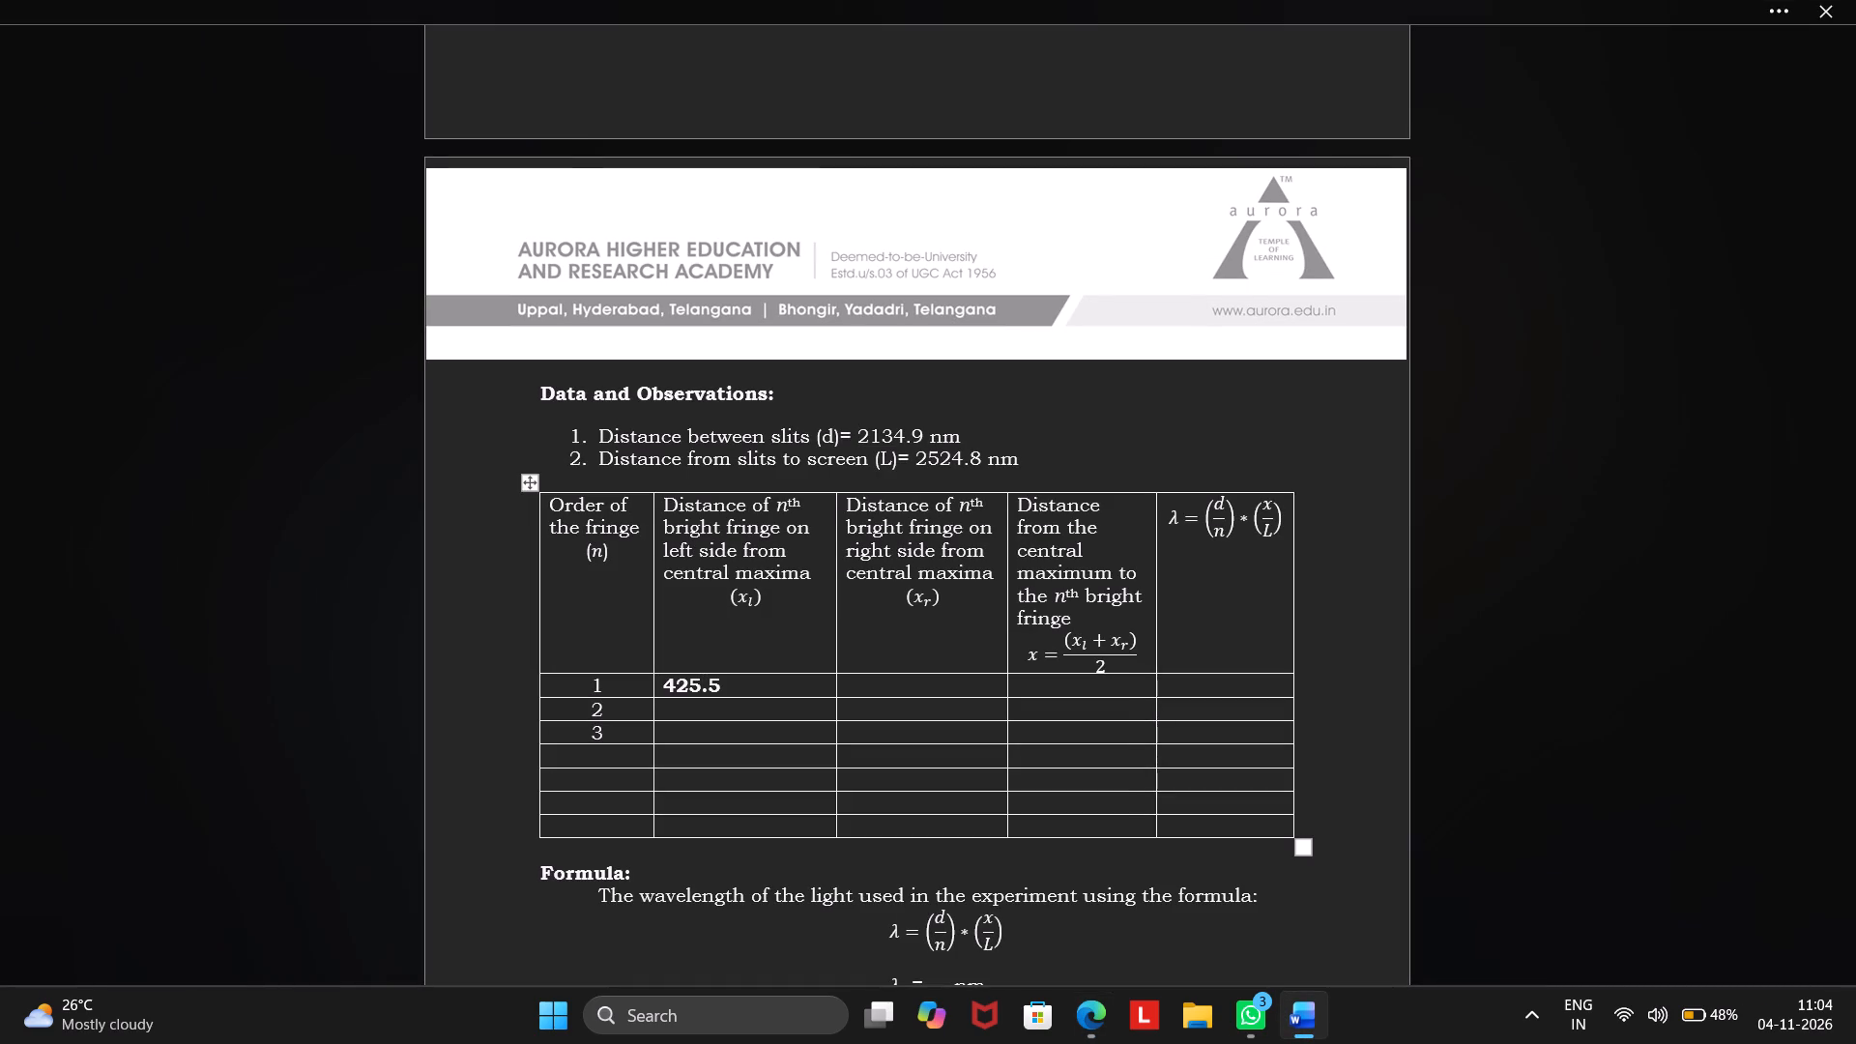
{"action": "type", "text": "nm"}
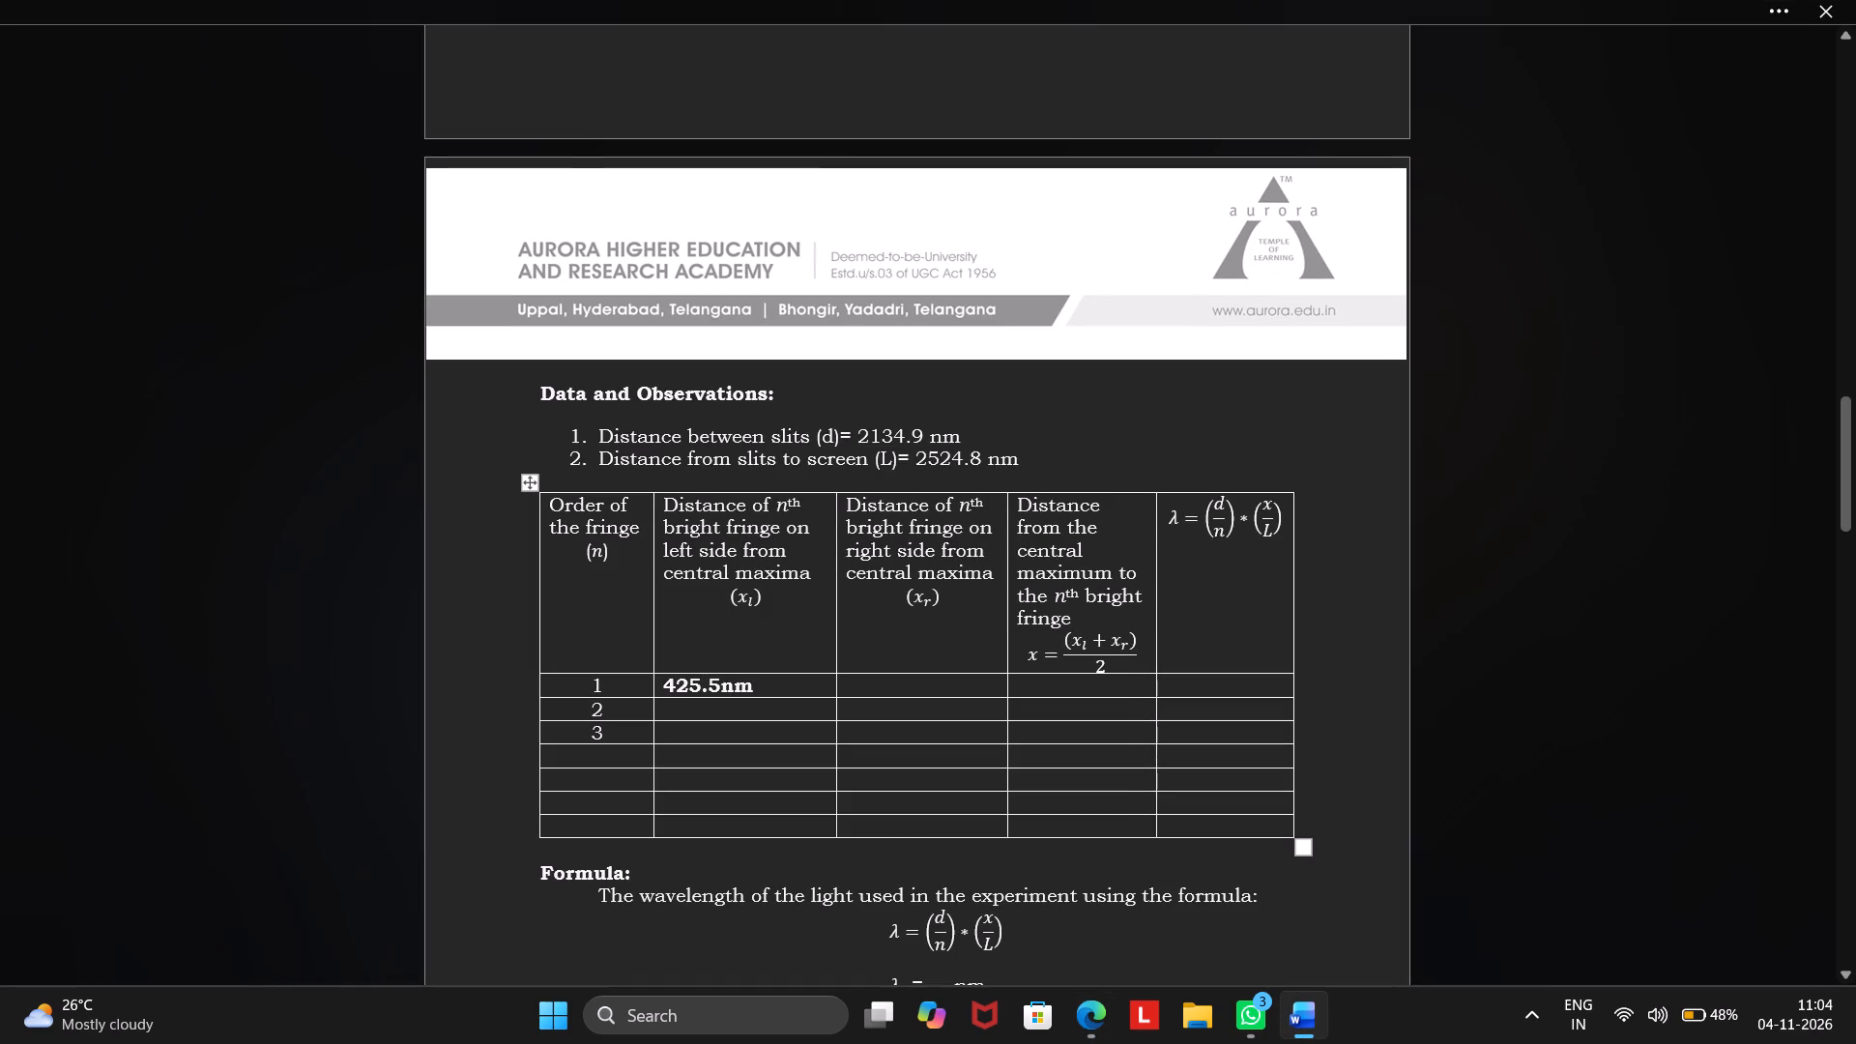
{"action": "left_click", "coordinate": [868, 683]}
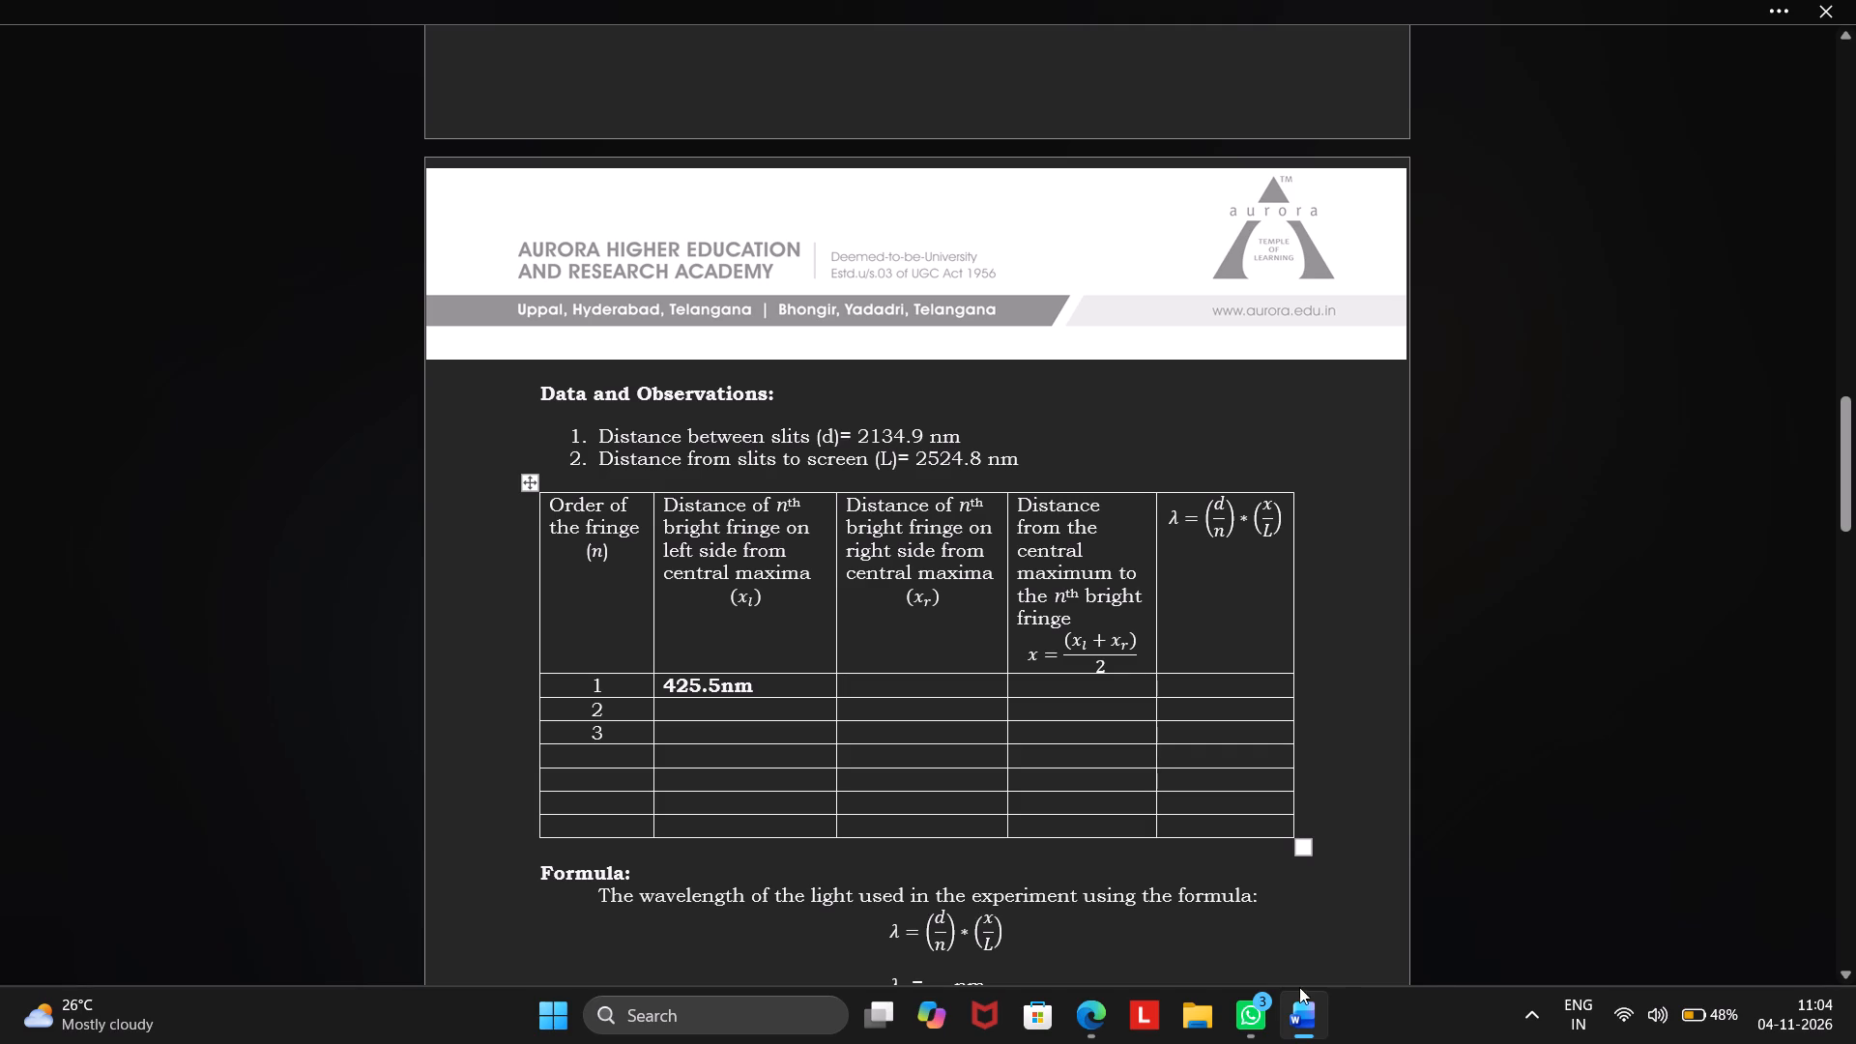
Return to the simulation and measure the distance to a farther fringe by extending the tape measure down the screen edge.
{"action": "left_click", "coordinate": [1295, 1012]}
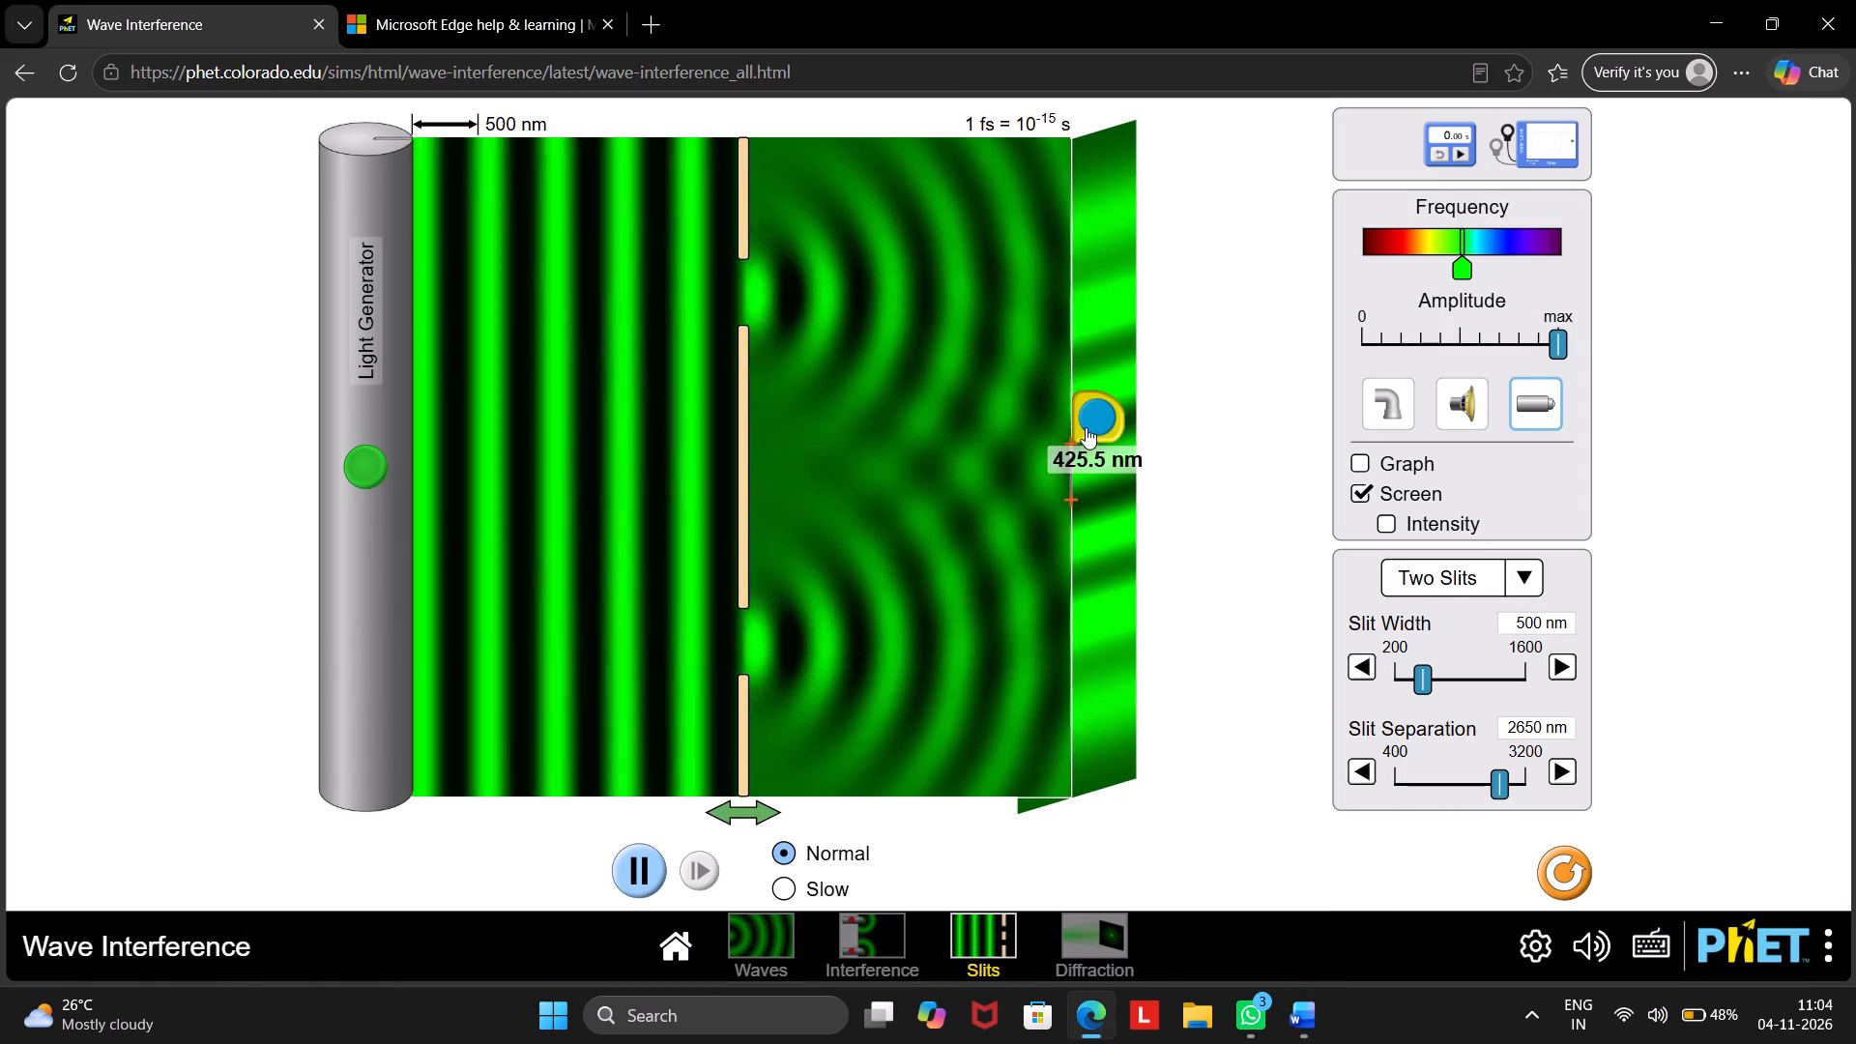
{"action": "left_click", "coordinate": [1087, 418]}
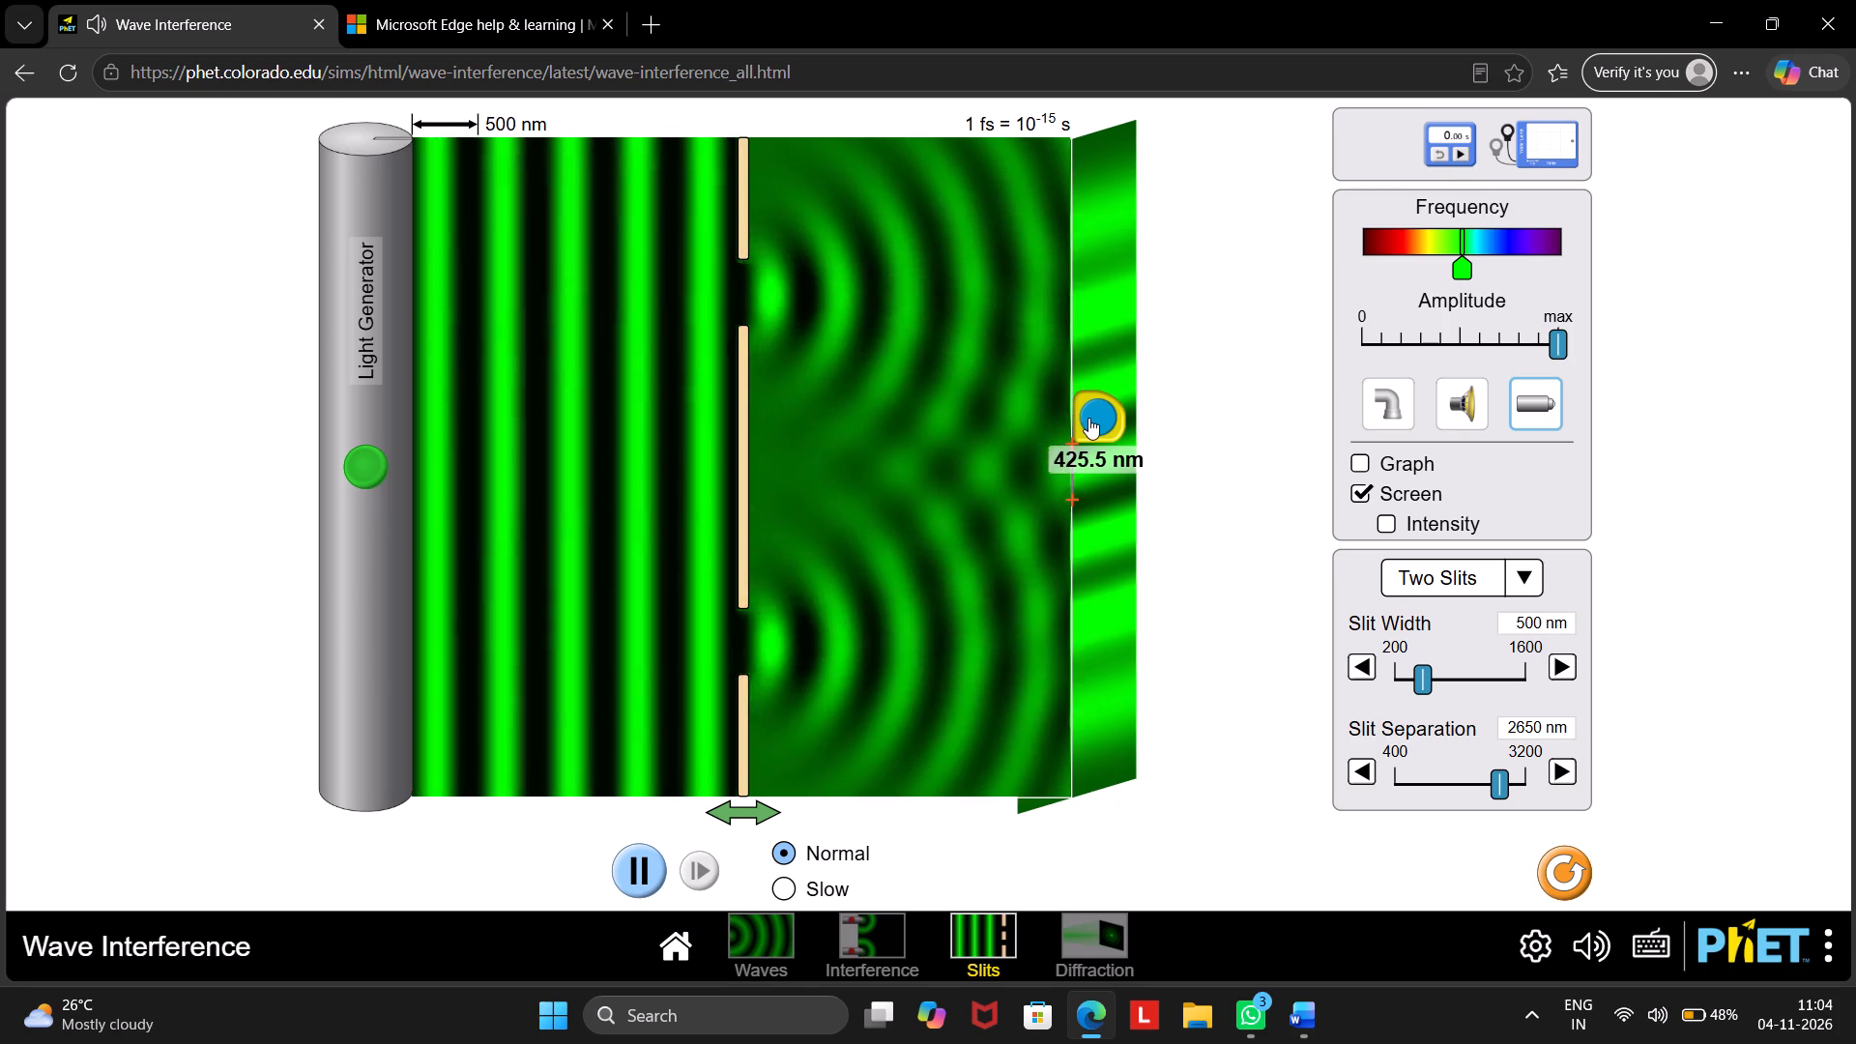
{"action": "left_click_drag", "start_coordinate": [1071, 494], "coordinate": [1071, 554]}
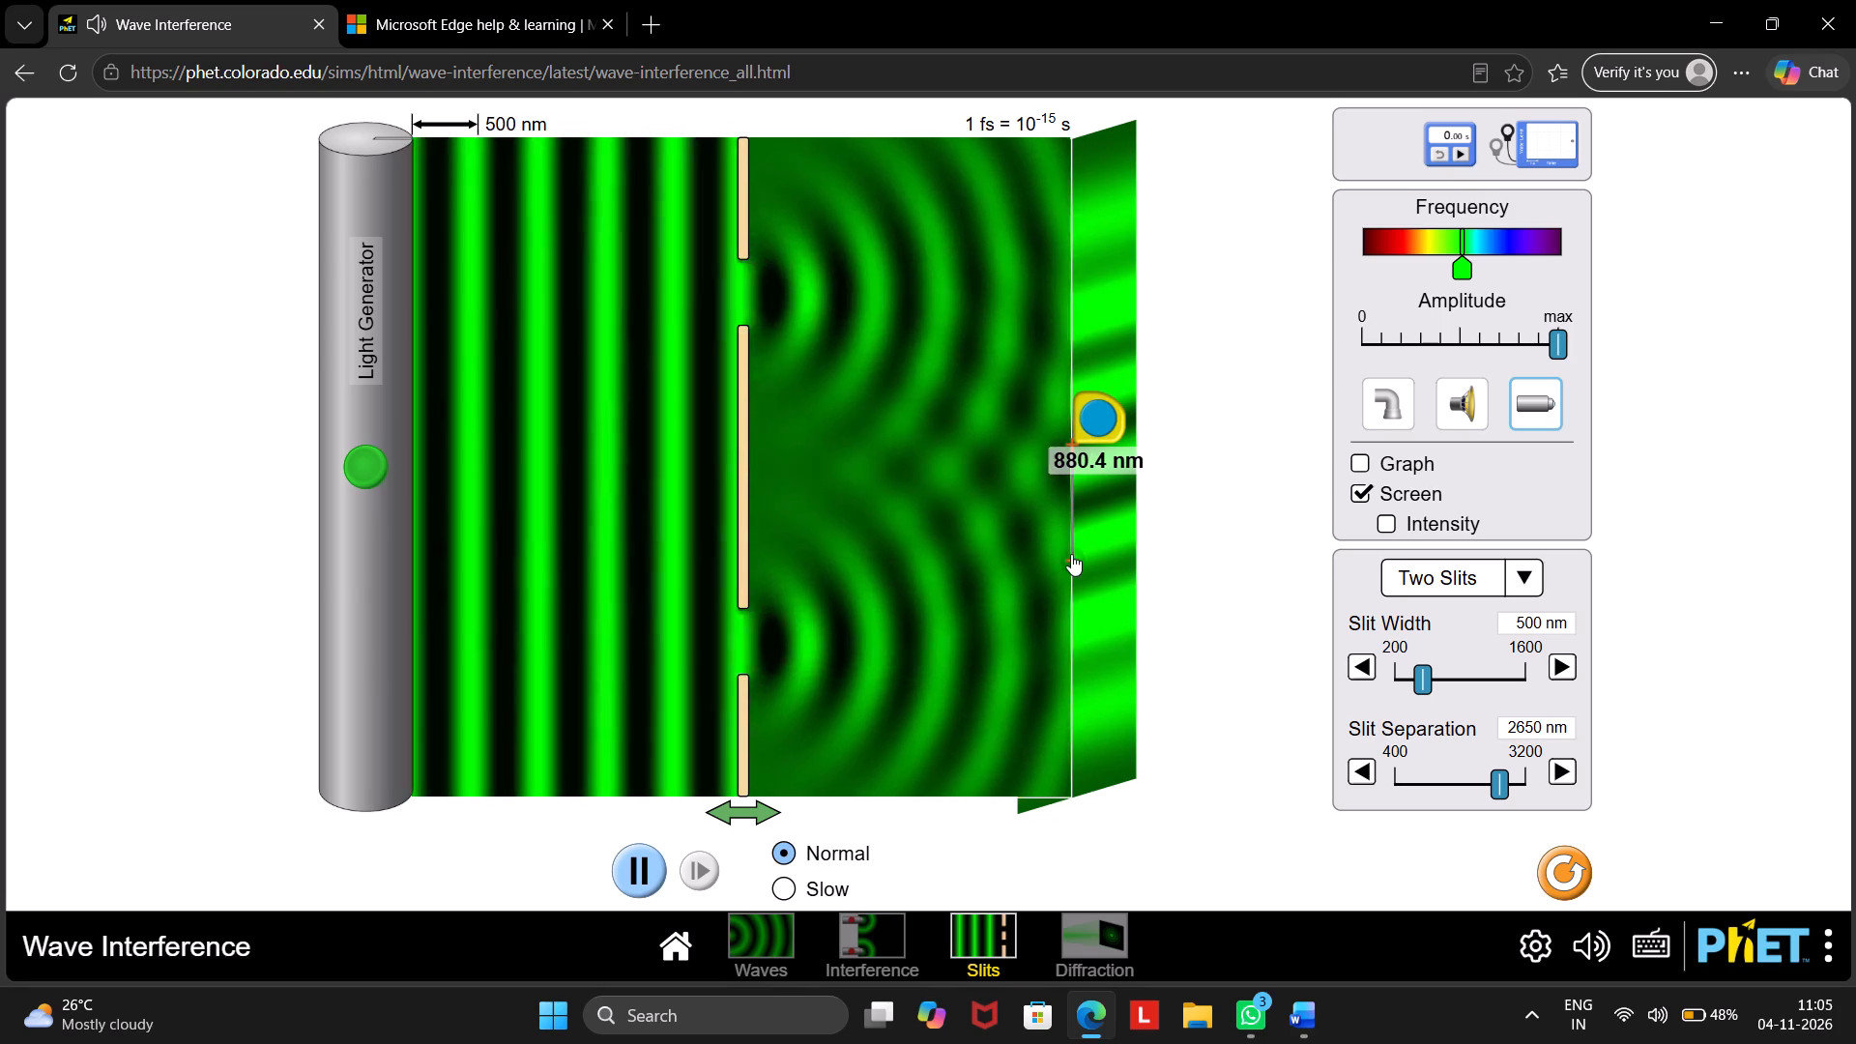
{"action": "left_click_drag", "start_coordinate": [1071, 554], "coordinate": [1070, 556]}
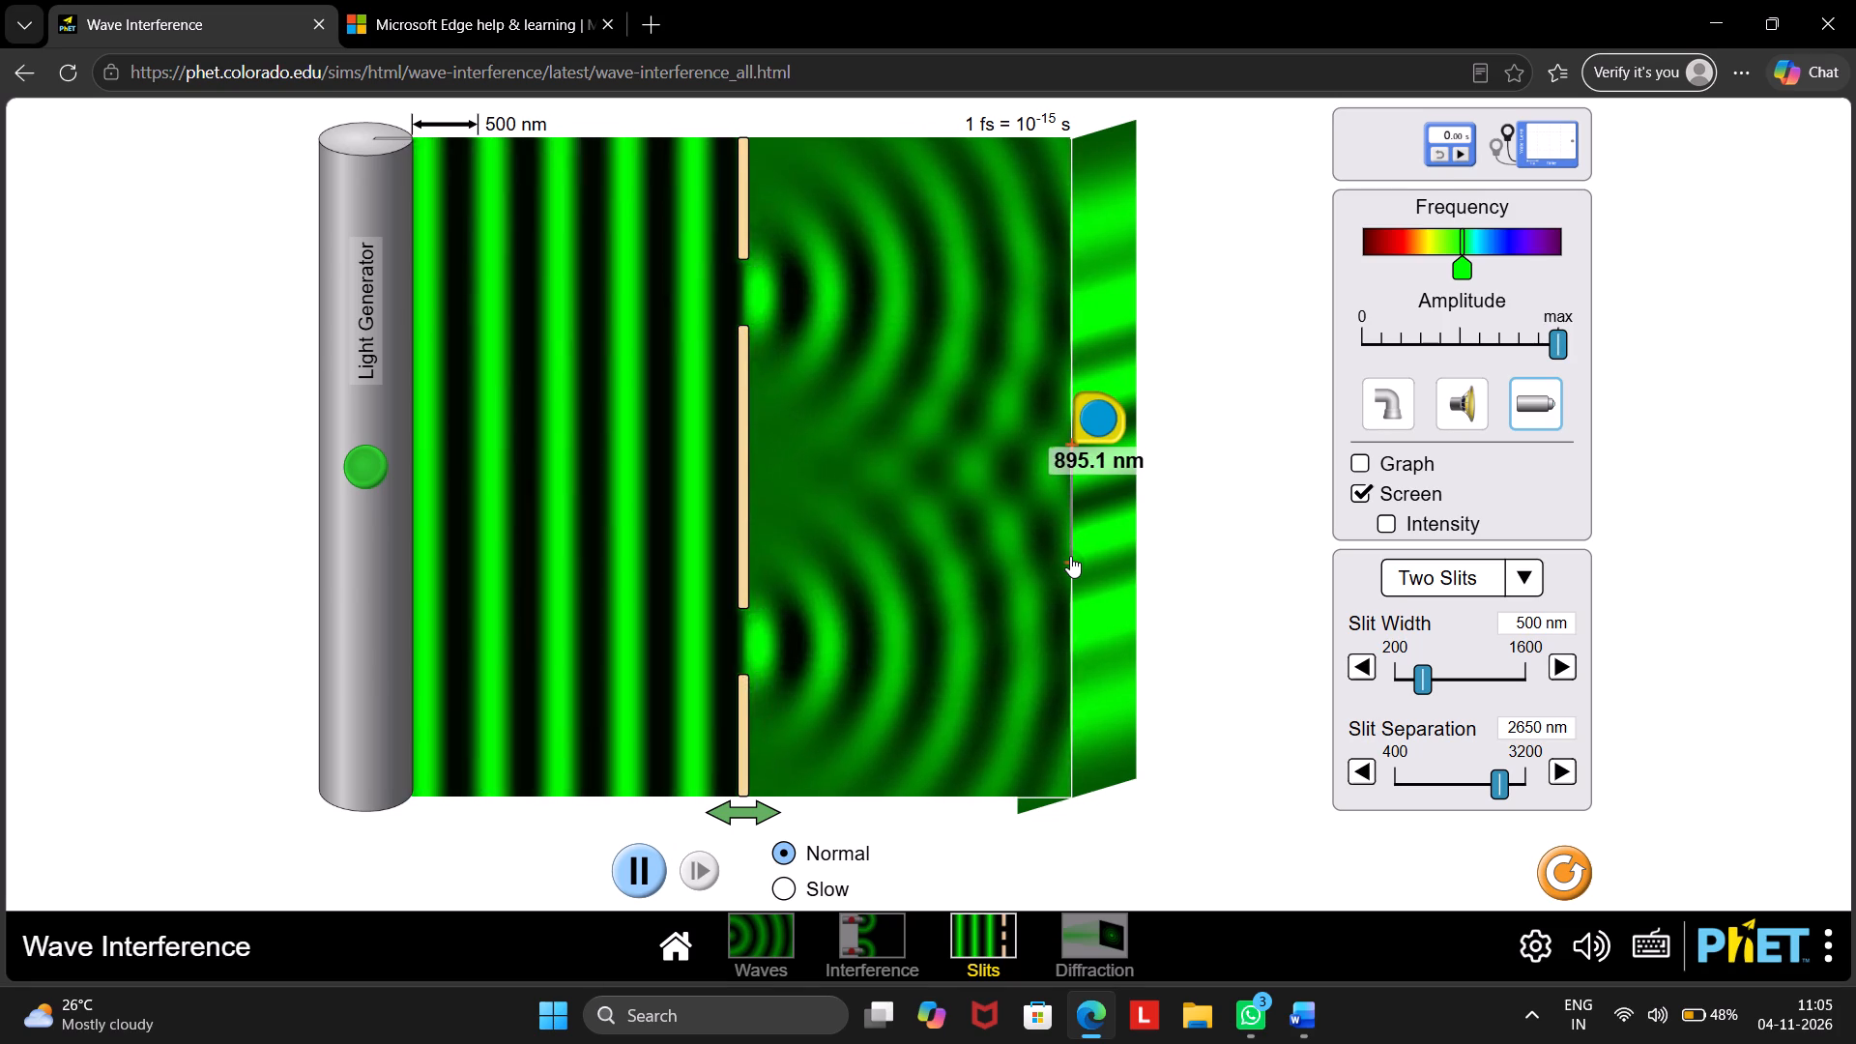
{"action": "left_click_drag", "start_coordinate": [1070, 556], "coordinate": [1070, 560]}
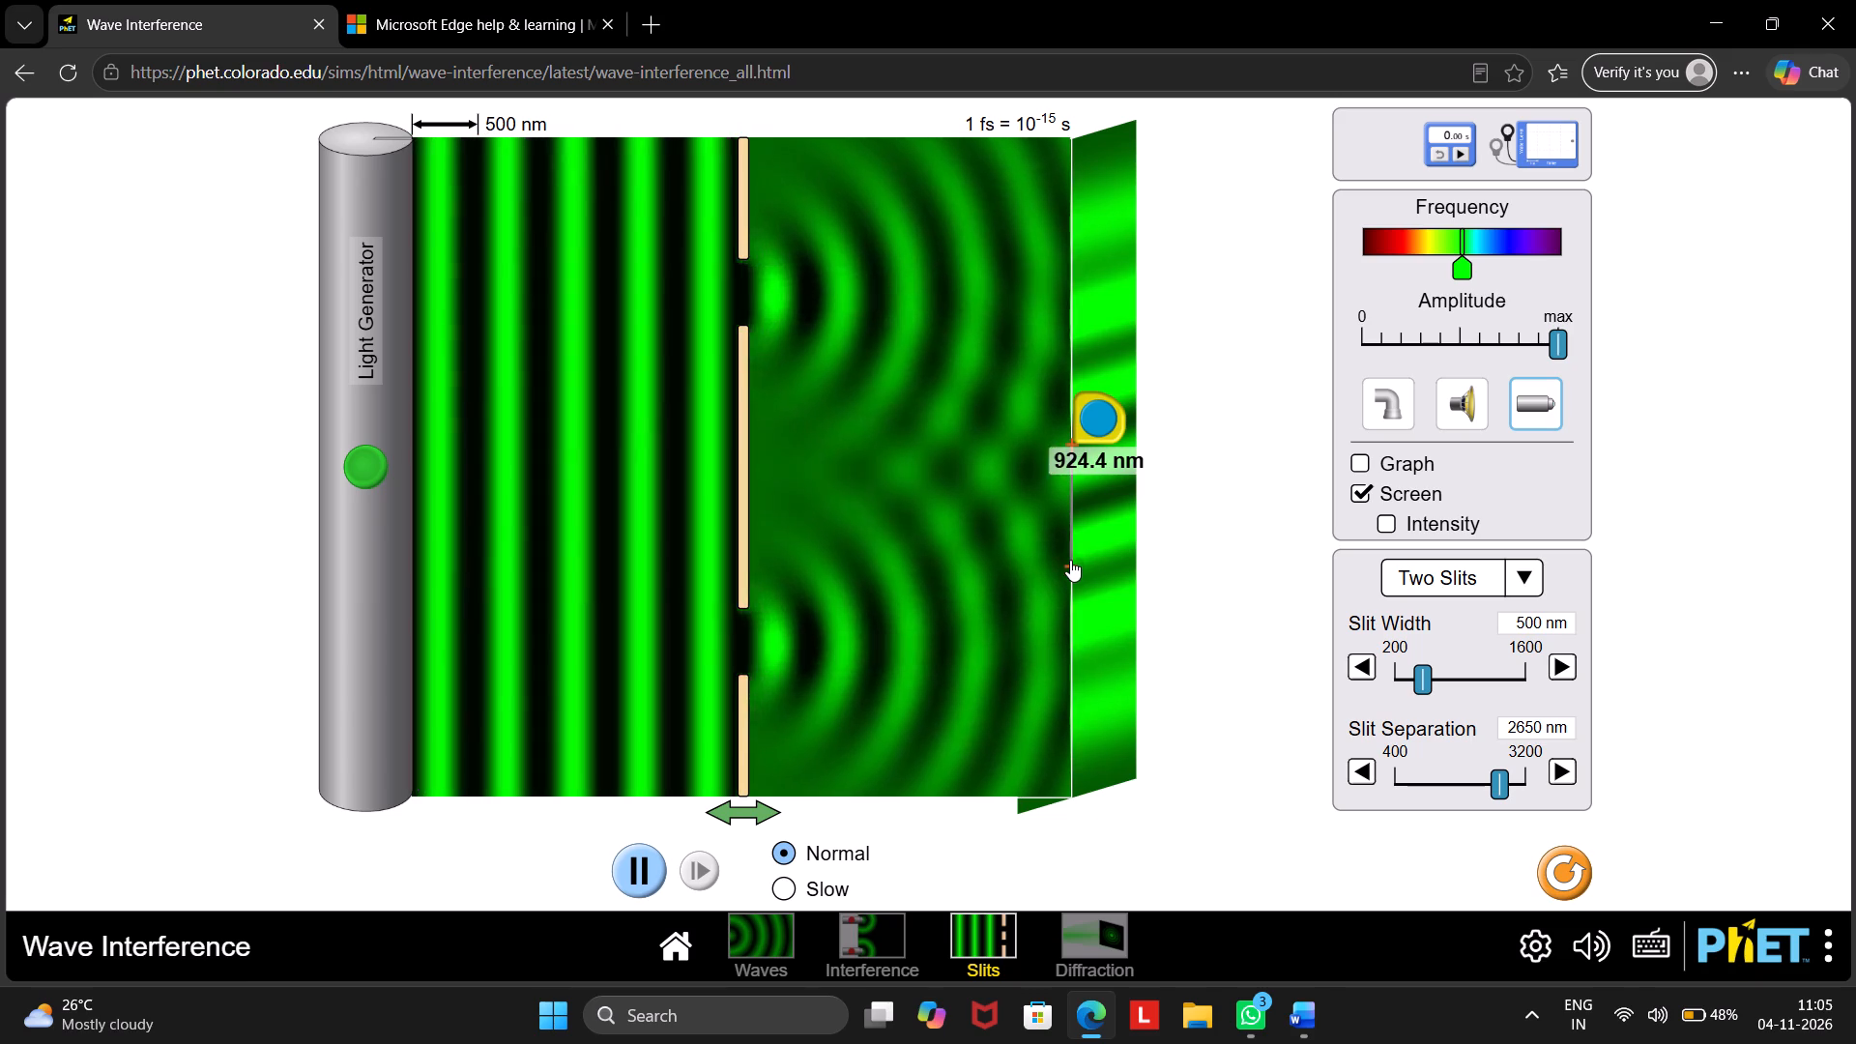
{"action": "left_click_drag", "start_coordinate": [1070, 560], "coordinate": [1068, 528]}
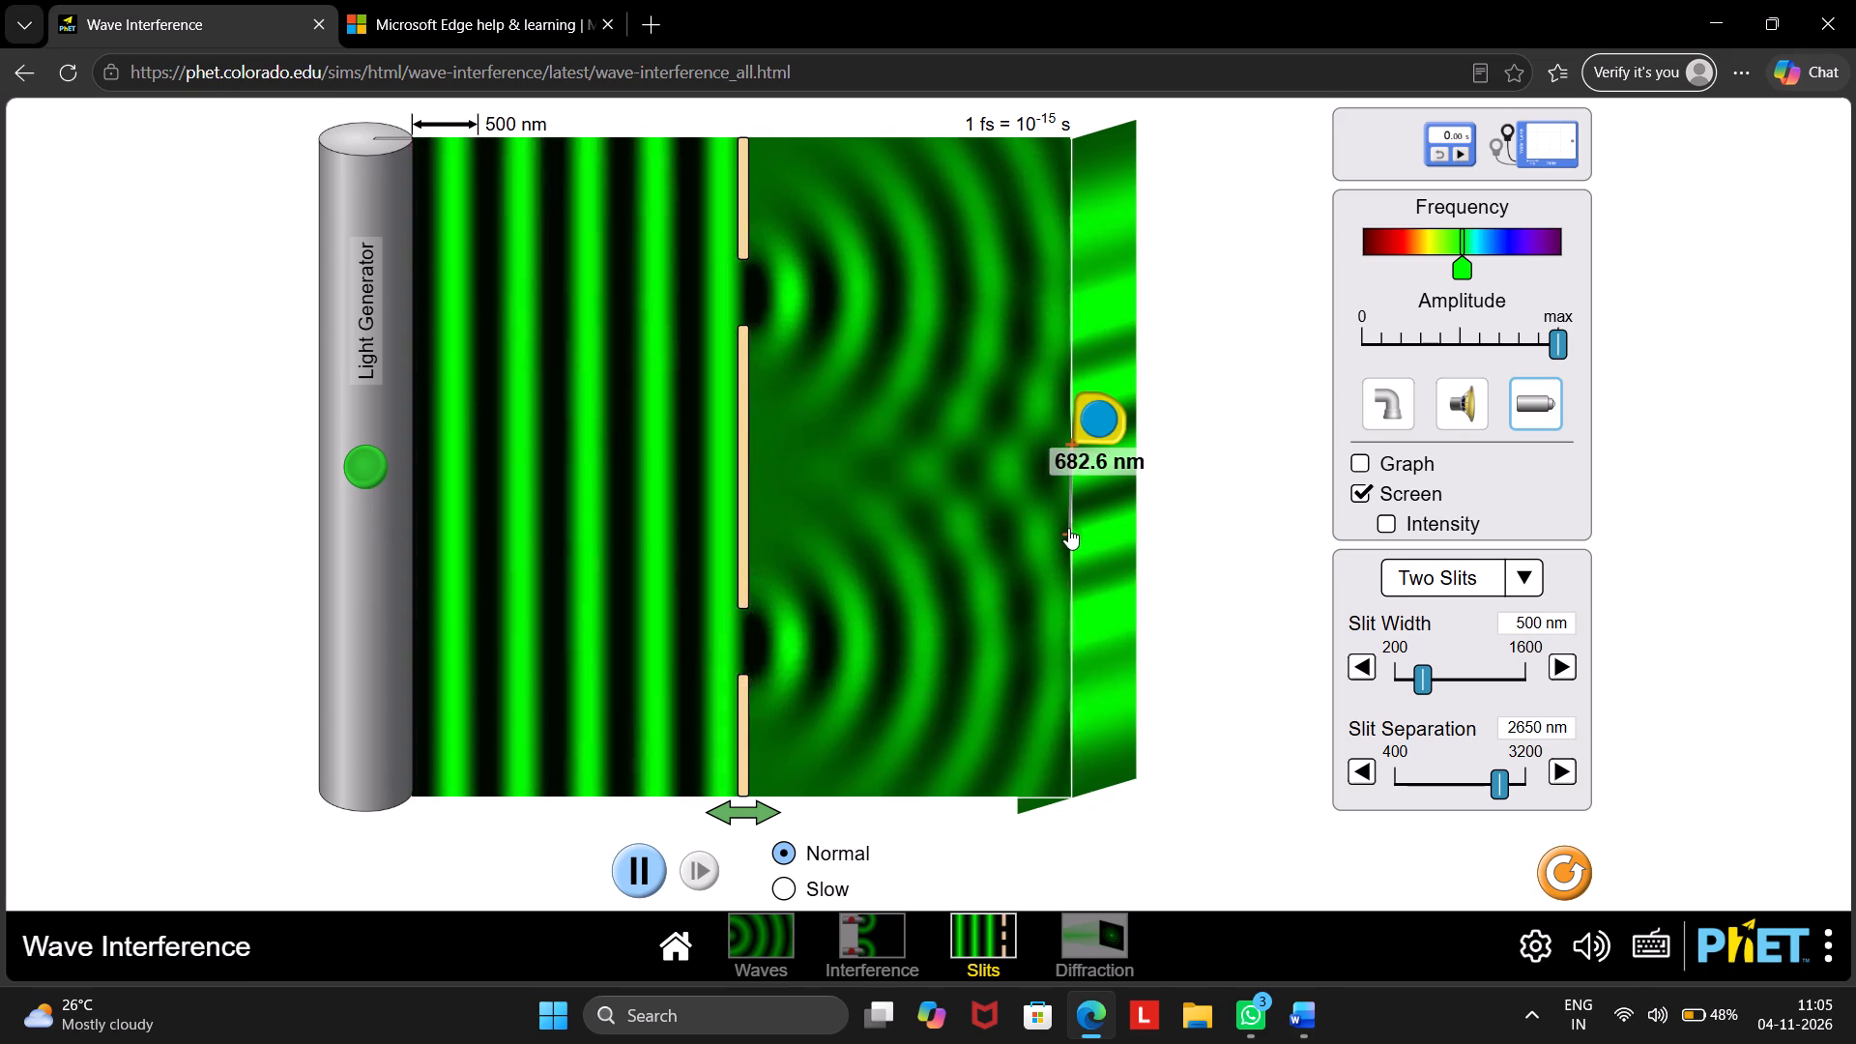
{"action": "left_click_drag", "start_coordinate": [1068, 528], "coordinate": [1070, 561]}
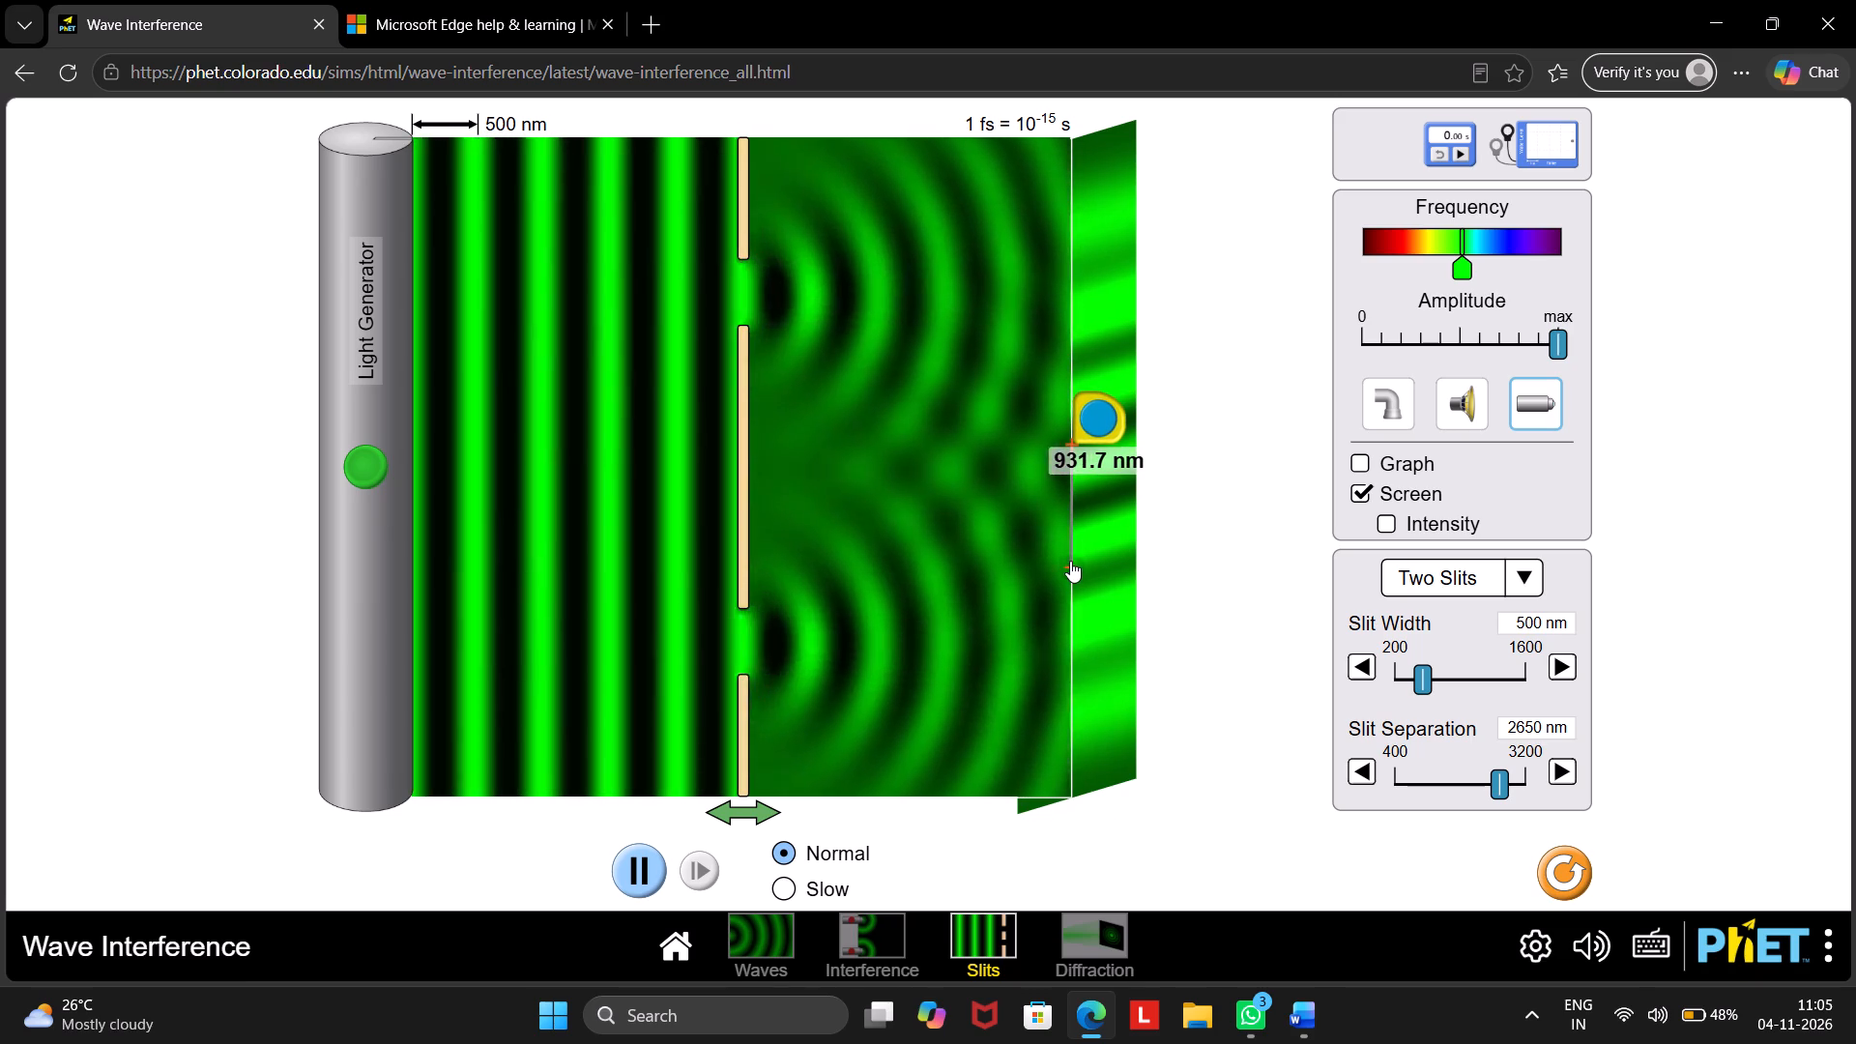
{"action": "left_click_drag", "start_coordinate": [1070, 561], "coordinate": [1070, 565]}
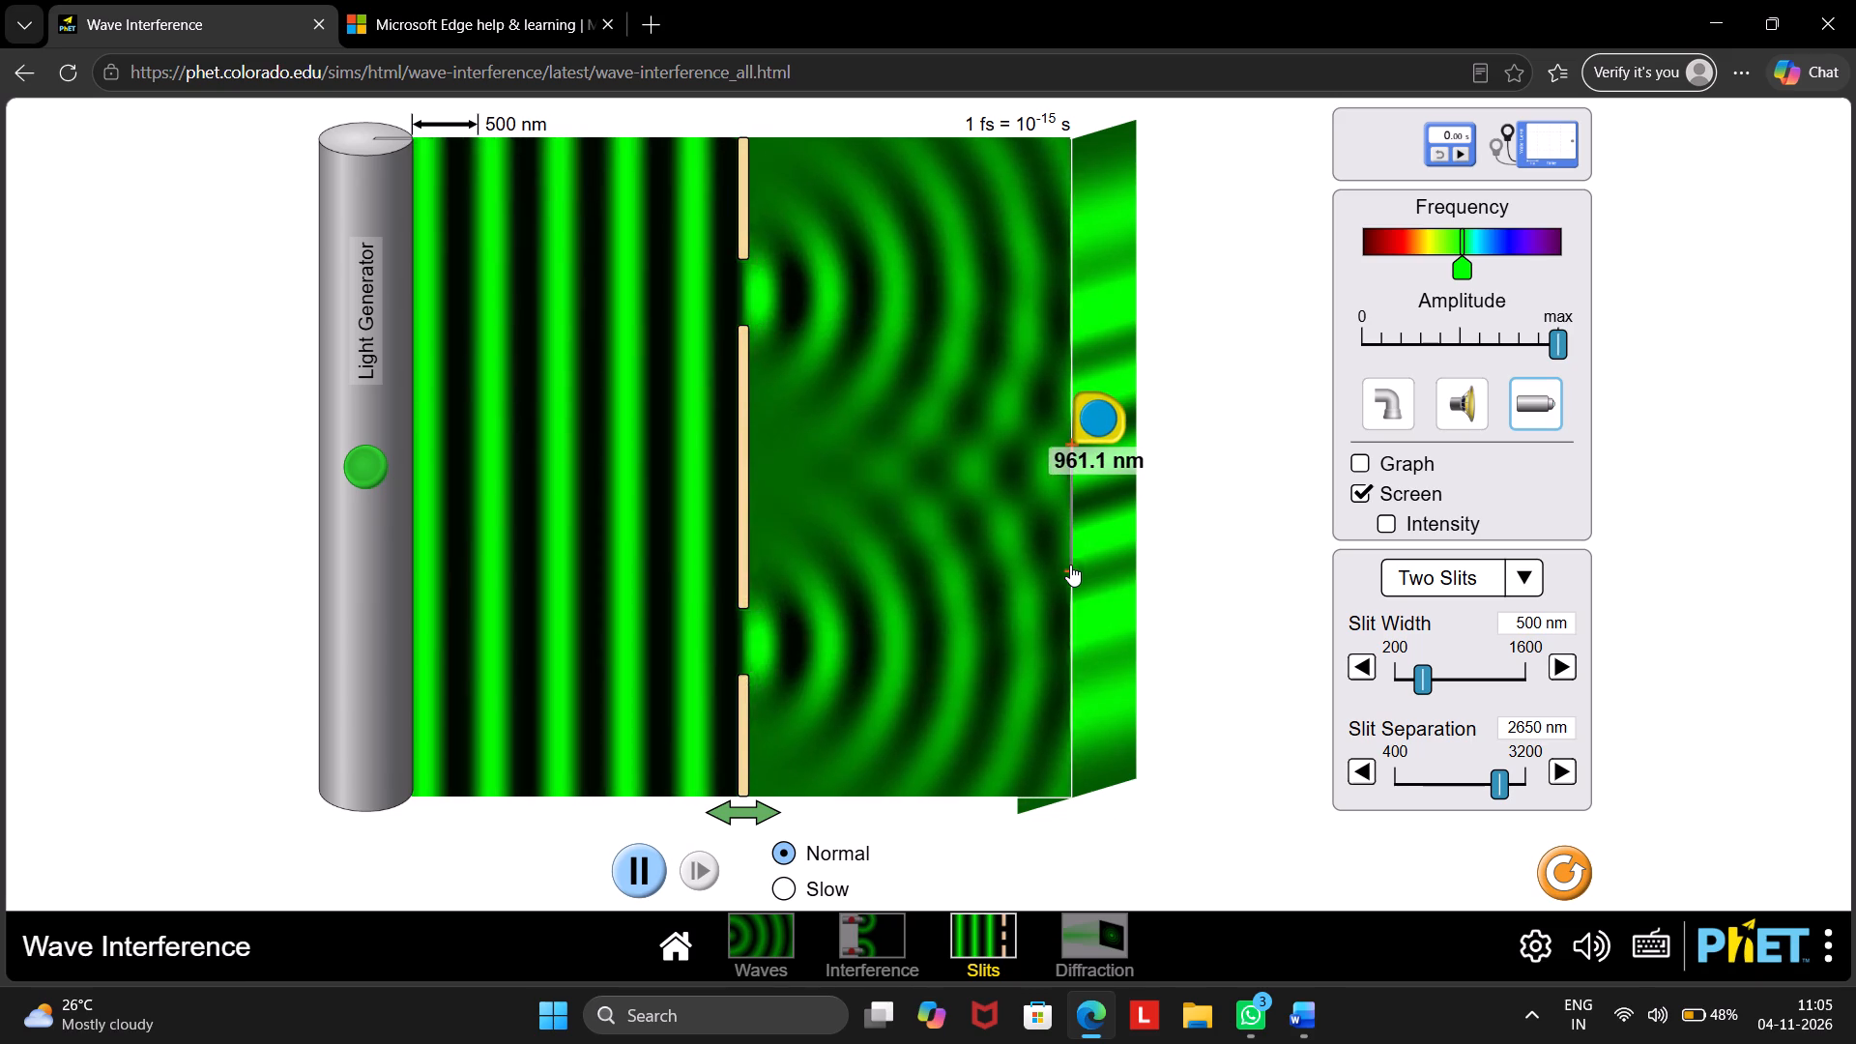
{"action": "left_click_drag", "start_coordinate": [1070, 565], "coordinate": [1070, 562]}
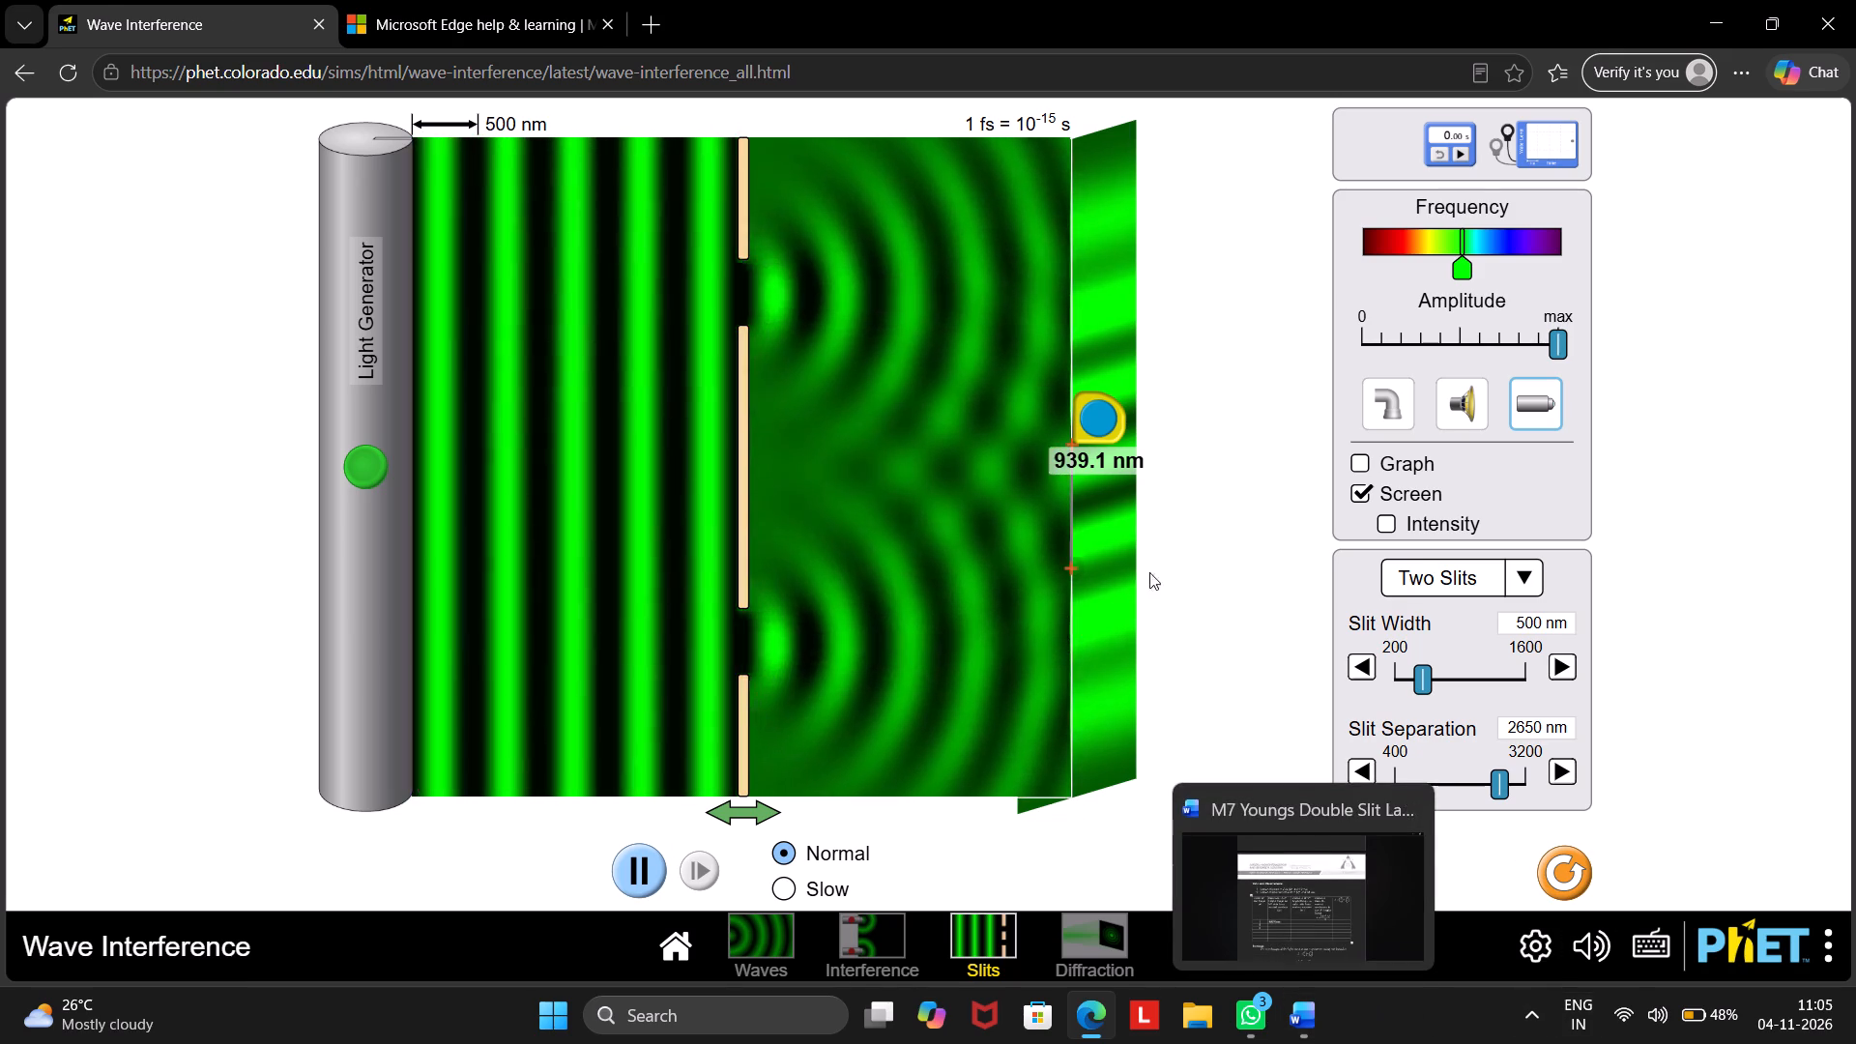
{"action": "left_click", "coordinate": [1074, 565]}
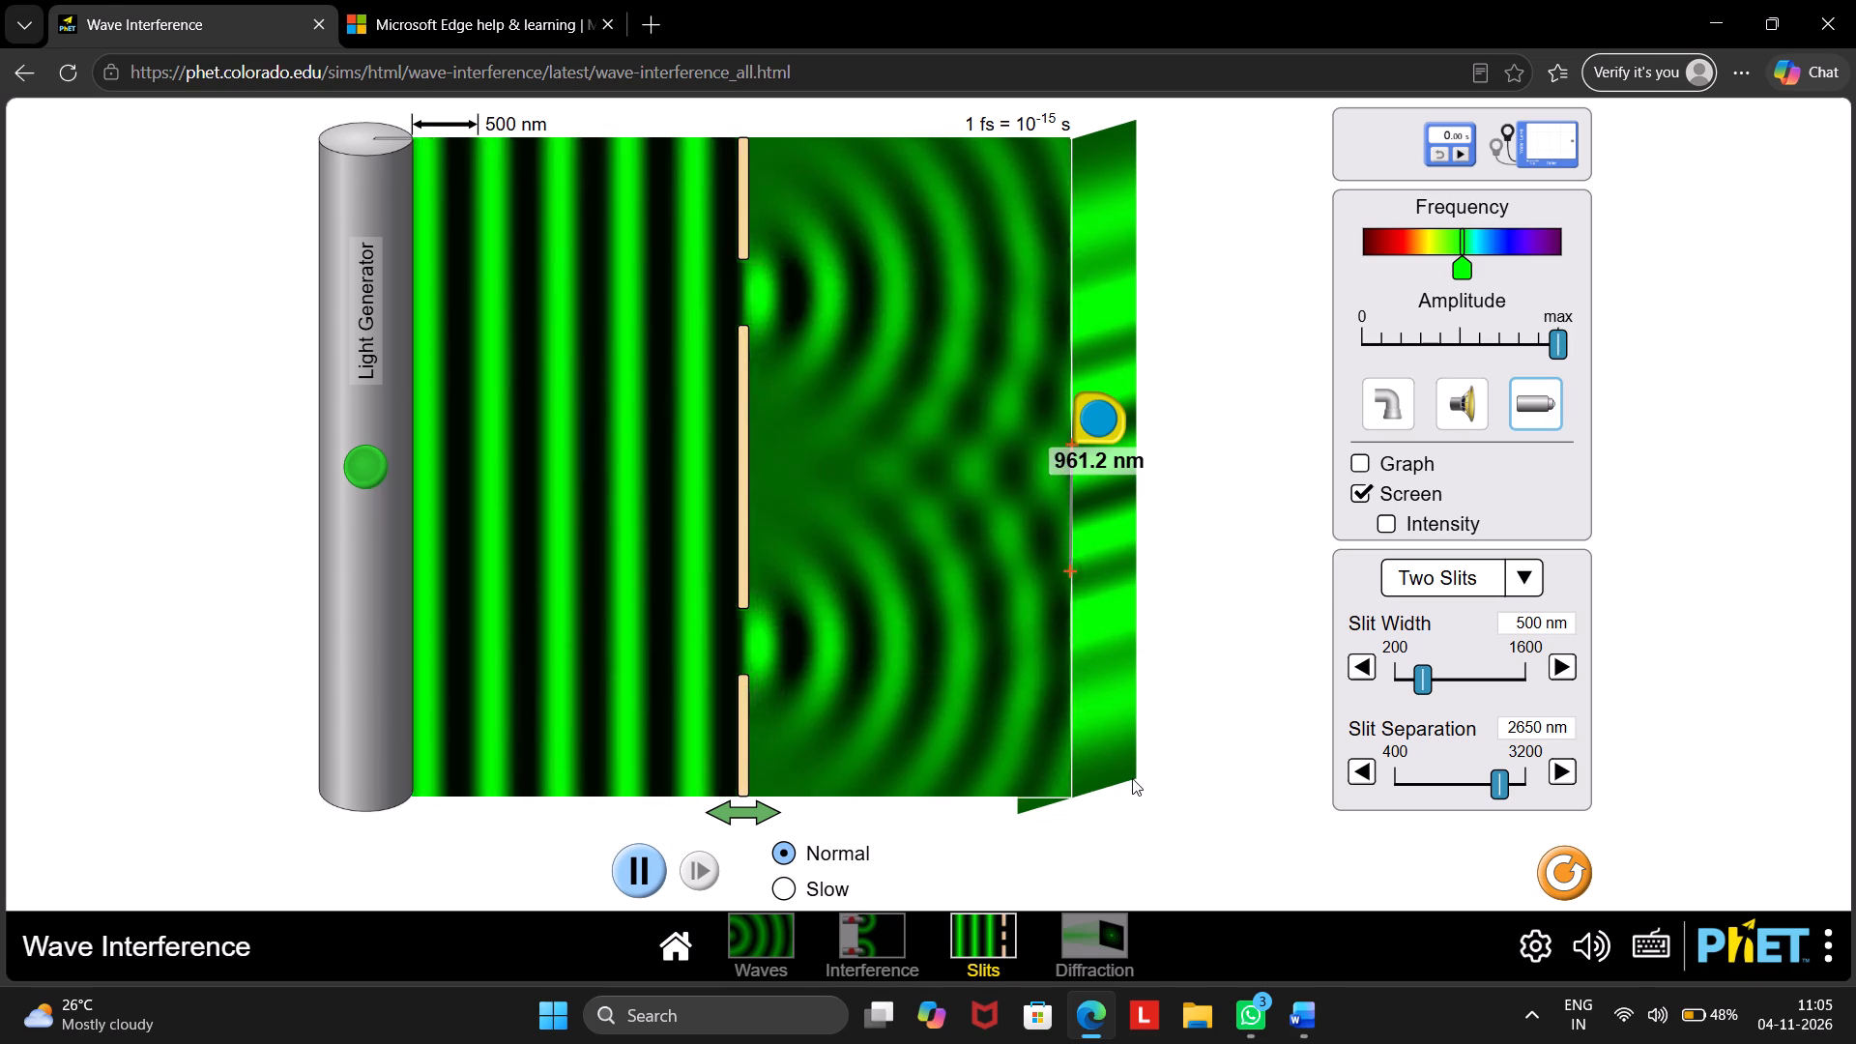
{"action": "left_click", "coordinate": [365, 470]}
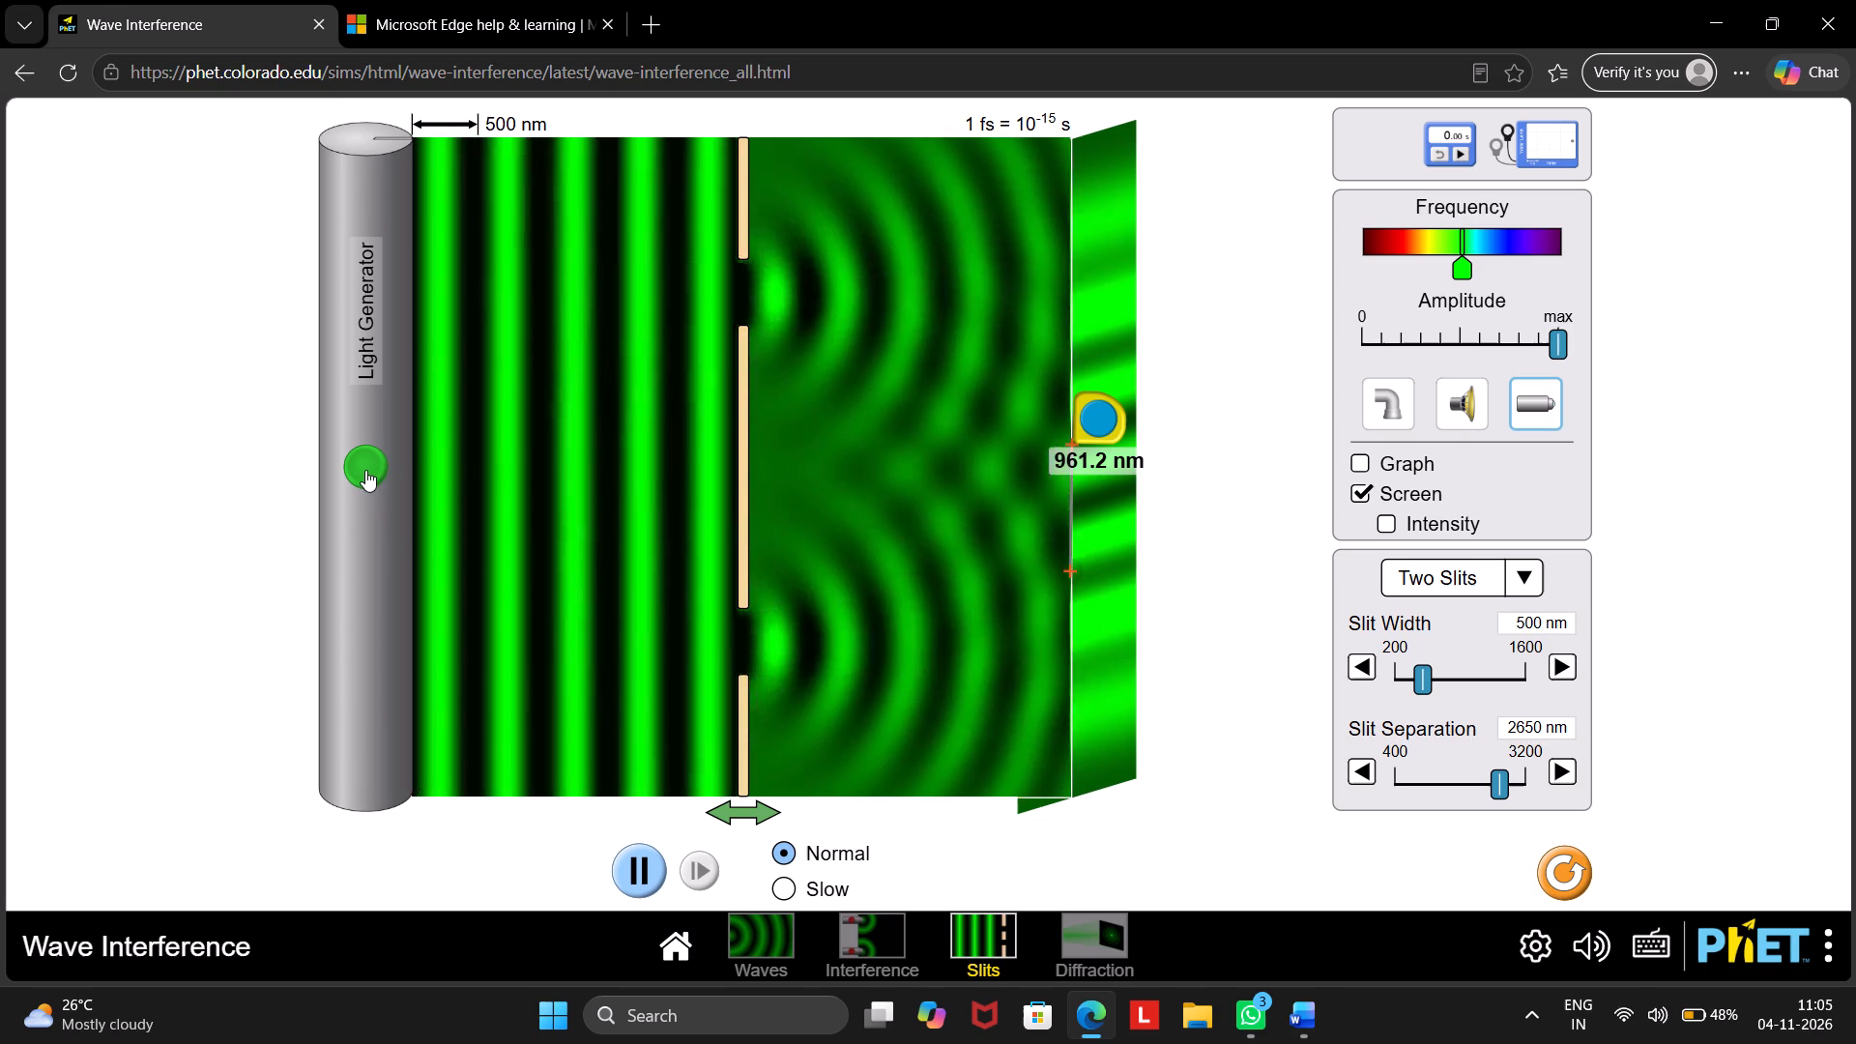
{"action": "left_click", "coordinate": [365, 470]}
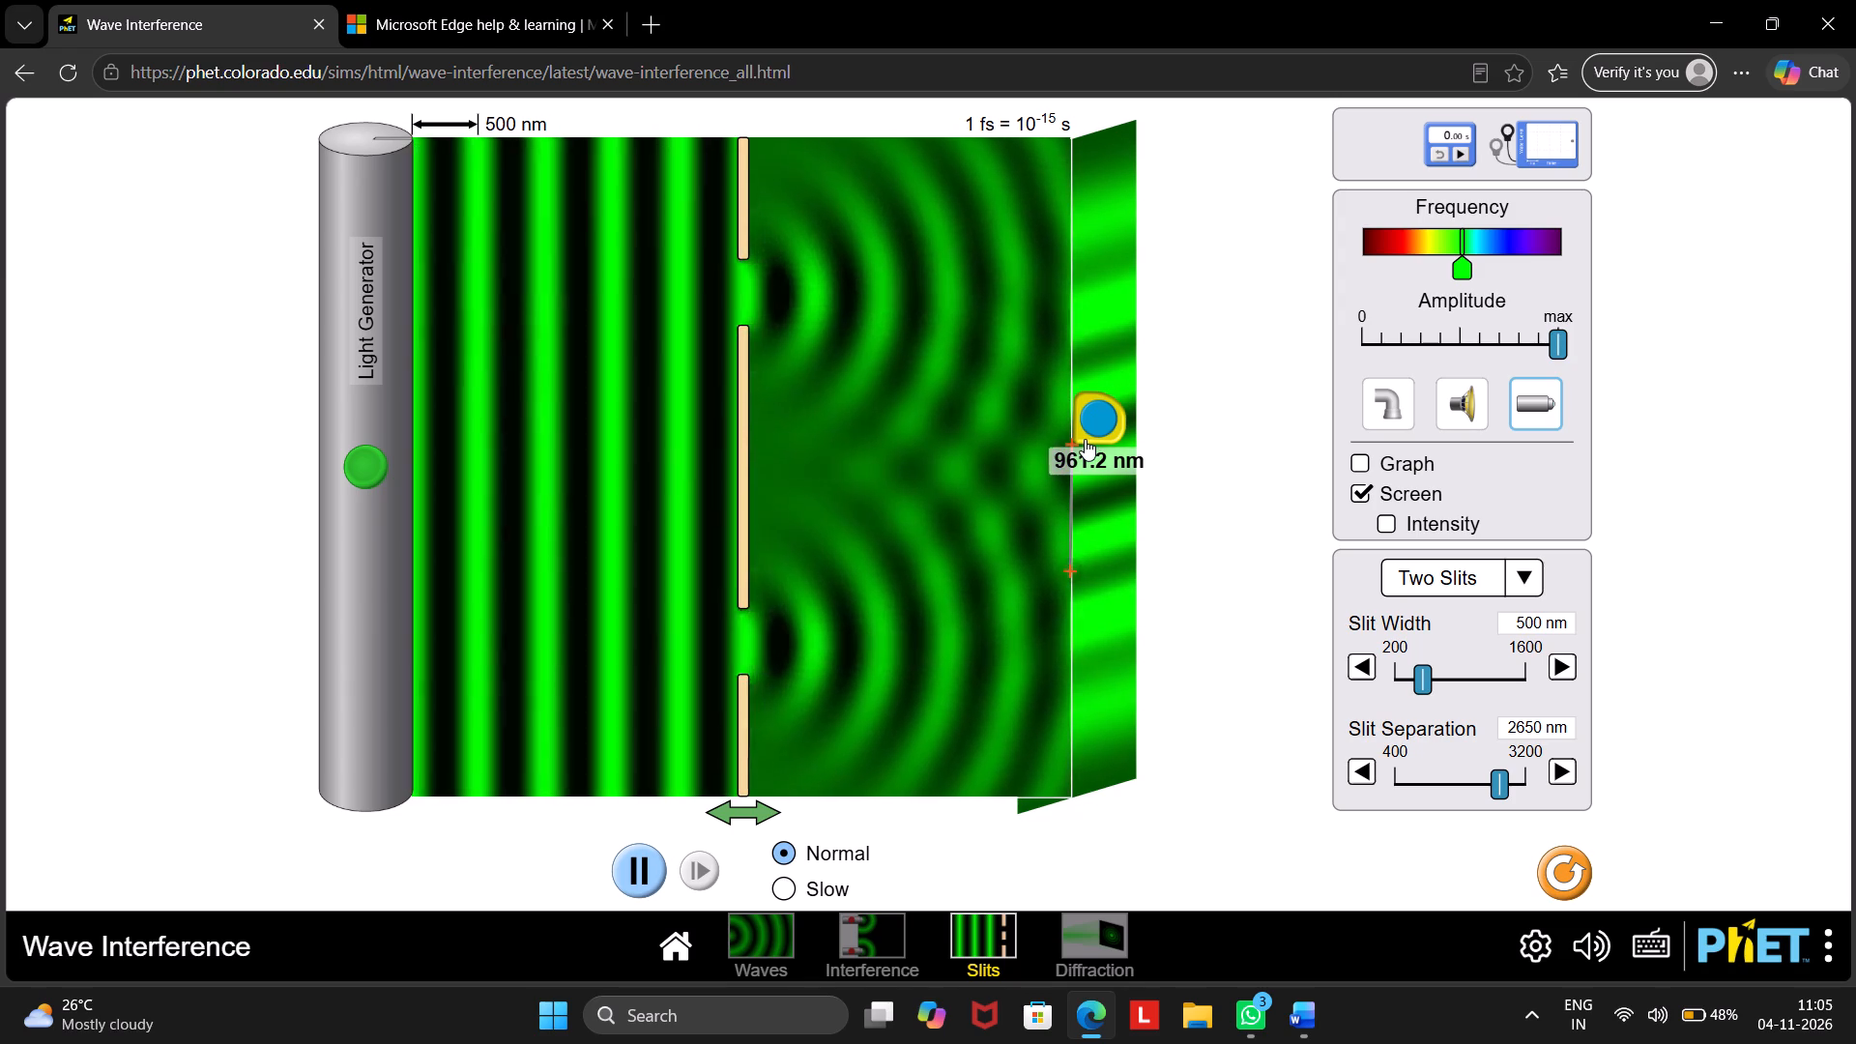
Shorten the tape measure back to the first-order spacing and remeasure that fringe distance along the screen edge.
{"action": "left_click", "coordinate": [1085, 439]}
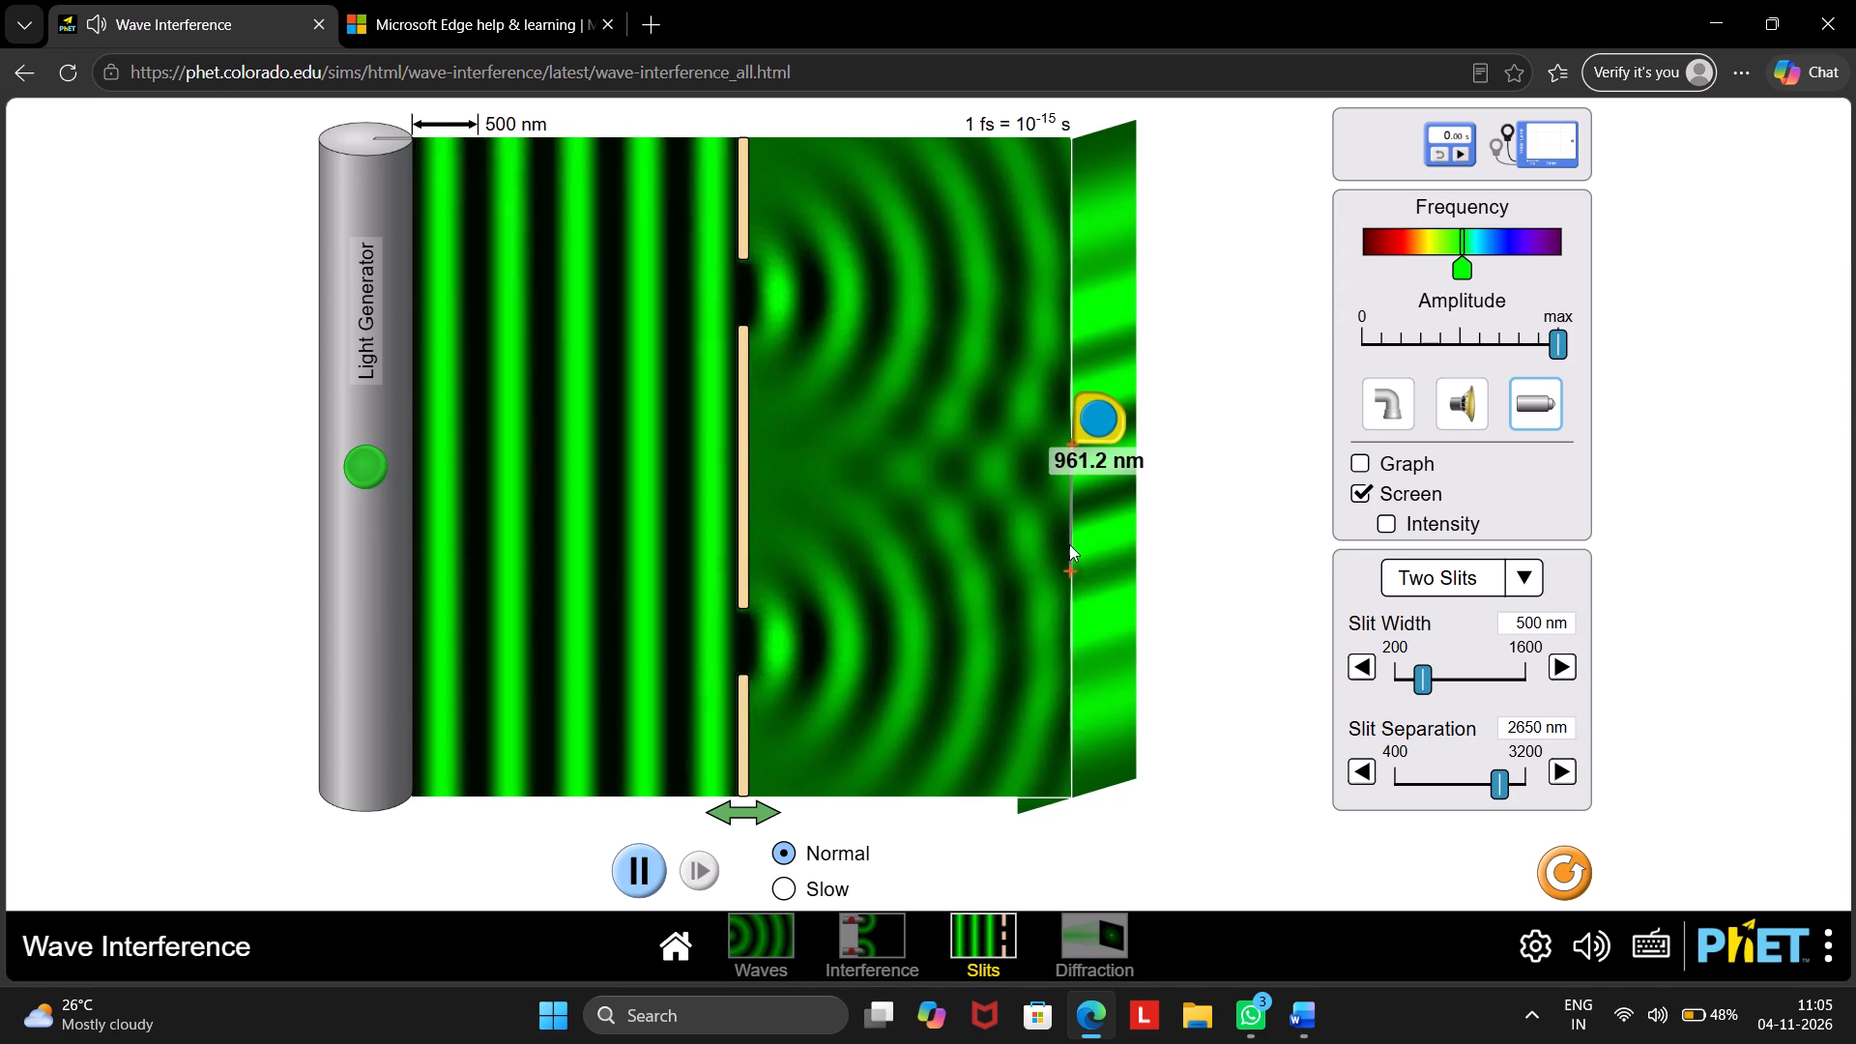
{"action": "left_click_drag", "start_coordinate": [1067, 576], "coordinate": [1068, 501]}
{"action": "left_click", "coordinate": [1086, 420]}
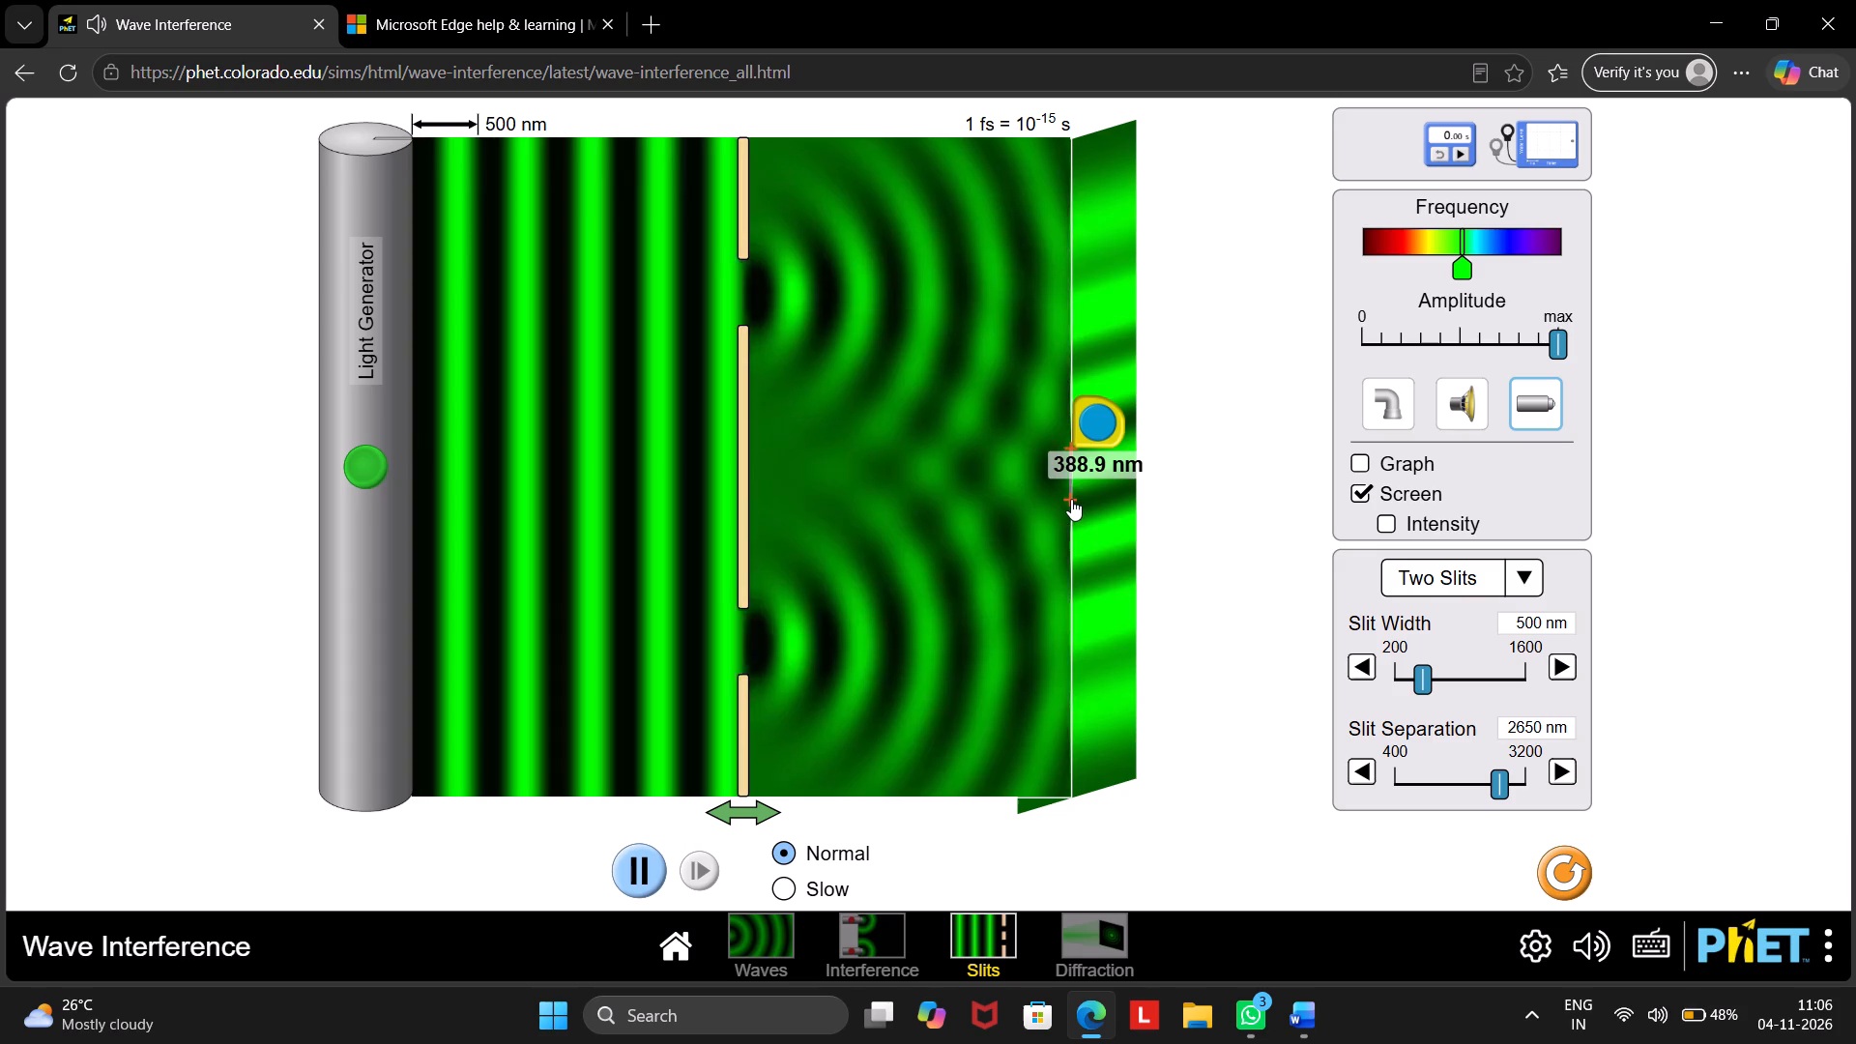
{"action": "left_click", "coordinate": [1070, 499]}
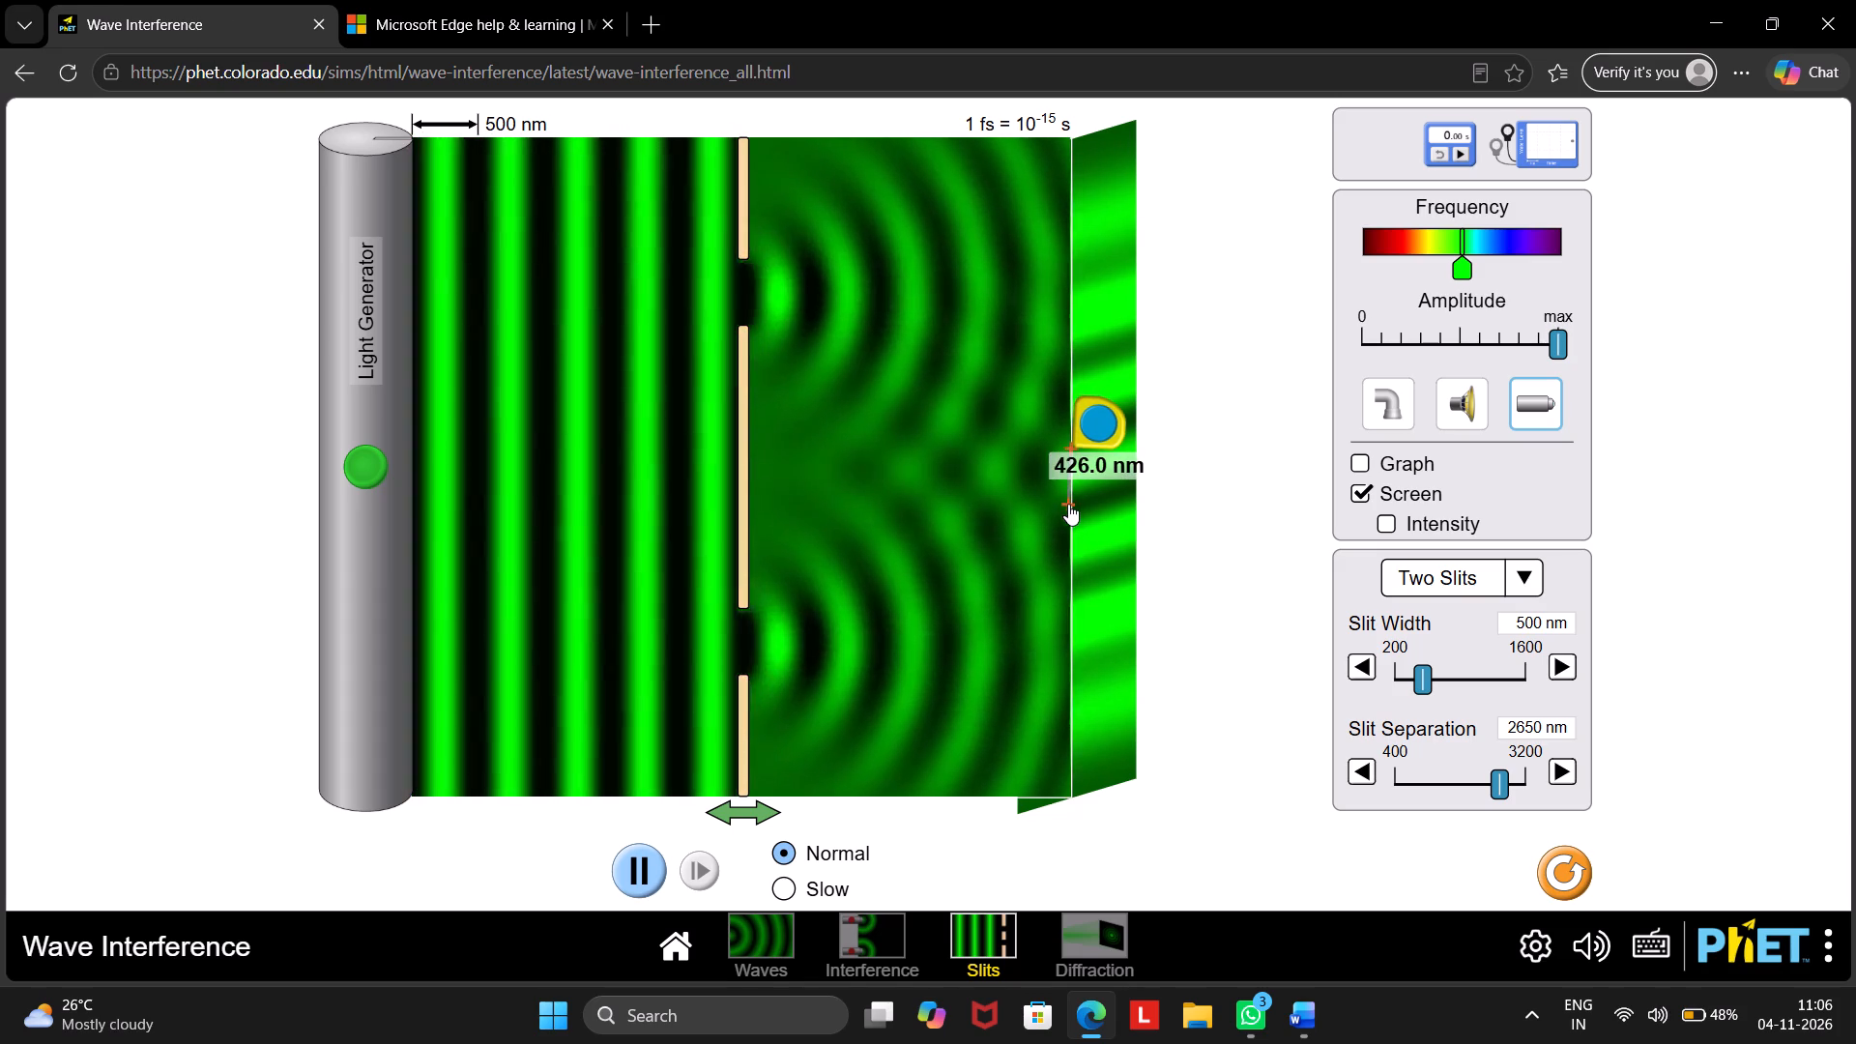
{"action": "left_click_drag", "start_coordinate": [1079, 425], "coordinate": [1082, 413]}
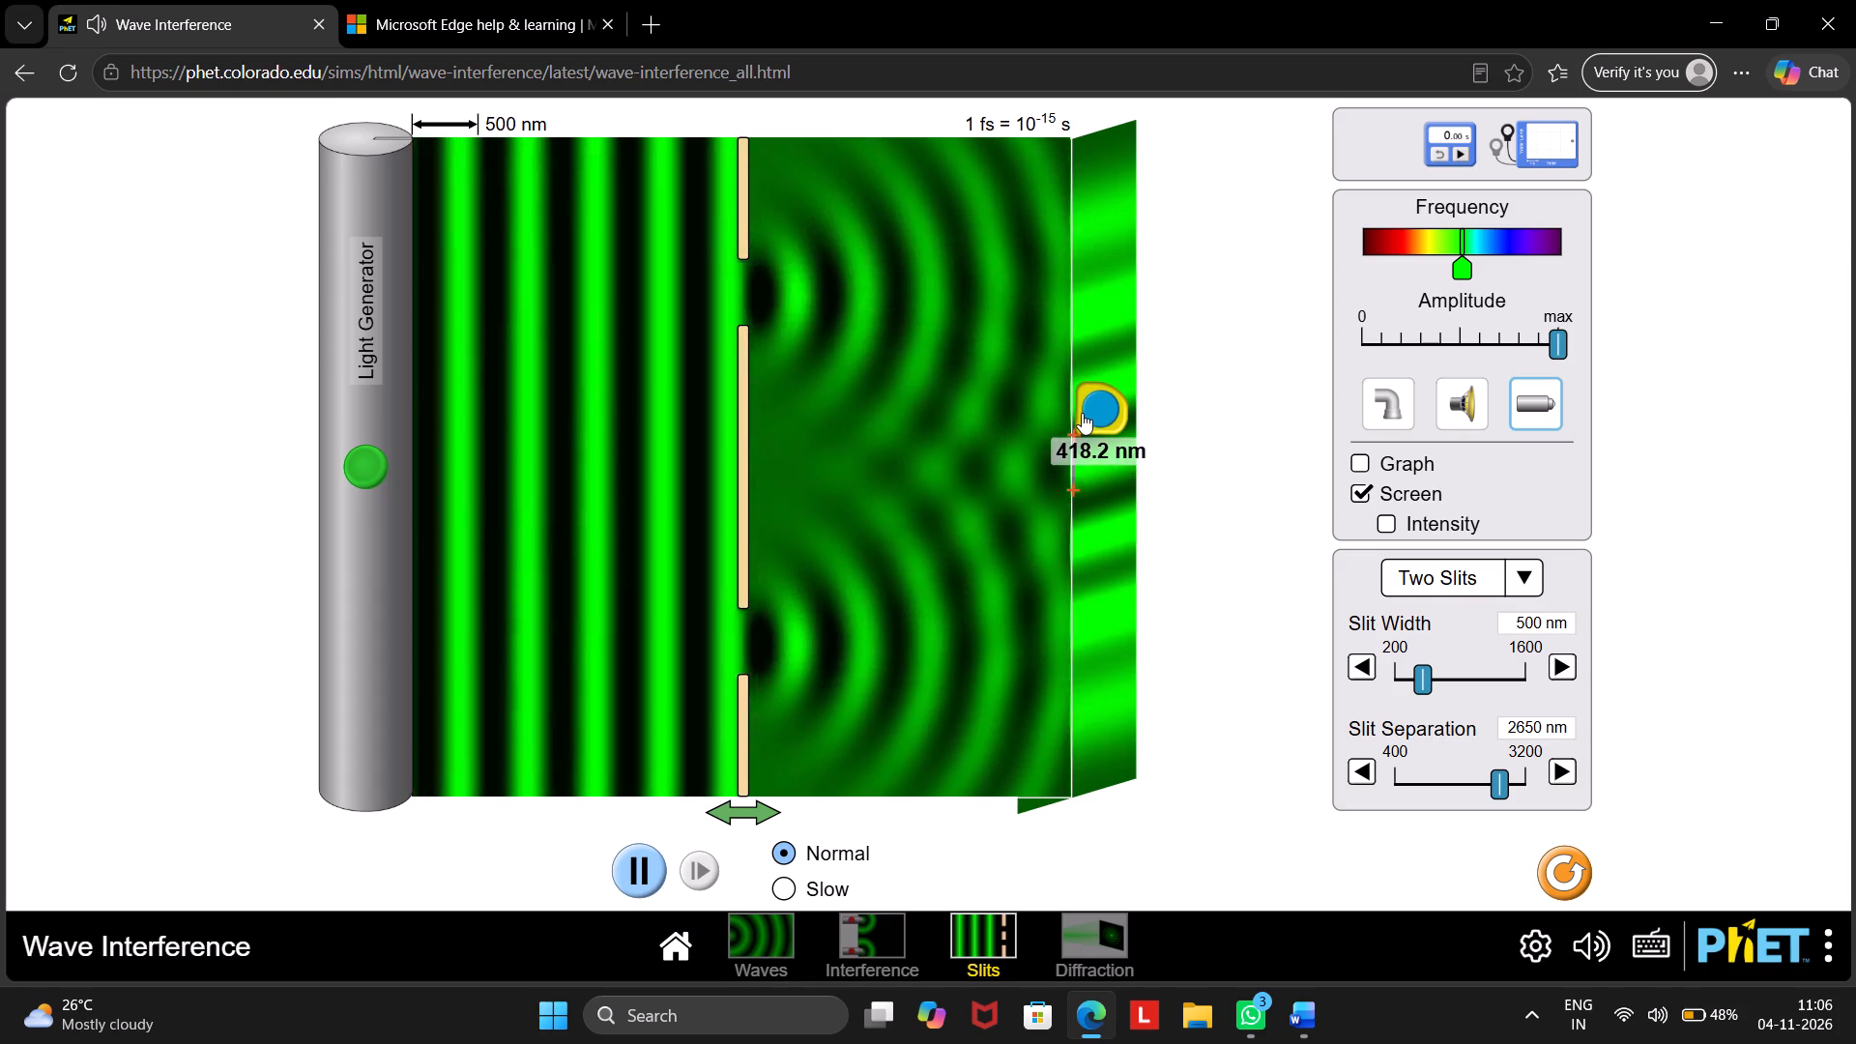
Reposition the tape measure at the central bright fringe on the screen edge and remeasure the distance to the first-order bright fringe.
{"action": "left_click_drag", "start_coordinate": [1082, 413], "coordinate": [839, 639]}
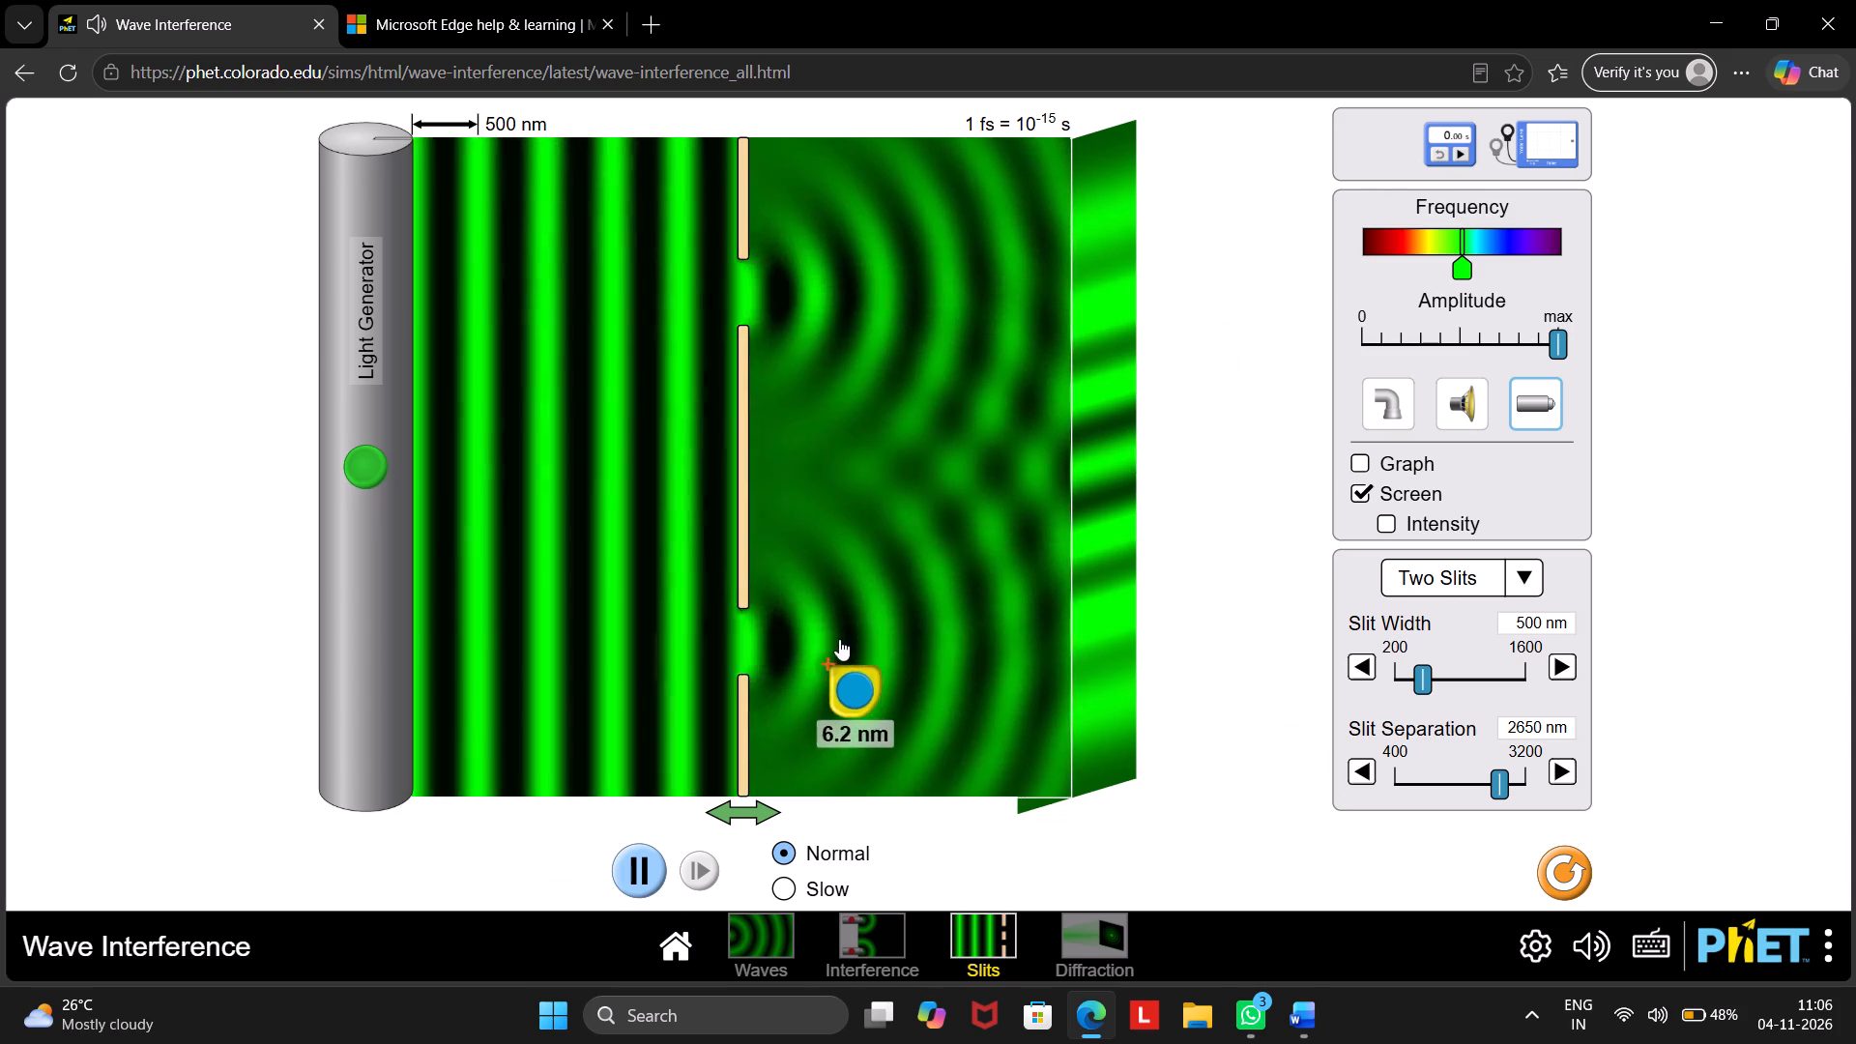
{"action": "left_click_drag", "start_coordinate": [839, 639], "coordinate": [690, 594]}
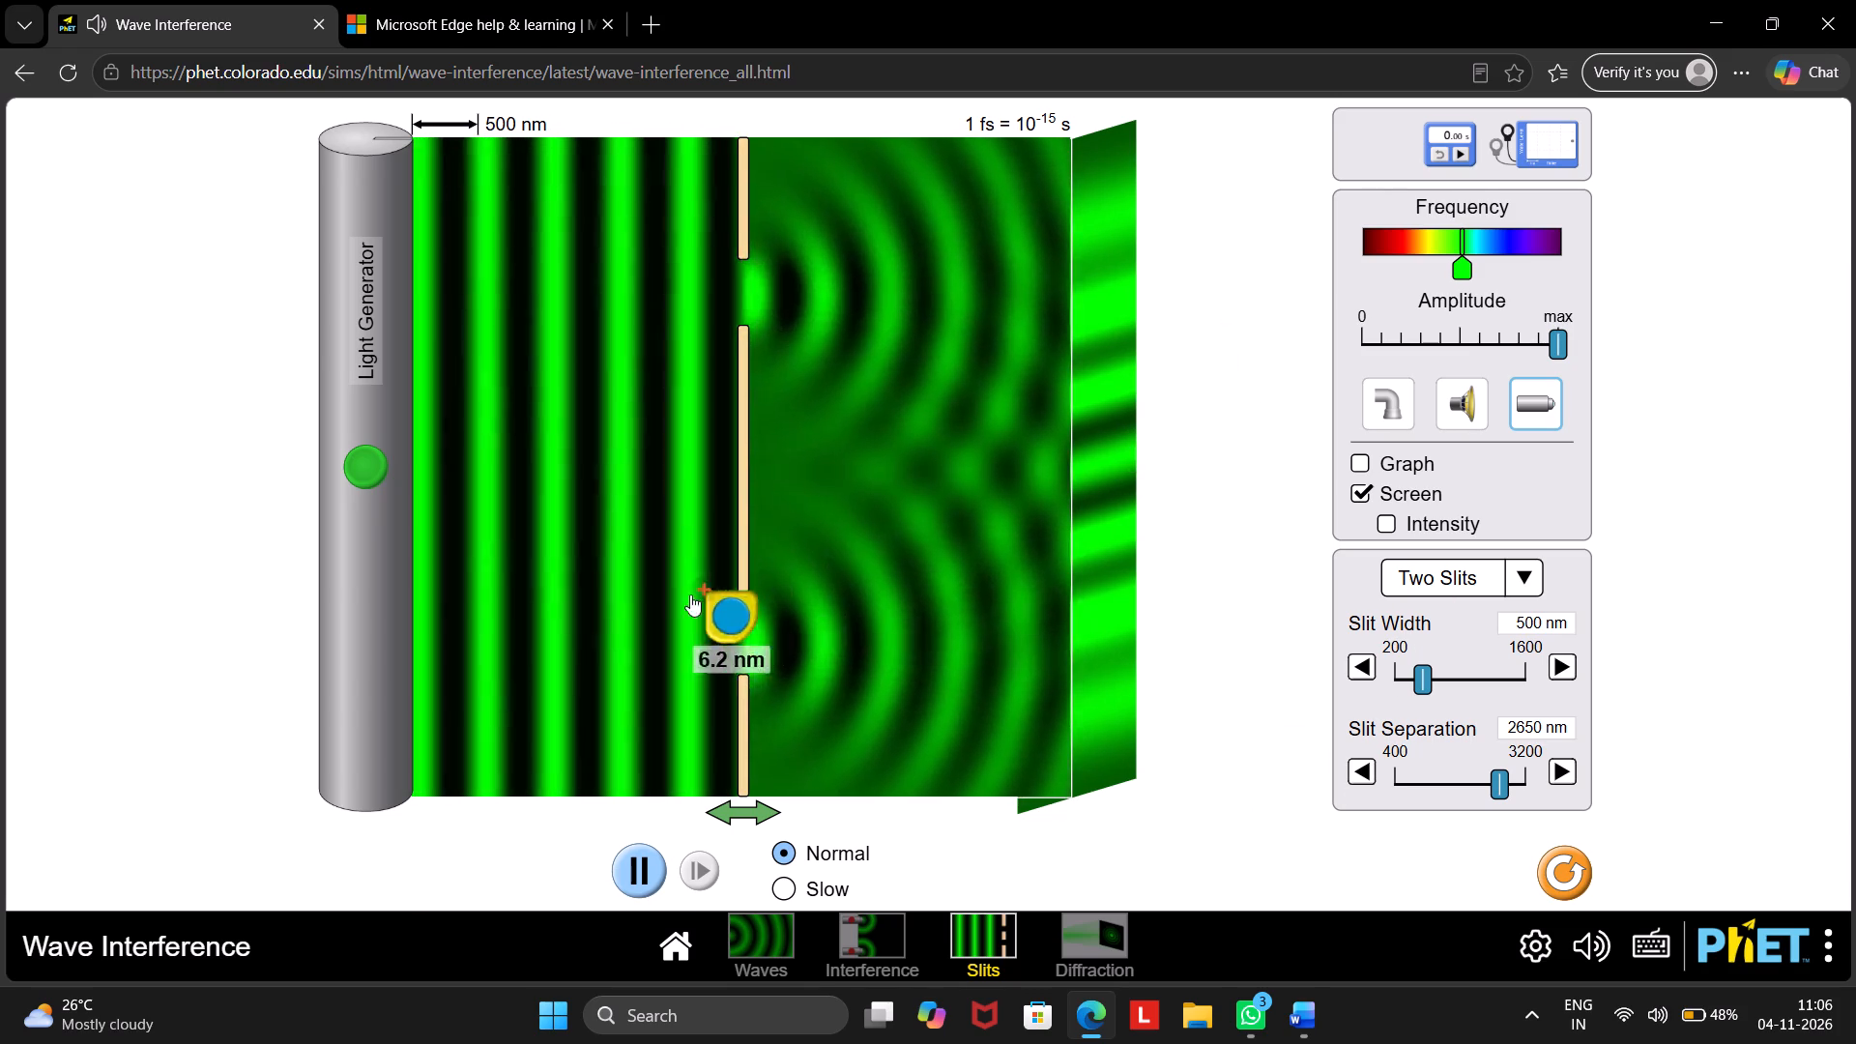
{"action": "left_click_drag", "start_coordinate": [690, 594], "coordinate": [1040, 451]}
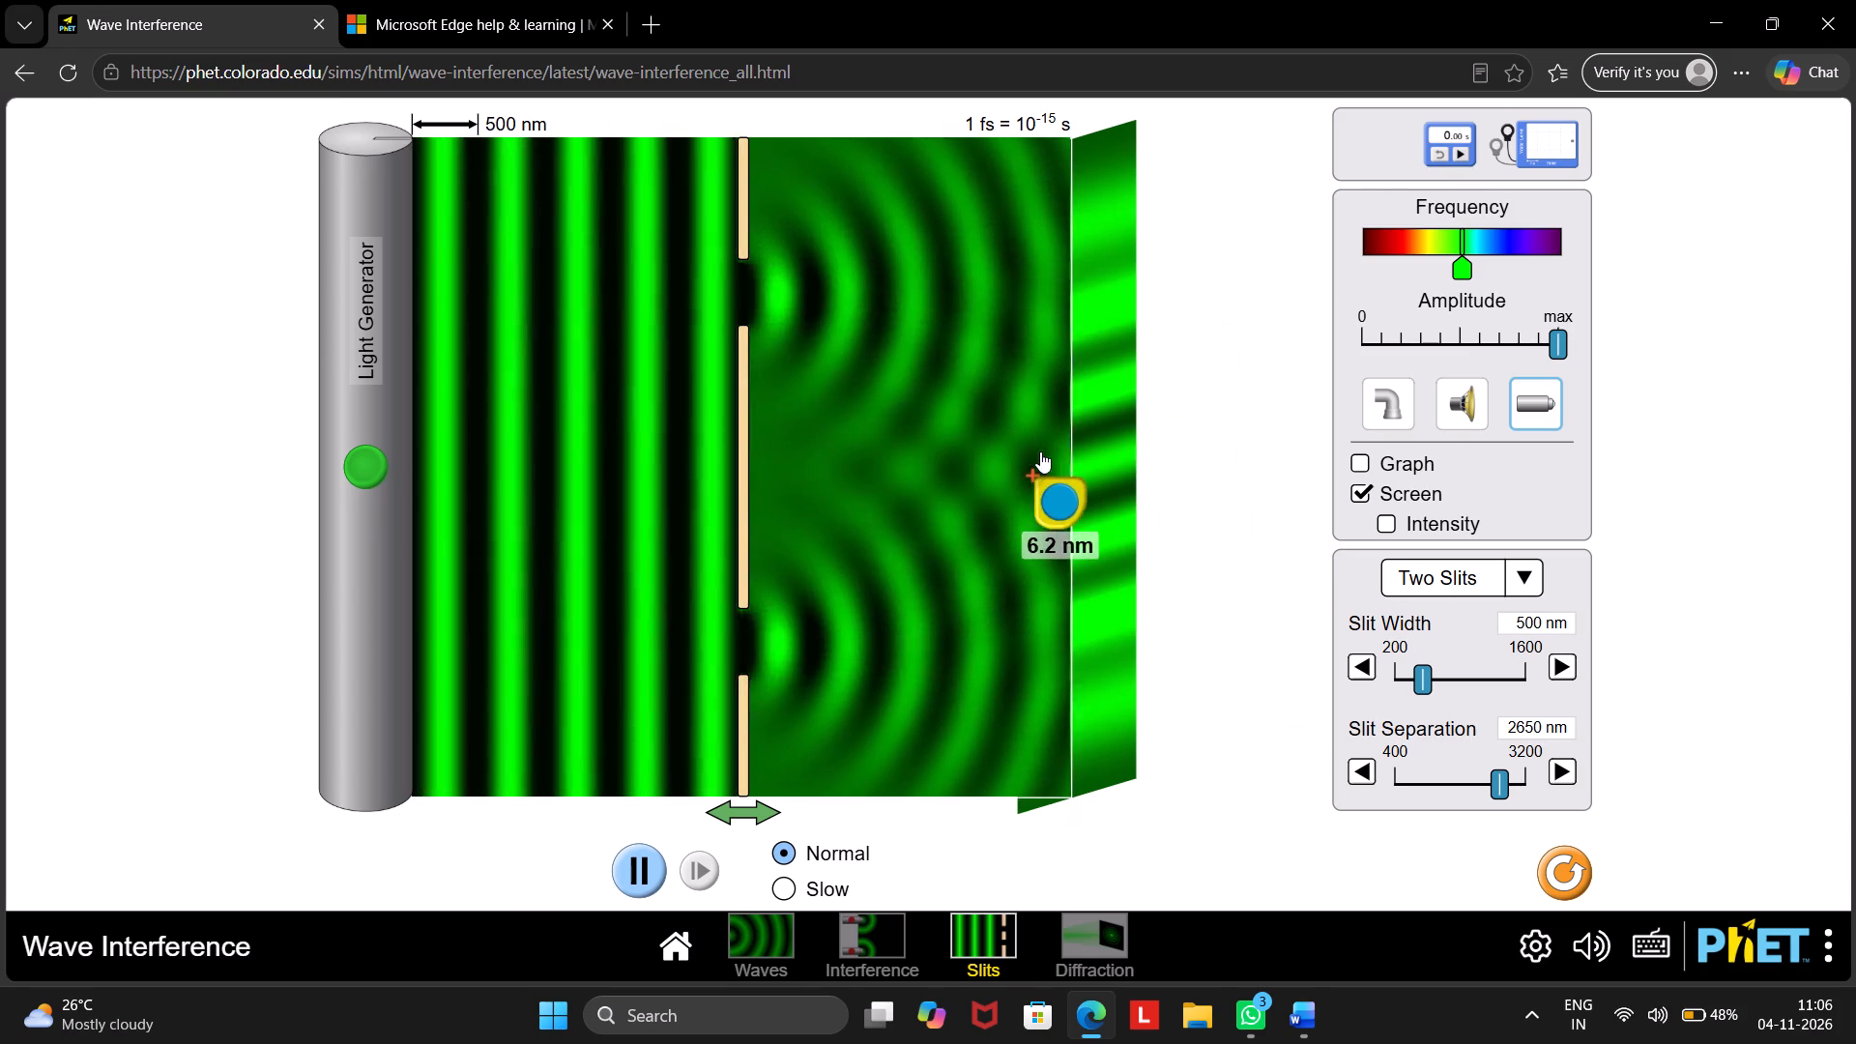
{"action": "left_click_drag", "start_coordinate": [1040, 451], "coordinate": [1039, 385]}
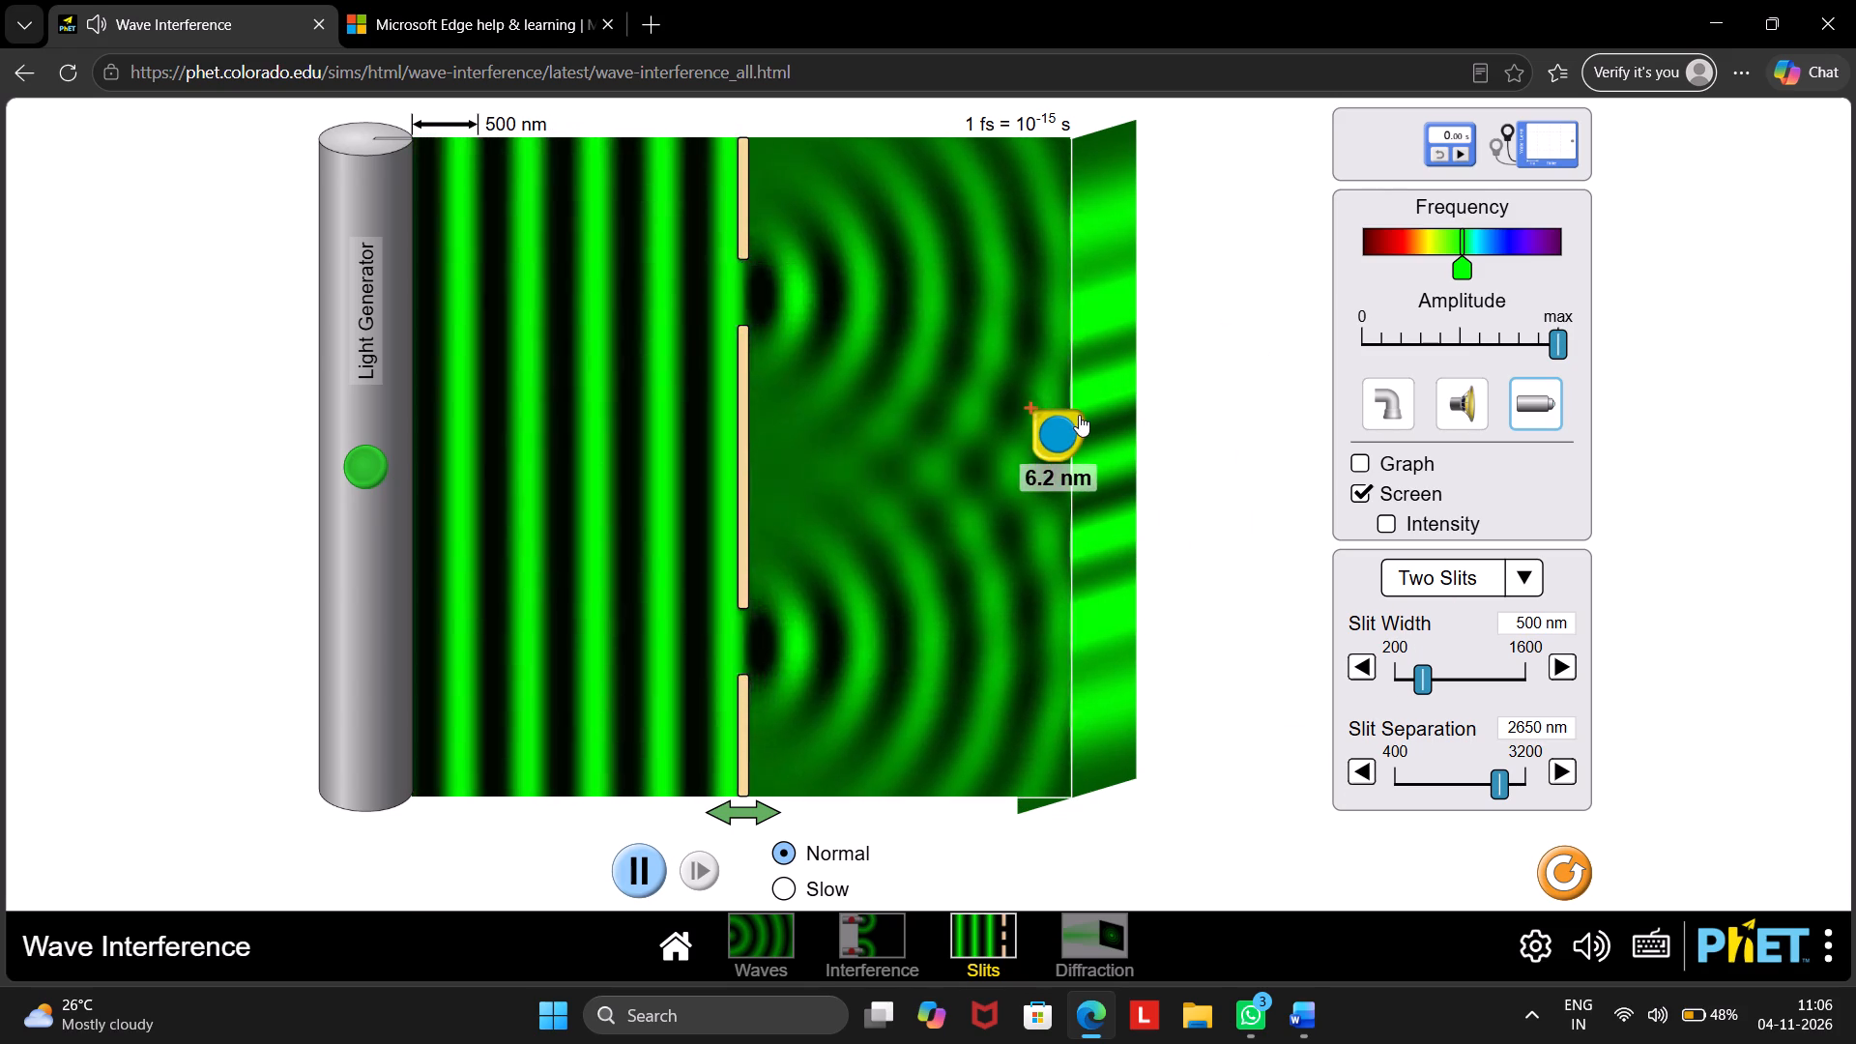
{"action": "left_click_drag", "start_coordinate": [1068, 420], "coordinate": [1090, 483]}
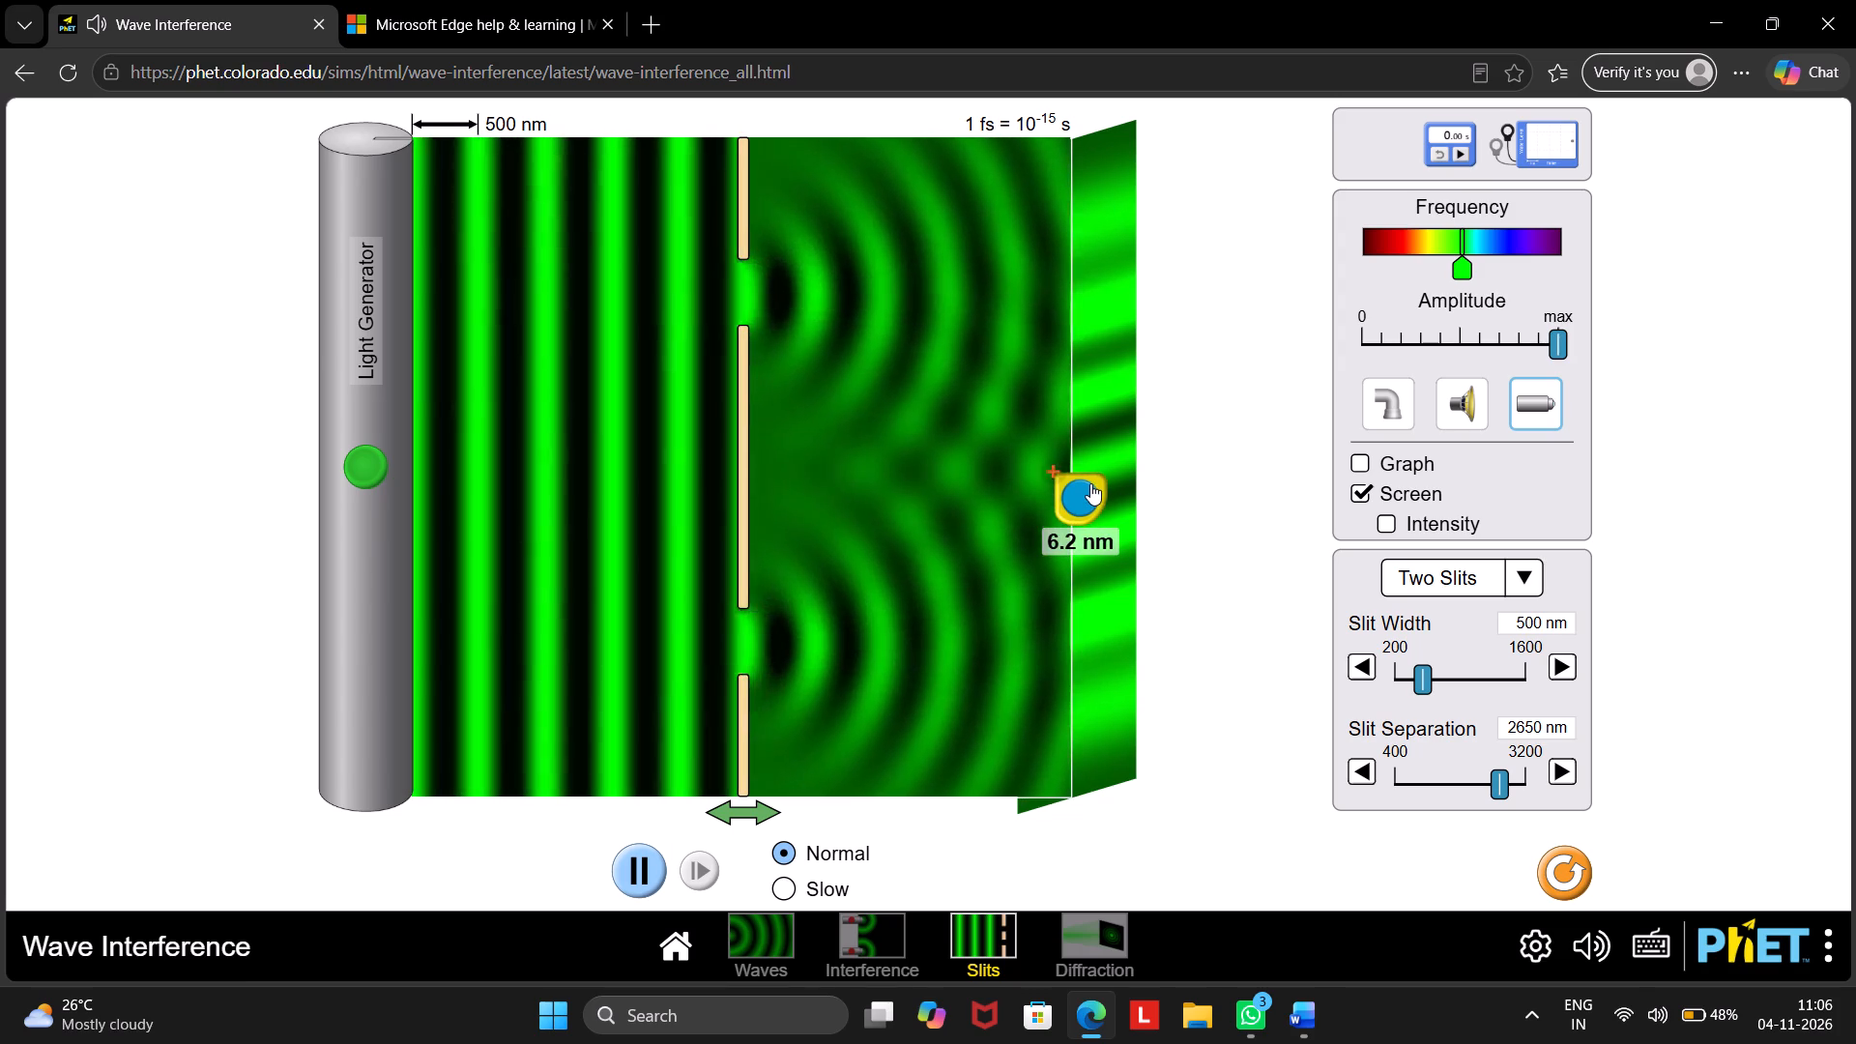
{"action": "left_click_drag", "start_coordinate": [1052, 471], "coordinate": [926, 782]}
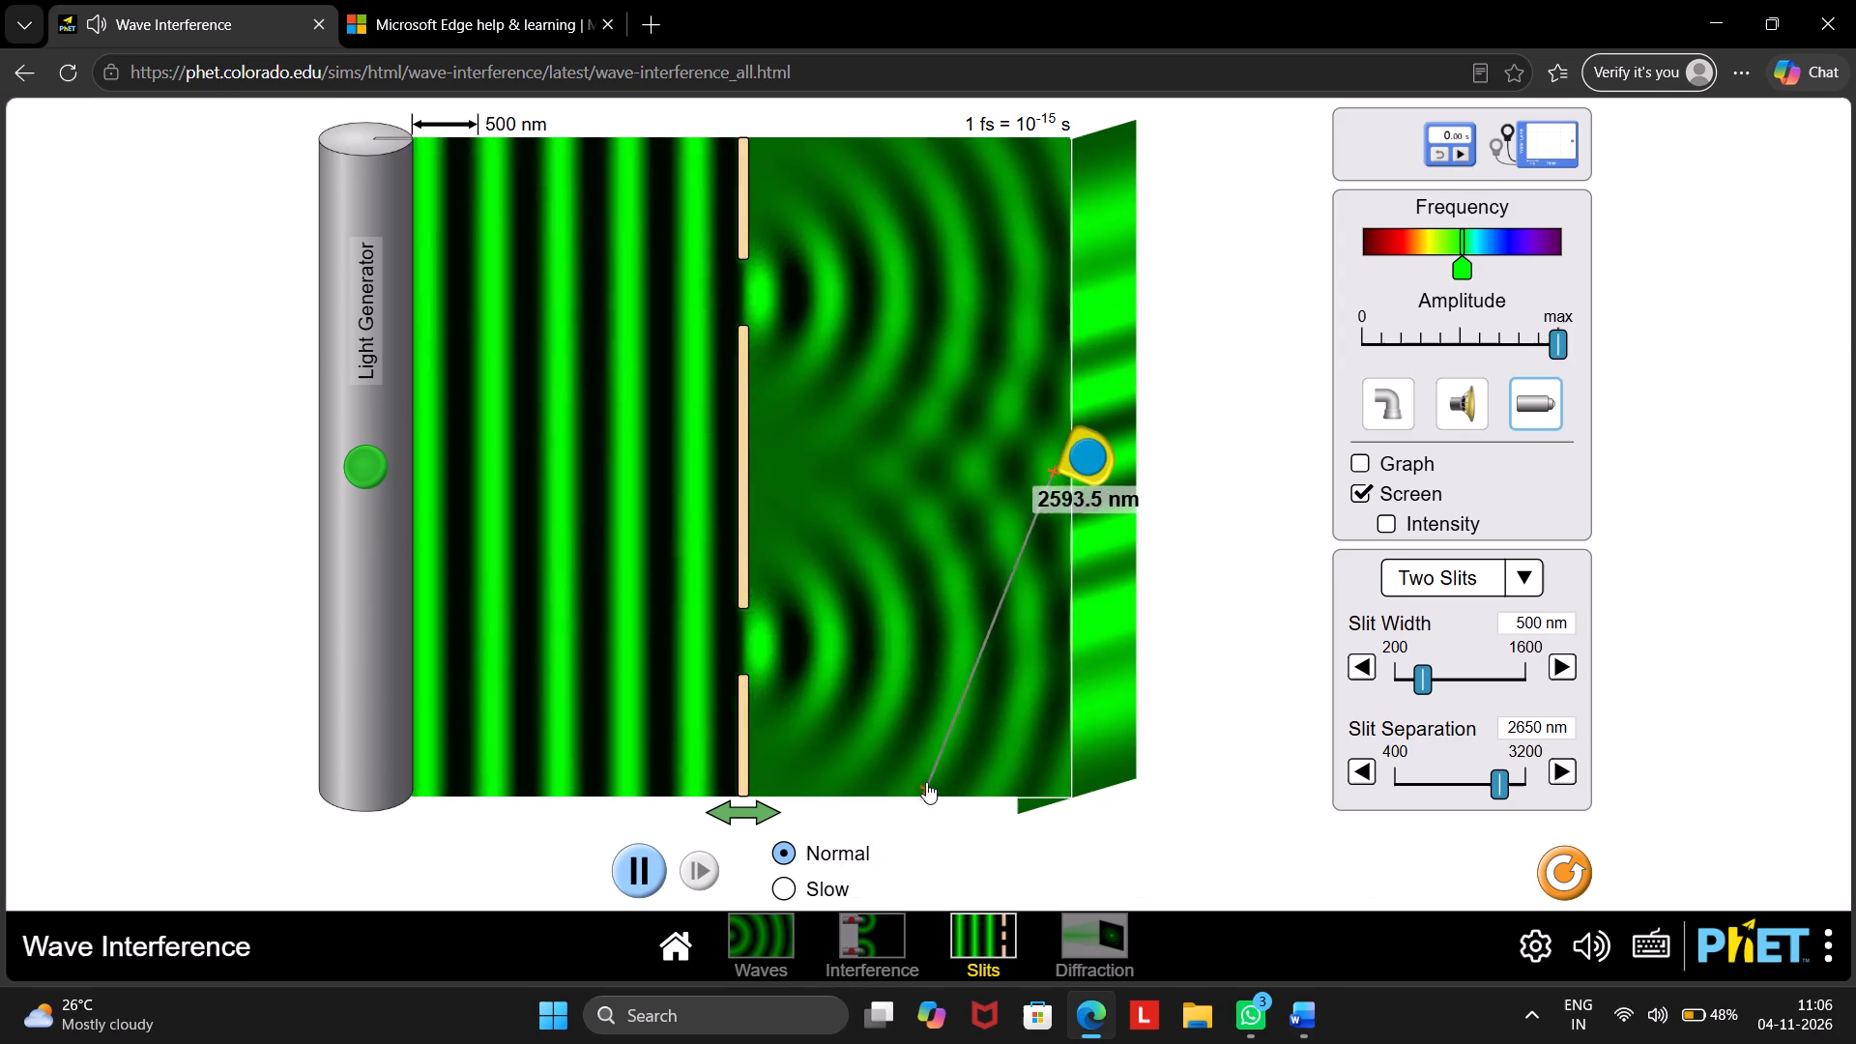
{"action": "left_click_drag", "start_coordinate": [926, 782], "coordinate": [1057, 567]}
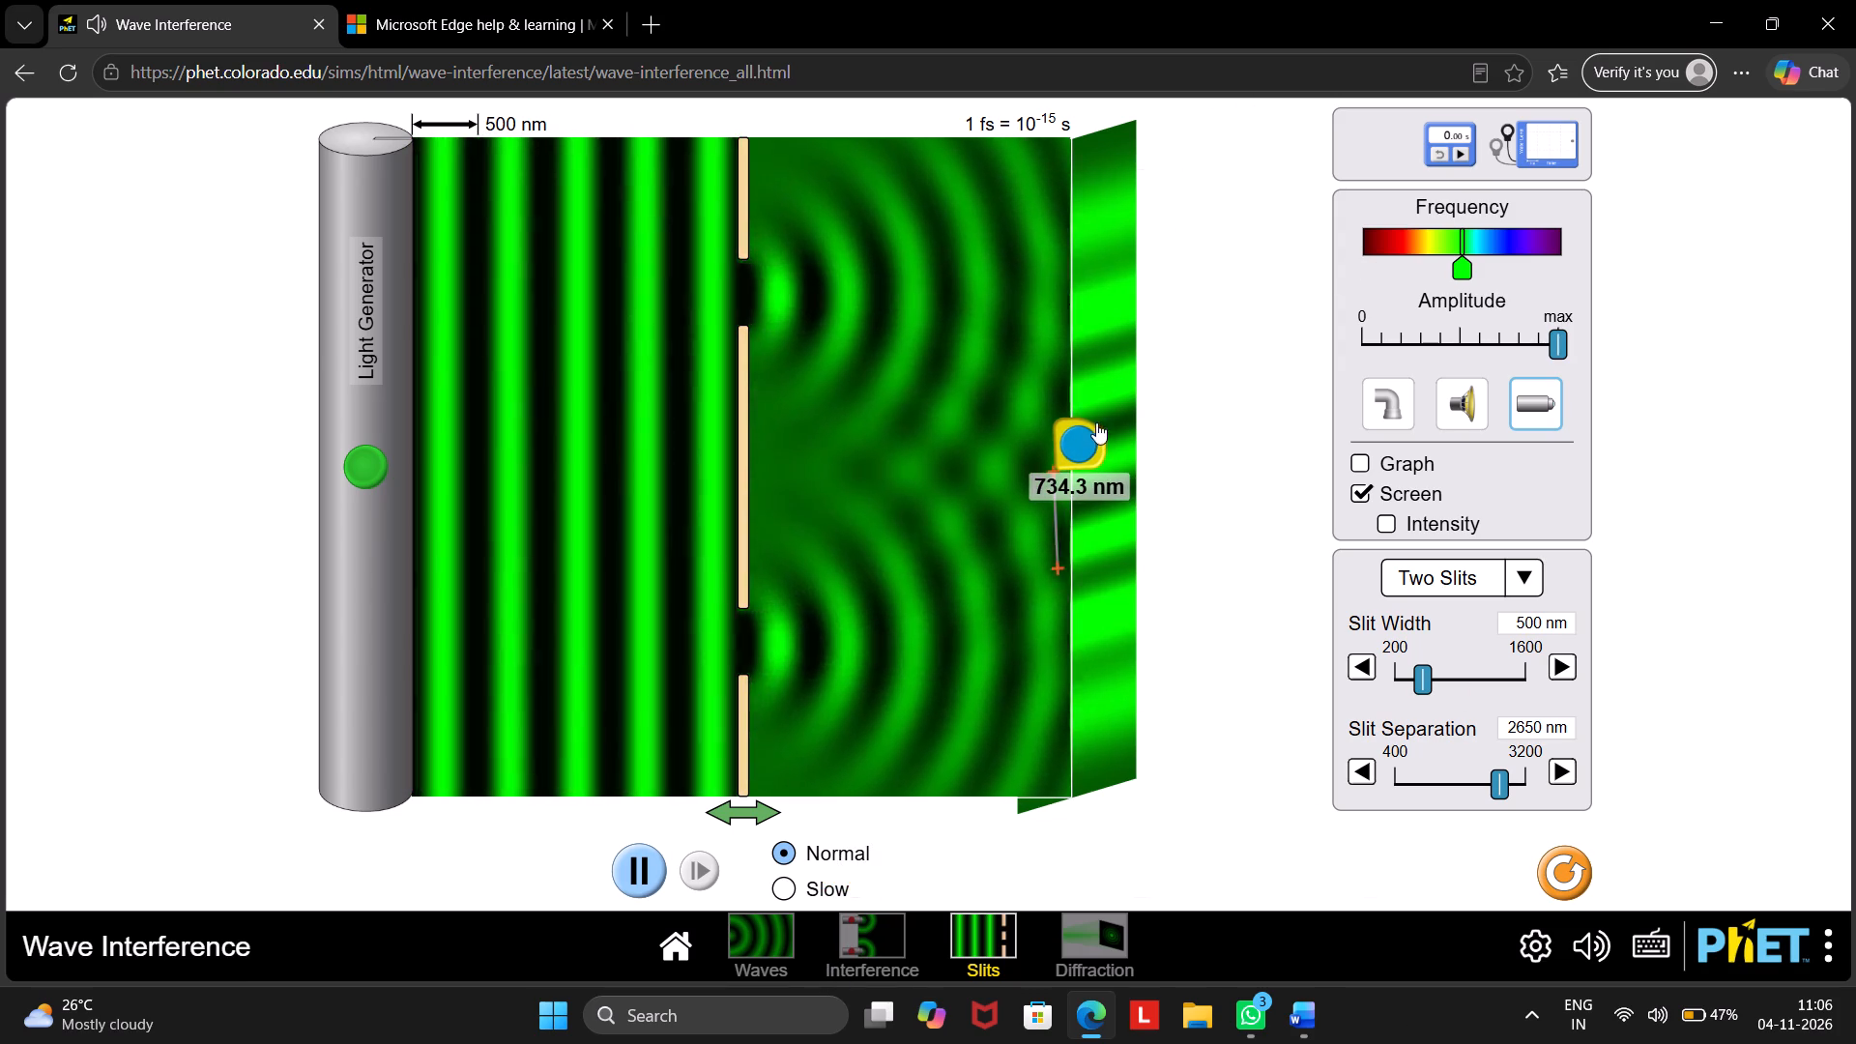
{"action": "left_click_drag", "start_coordinate": [1073, 448], "coordinate": [1087, 427]}
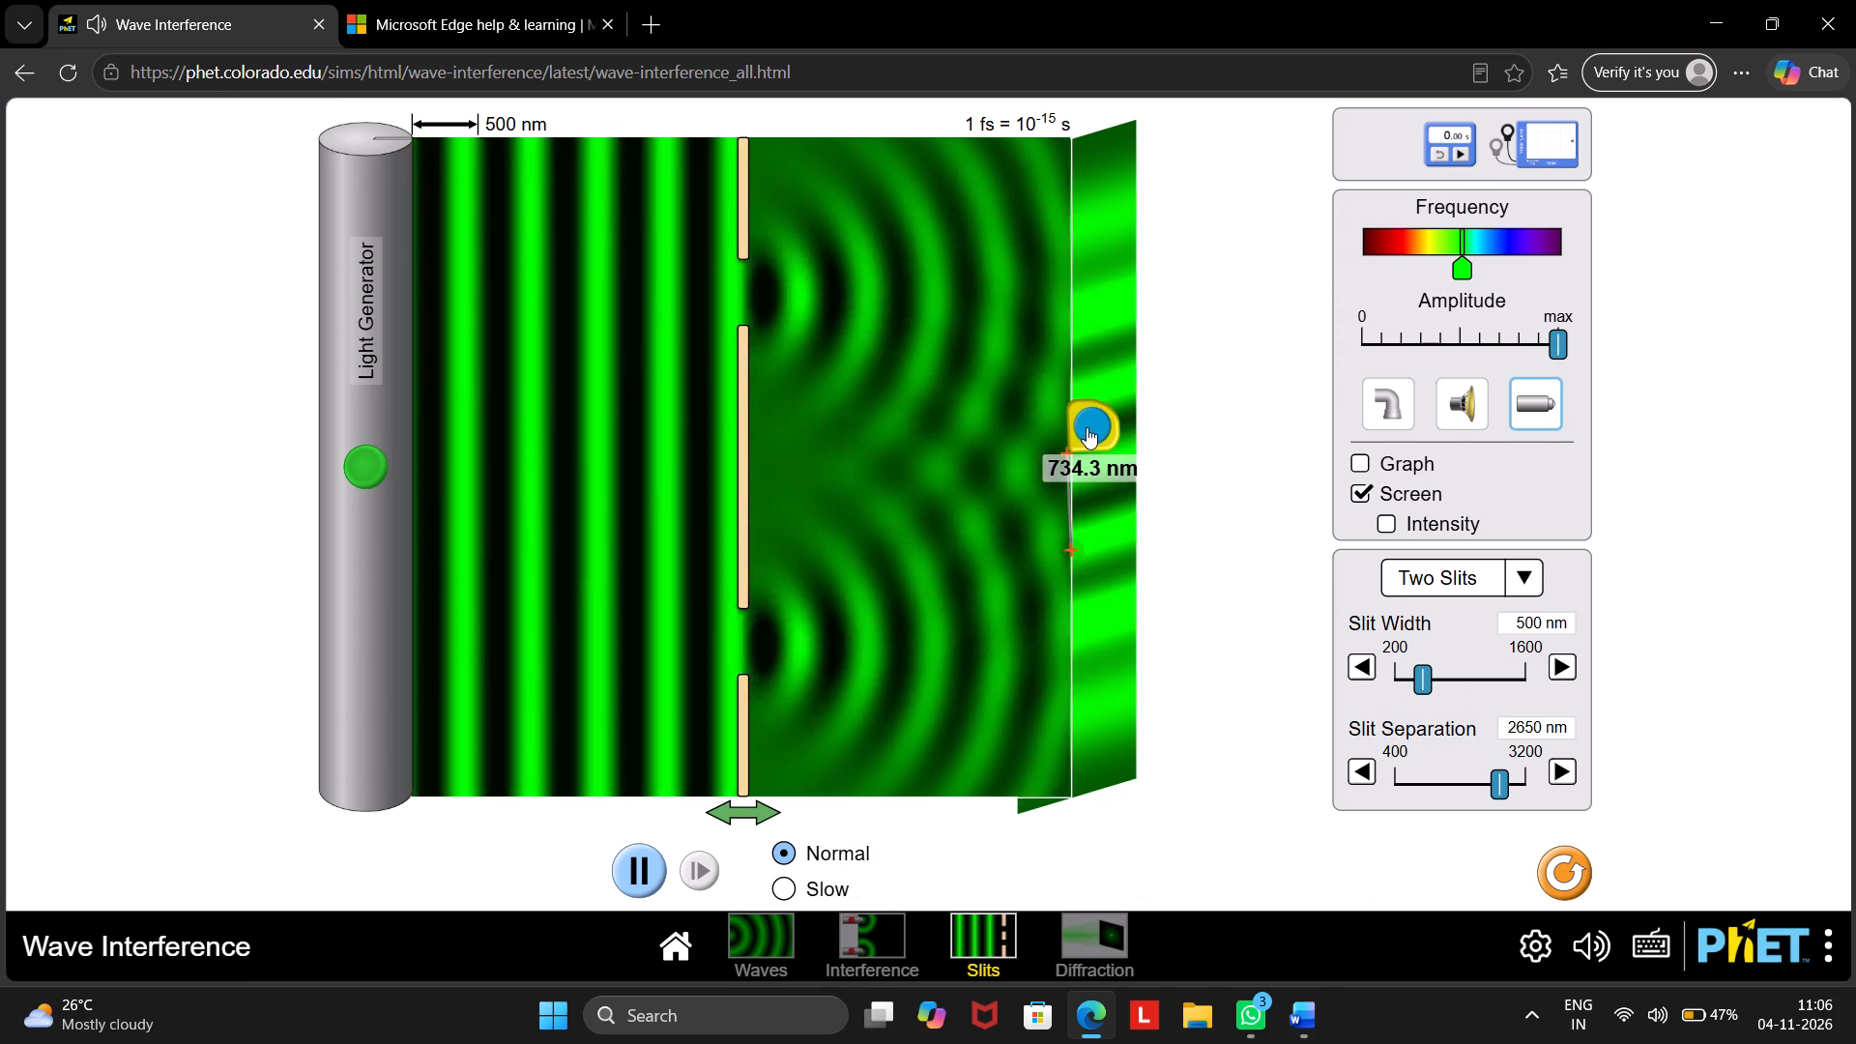
{"action": "left_click_drag", "start_coordinate": [1087, 427], "coordinate": [1088, 420]}
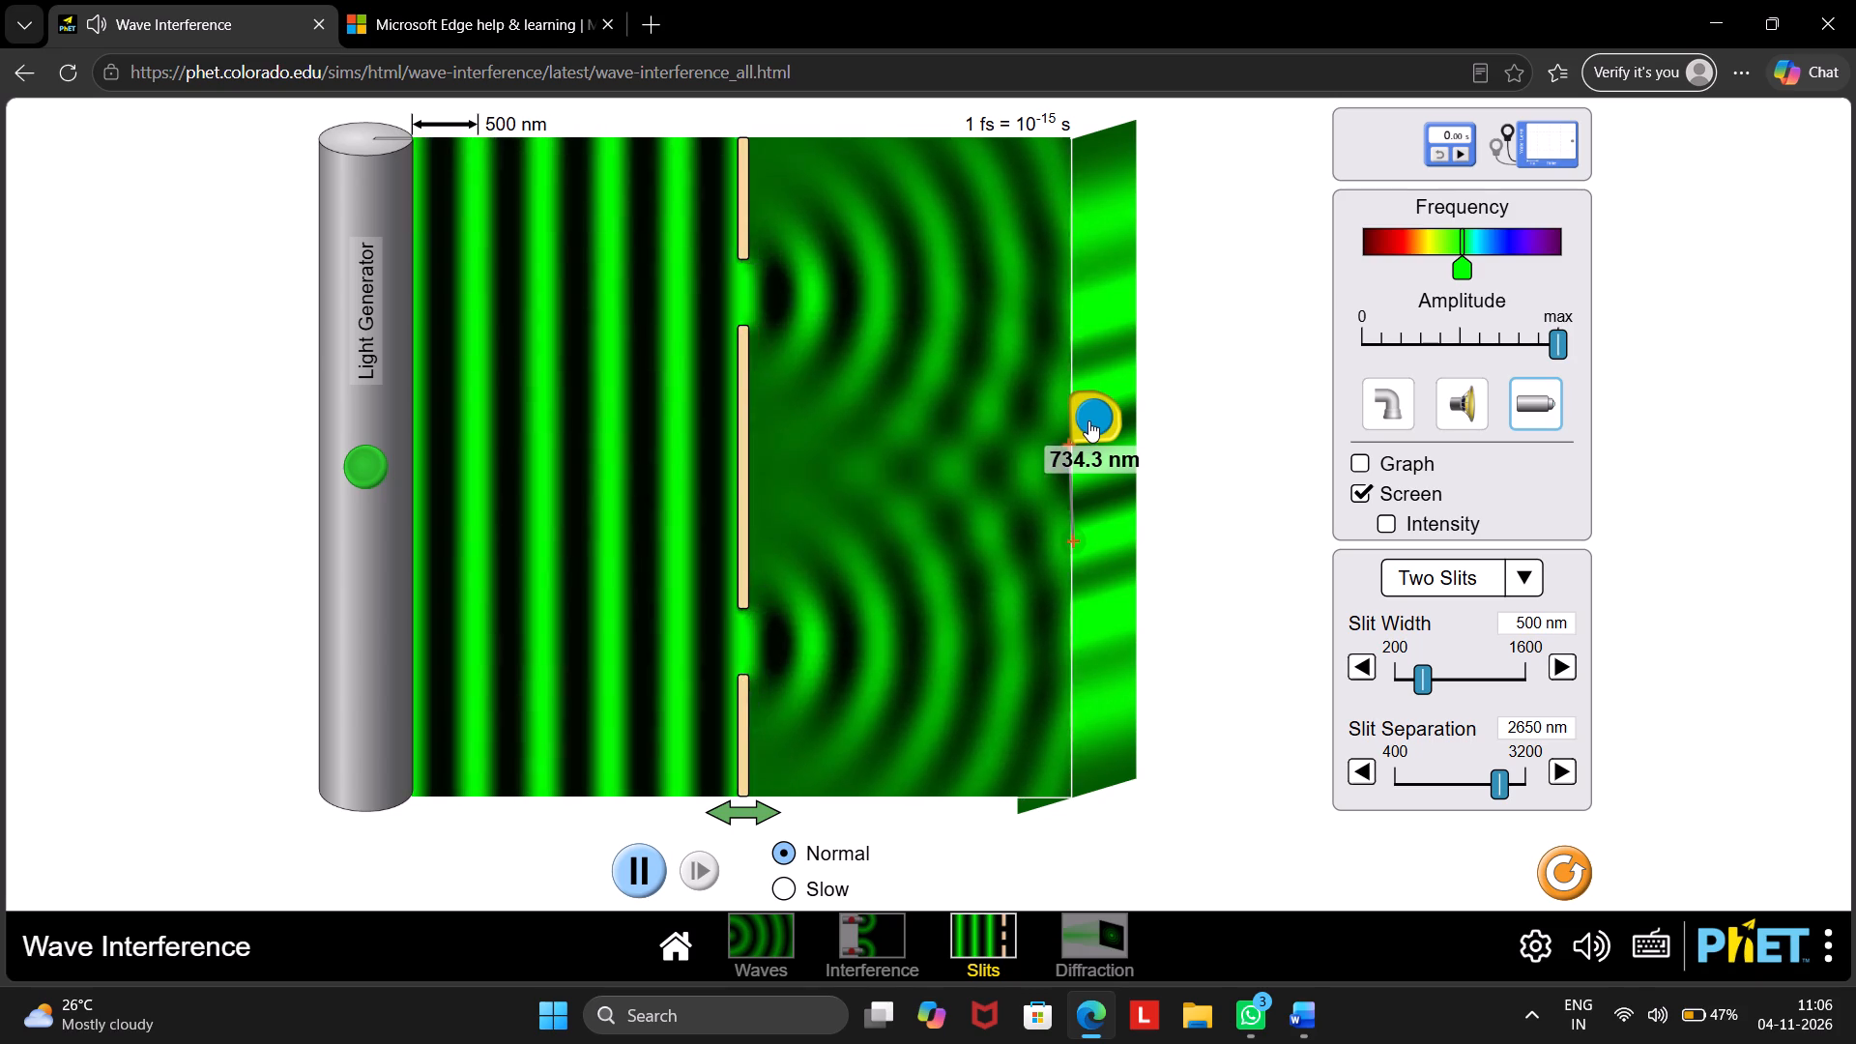
{"action": "left_click_drag", "start_coordinate": [1068, 540], "coordinate": [1067, 498]}
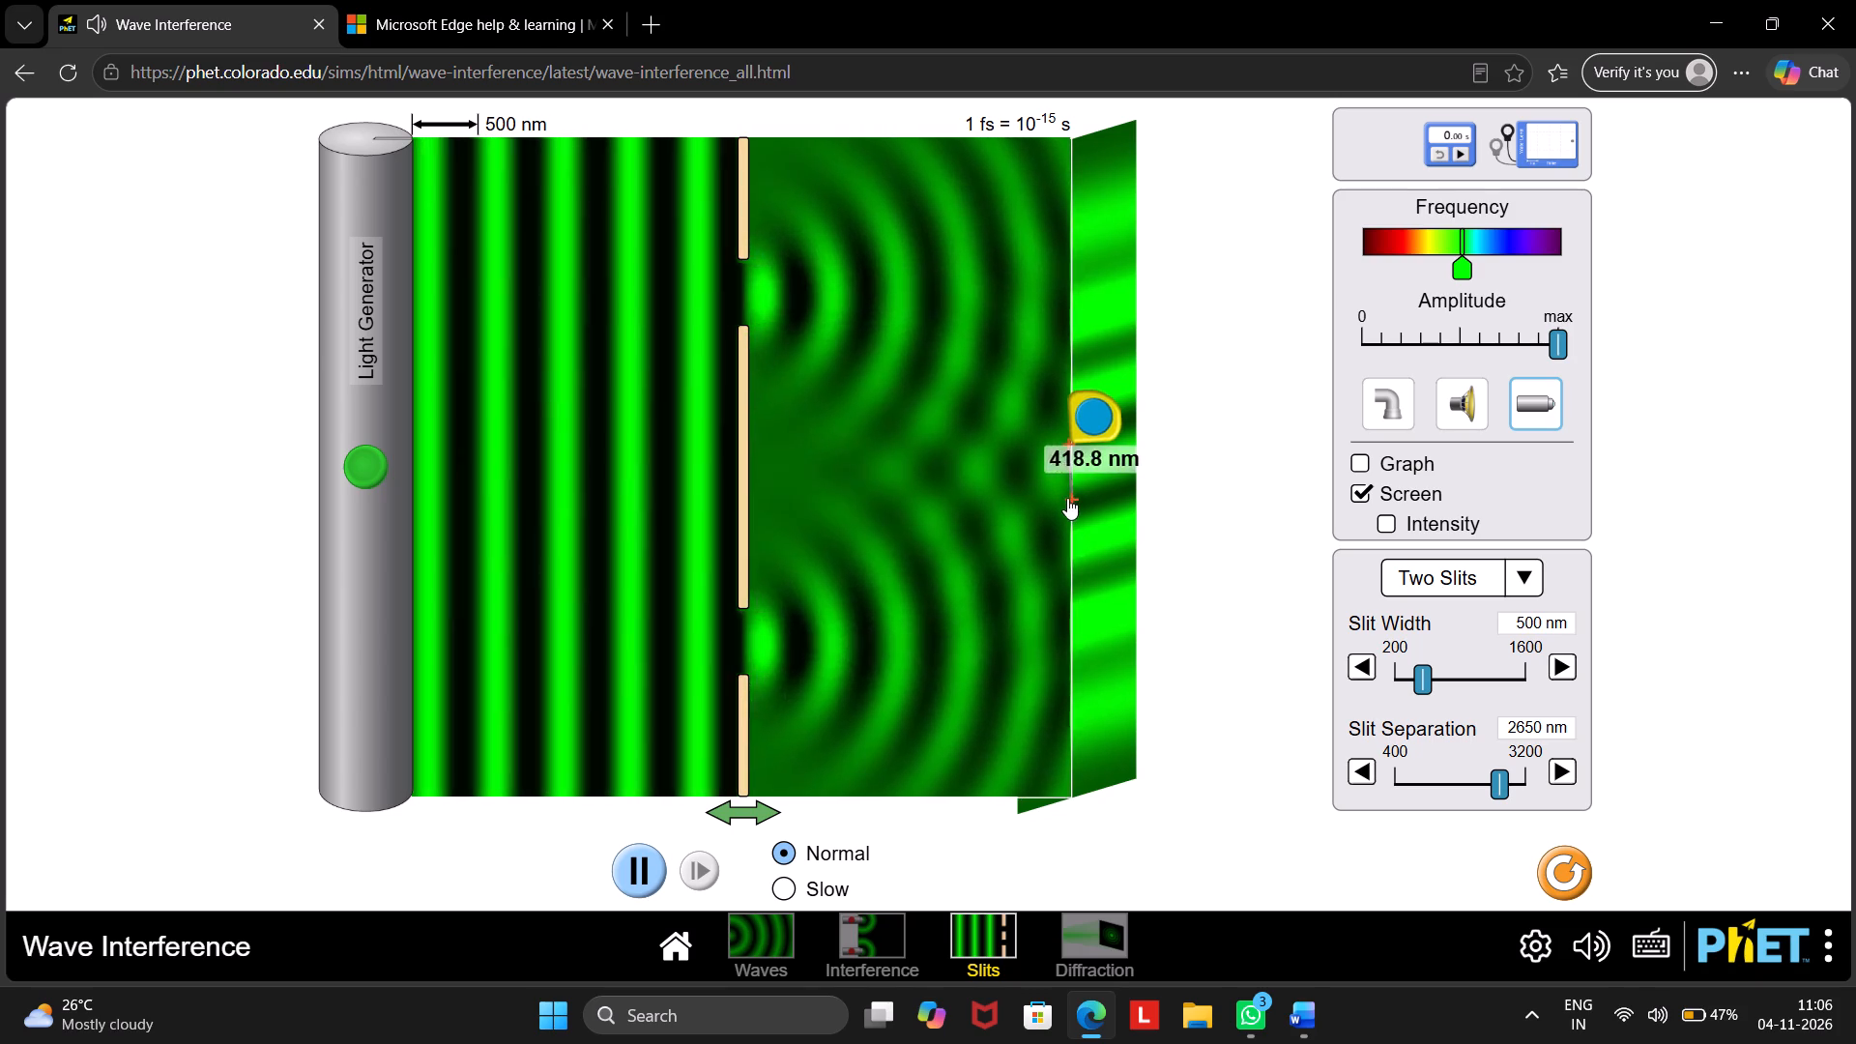
{"action": "left_click_drag", "start_coordinate": [1067, 498], "coordinate": [1064, 498]}
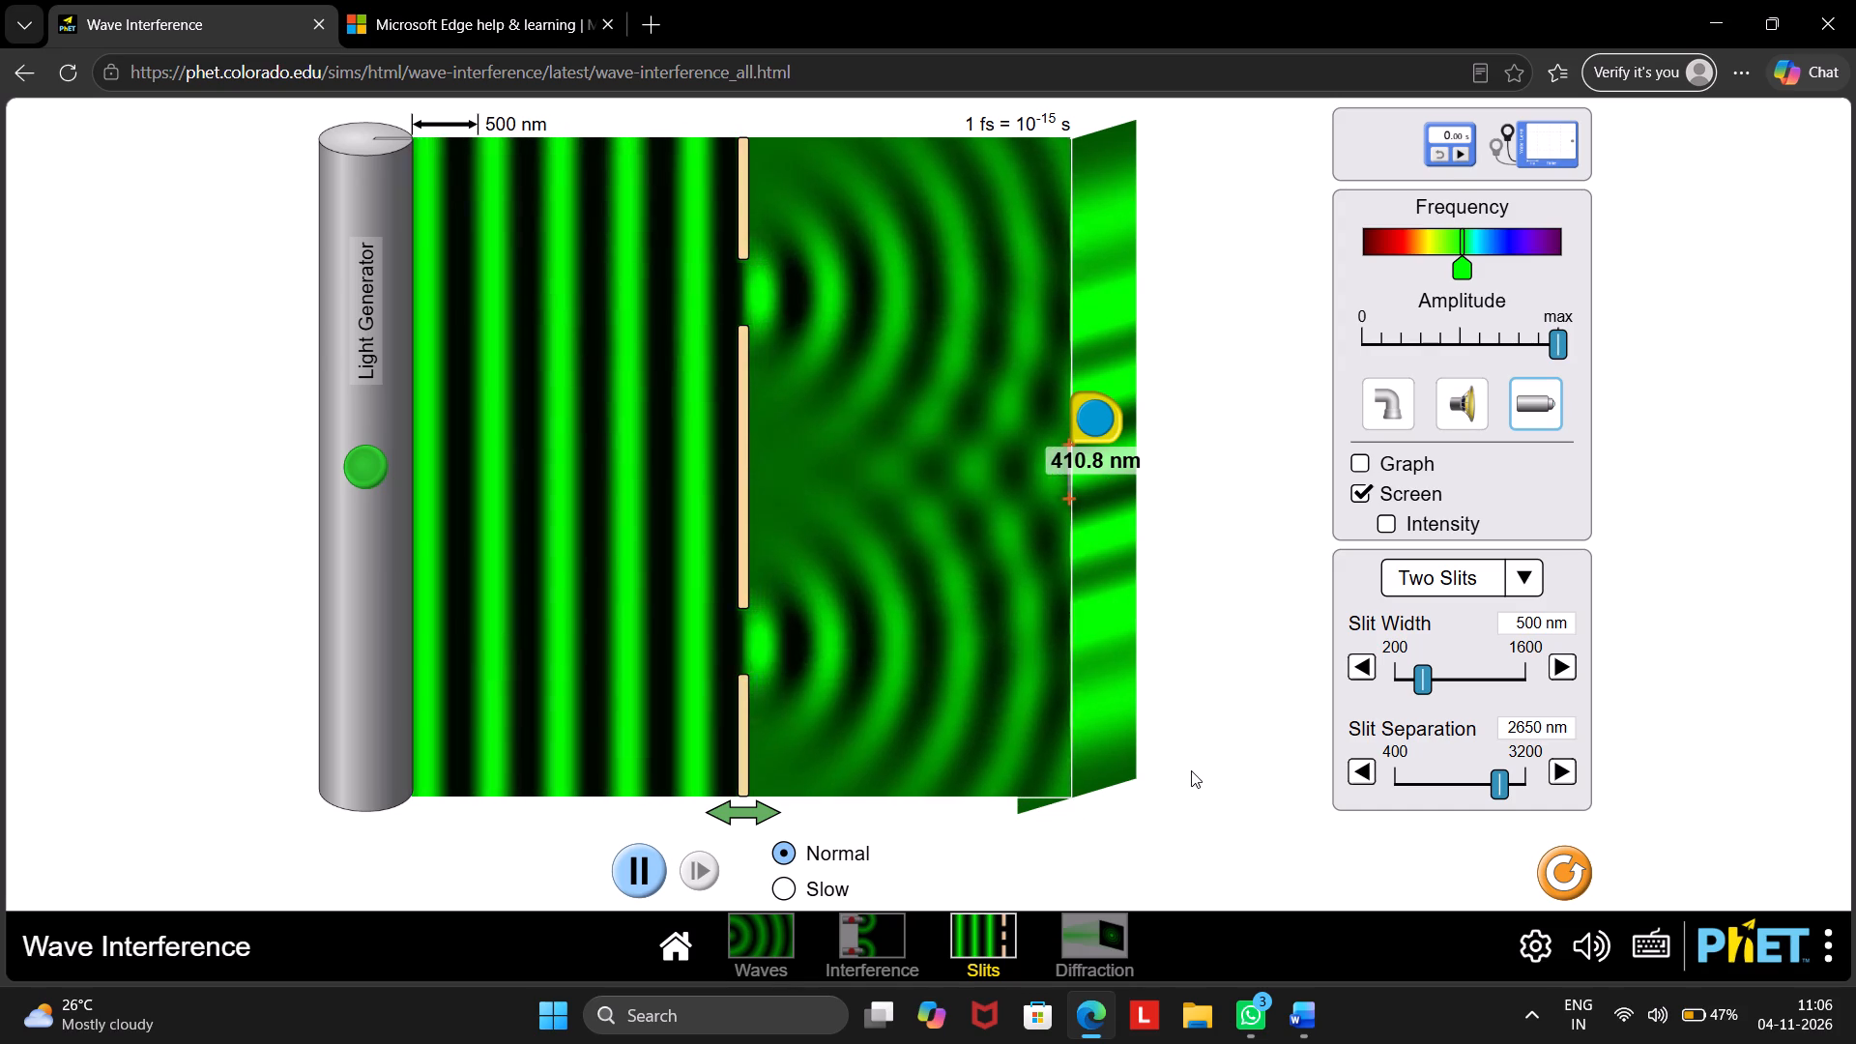
Switch to Word and change the left-side distance (xₗ) for fringe order 1 to 410.8nm.
{"action": "left_click", "coordinate": [1301, 1035]}
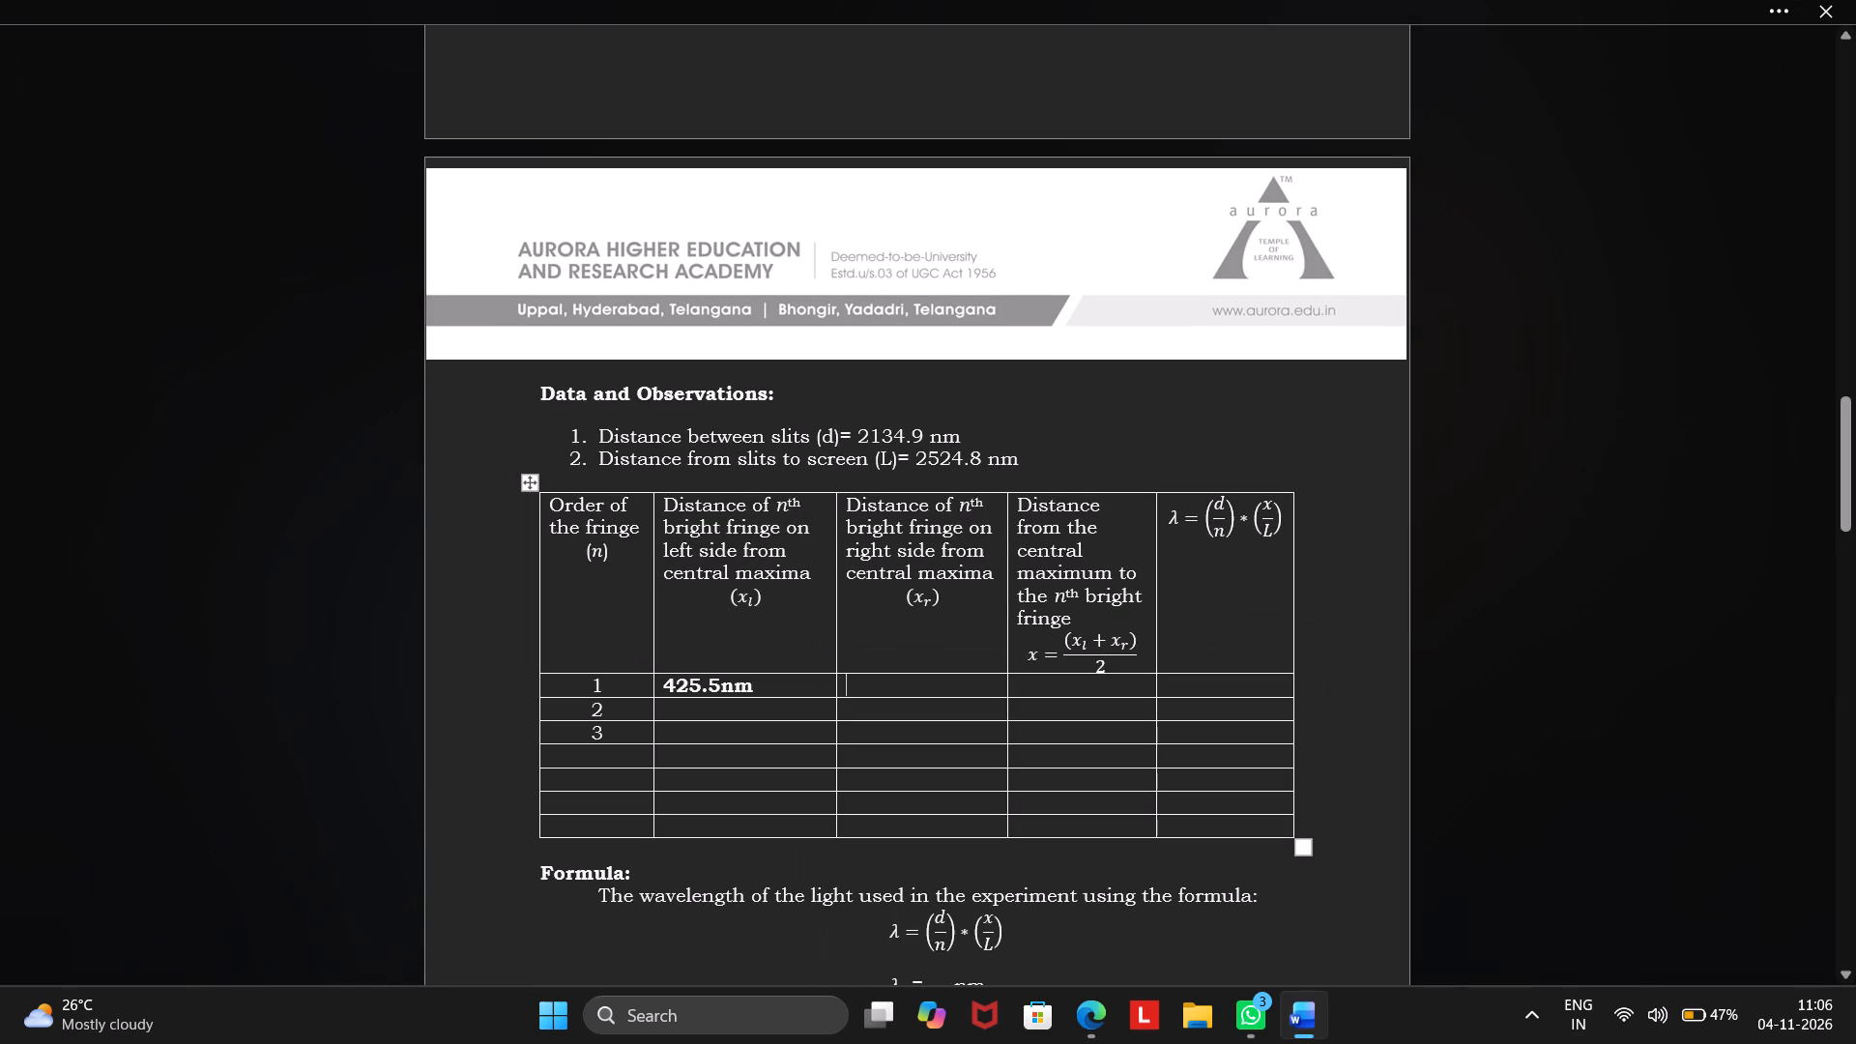
{"action": "left_click", "coordinate": [718, 684]}
{"action": "key", "text": "BackSpace"}
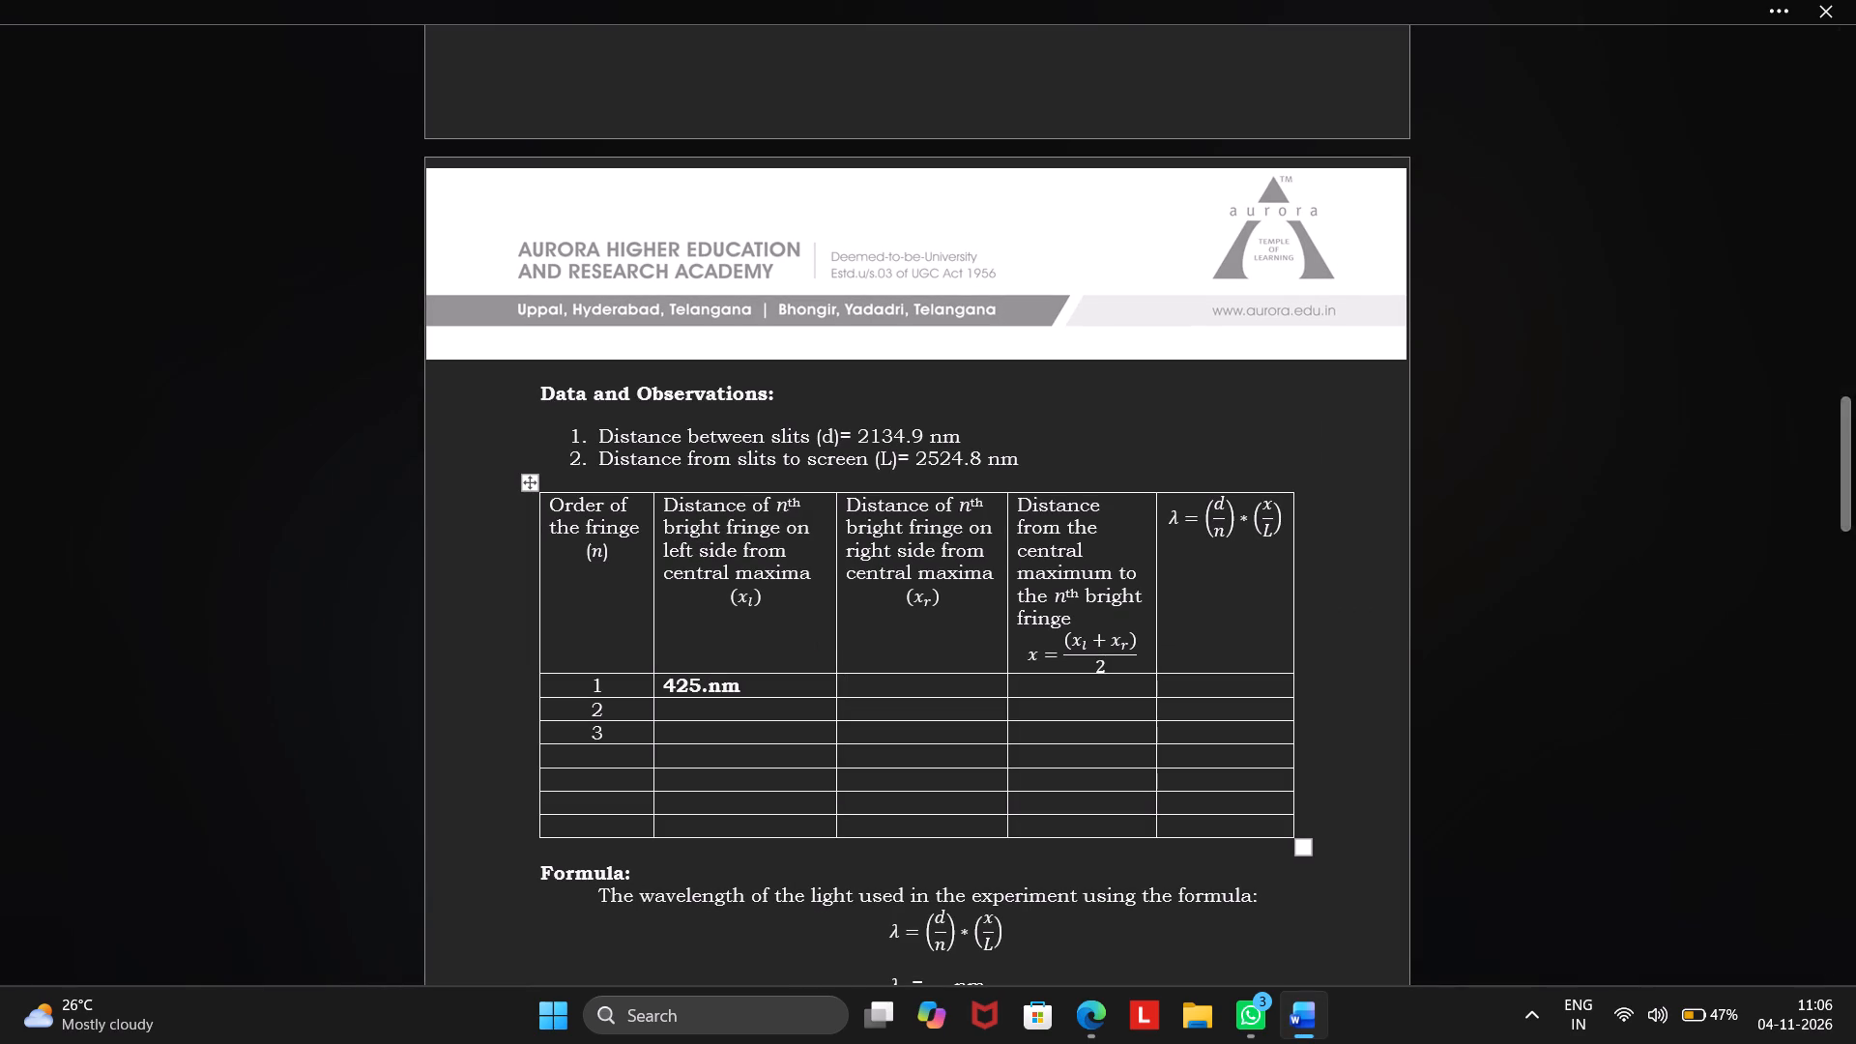
{"action": "key", "text": "BackSpace"}
{"action": "key", "text": "BackSpace"}
{"action": "key", "text": "BackSpace"}
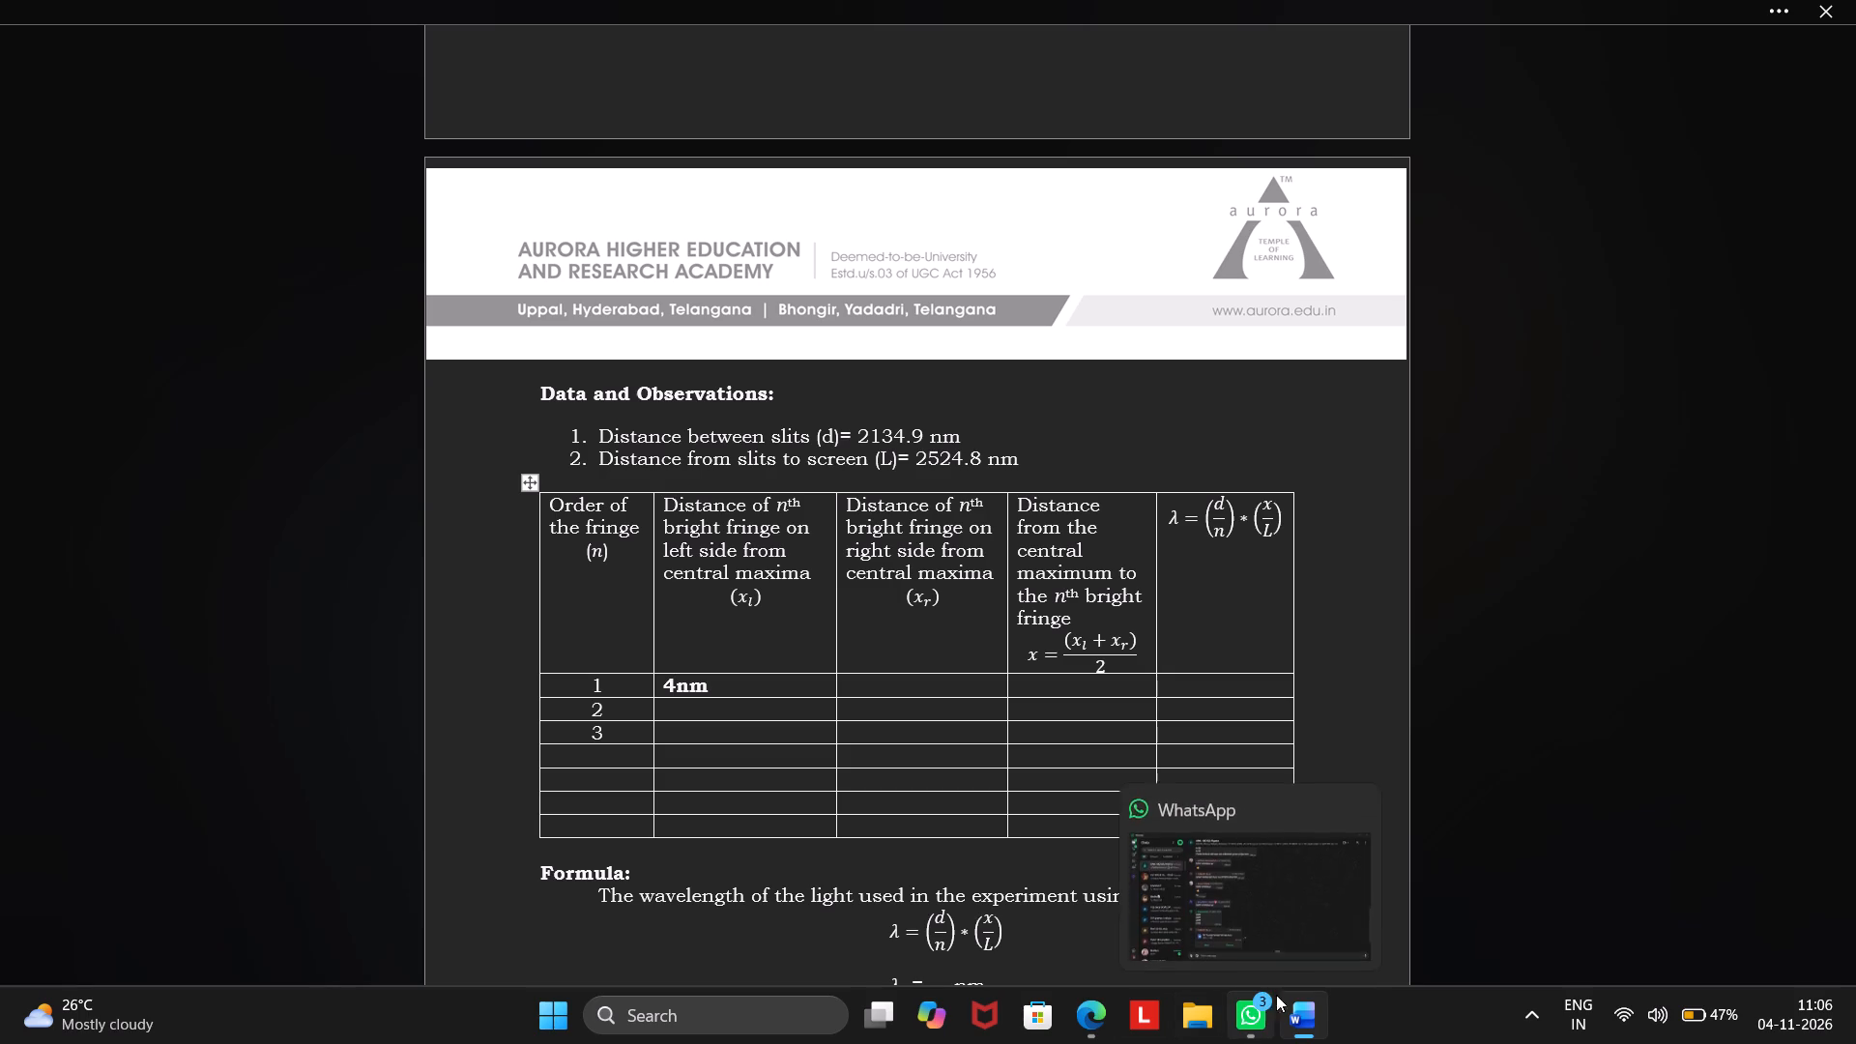
{"action": "left_click", "coordinate": [1299, 1004]}
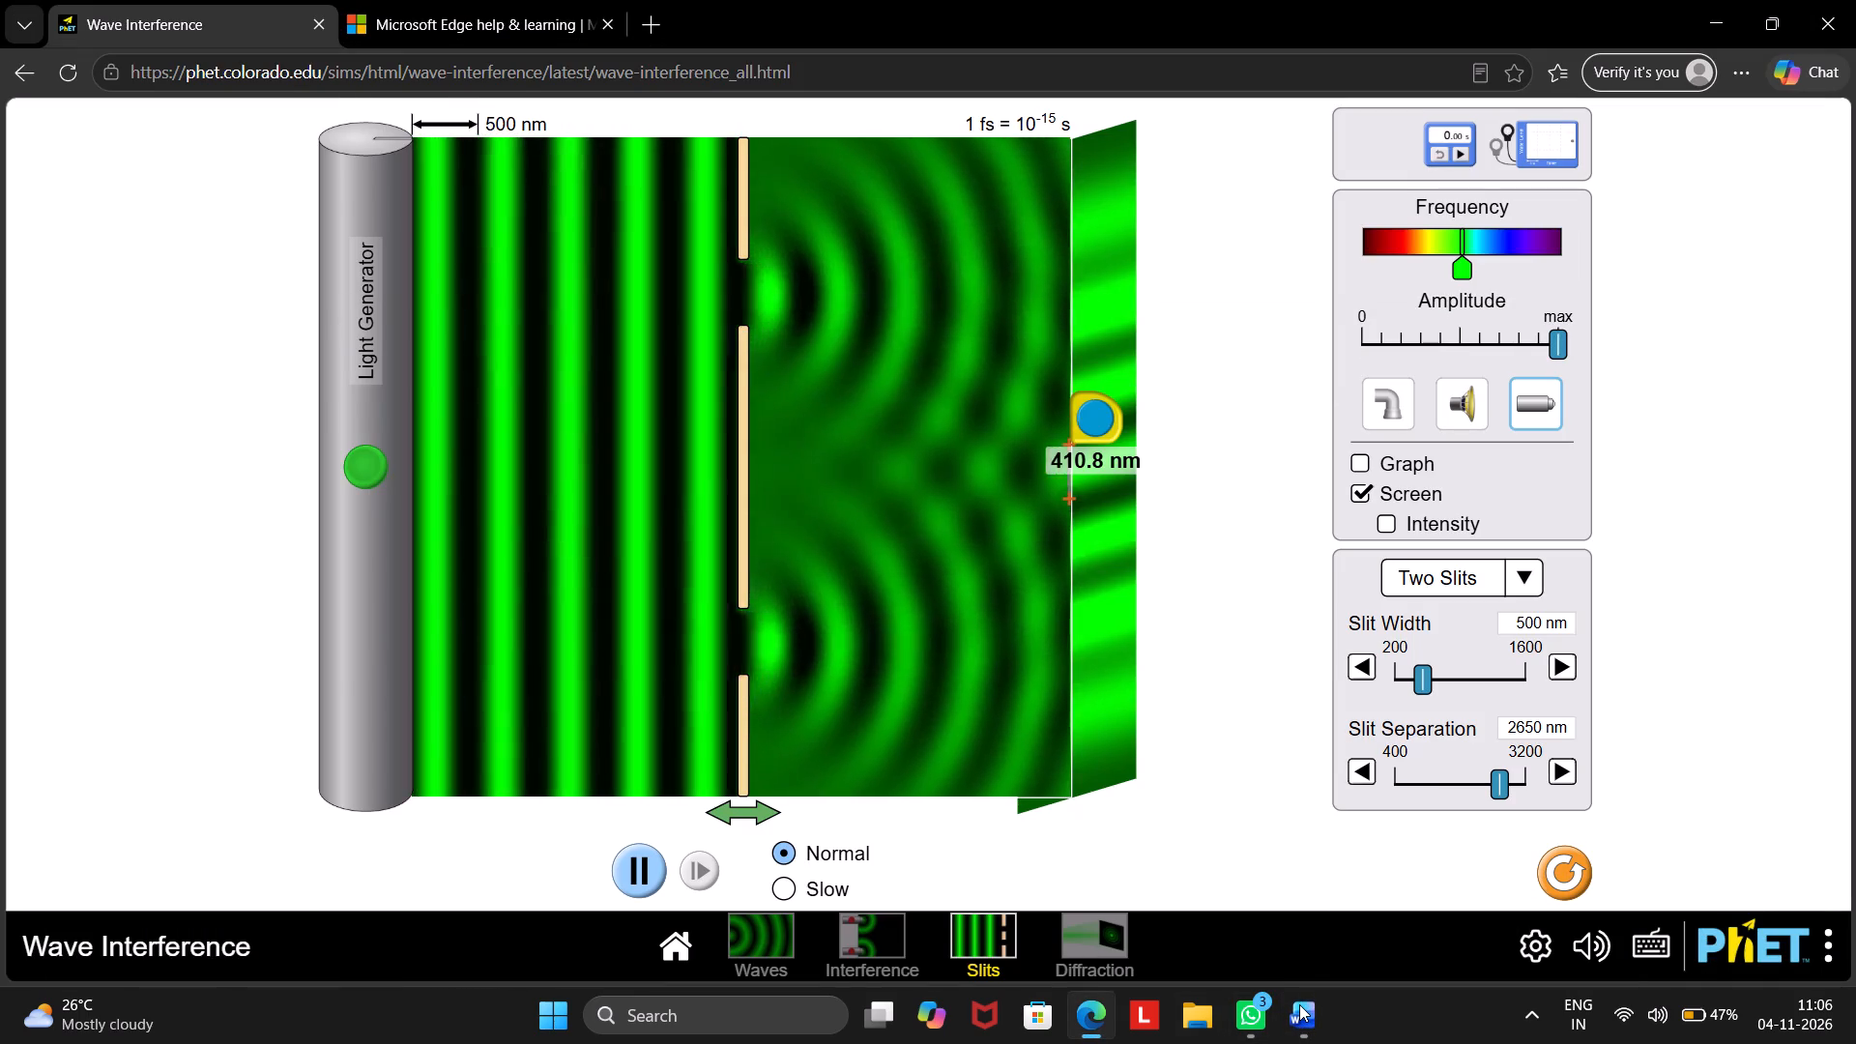
{"action": "left_click", "coordinate": [1299, 1004]}
{"action": "type", "text": "10.8"}
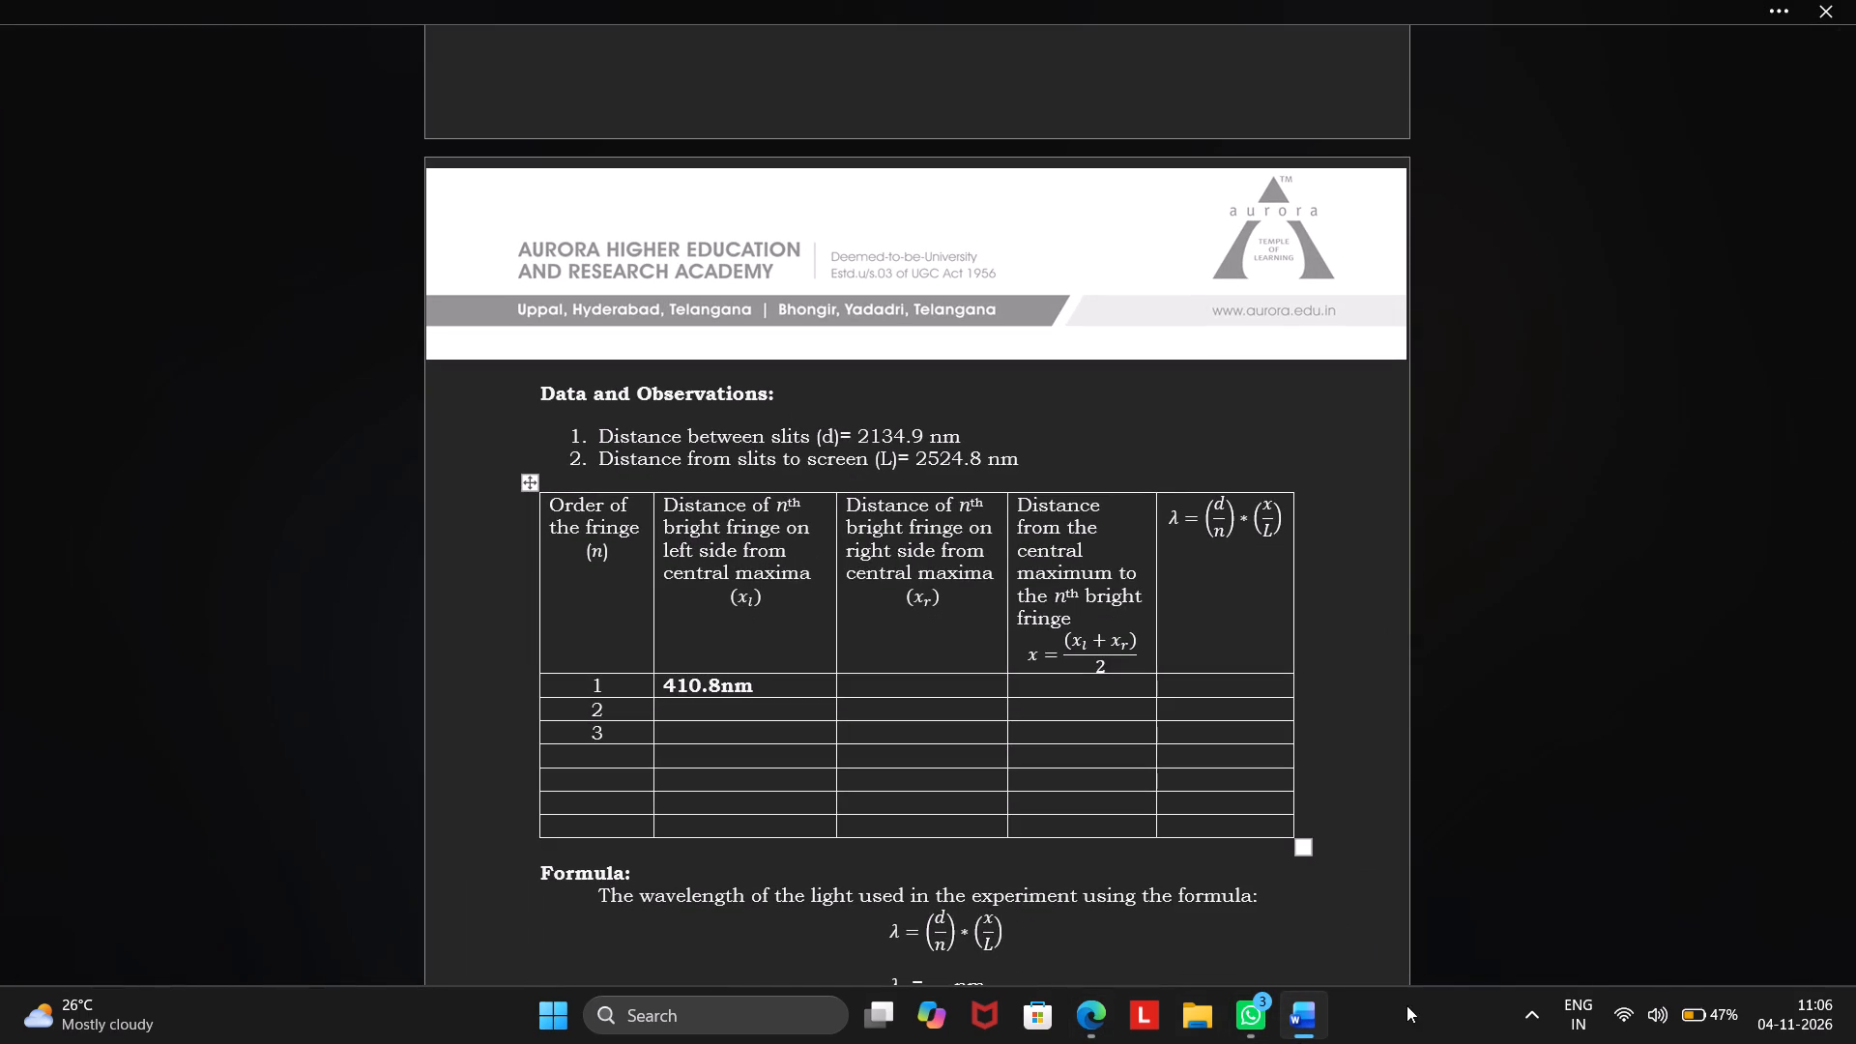
{"action": "left_click", "coordinate": [954, 682]}
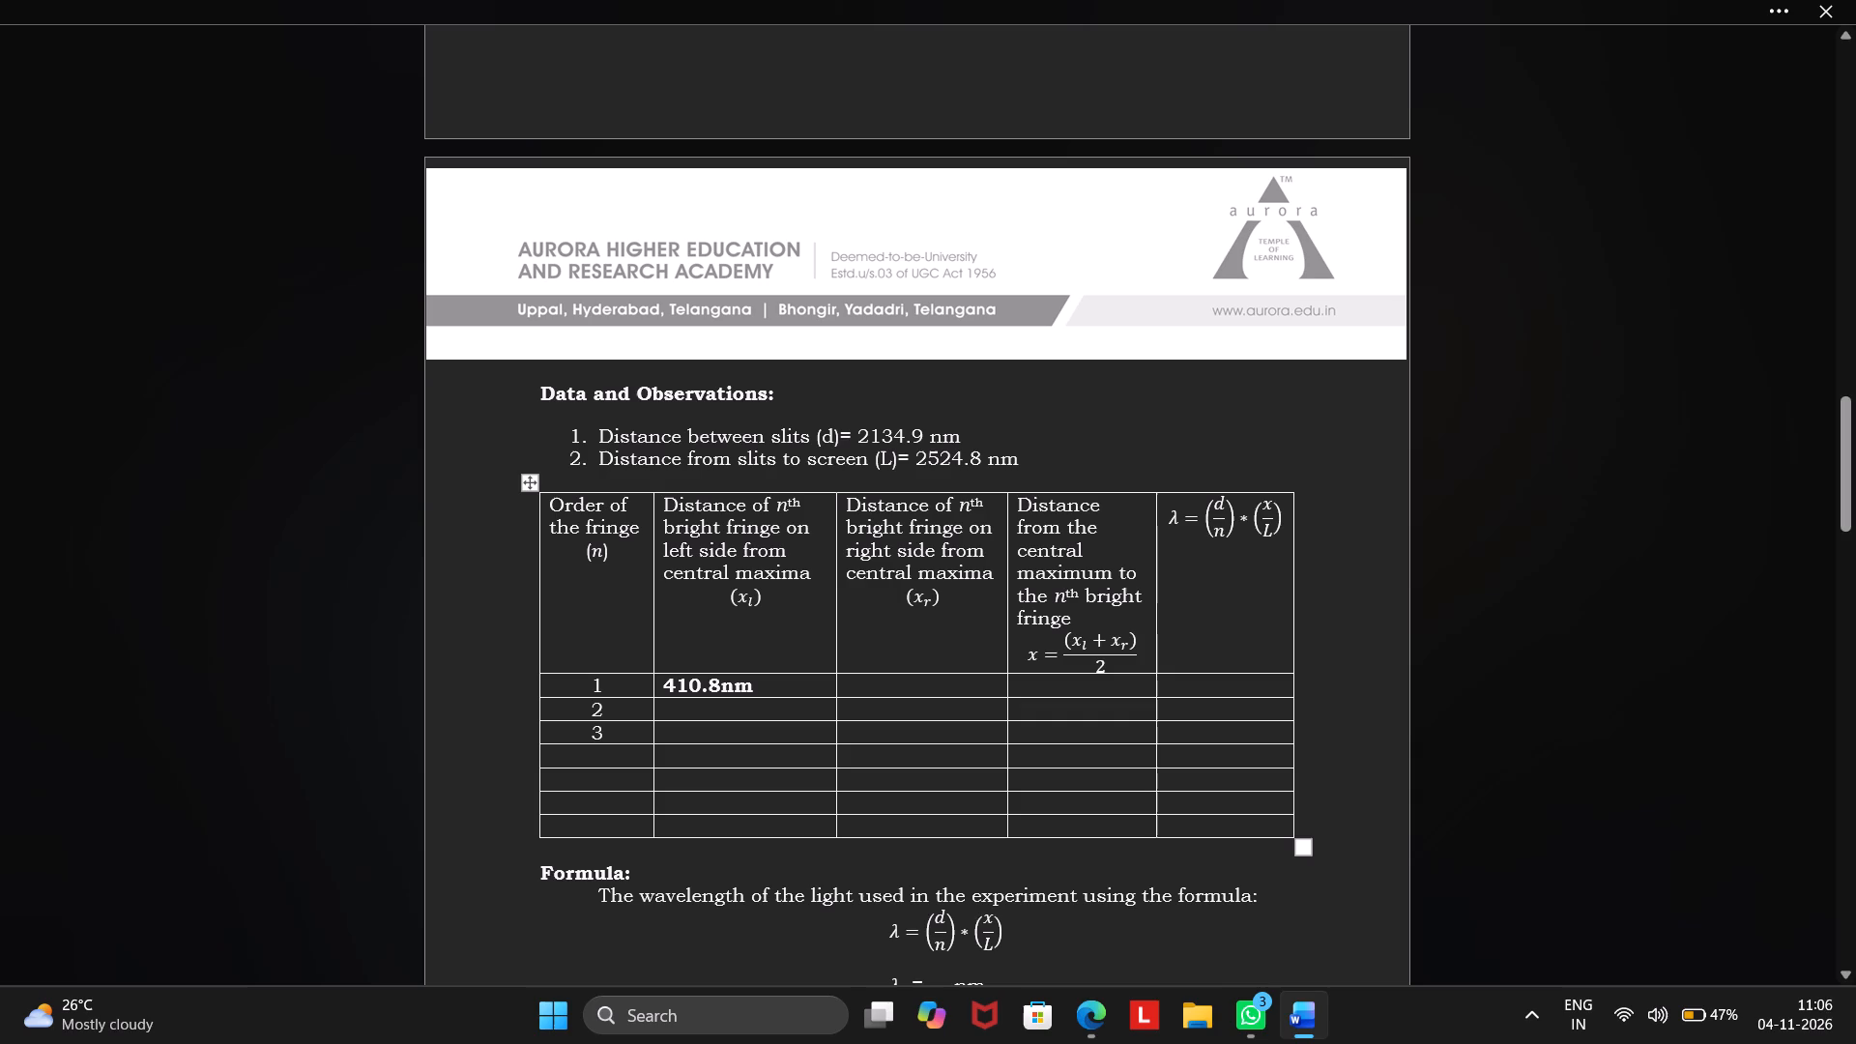
Return to the simulation and measure the distance to the second-order bright fringe by extending the tape measure along the screen edge.
{"action": "left_click", "coordinate": [1299, 1018]}
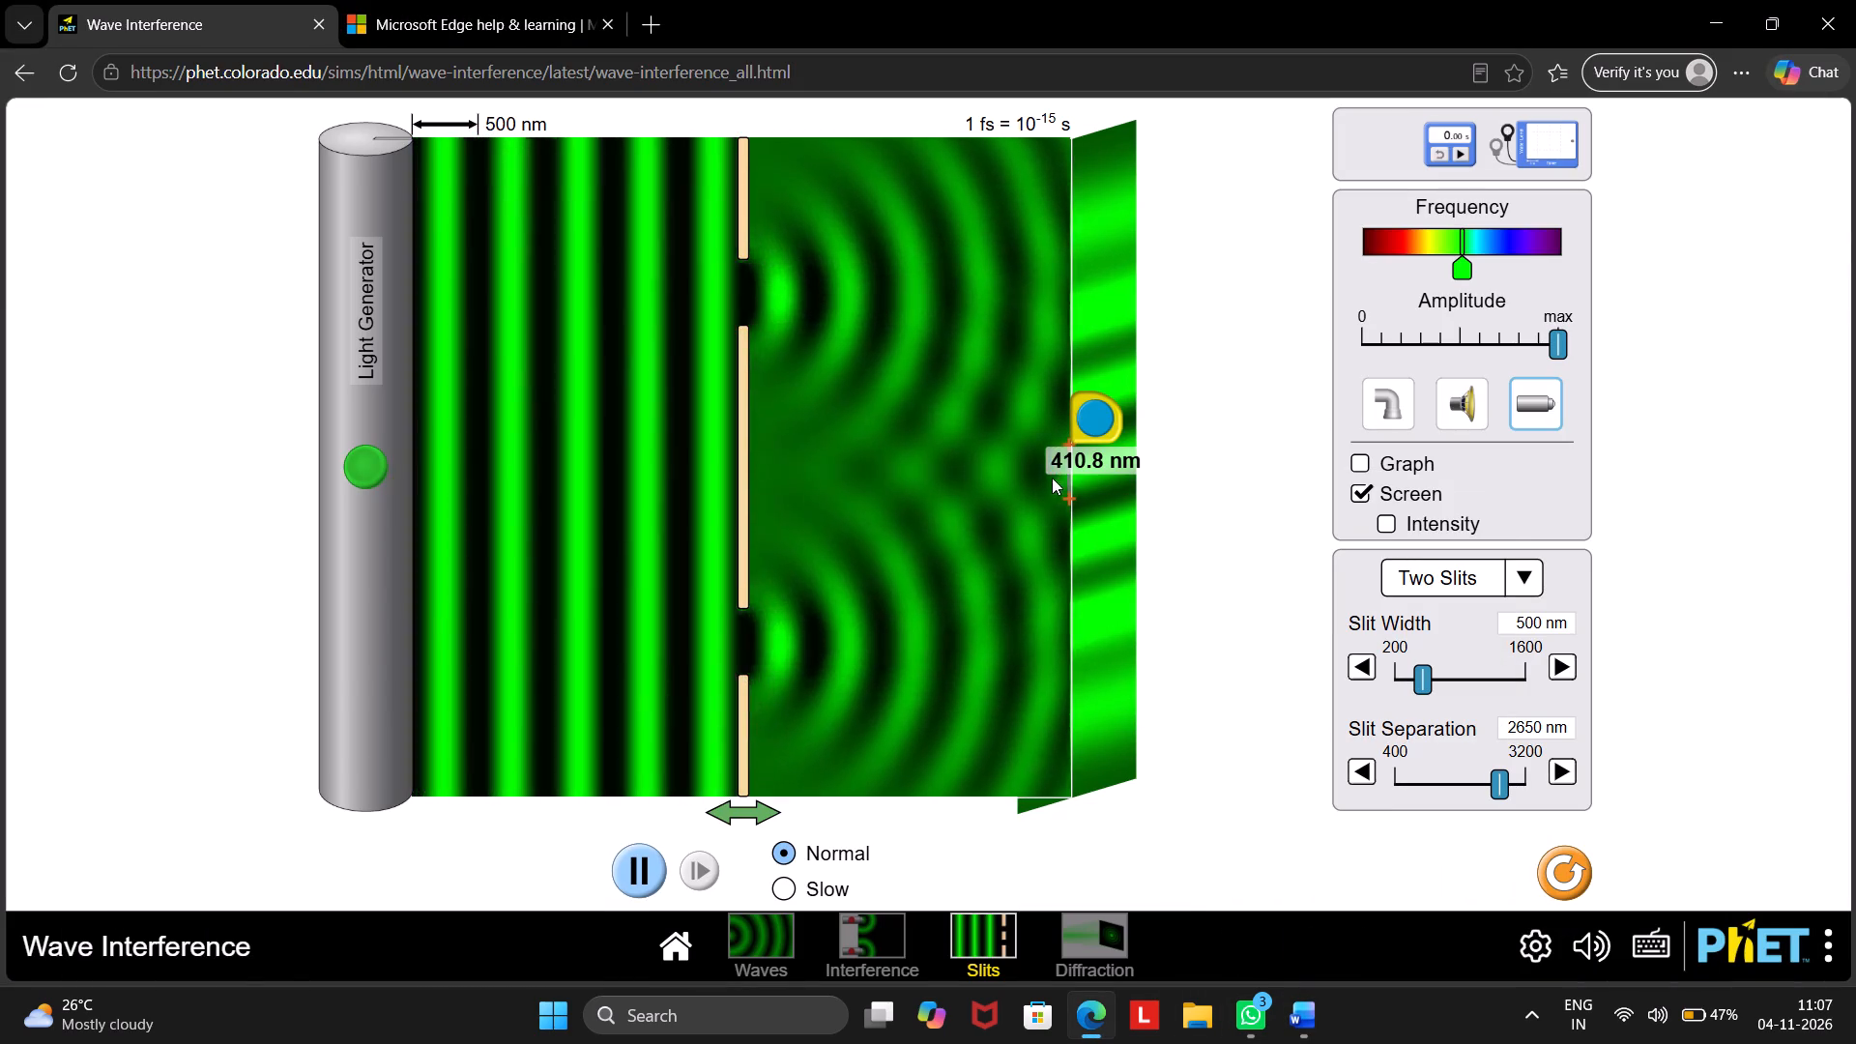
{"action": "left_click_drag", "start_coordinate": [1070, 490], "coordinate": [1071, 559]}
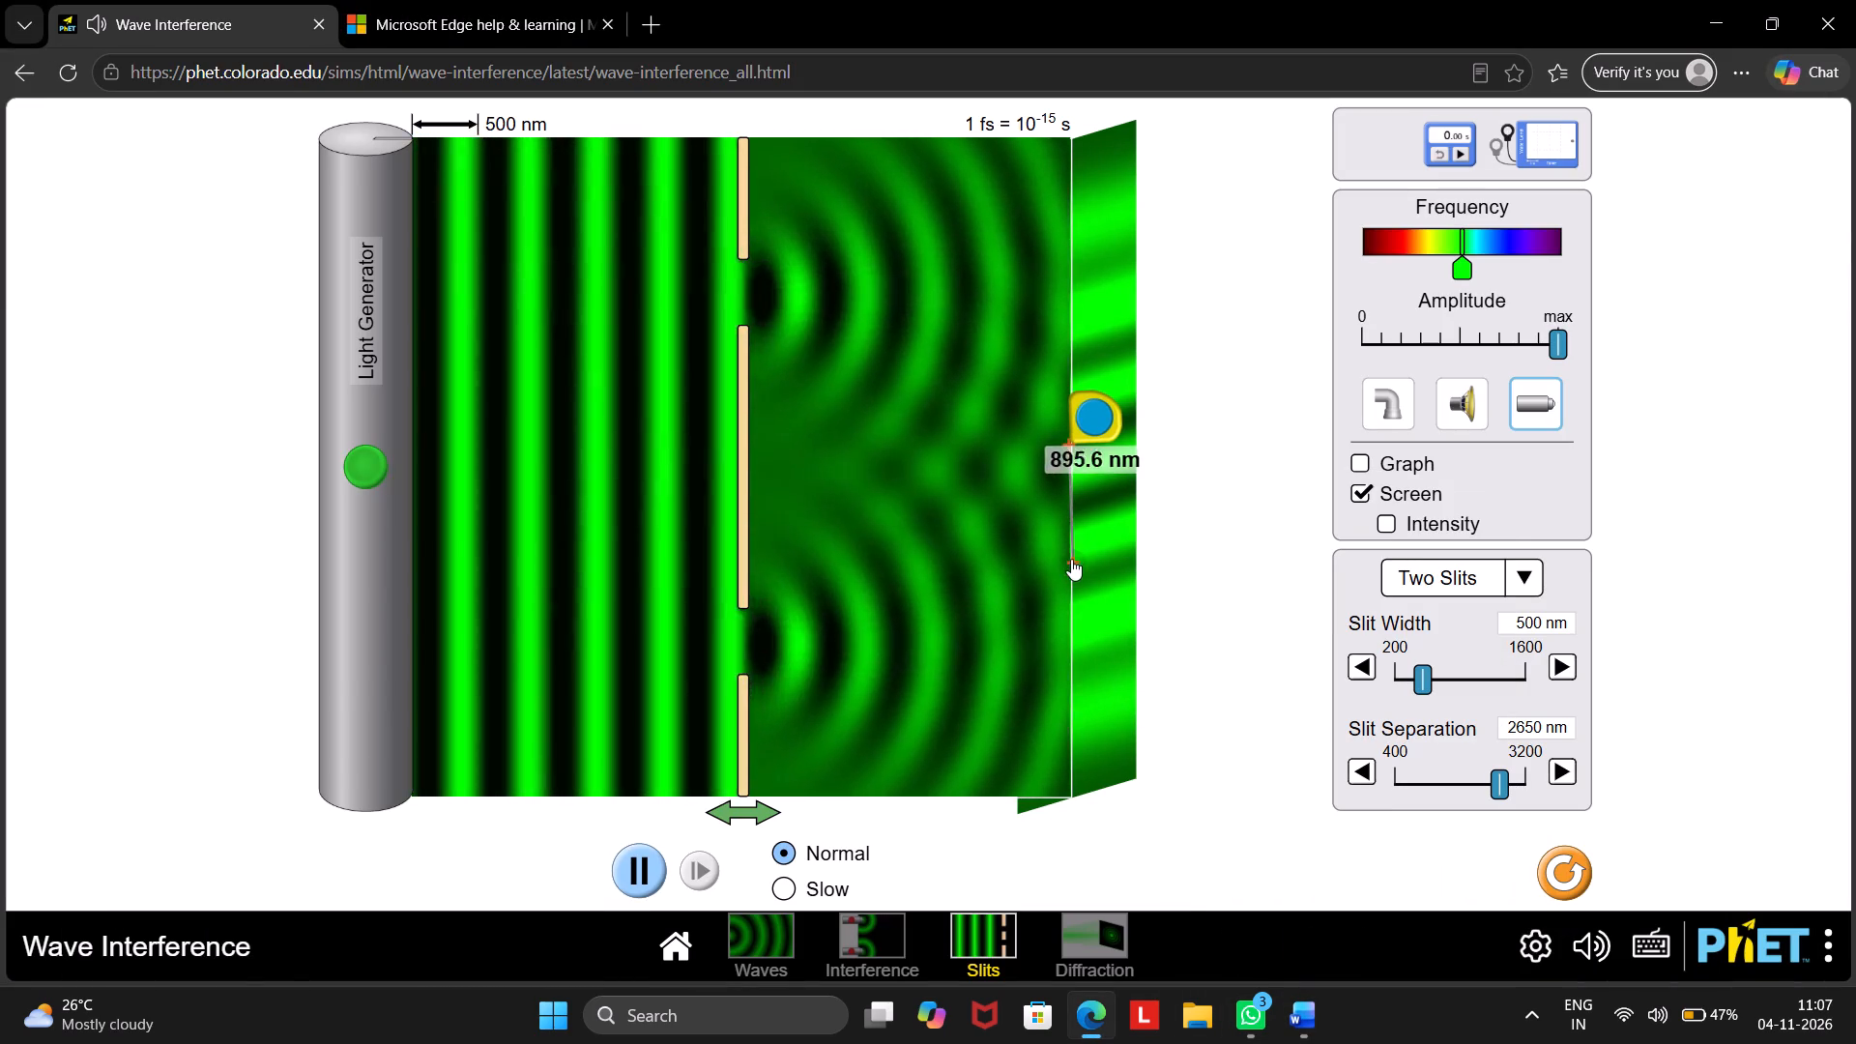
{"action": "left_click_drag", "start_coordinate": [1071, 559], "coordinate": [1070, 563]}
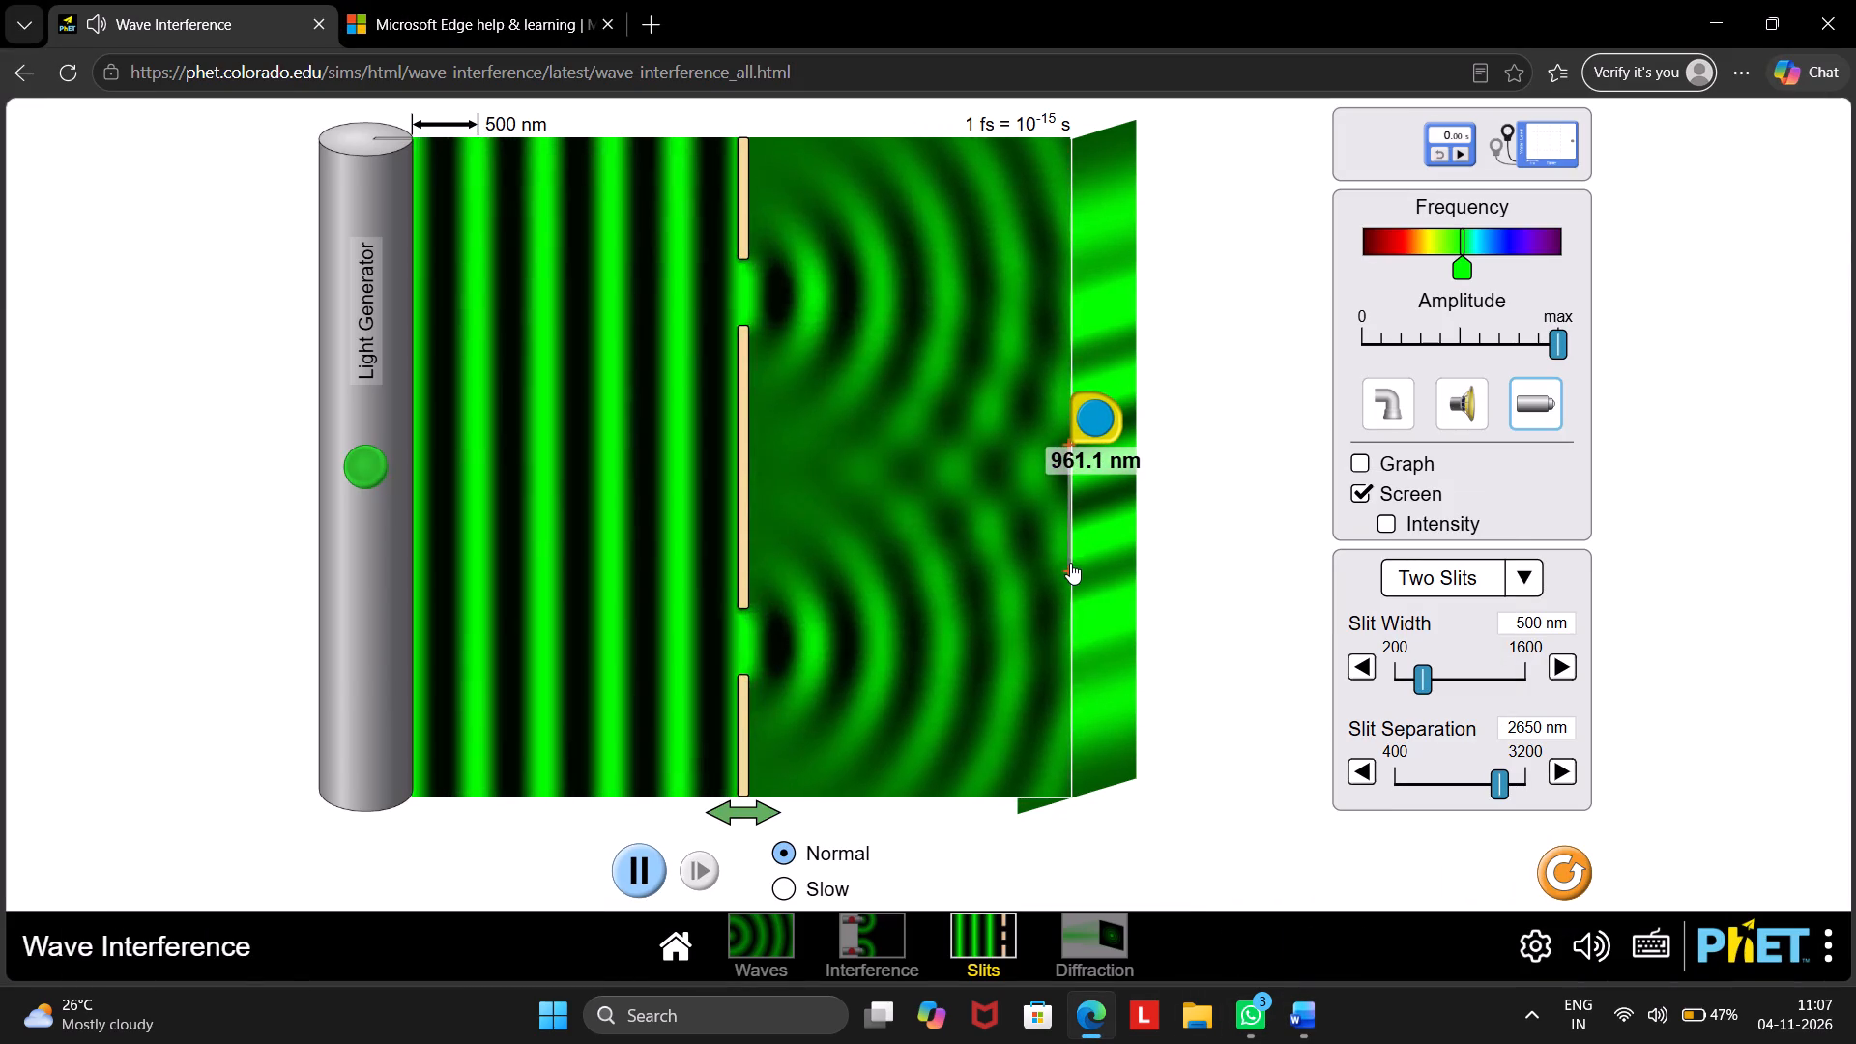
{"action": "left_click_drag", "start_coordinate": [1070, 563], "coordinate": [1069, 563]}
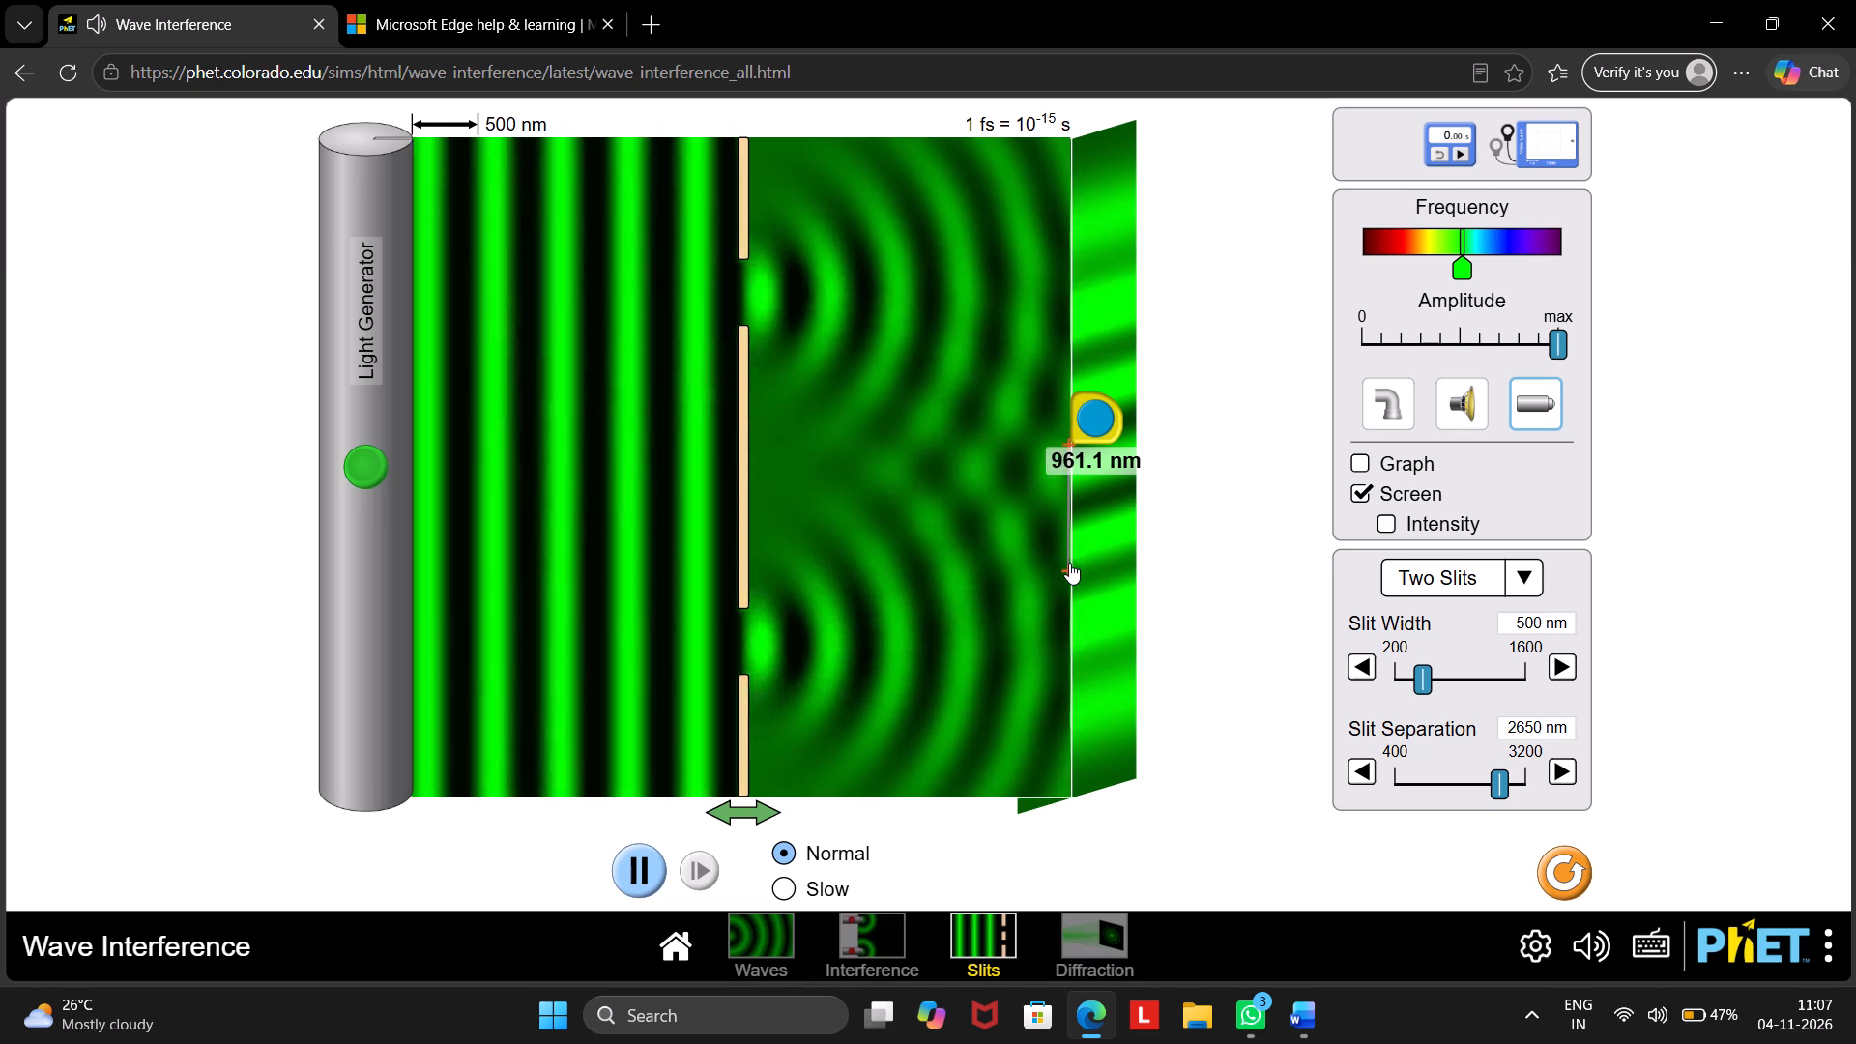
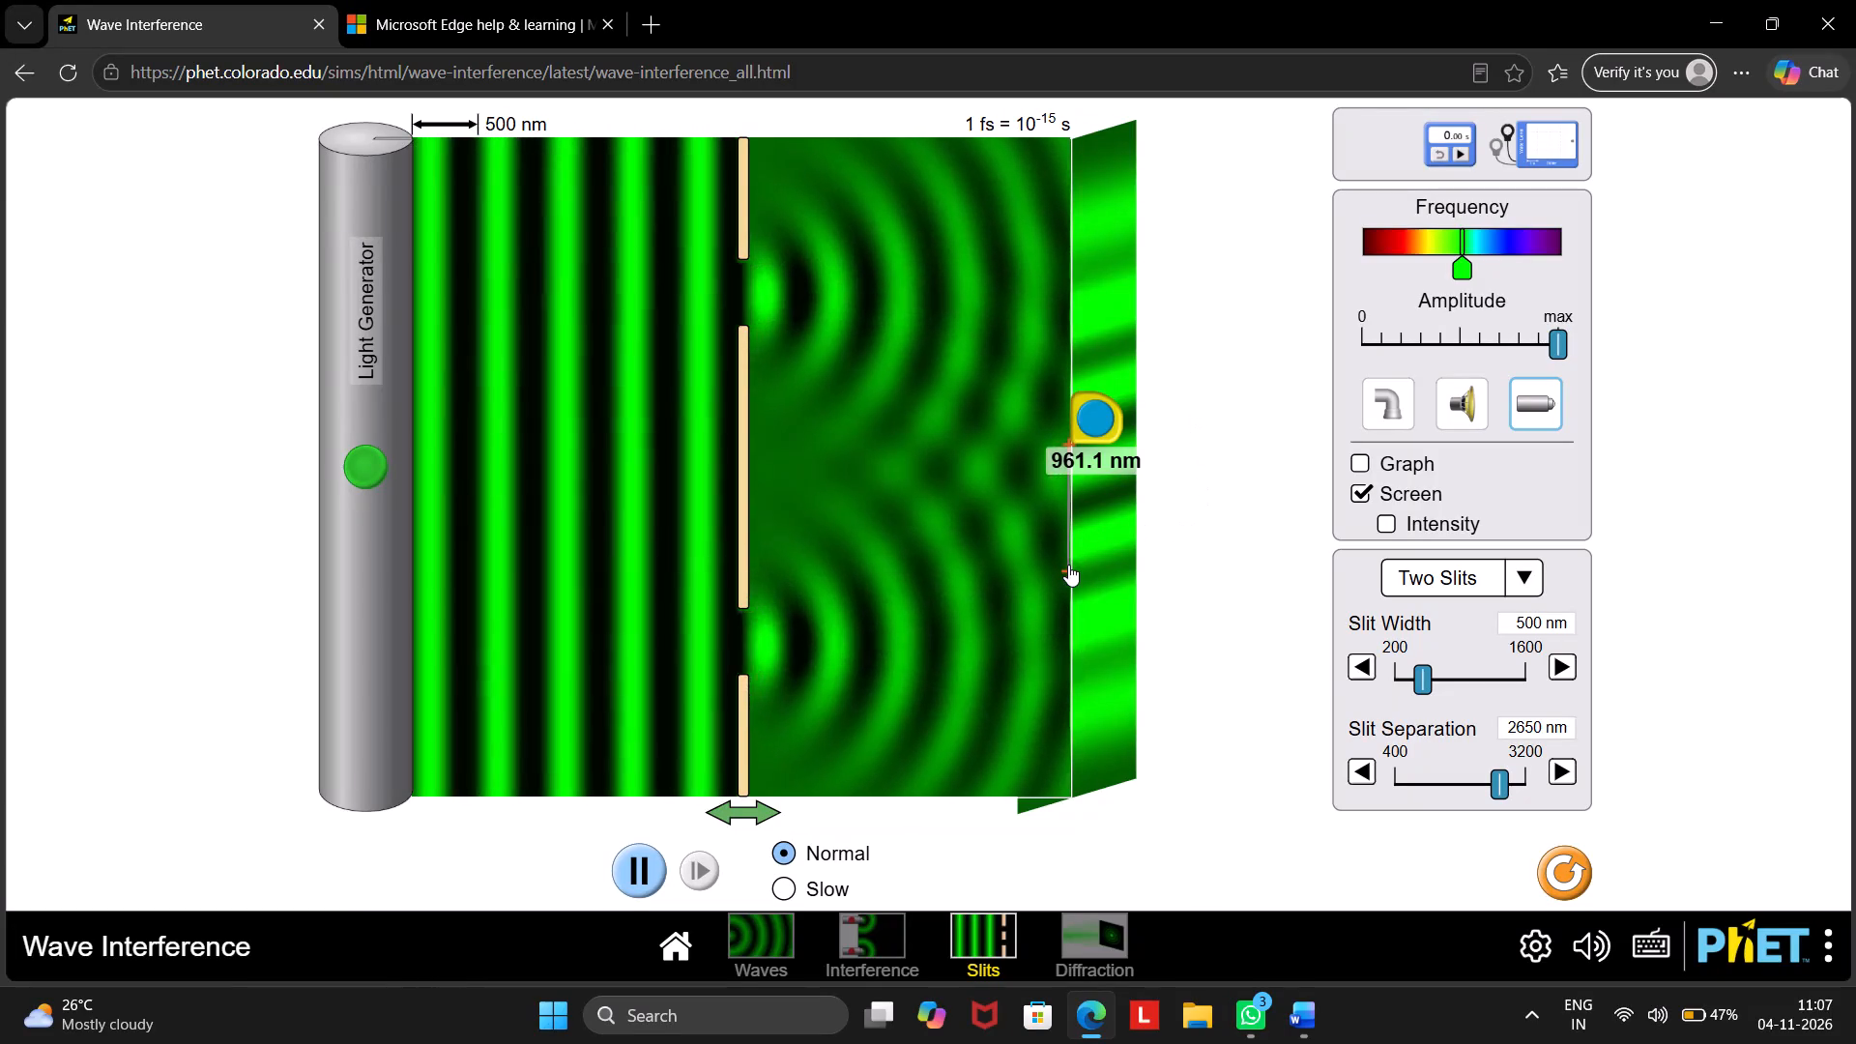
Fine-adjust the free end of the tape measure on the second-order bright fringe at the screen edge.
{"action": "left_click", "coordinate": [1070, 570]}
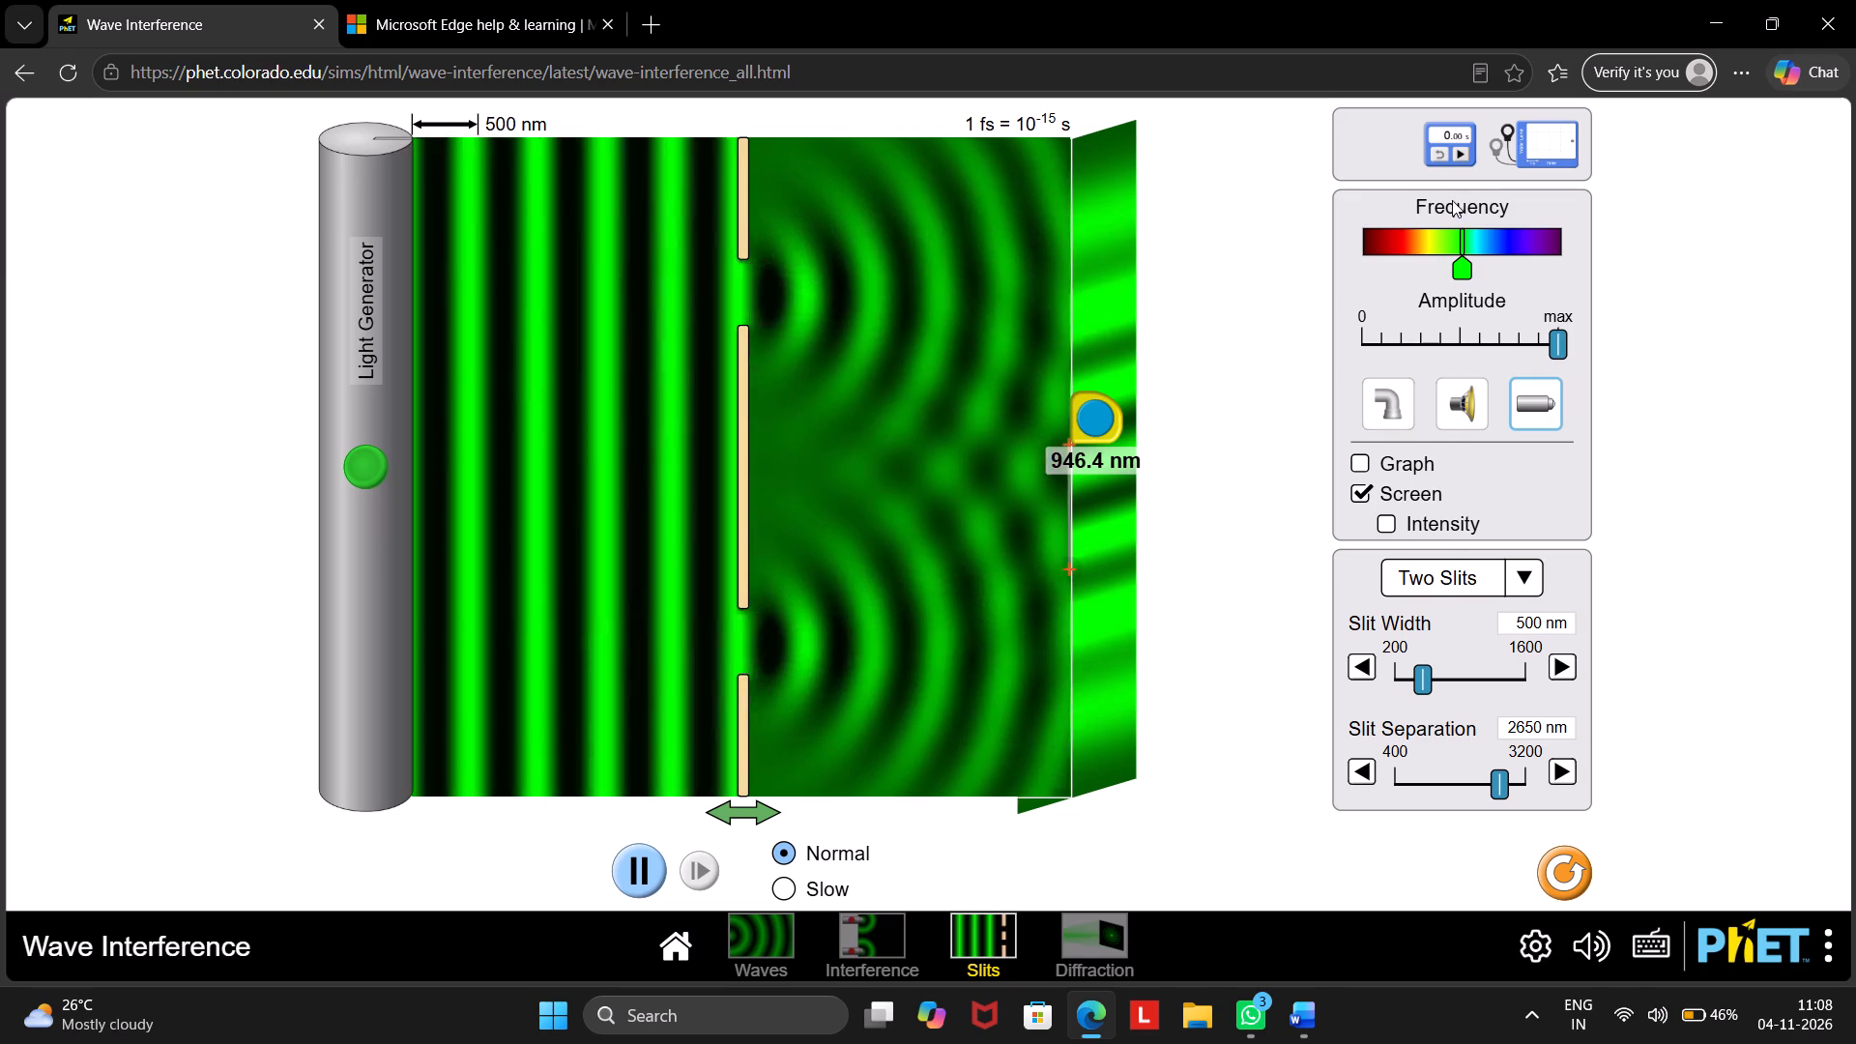
Shift the light frequency slightly toward yellow-green, keep the amplitude at max, and move the tape measure clear of the wave area.
{"action": "left_click", "coordinate": [1455, 236]}
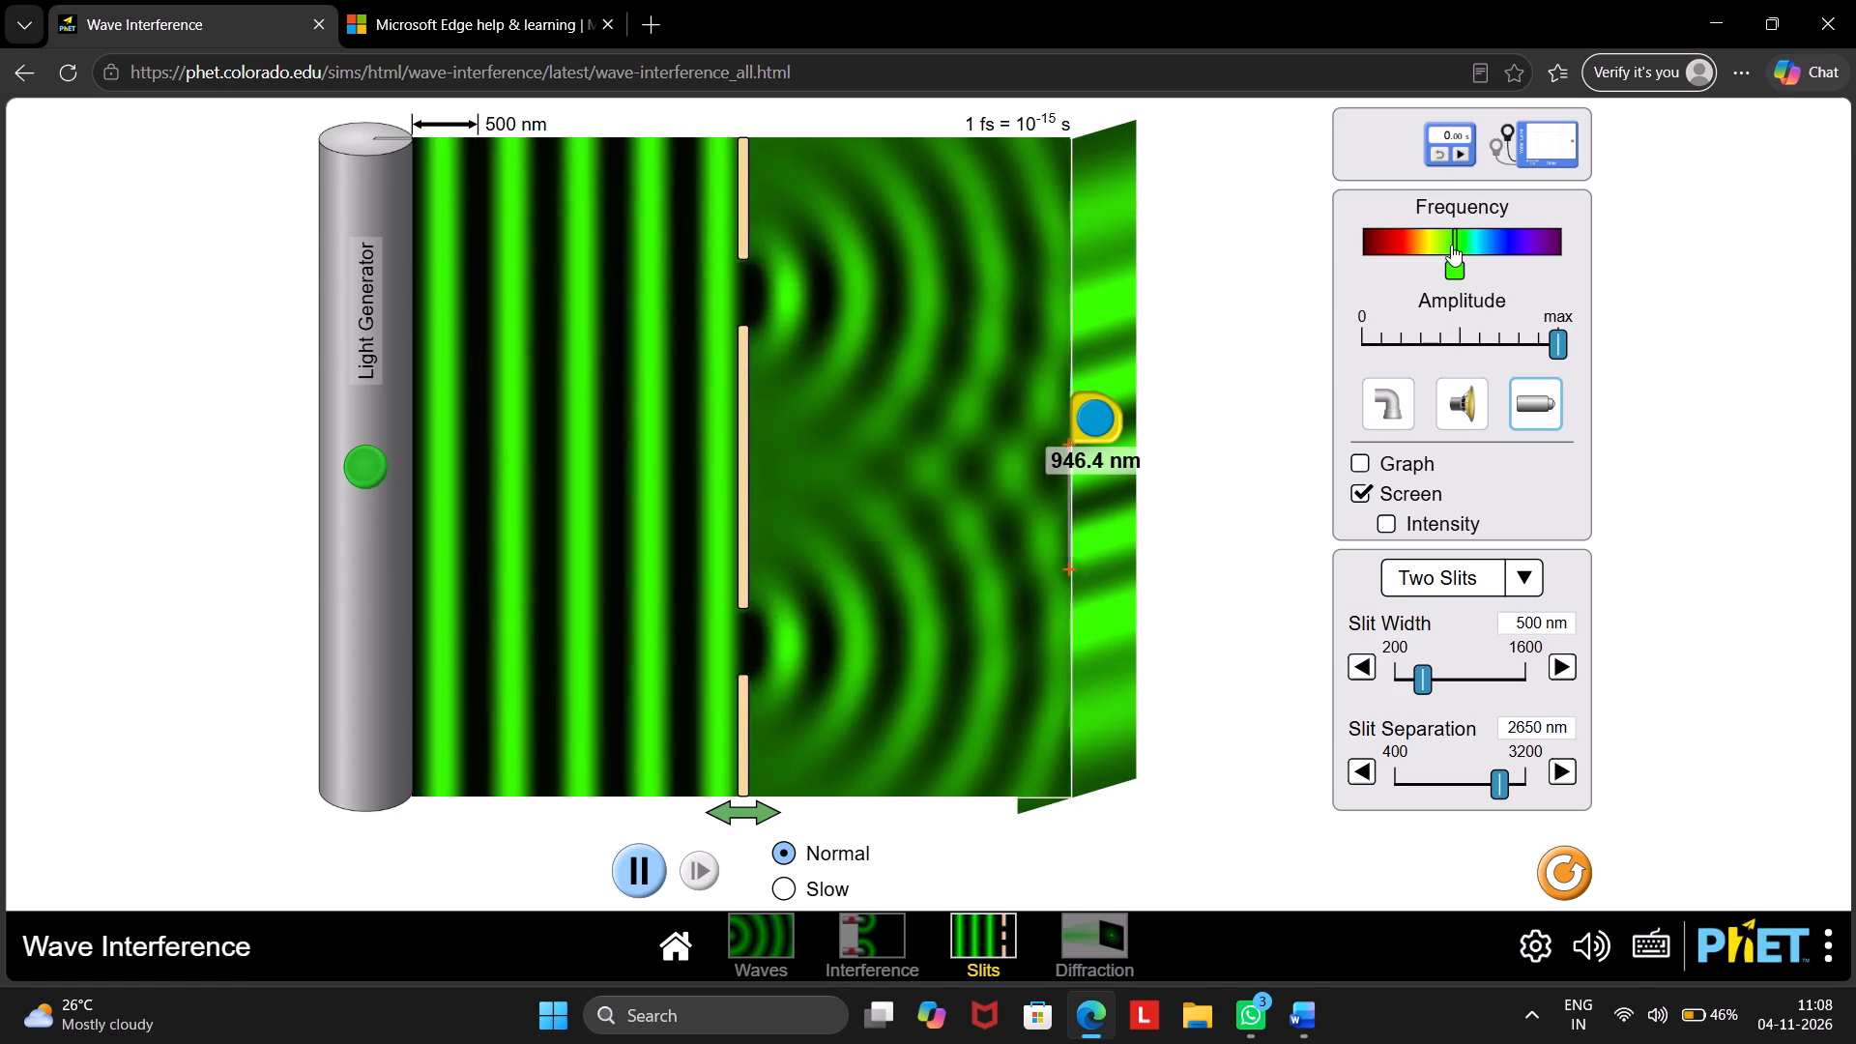
{"action": "left_click_drag", "start_coordinate": [1101, 424], "coordinate": [1324, 574]}
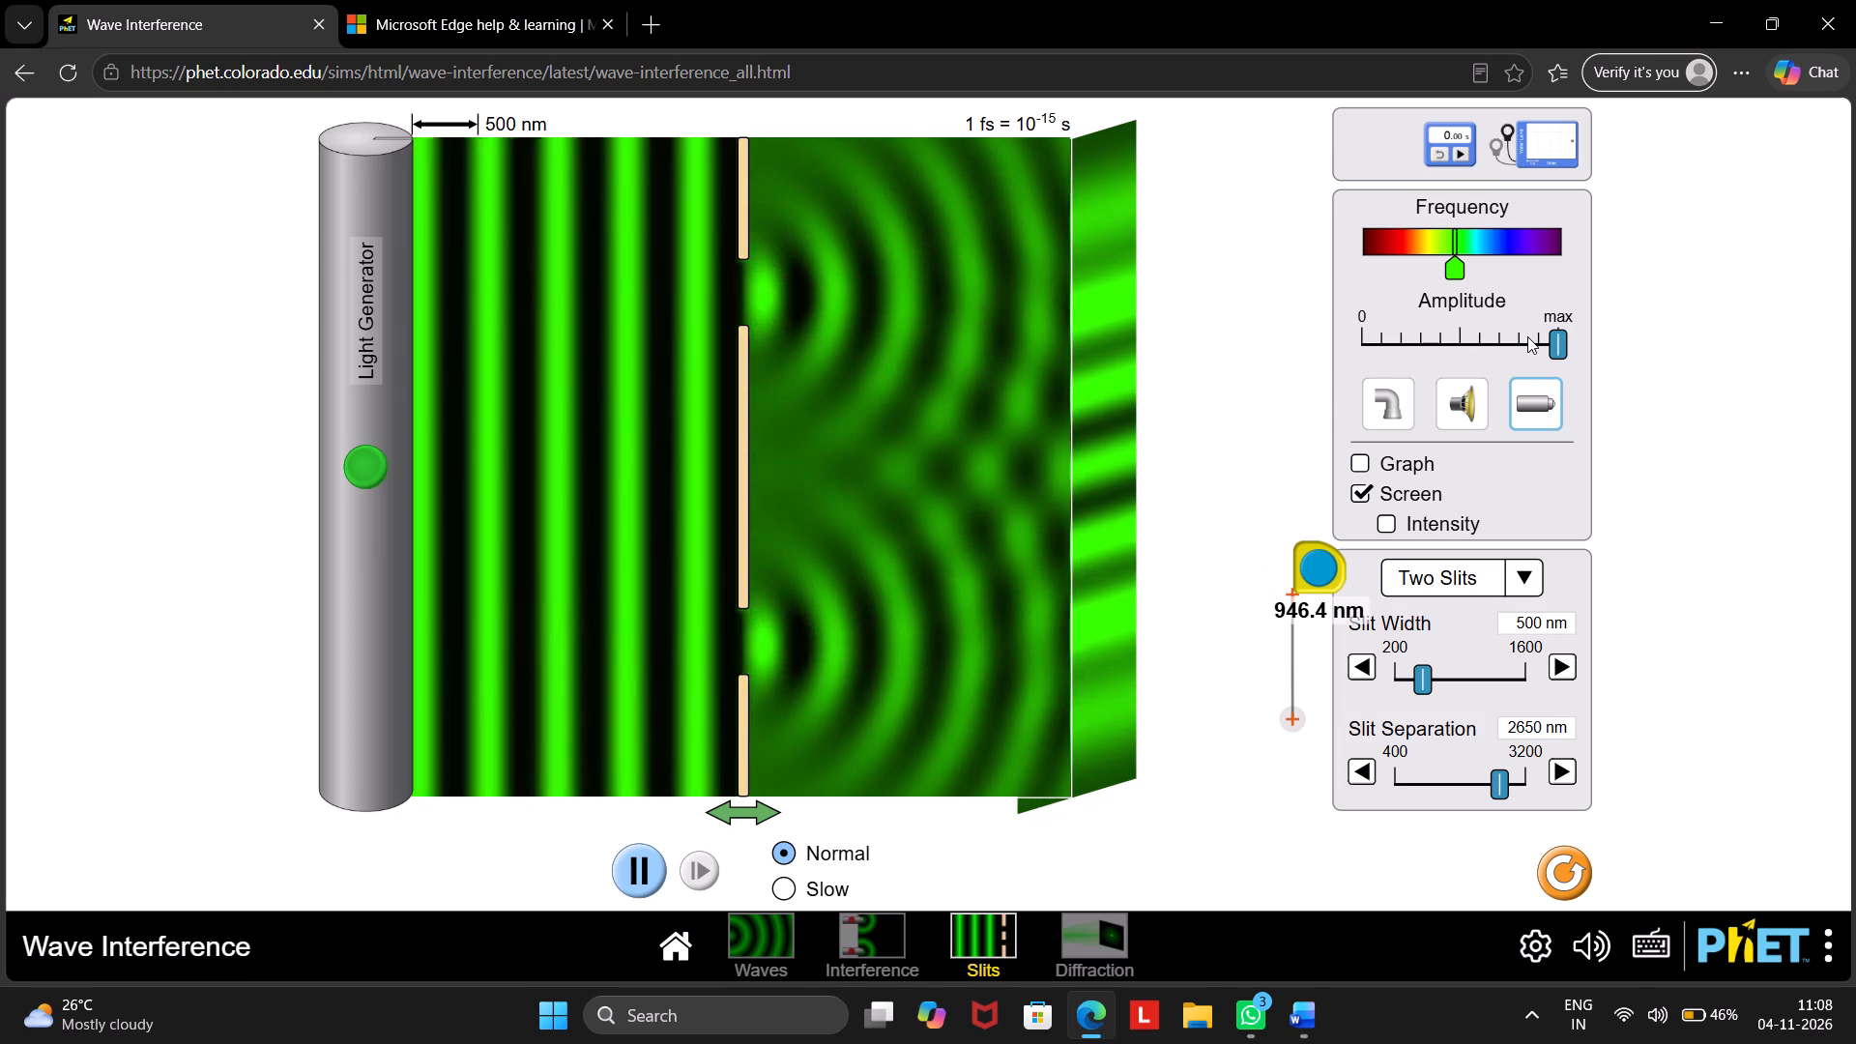
{"action": "left_click", "coordinate": [1527, 336]}
{"action": "left_click", "coordinate": [1542, 345]}
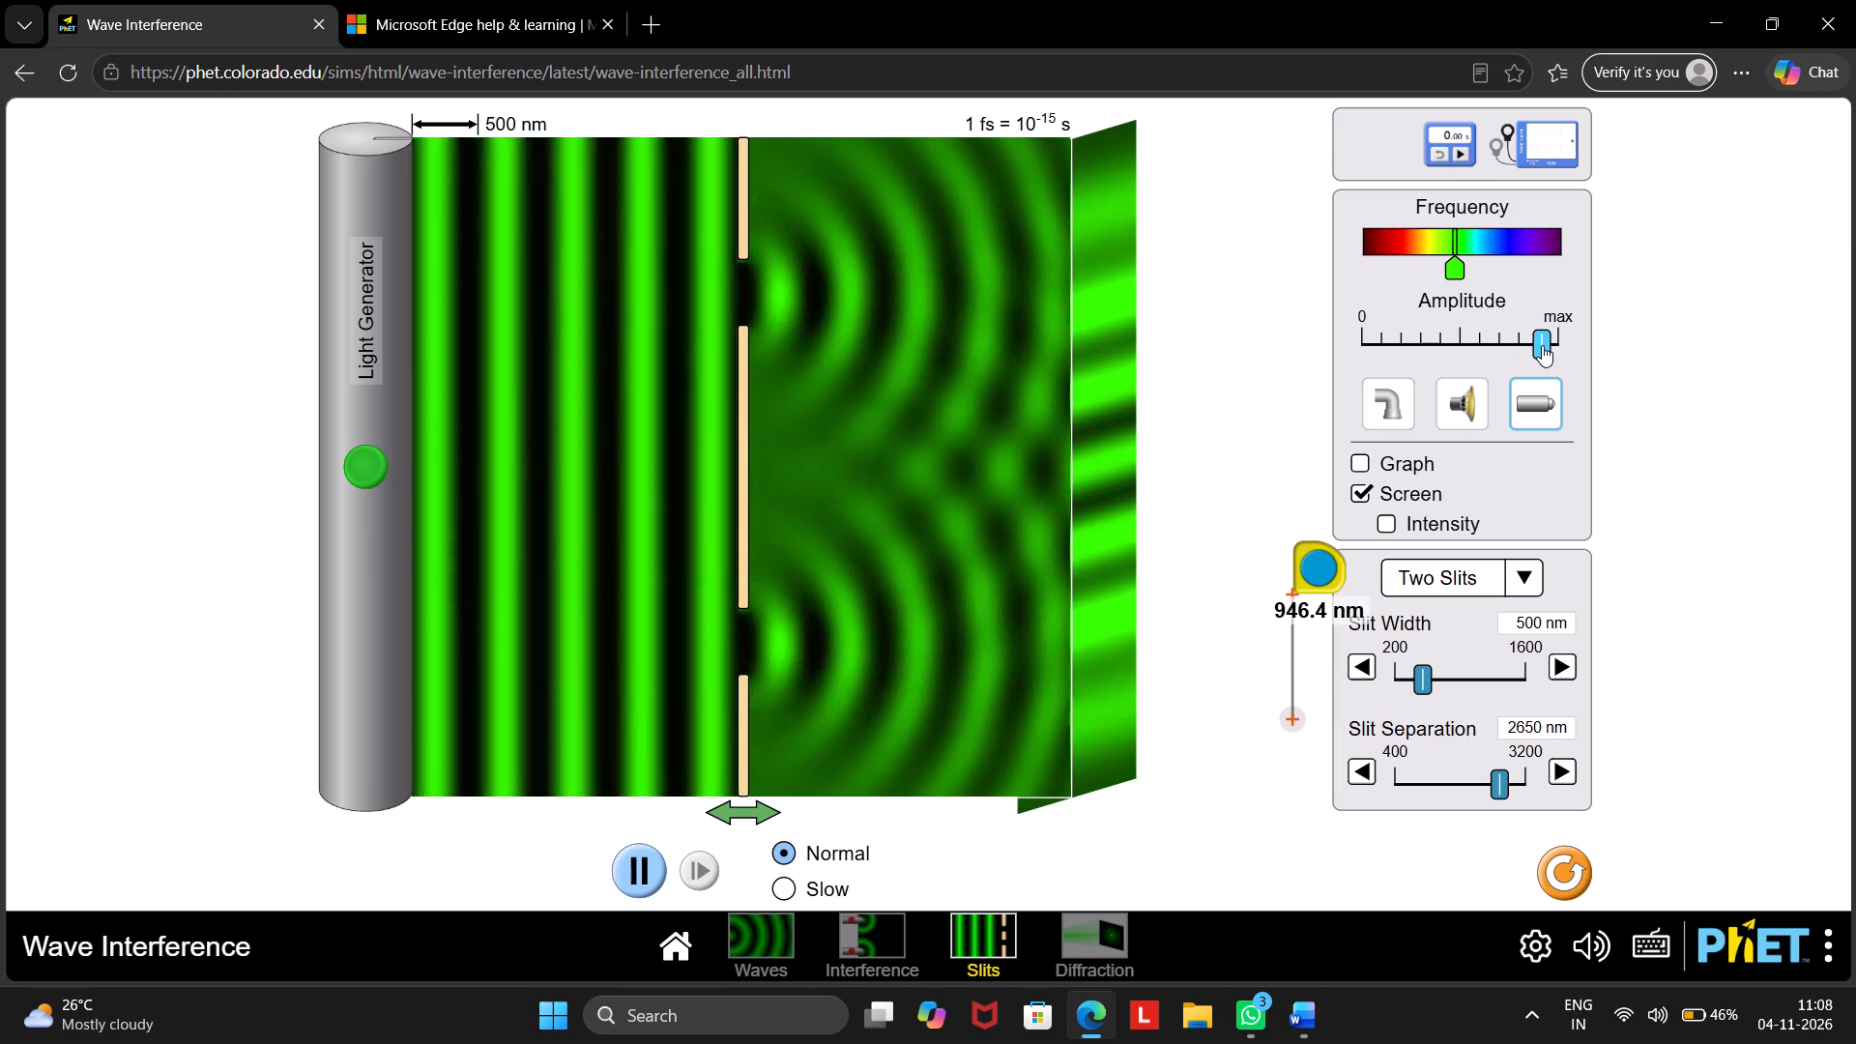
{"action": "left_click", "coordinate": [1560, 341]}
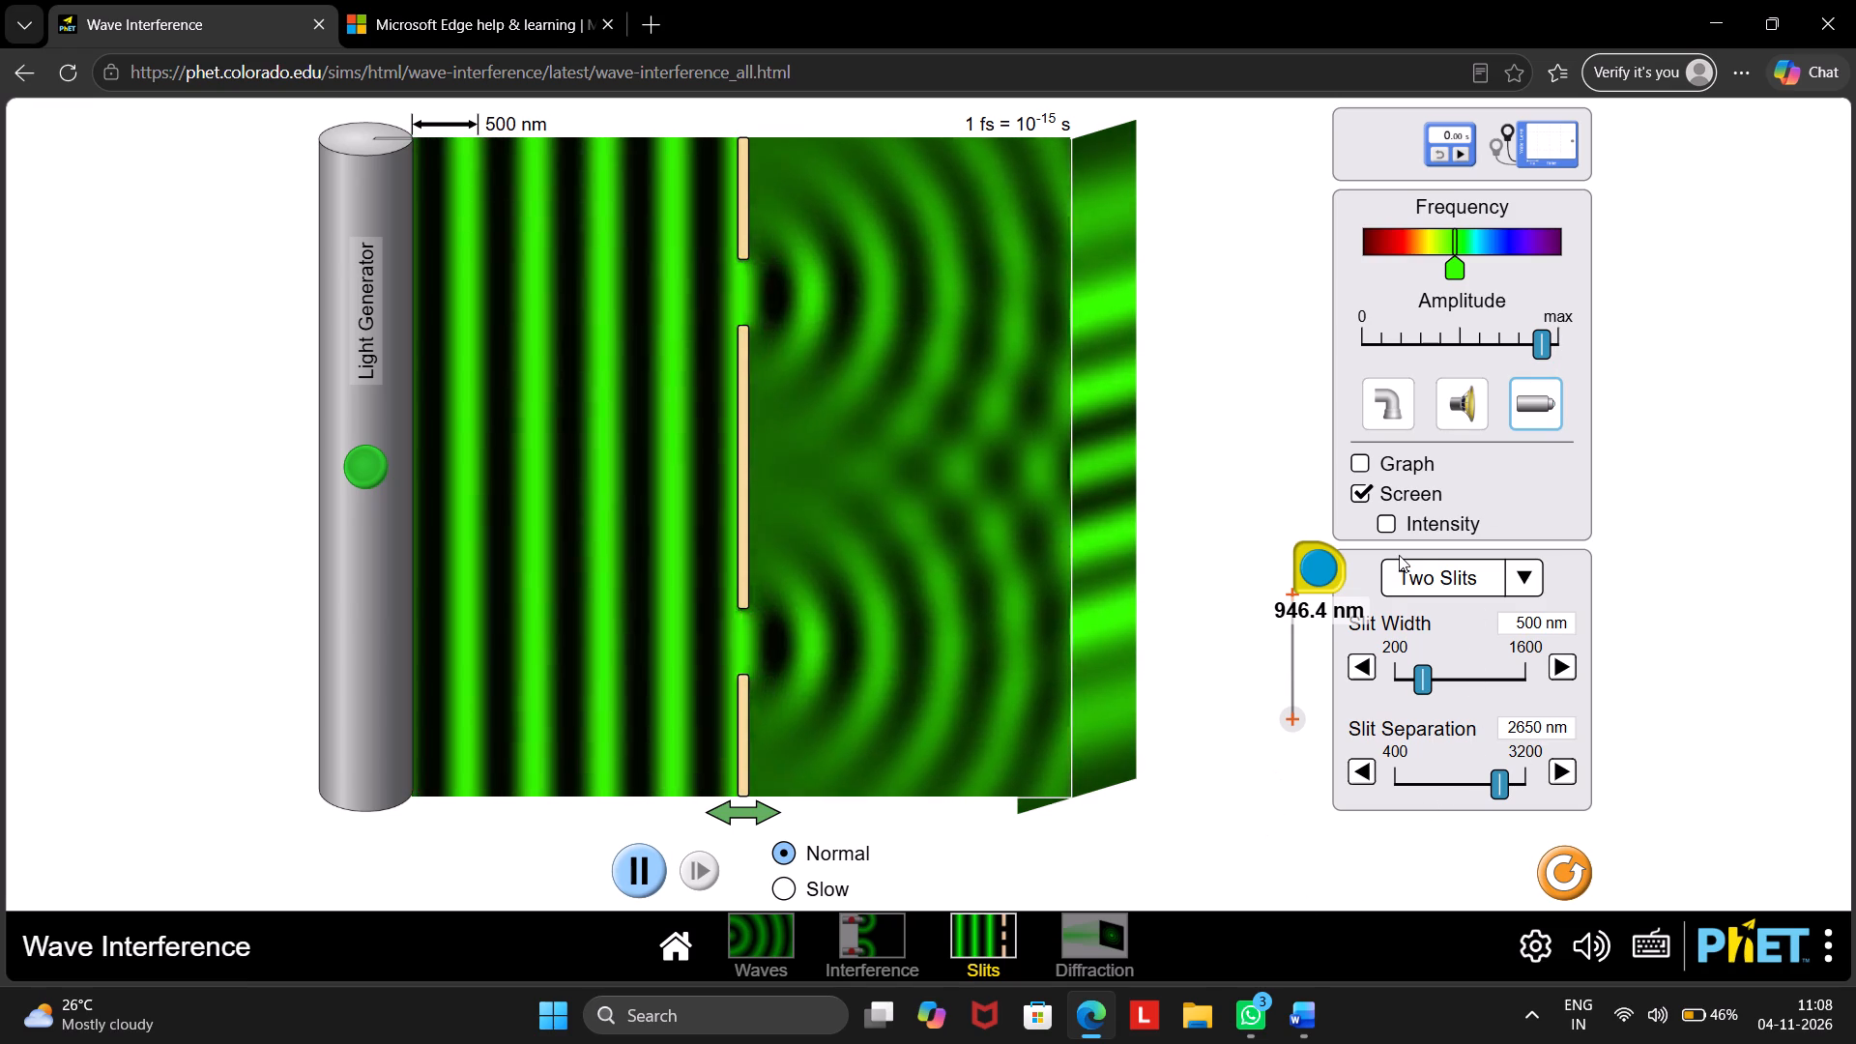
{"action": "left_click_drag", "start_coordinate": [1547, 346], "coordinate": [1614, 345]}
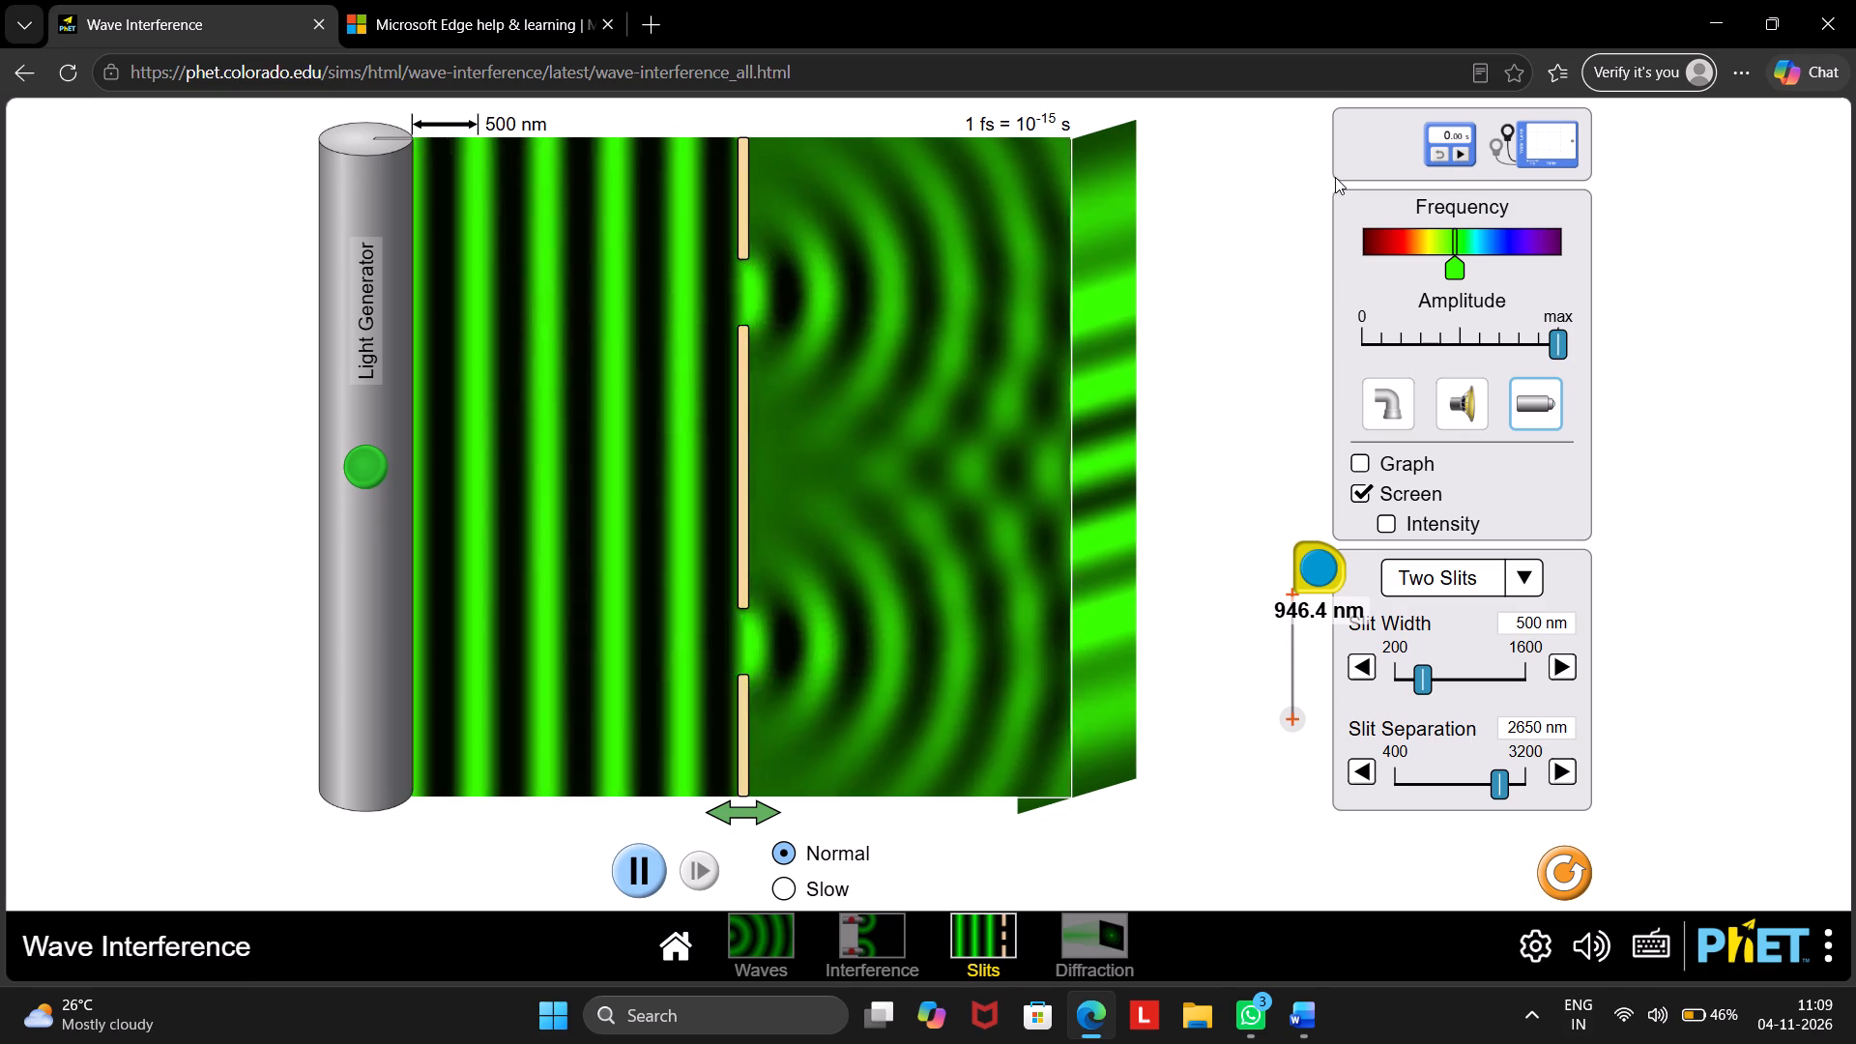
{"action": "left_click", "coordinate": [1455, 267]}
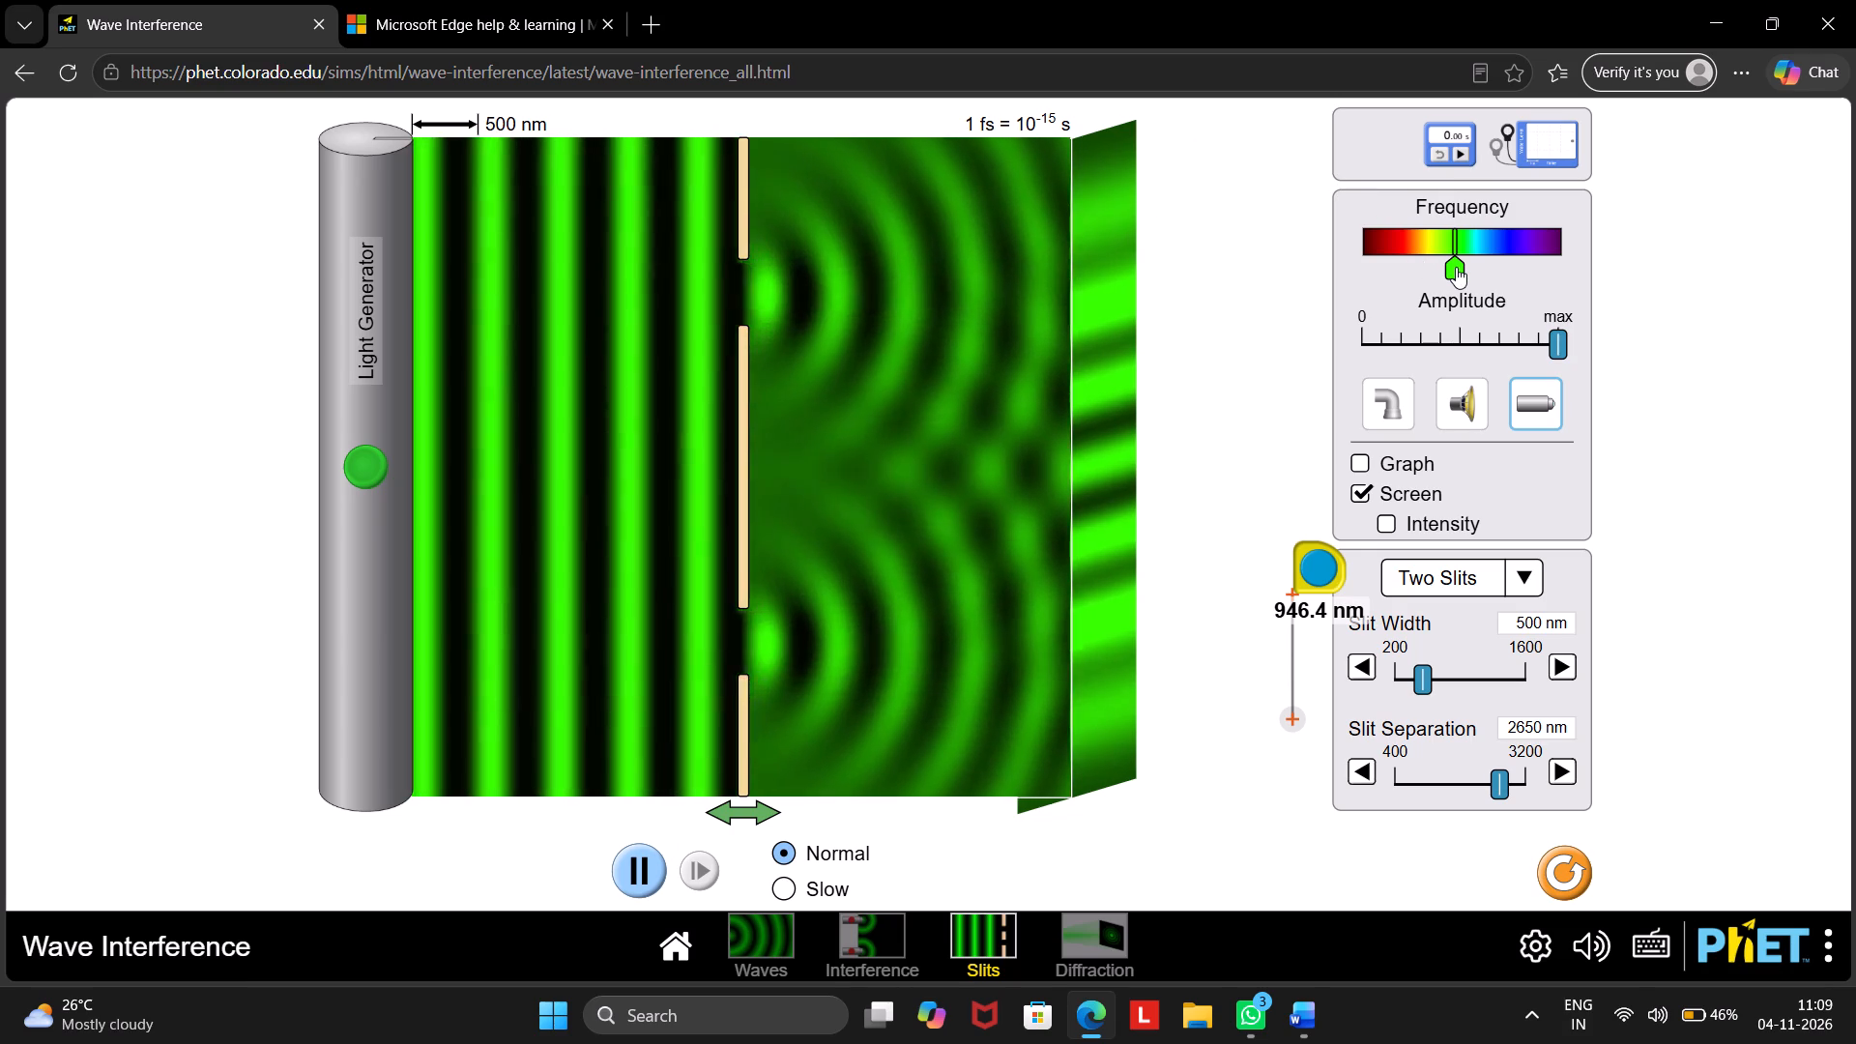
{"action": "double_click", "coordinate": [1456, 267]}
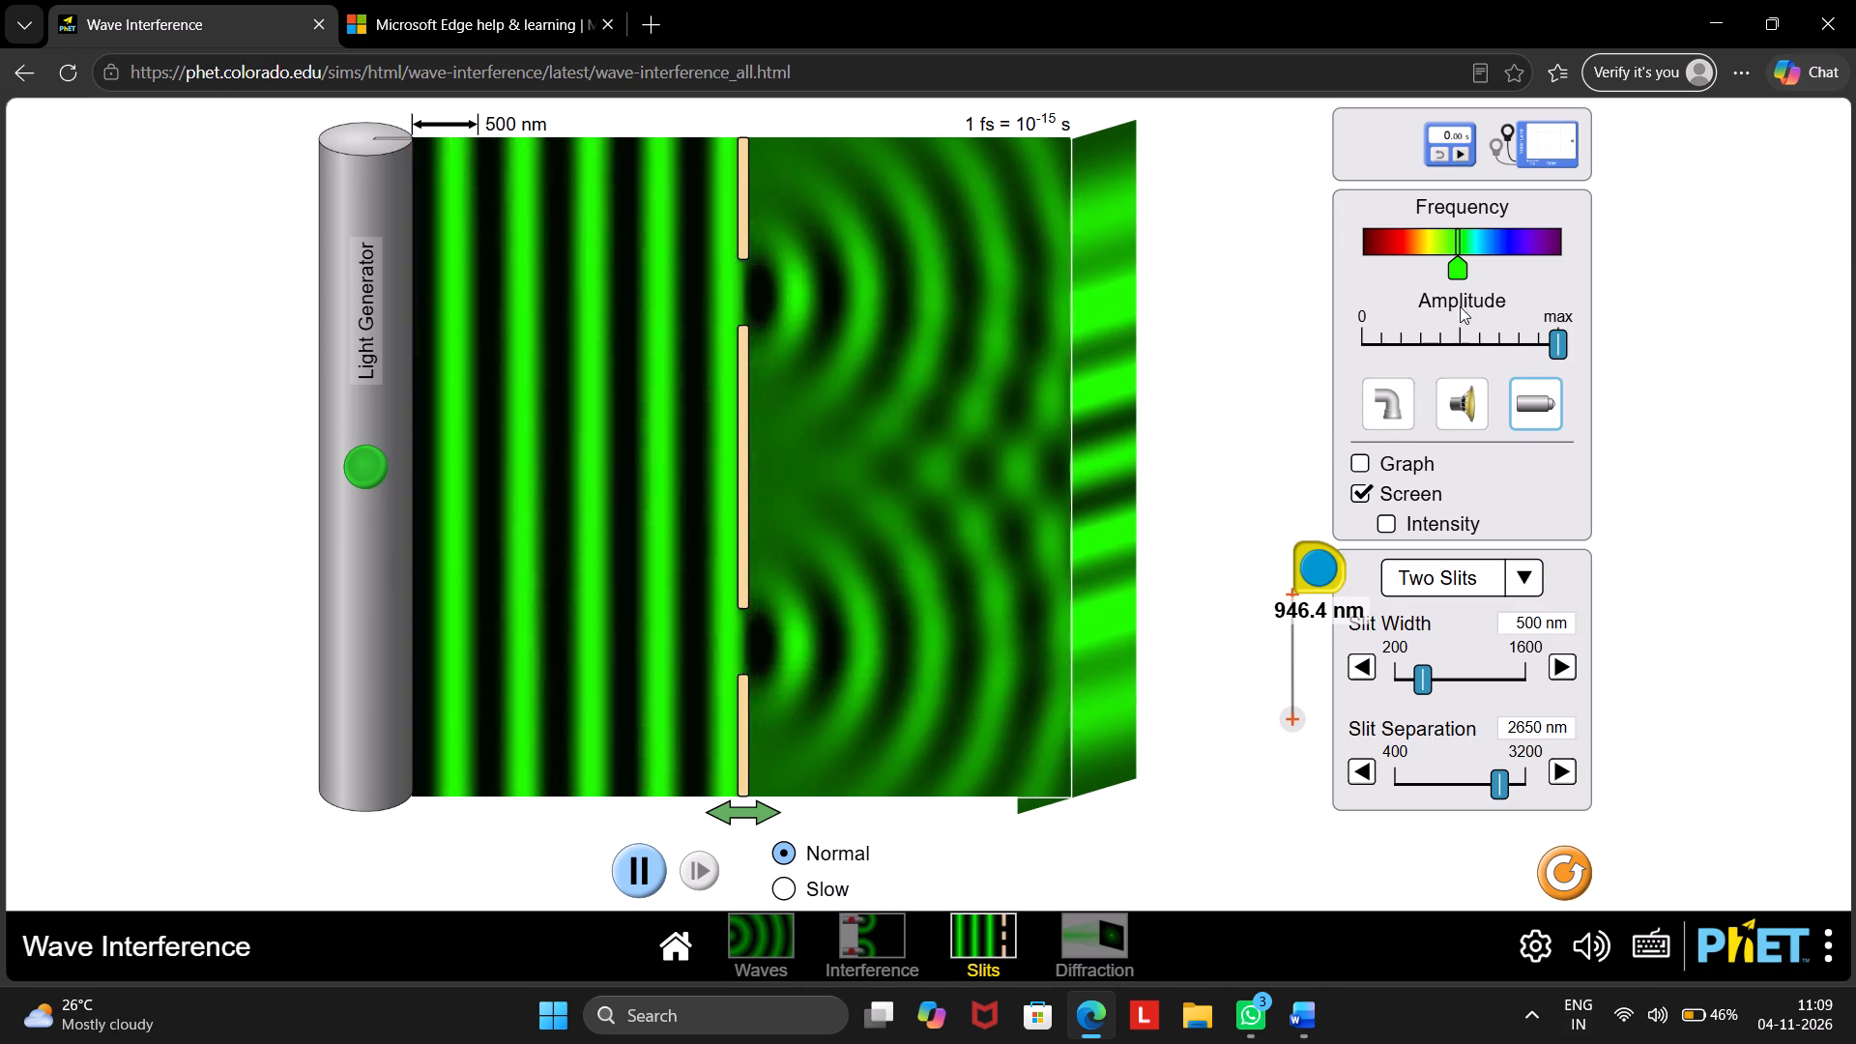
{"action": "left_click_drag", "start_coordinate": [1451, 260], "coordinate": [1459, 271]}
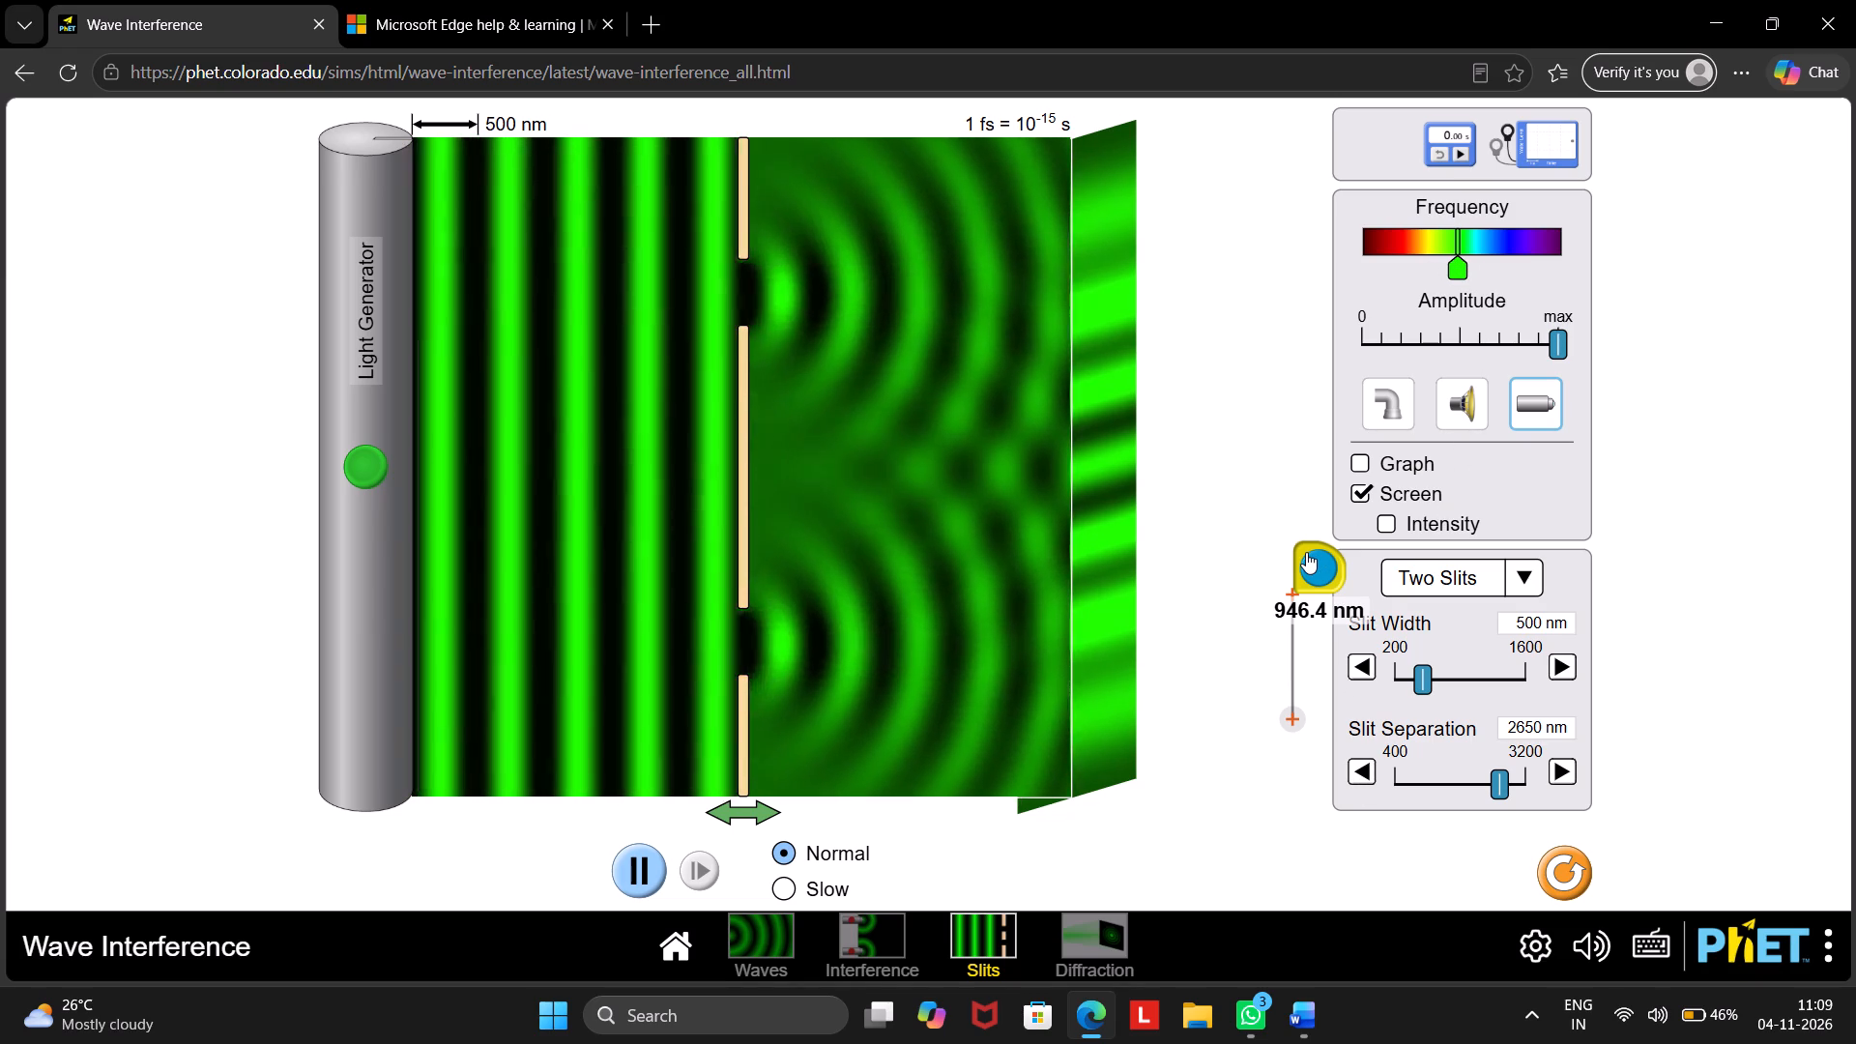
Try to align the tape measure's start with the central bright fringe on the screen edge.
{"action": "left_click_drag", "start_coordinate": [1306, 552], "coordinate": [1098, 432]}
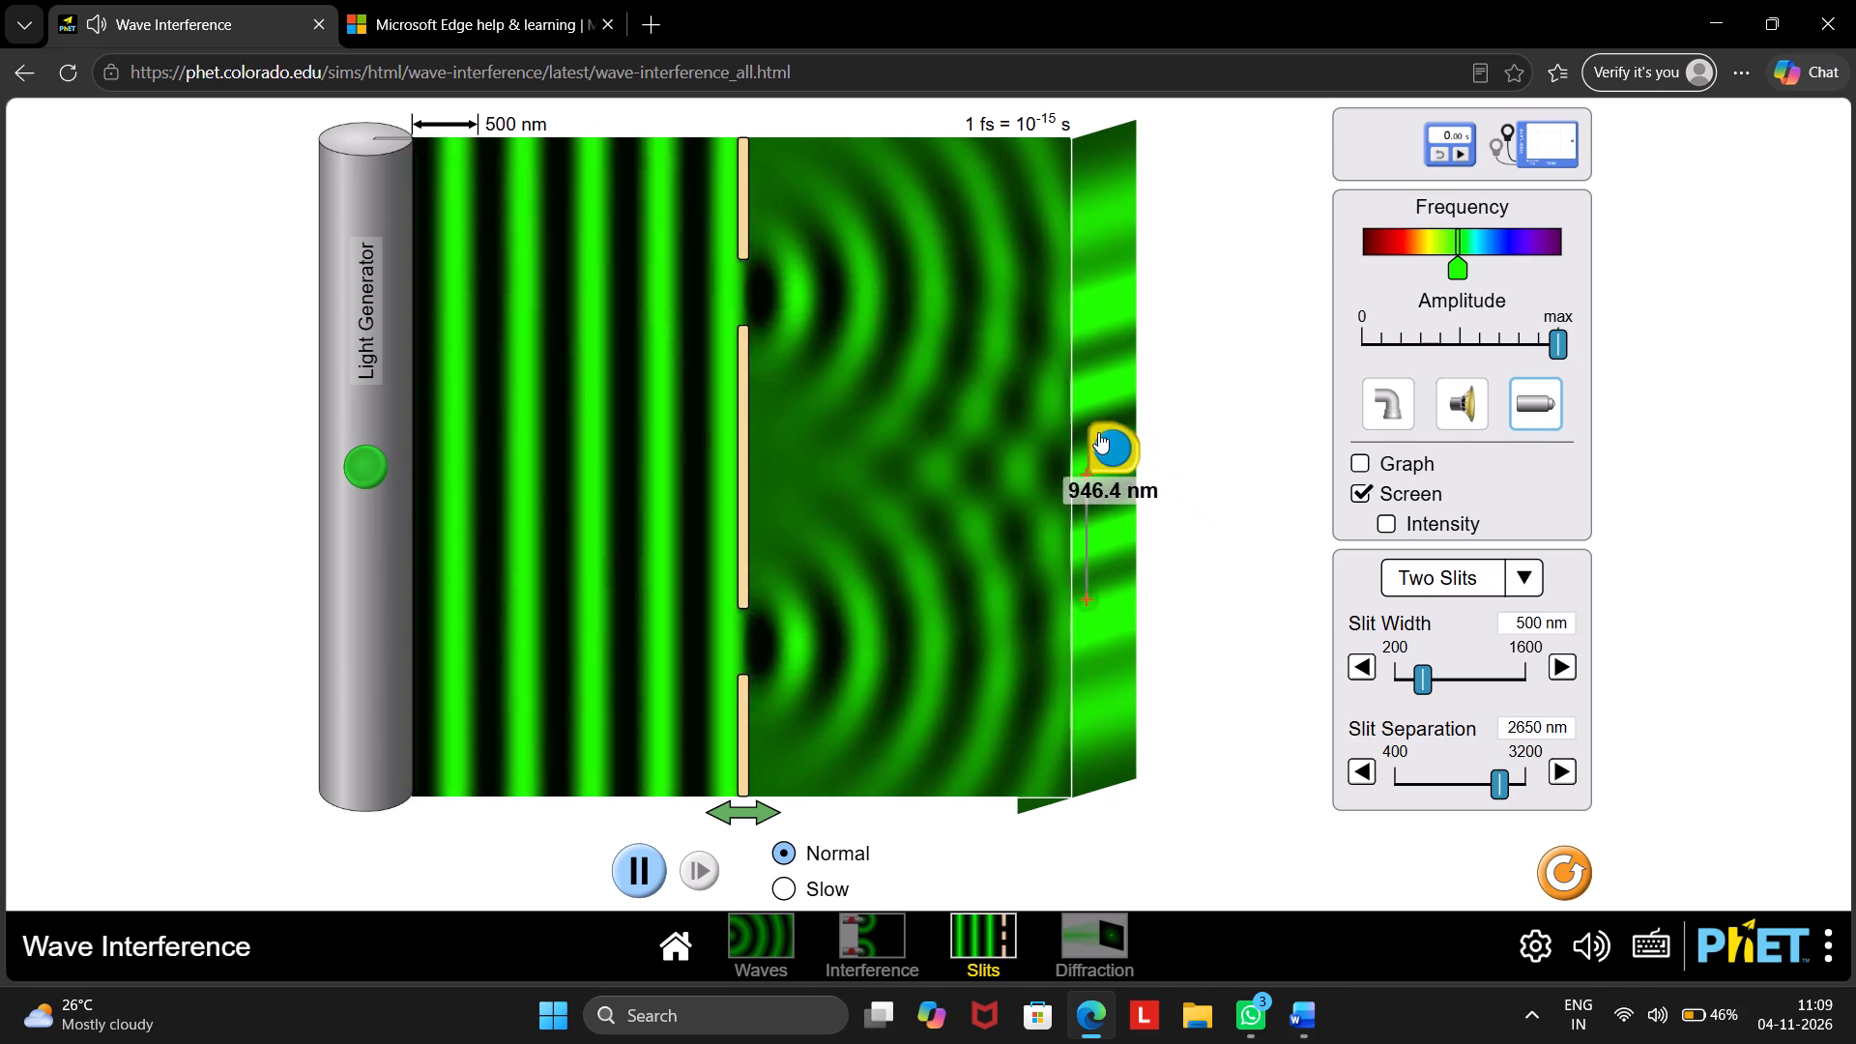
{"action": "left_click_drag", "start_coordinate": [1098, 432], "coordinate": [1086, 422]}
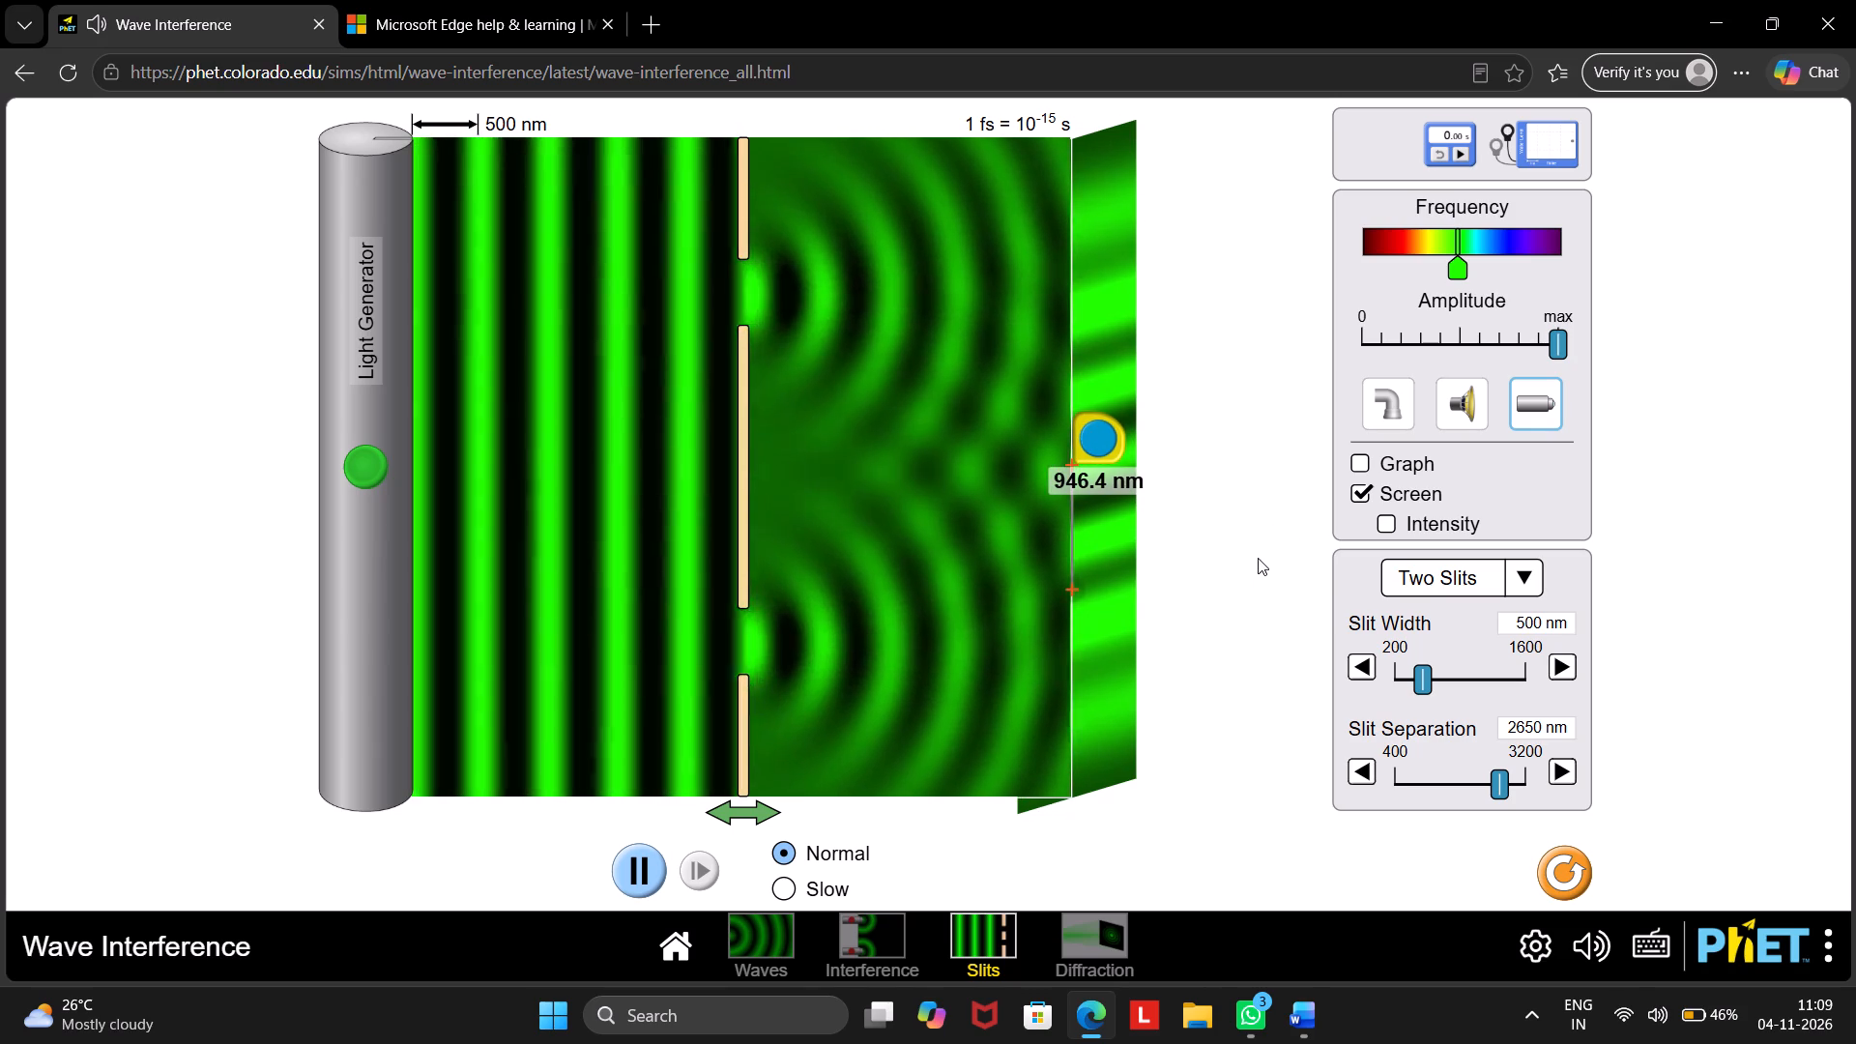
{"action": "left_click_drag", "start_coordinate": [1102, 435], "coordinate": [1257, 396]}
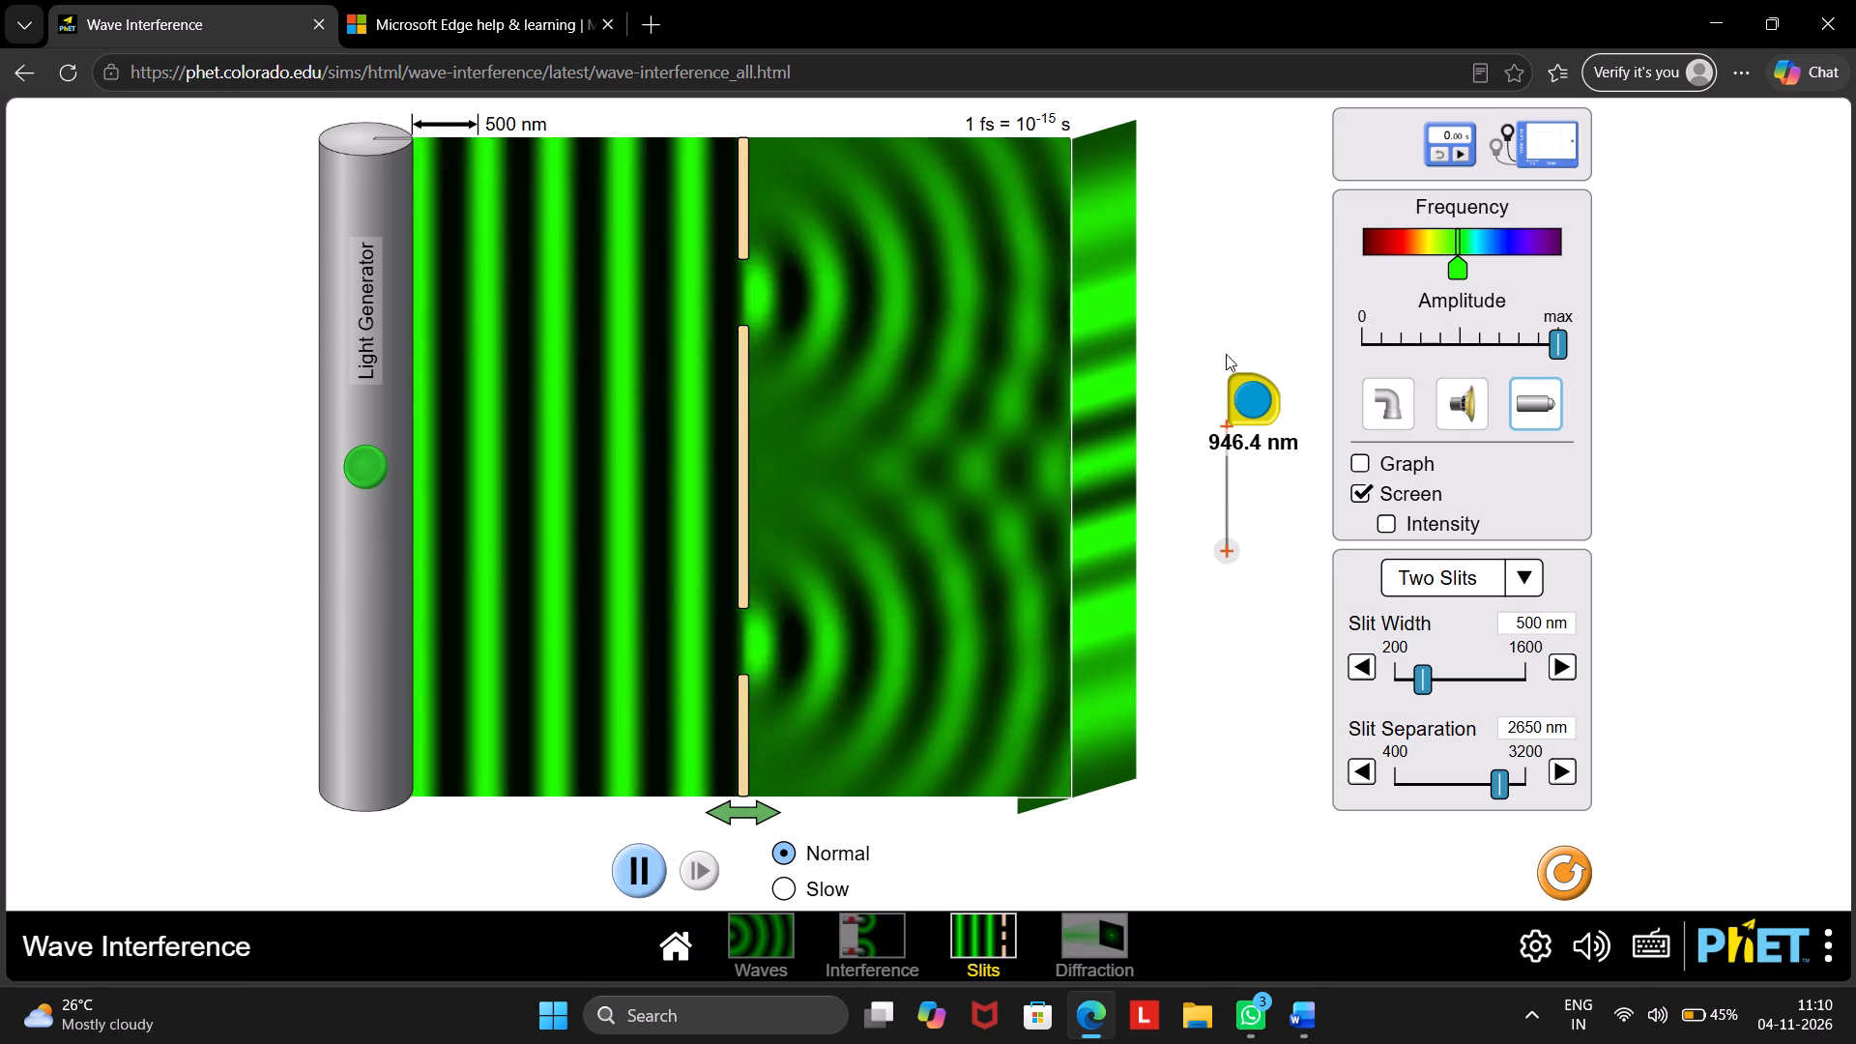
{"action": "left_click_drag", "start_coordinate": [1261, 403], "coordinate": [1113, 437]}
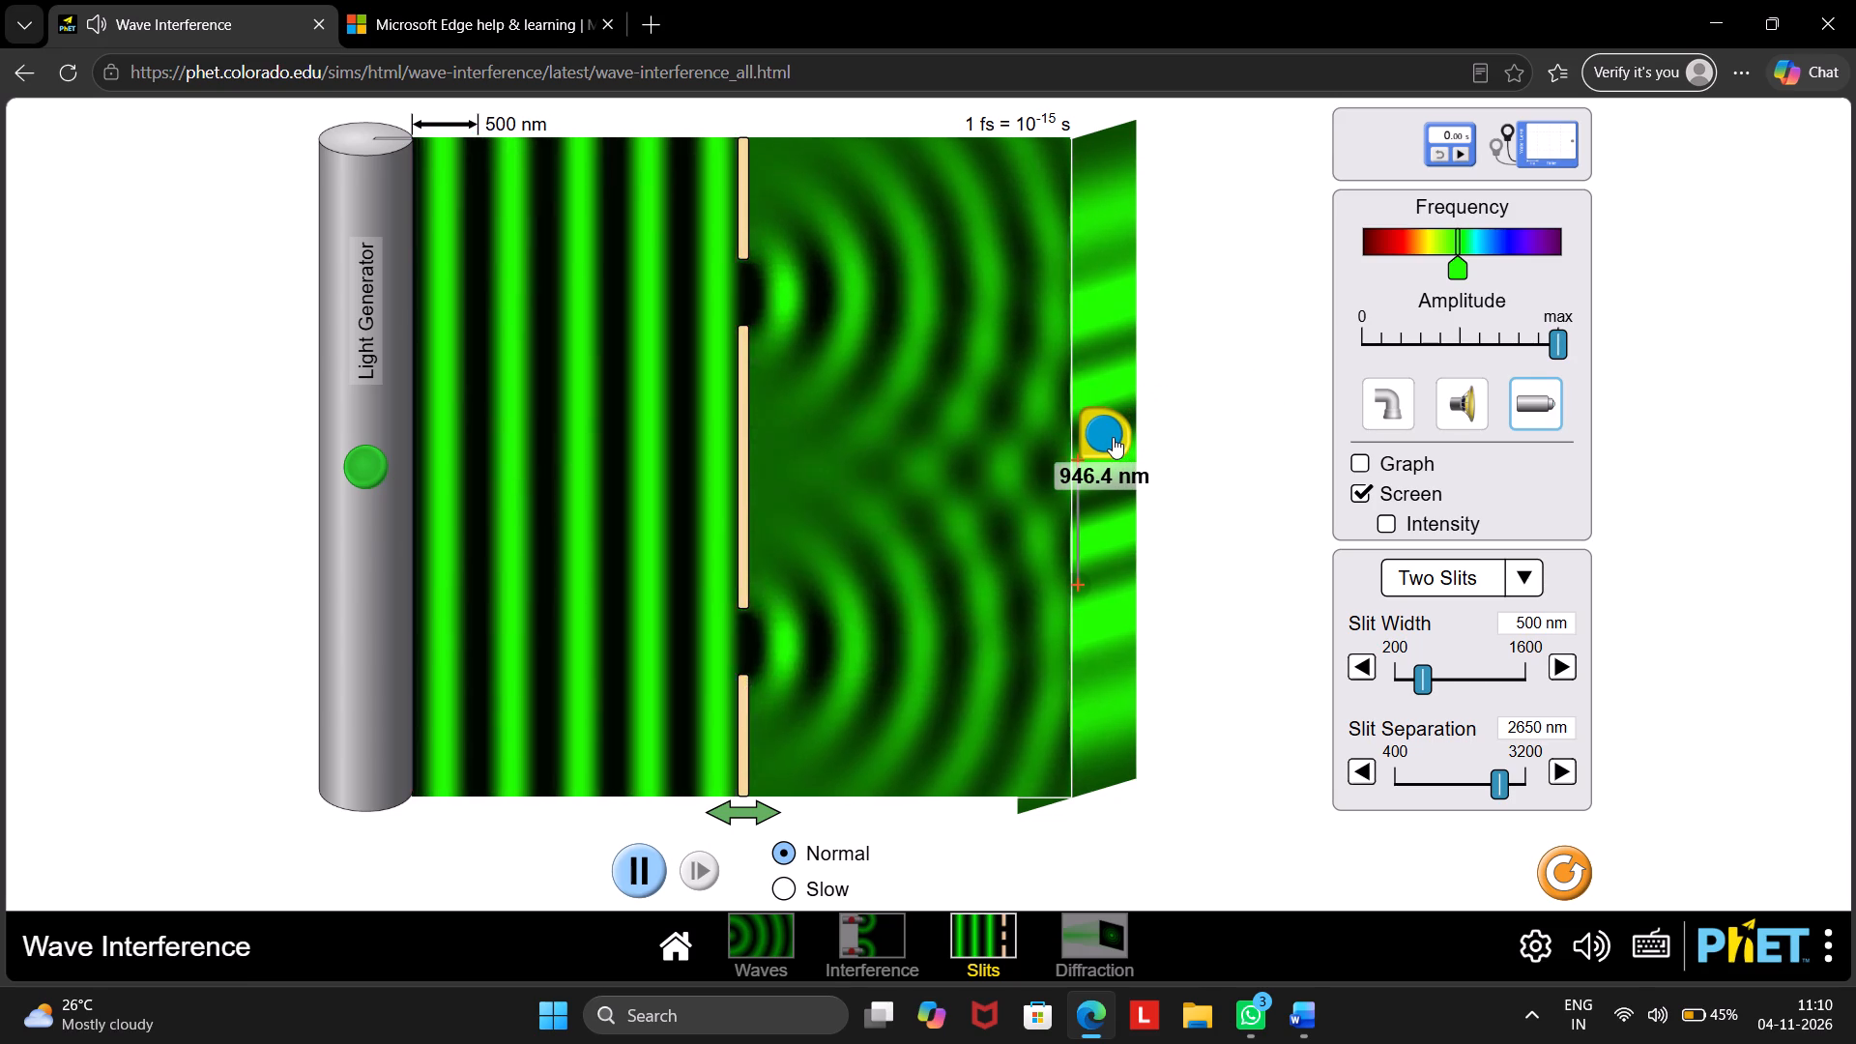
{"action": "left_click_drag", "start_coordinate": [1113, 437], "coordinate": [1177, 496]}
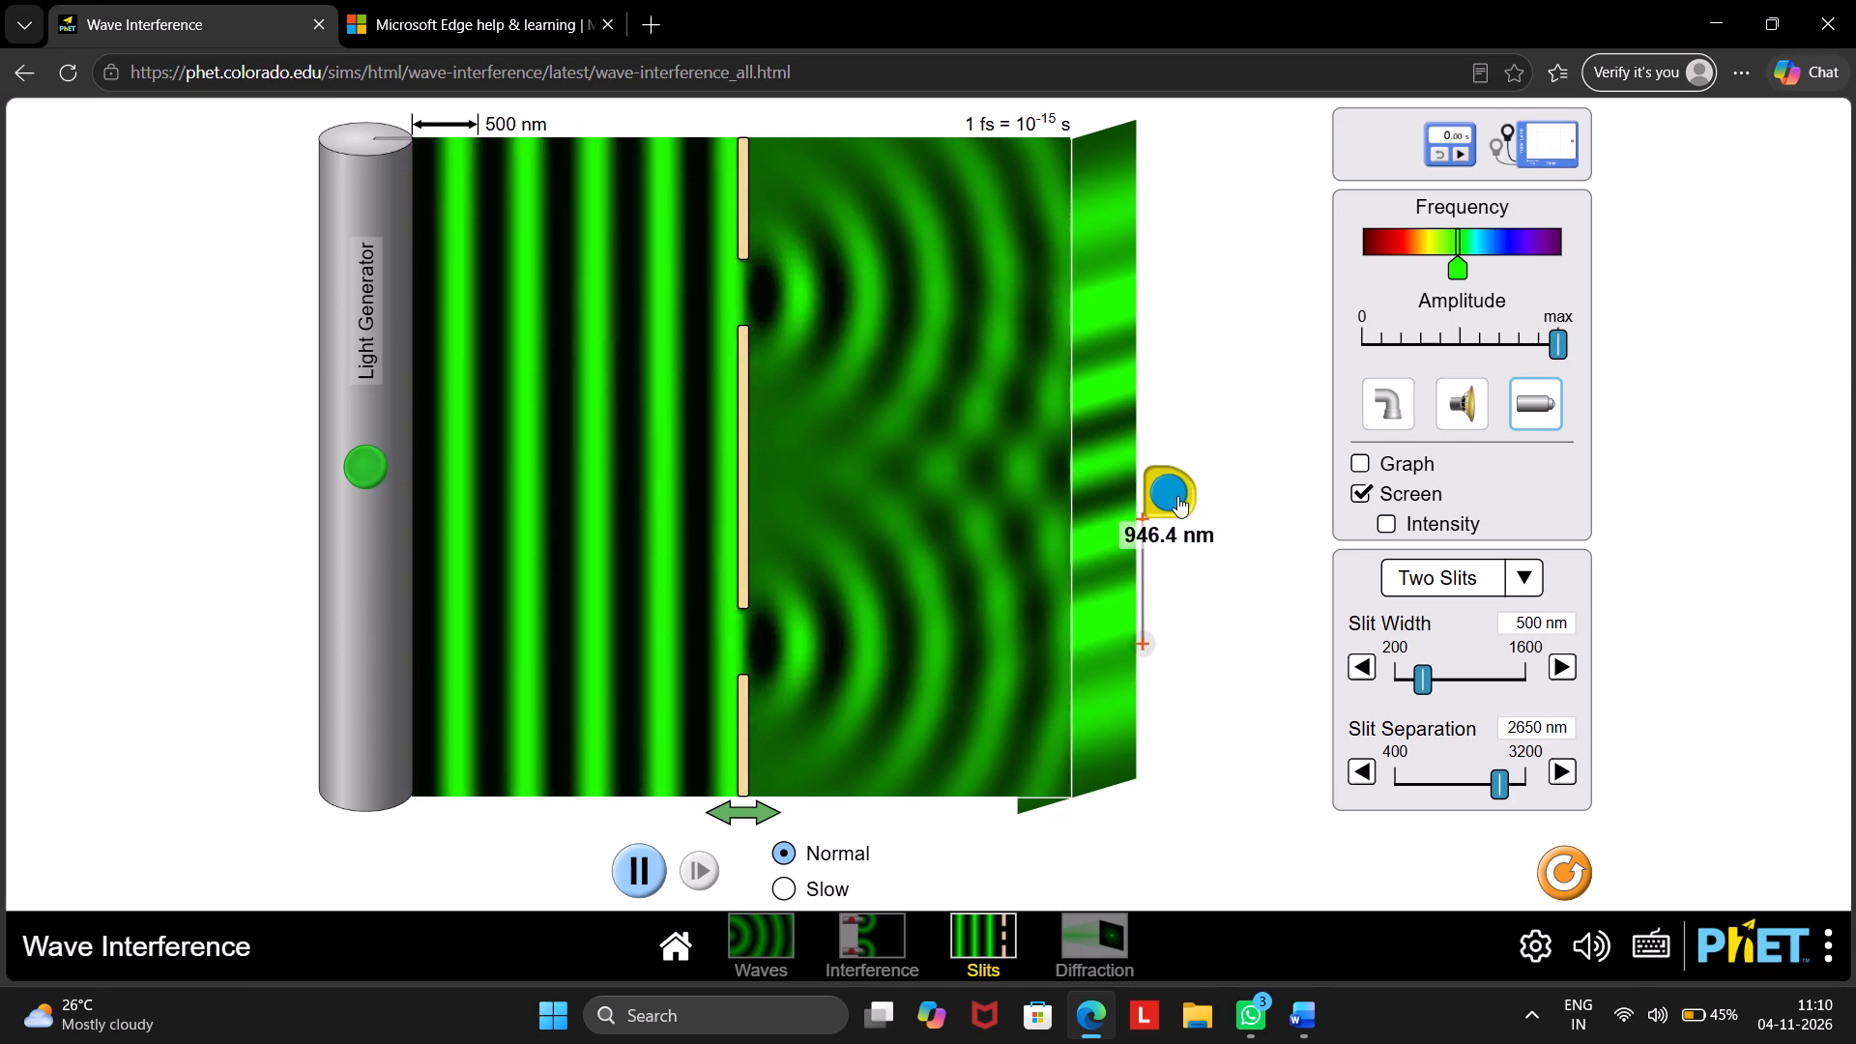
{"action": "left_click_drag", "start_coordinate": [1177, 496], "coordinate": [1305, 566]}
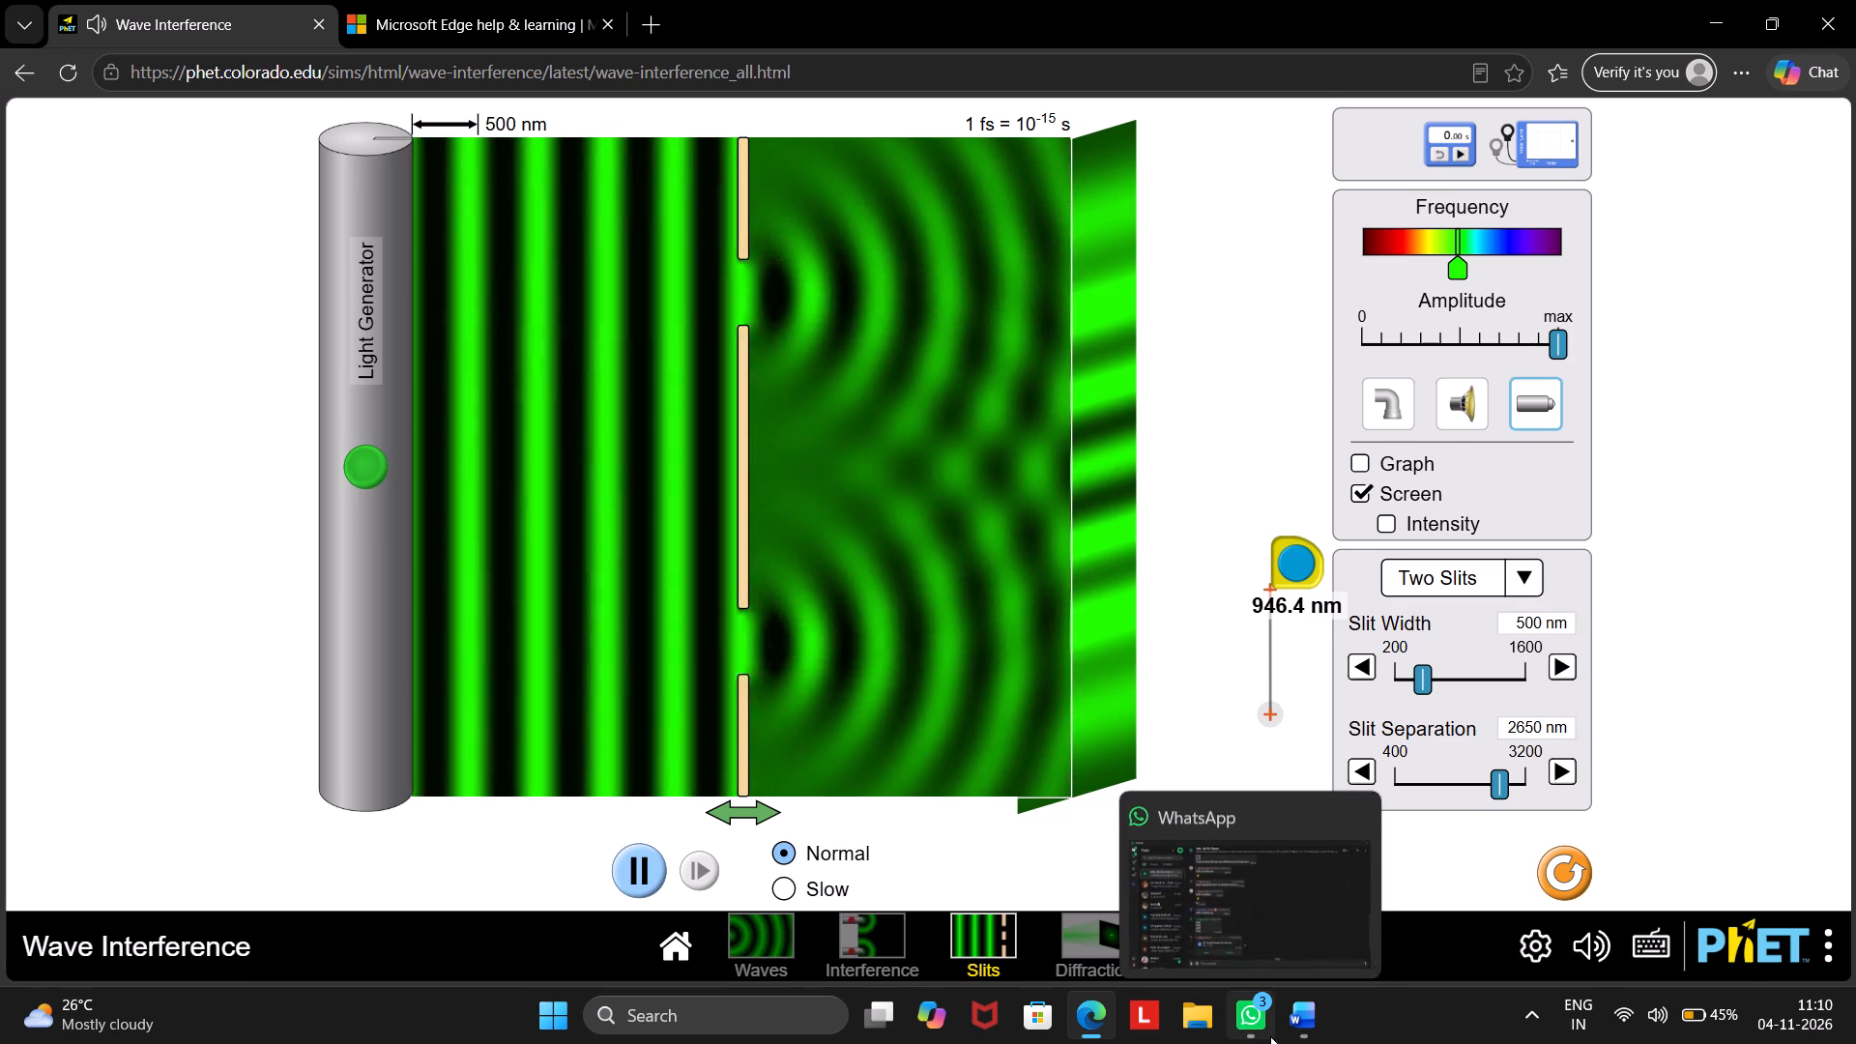
Switch to Word and review the lab procedure and the recorded values under Data and Observations.
{"action": "left_click", "coordinate": [1281, 1031]}
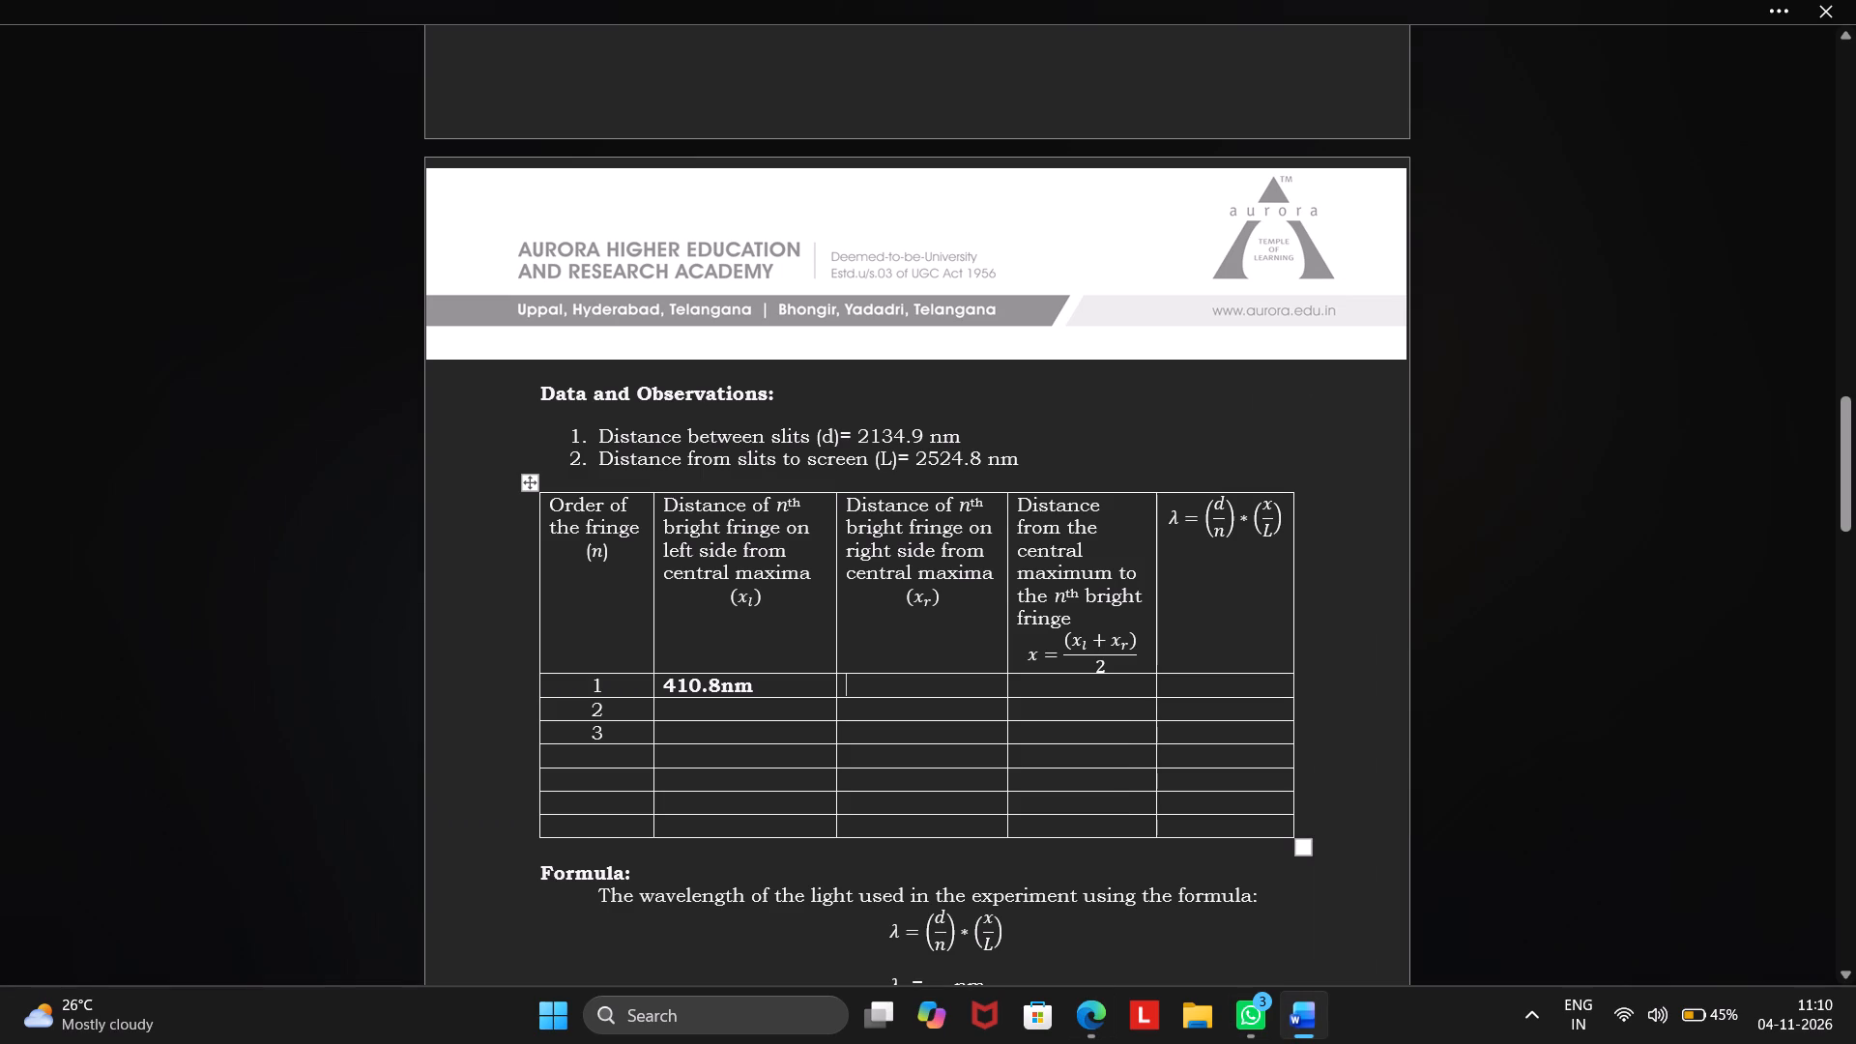
{"action": "scroll", "coordinate": [989, 670], "scroll_direction": "up", "scroll_amount": 3}
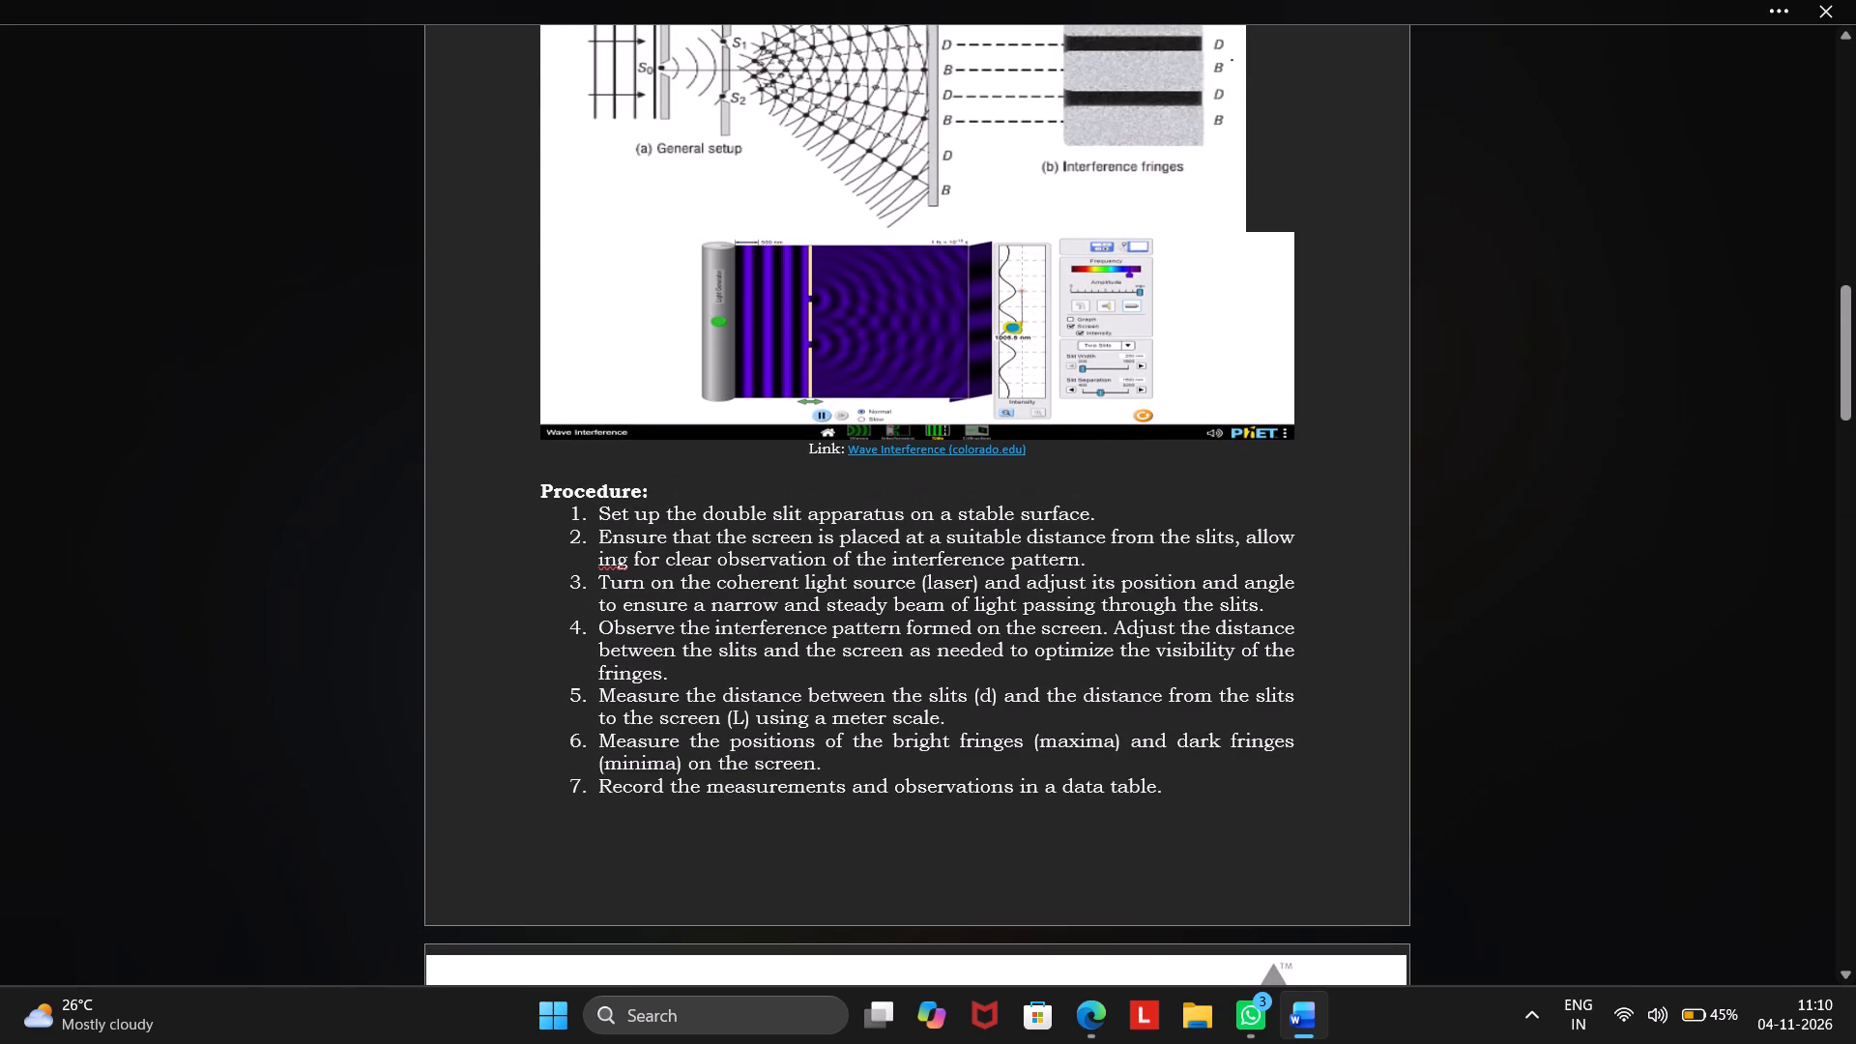
{"action": "scroll", "coordinate": [989, 670], "scroll_direction": "up", "scroll_amount": 1}
{"action": "scroll", "coordinate": [989, 670], "scroll_direction": "down", "scroll_amount": 3}
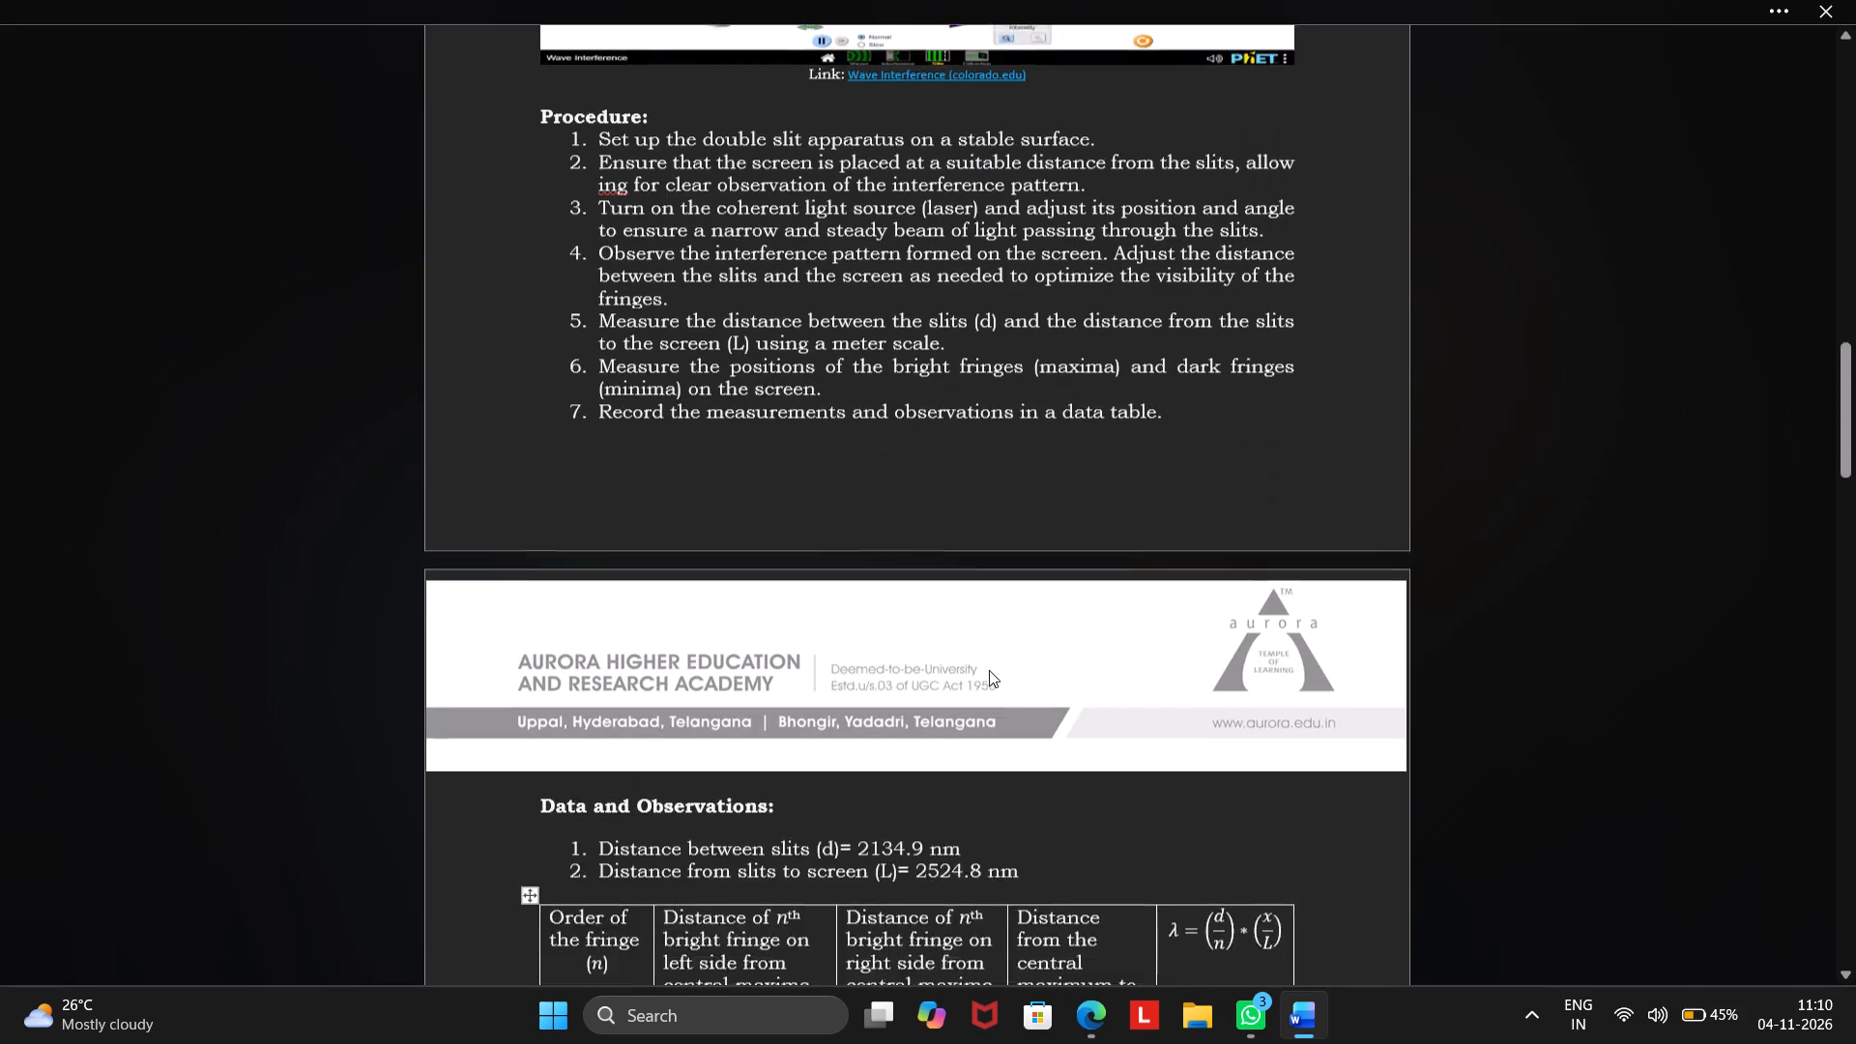
{"action": "scroll", "coordinate": [989, 670], "scroll_direction": "down", "scroll_amount": 1}
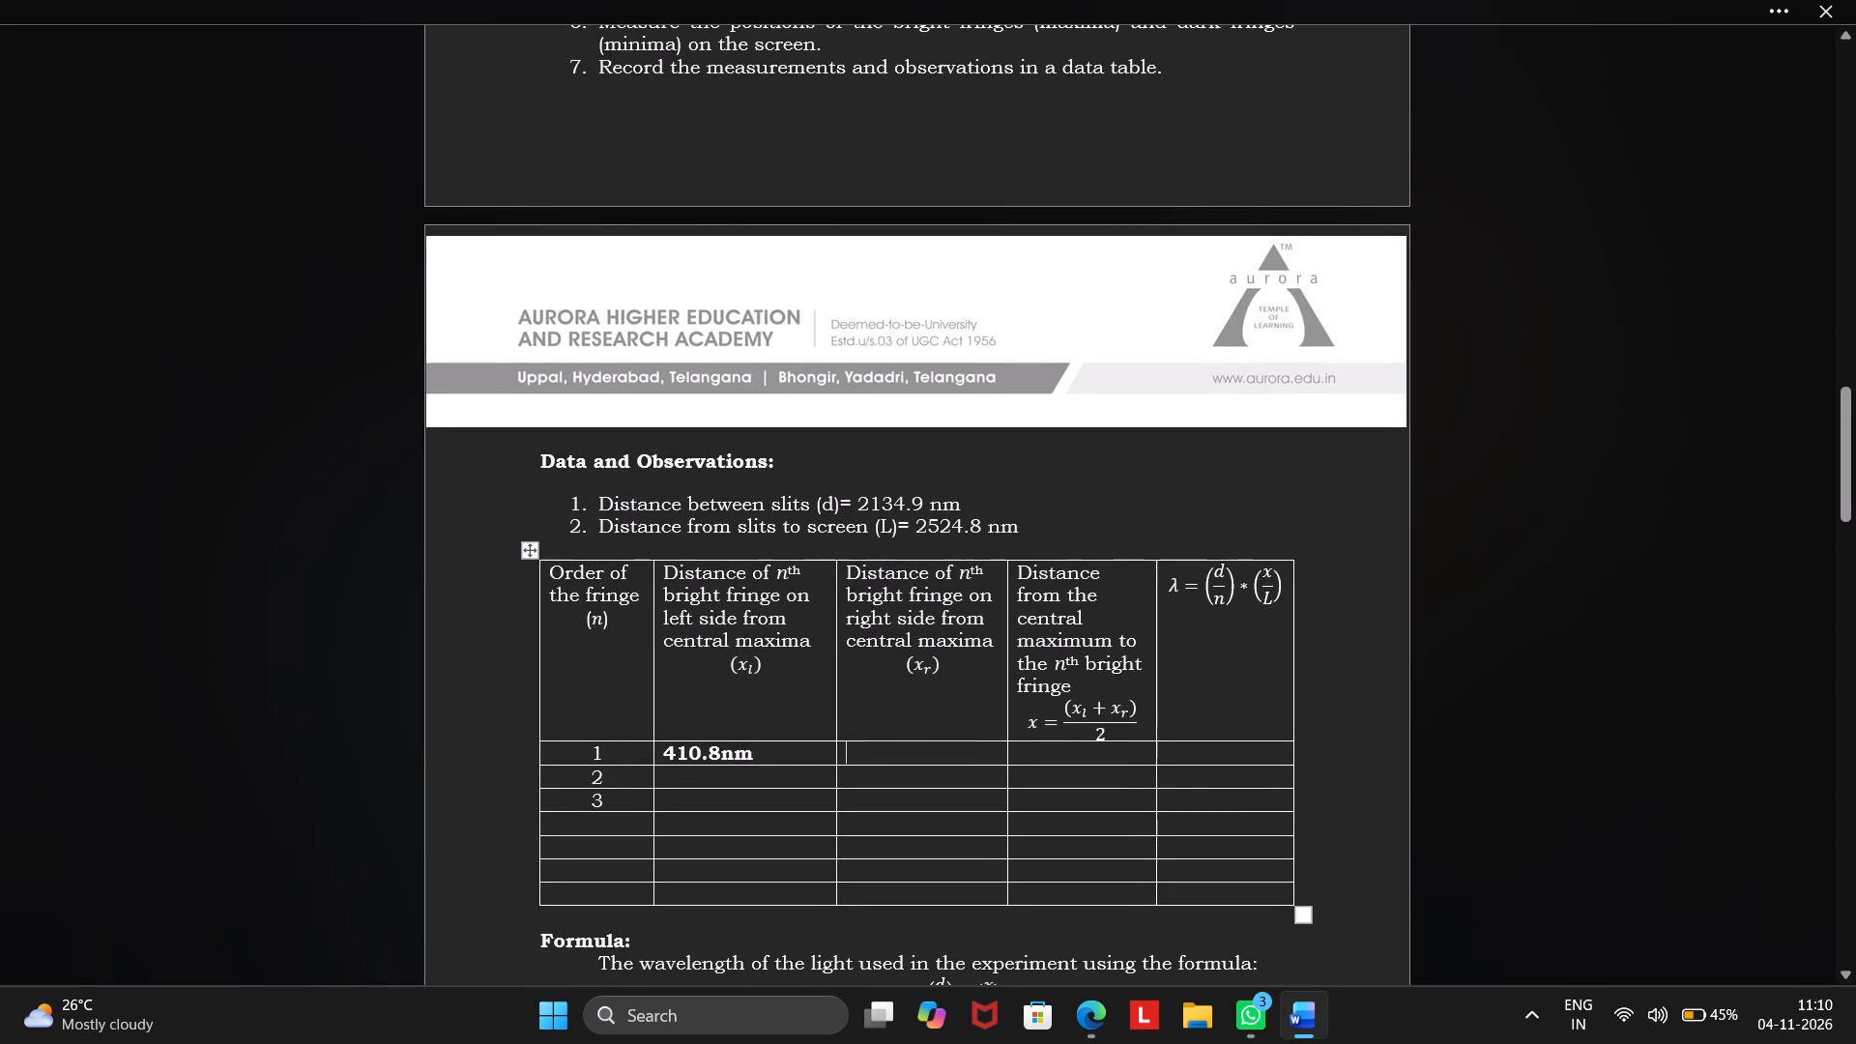
{"action": "left_click", "coordinate": [1294, 1021]}
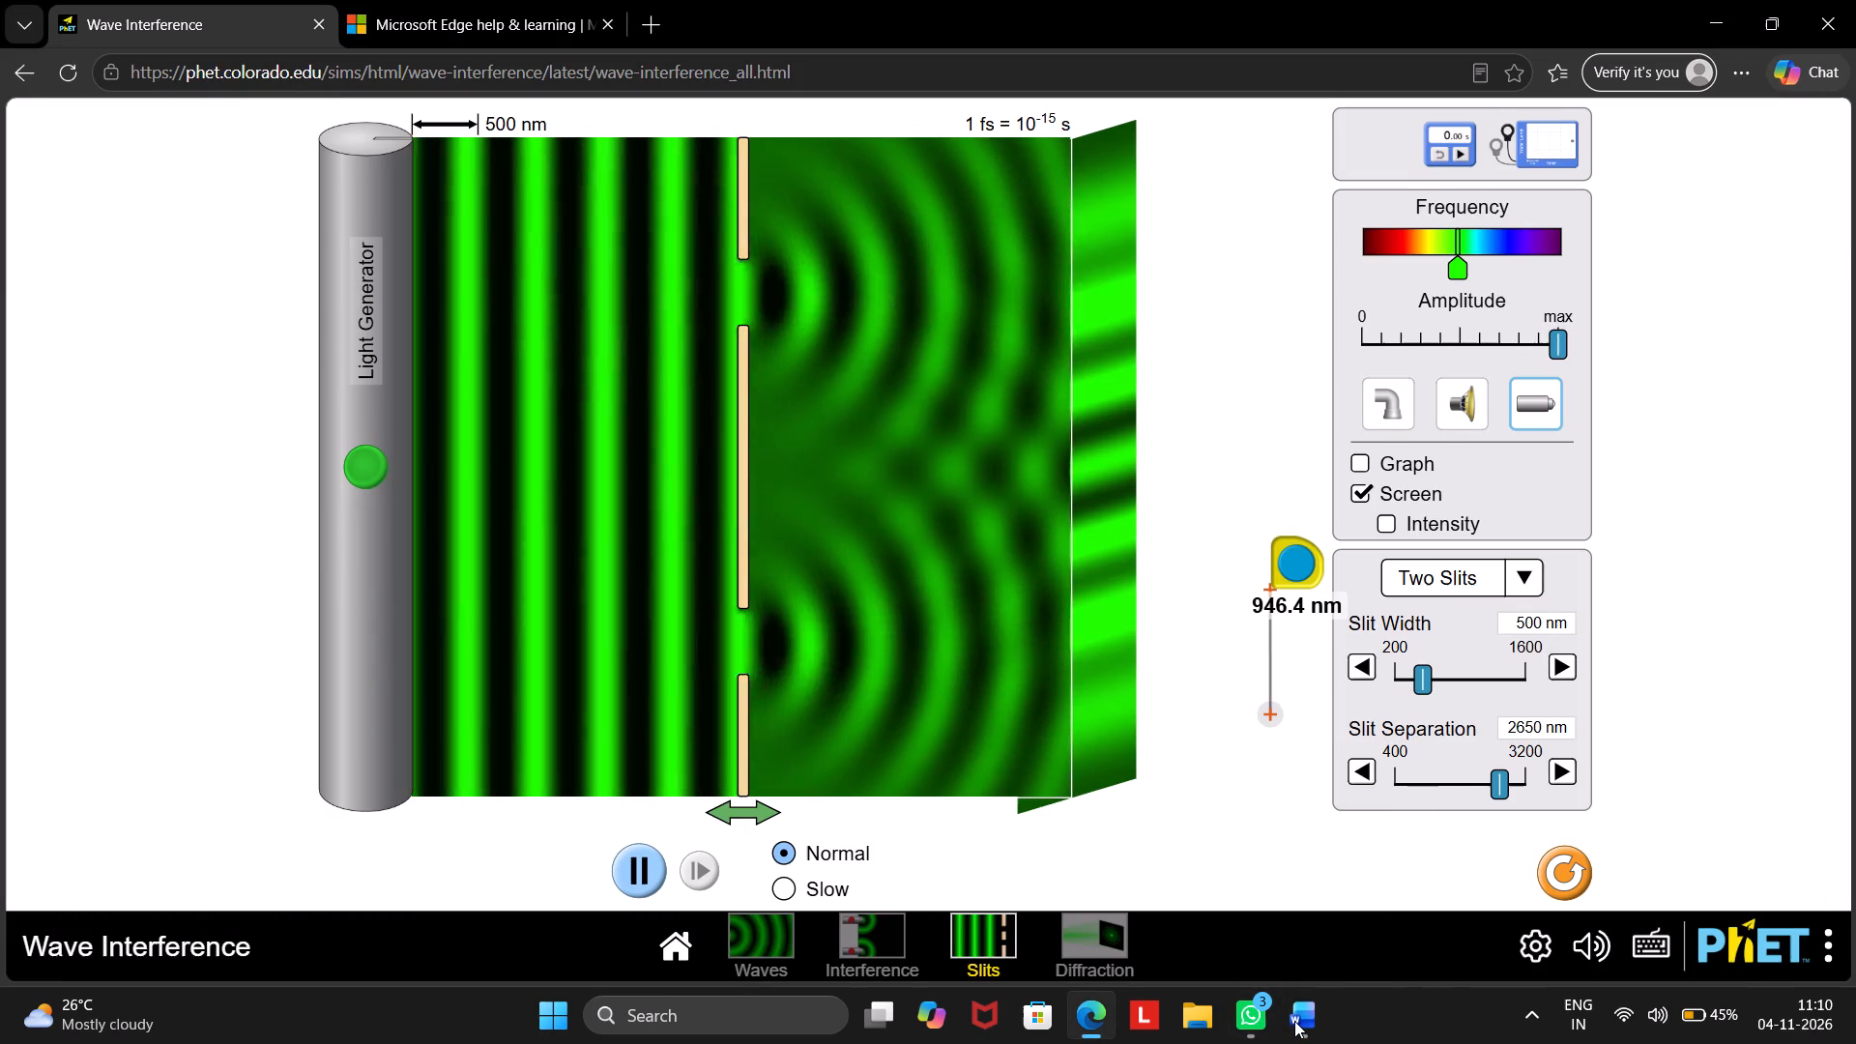
{"action": "left_click", "coordinate": [1294, 1021]}
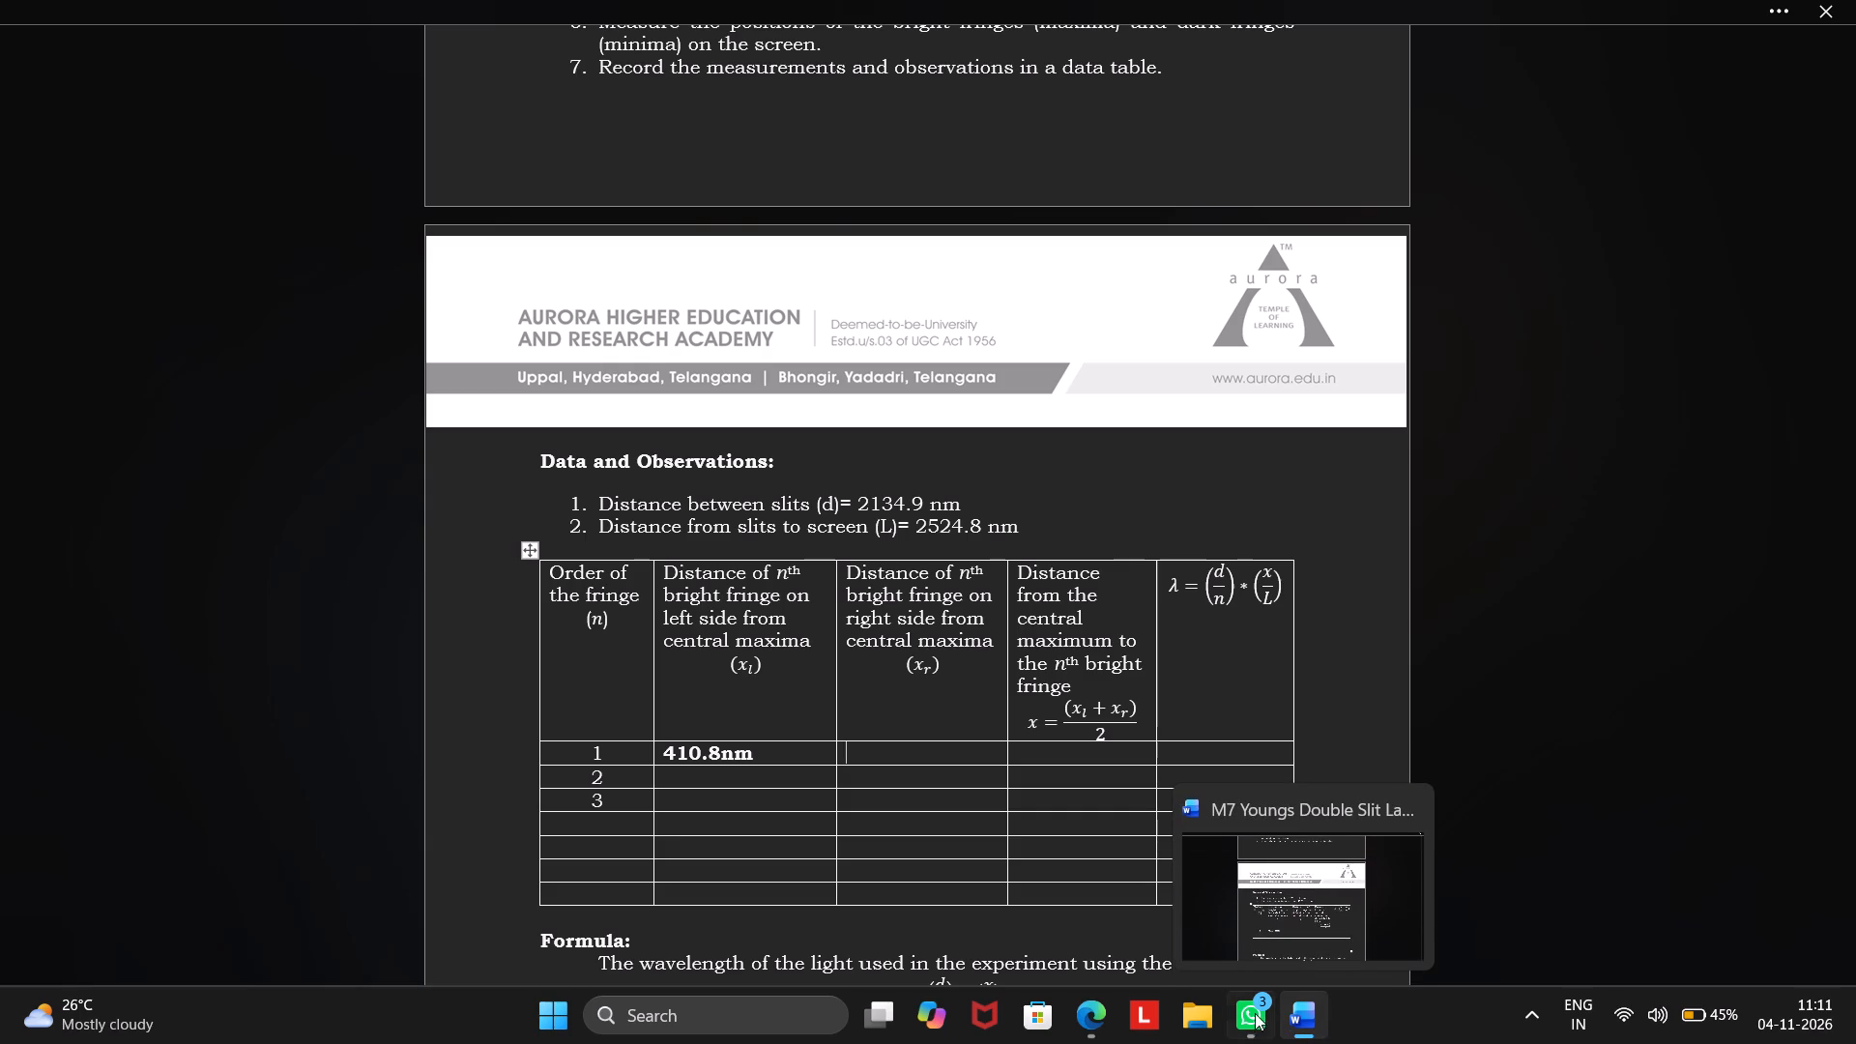
Return to the simulation and measure the distance from the slit barrier to the screen along the wave area's upper edge.
{"action": "left_click", "coordinate": [1304, 1023]}
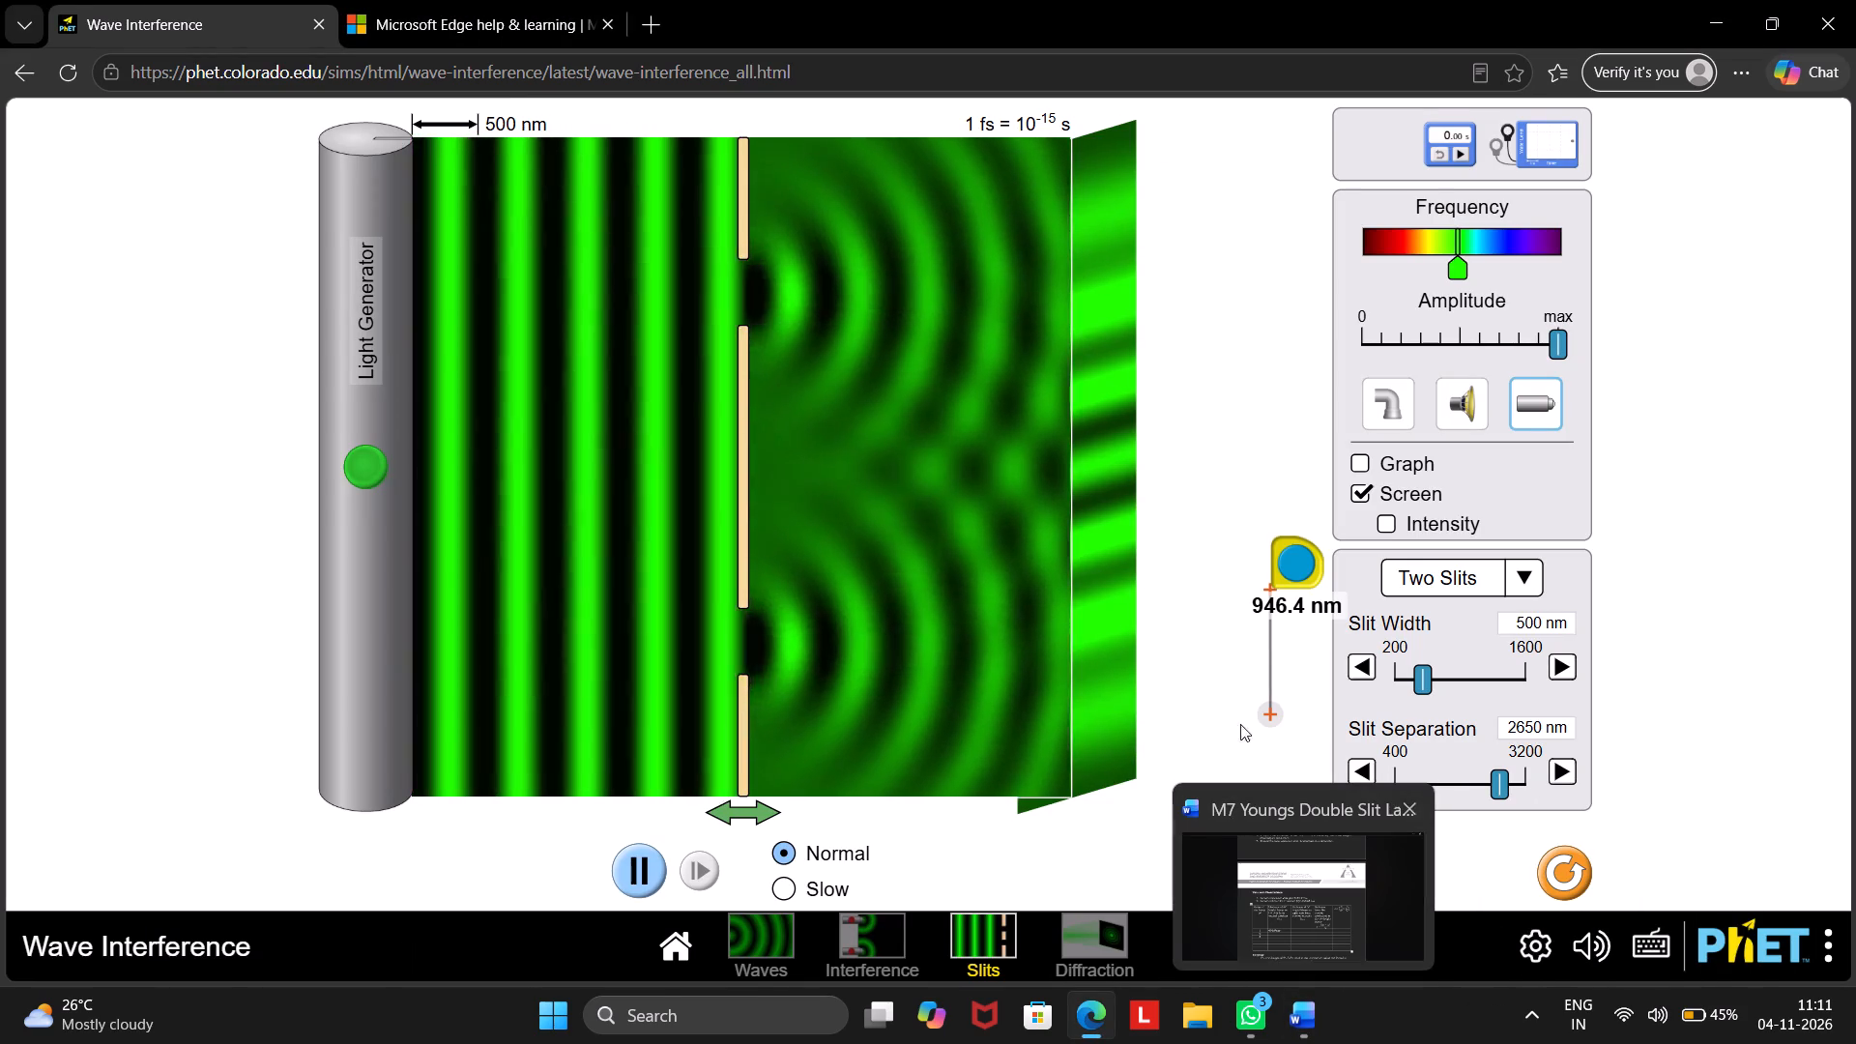
{"action": "left_click_drag", "start_coordinate": [1290, 574], "coordinate": [754, 126]}
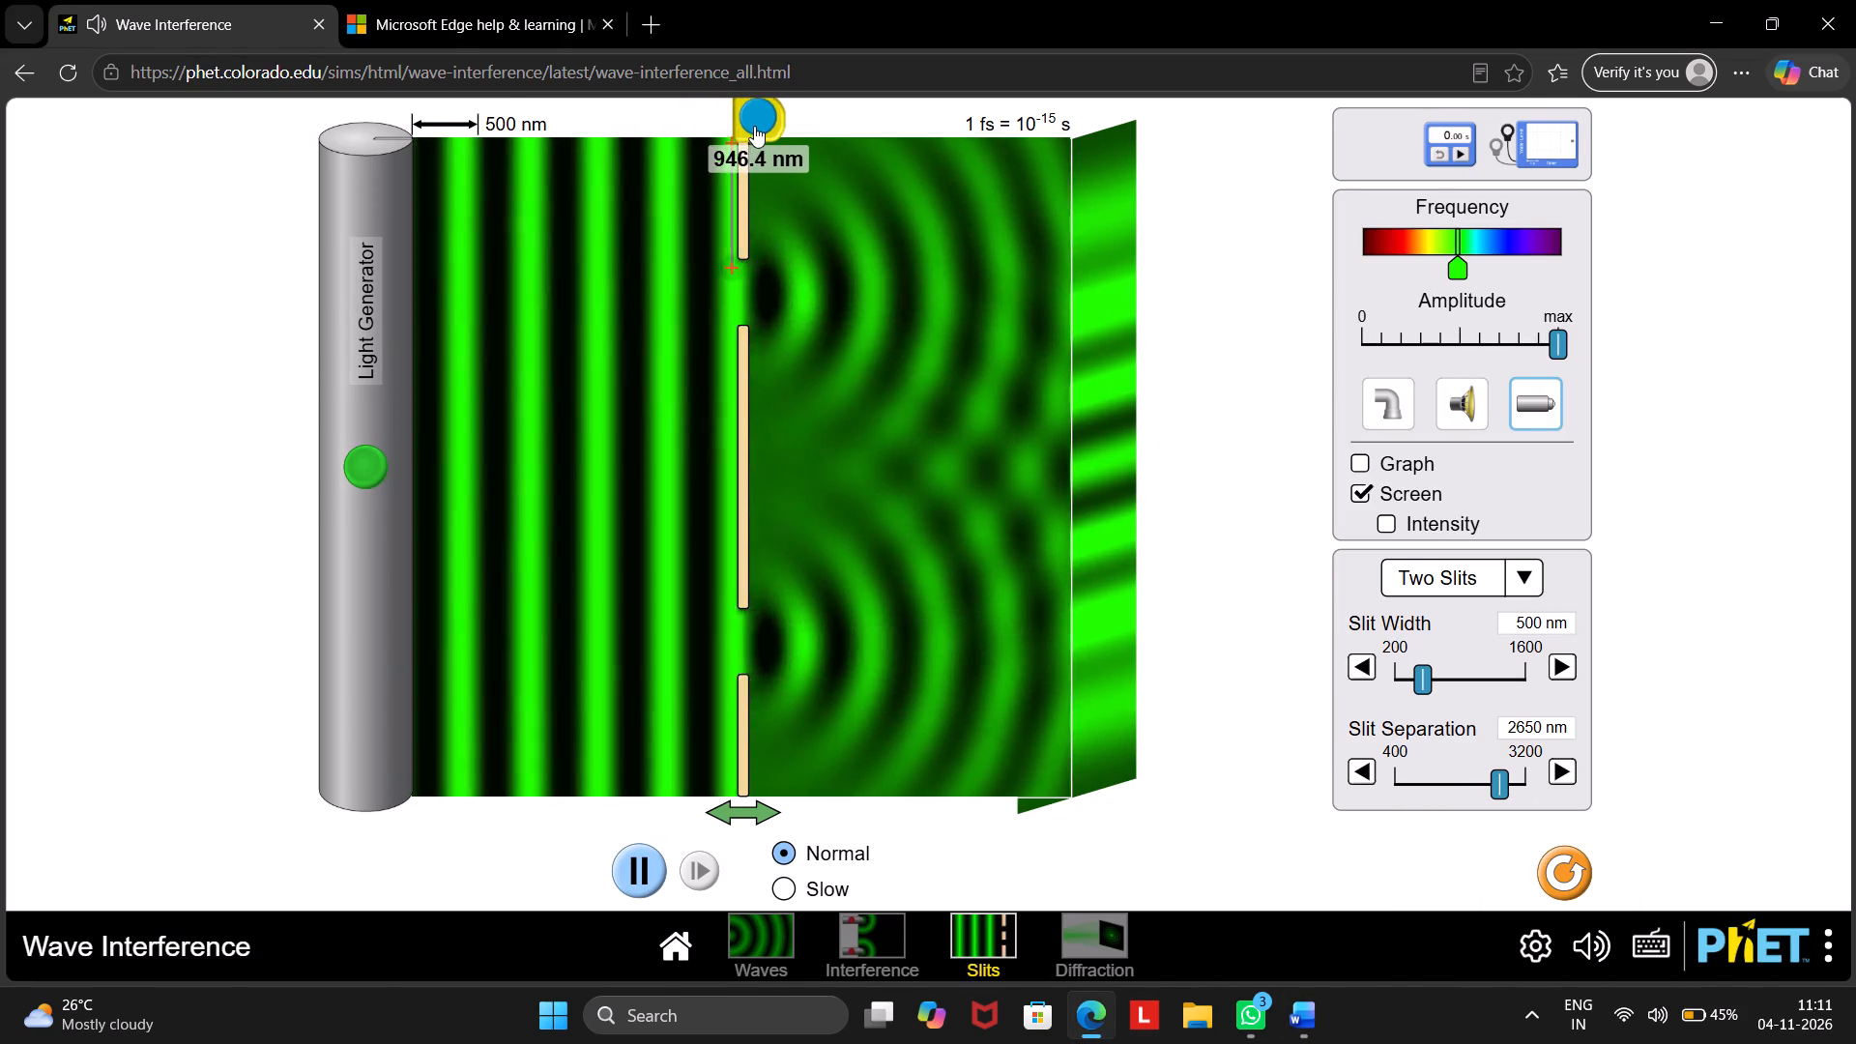
{"action": "left_click_drag", "start_coordinate": [754, 126], "coordinate": [761, 121]}
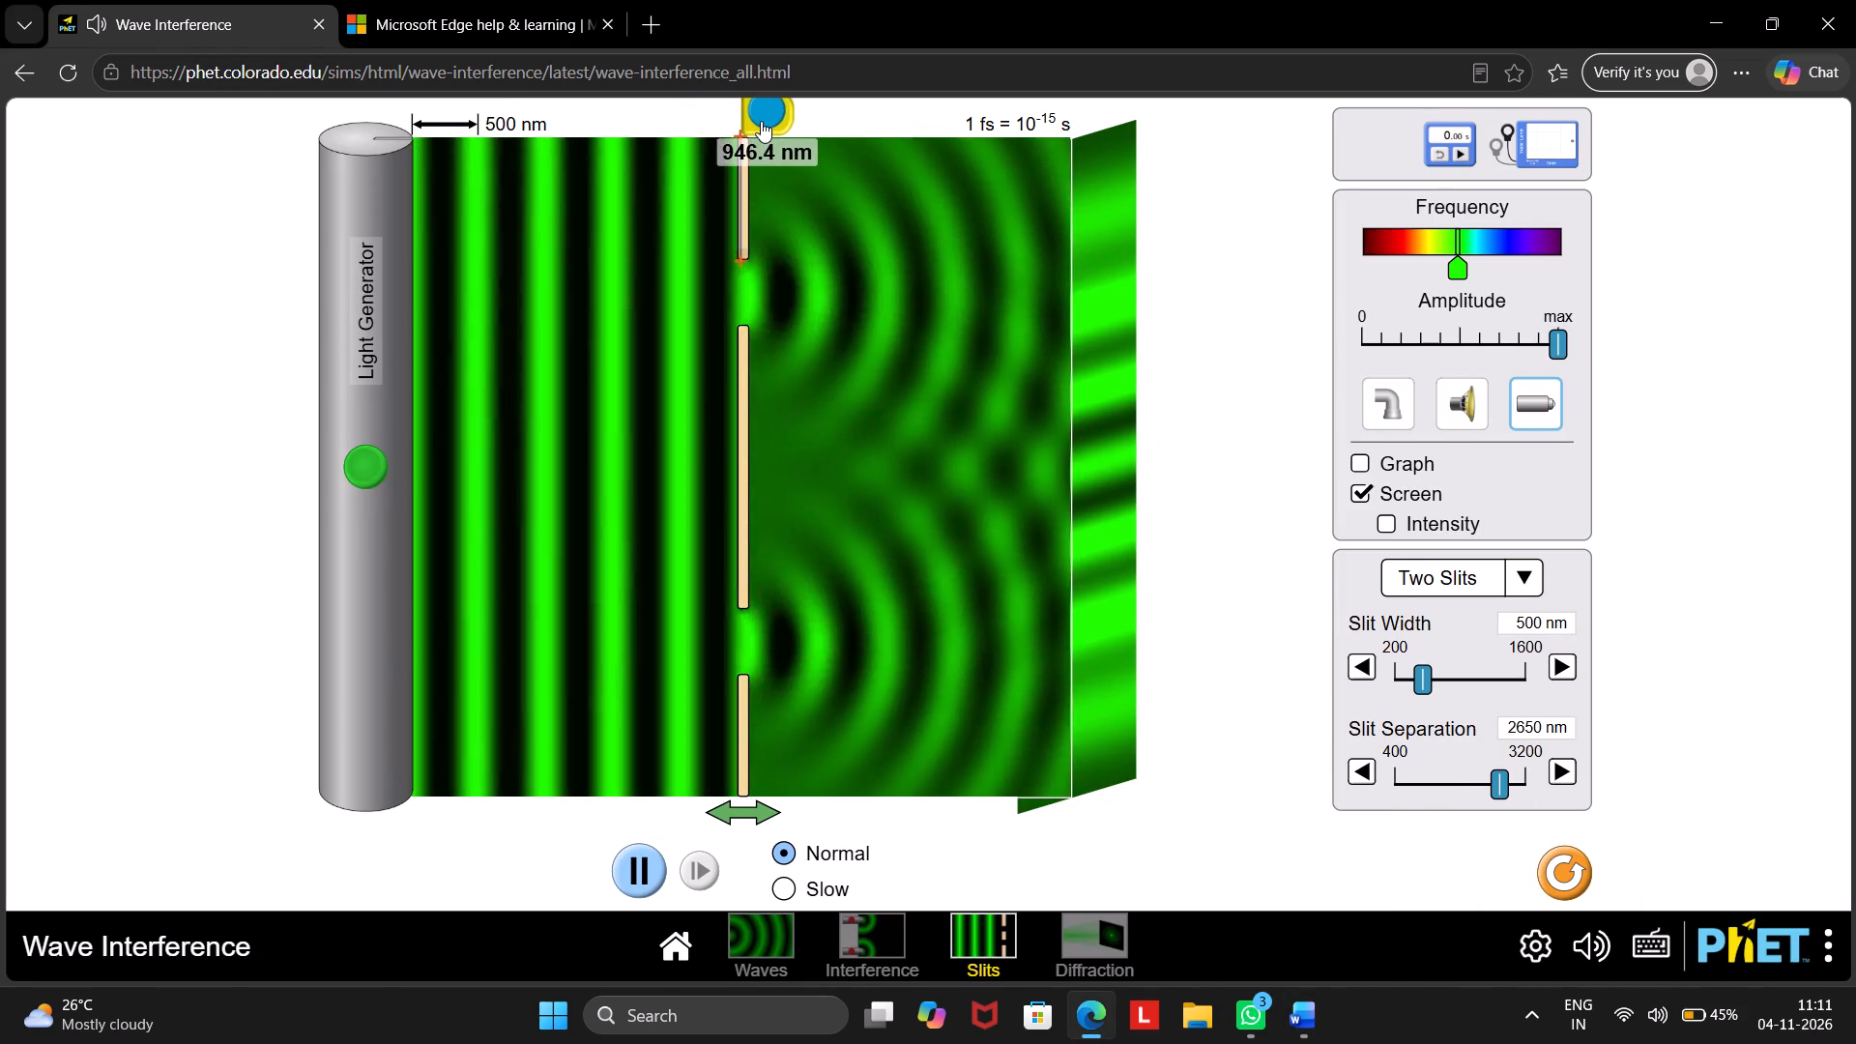
{"action": "left_click_drag", "start_coordinate": [761, 121], "coordinate": [758, 122]}
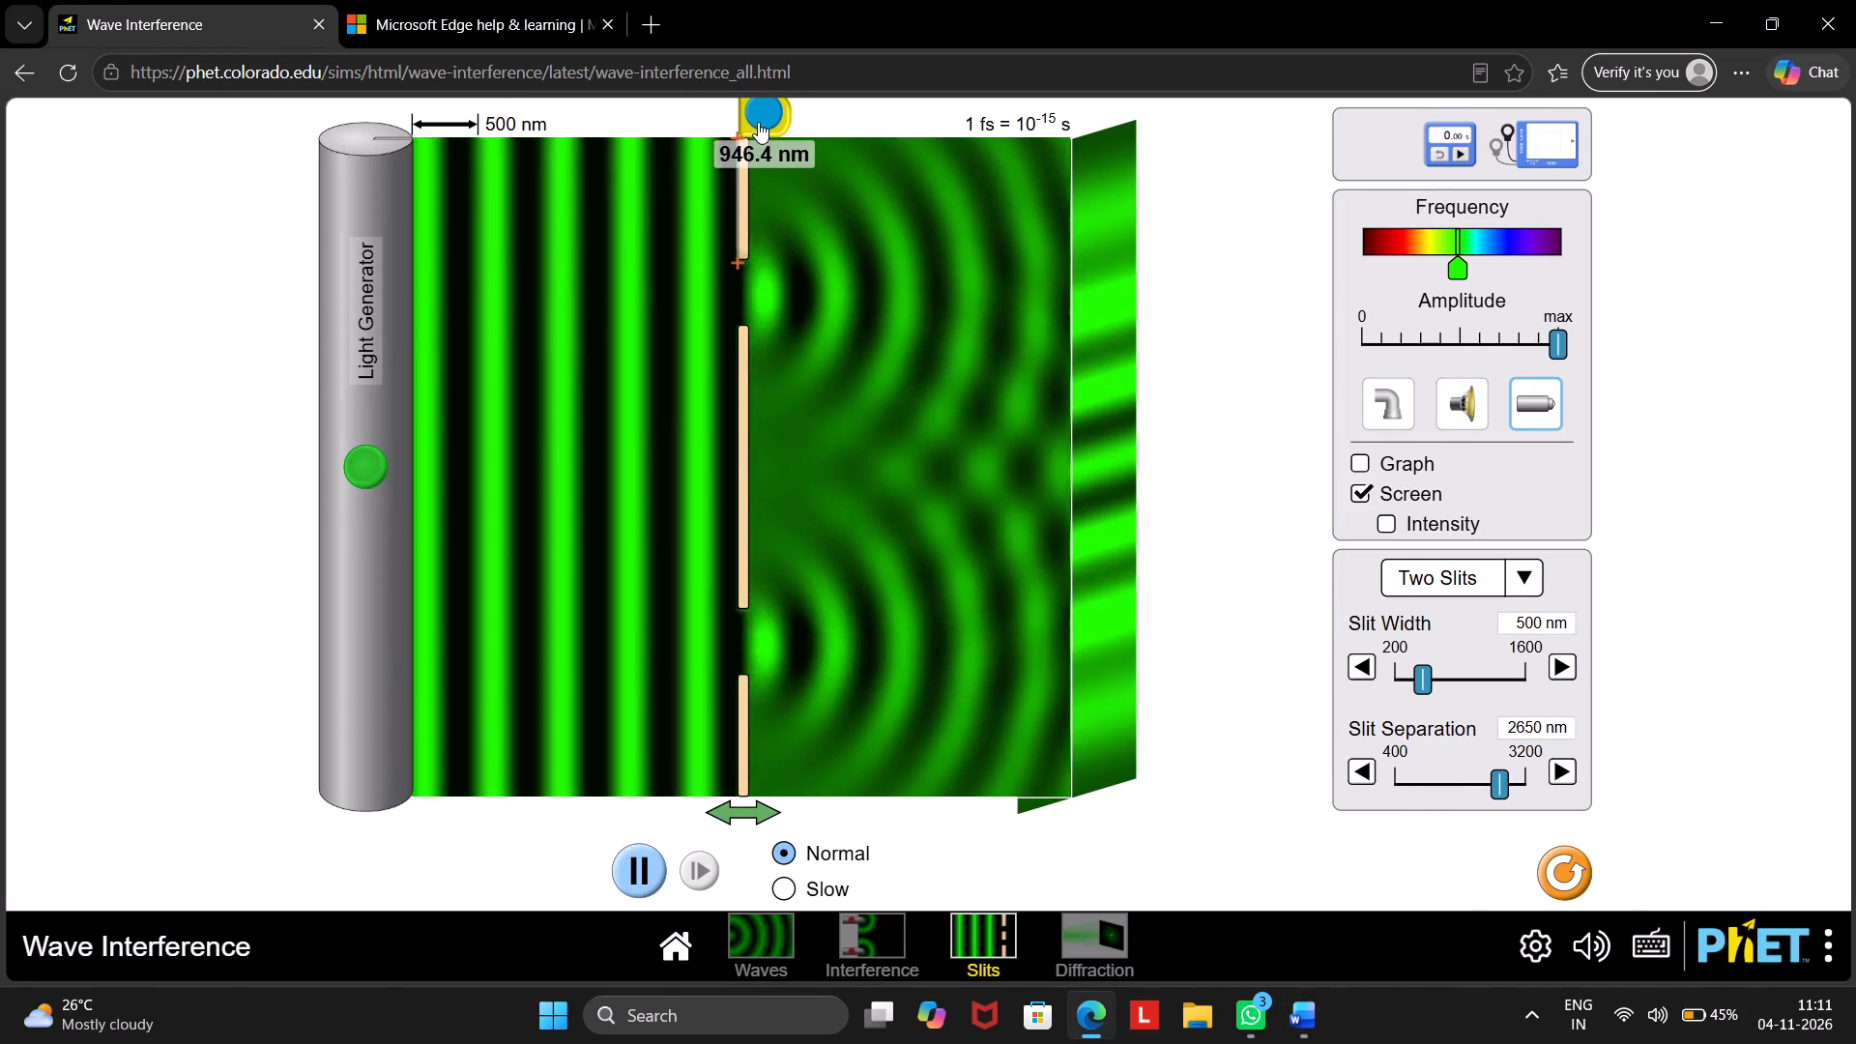
{"action": "left_click_drag", "start_coordinate": [758, 122], "coordinate": [758, 120]}
{"action": "left_click_drag", "start_coordinate": [742, 263], "coordinate": [905, 184]}
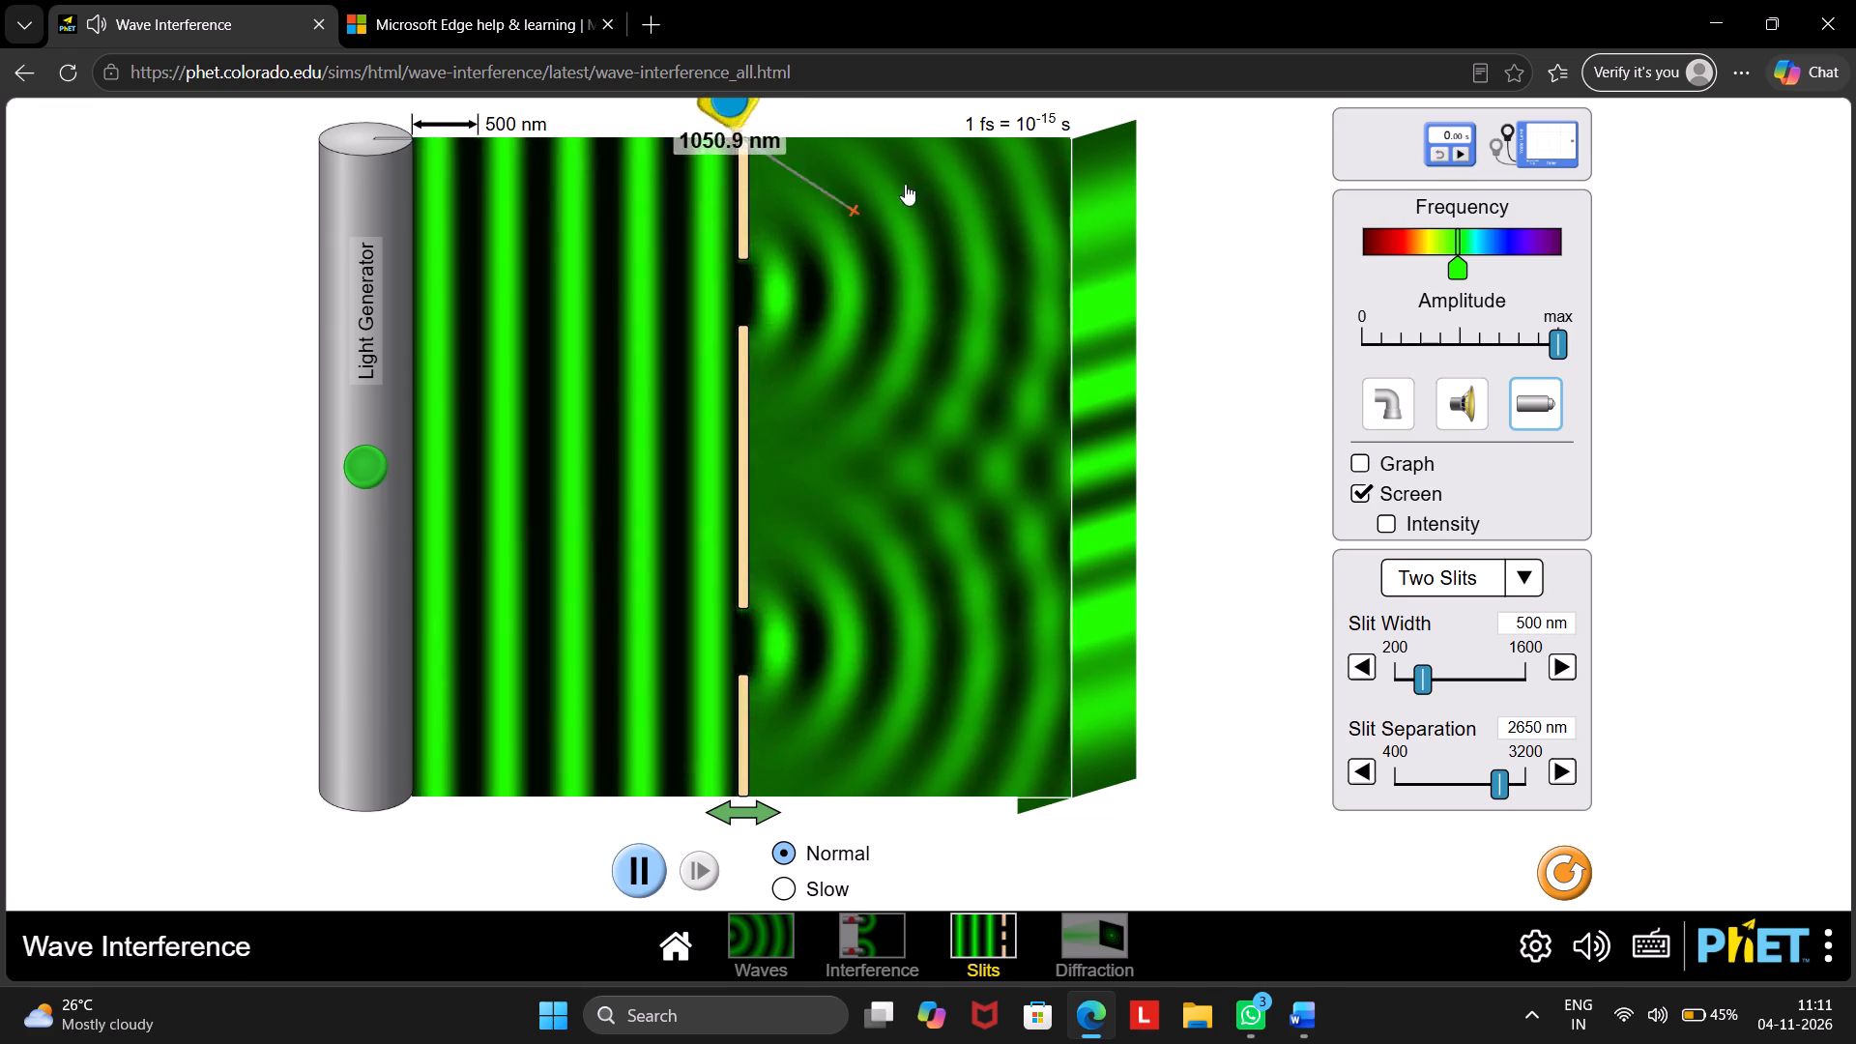
{"action": "left_click_drag", "start_coordinate": [905, 184], "coordinate": [1075, 141]}
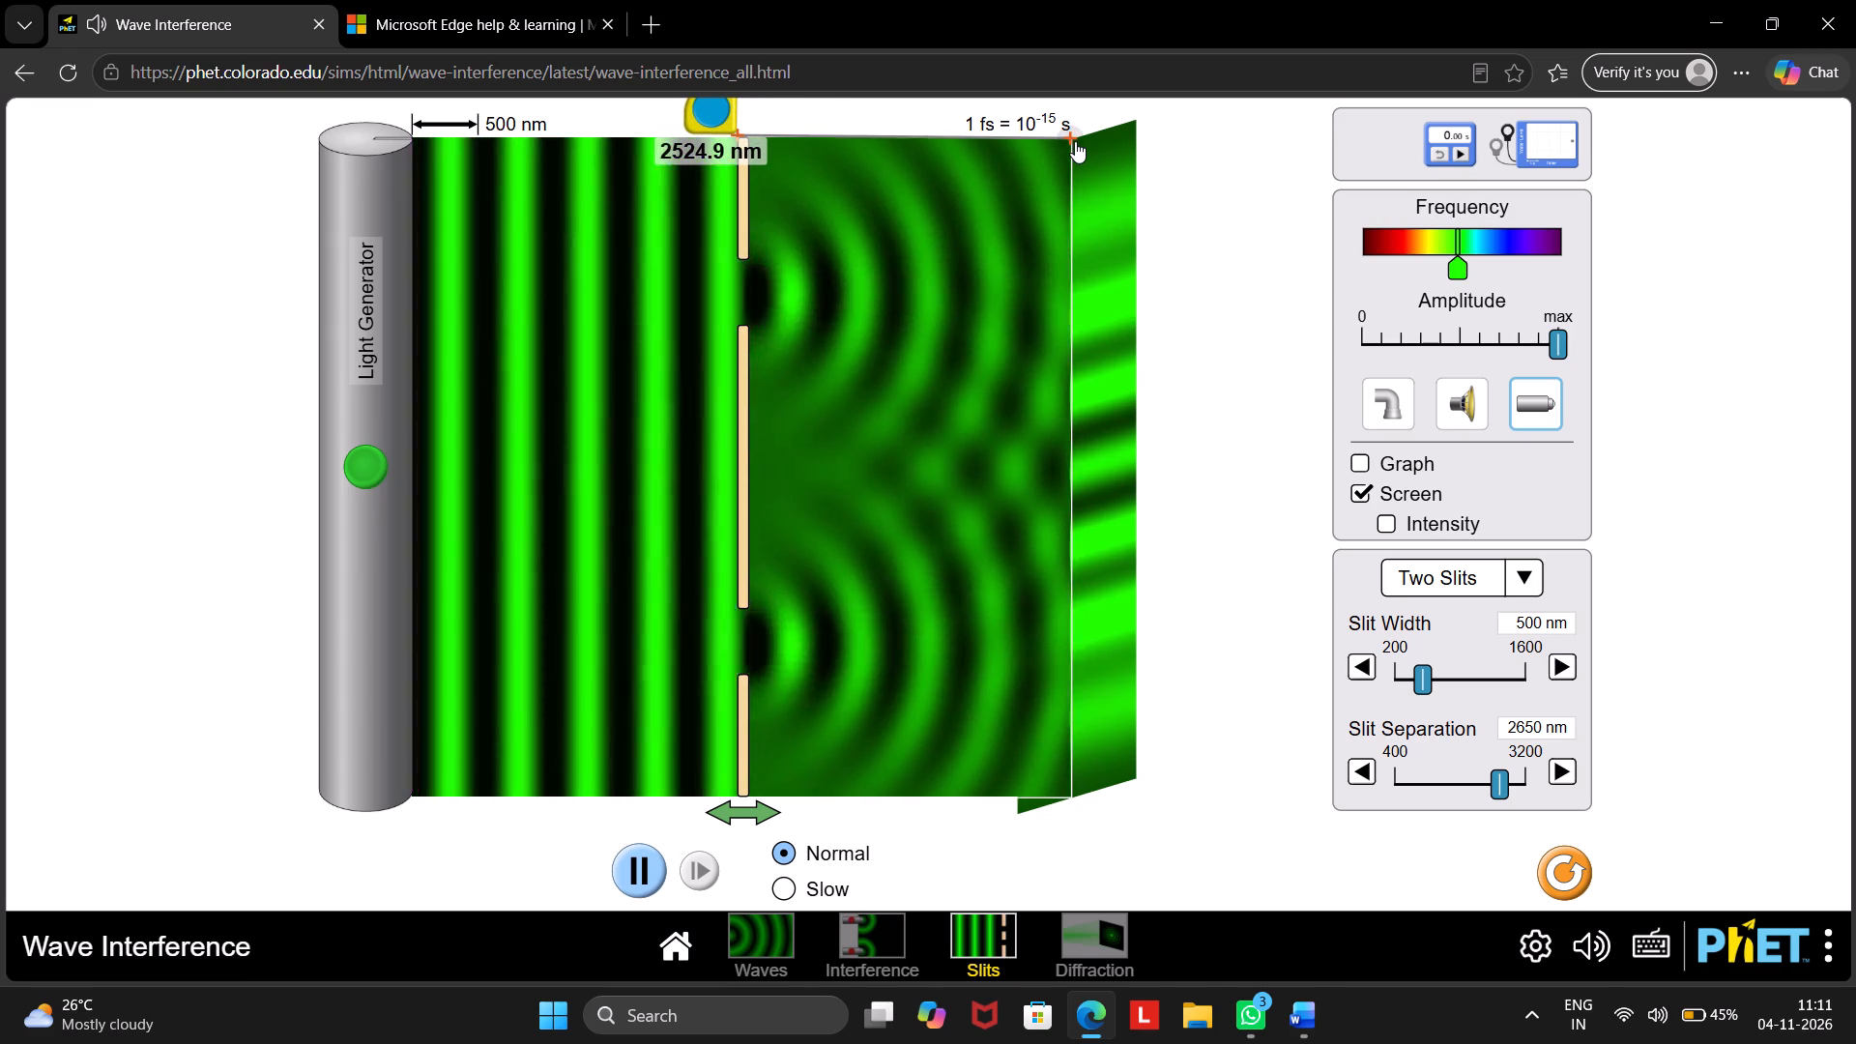
{"action": "left_click_drag", "start_coordinate": [1075, 141], "coordinate": [1076, 141]}
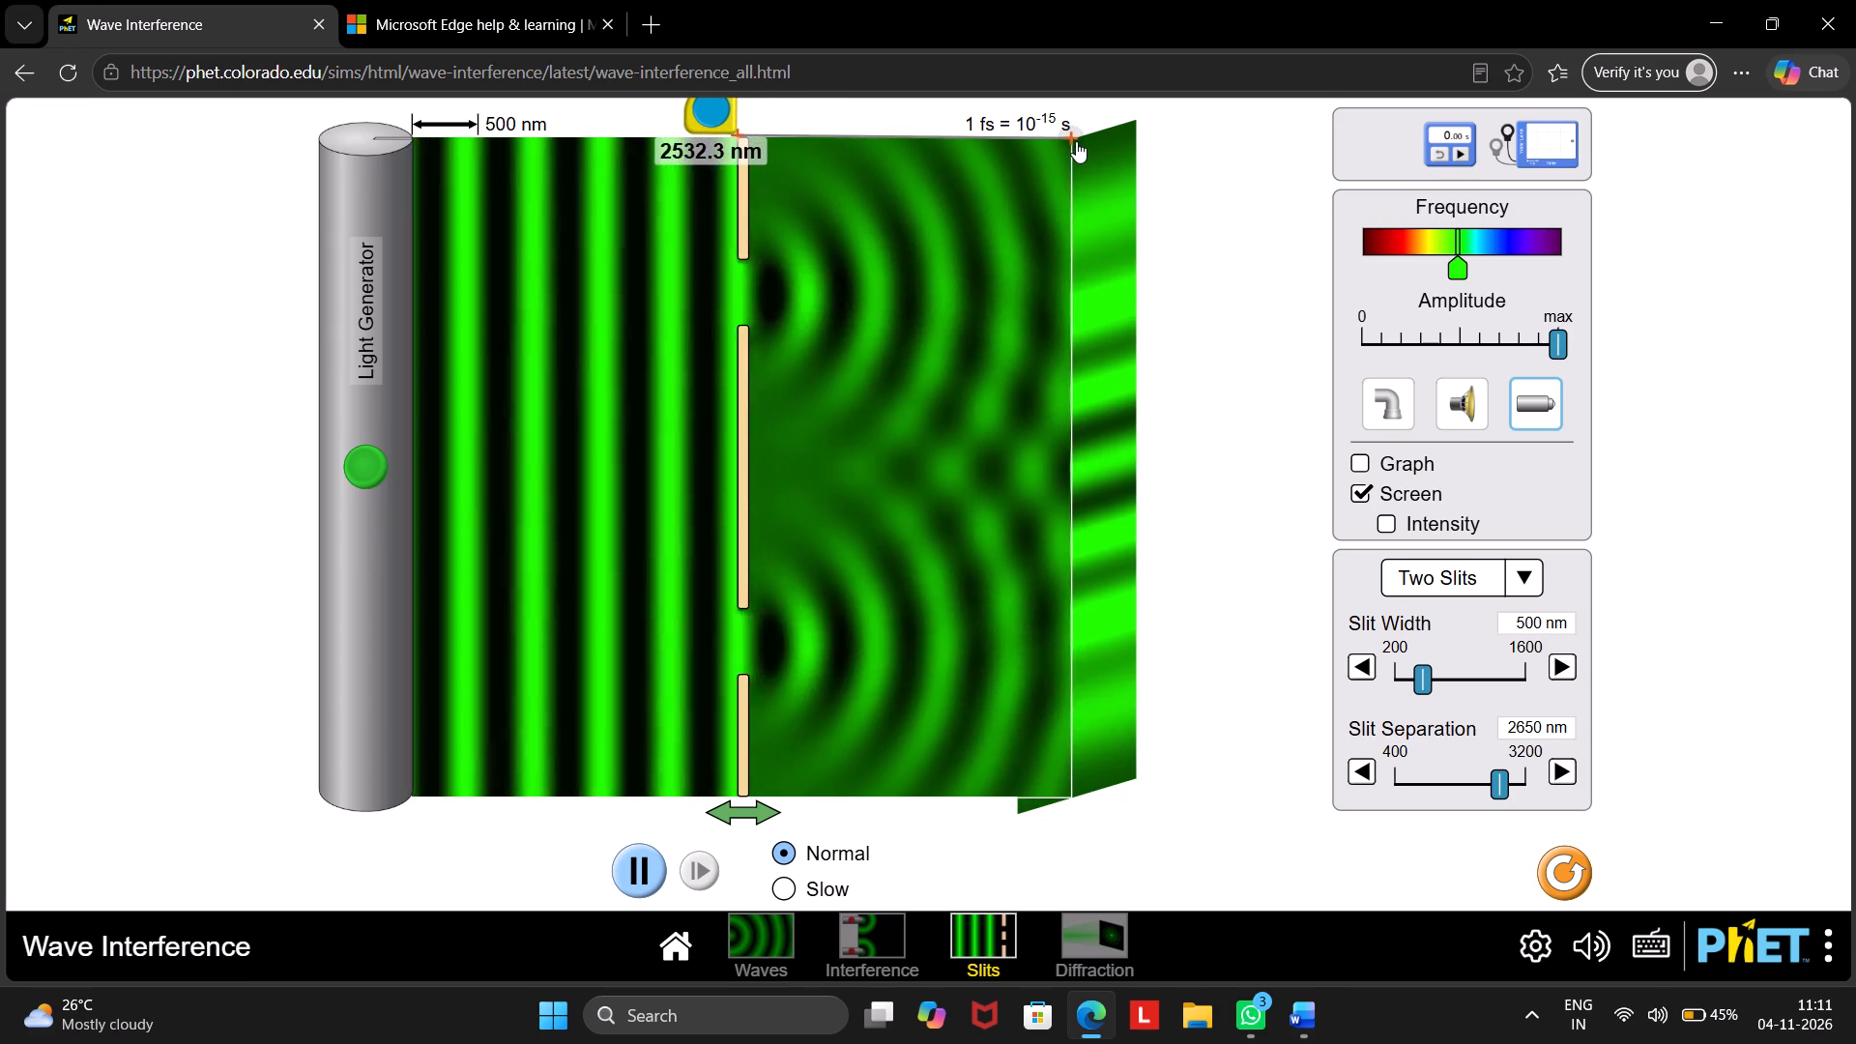
{"action": "left_click_drag", "start_coordinate": [1076, 141], "coordinate": [1074, 142]}
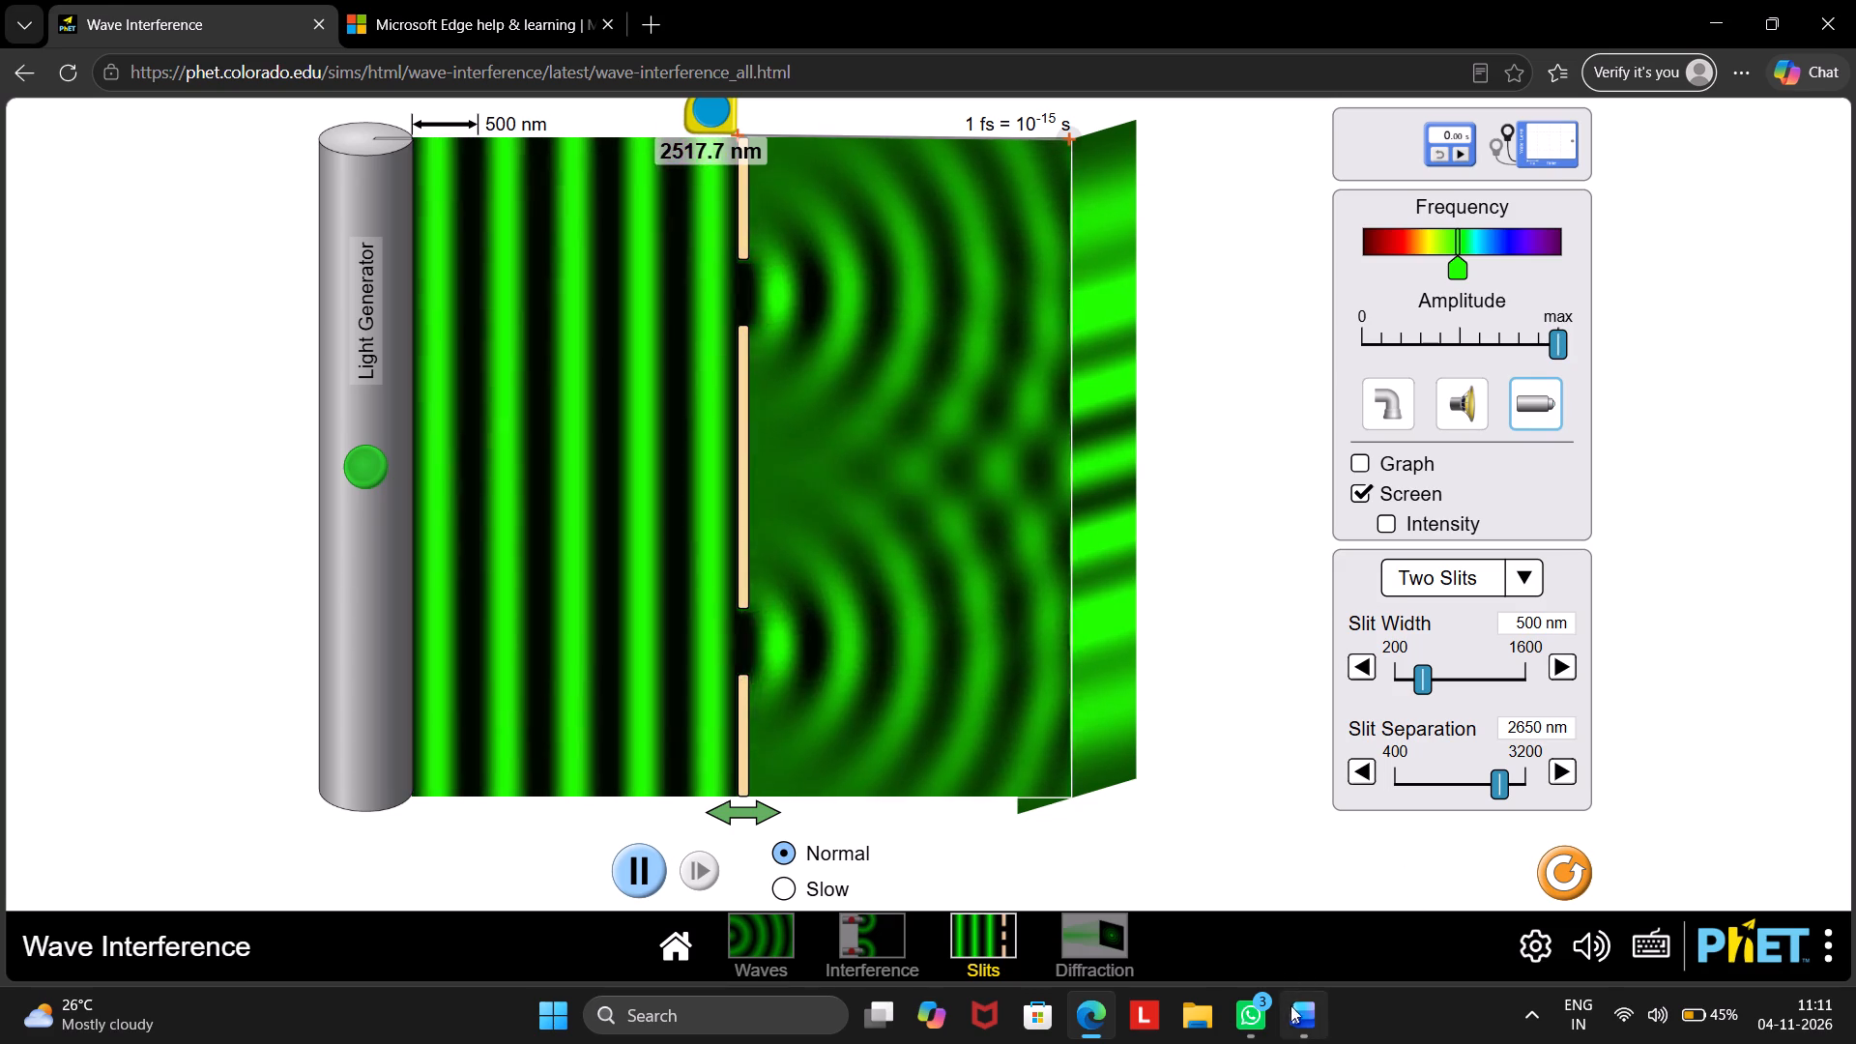
Switch to Word and set the distance from slits to screen (L) to 2517.7 nm.
{"action": "left_click", "coordinate": [1299, 1011]}
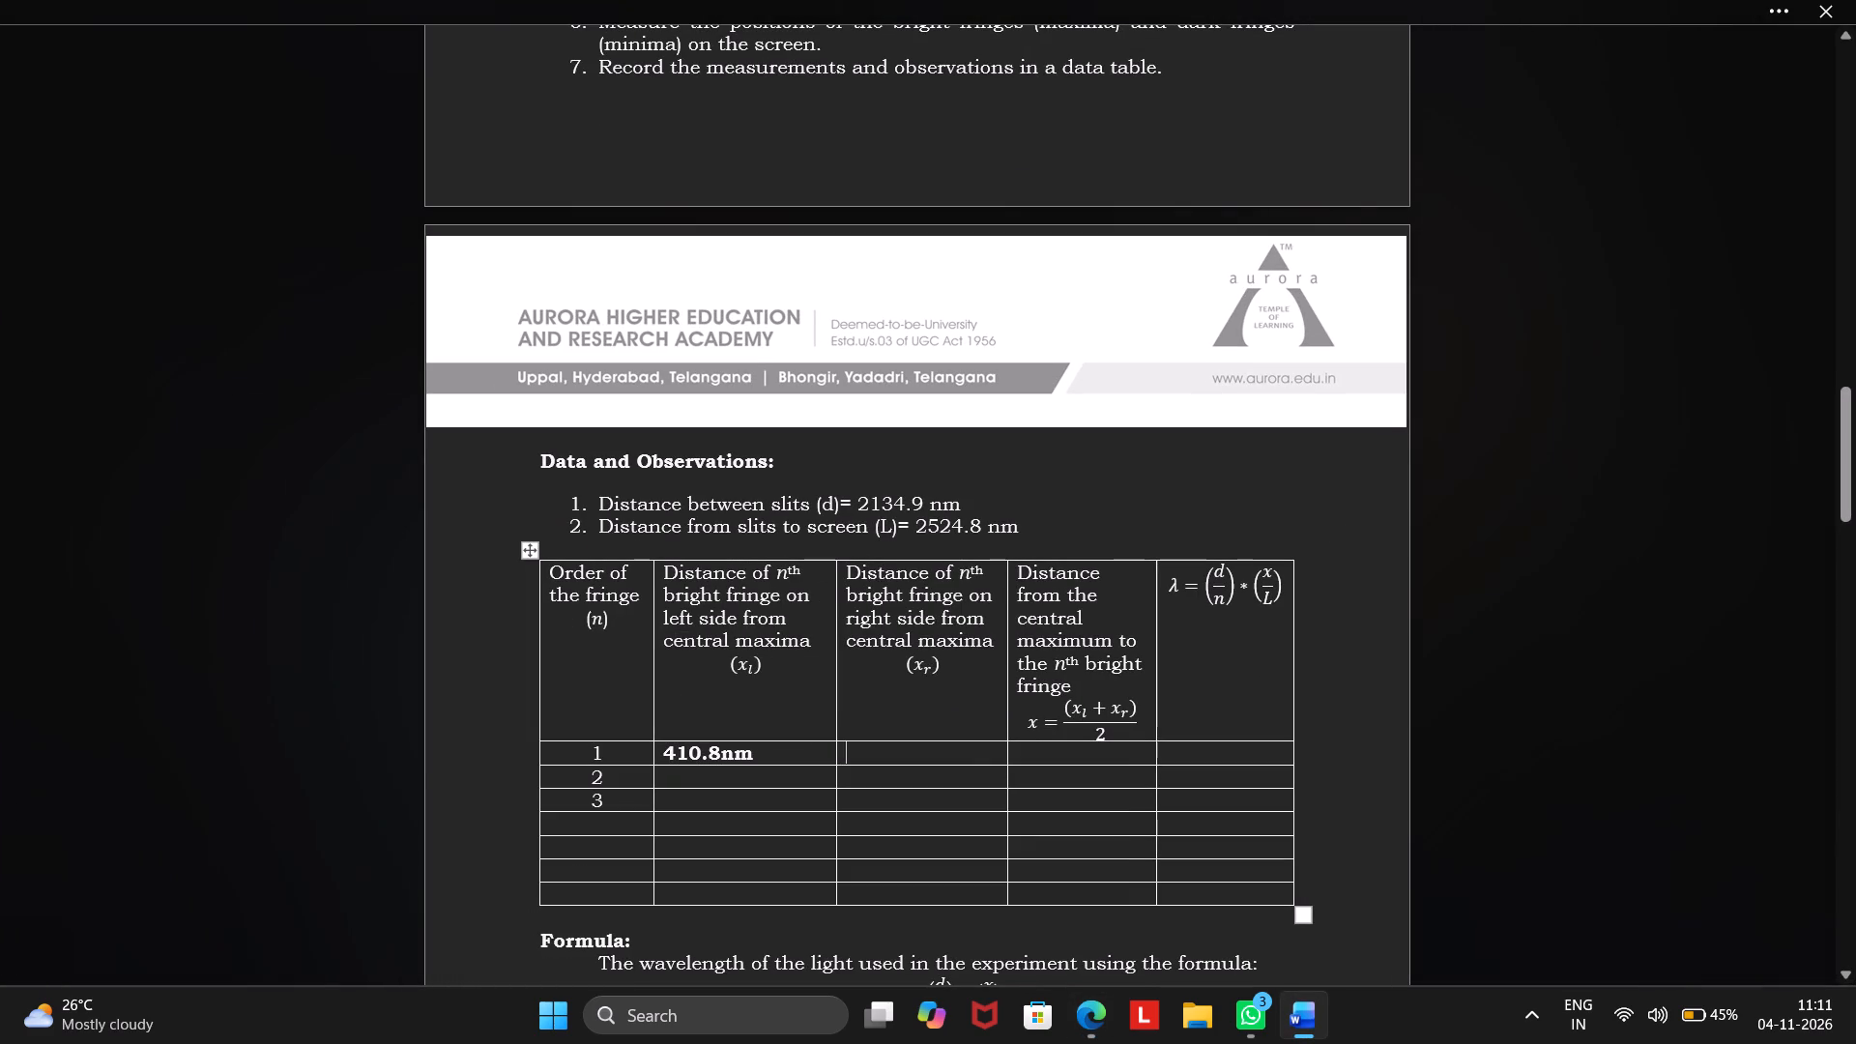
{"action": "left_click", "coordinate": [960, 531]}
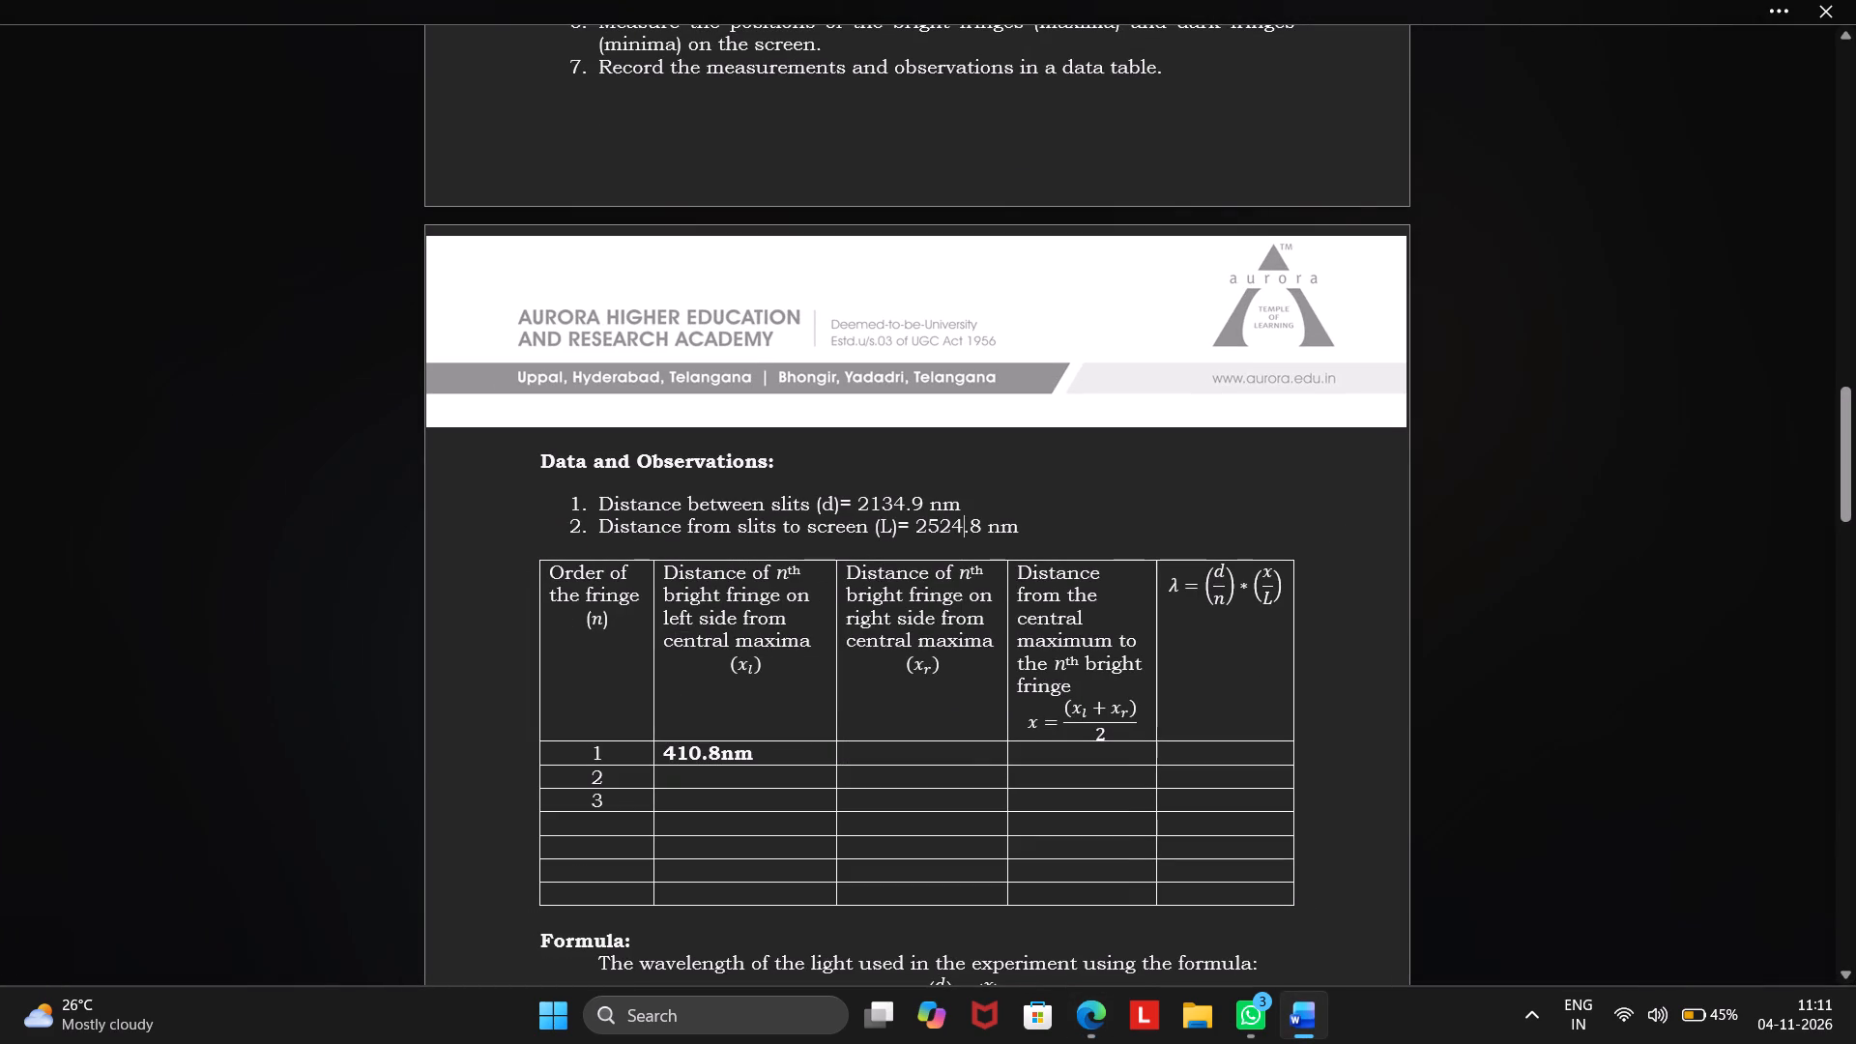
{"action": "left_click", "coordinate": [978, 525]}
{"action": "key", "text": "BackSpace"}
{"action": "key", "text": "BackSpace"}
{"action": "key", "text": "BackSpace"}
{"action": "key", "text": "BackSpace"}
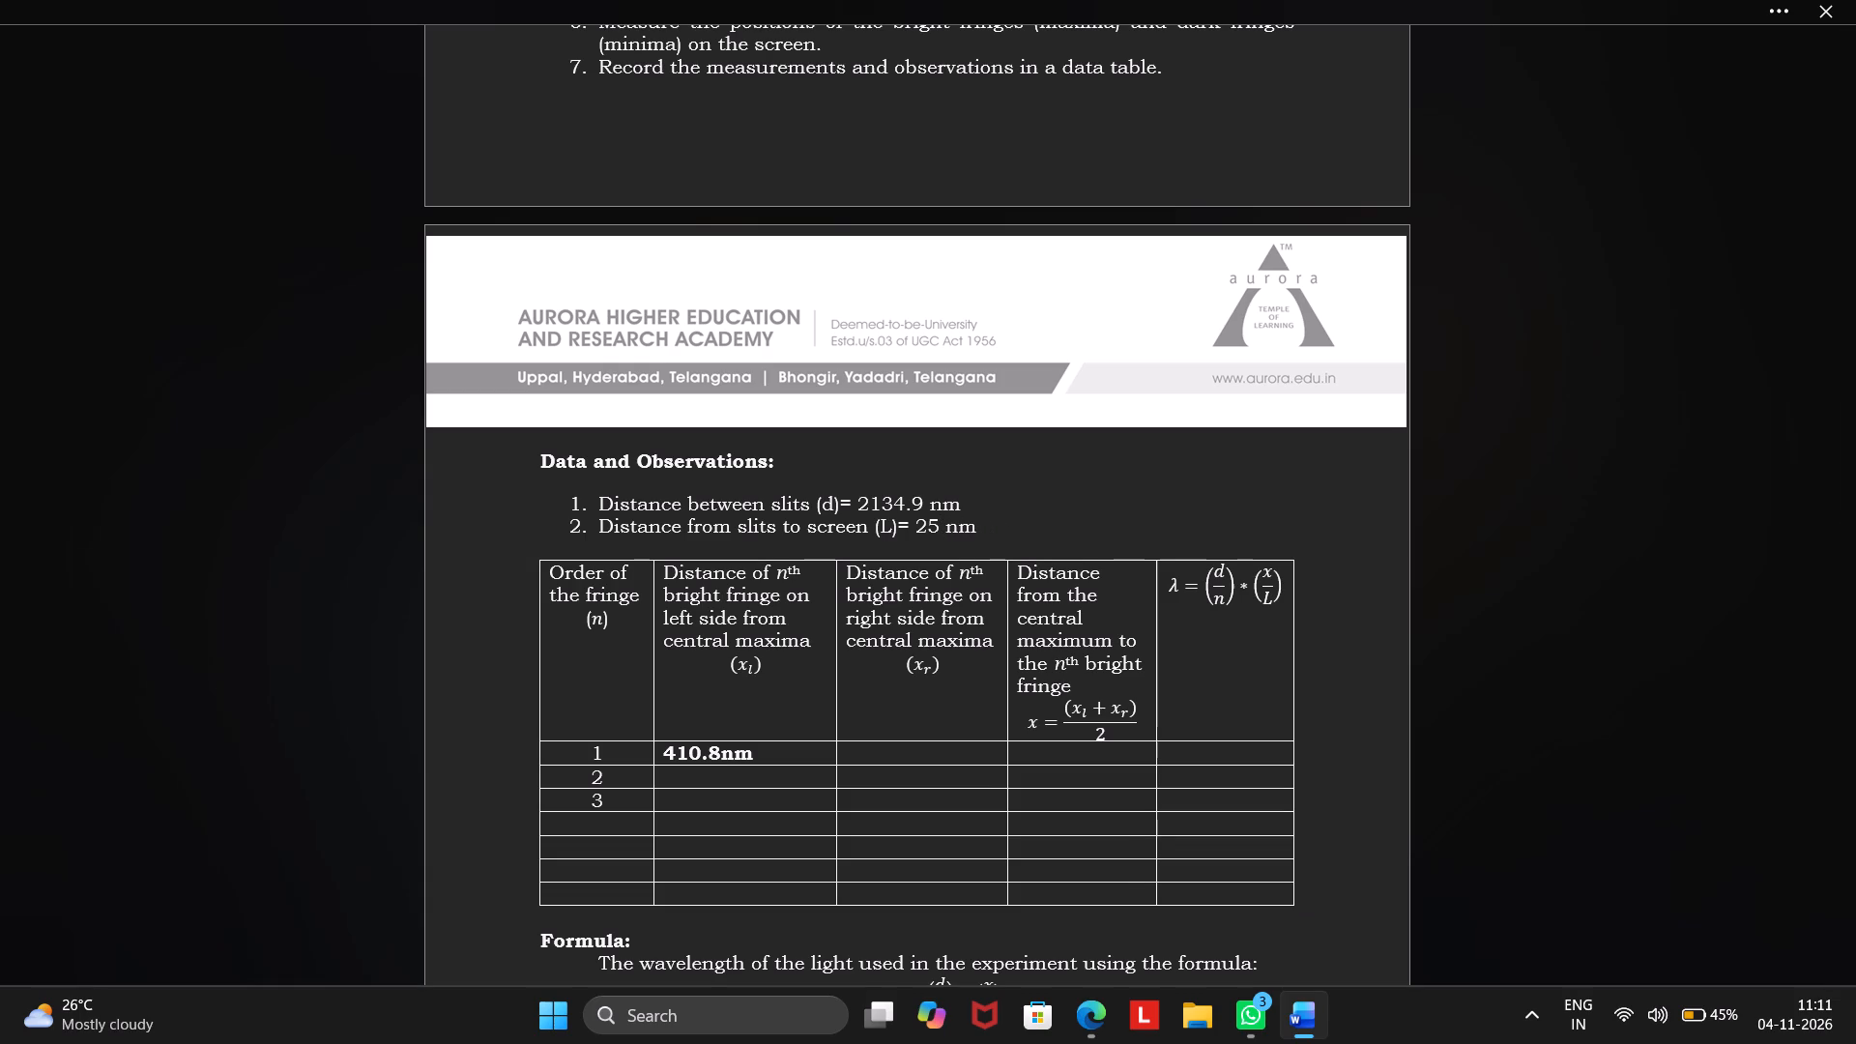
{"action": "type", "text": "17.7"}
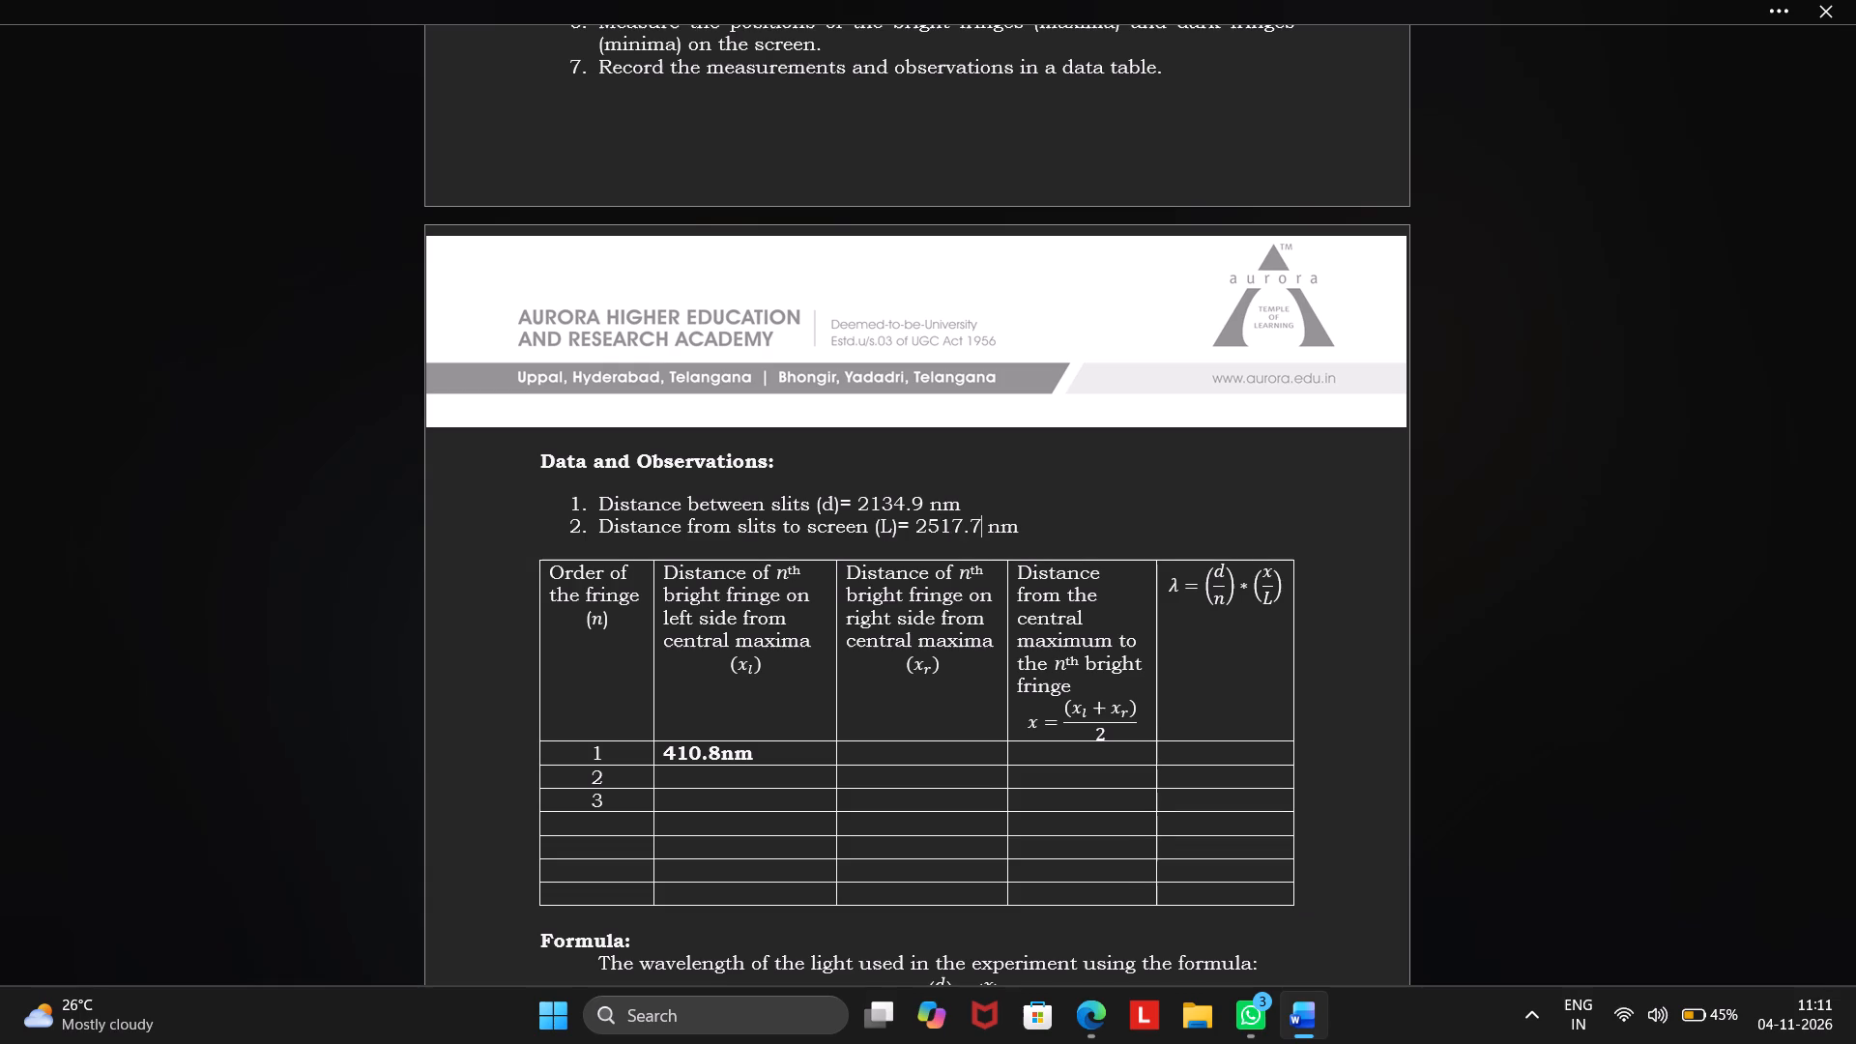
Return to the simulation and measure the distance between the two slits along the barrier, between the slits' inner edges.
{"action": "left_click", "coordinate": [917, 499]}
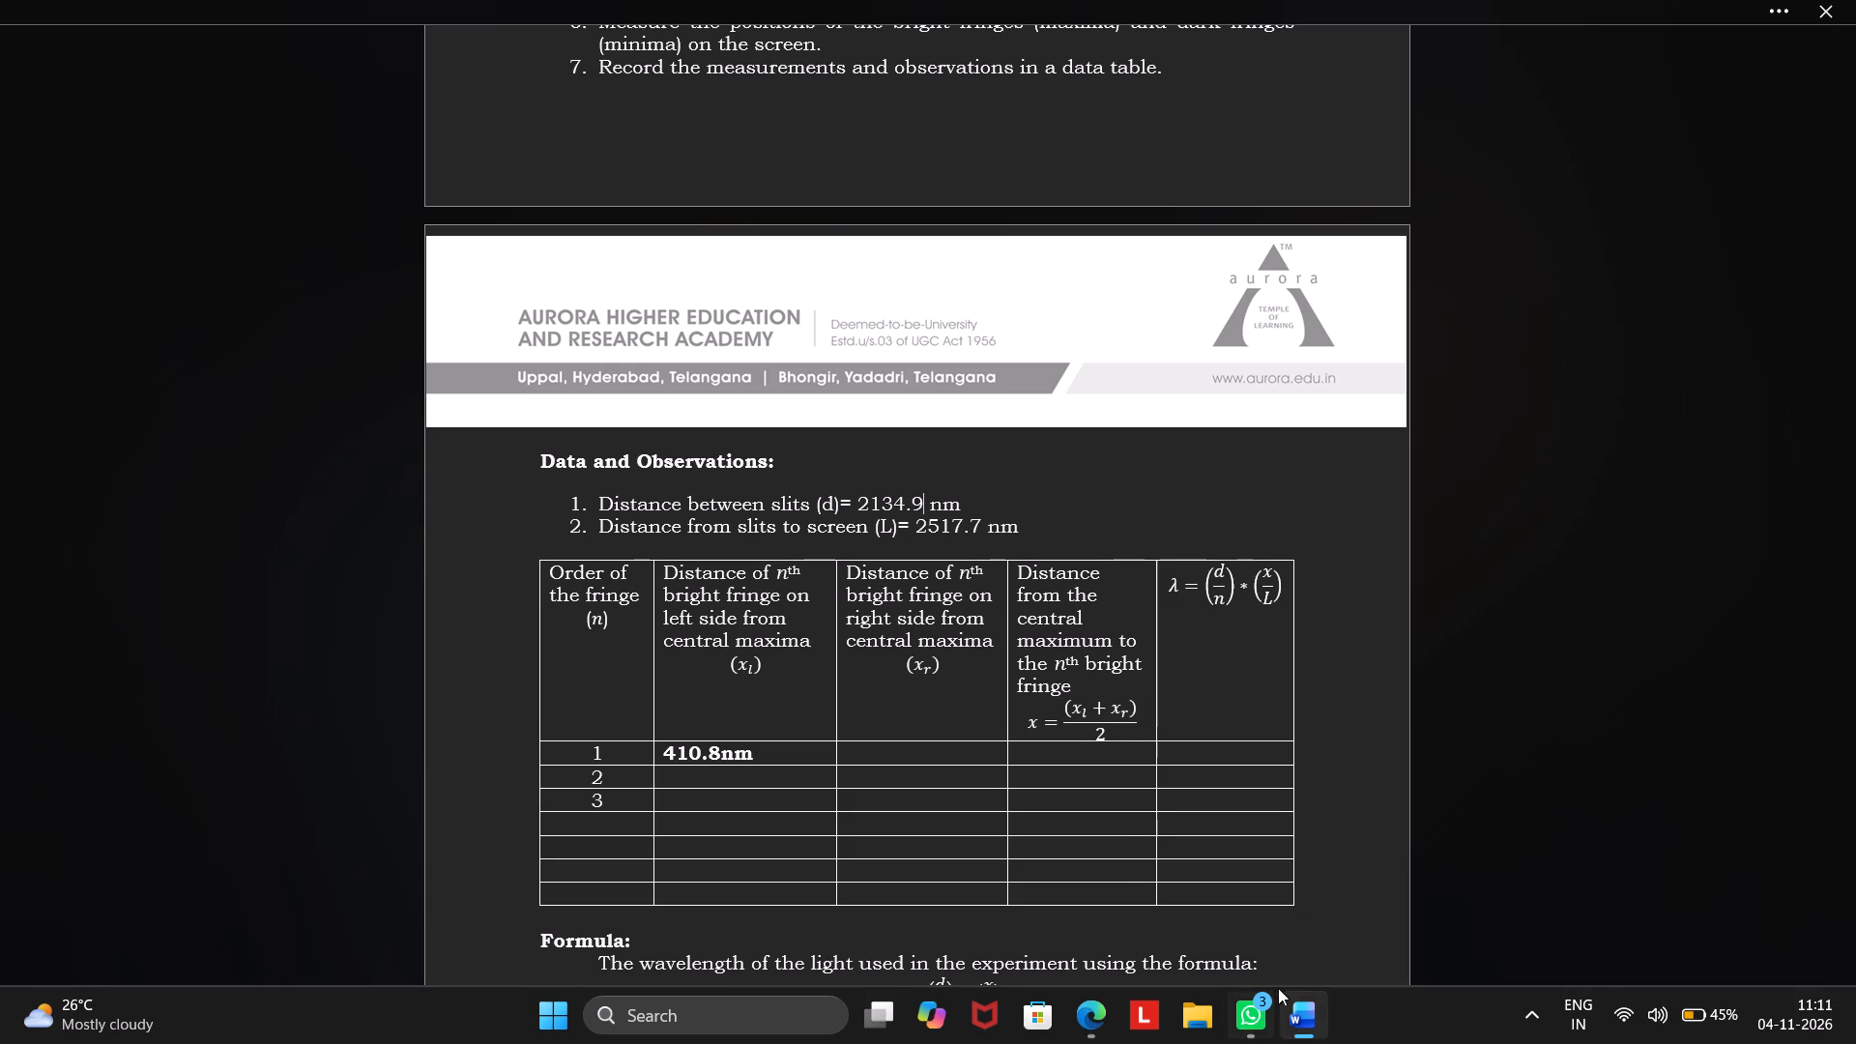
{"action": "left_click", "coordinate": [1303, 1014]}
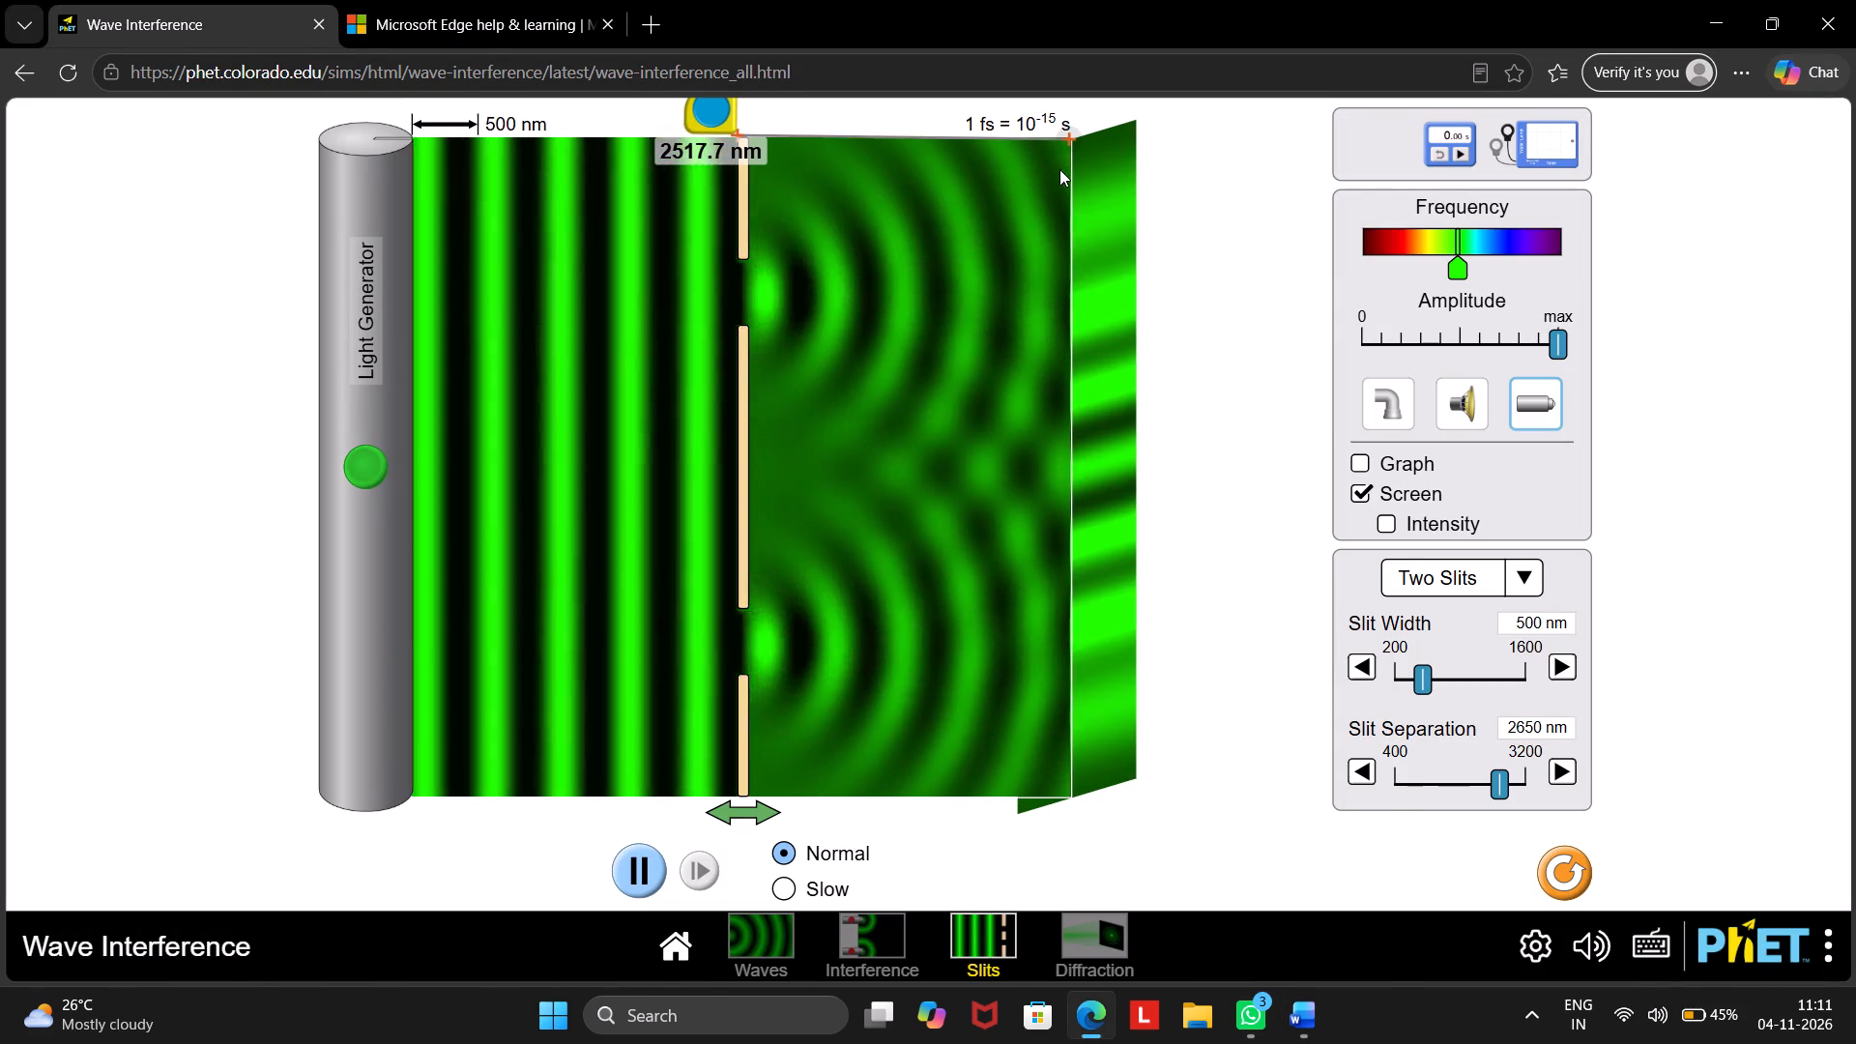
{"action": "left_click_drag", "start_coordinate": [716, 126], "coordinate": [722, 311]}
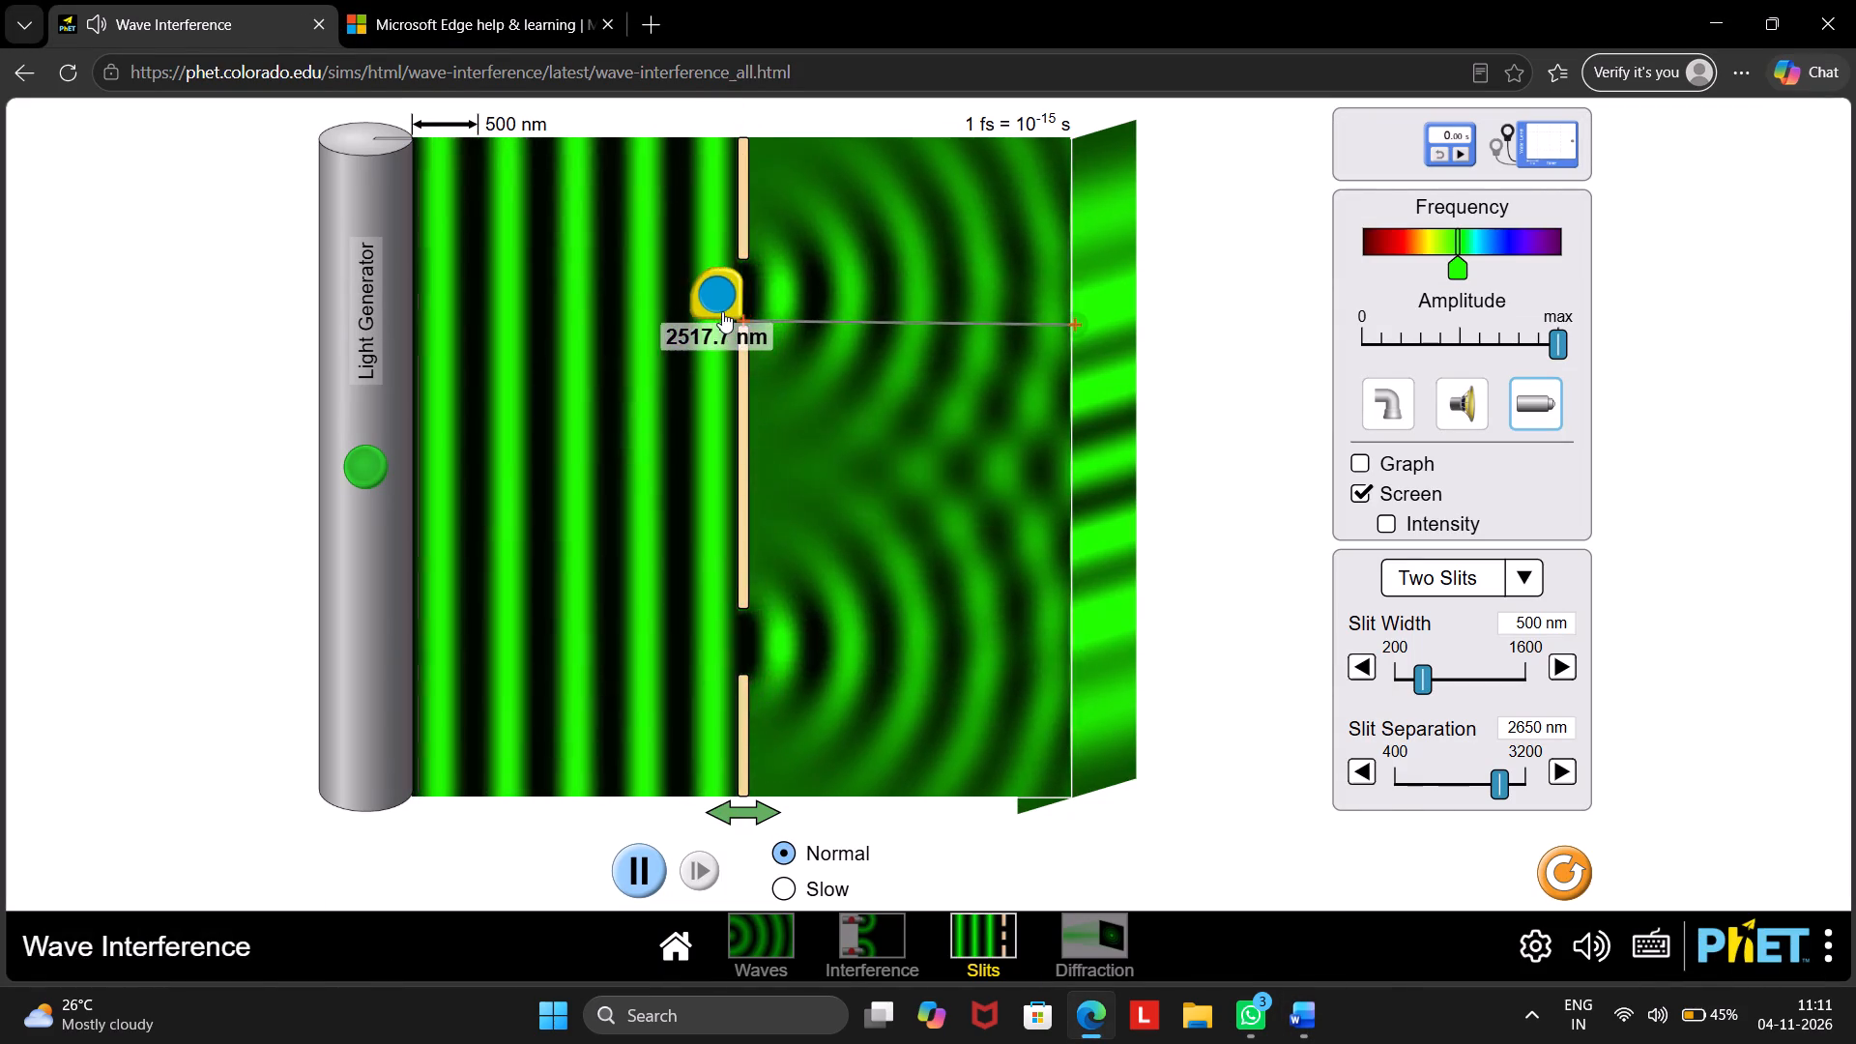
{"action": "left_click_drag", "start_coordinate": [722, 311], "coordinate": [717, 315]}
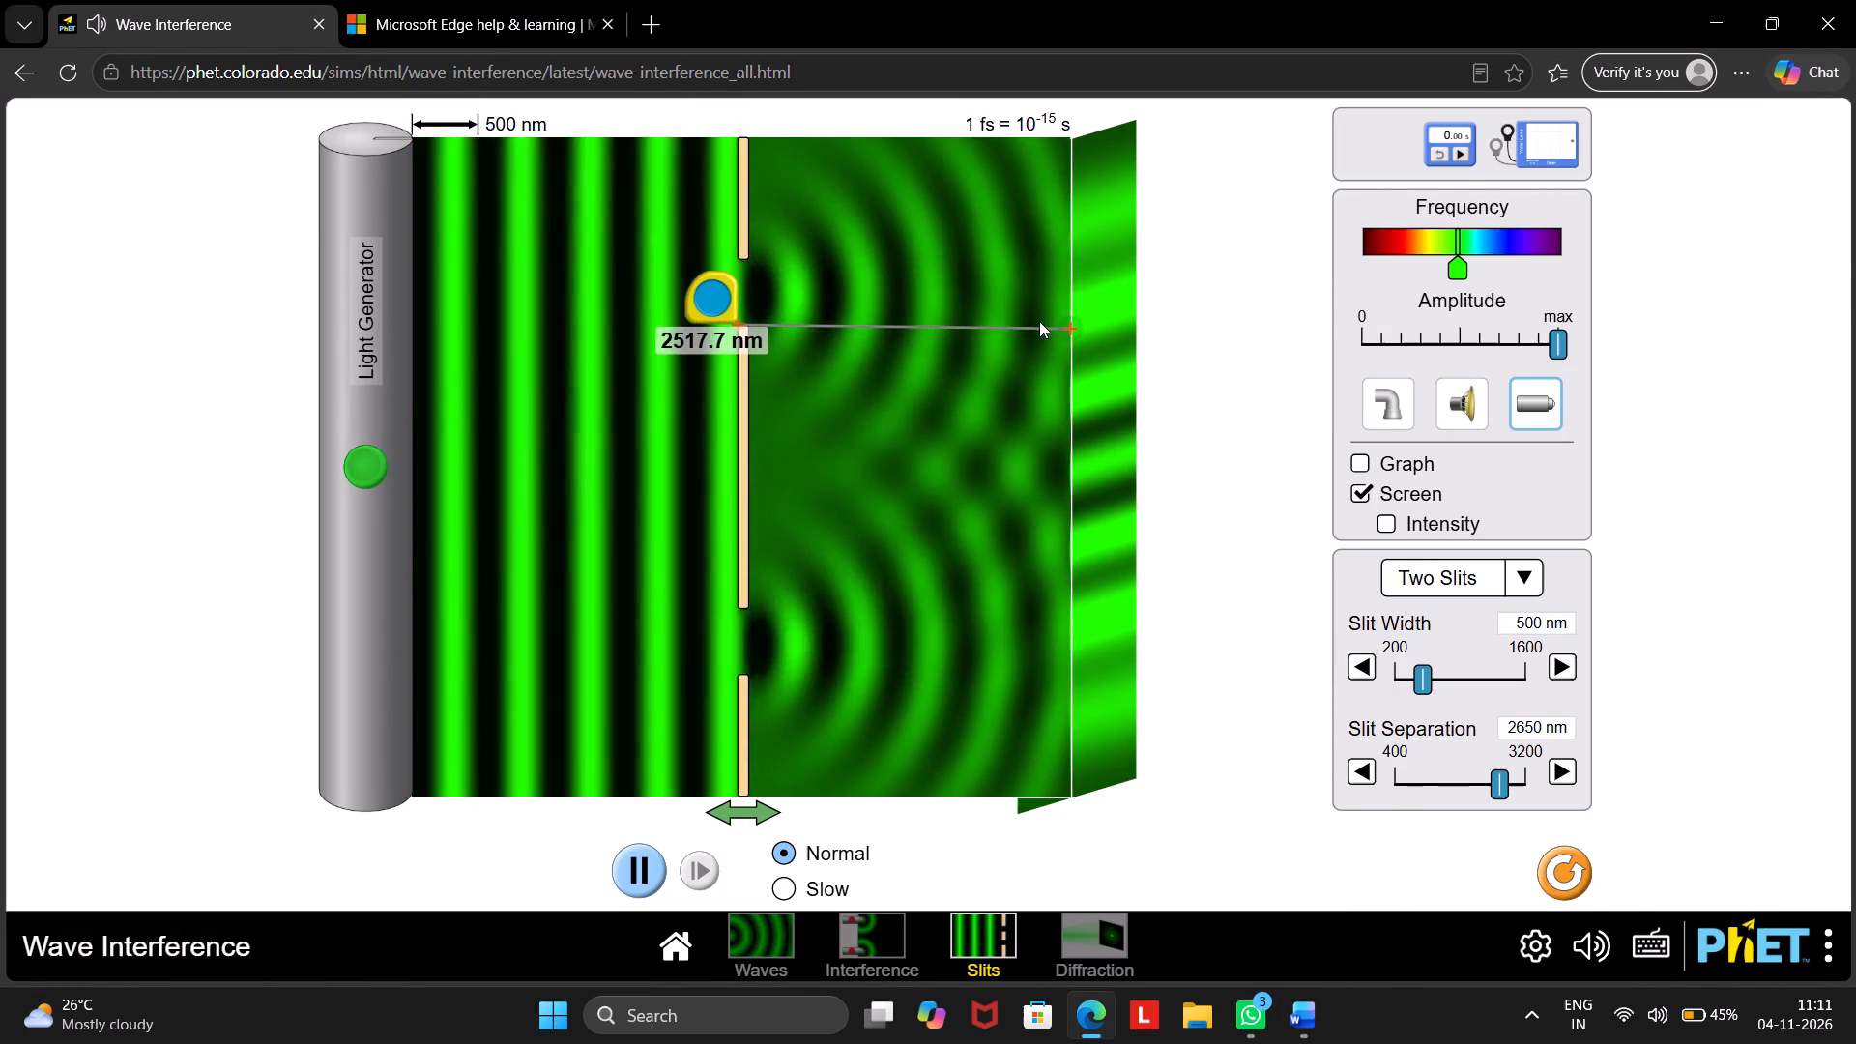
{"action": "left_click_drag", "start_coordinate": [1076, 324], "coordinate": [749, 599]}
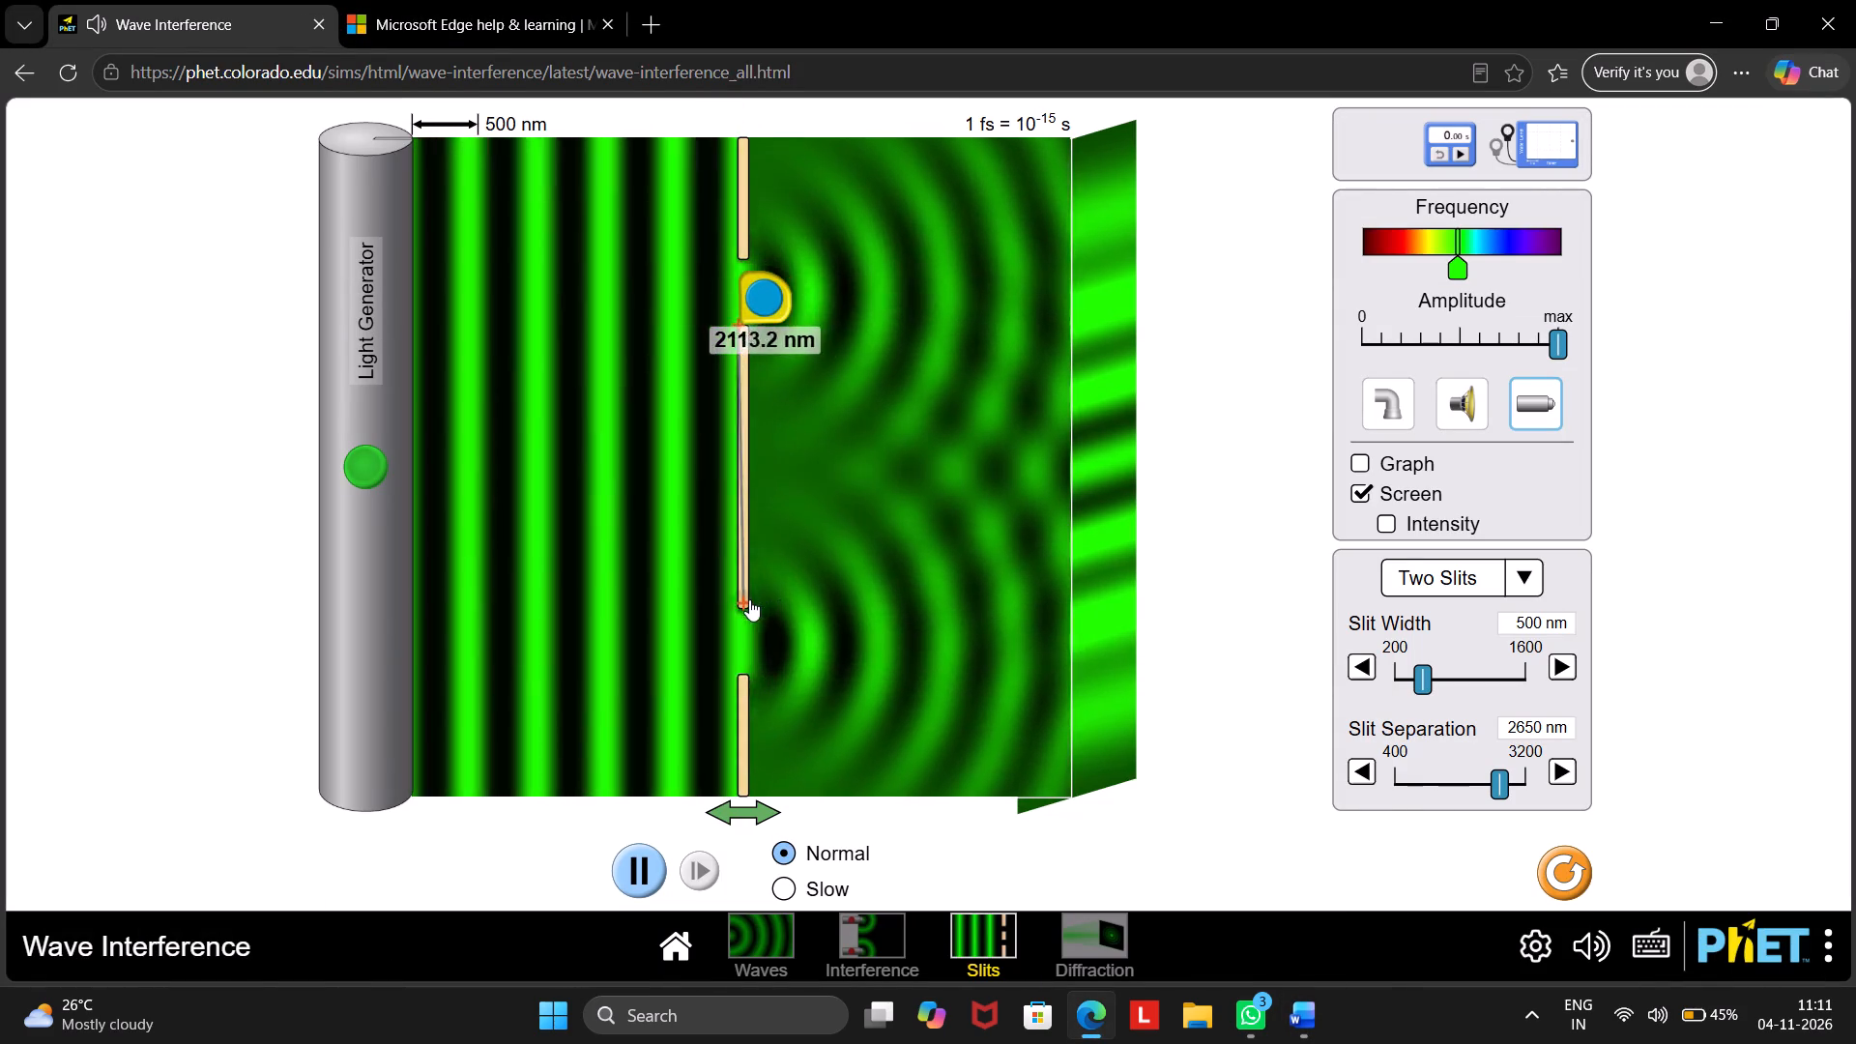
{"action": "left_click_drag", "start_coordinate": [749, 599], "coordinate": [745, 603]}
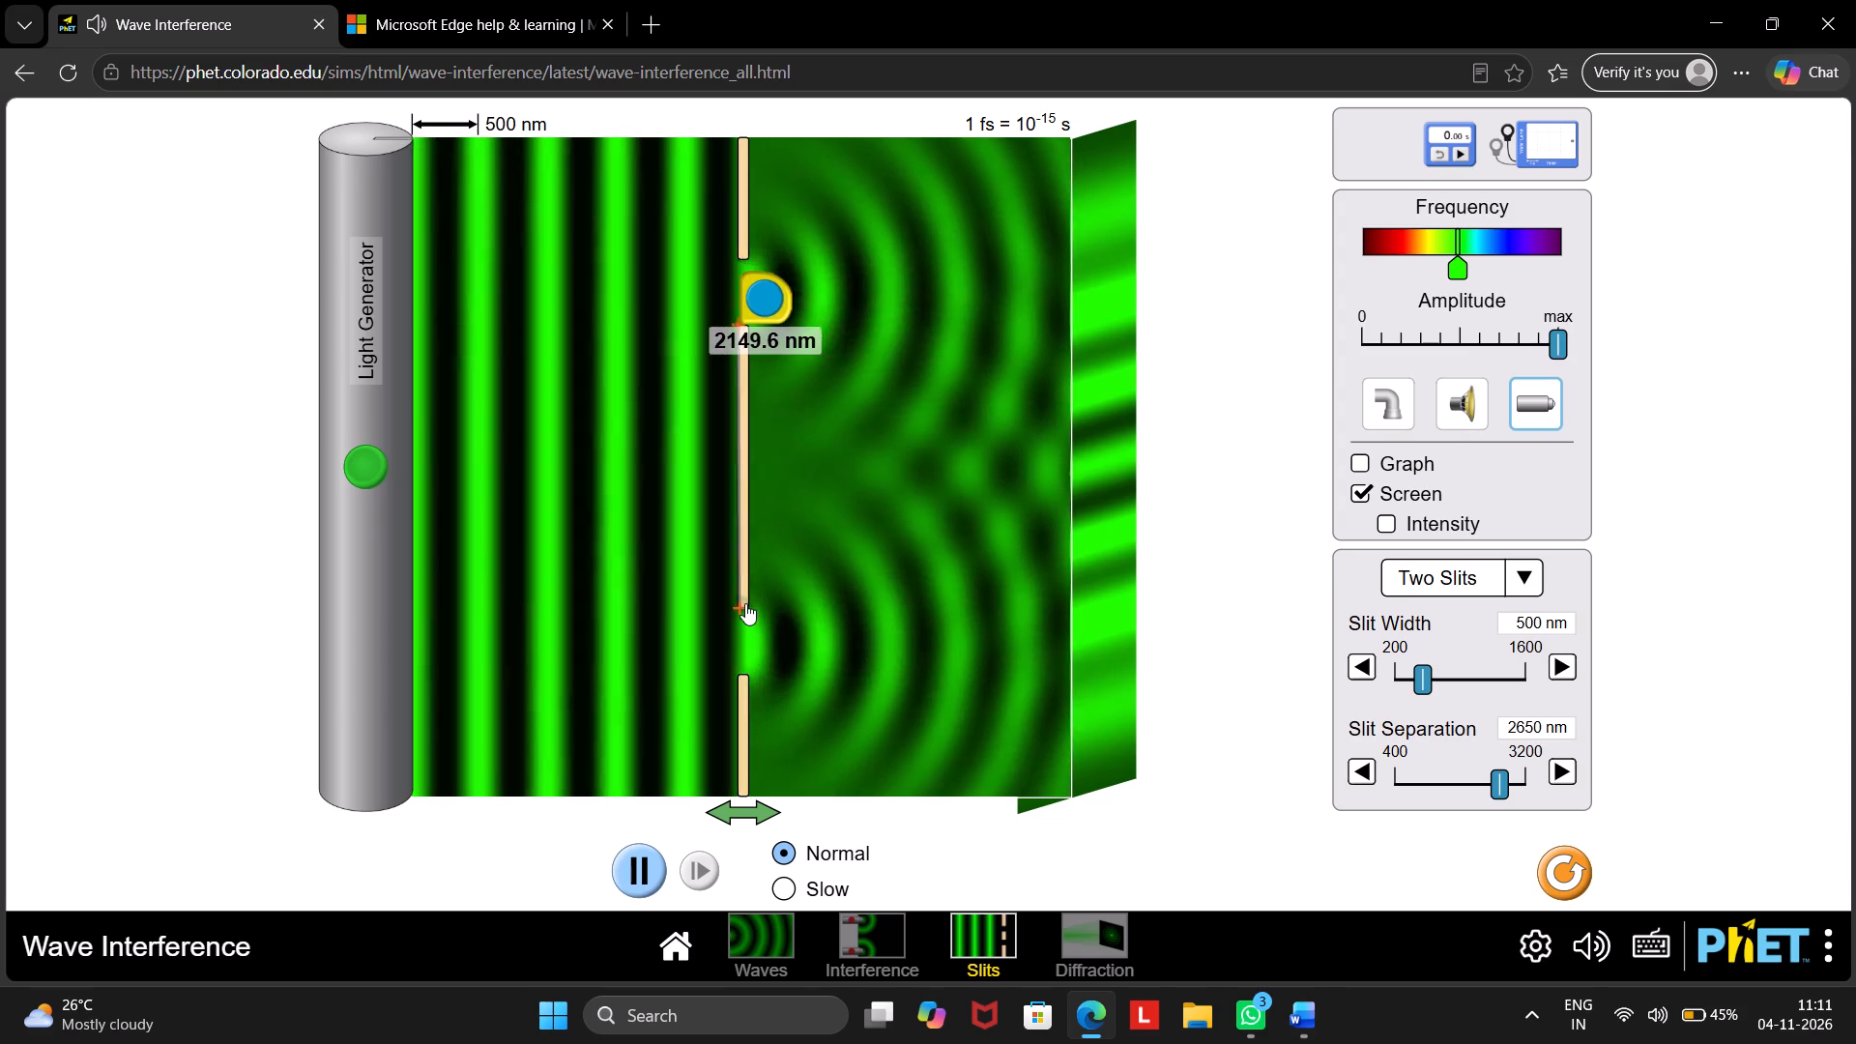
{"action": "left_click_drag", "start_coordinate": [745, 603], "coordinate": [744, 605]}
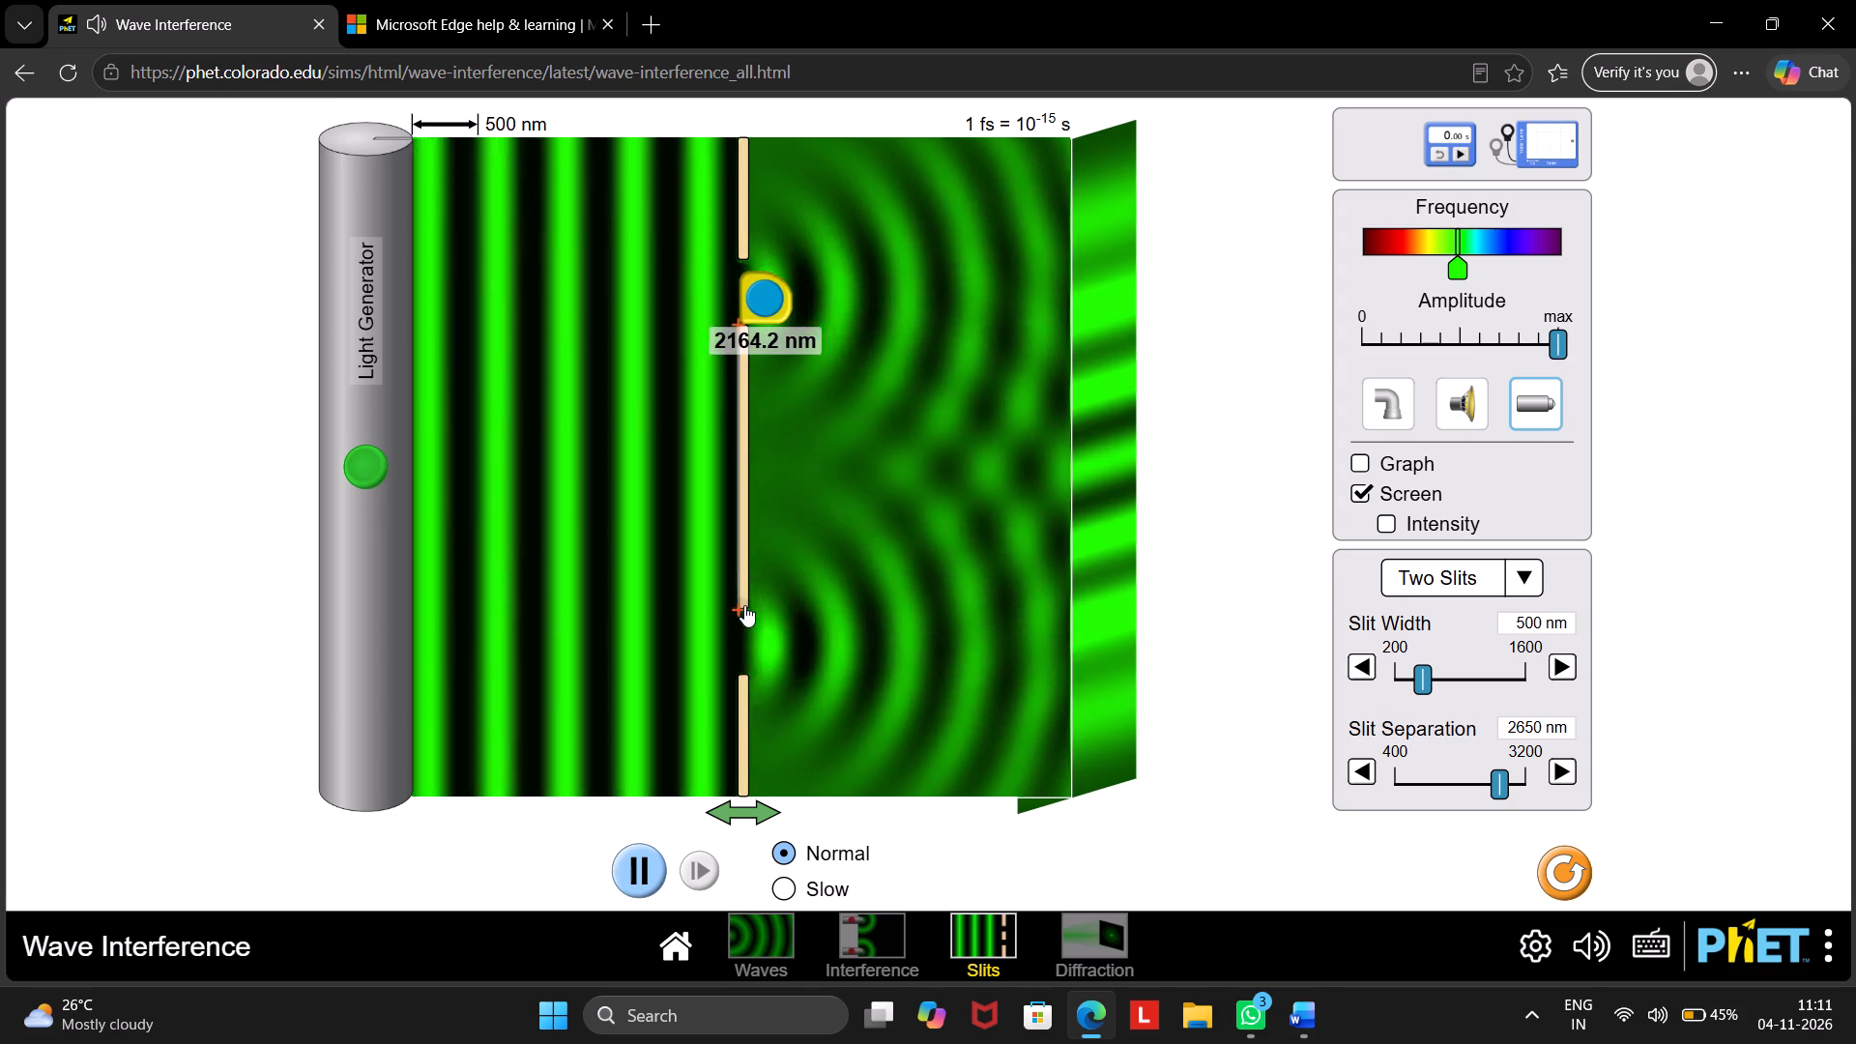
{"action": "left_click", "coordinate": [740, 609]}
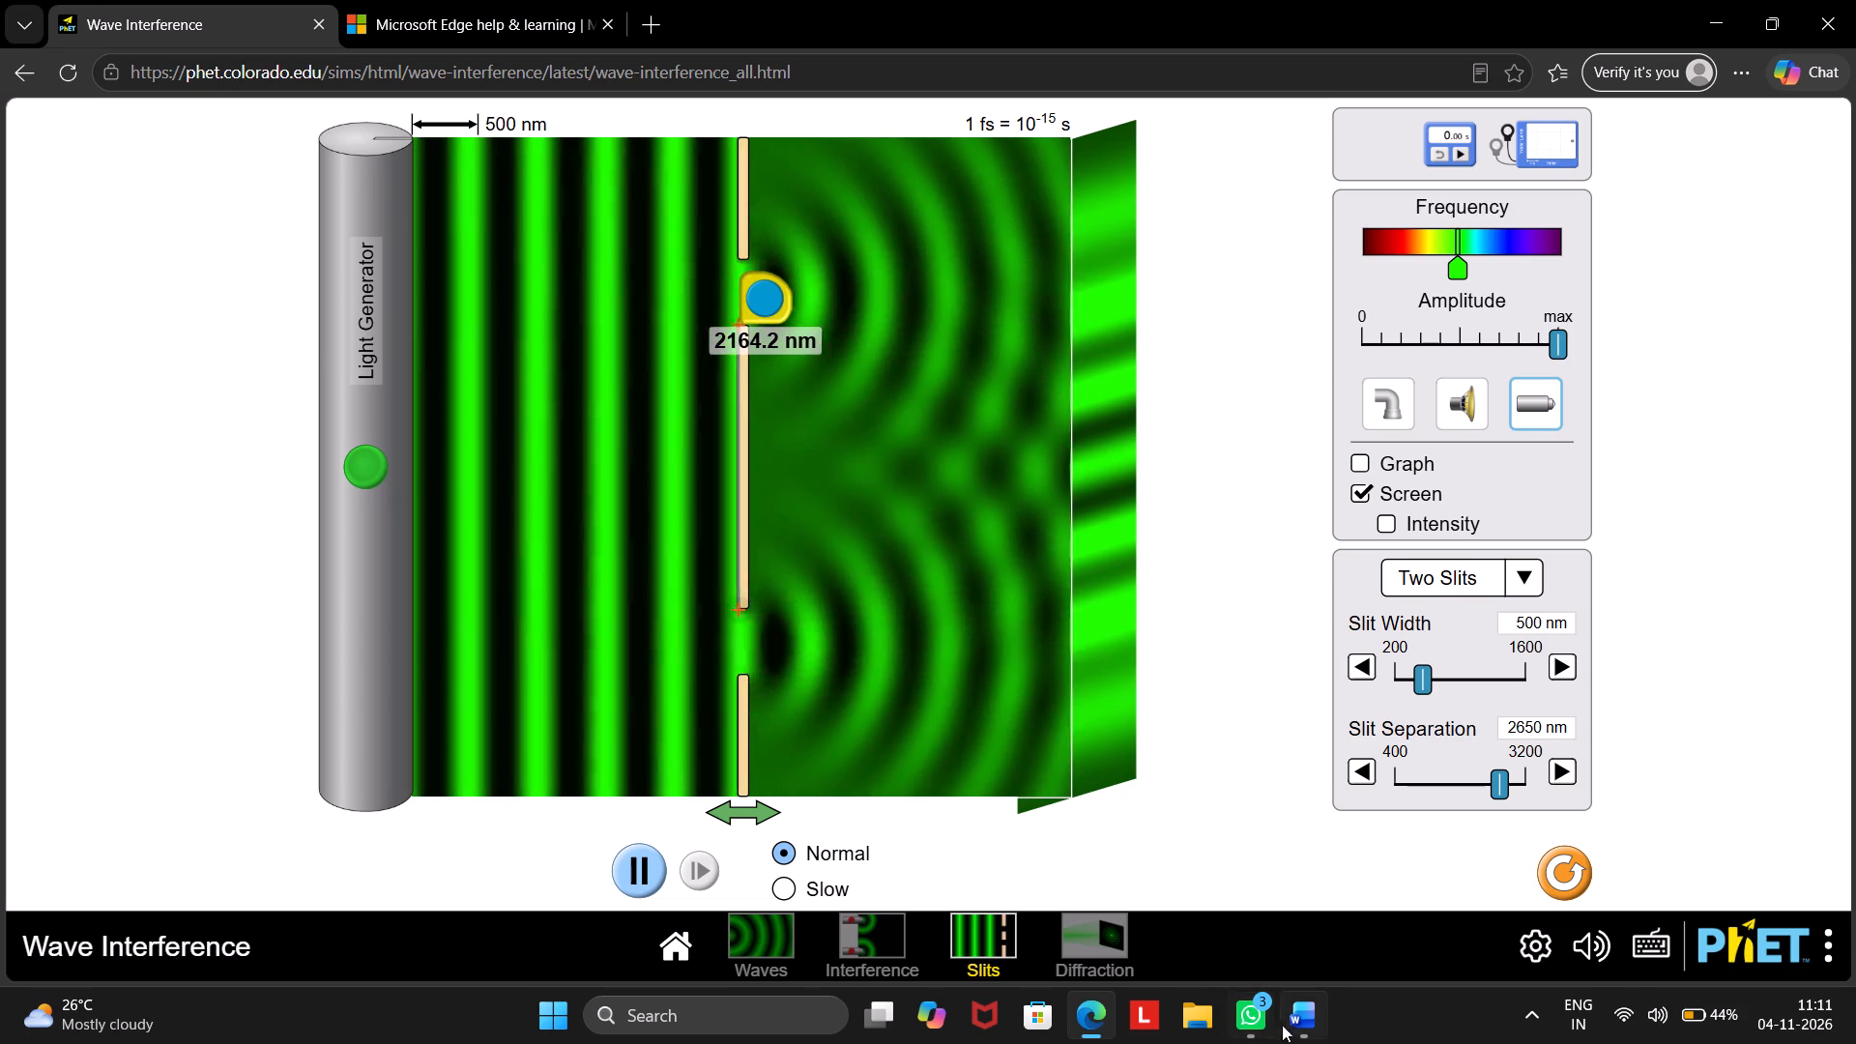
{"action": "left_click", "coordinate": [1289, 1014]}
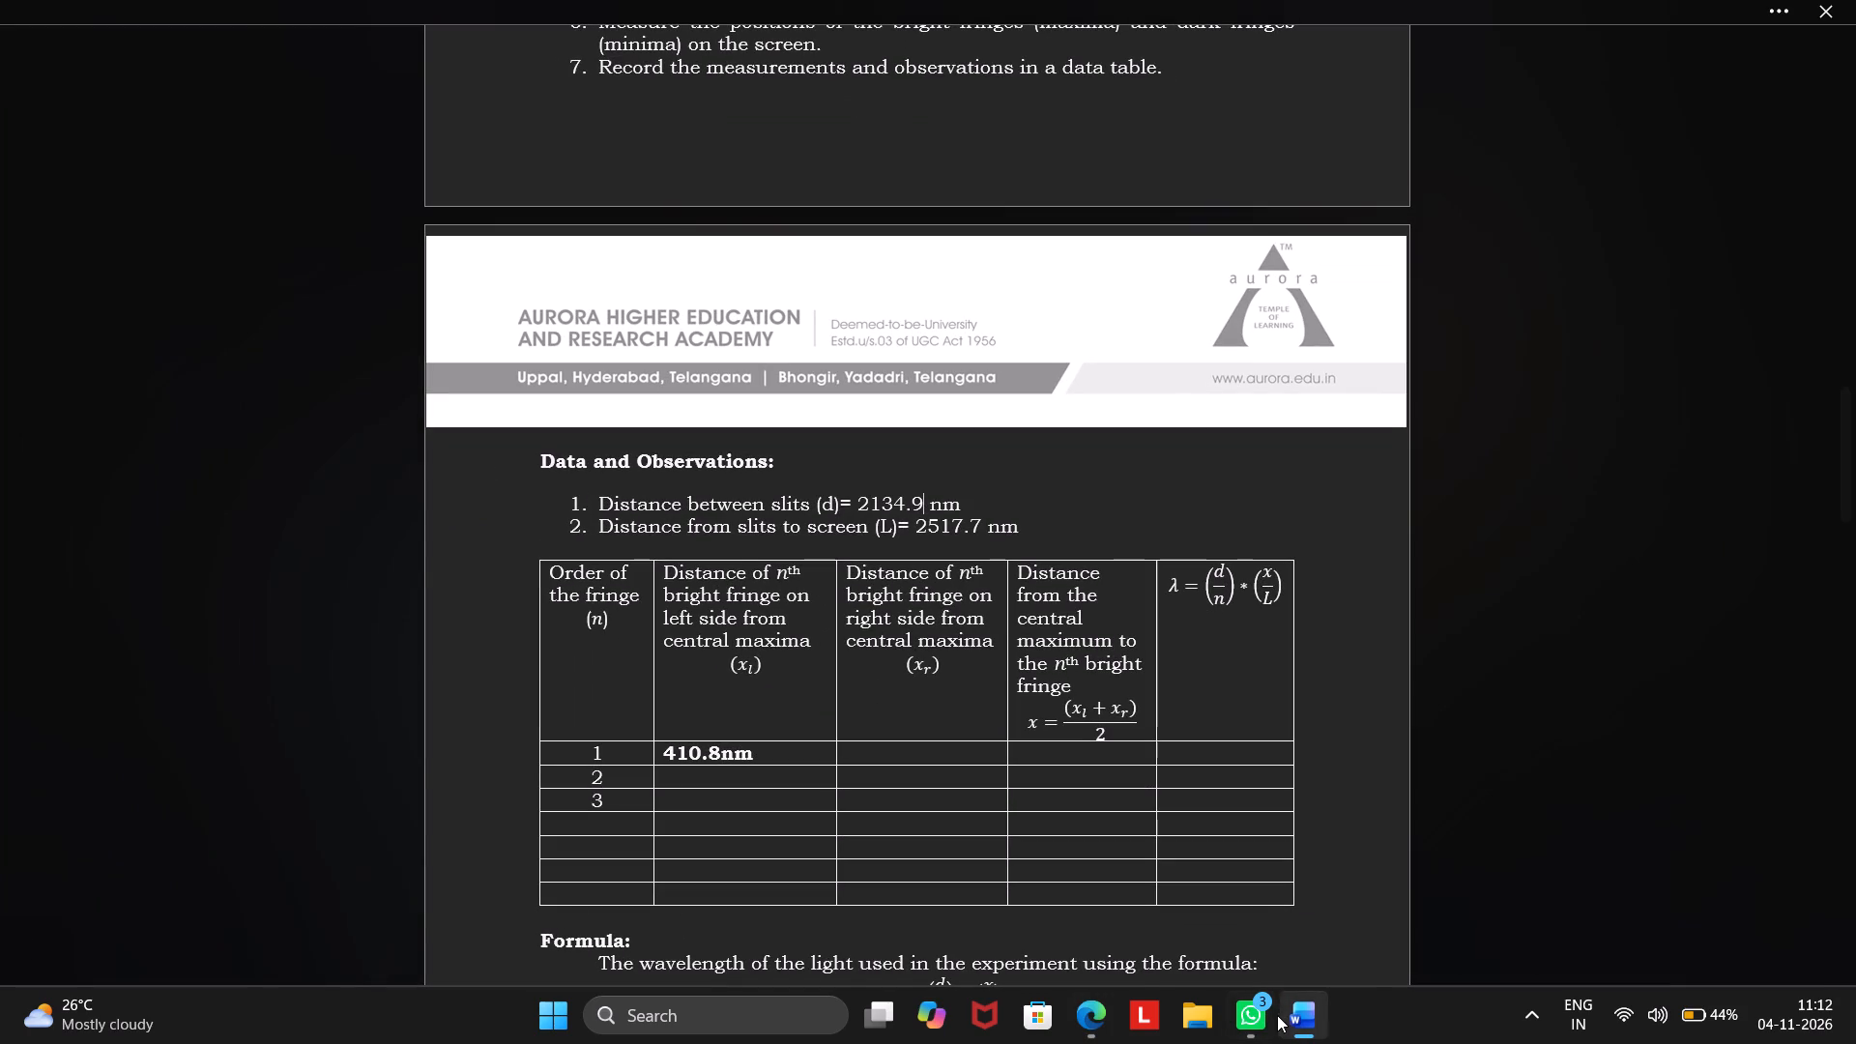
{"action": "left_click", "coordinate": [1303, 1017]}
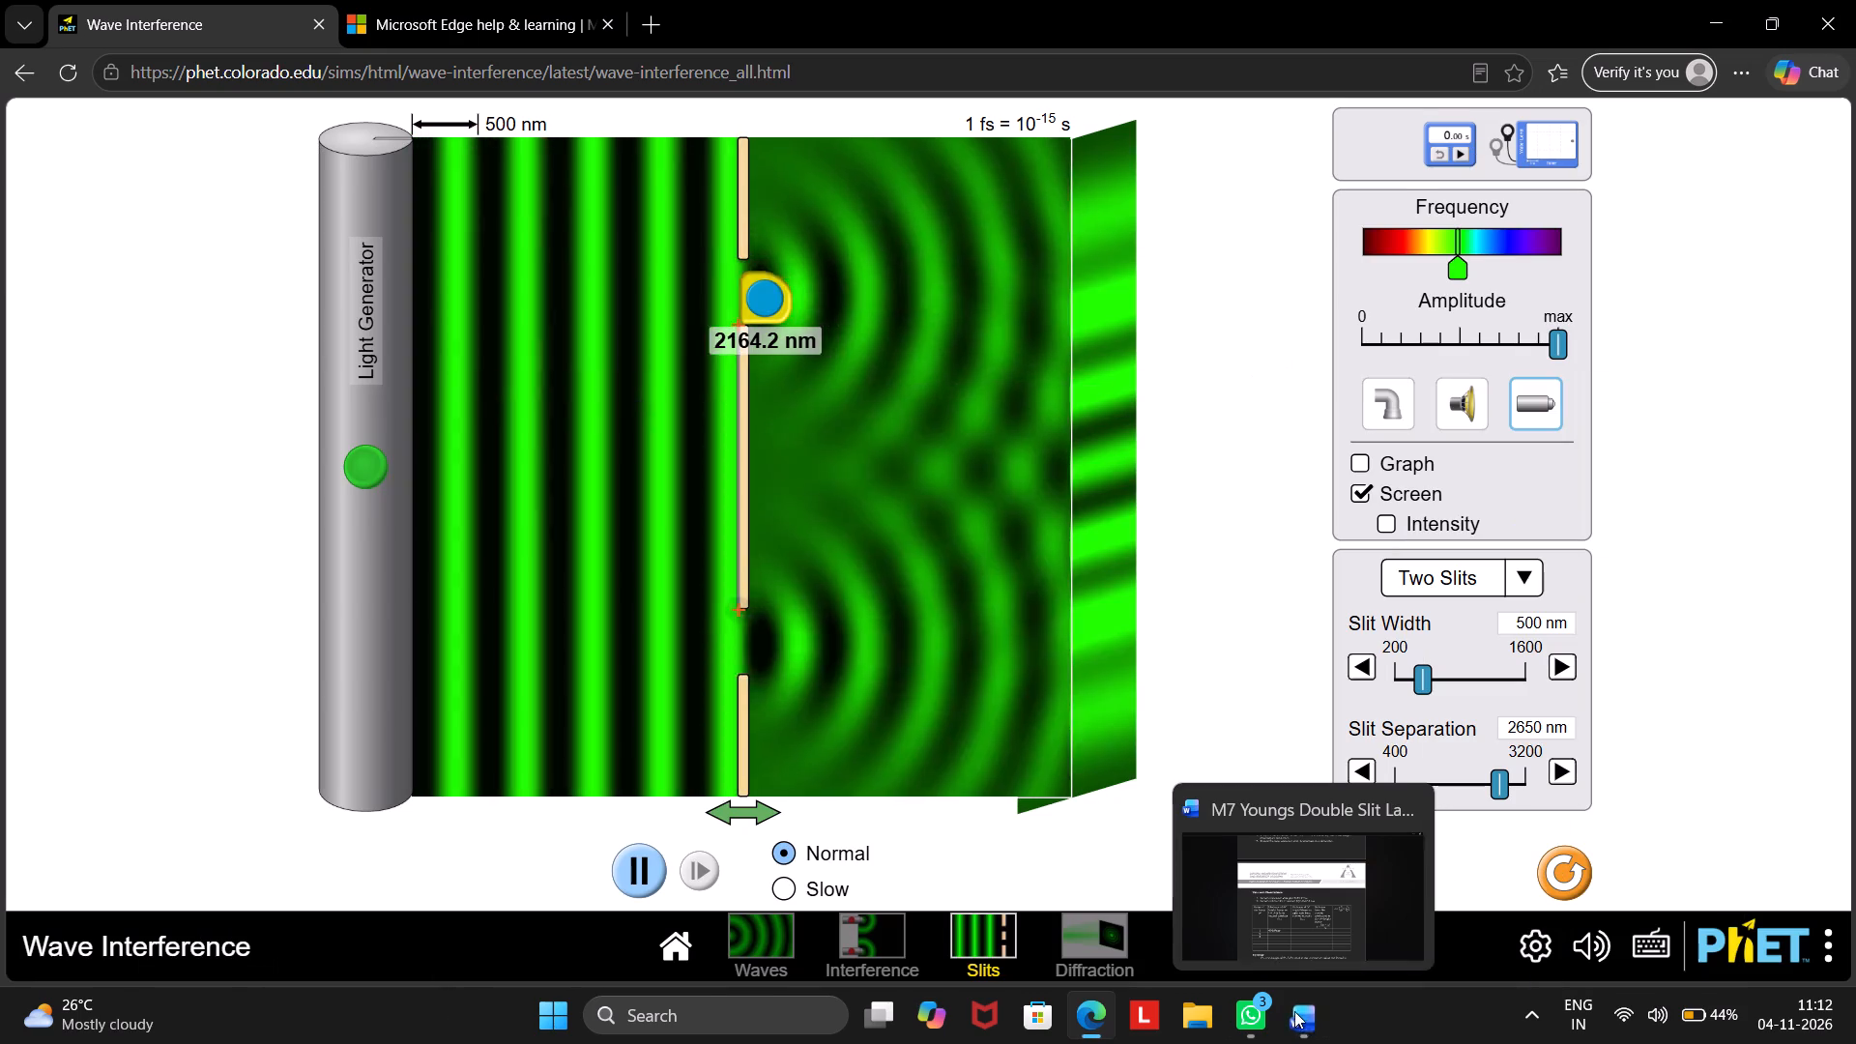
{"action": "left_click", "coordinate": [763, 301]}
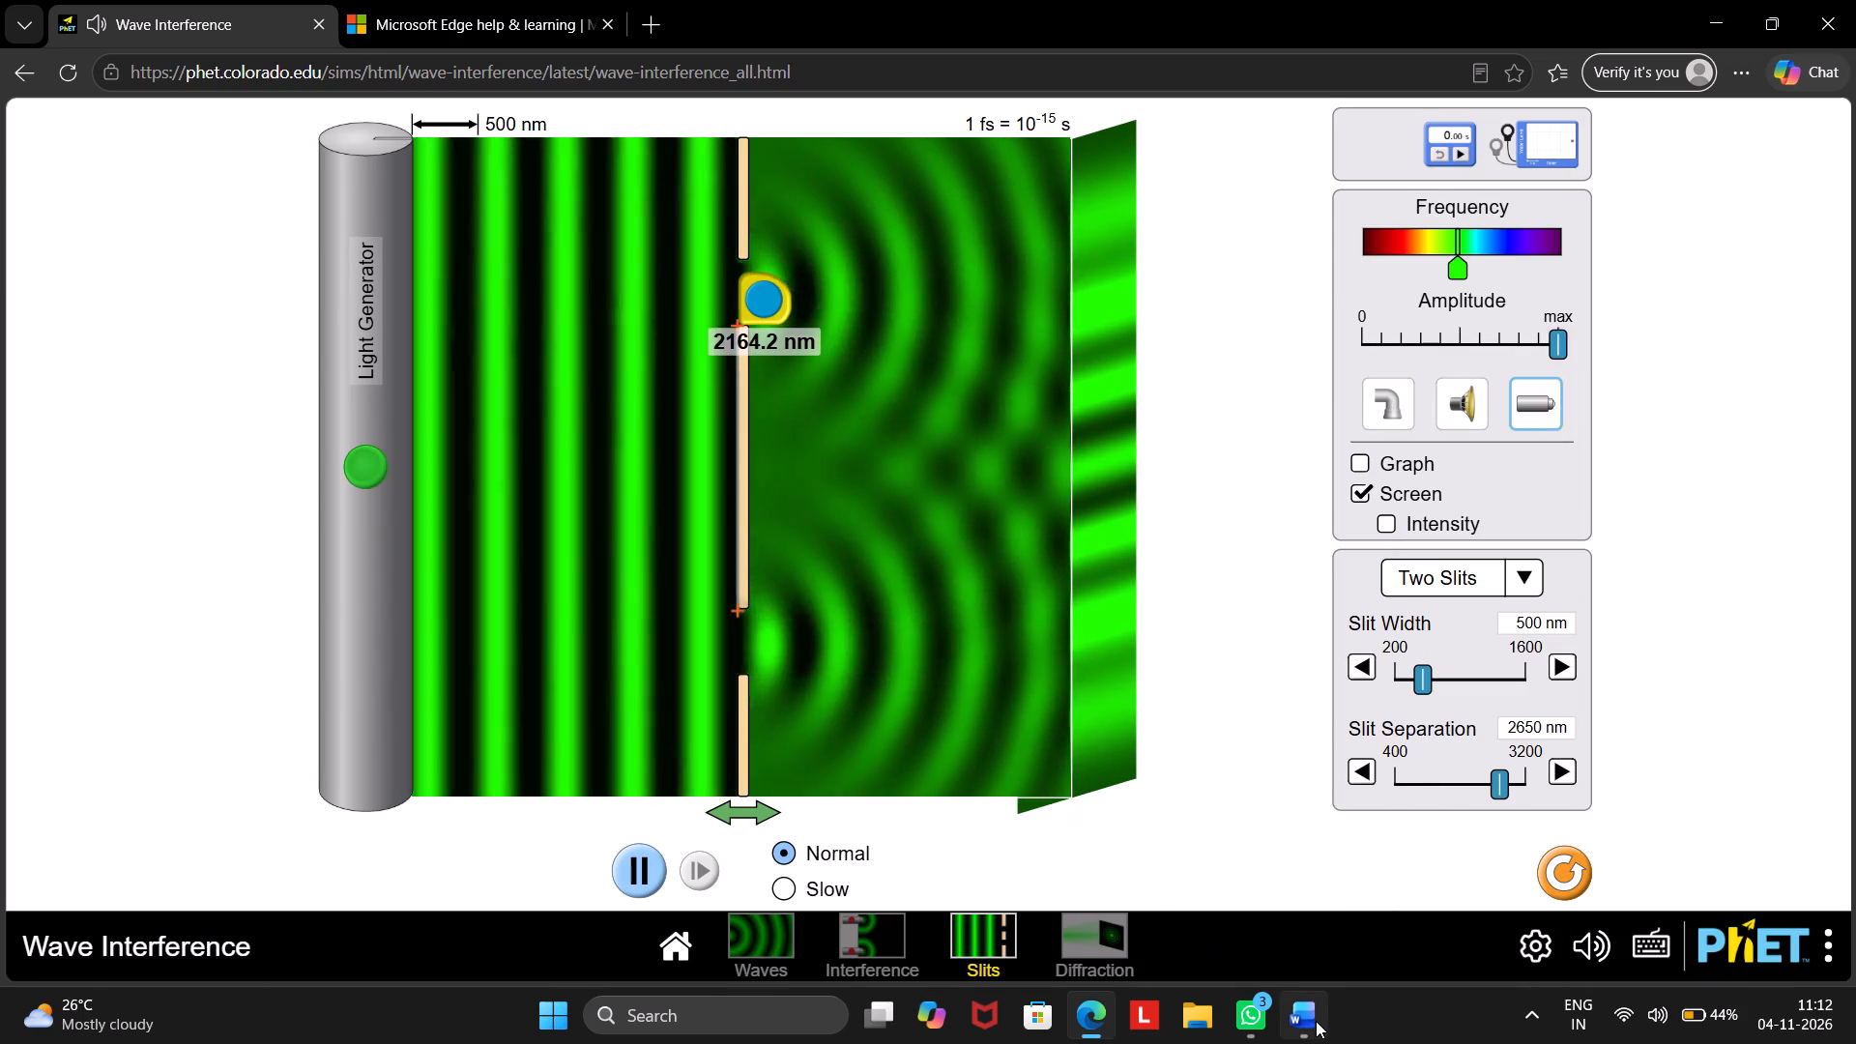
Switch to Word and set the distance between slits (d) to 2164.2 nm.
{"action": "left_click", "coordinate": [1316, 1021]}
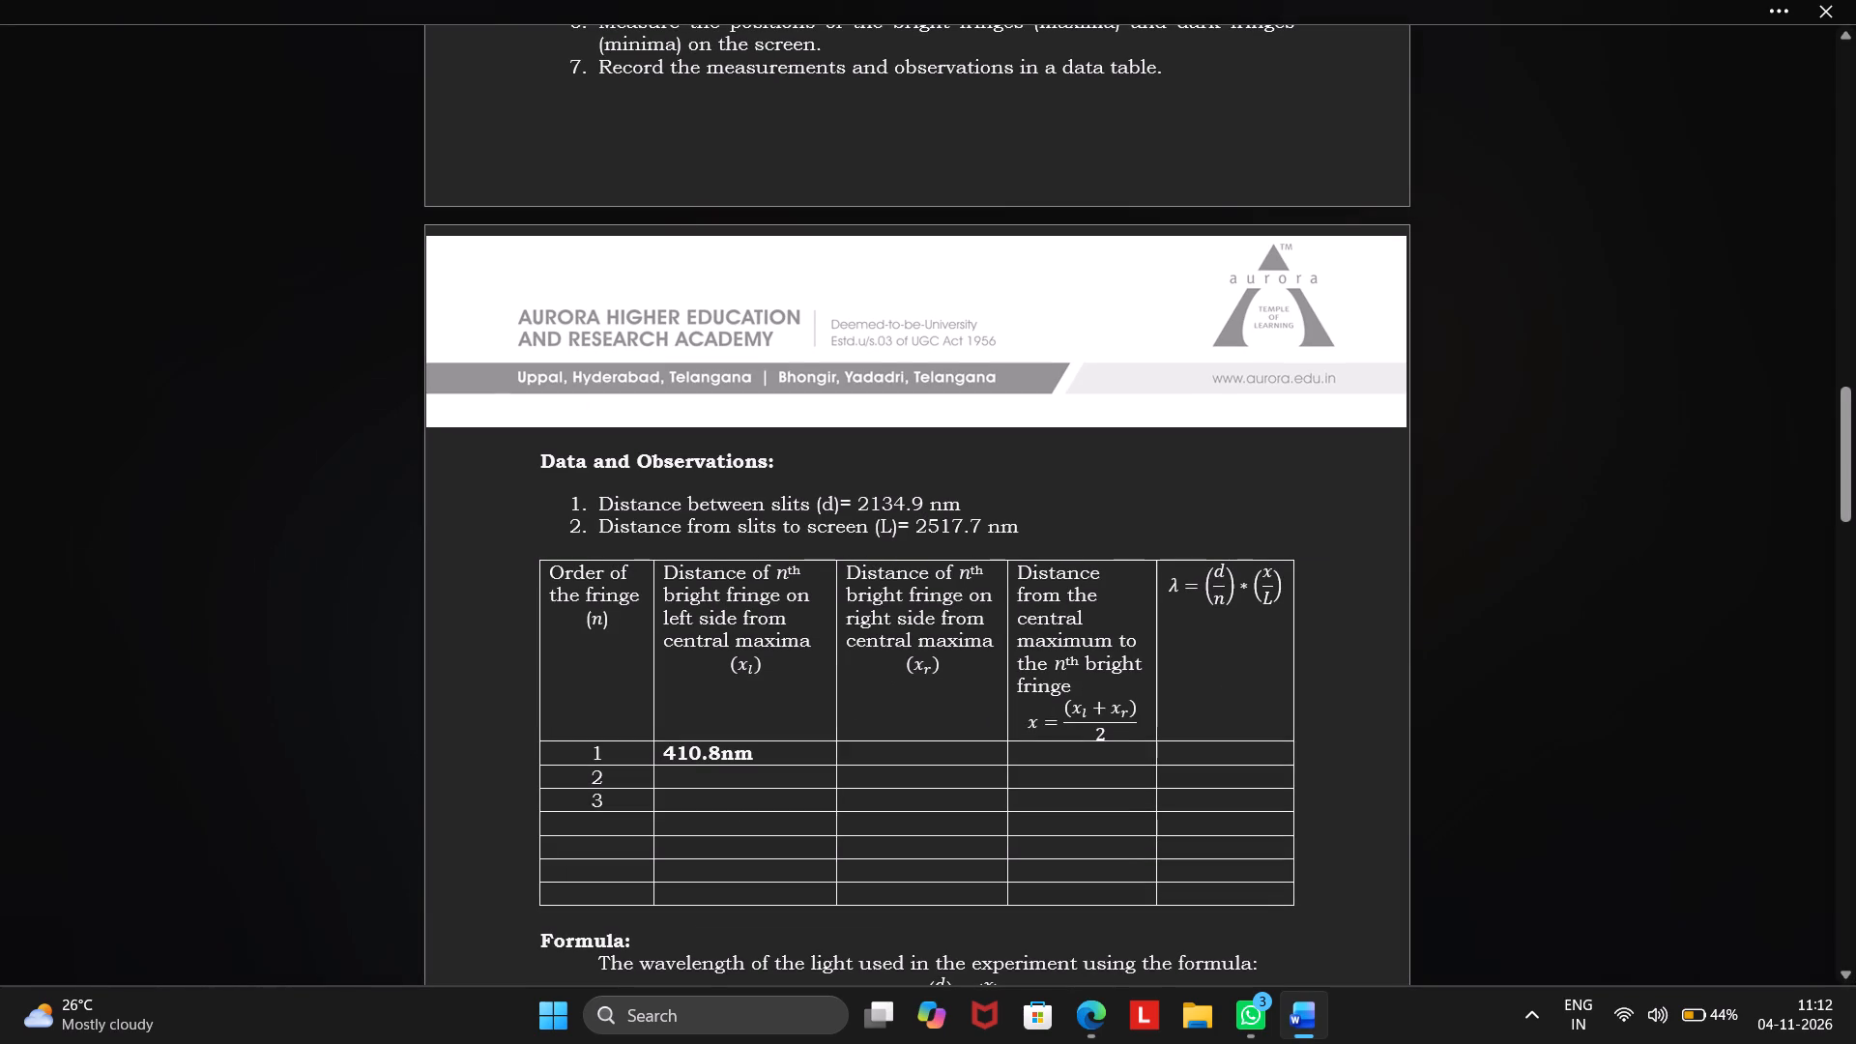
{"action": "left_click", "coordinate": [925, 500]}
{"action": "key", "text": "BackSpace"}
{"action": "key", "text": "BackSpace"}
{"action": "key", "text": "BackSpace"}
{"action": "key", "text": "BackSpace"}
{"action": "type", "text": "64.2"}
Return to the simulation, shorten the tape measure and position it on the screen edge at the central fringe for measuring the fringe distance.
{"action": "left_click", "coordinate": [1305, 1011]}
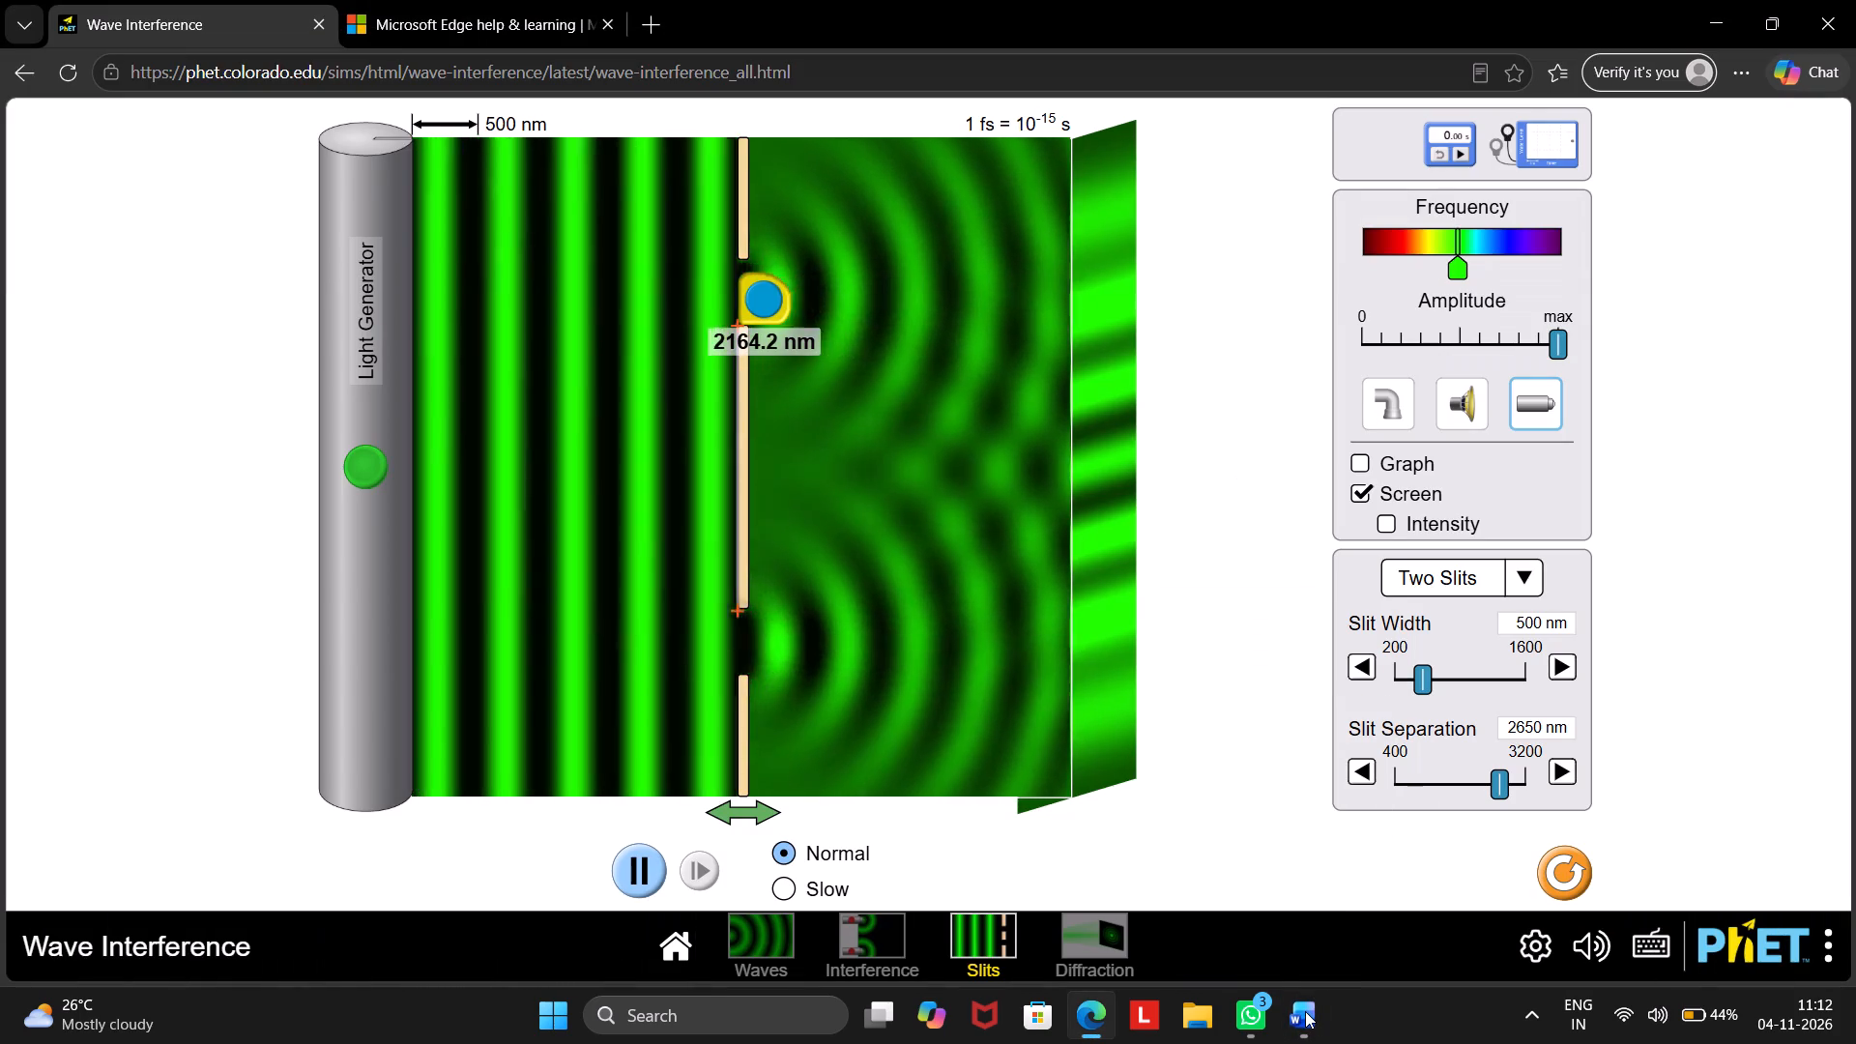
{"action": "left_click", "coordinate": [1305, 1011]}
{"action": "left_click", "coordinate": [1305, 1011]}
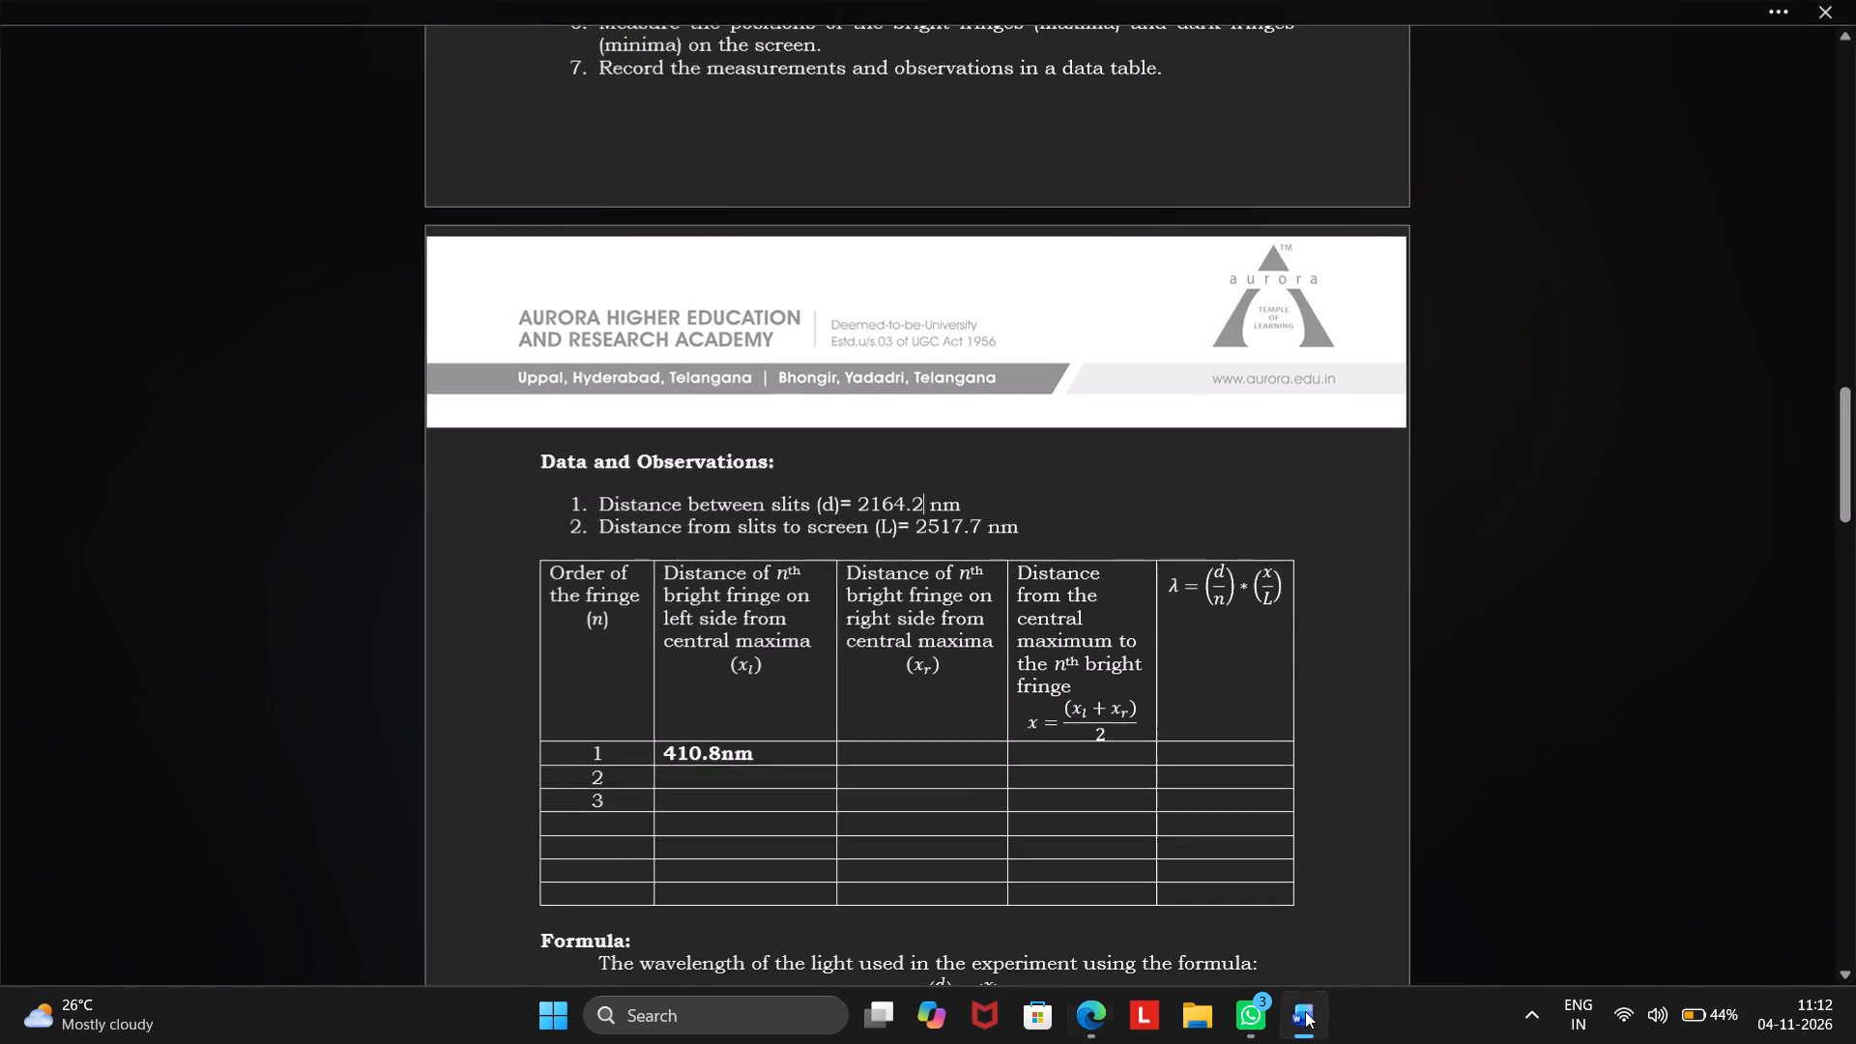
{"action": "left_click", "coordinate": [1305, 1011]}
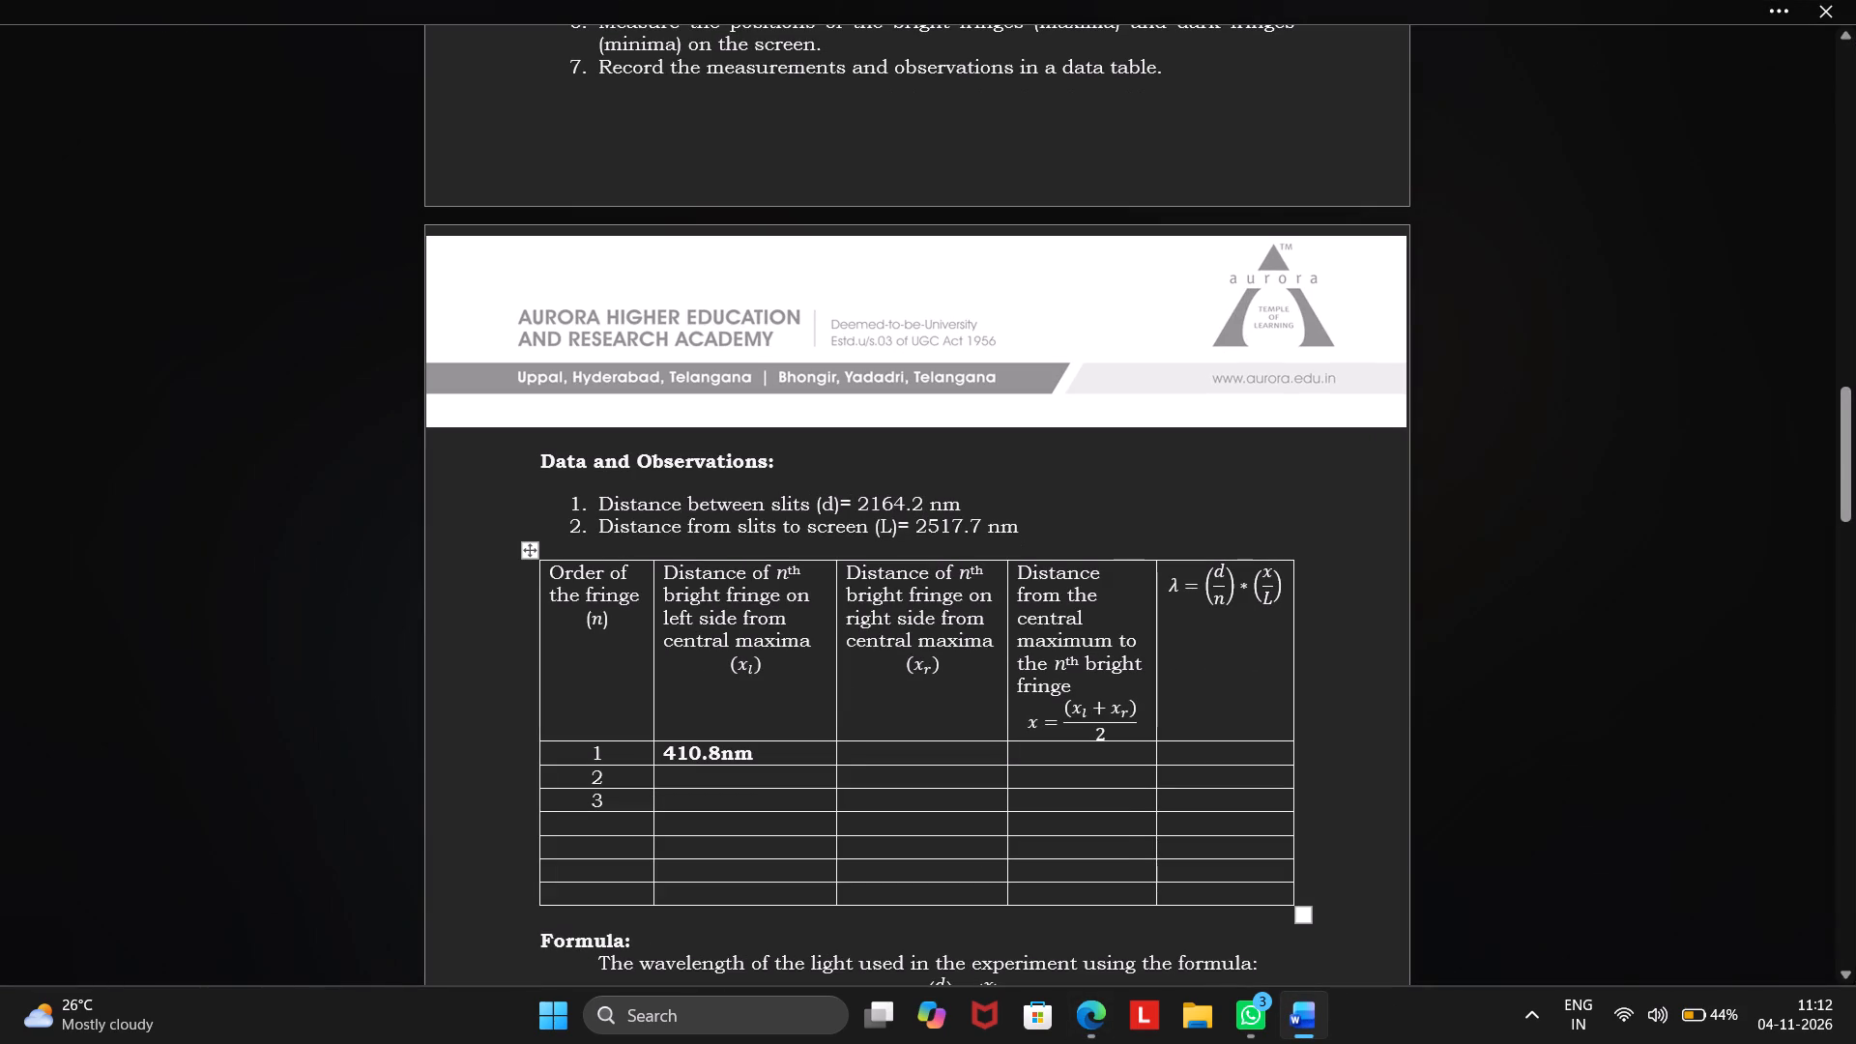
{"action": "left_click", "coordinate": [1309, 1006]}
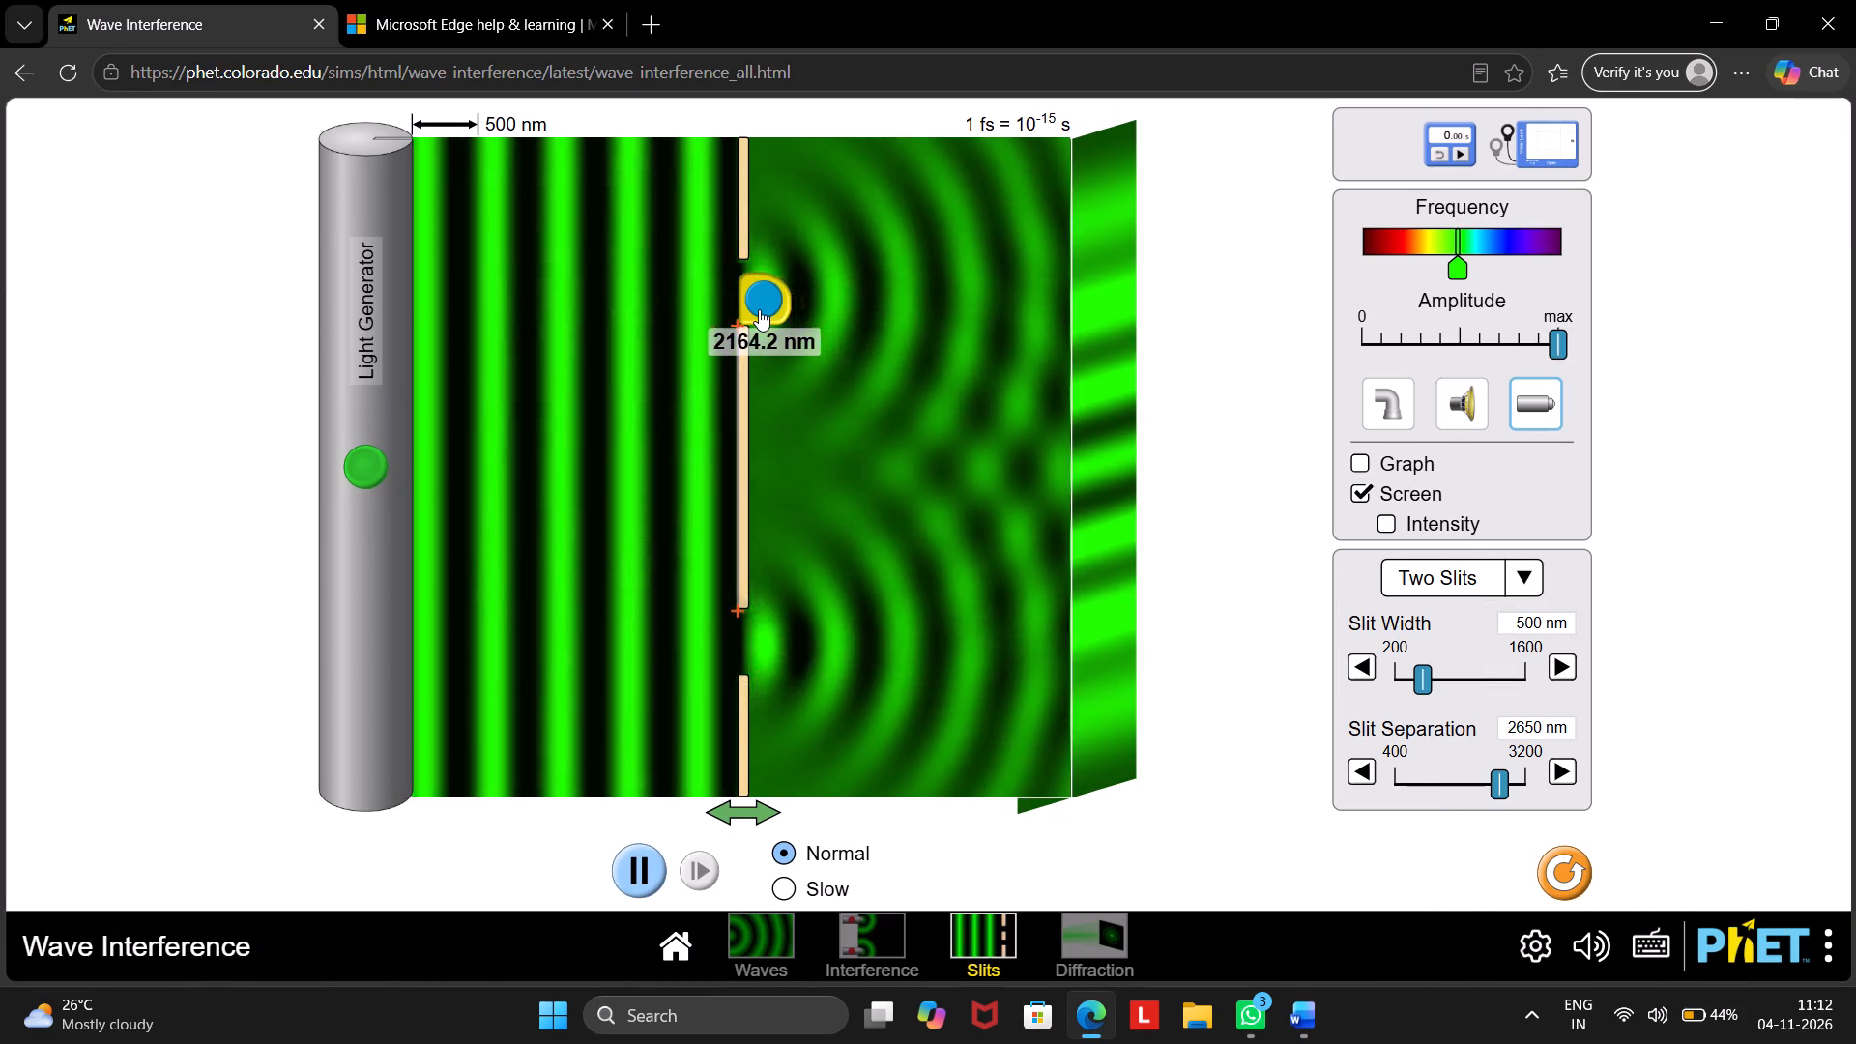
{"action": "left_click_drag", "start_coordinate": [759, 309], "coordinate": [1092, 435]}
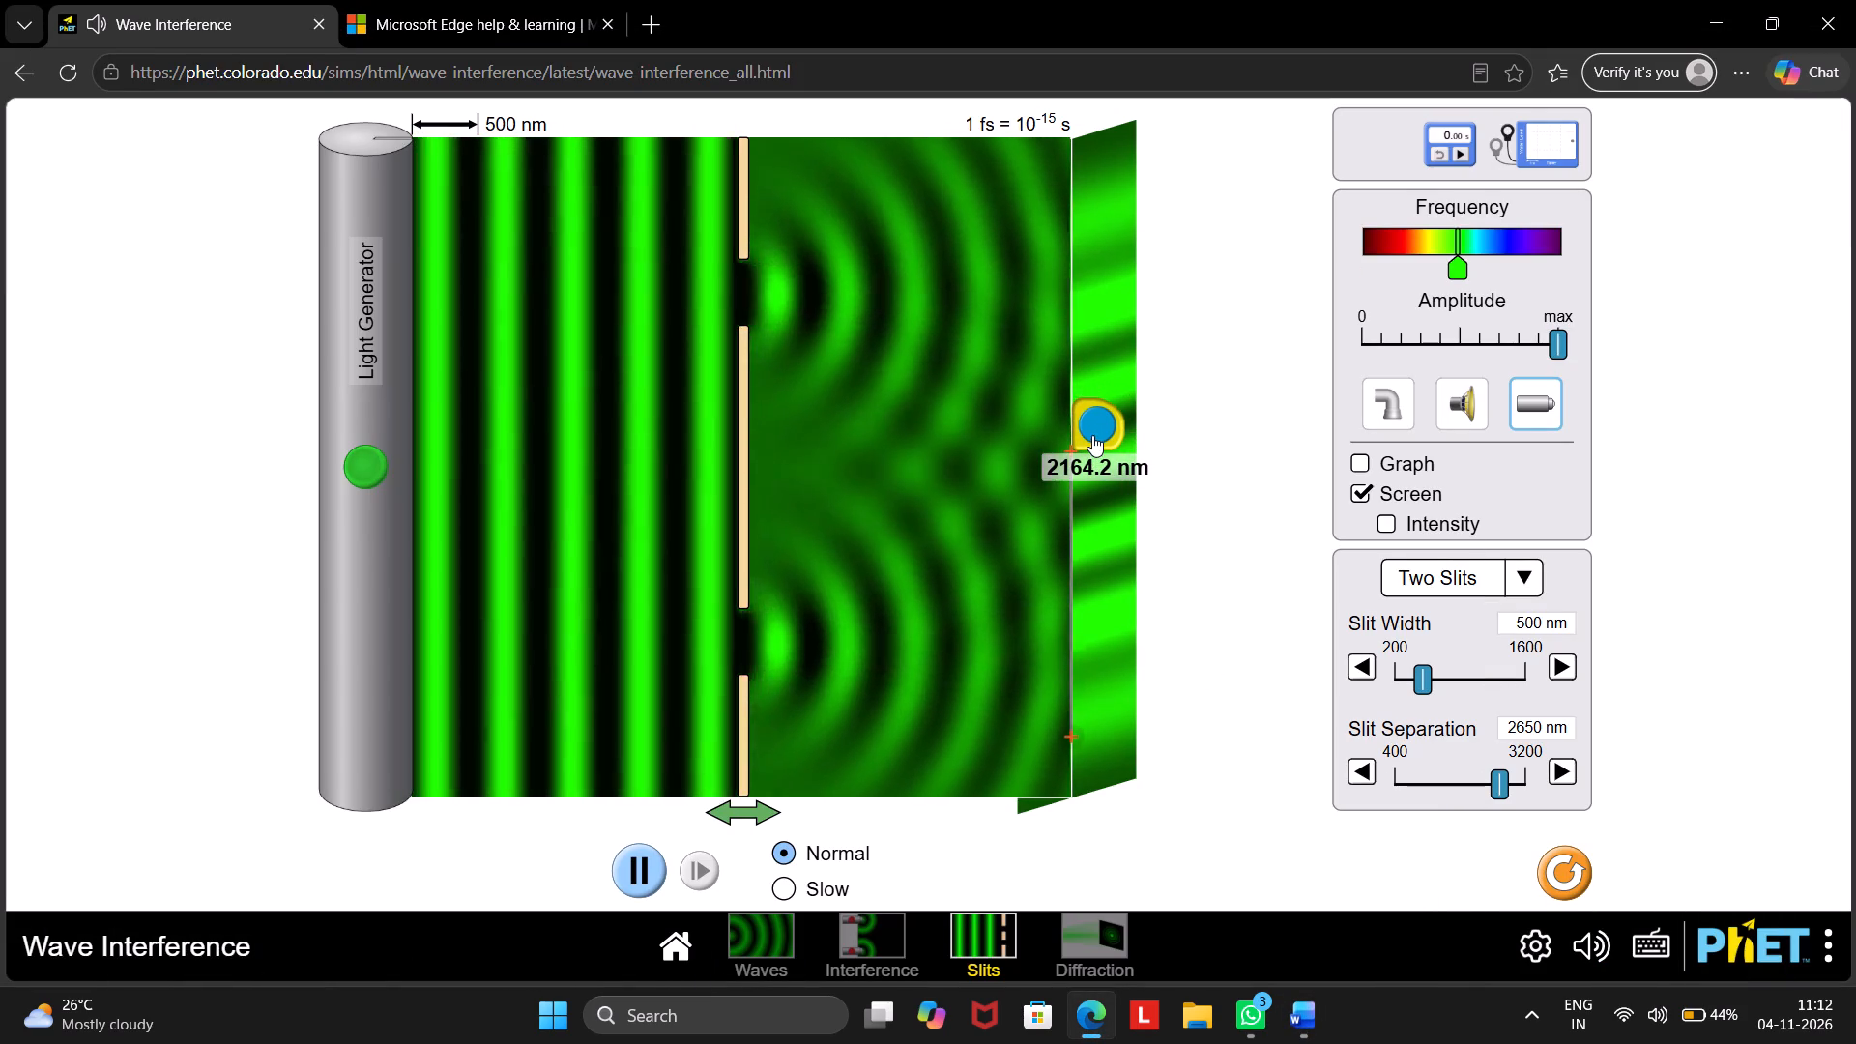
{"action": "left_click_drag", "start_coordinate": [1092, 435], "coordinate": [1099, 440]}
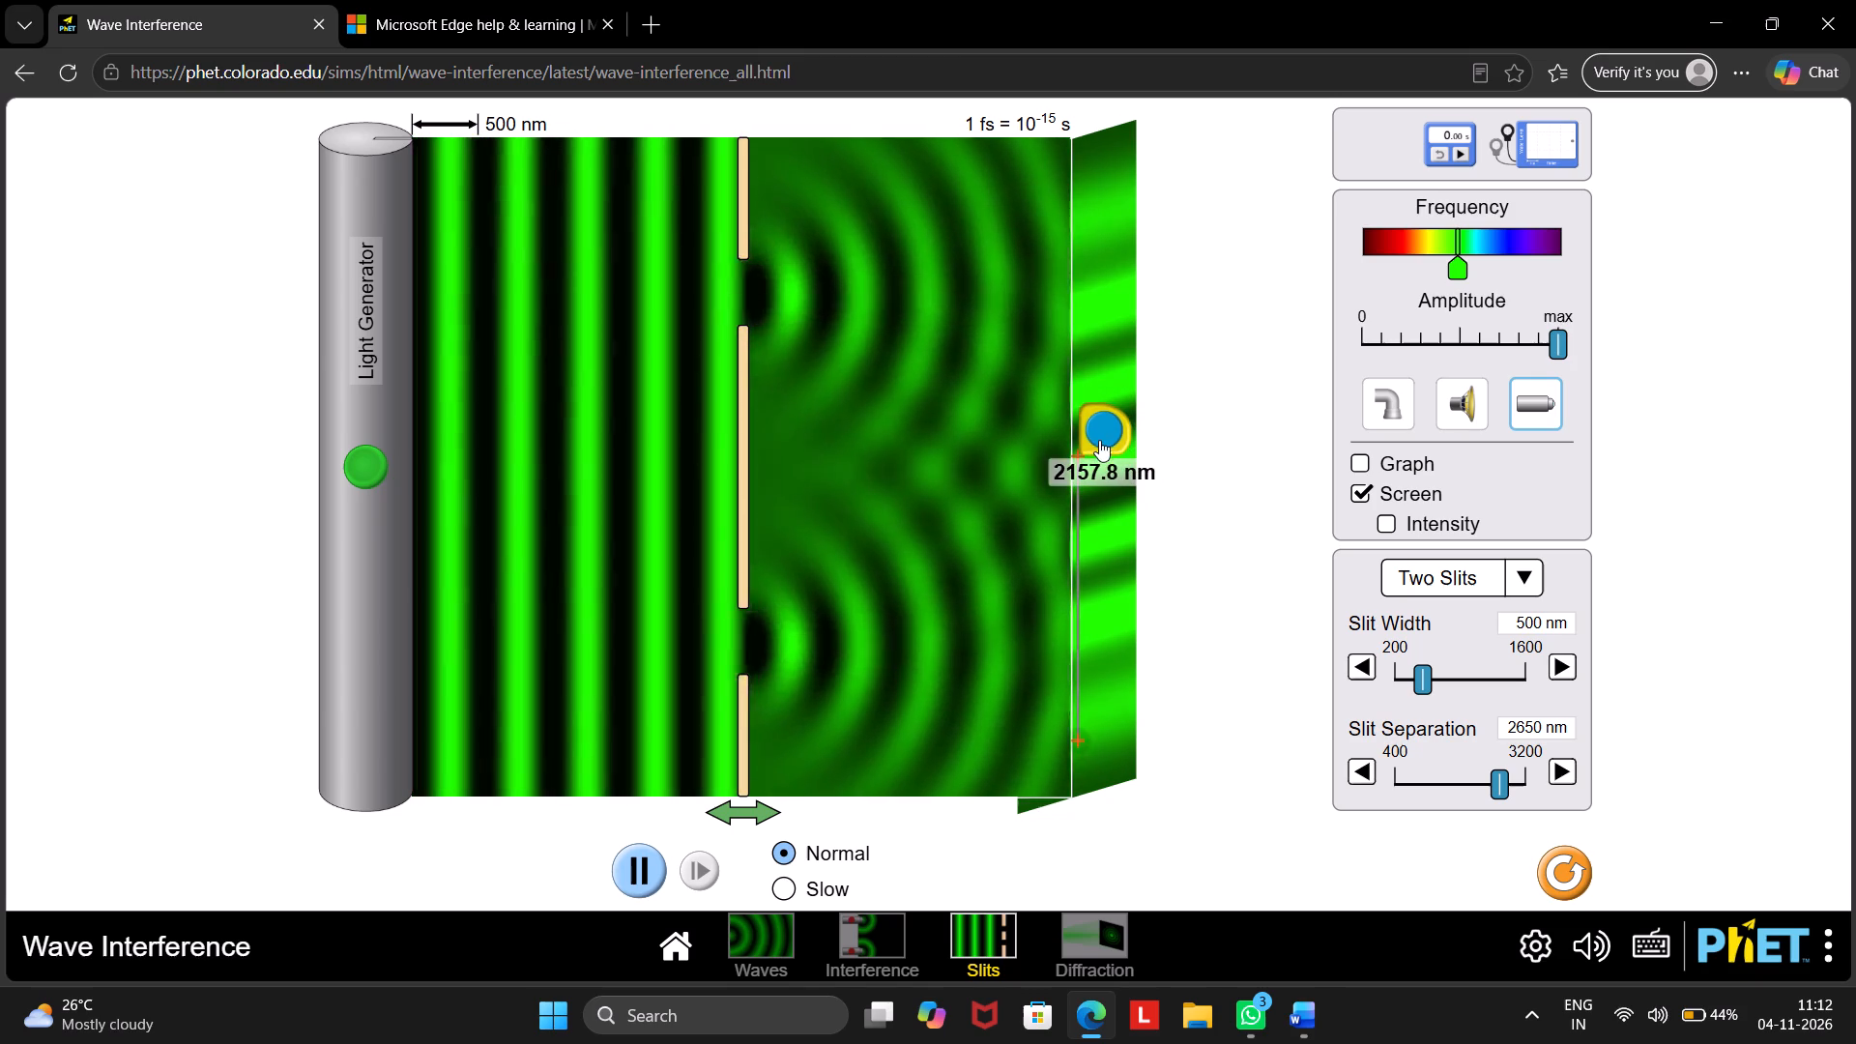
{"action": "left_click_drag", "start_coordinate": [1099, 440], "coordinate": [1092, 429]}
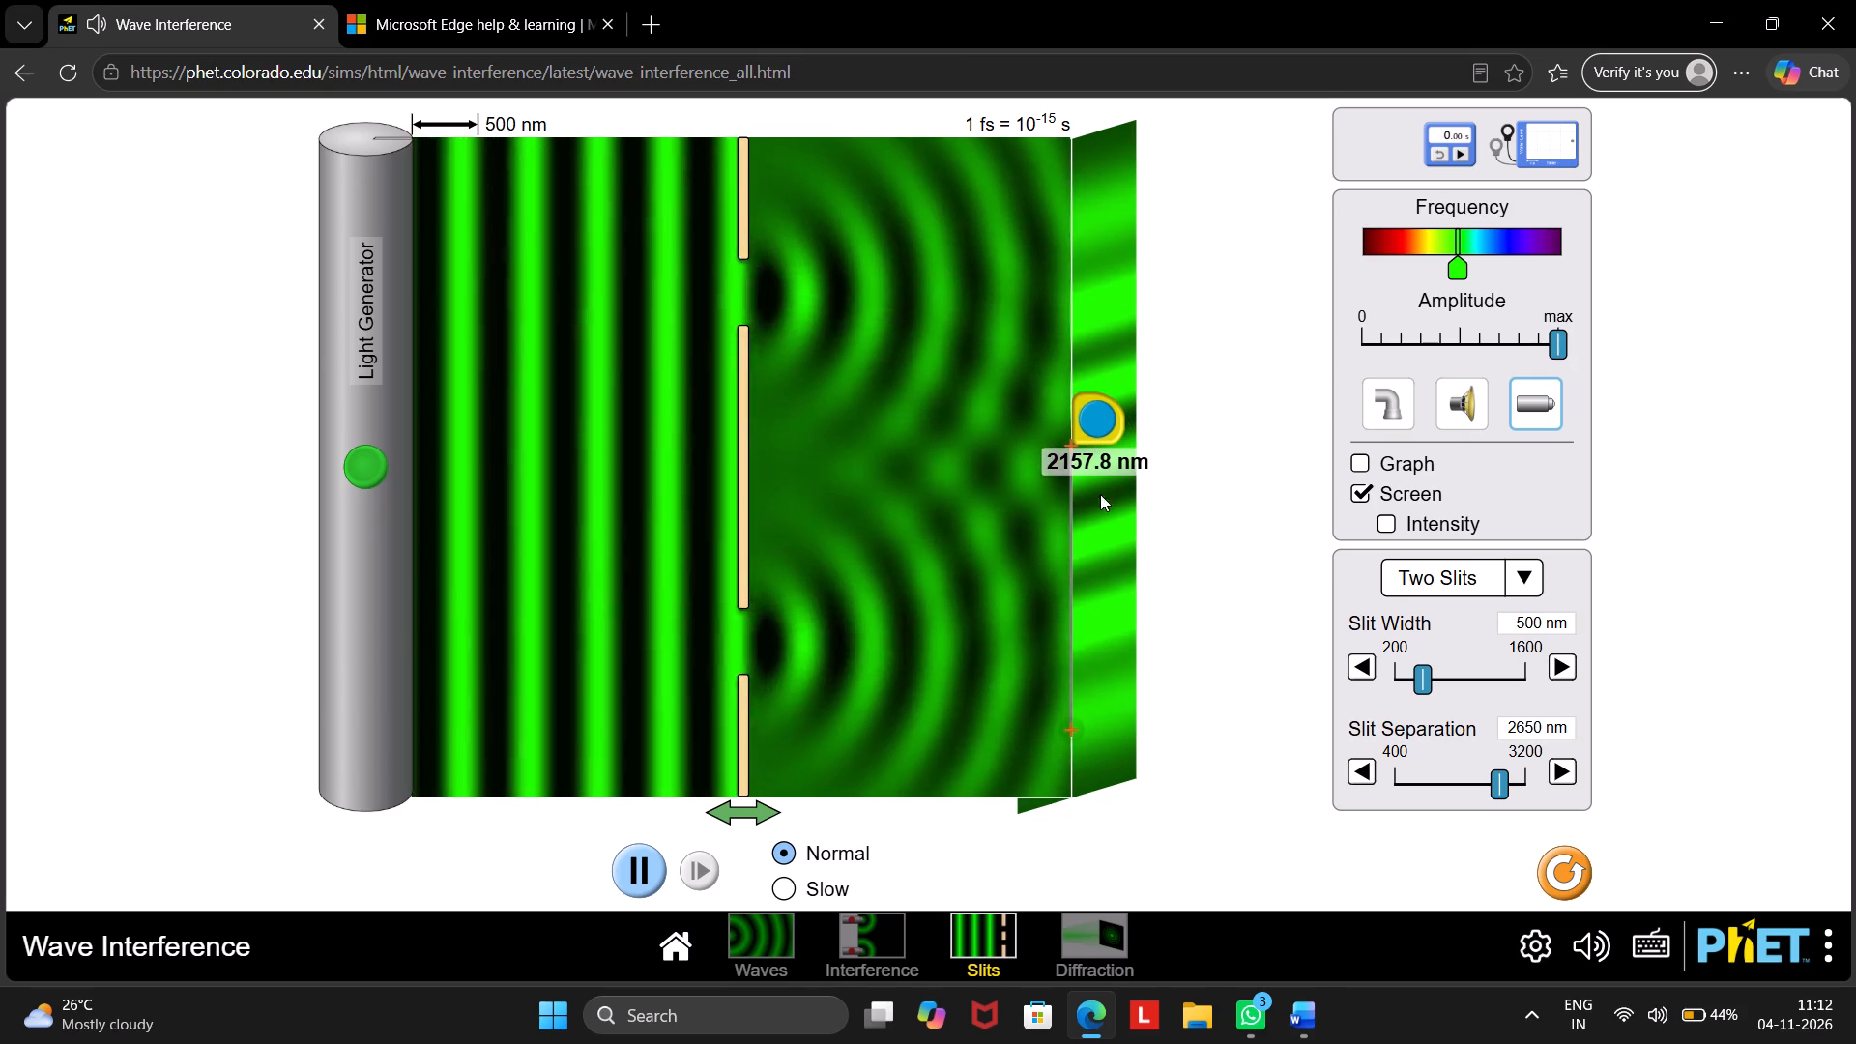
{"action": "left_click_drag", "start_coordinate": [1069, 729], "coordinate": [1039, 541]}
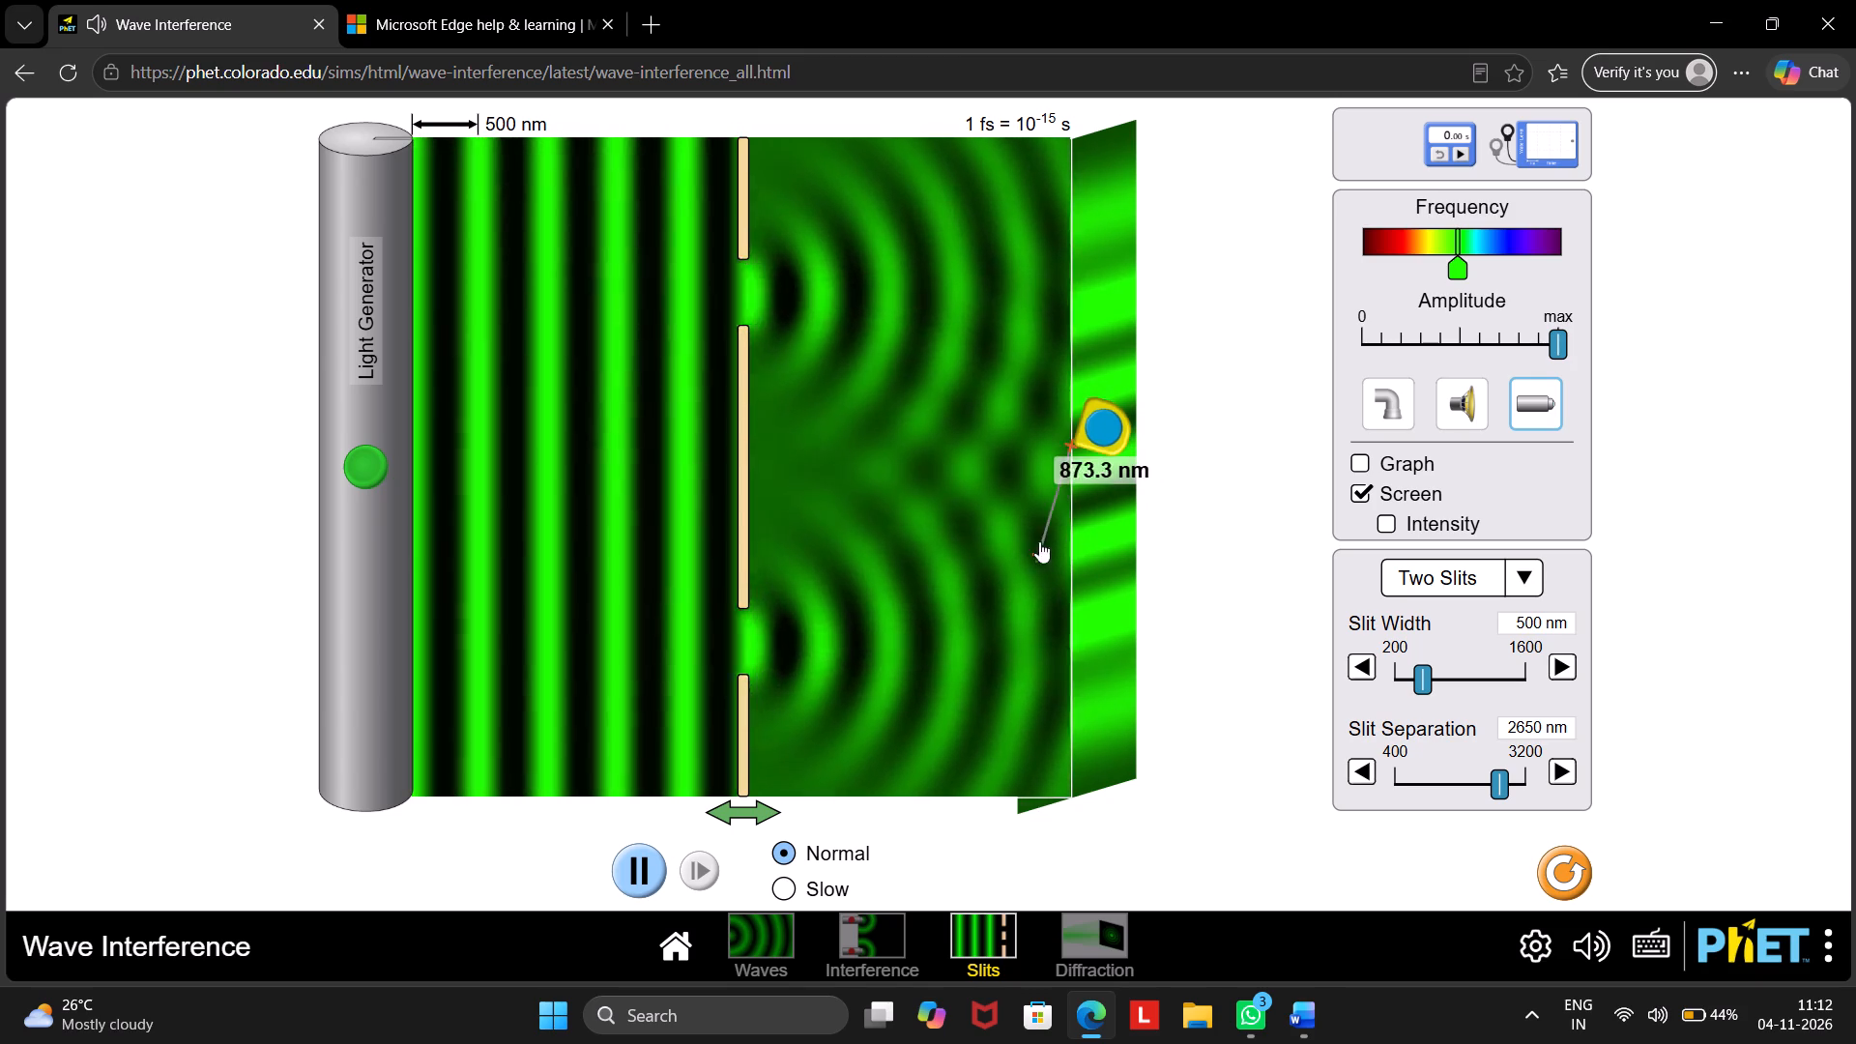
{"action": "left_click_drag", "start_coordinate": [1039, 541], "coordinate": [1072, 492]}
{"action": "left_click_drag", "start_coordinate": [1081, 415], "coordinate": [607, 454]}
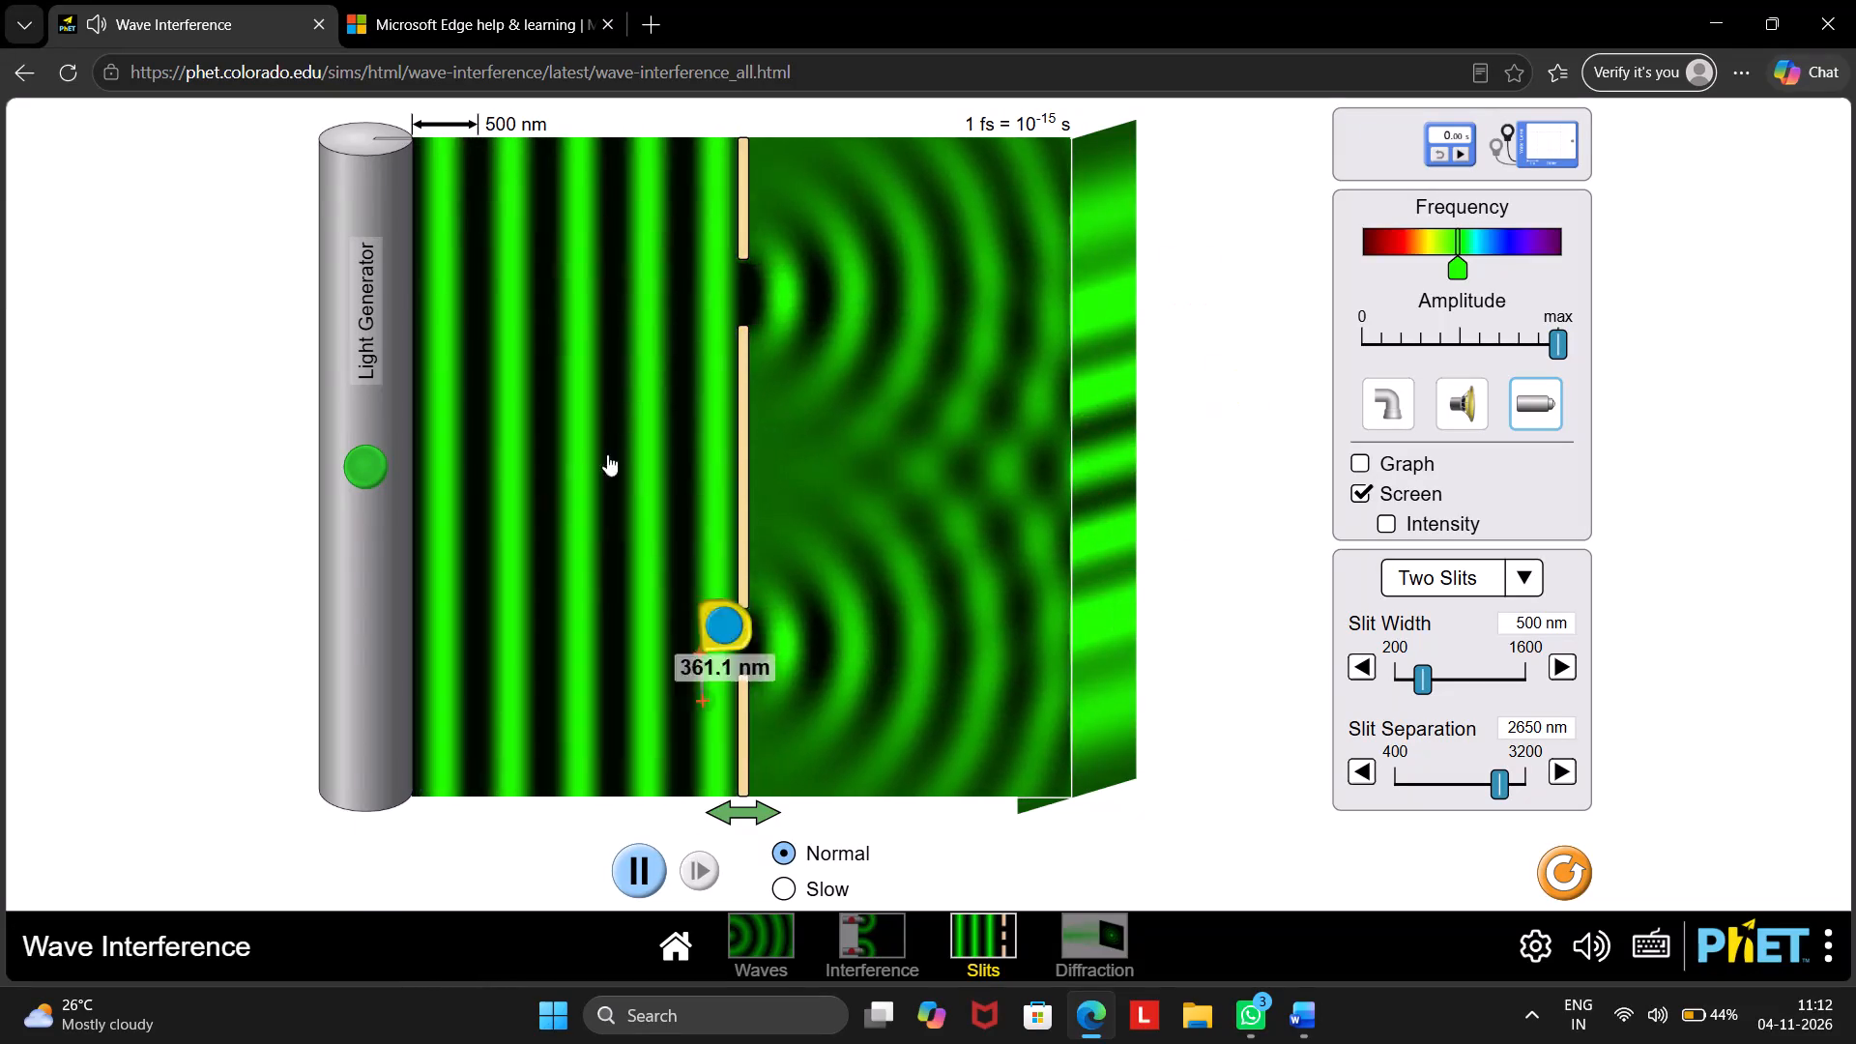
{"action": "left_click_drag", "start_coordinate": [607, 454], "coordinate": [1121, 278]}
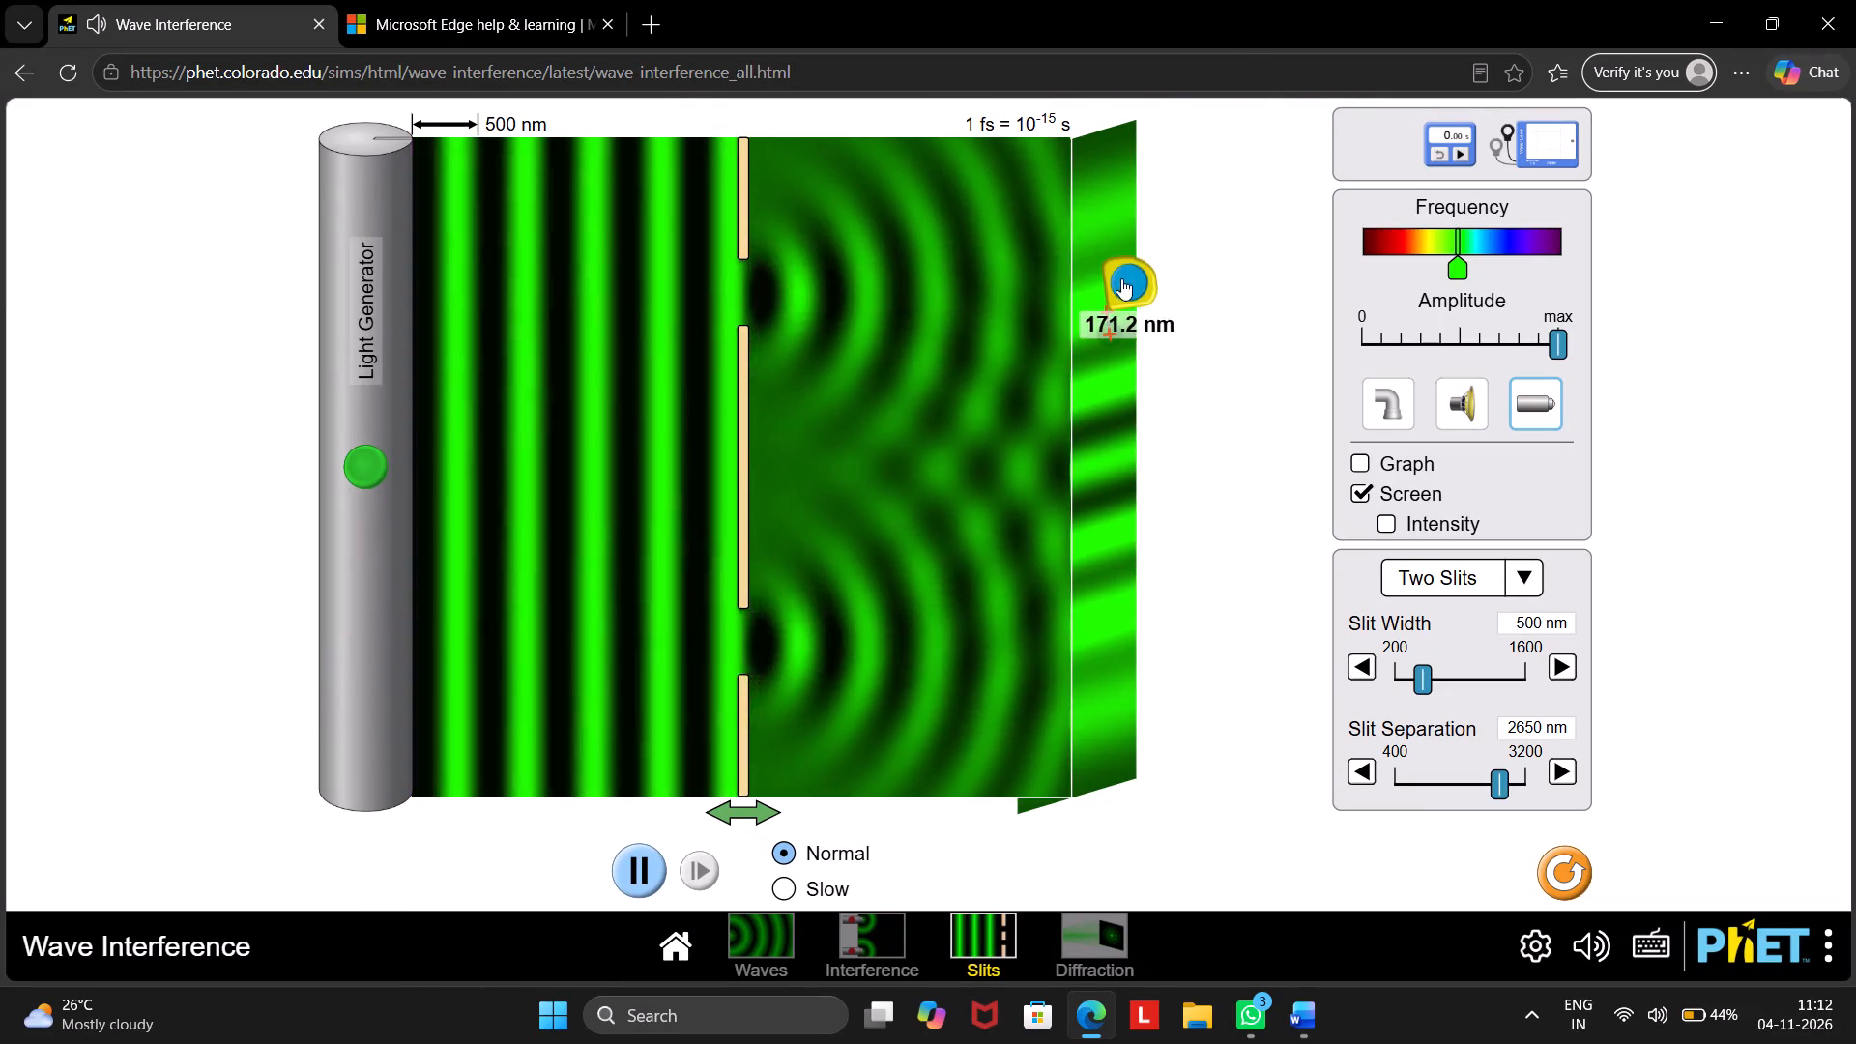
{"action": "left_click_drag", "start_coordinate": [1121, 278], "coordinate": [1090, 427]}
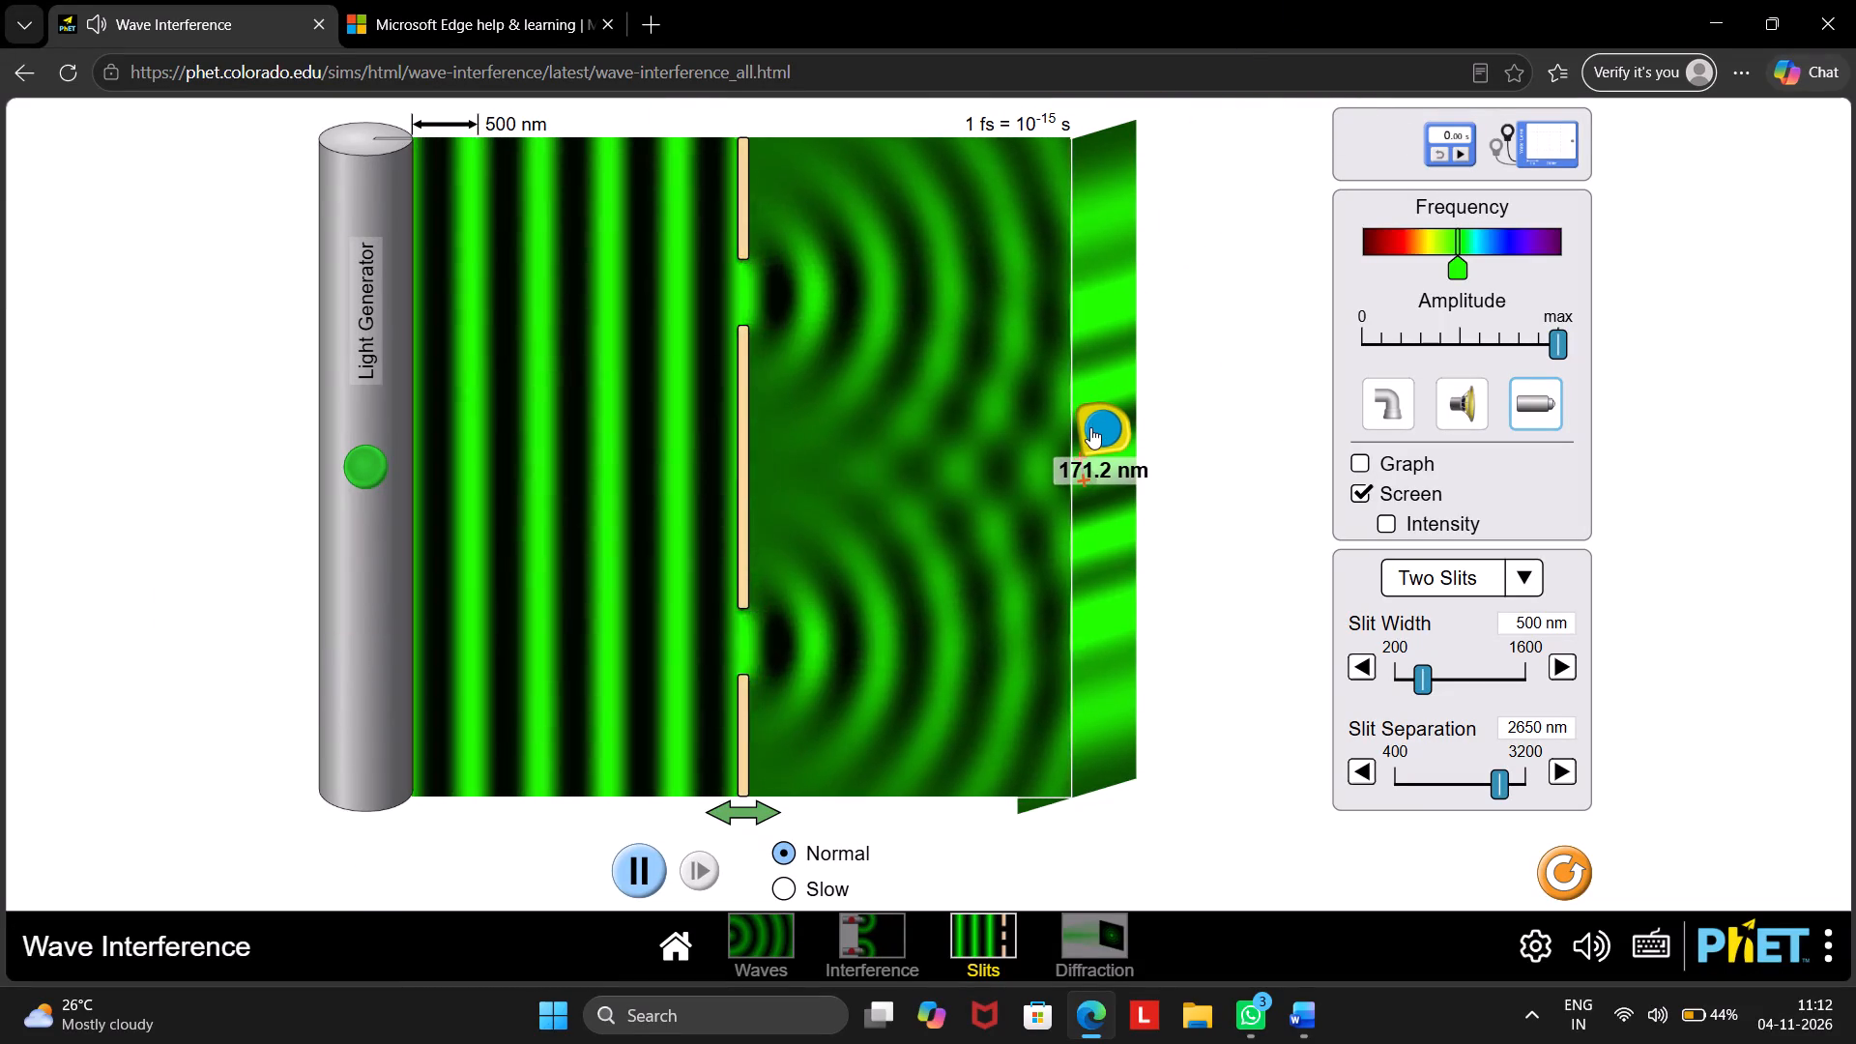
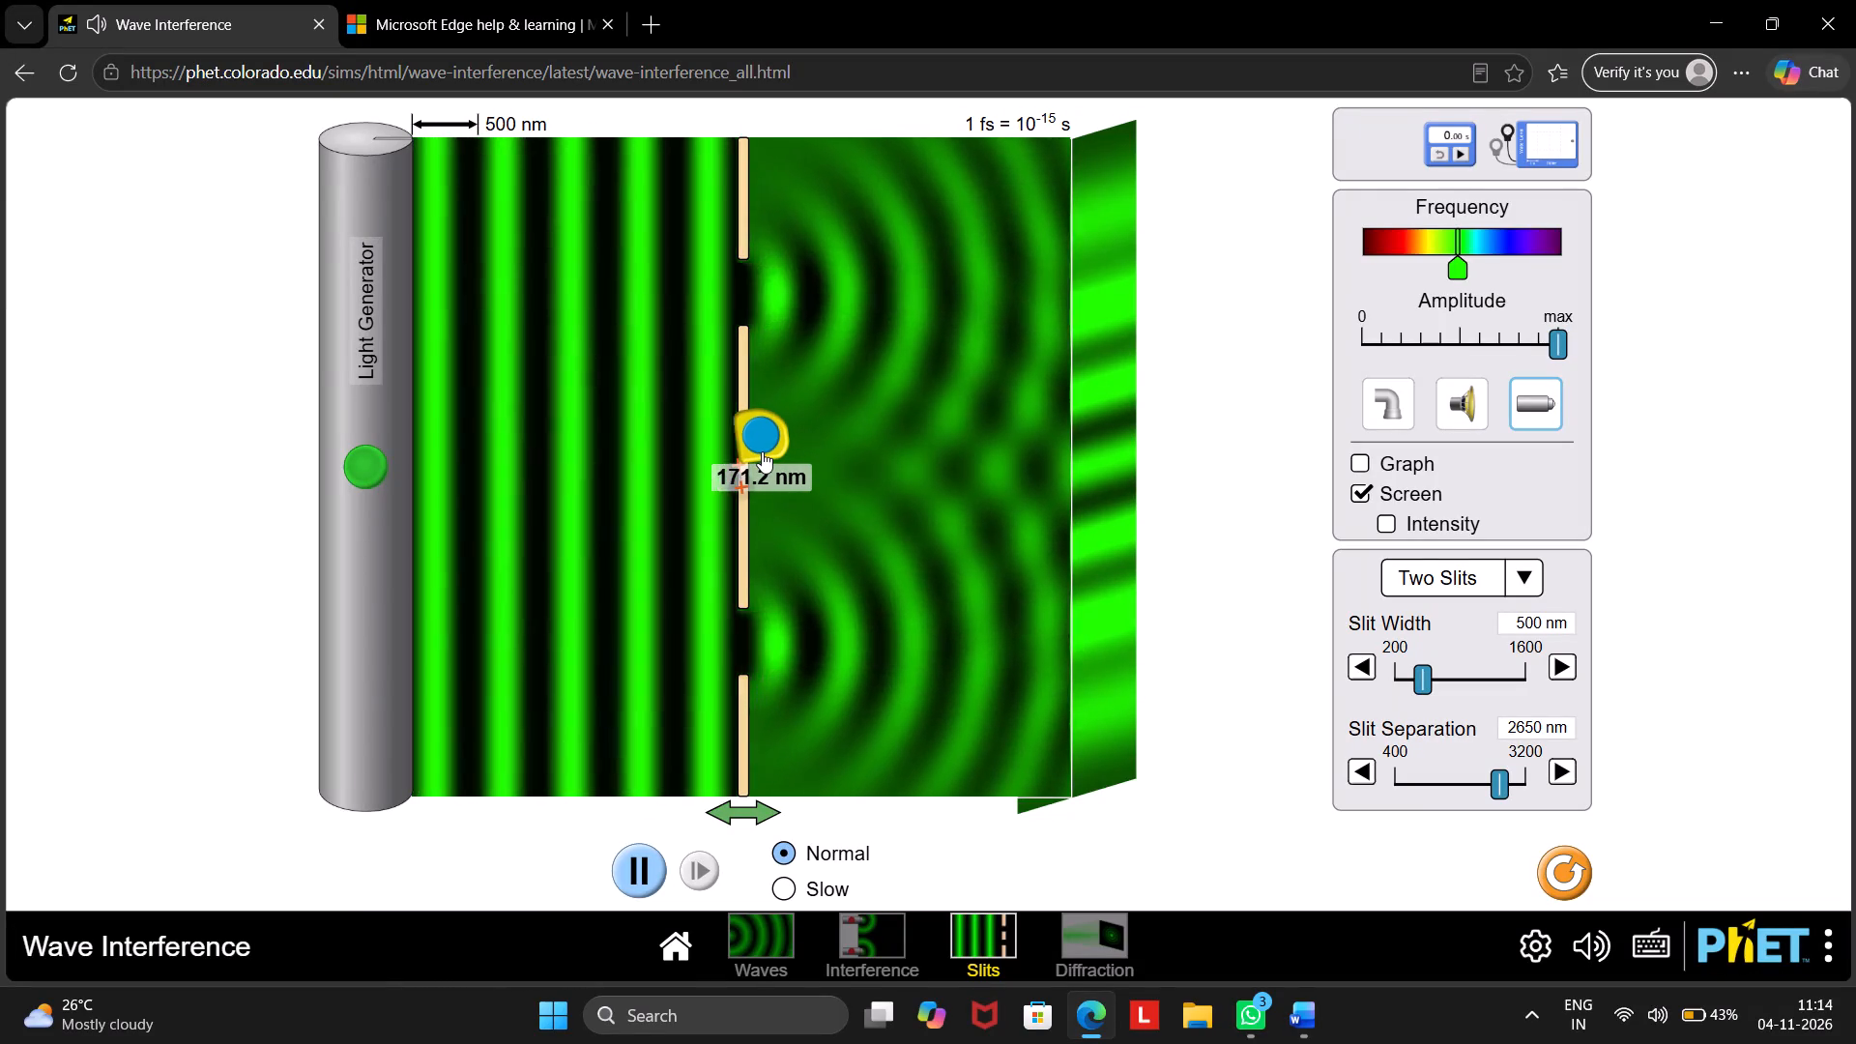
Remeasure the distance from the slit barrier straight across to the screen with the tape measure.
{"action": "left_click_drag", "start_coordinate": [739, 487], "coordinate": [1008, 456]}
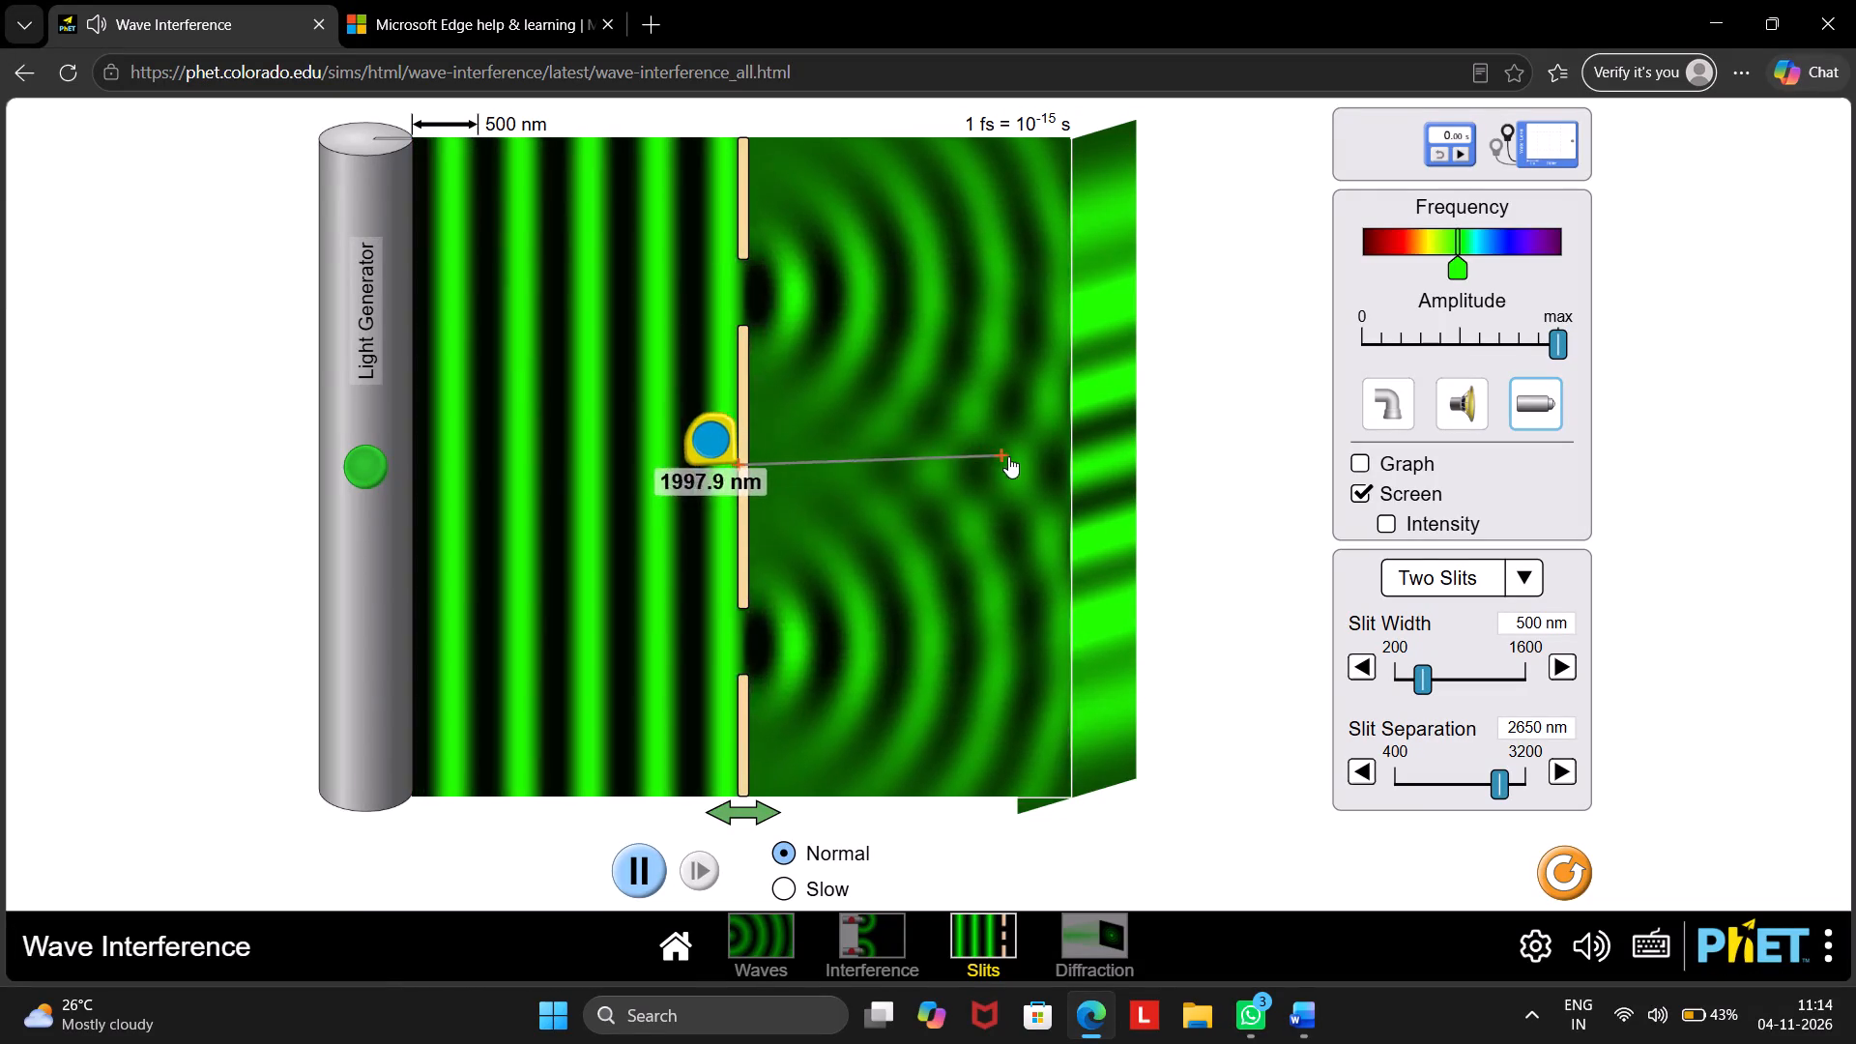
{"action": "left_click_drag", "start_coordinate": [1008, 456], "coordinate": [1069, 463]}
{"action": "left_click", "coordinate": [708, 441]}
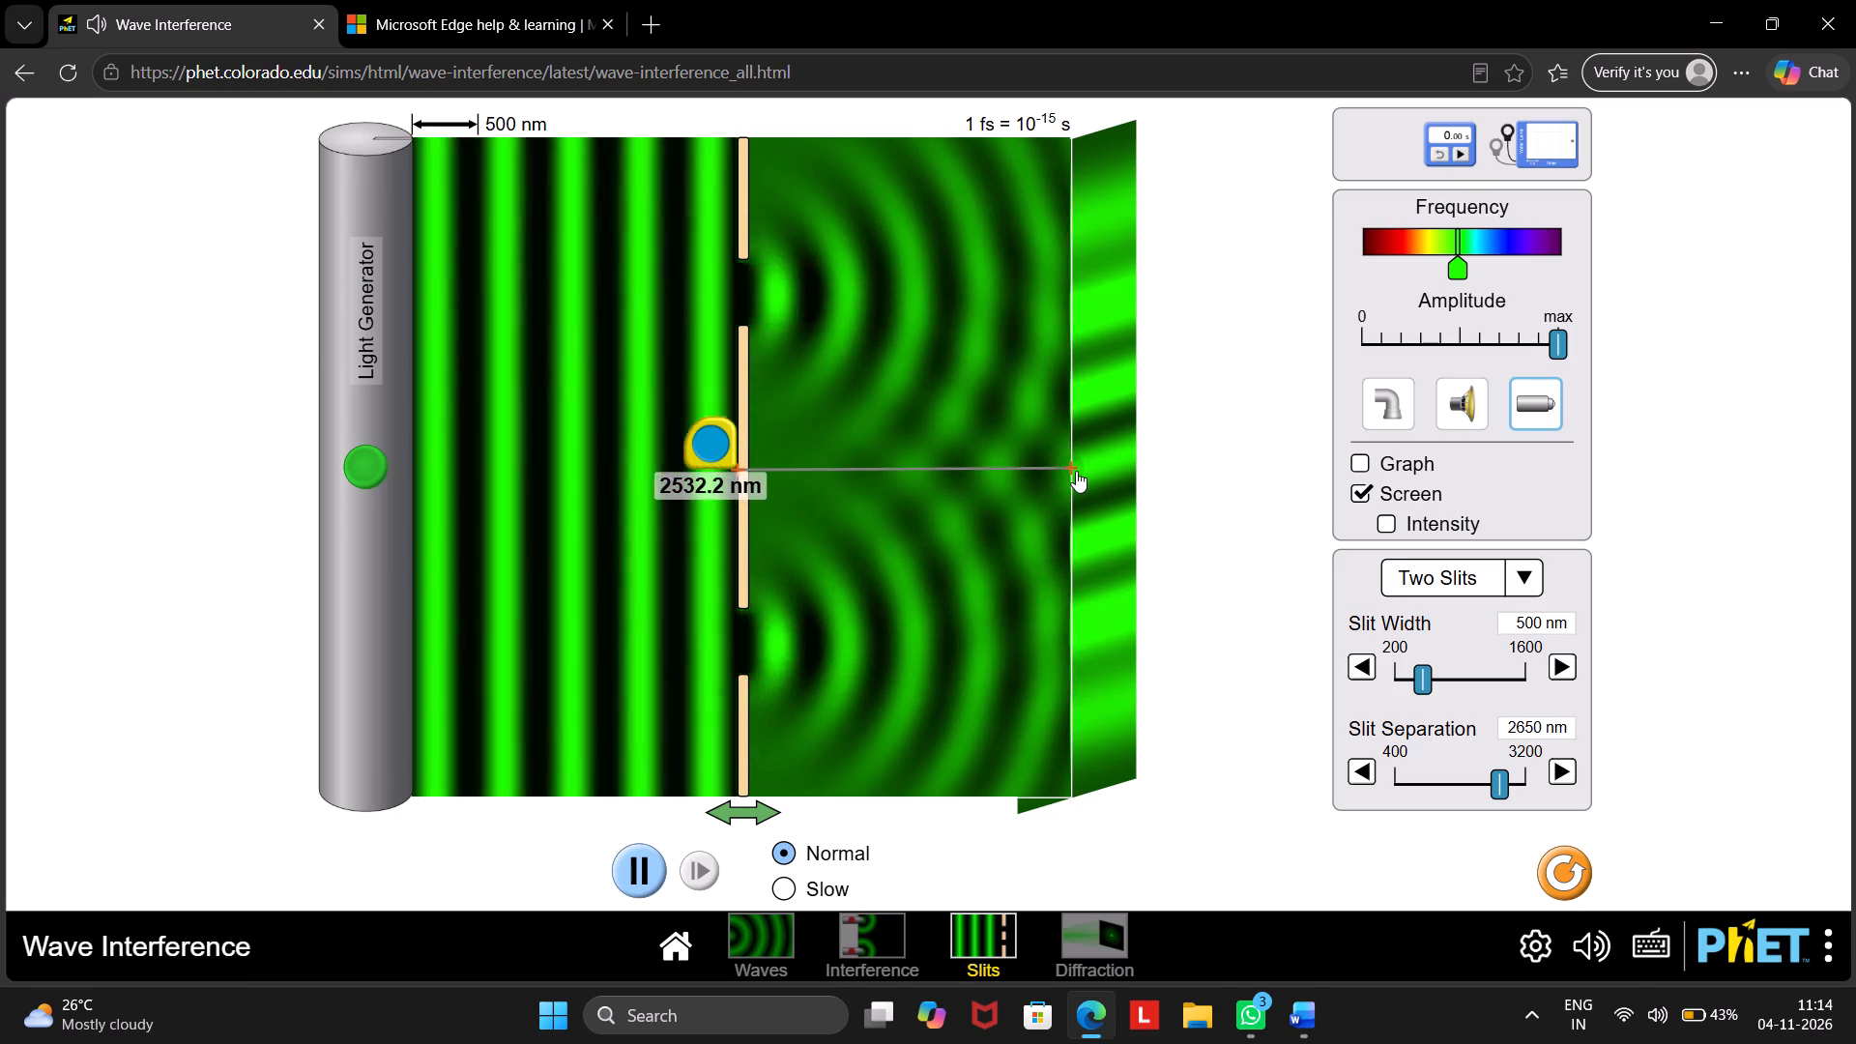
{"action": "left_click", "coordinate": [1076, 471]}
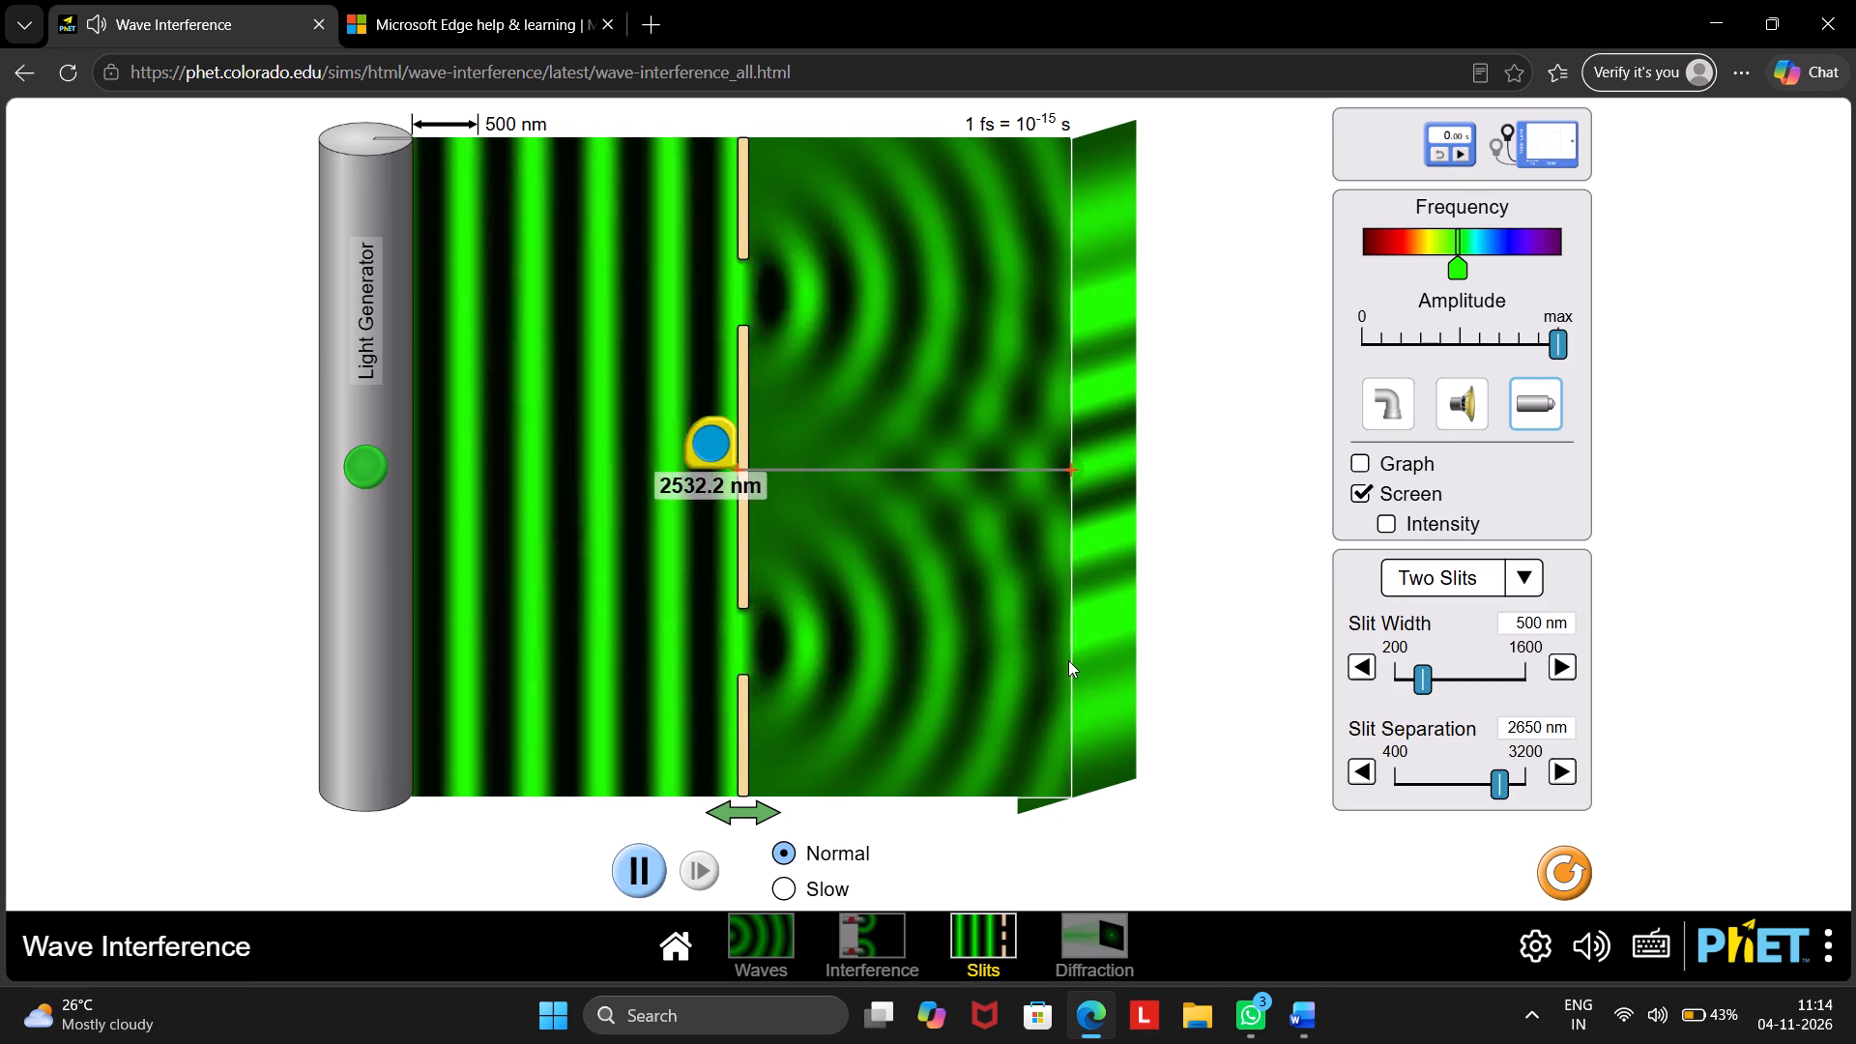
Switch to Word and set the distance from slits to screen (L) to 2532.2 nm.
{"action": "left_click", "coordinate": [1297, 1016]}
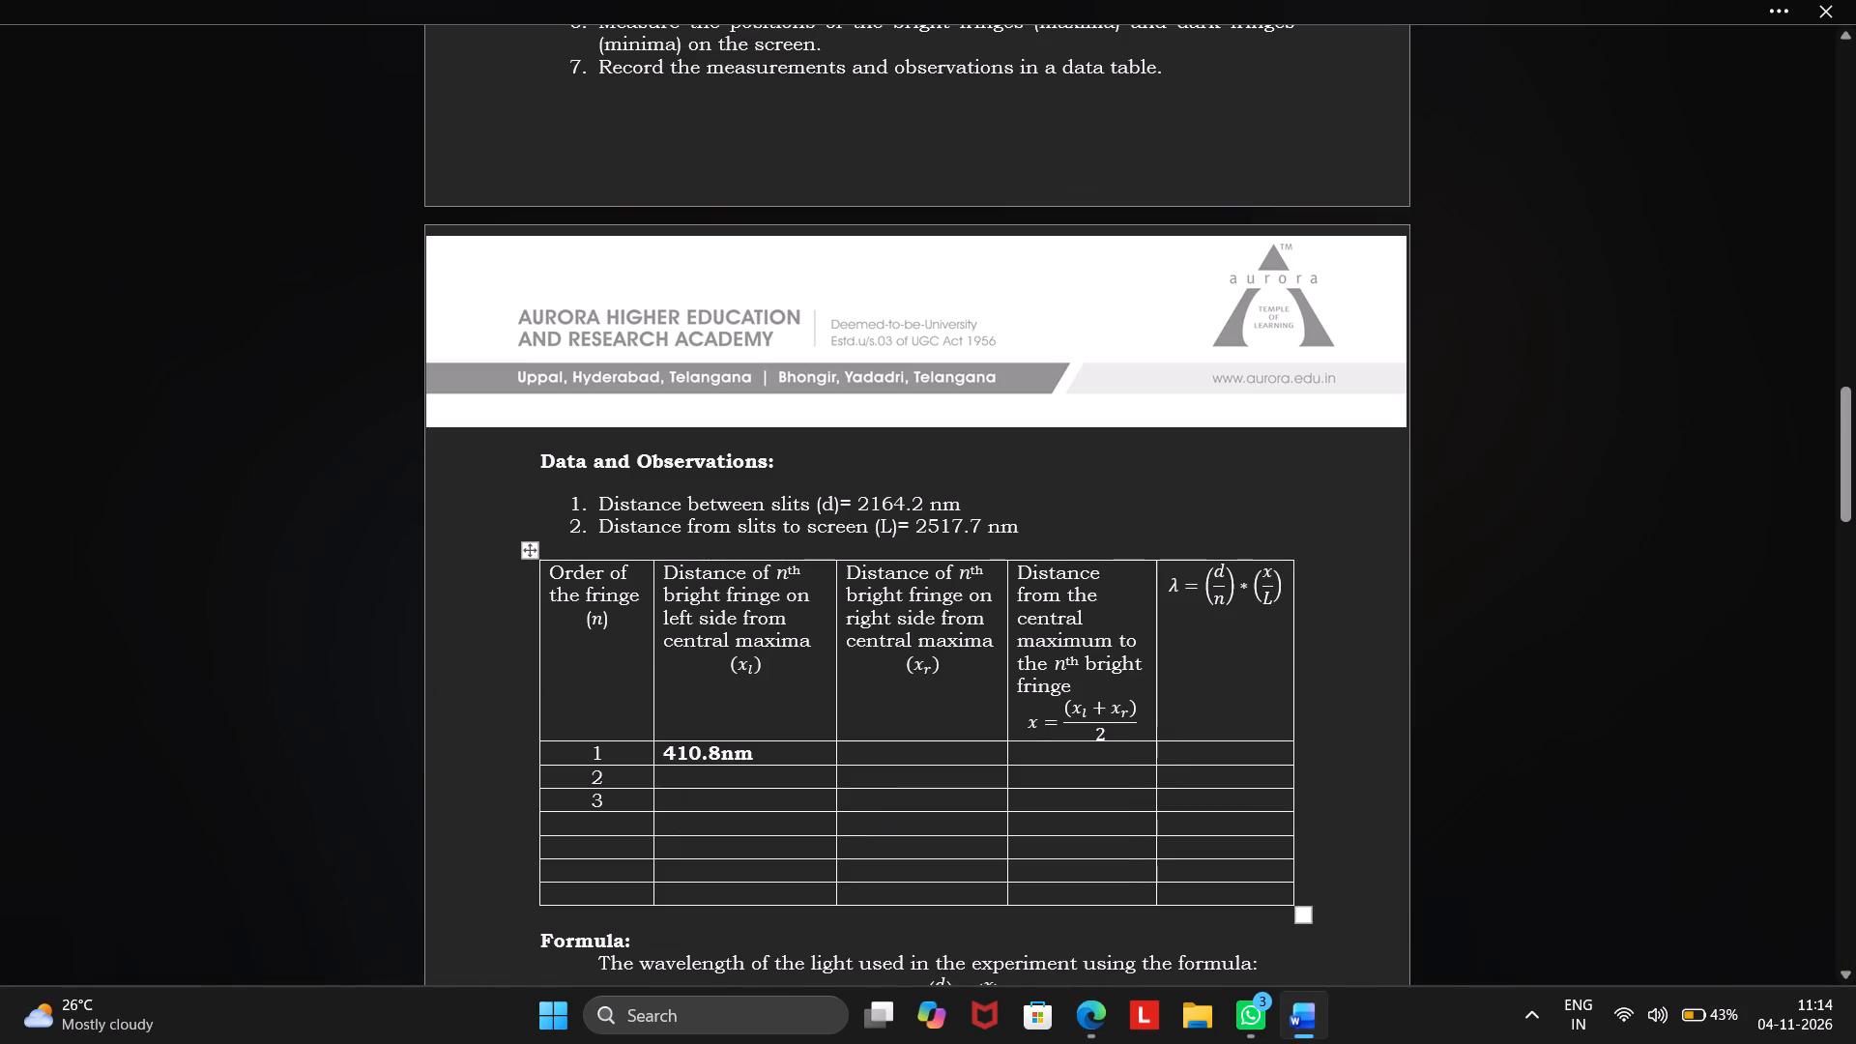
{"action": "left_click", "coordinate": [960, 520]}
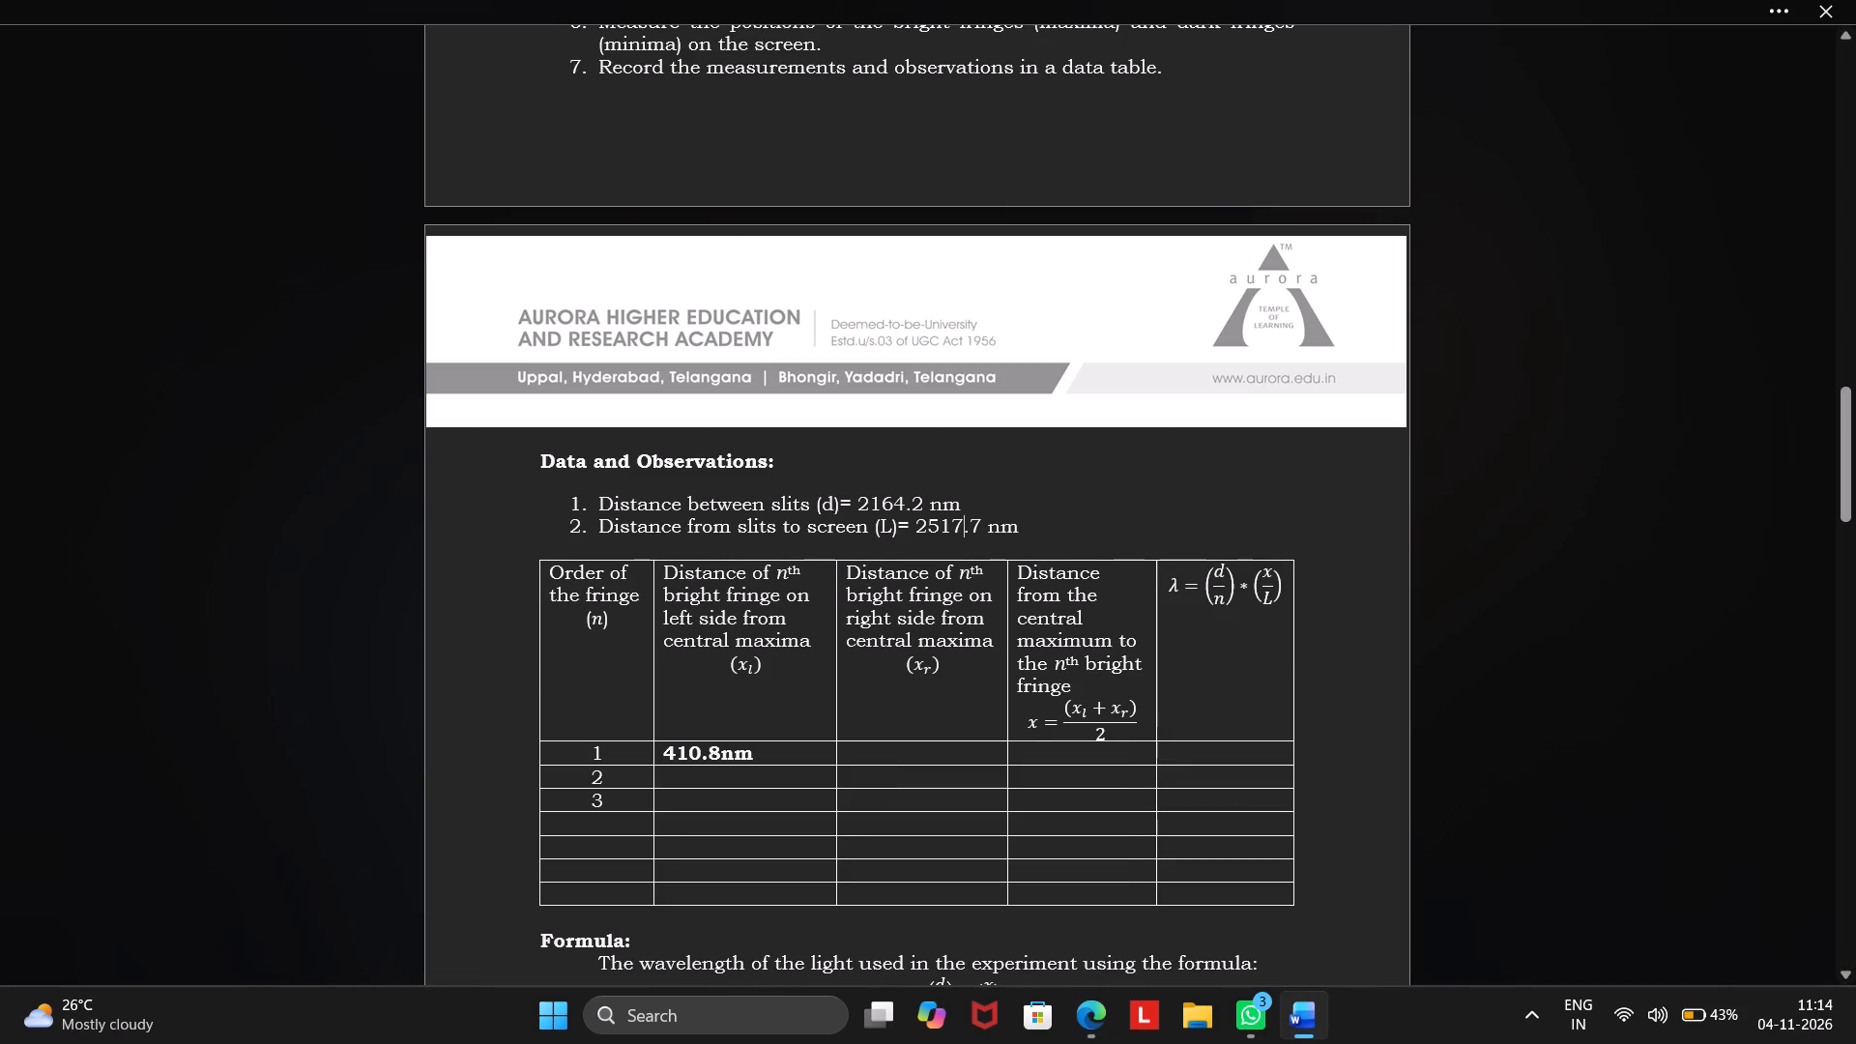
{"action": "key", "text": "BackSpace"}
{"action": "key", "text": "BackSpace"}
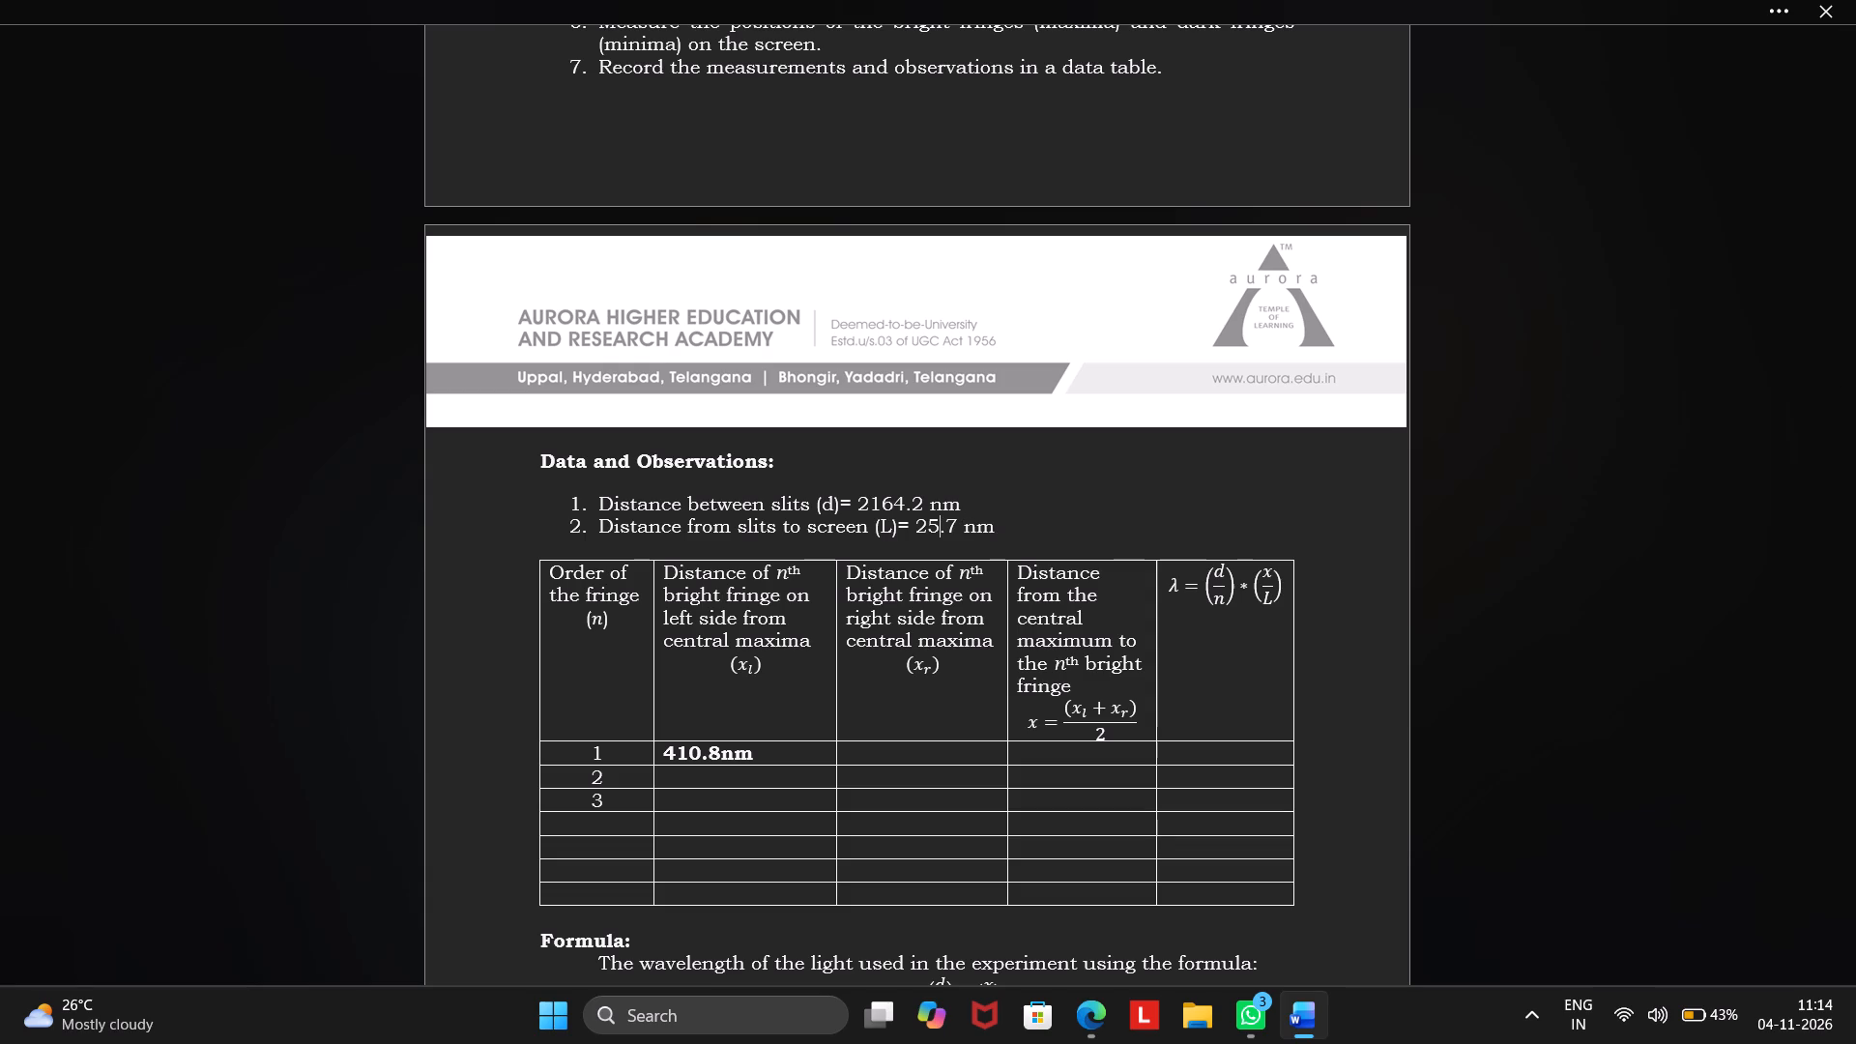
{"action": "type", "text": "32.2"}
{"action": "key", "text": "Right"}
{"action": "key", "text": "Right"}
{"action": "key", "text": "BackSpace"}
{"action": "key", "text": "BackSpace"}
{"action": "left_click", "coordinate": [921, 504]}
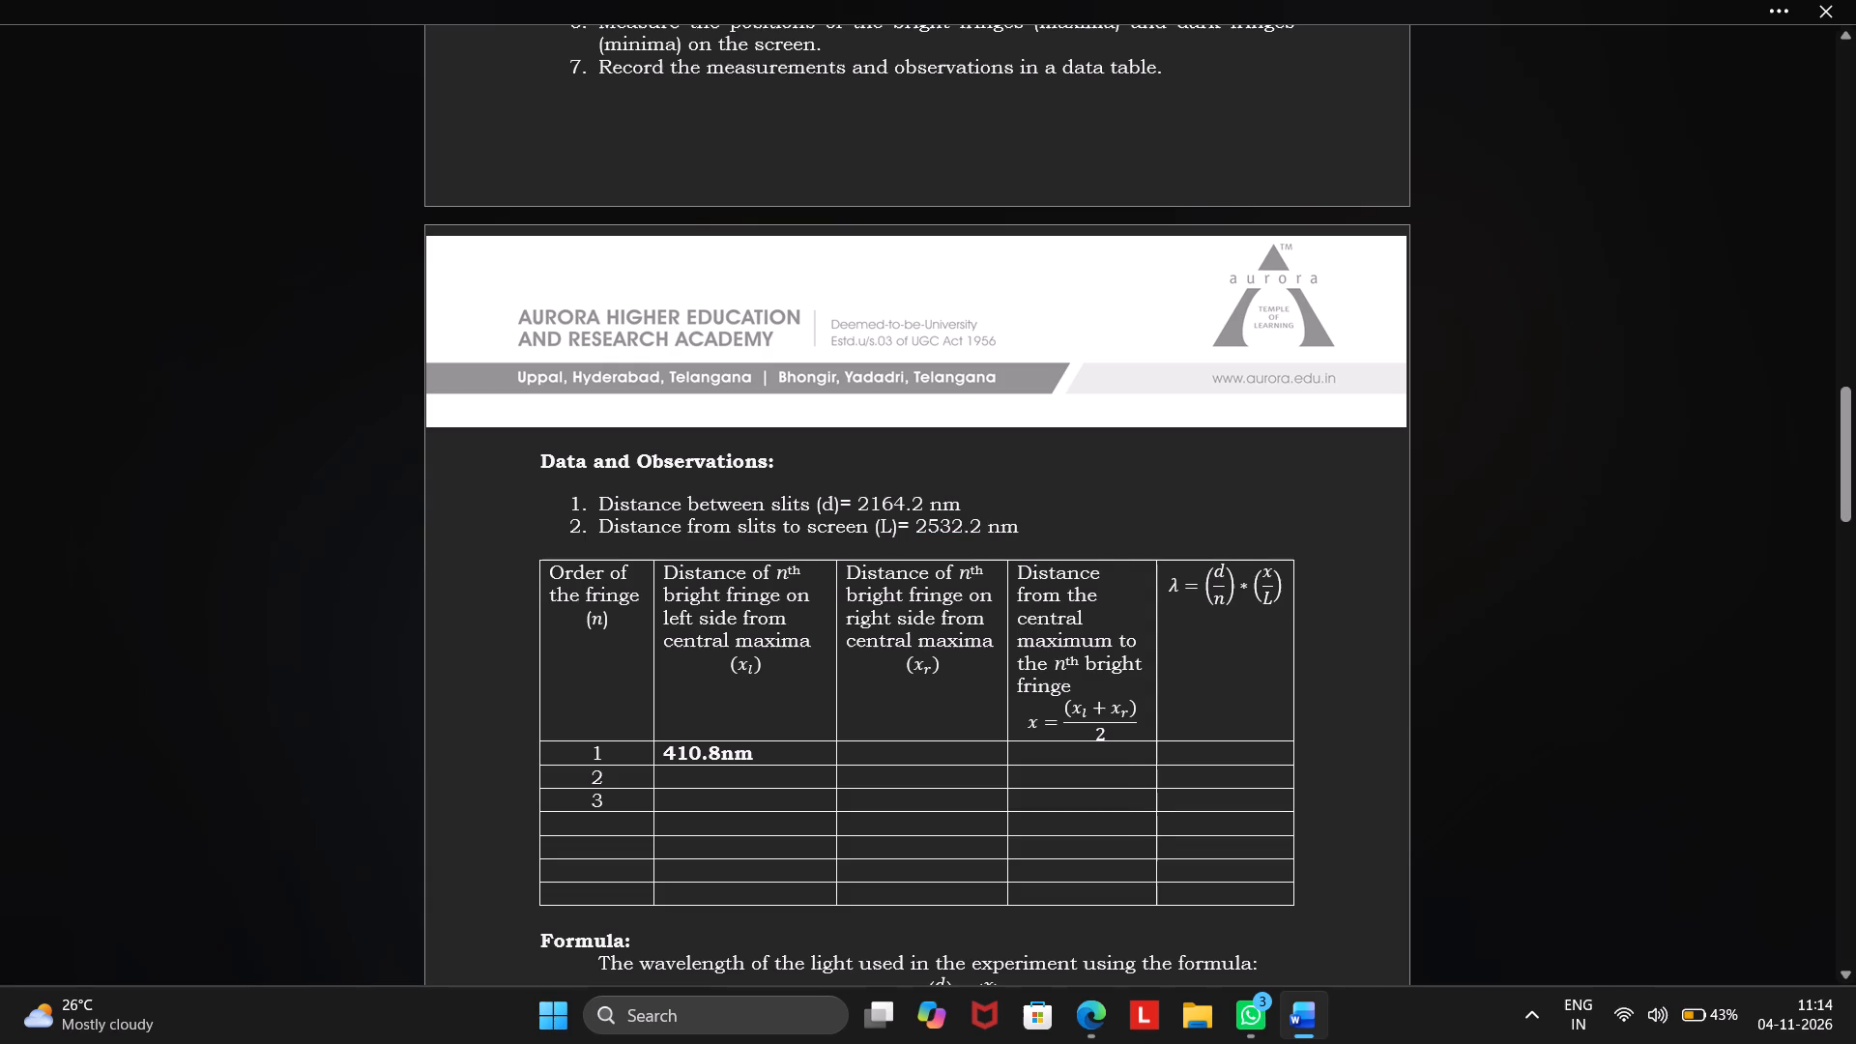
Return to the simulation and measure along the screen from the central bright fringe to the first bright fringe below it.
{"action": "left_click", "coordinate": [1297, 1016]}
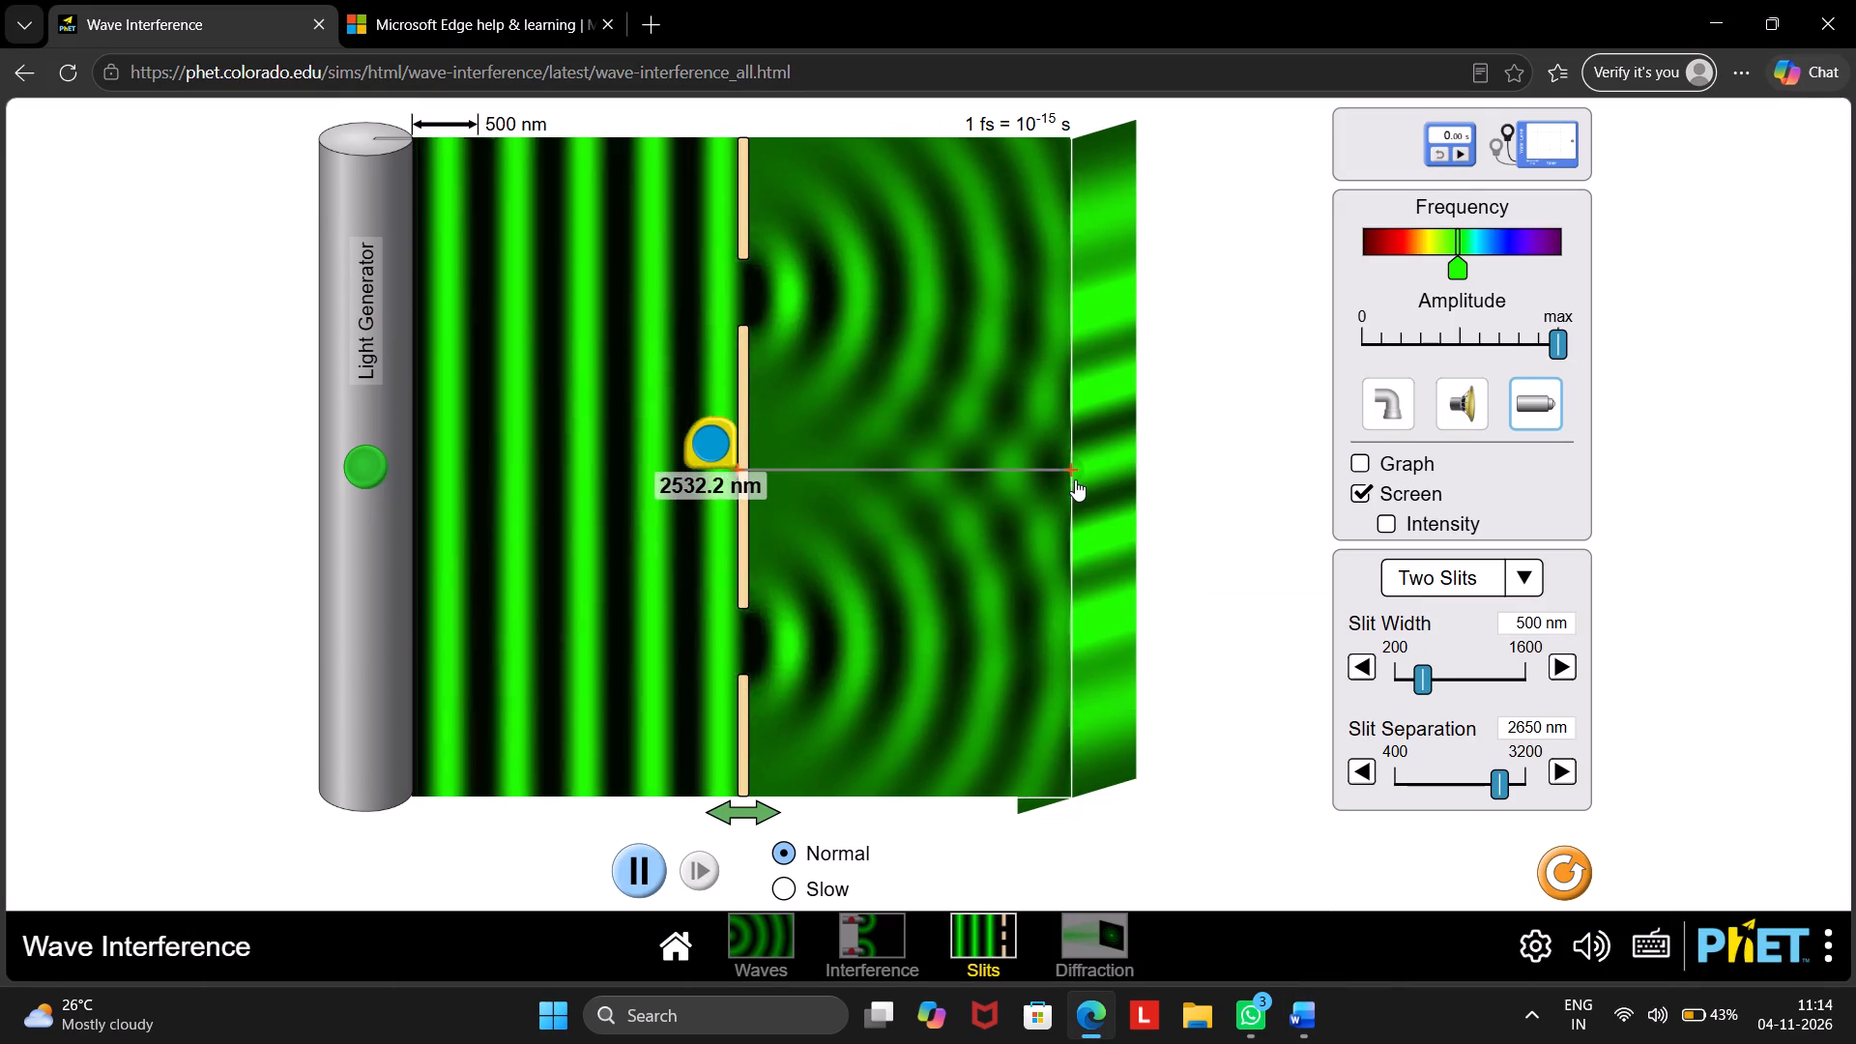
{"action": "left_click_drag", "start_coordinate": [705, 443], "coordinate": [826, 455]}
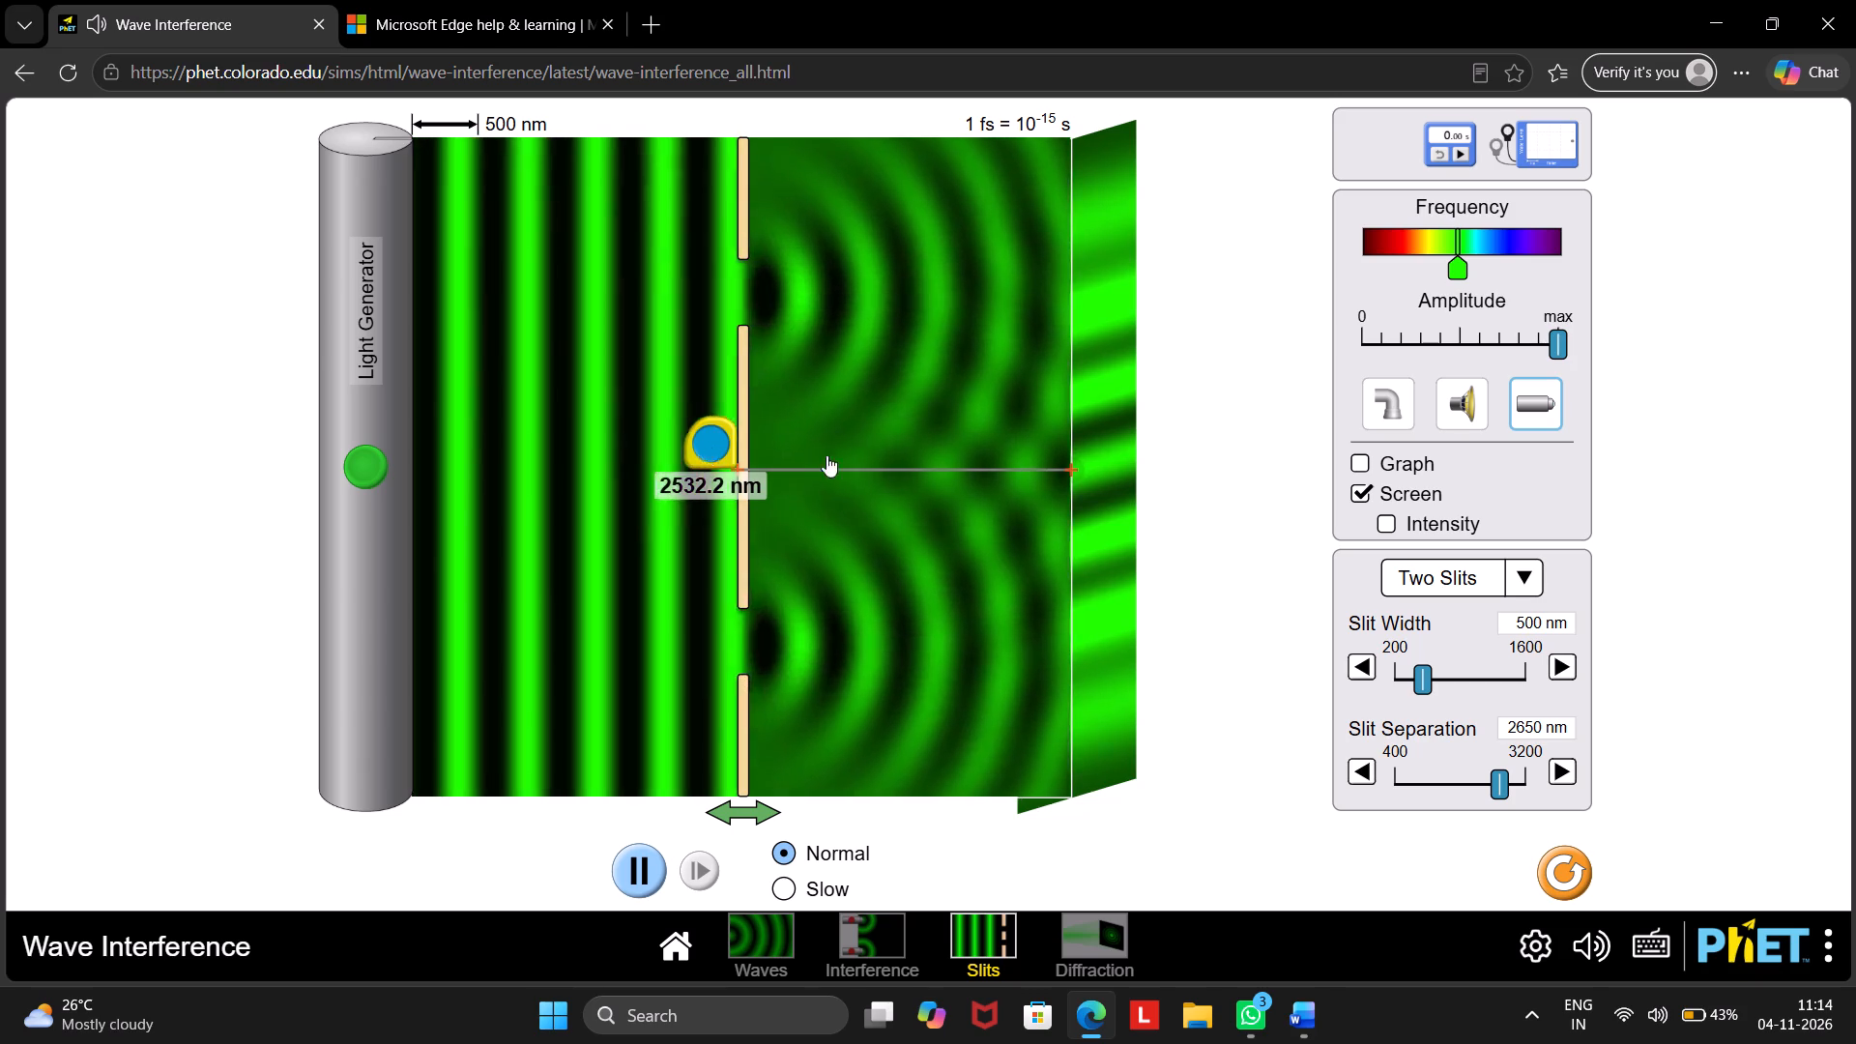
{"action": "left_click_drag", "start_coordinate": [826, 455], "coordinate": [1045, 447]}
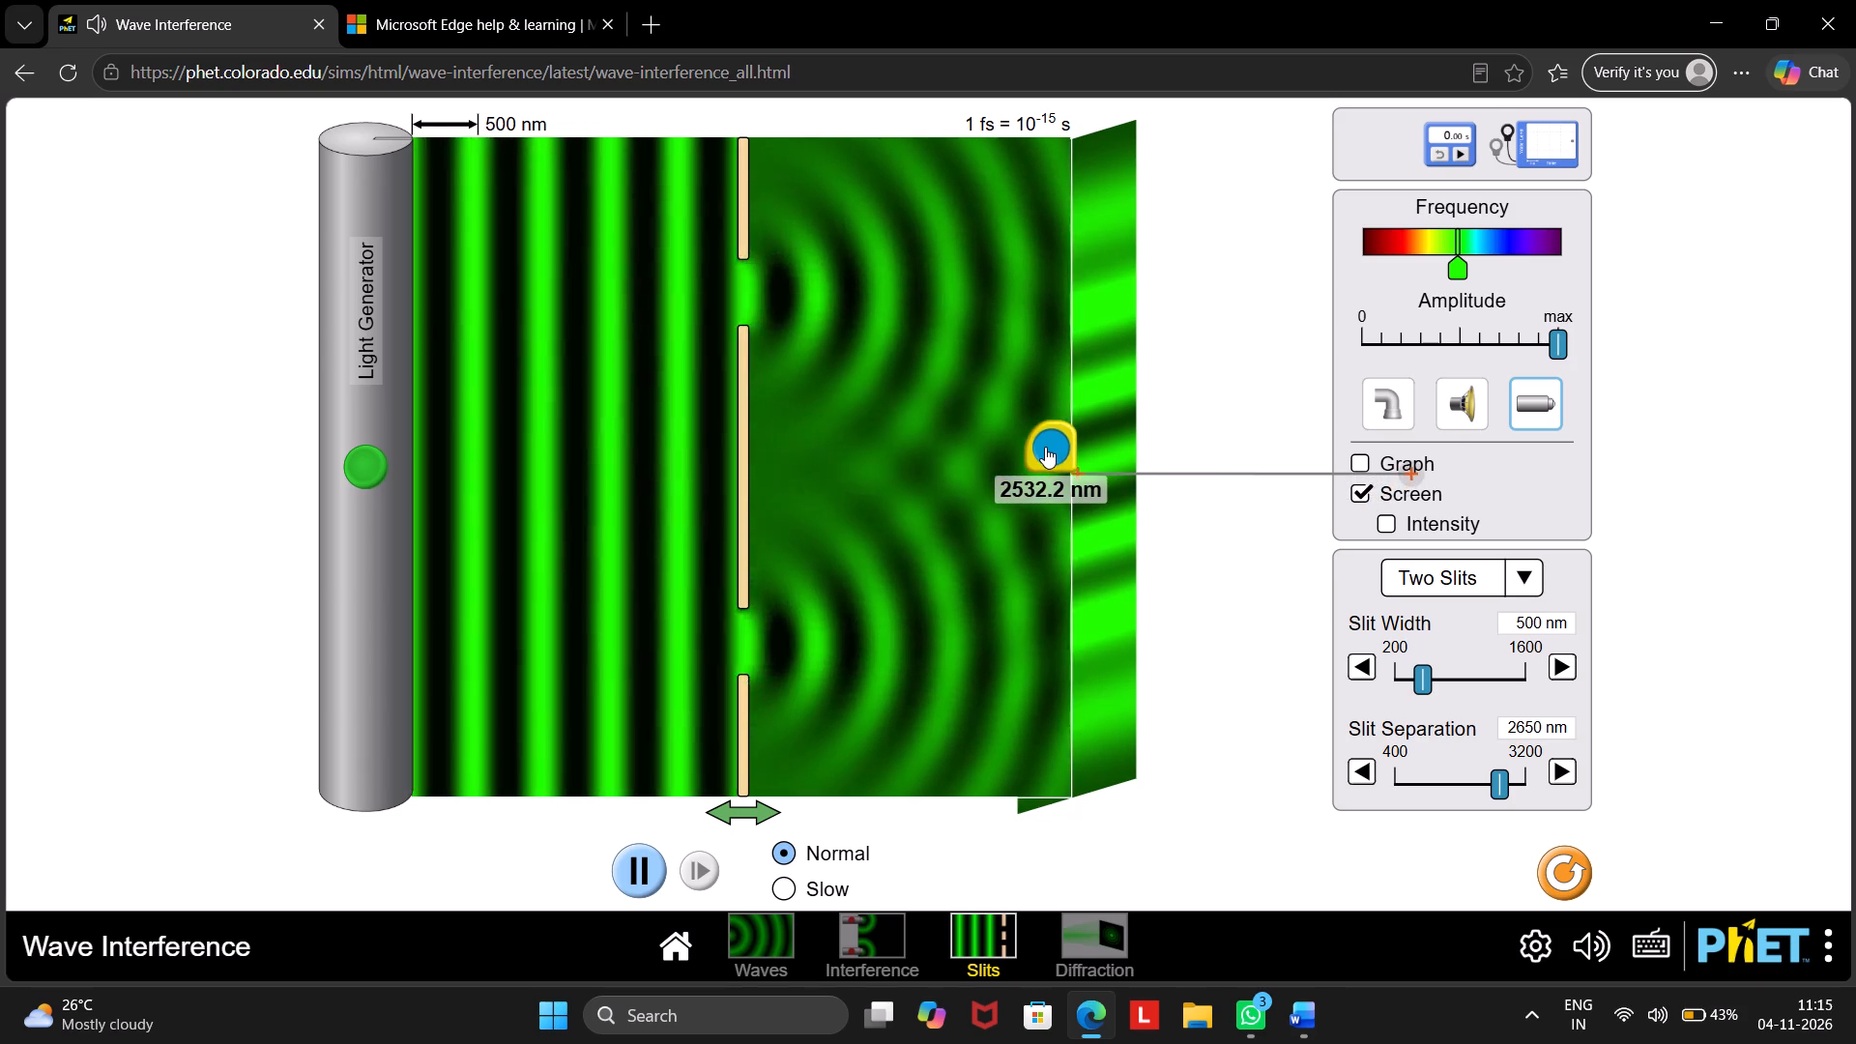
{"action": "left_click_drag", "start_coordinate": [1045, 447], "coordinate": [1059, 439]}
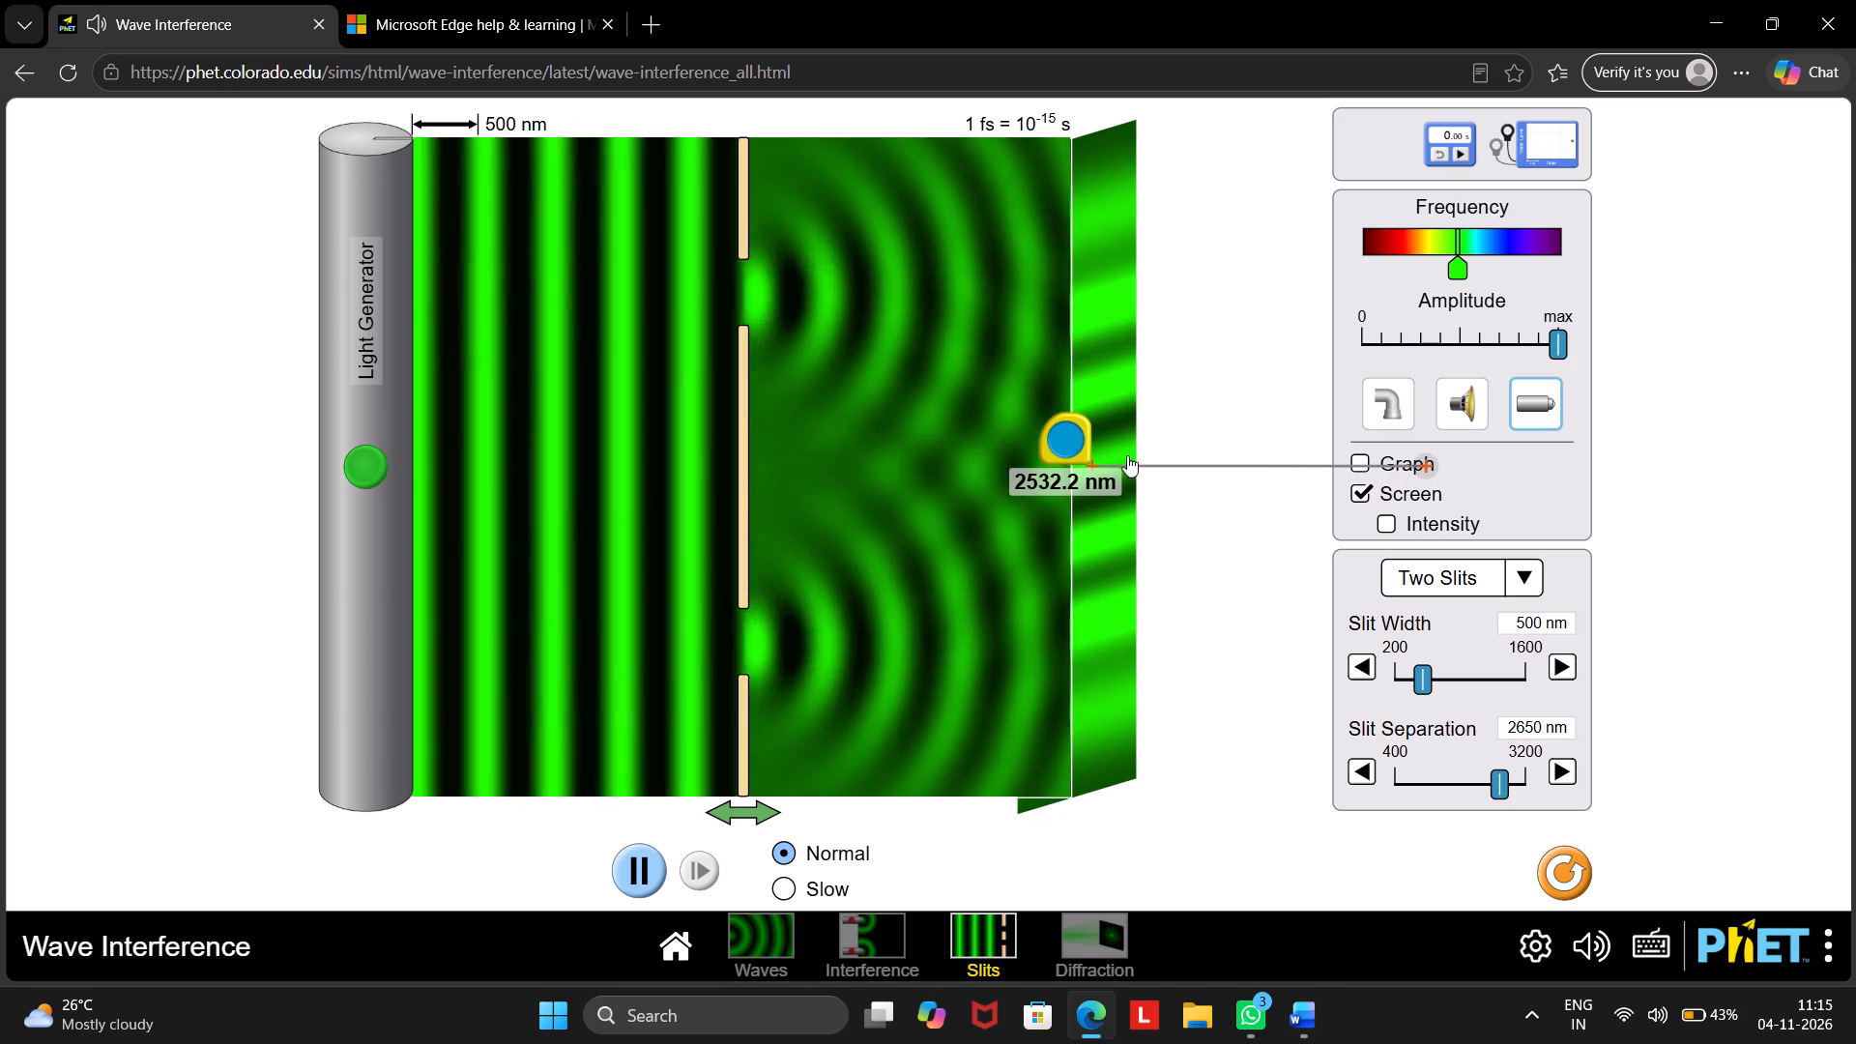
{"action": "left_click_drag", "start_coordinate": [1429, 460], "coordinate": [1099, 533]}
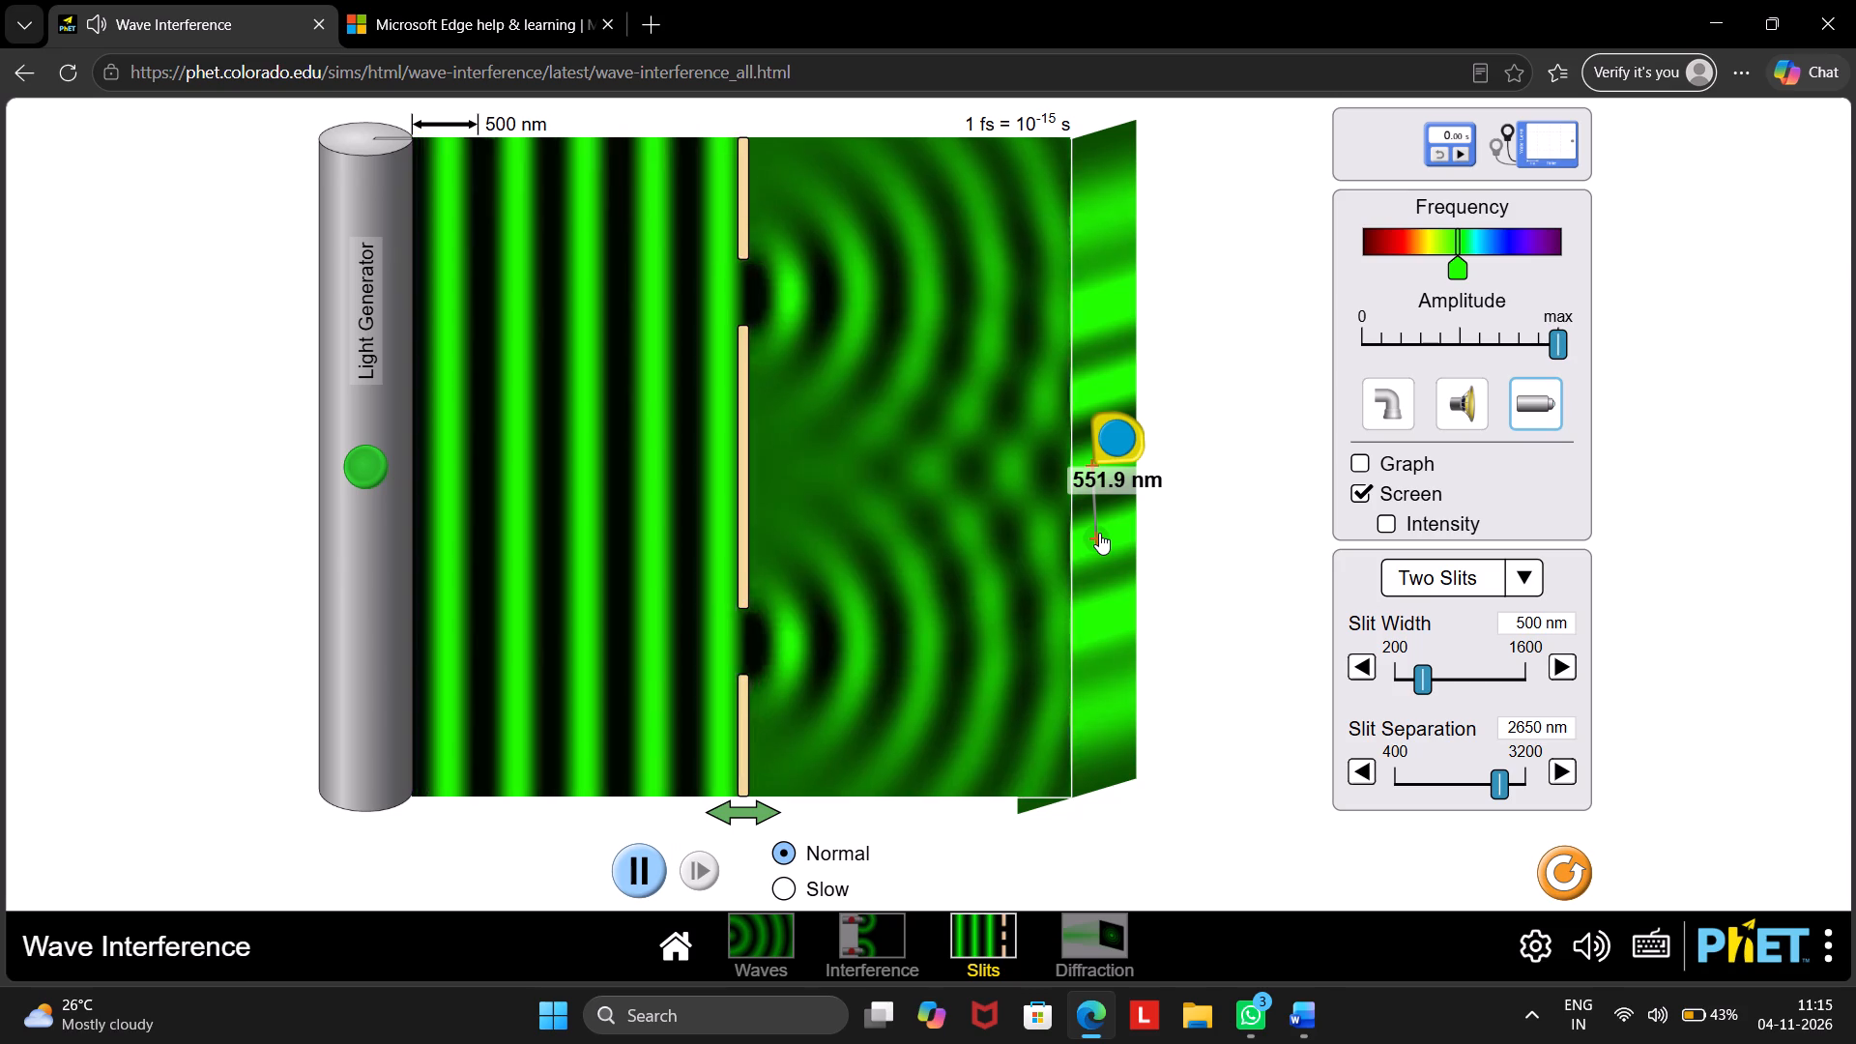
{"action": "left_click_drag", "start_coordinate": [1099, 533], "coordinate": [1098, 534]}
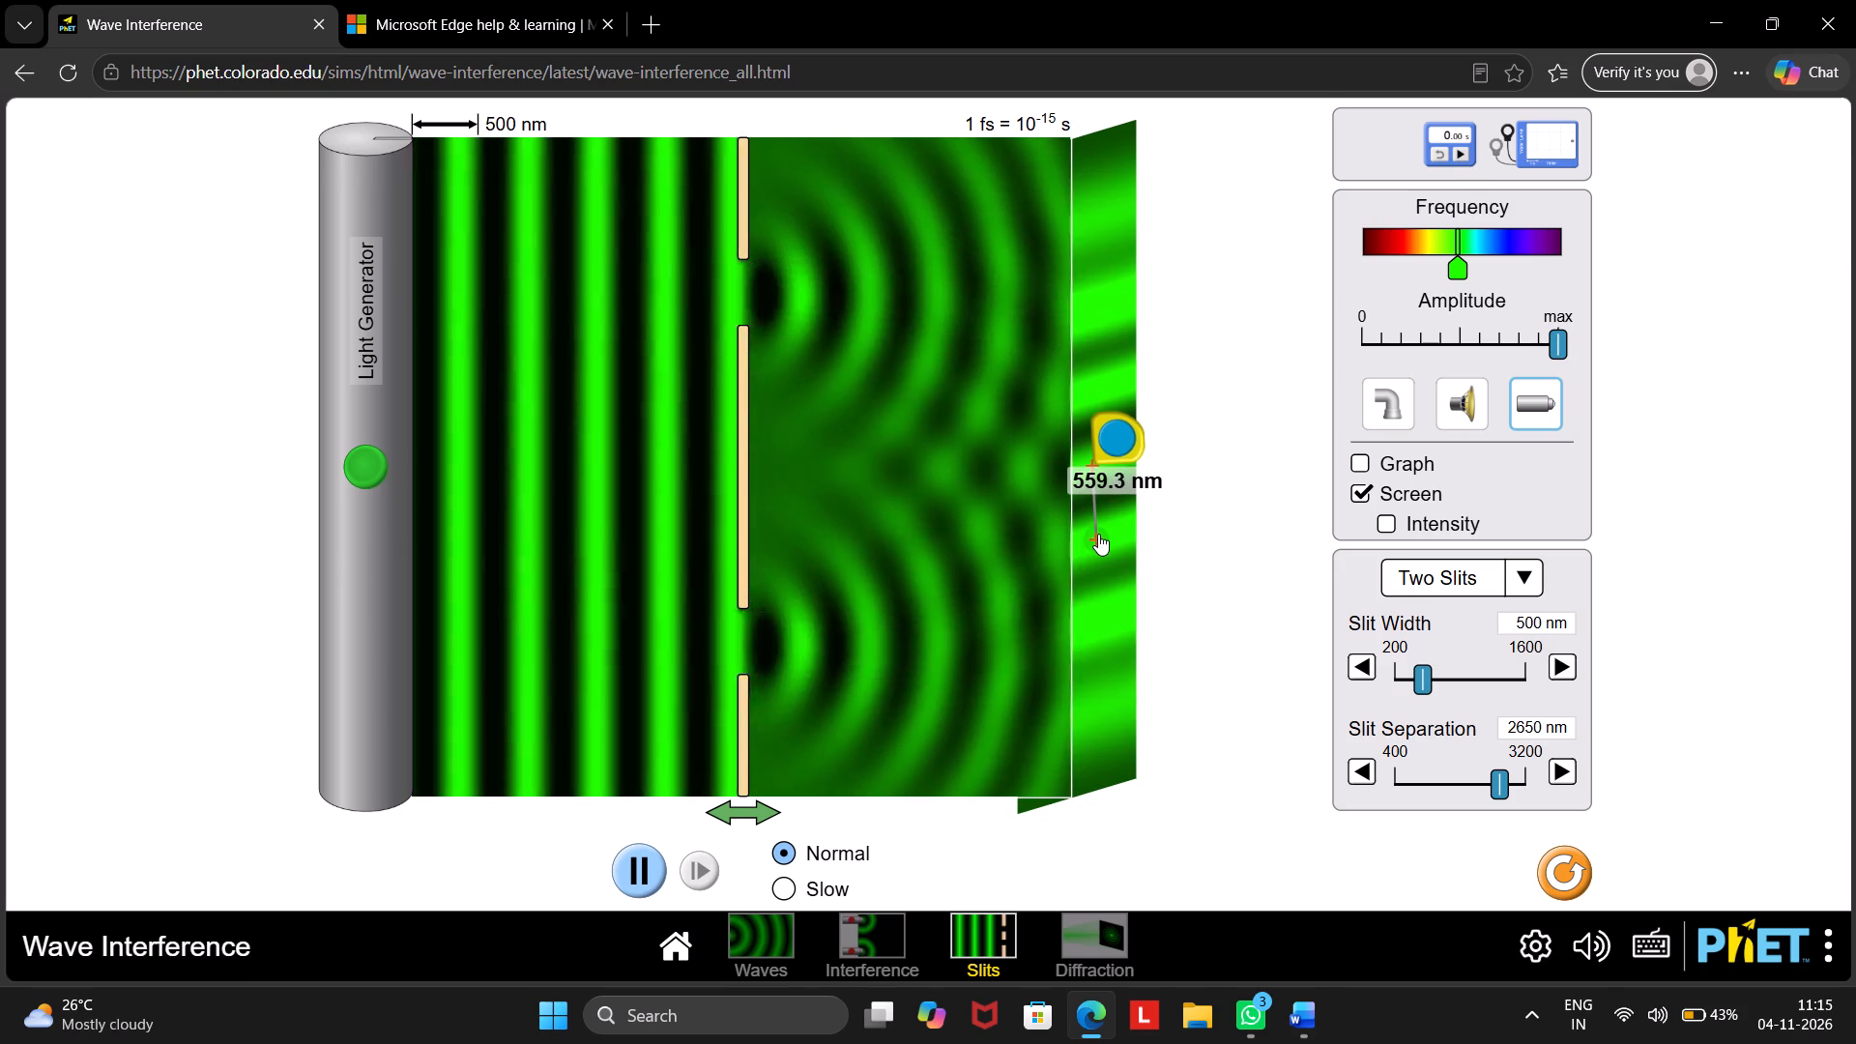
{"action": "left_click_drag", "start_coordinate": [1098, 534], "coordinate": [1100, 534]}
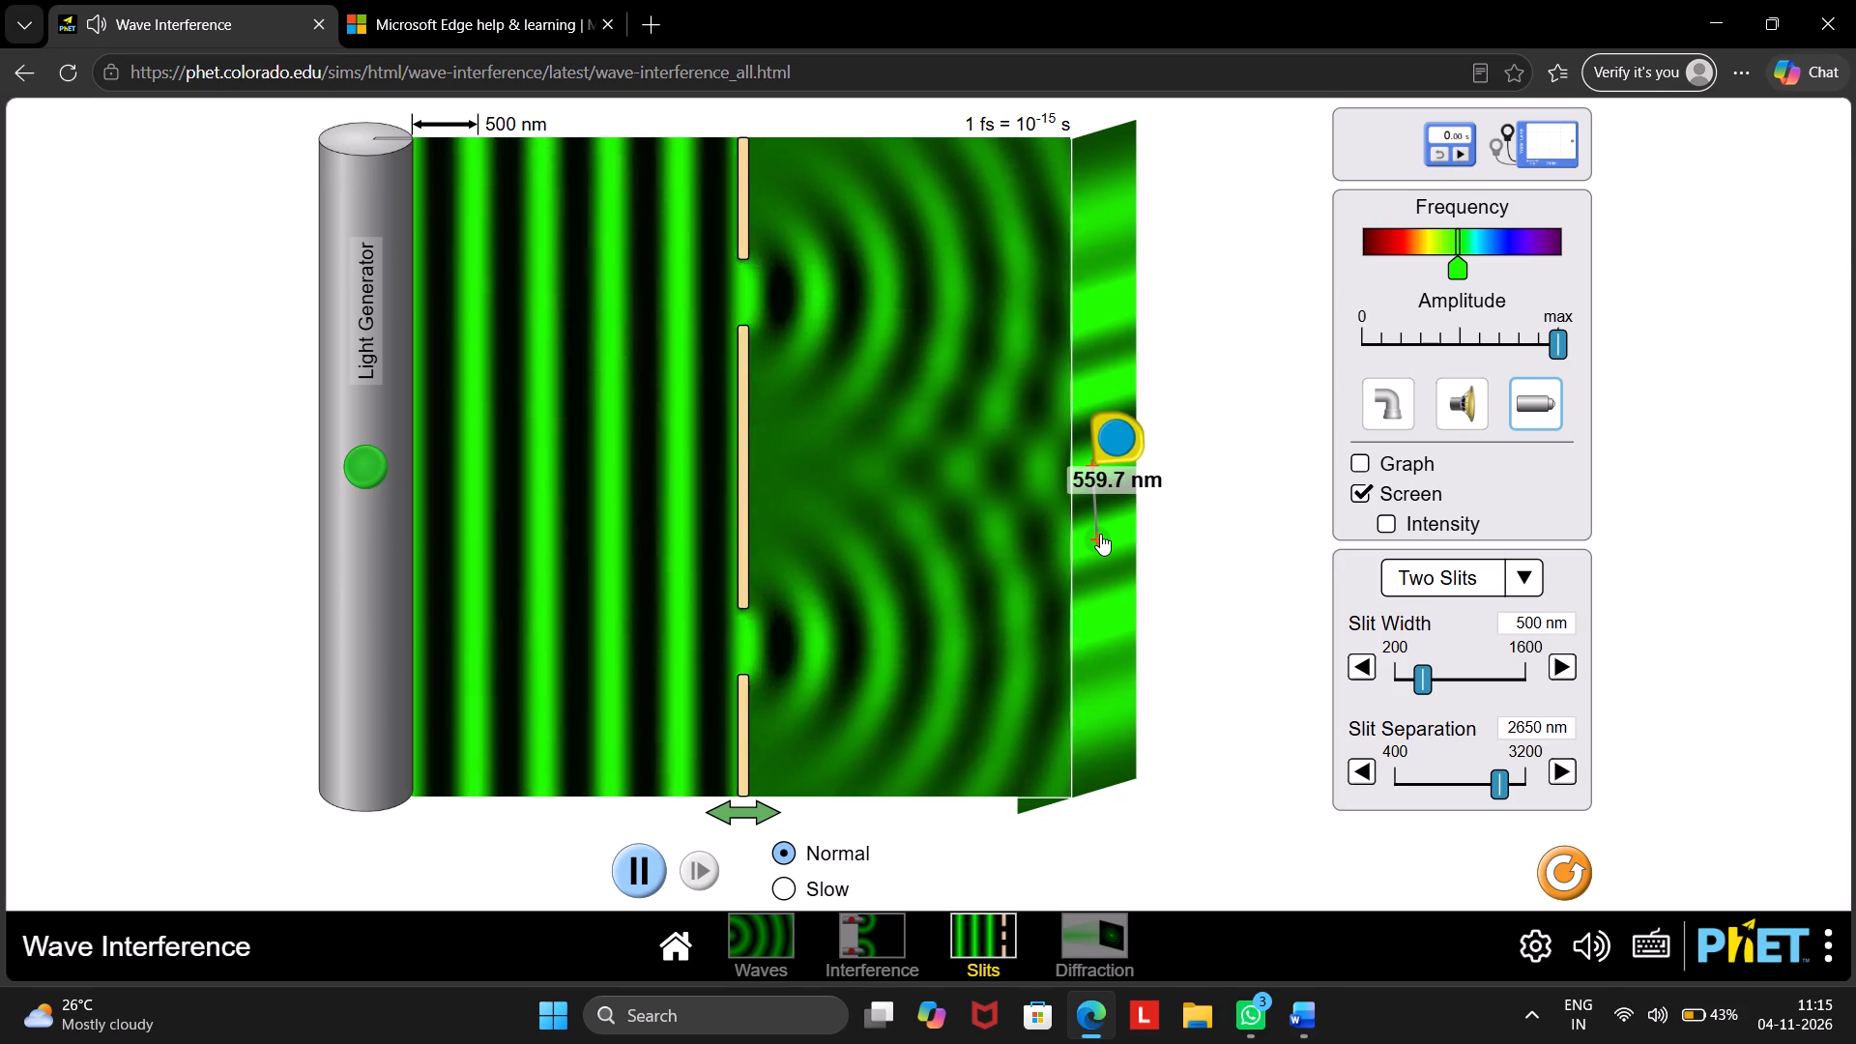
{"action": "left_click", "coordinate": [1100, 534]}
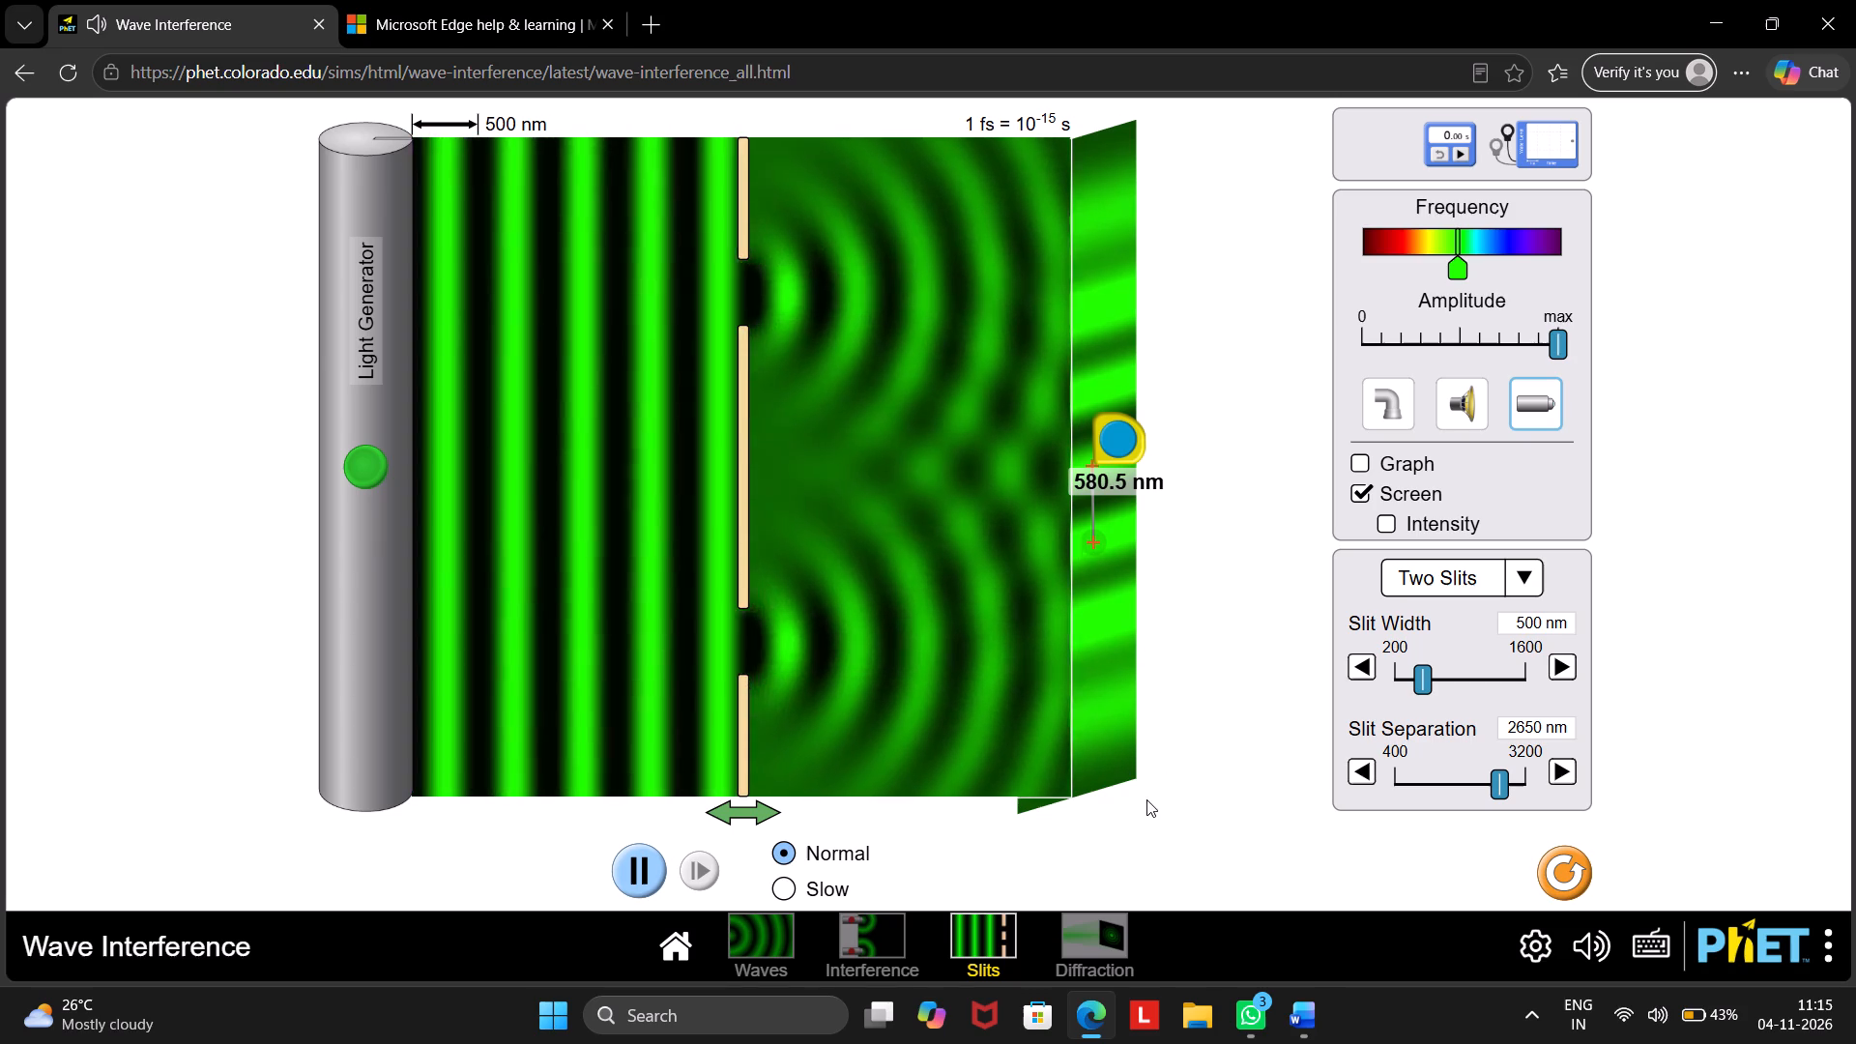
Switch to Word and clear the first-order left-side fringe distance (xl) from the observations table.
{"action": "left_click", "coordinate": [1306, 1012]}
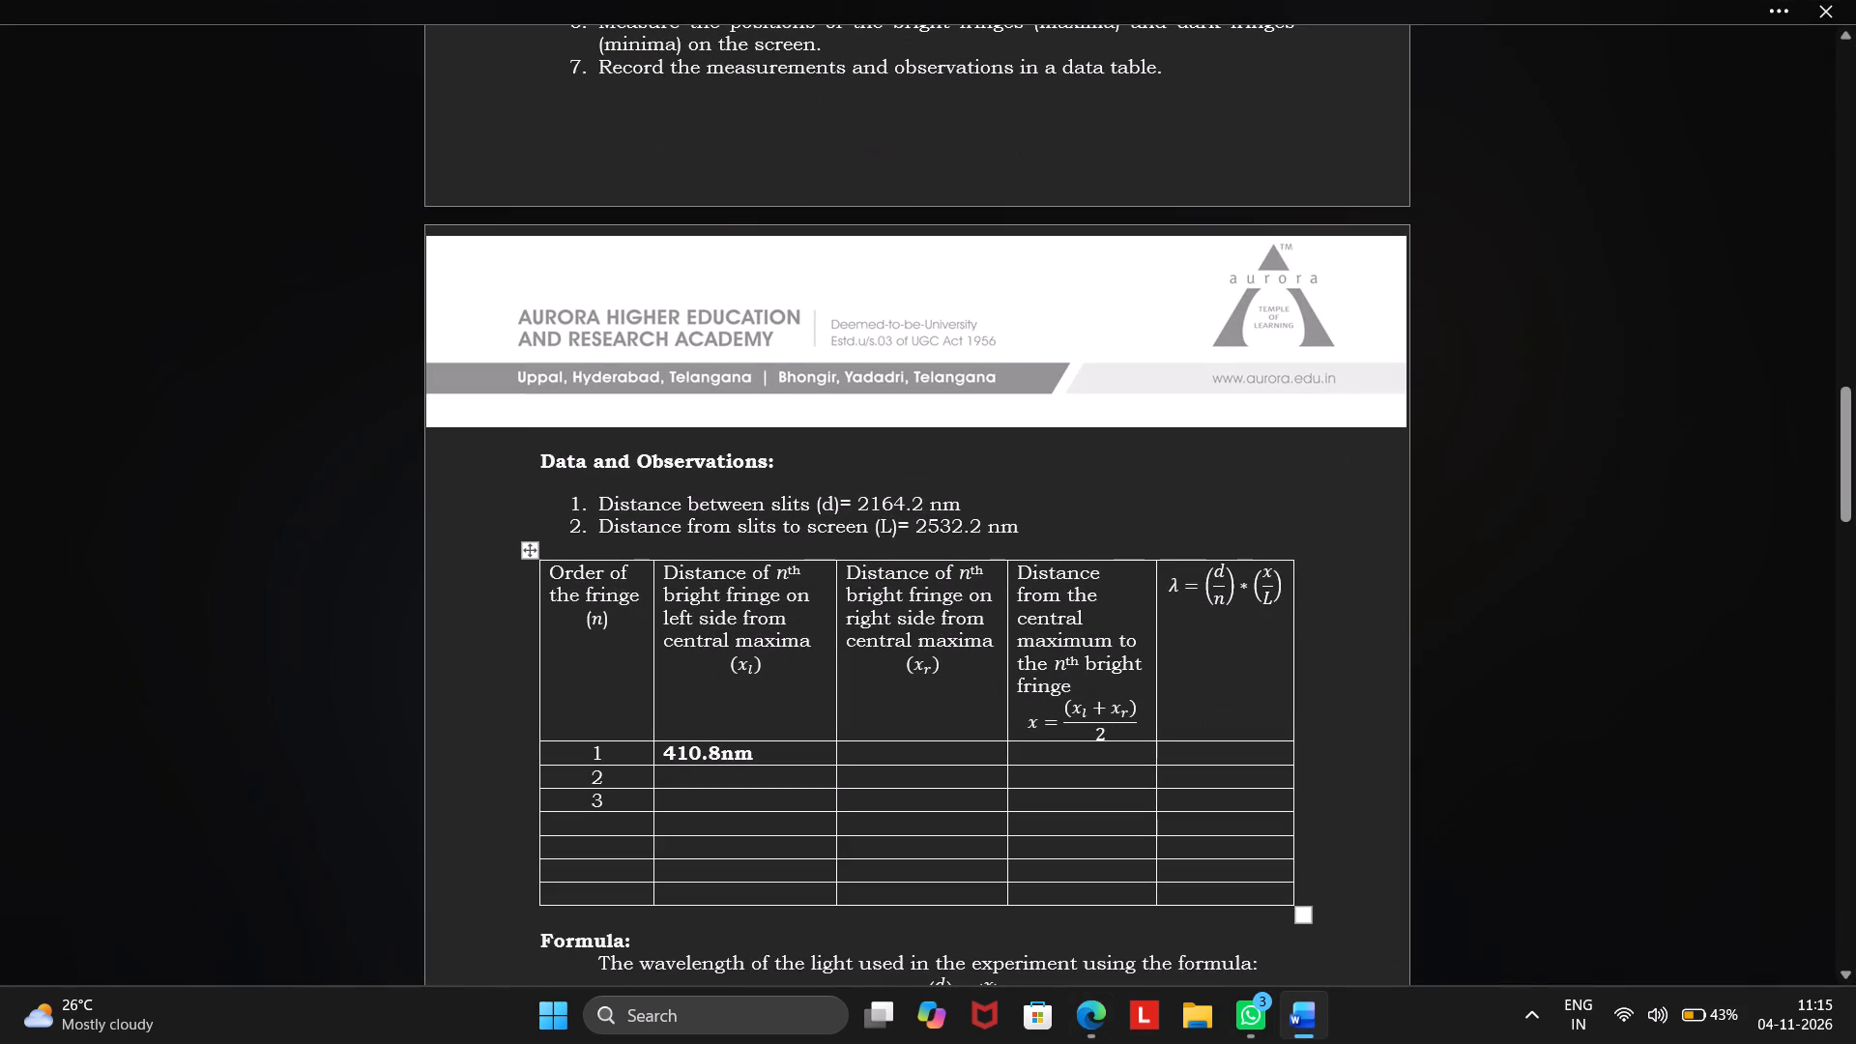
{"action": "left_click", "coordinate": [758, 750]}
{"action": "key", "text": "BackSpace"}
{"action": "key", "text": "BackSpace"}
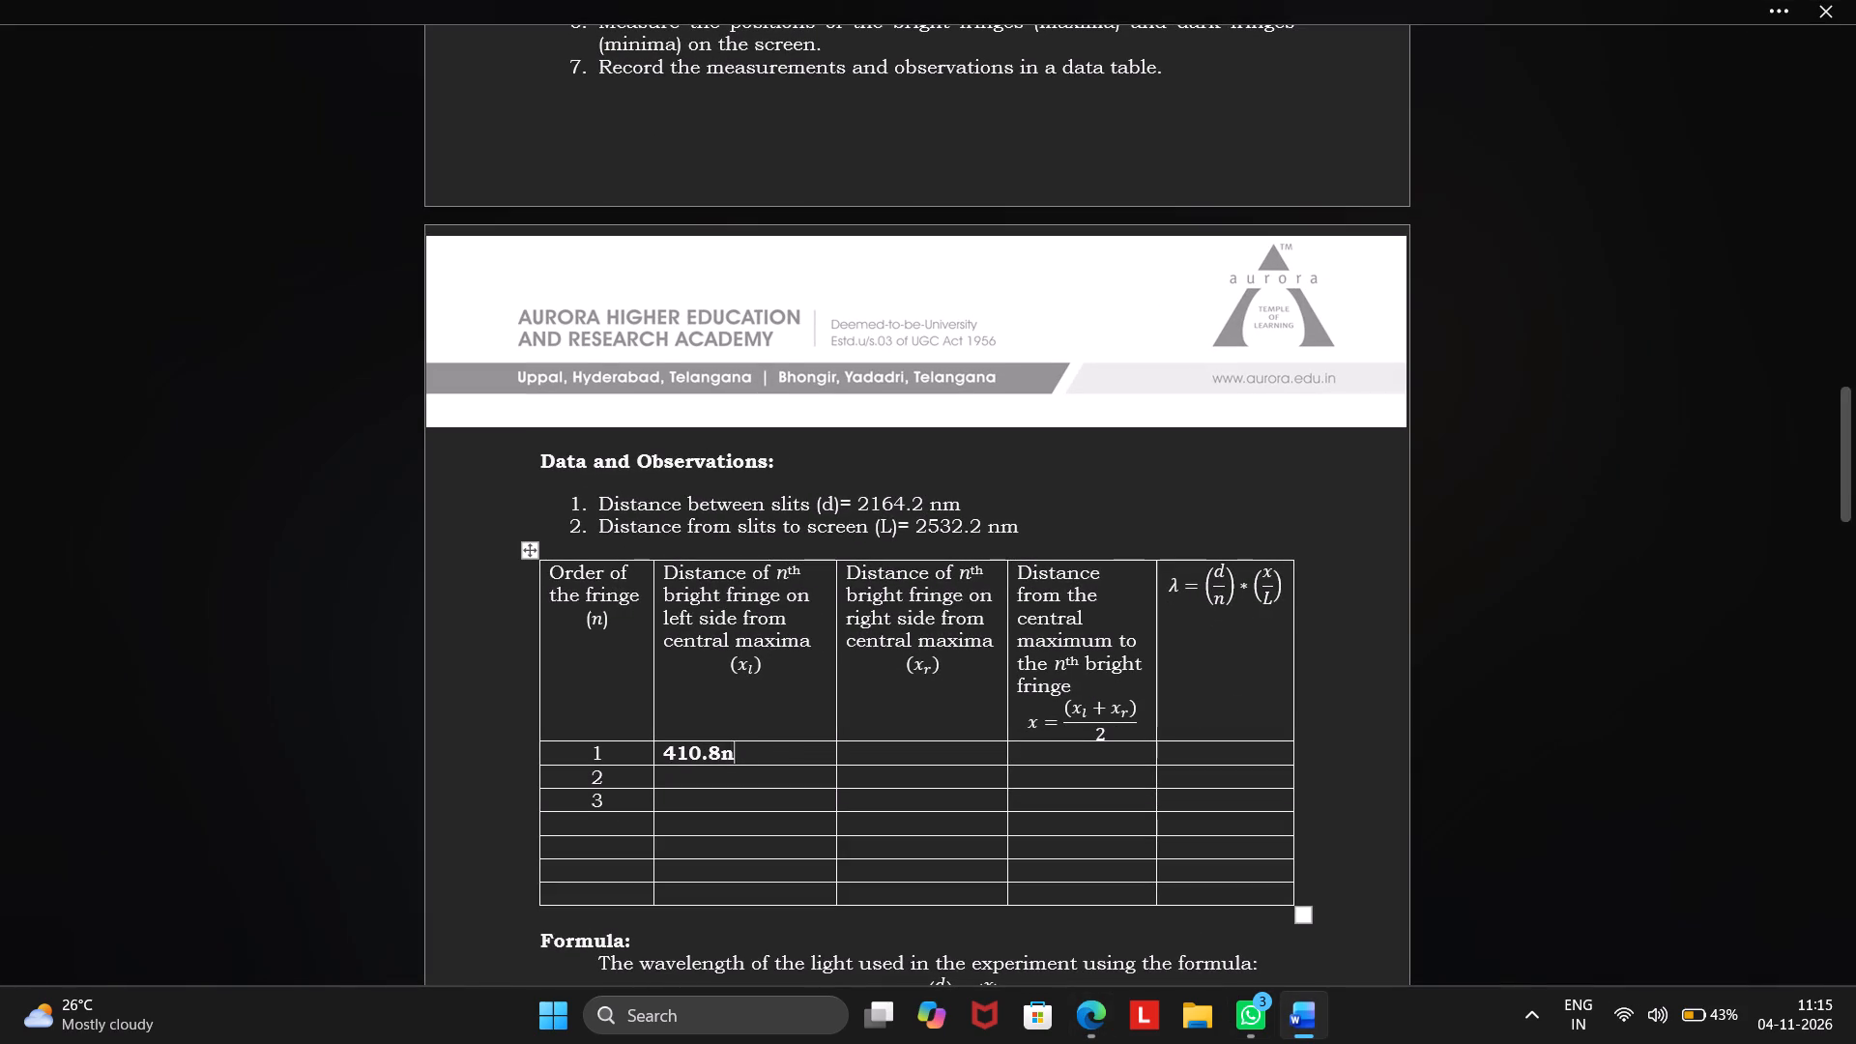
{"action": "key", "text": "BackSpace"}
{"action": "key", "text": "BackSpace"}
{"action": "key", "text": "BackSpace"}
{"action": "key", "text": "BackSpace"}
{"action": "key", "text": "BackSpace"}
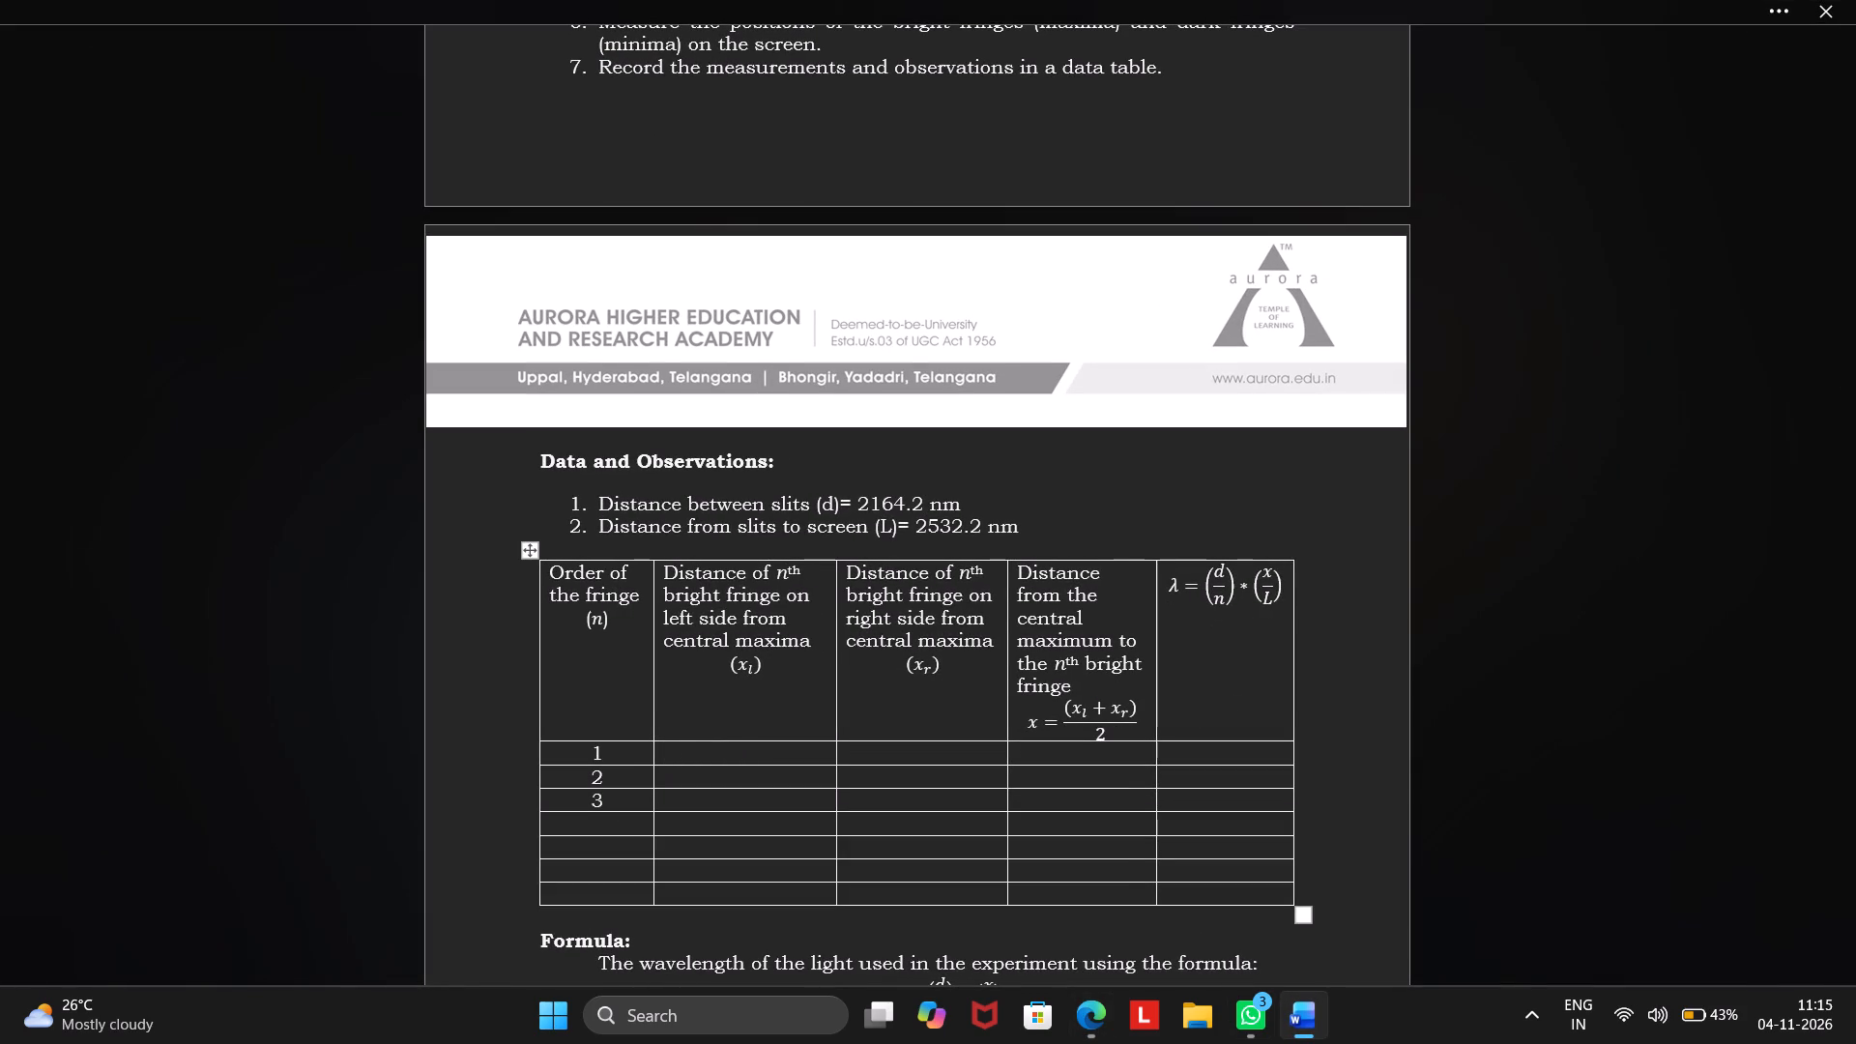
{"action": "left_click", "coordinate": [957, 760]}
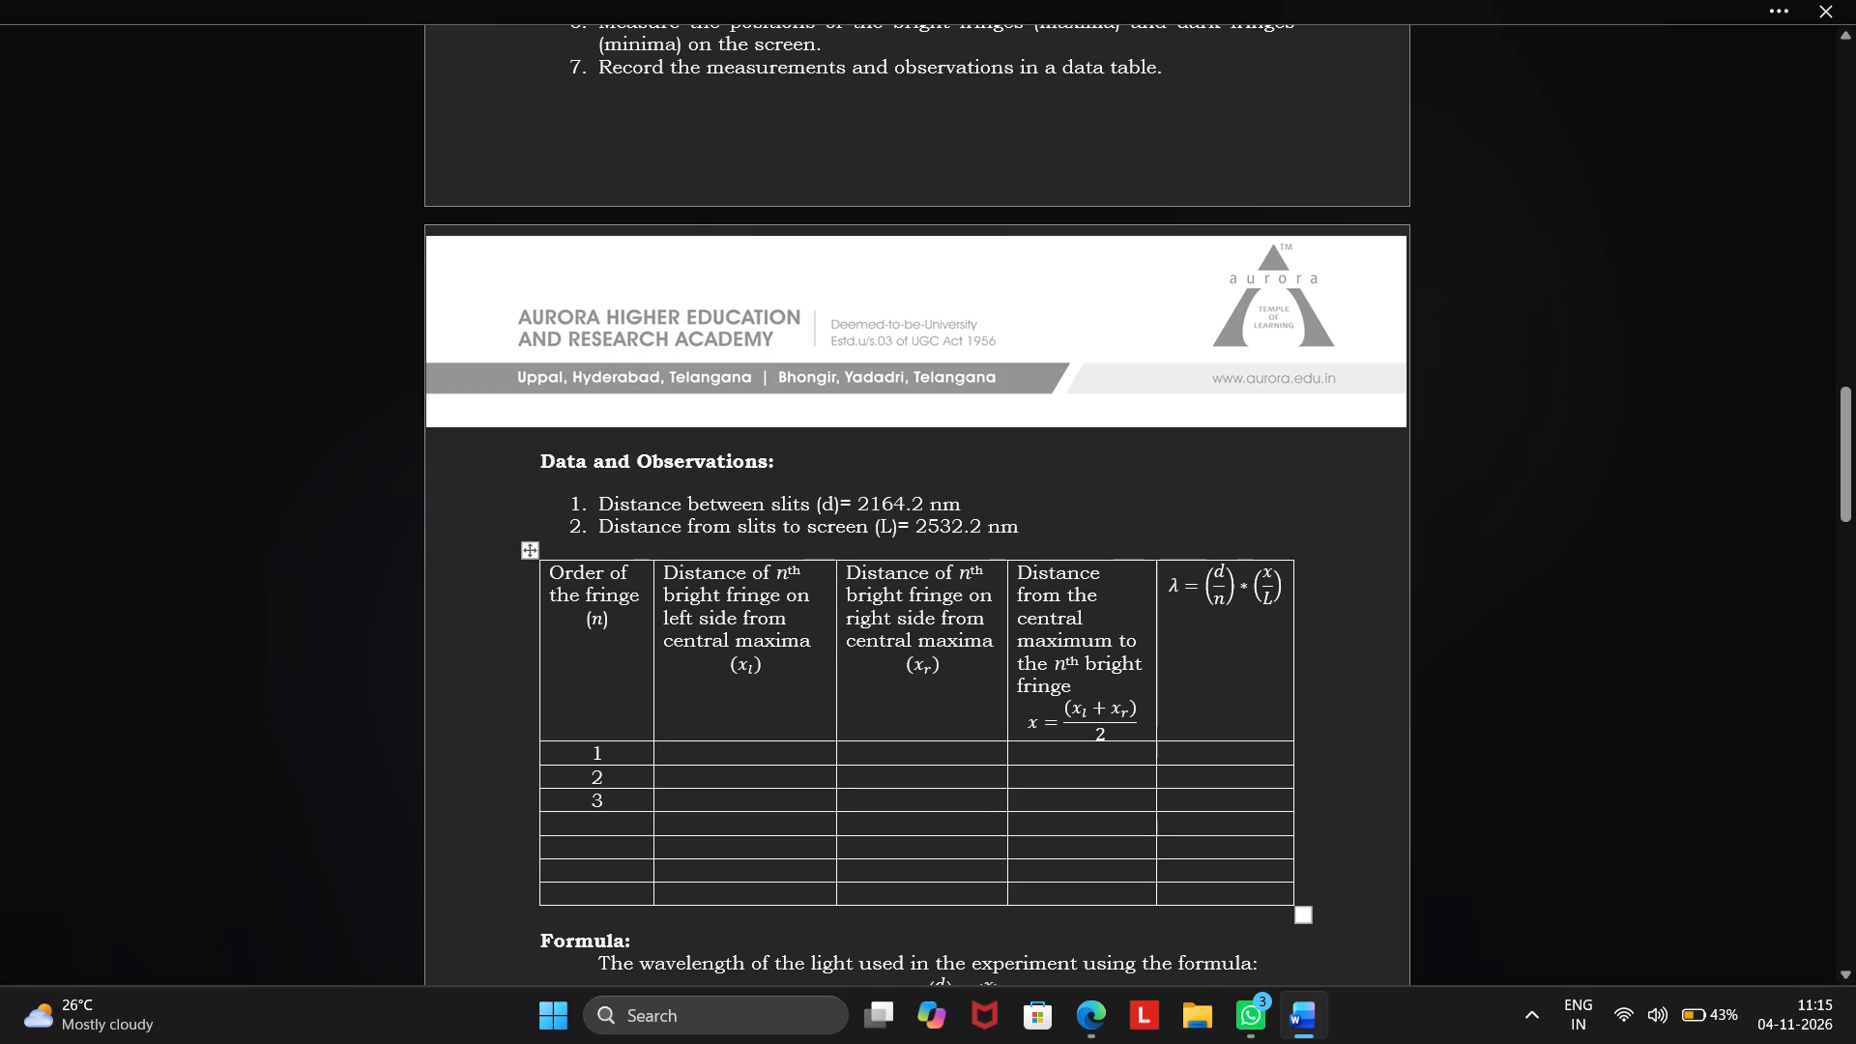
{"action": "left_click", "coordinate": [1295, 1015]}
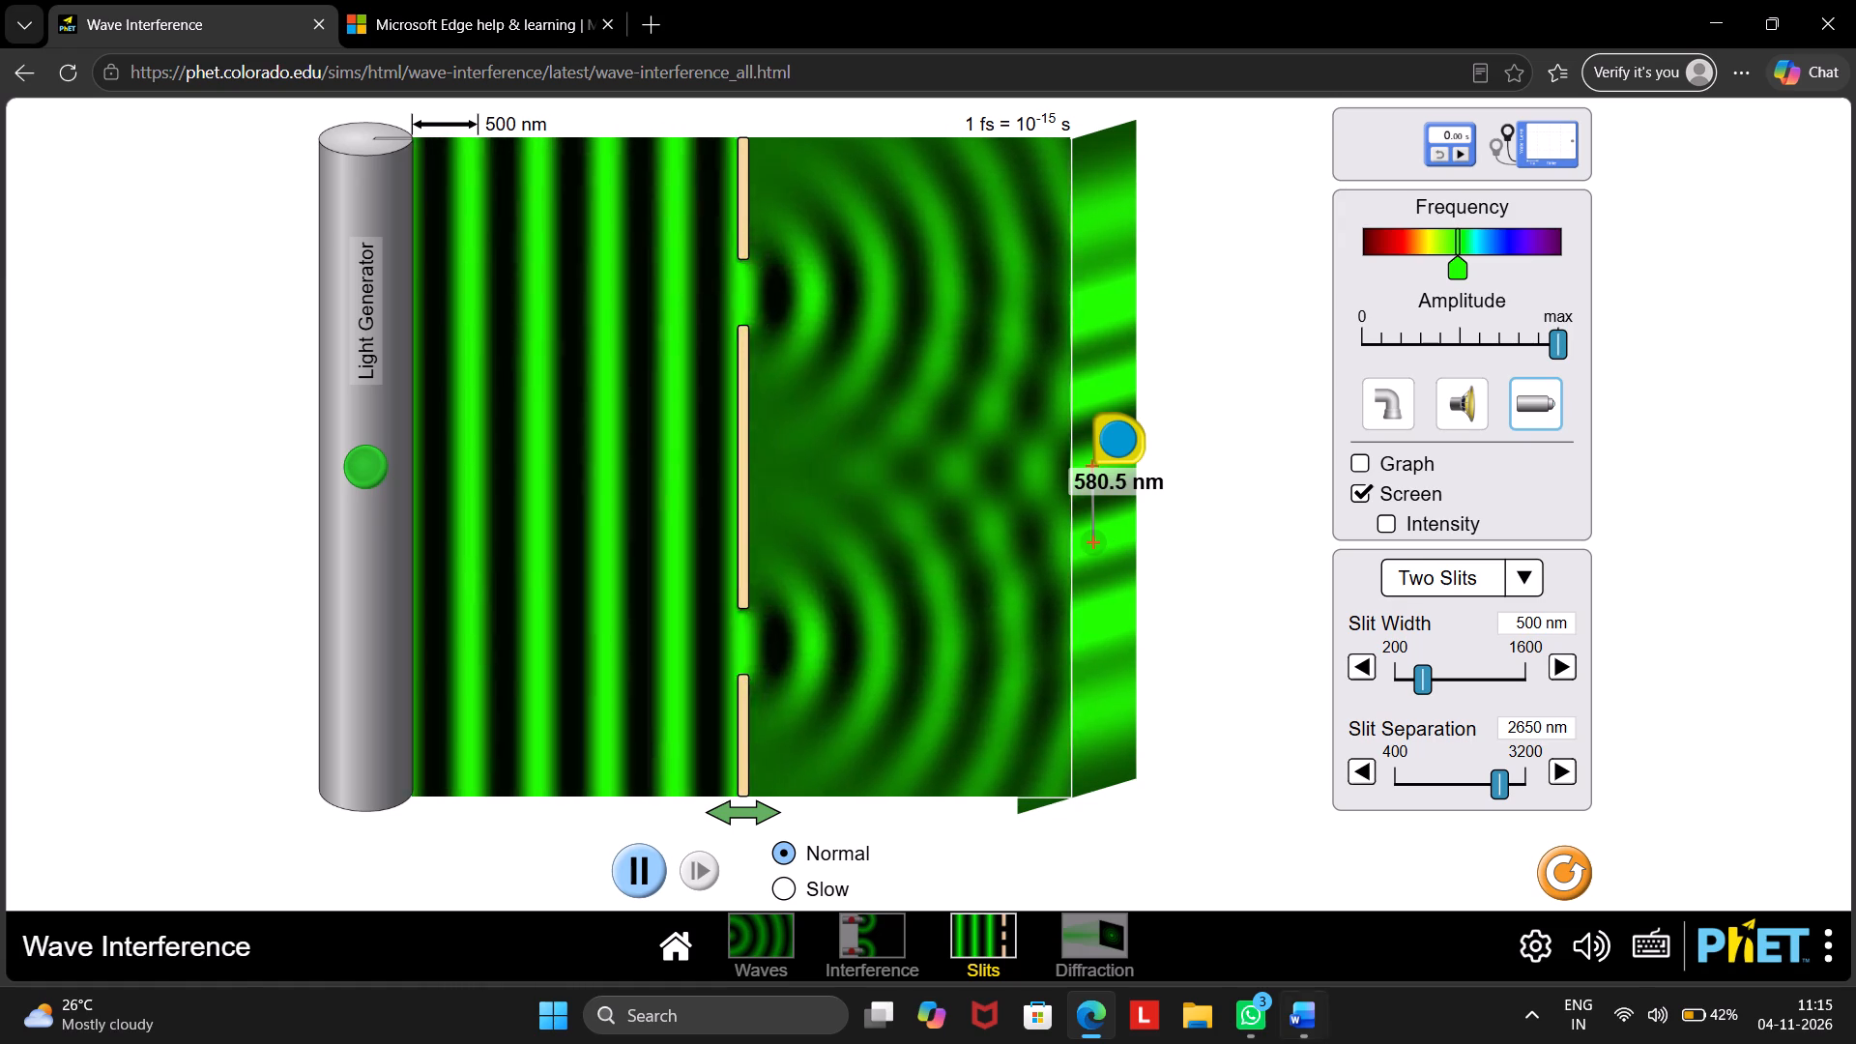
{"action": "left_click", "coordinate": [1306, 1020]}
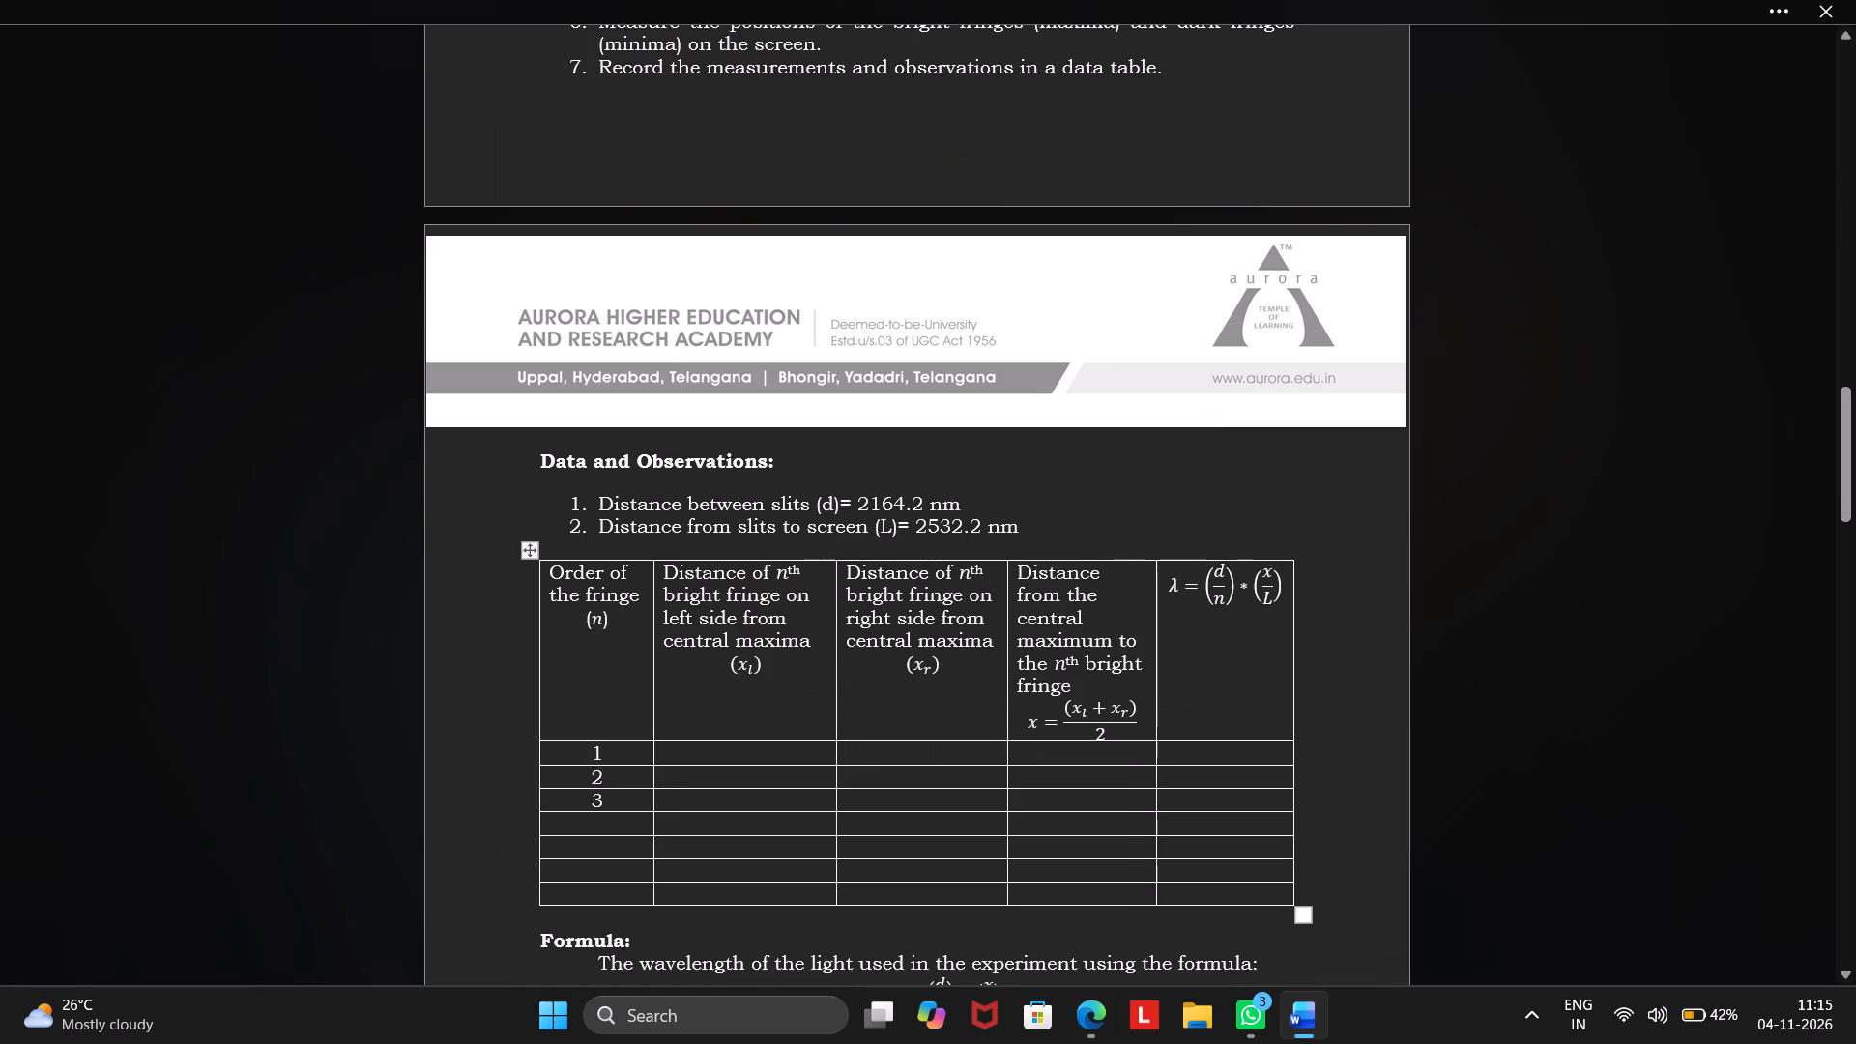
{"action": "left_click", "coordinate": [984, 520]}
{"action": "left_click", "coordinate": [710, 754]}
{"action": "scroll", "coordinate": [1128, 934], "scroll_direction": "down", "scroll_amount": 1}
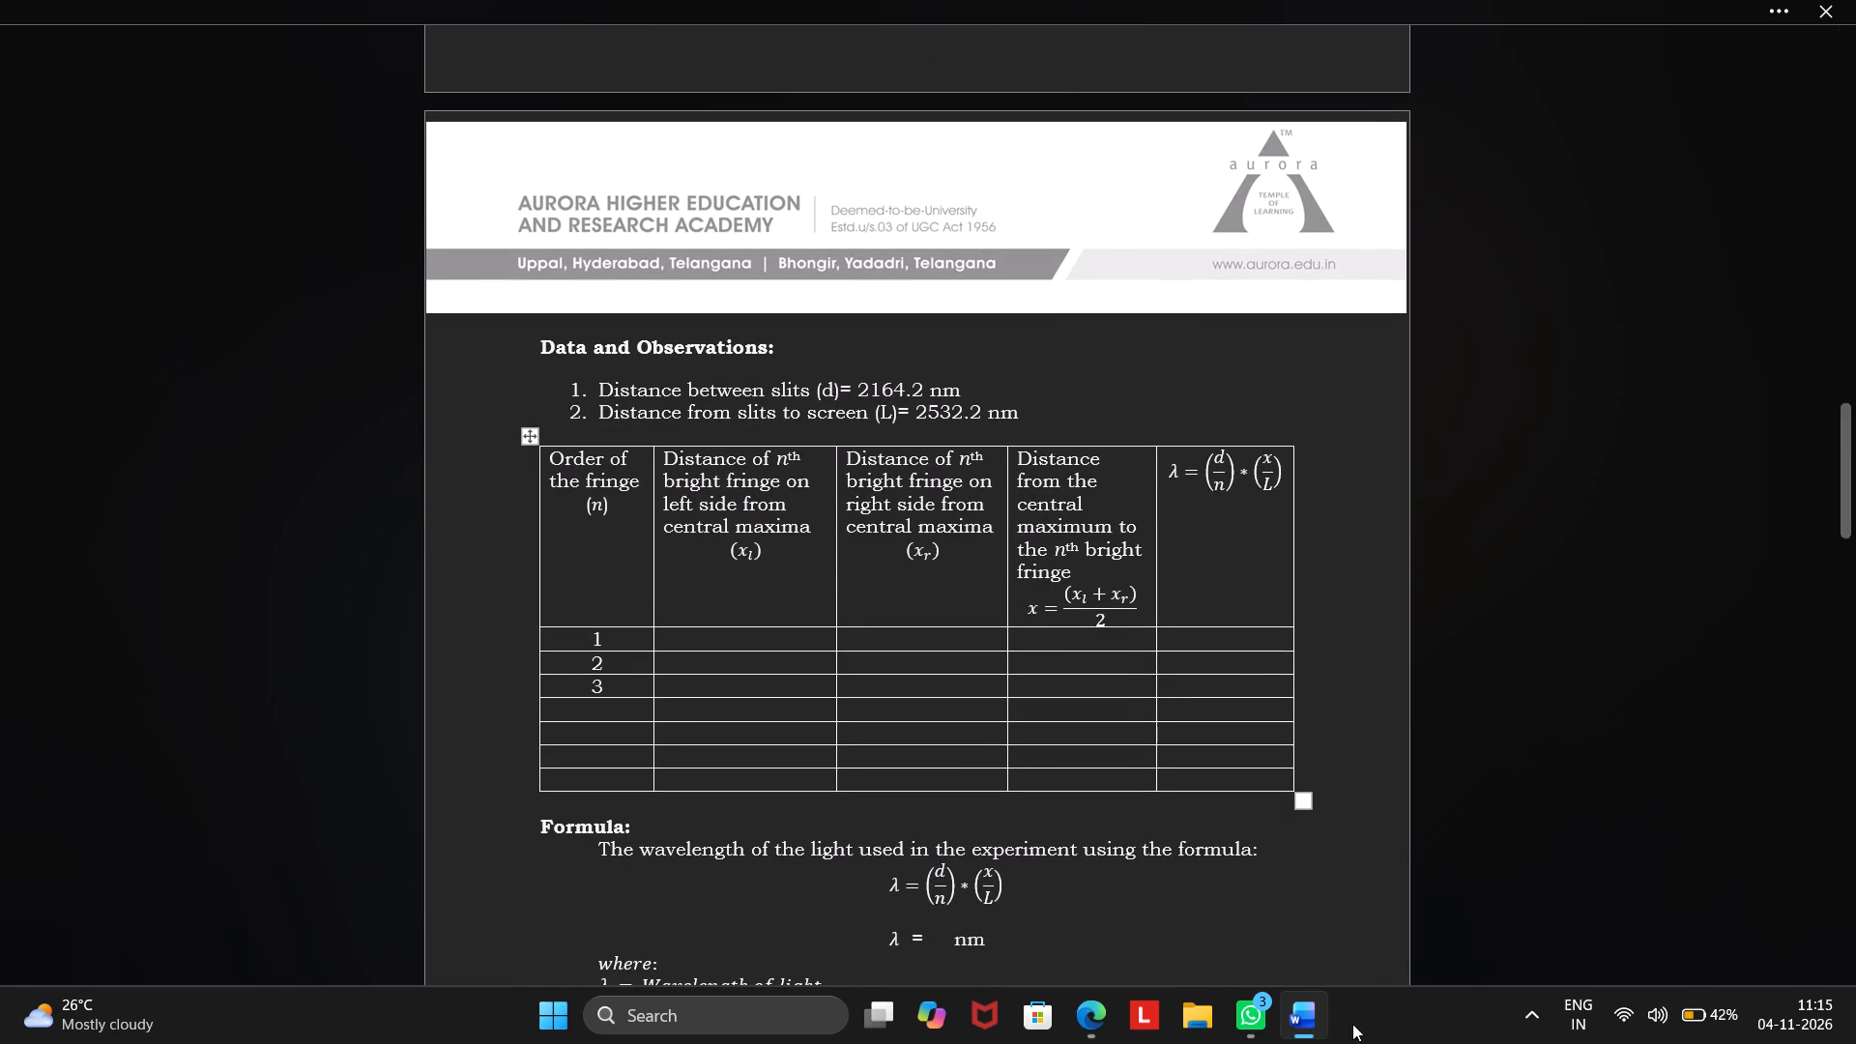
Return to the simulation and realign the tape measure to remeasure the distance from the central maximum to the first bright fringe below.
{"action": "left_click", "coordinate": [1297, 1017]}
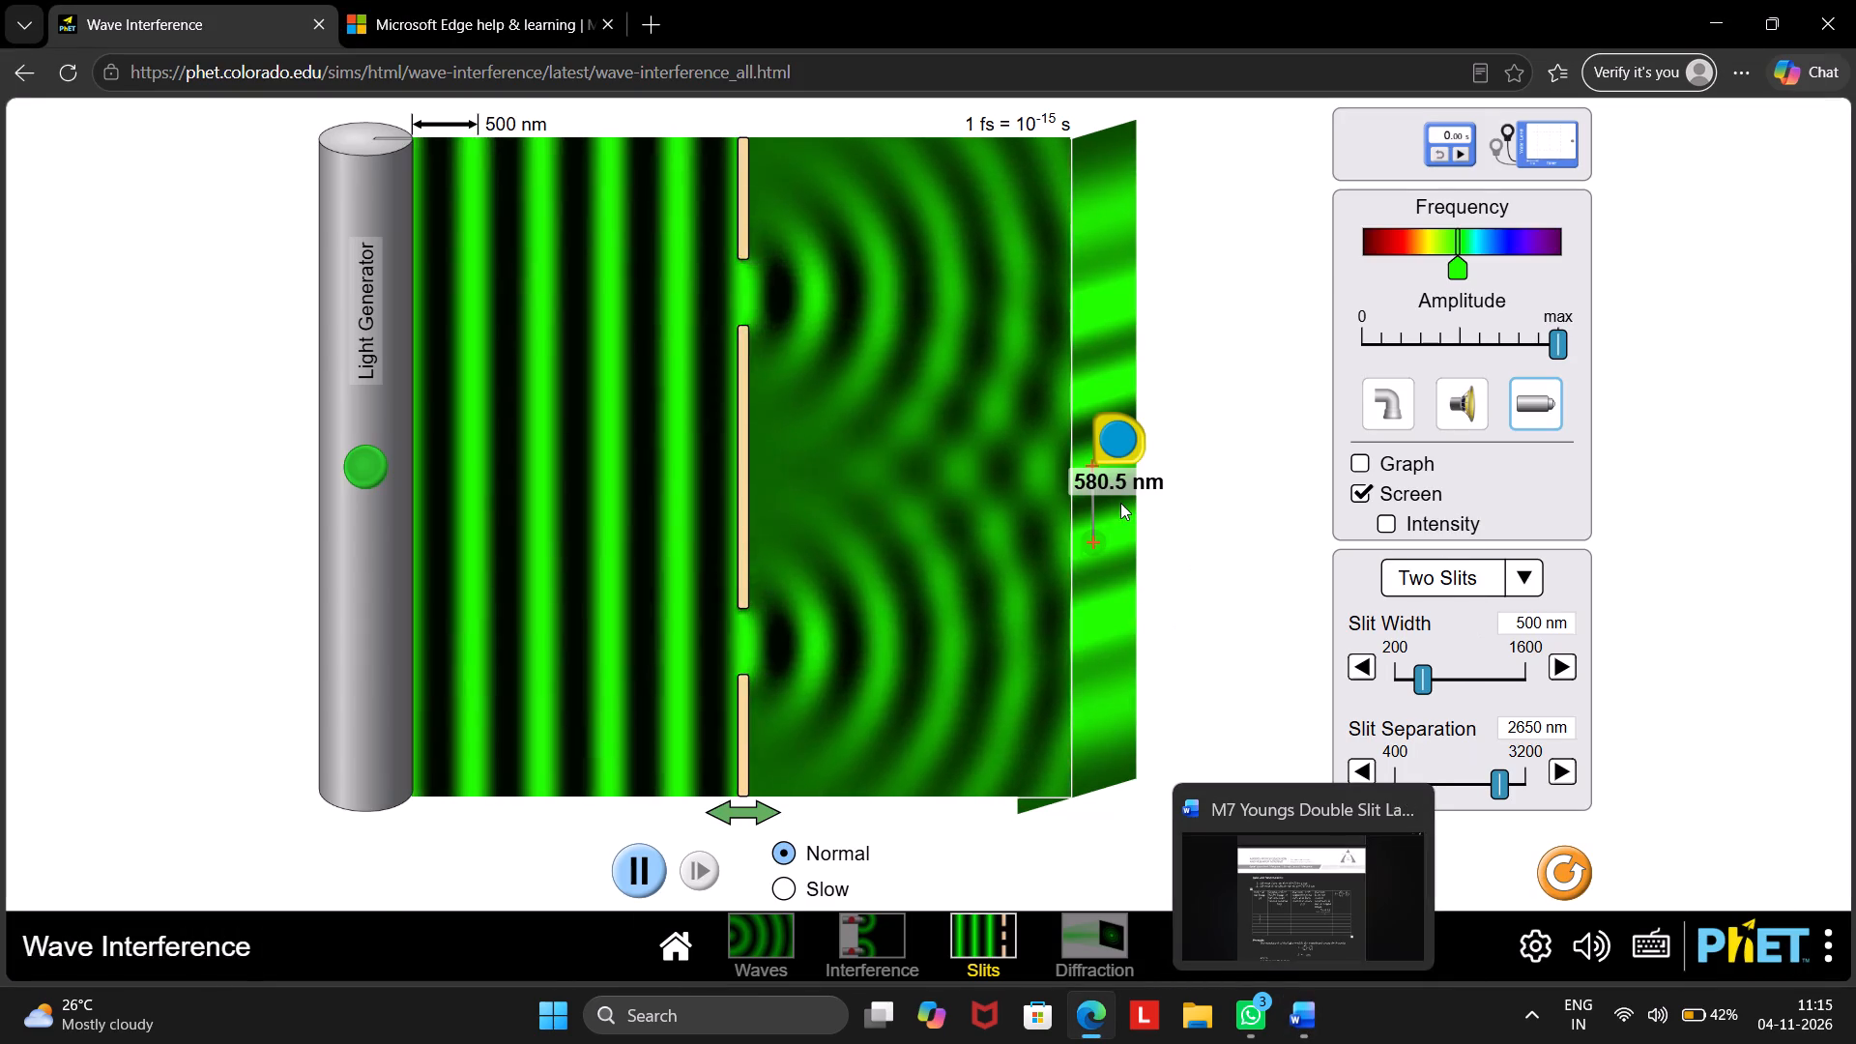
{"action": "left_click", "coordinate": [1112, 425]}
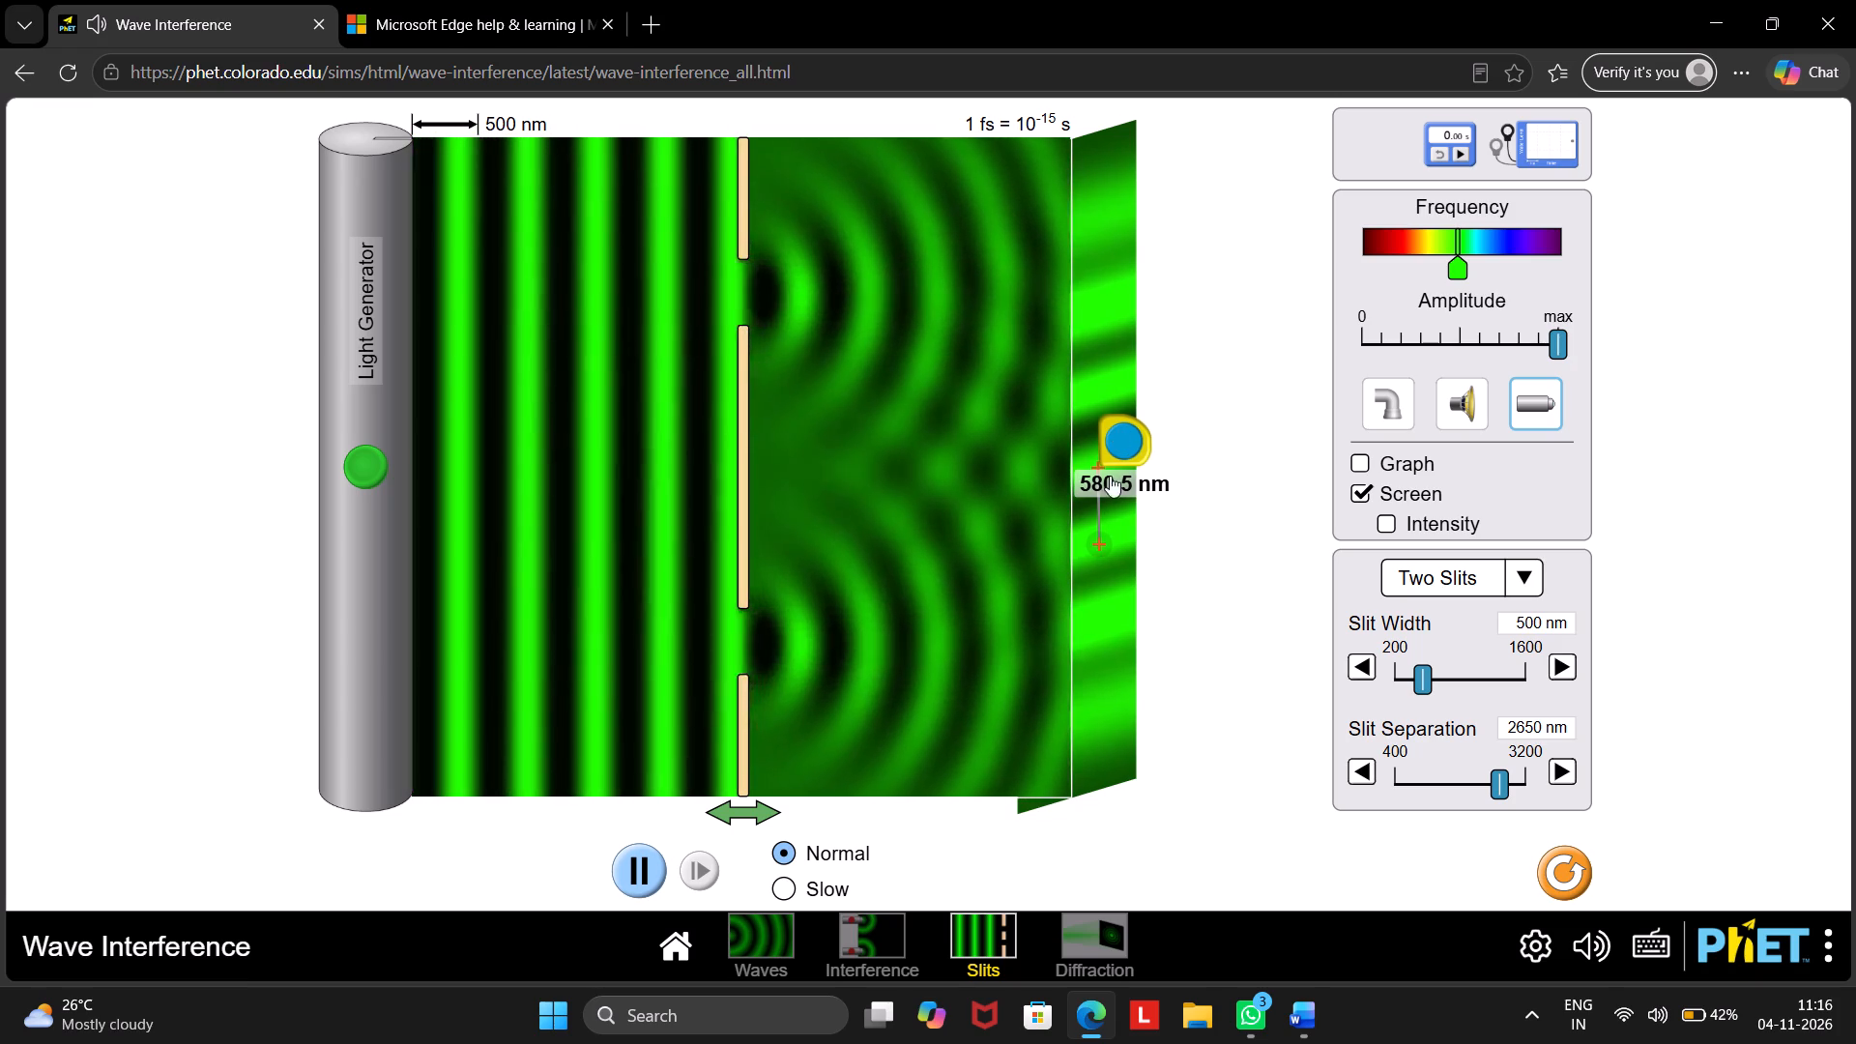
{"action": "left_click", "coordinate": [1100, 548]}
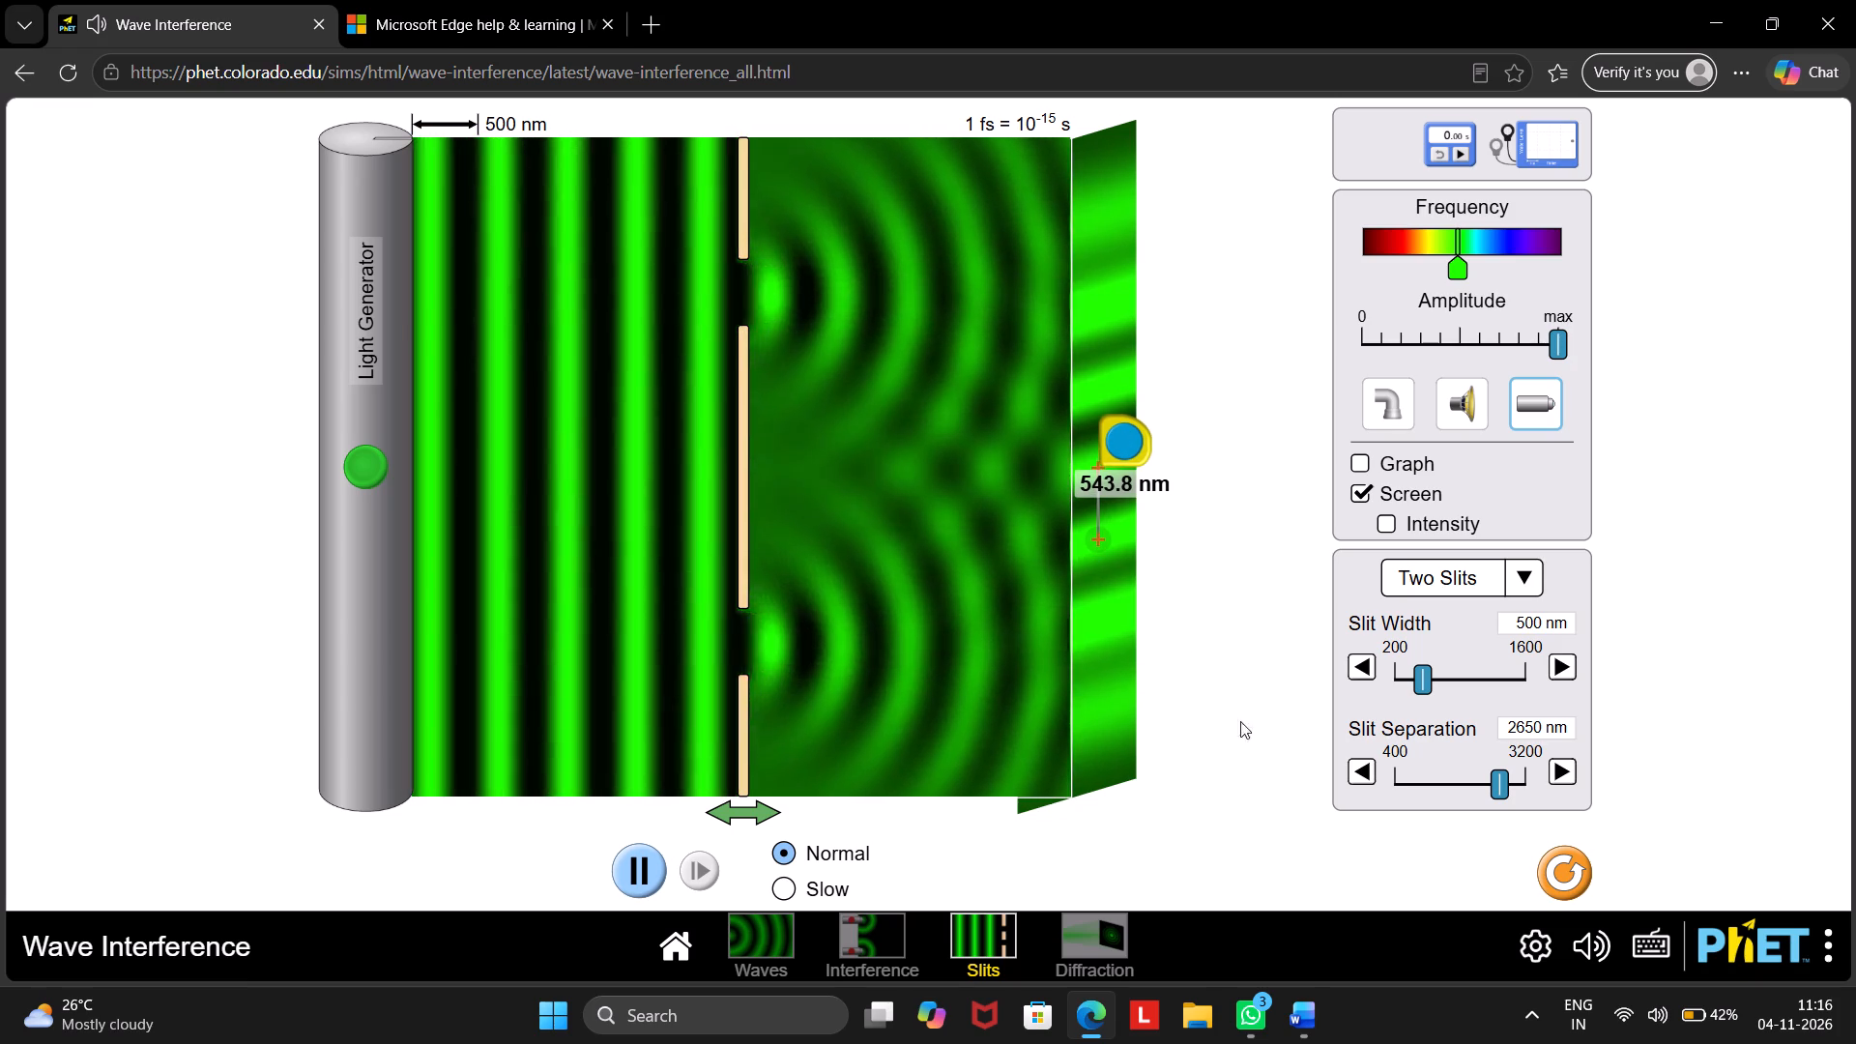
Switch to Word and enter 543.8 as the first-order right-side fringe distance (xr) in the table.
{"action": "left_click", "coordinate": [1302, 1000]}
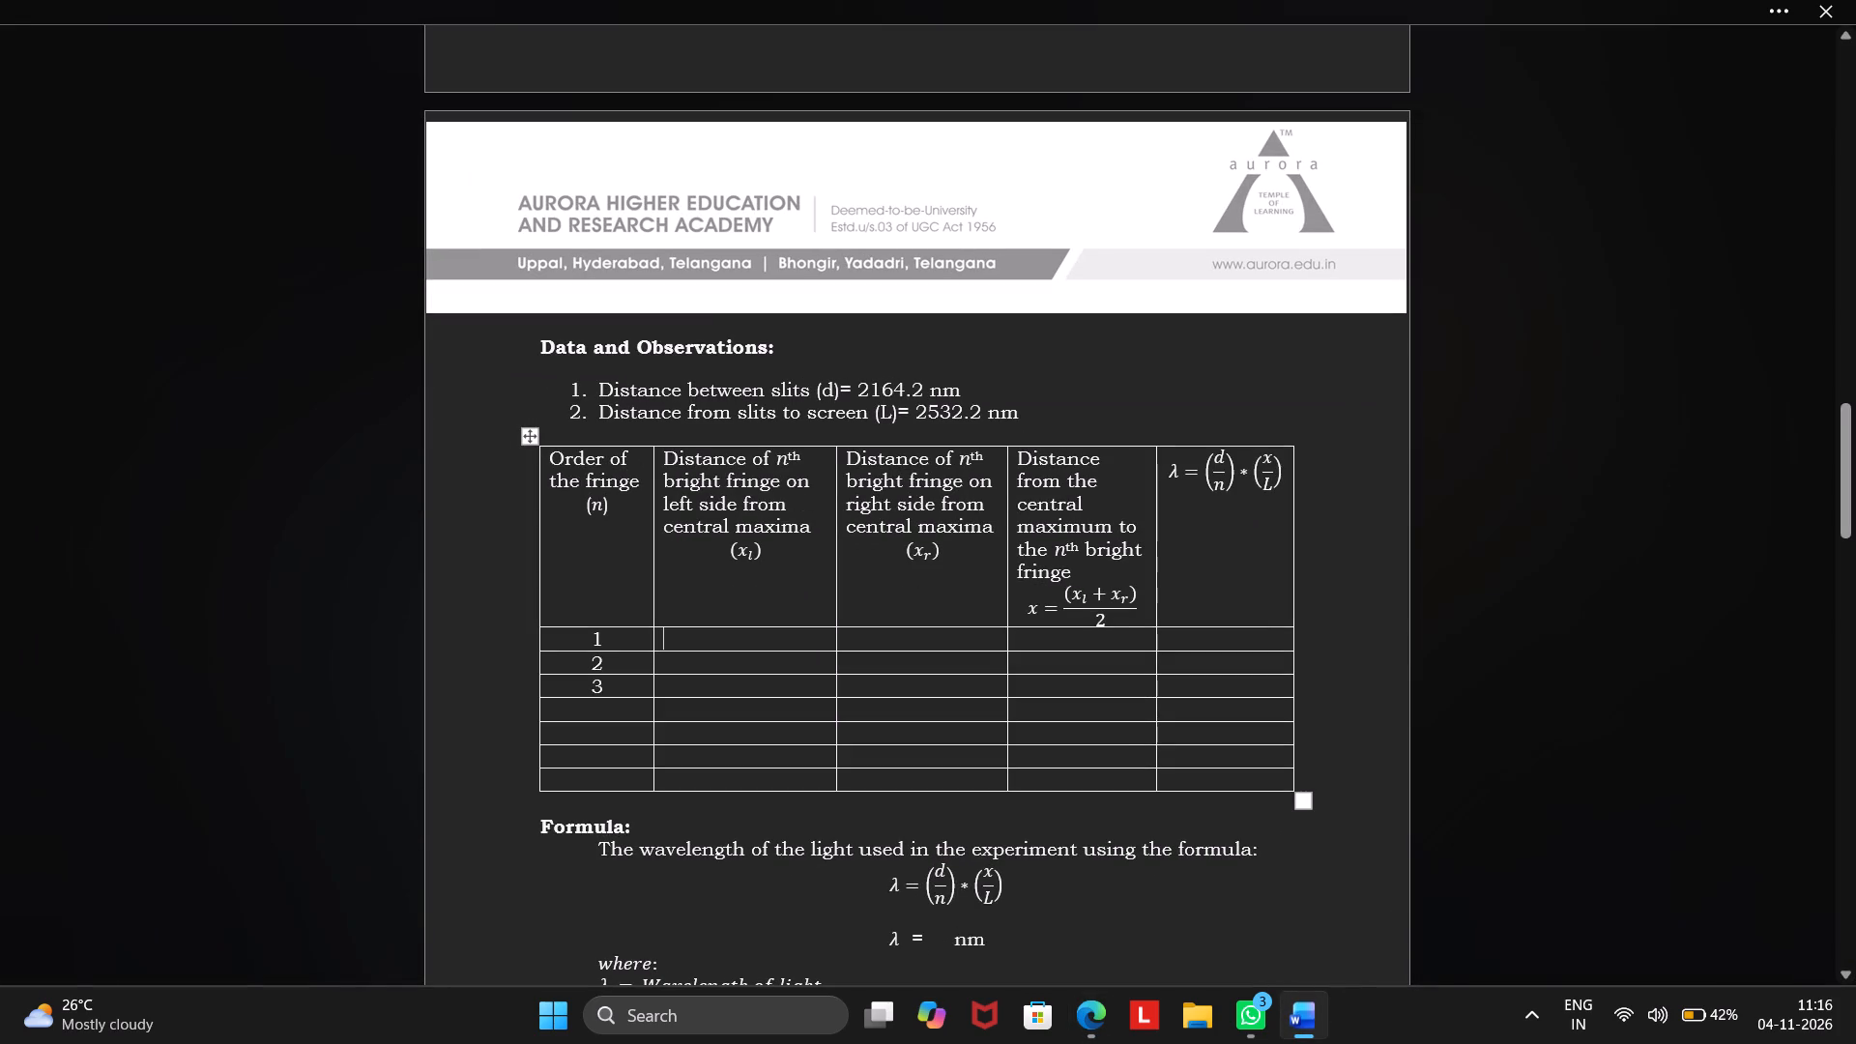
{"action": "left_click", "coordinate": [874, 643]}
{"action": "type", "text": "54"}
{"action": "type", "text": "3.5"}
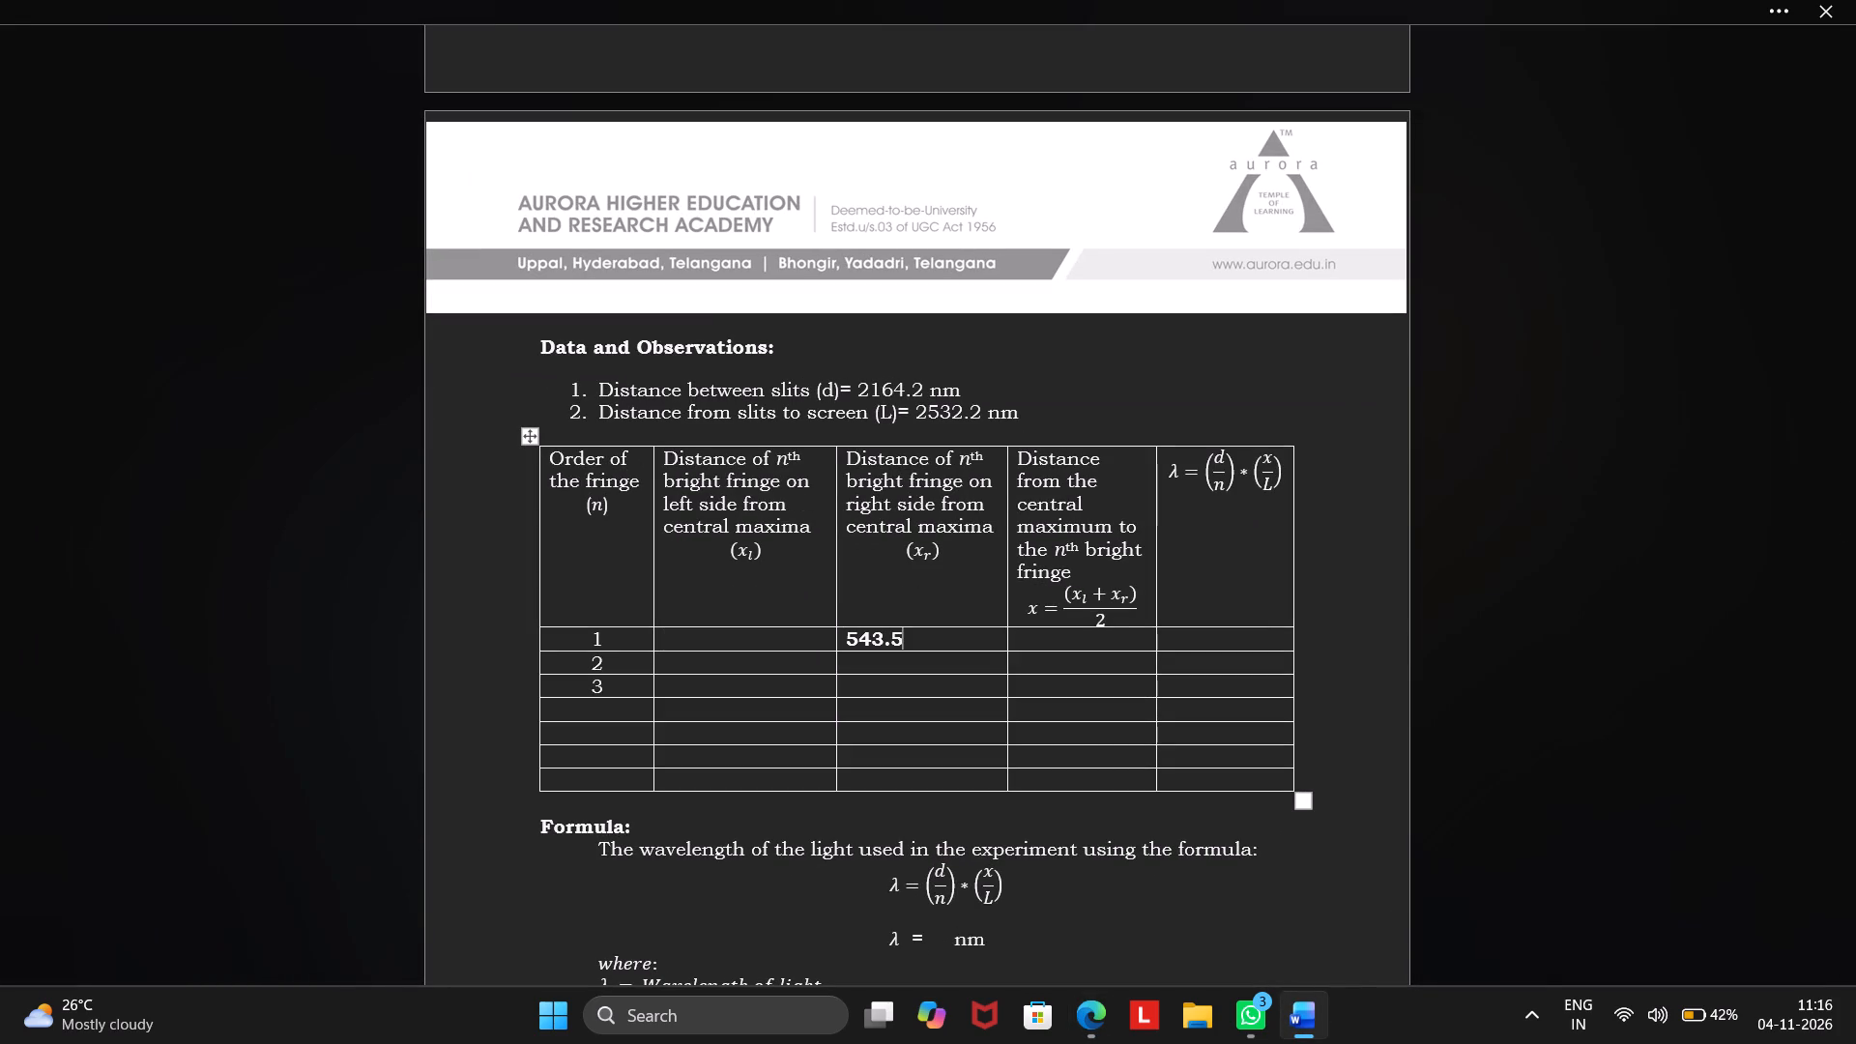
{"action": "key", "text": "BackSpace"}
{"action": "key", "text": "8"}
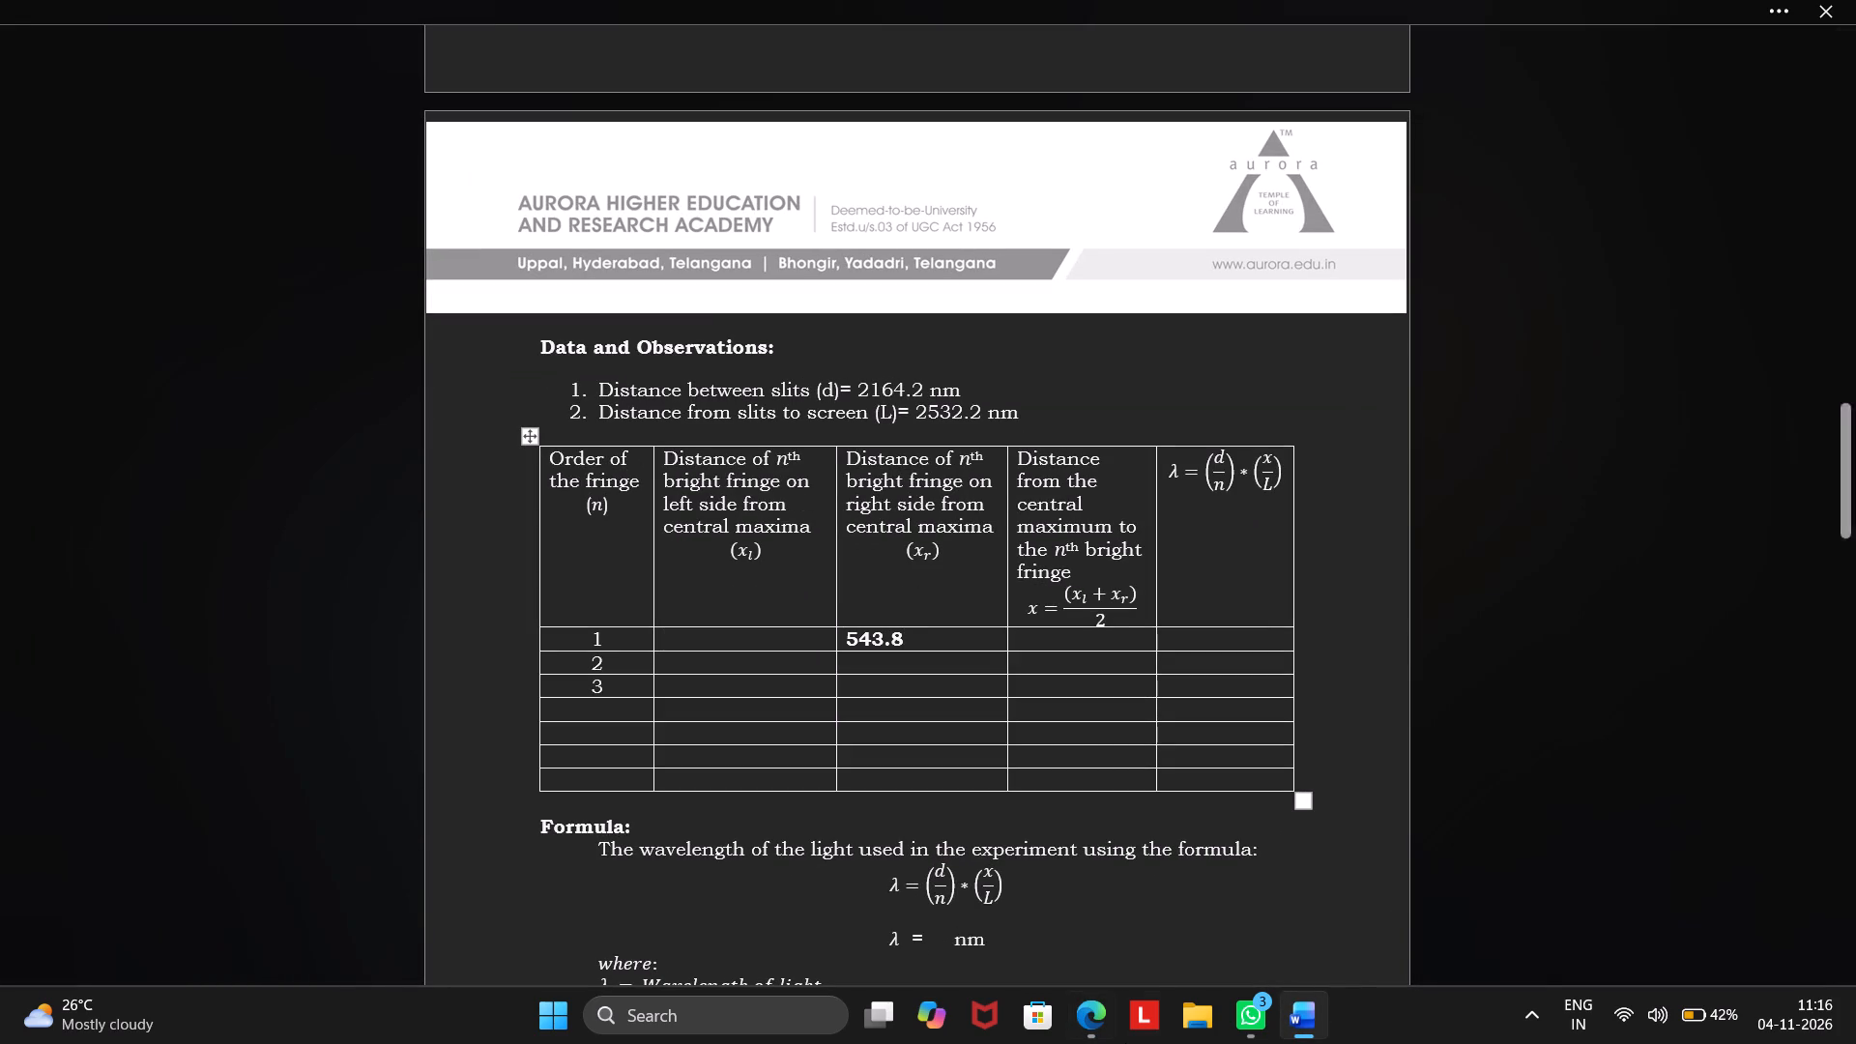
Return to the simulation and extend the tape measure to measure from the central maximum to the second bright fringe below.
{"action": "left_click", "coordinate": [1297, 1022]}
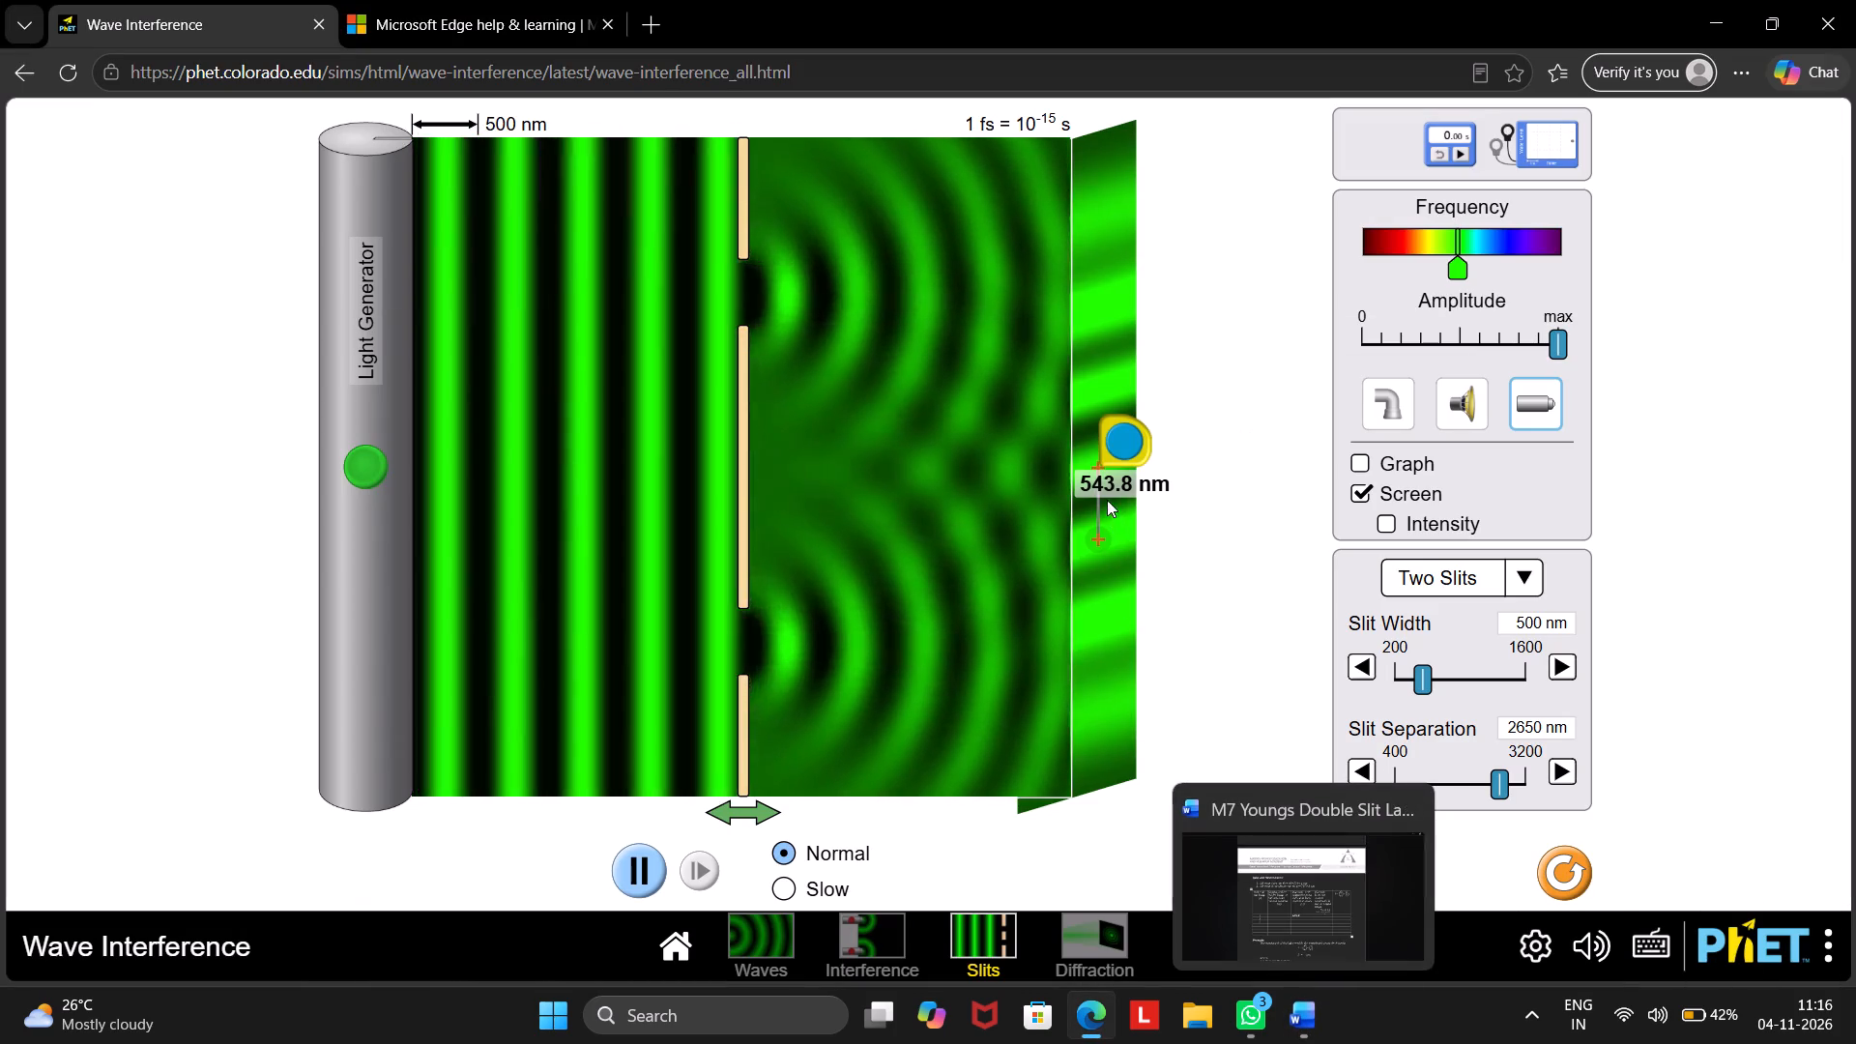
{"action": "left_click", "coordinate": [1099, 549]}
{"action": "left_click_drag", "start_coordinate": [1099, 549], "coordinate": [1103, 627]}
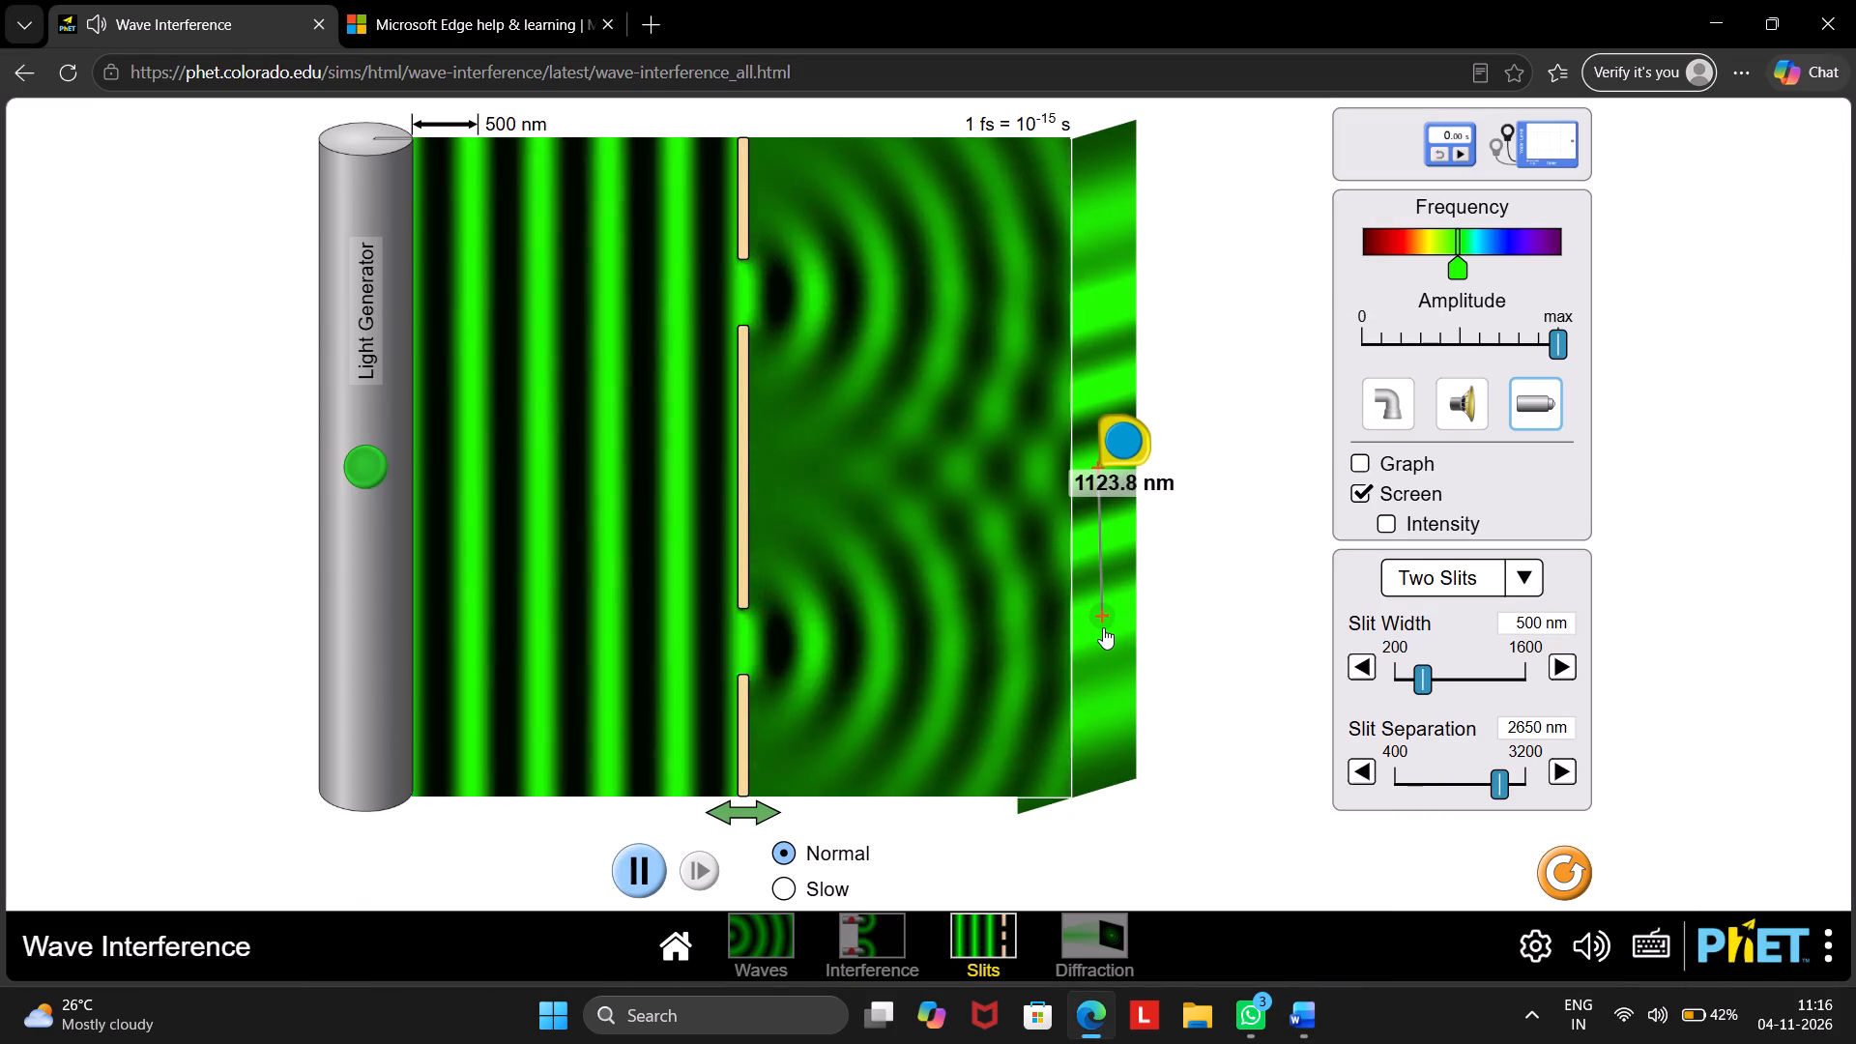
{"action": "left_click_drag", "start_coordinate": [1103, 627], "coordinate": [1104, 623]}
{"action": "left_click", "coordinate": [1104, 623]}
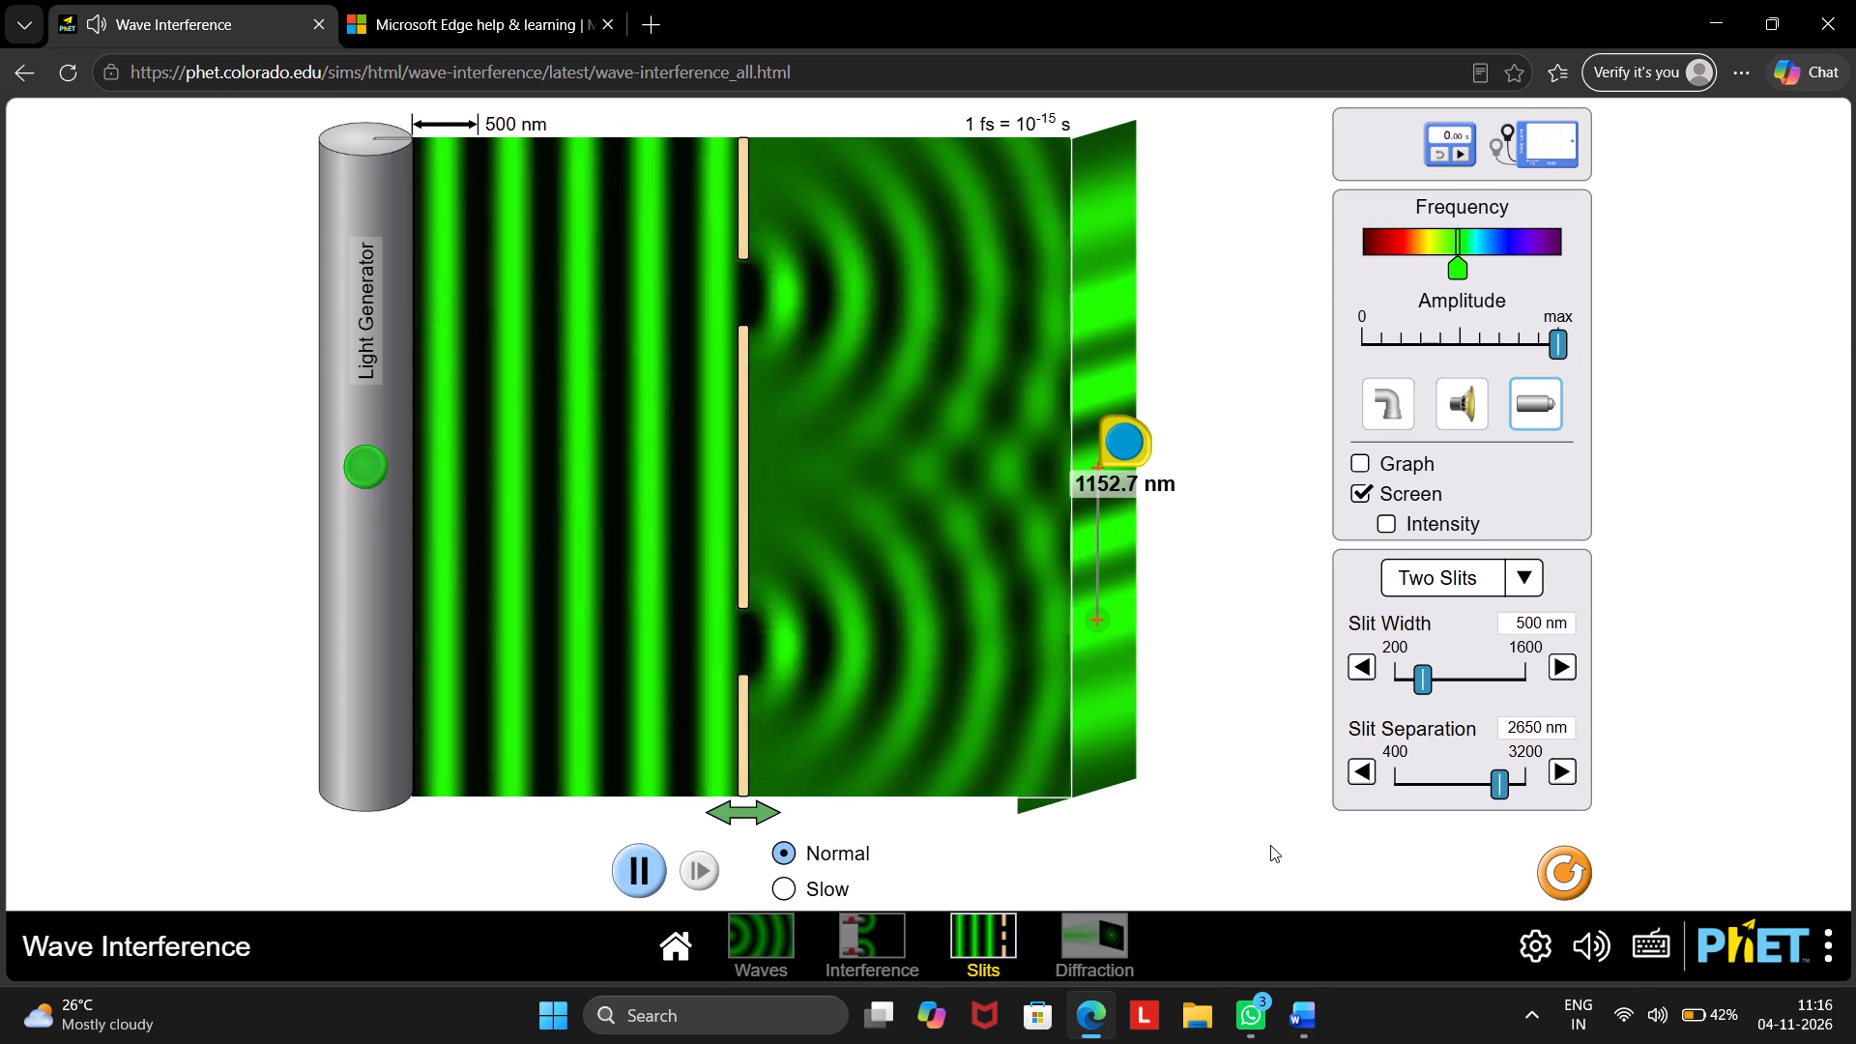
Switch to Word and enter 1152.7 as the second-order right-side fringe distance (xr) in the observations table.
{"action": "left_click", "coordinate": [1310, 1006]}
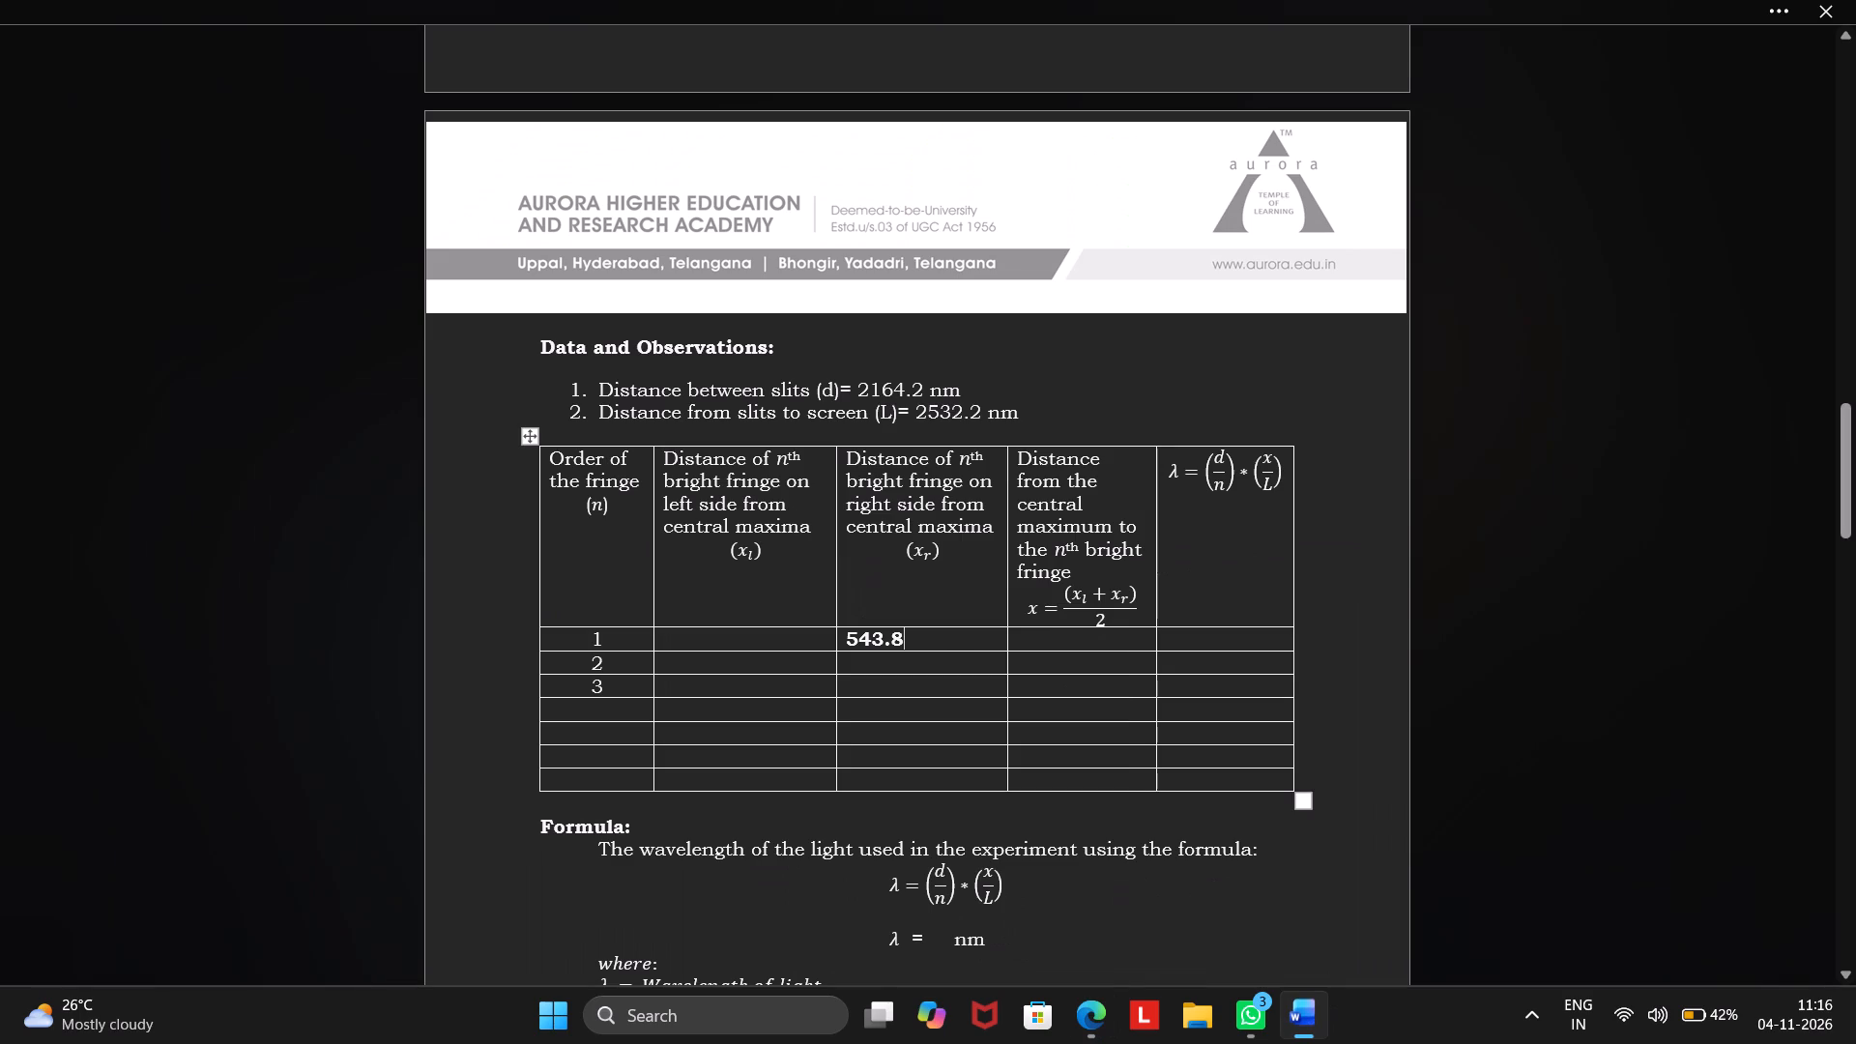
{"action": "left_click", "coordinate": [892, 665]}
{"action": "type", "text": "1152.7"}
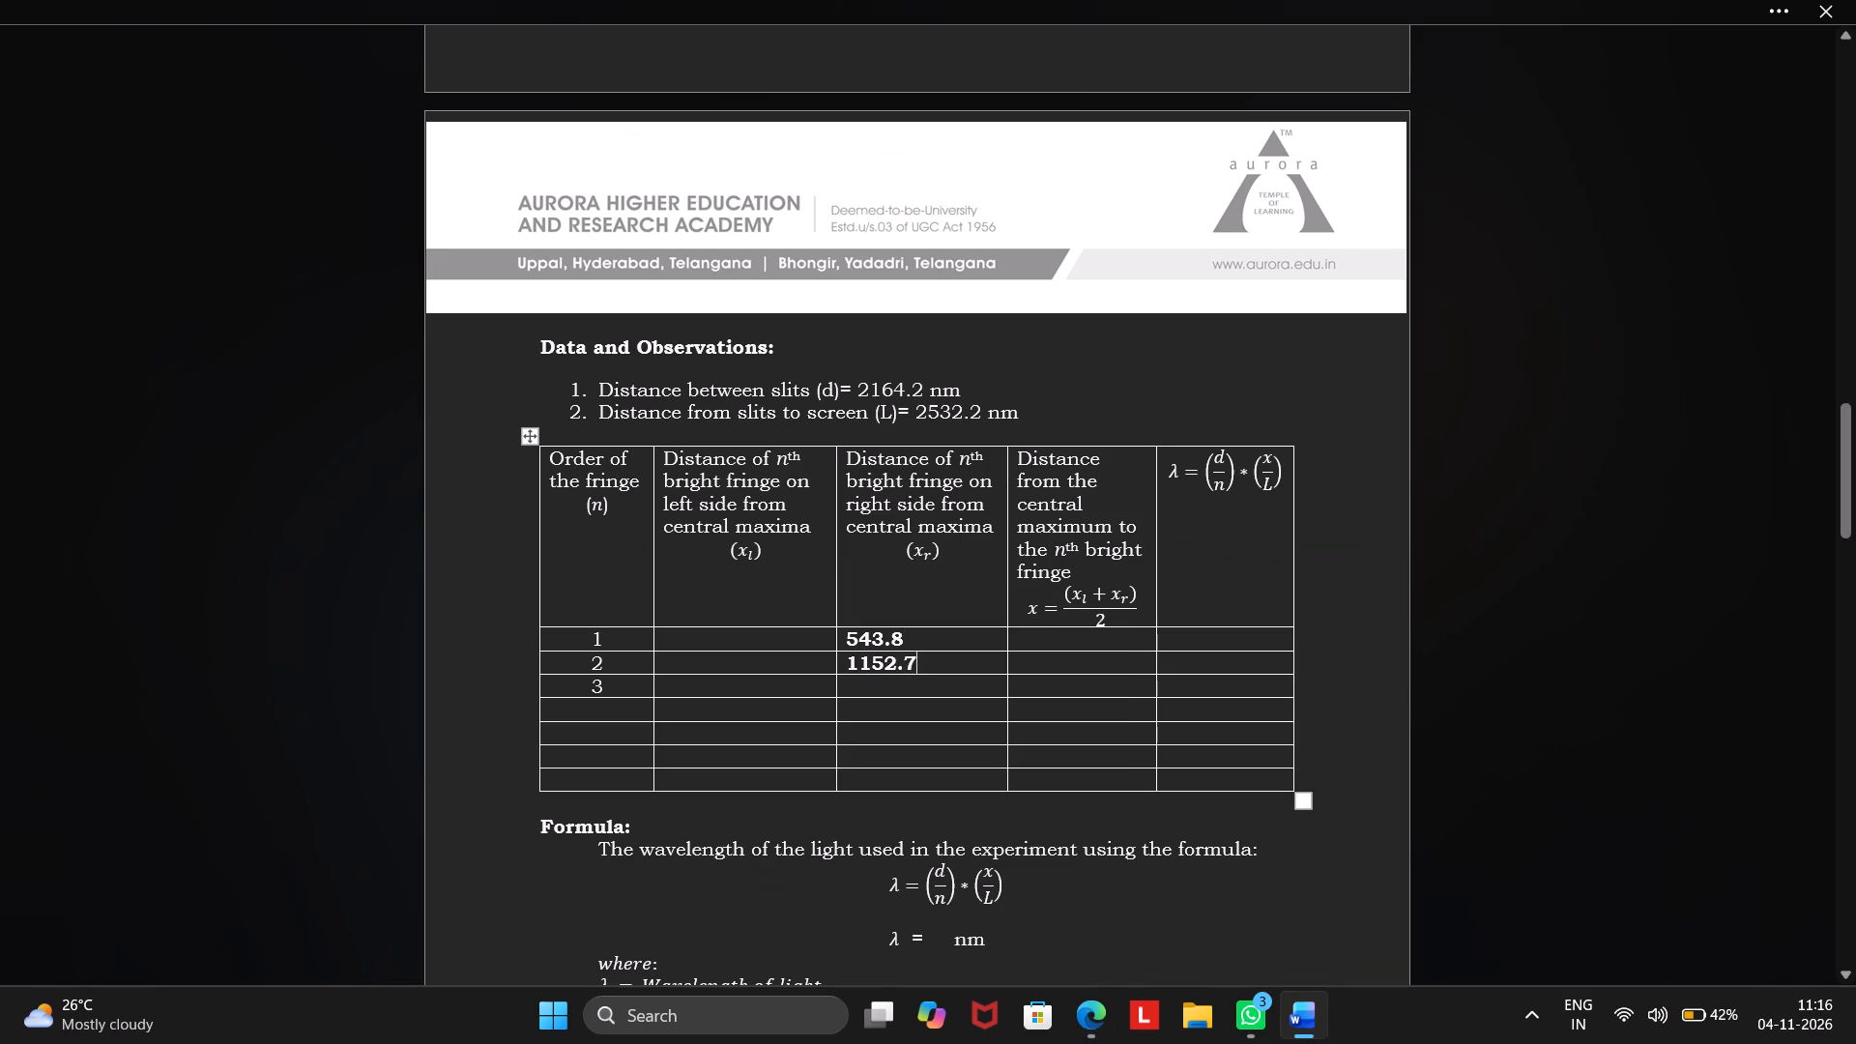
{"action": "left_click", "coordinate": [901, 681]}
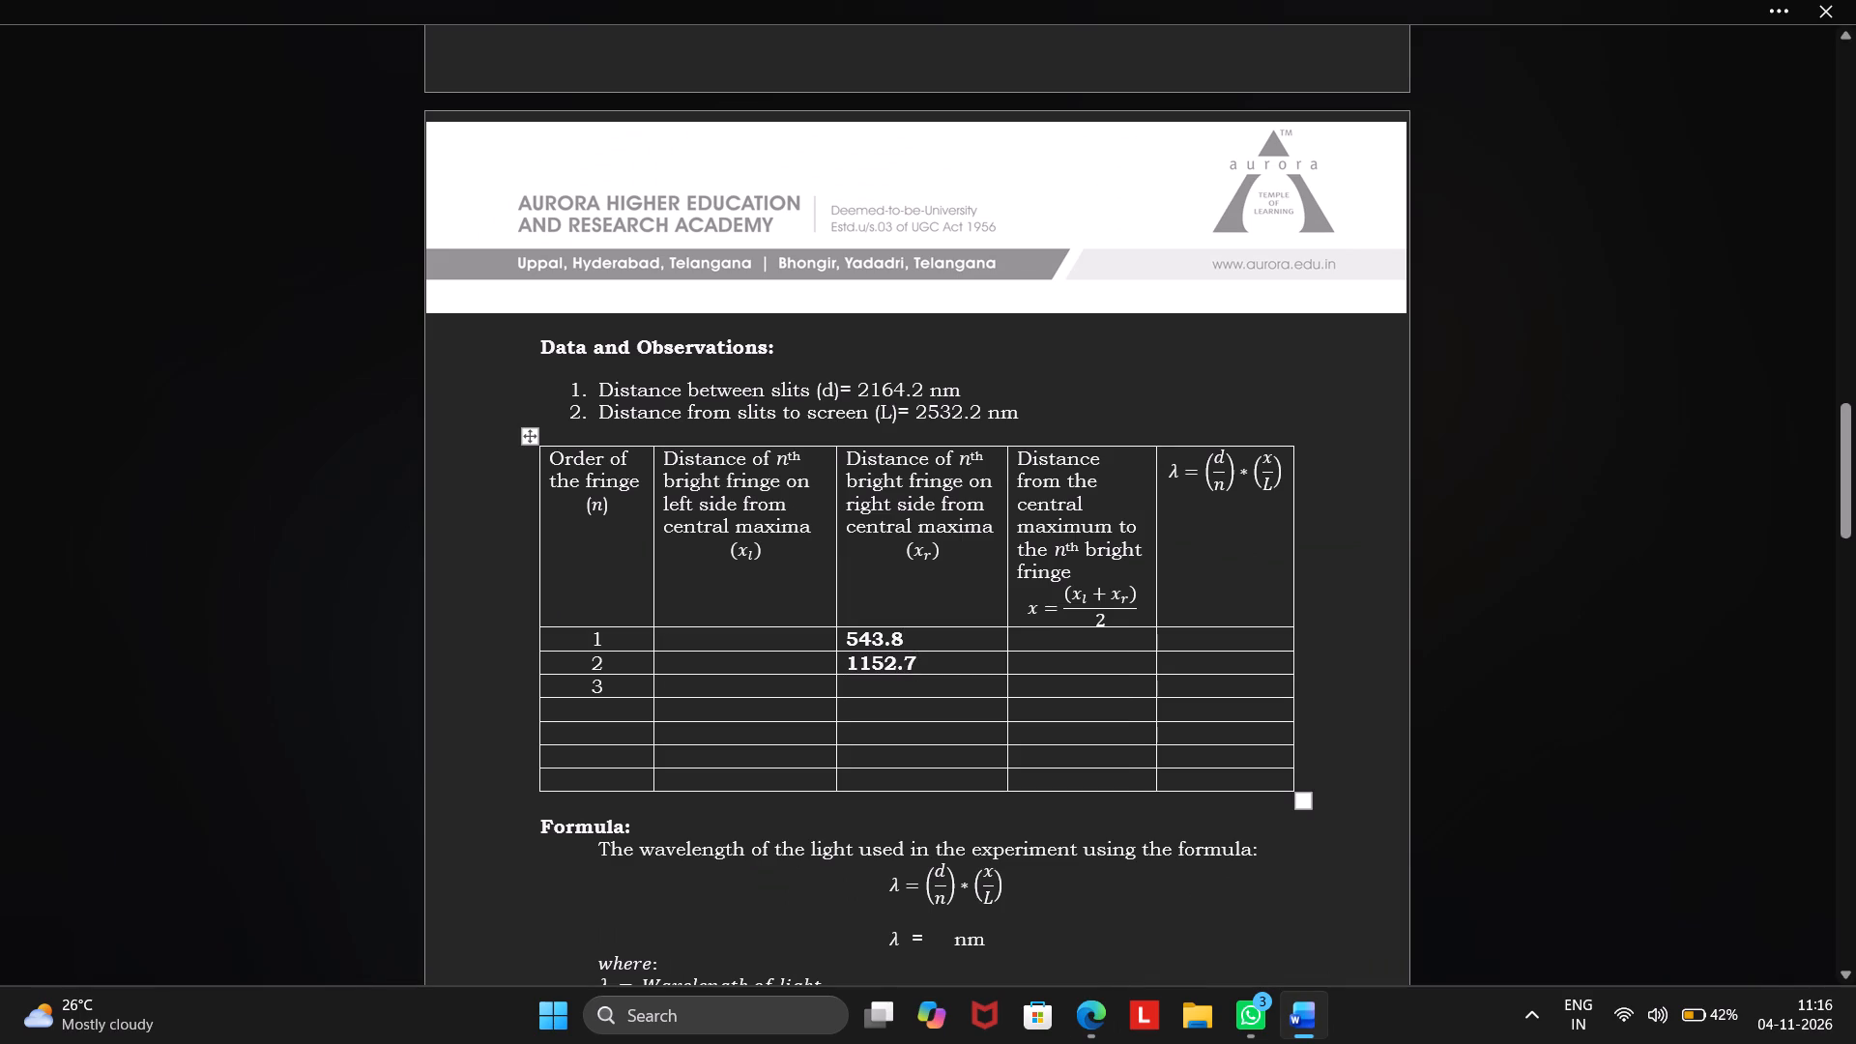
Return to the simulation and extend the tape measure to measure from the central maximum to the third bright fringe below.
{"action": "left_click", "coordinate": [1293, 1023]}
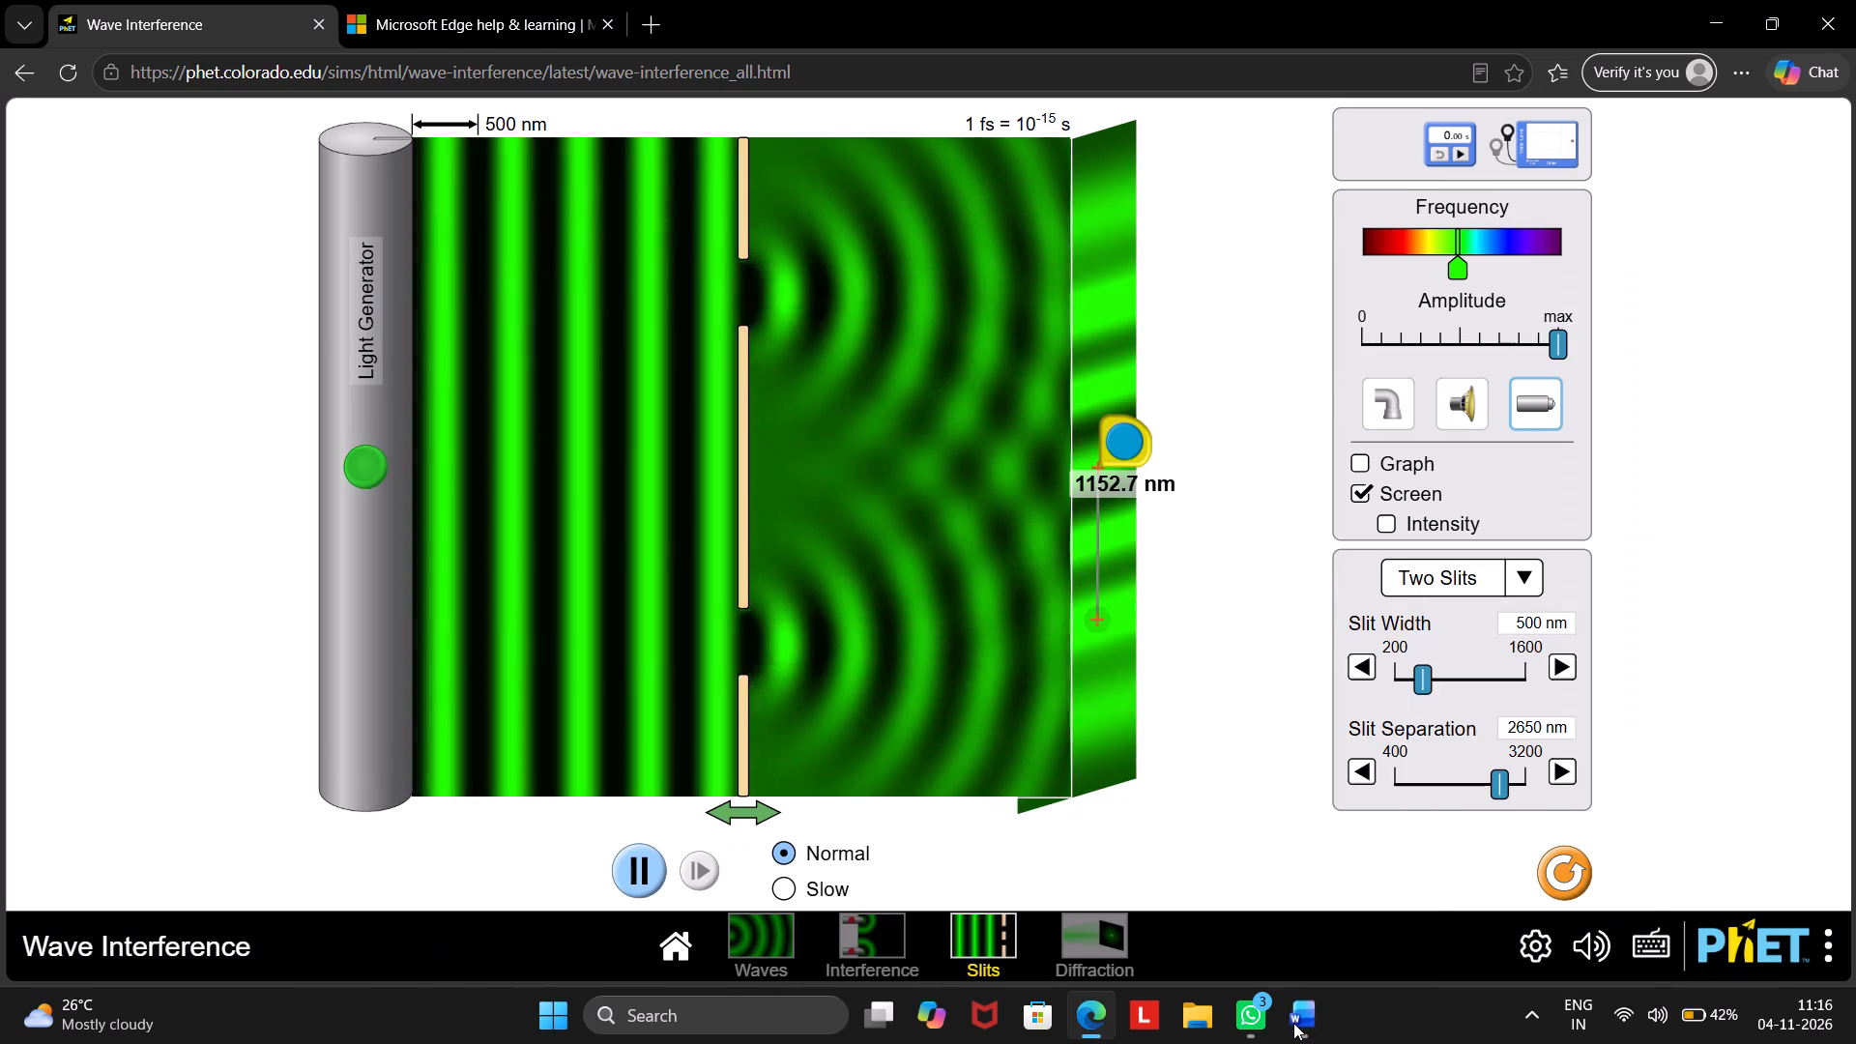
{"action": "left_click_drag", "start_coordinate": [1098, 623], "coordinate": [1105, 704]}
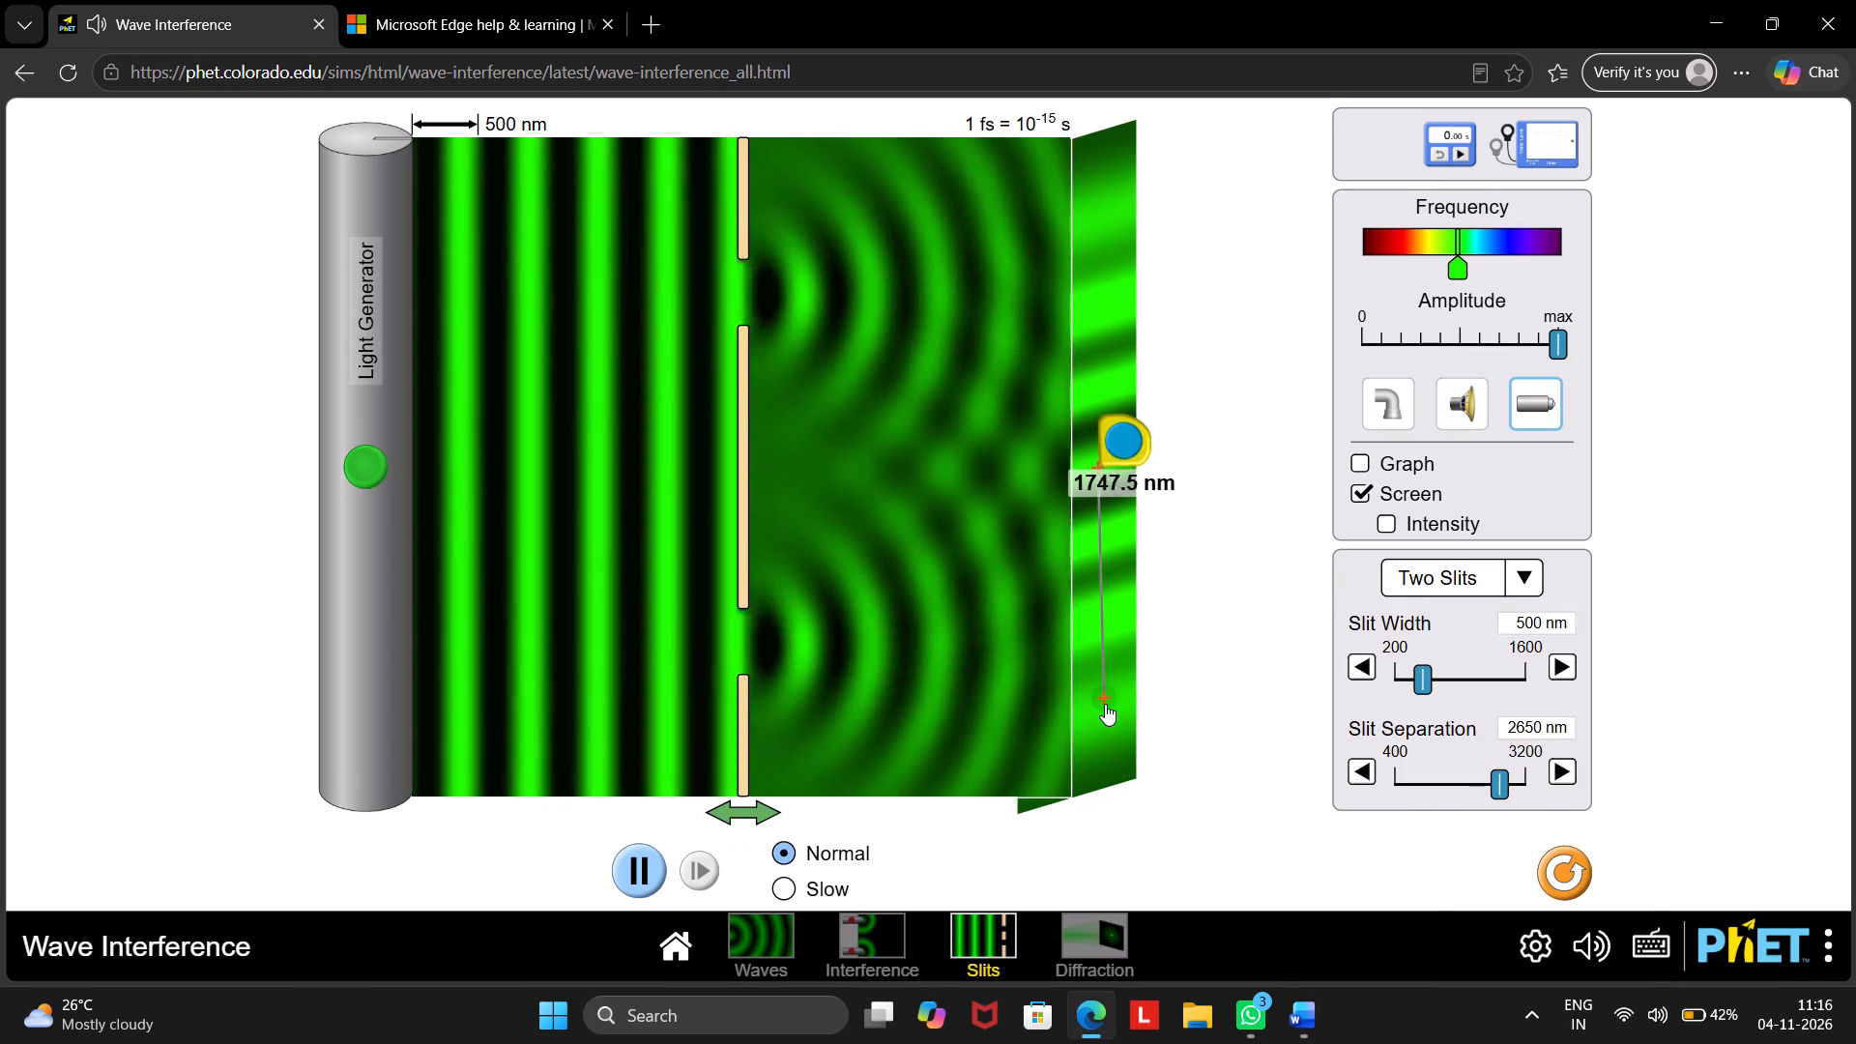
{"action": "left_click_drag", "start_coordinate": [1105, 704], "coordinate": [1101, 719]}
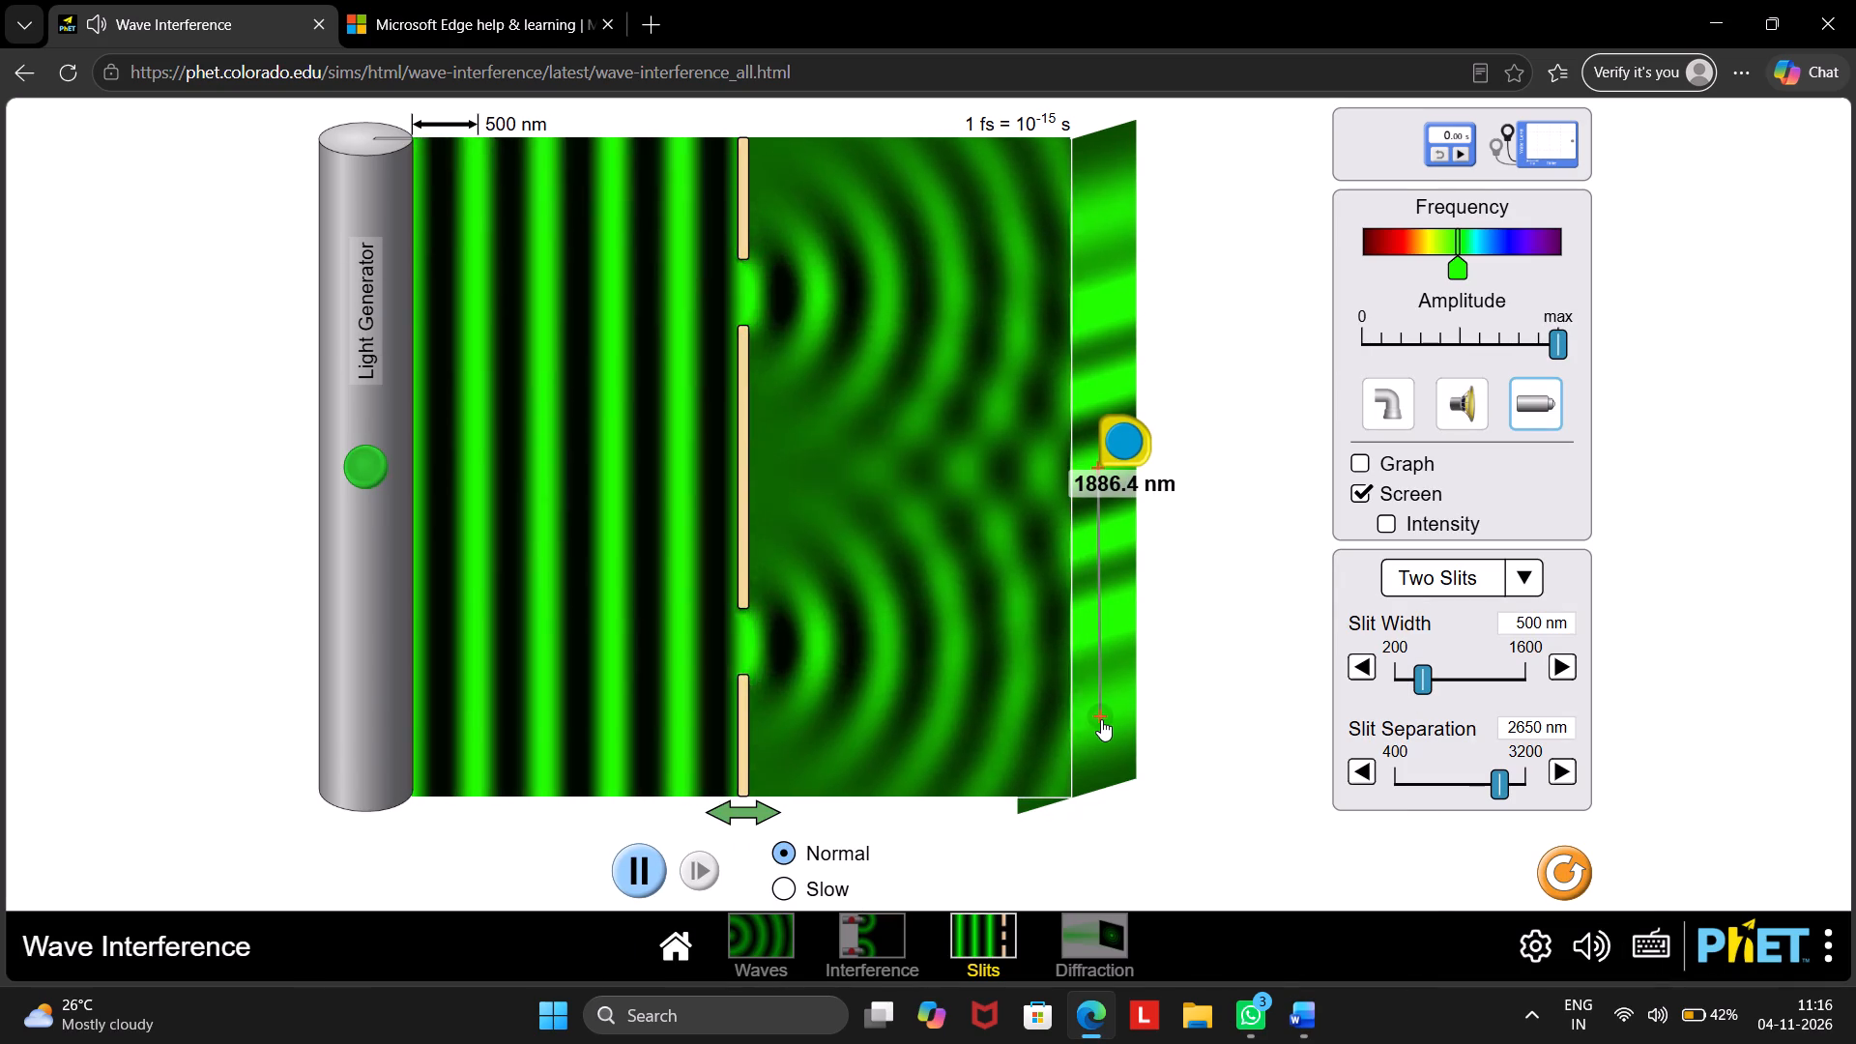
{"action": "left_click_drag", "start_coordinate": [1101, 719], "coordinate": [1096, 717]}
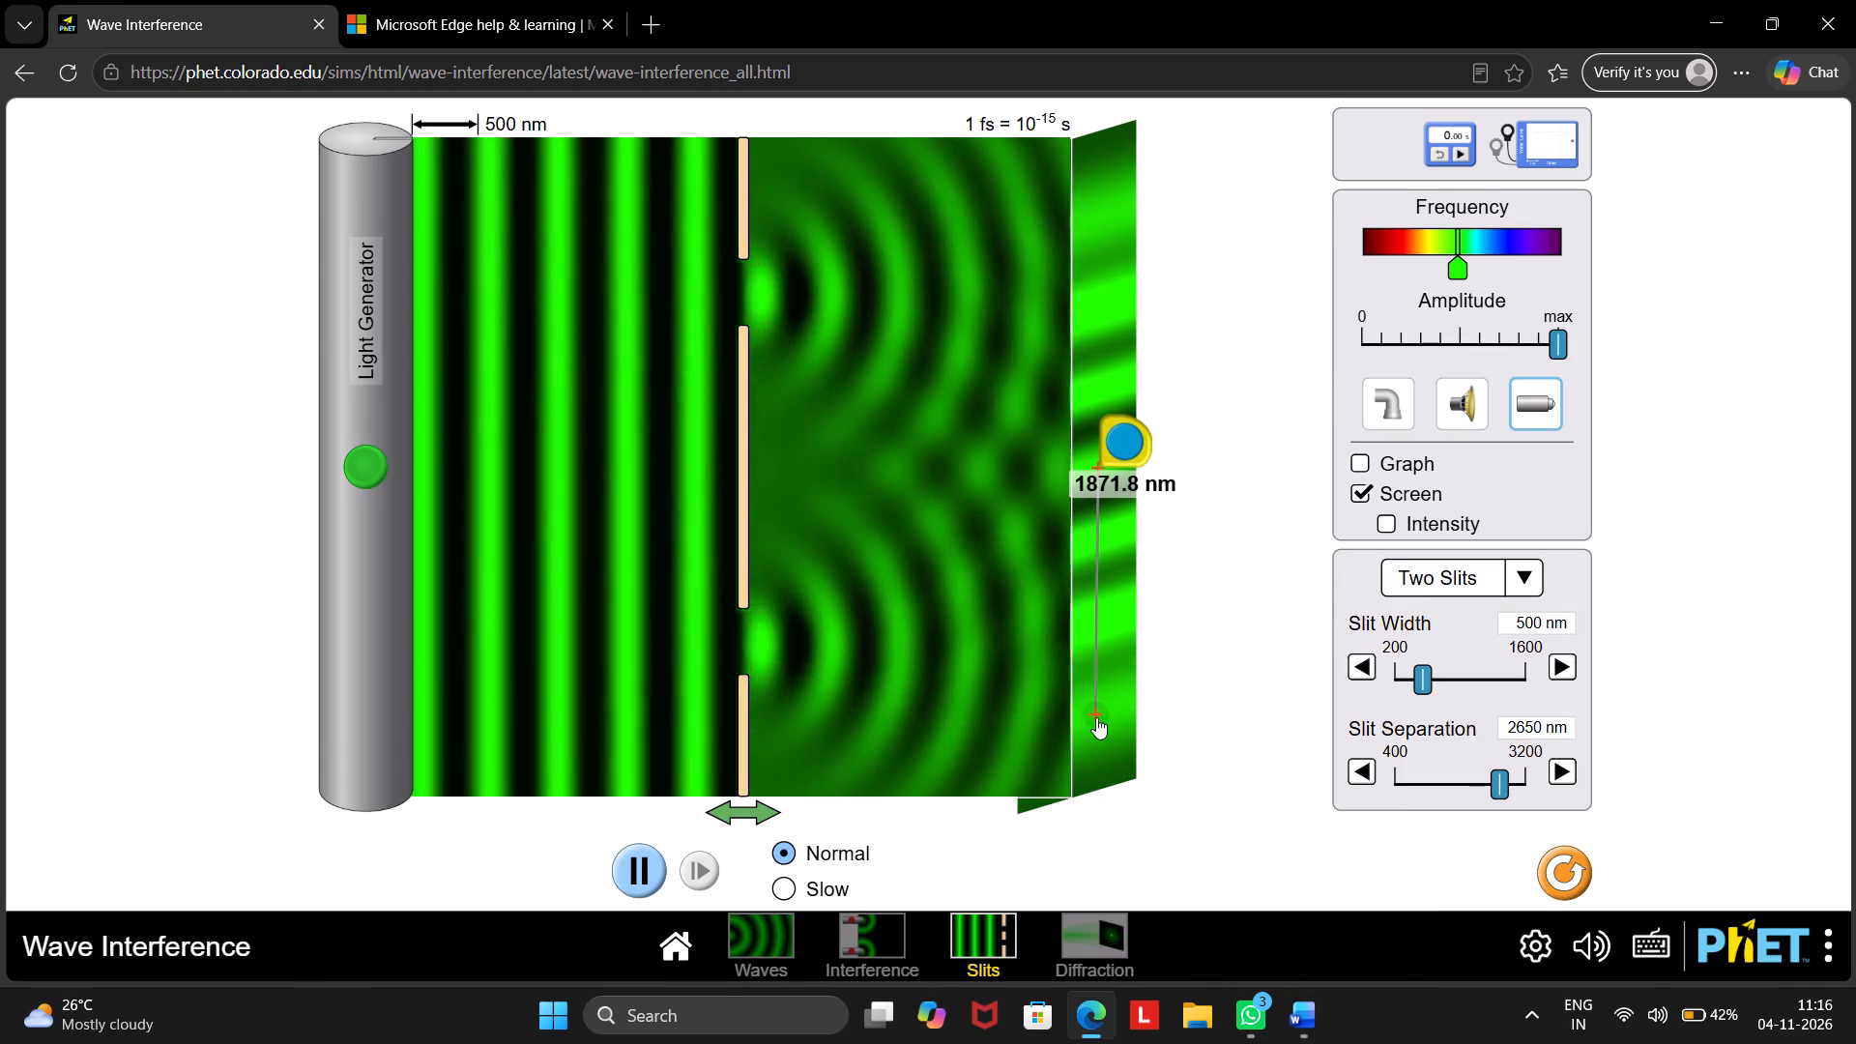
{"action": "left_click_drag", "start_coordinate": [1096, 717], "coordinate": [1099, 717]}
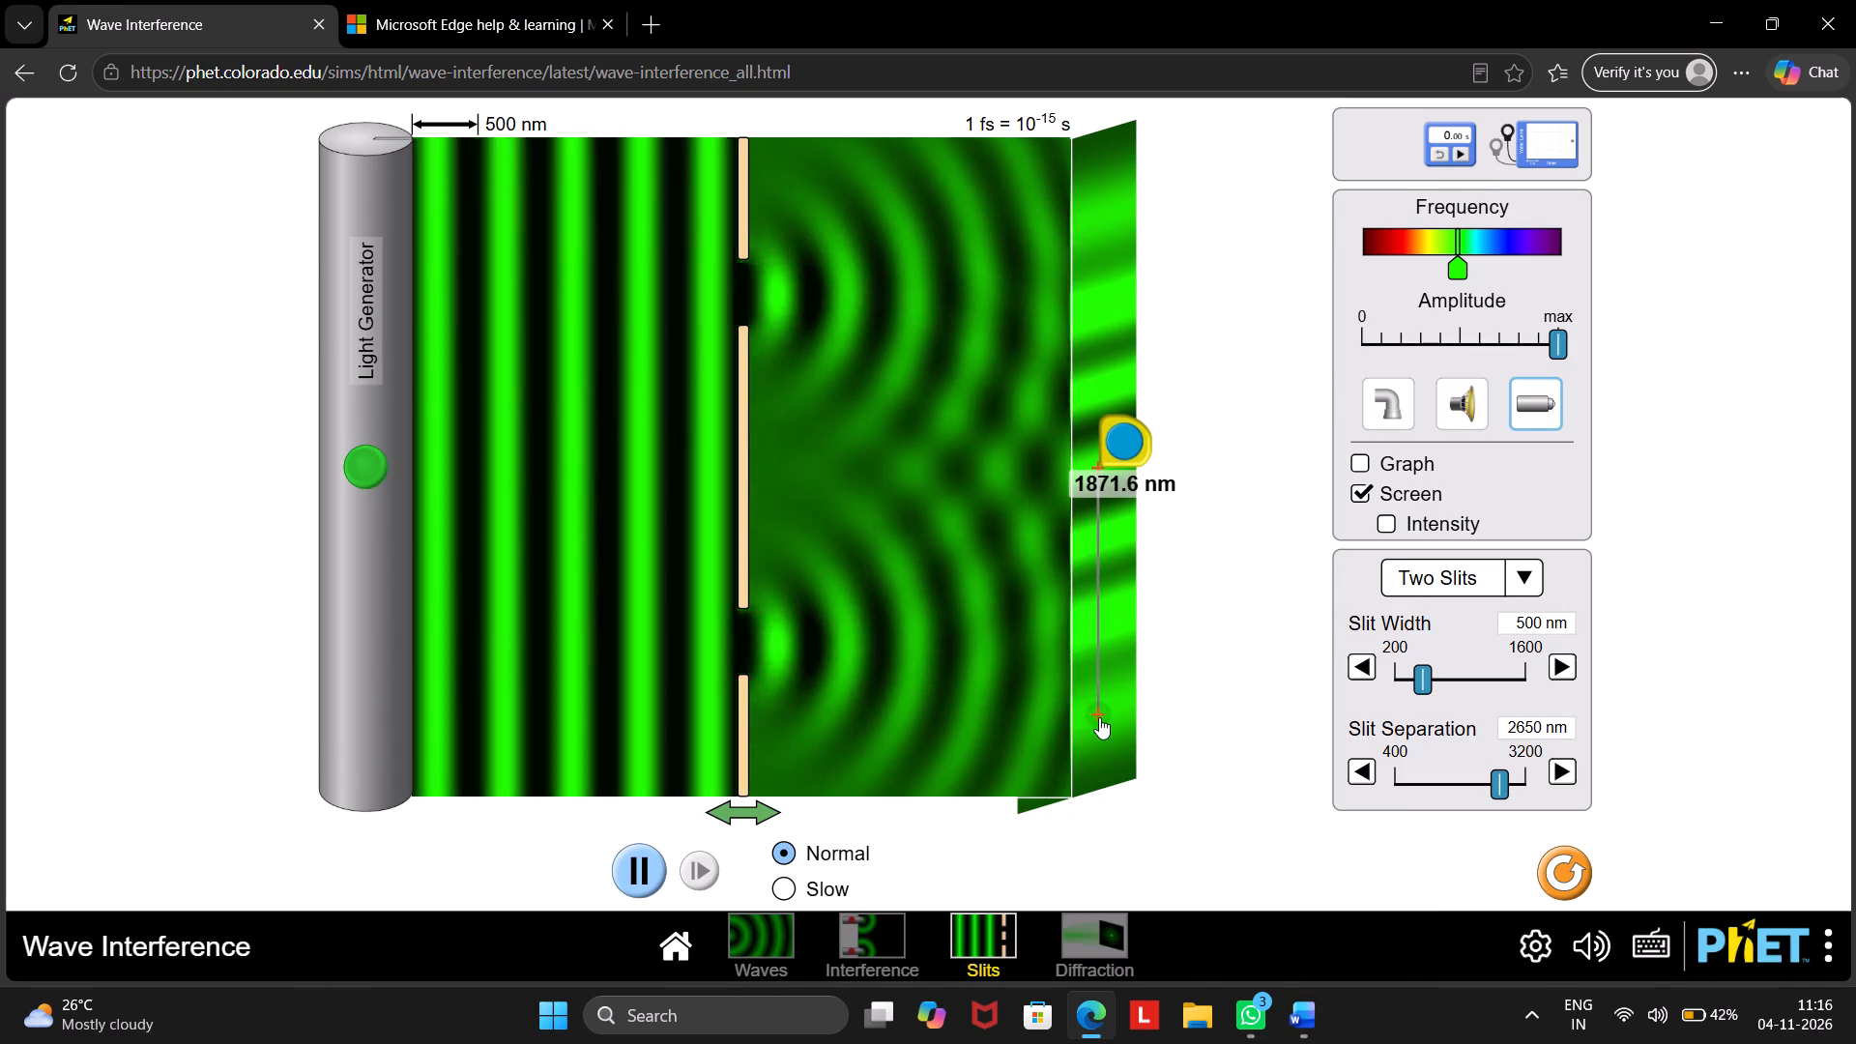
{"action": "left_click_drag", "start_coordinate": [1099, 717], "coordinate": [1104, 713]}
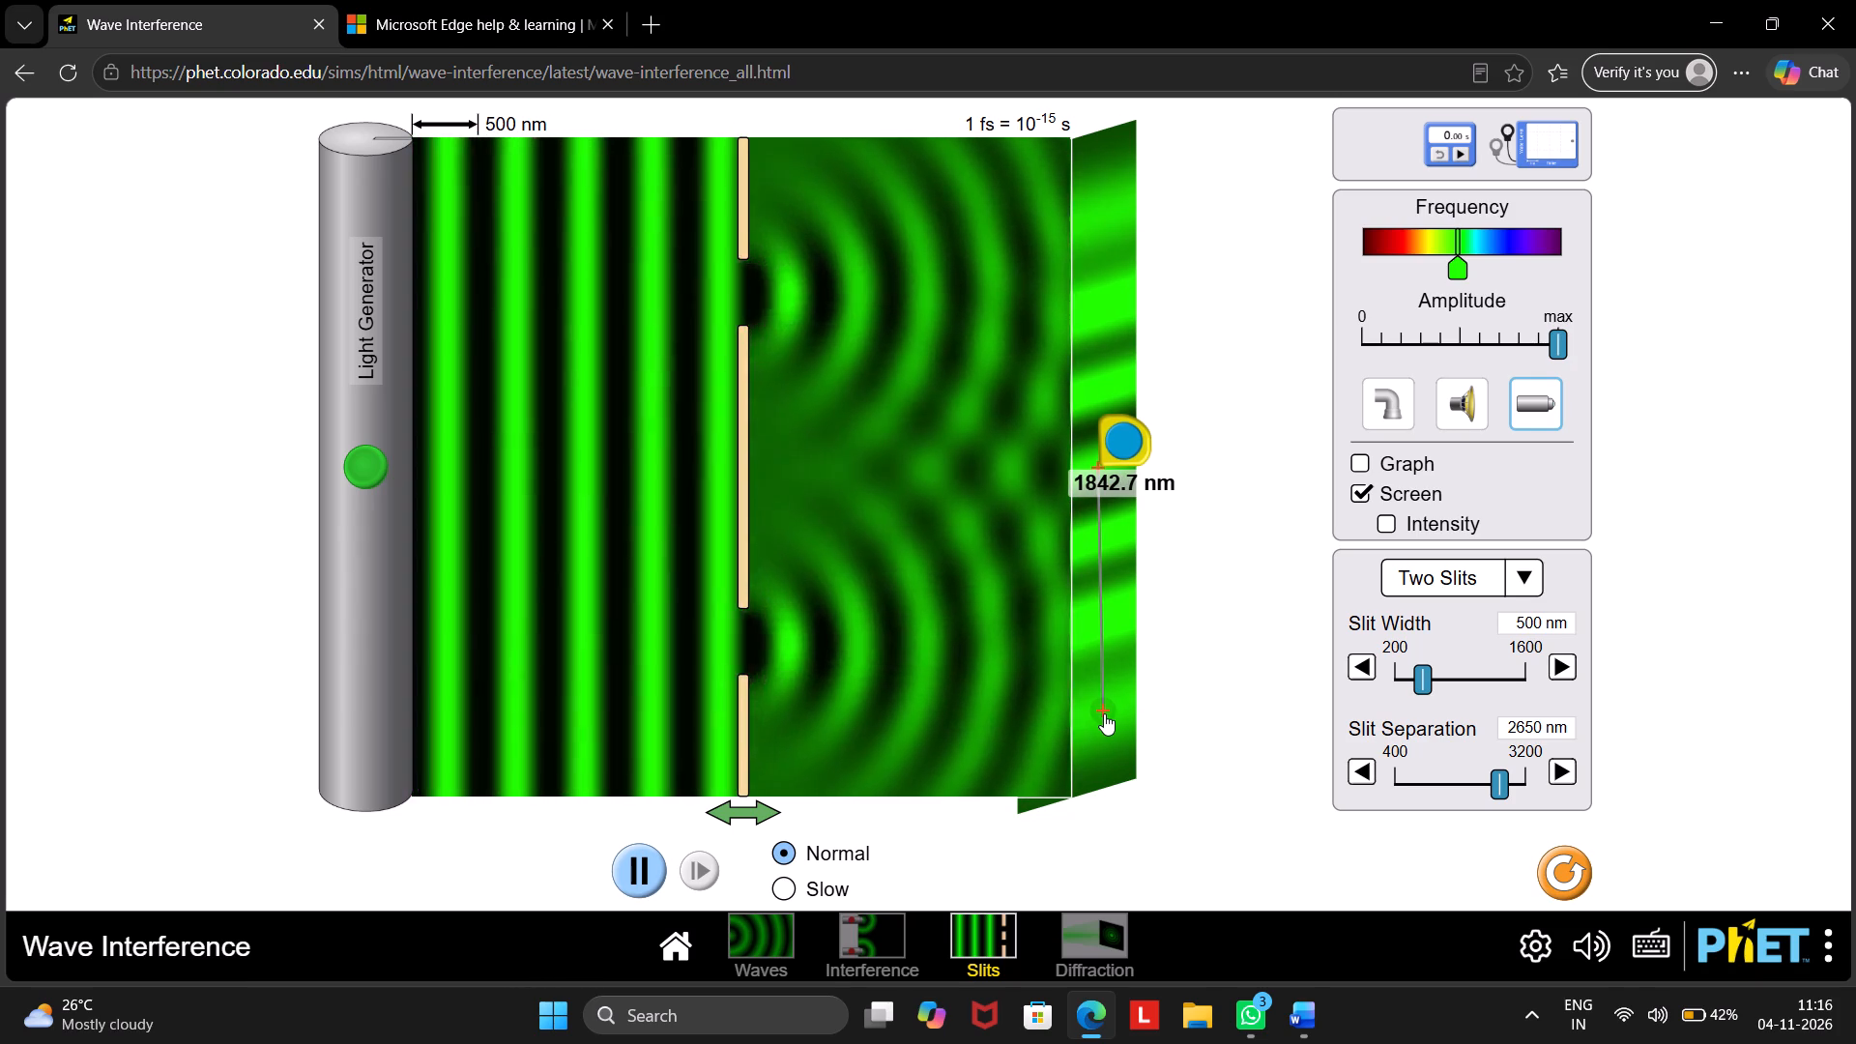
{"action": "left_click_drag", "start_coordinate": [1104, 713], "coordinate": [1101, 713]}
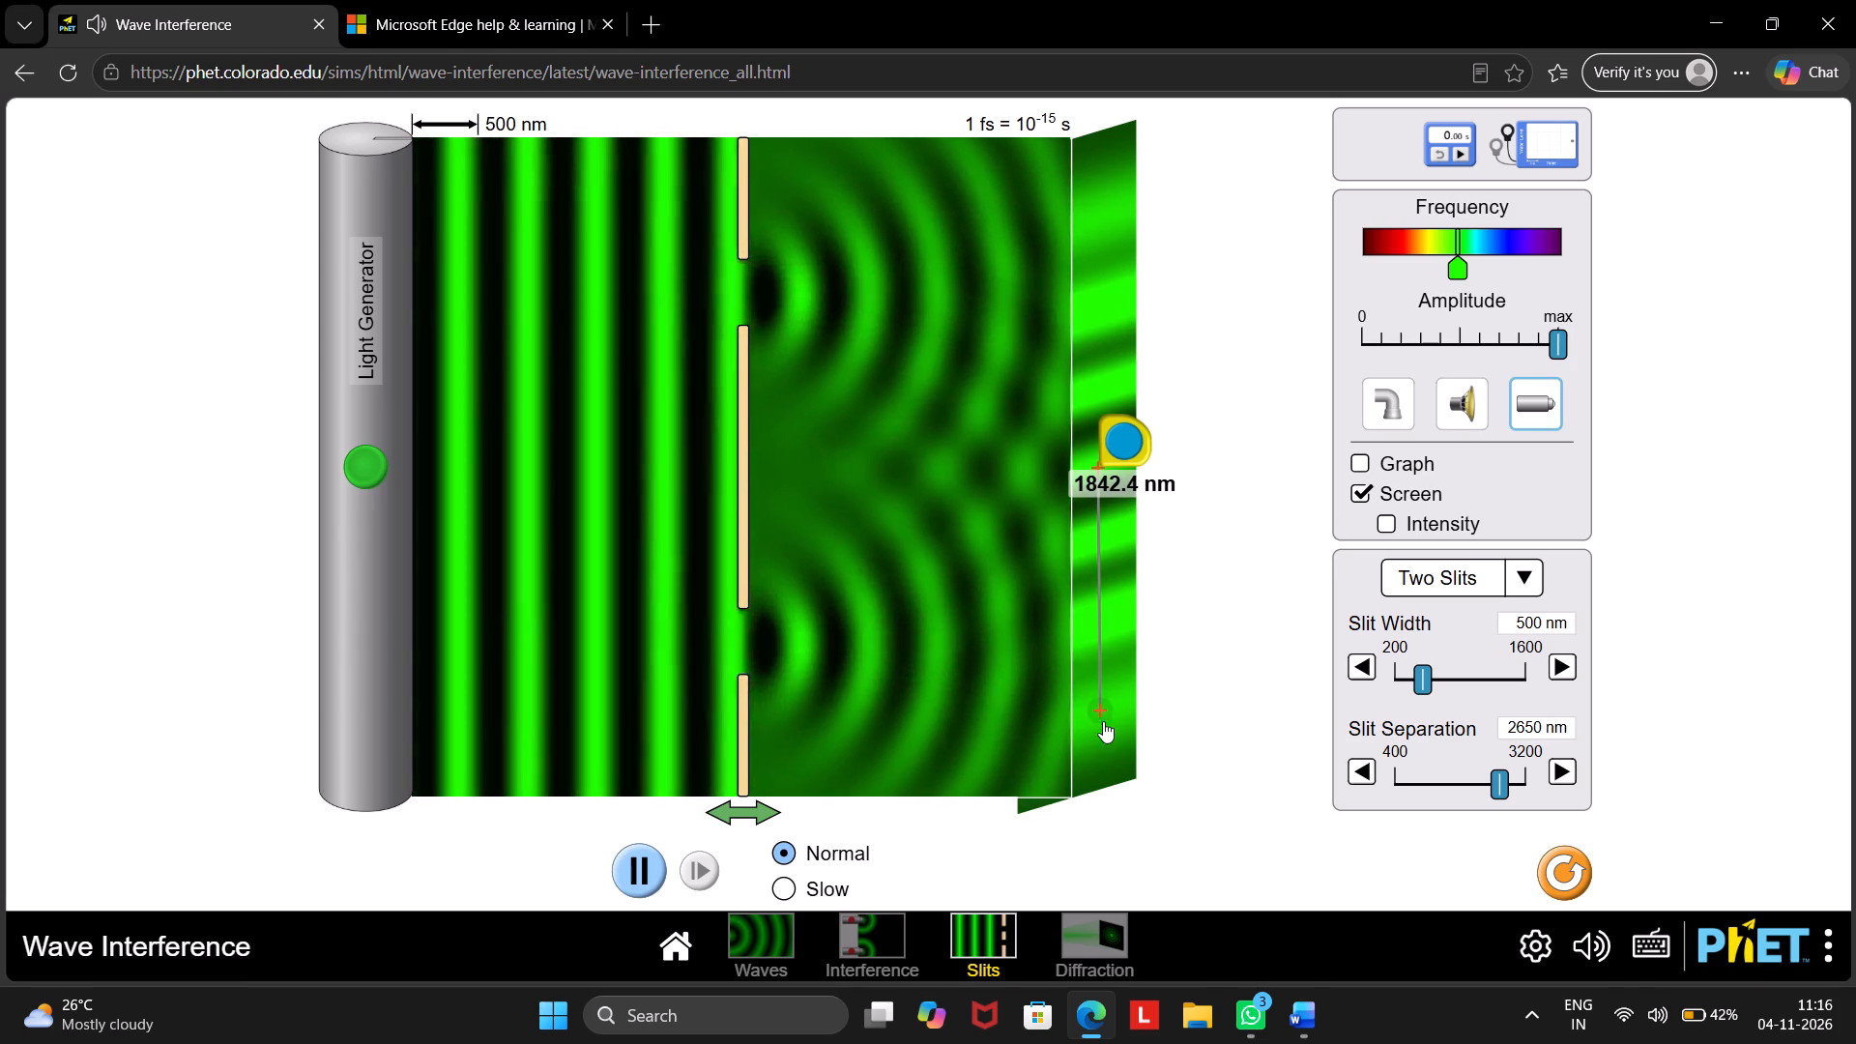
Switch to Word and enter 1842.4 as the third-order right-side fringe distance (xr) in the table.
{"action": "left_click", "coordinate": [1286, 1026]}
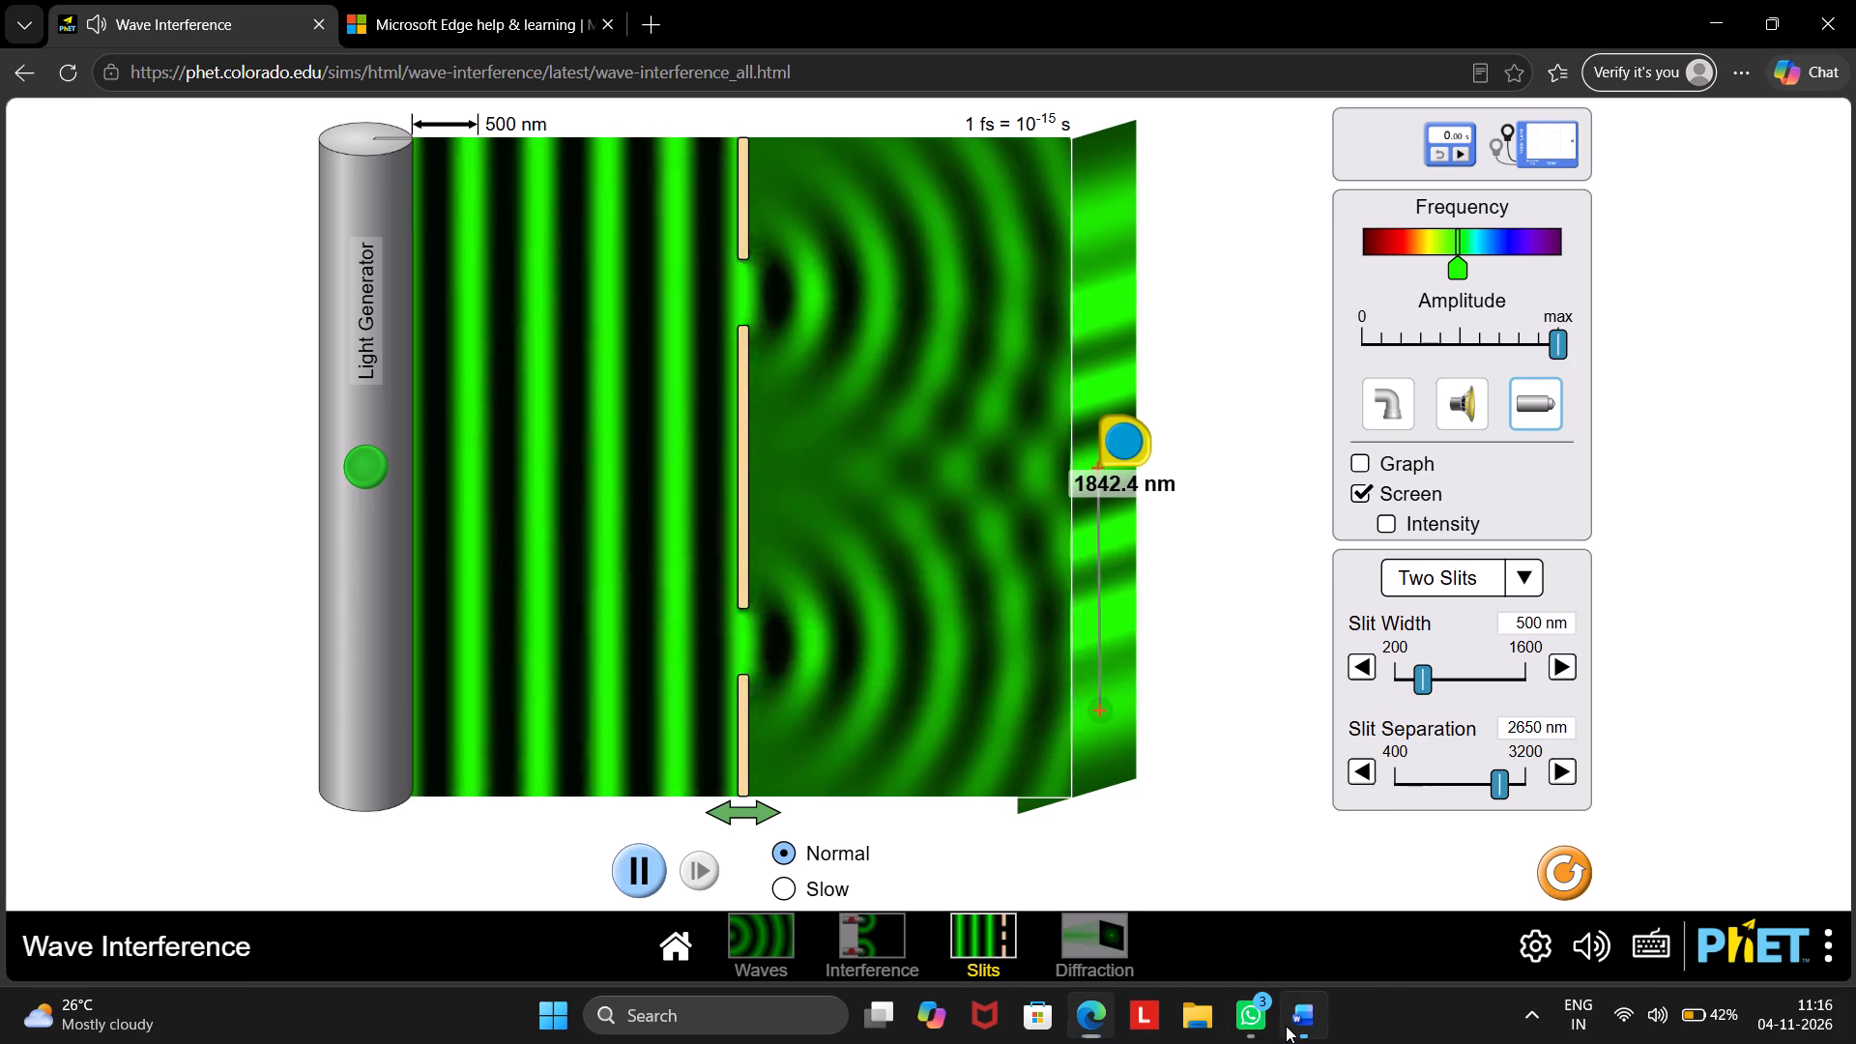
{"action": "type", "text": "18"}
{"action": "type", "text": "42.4"}
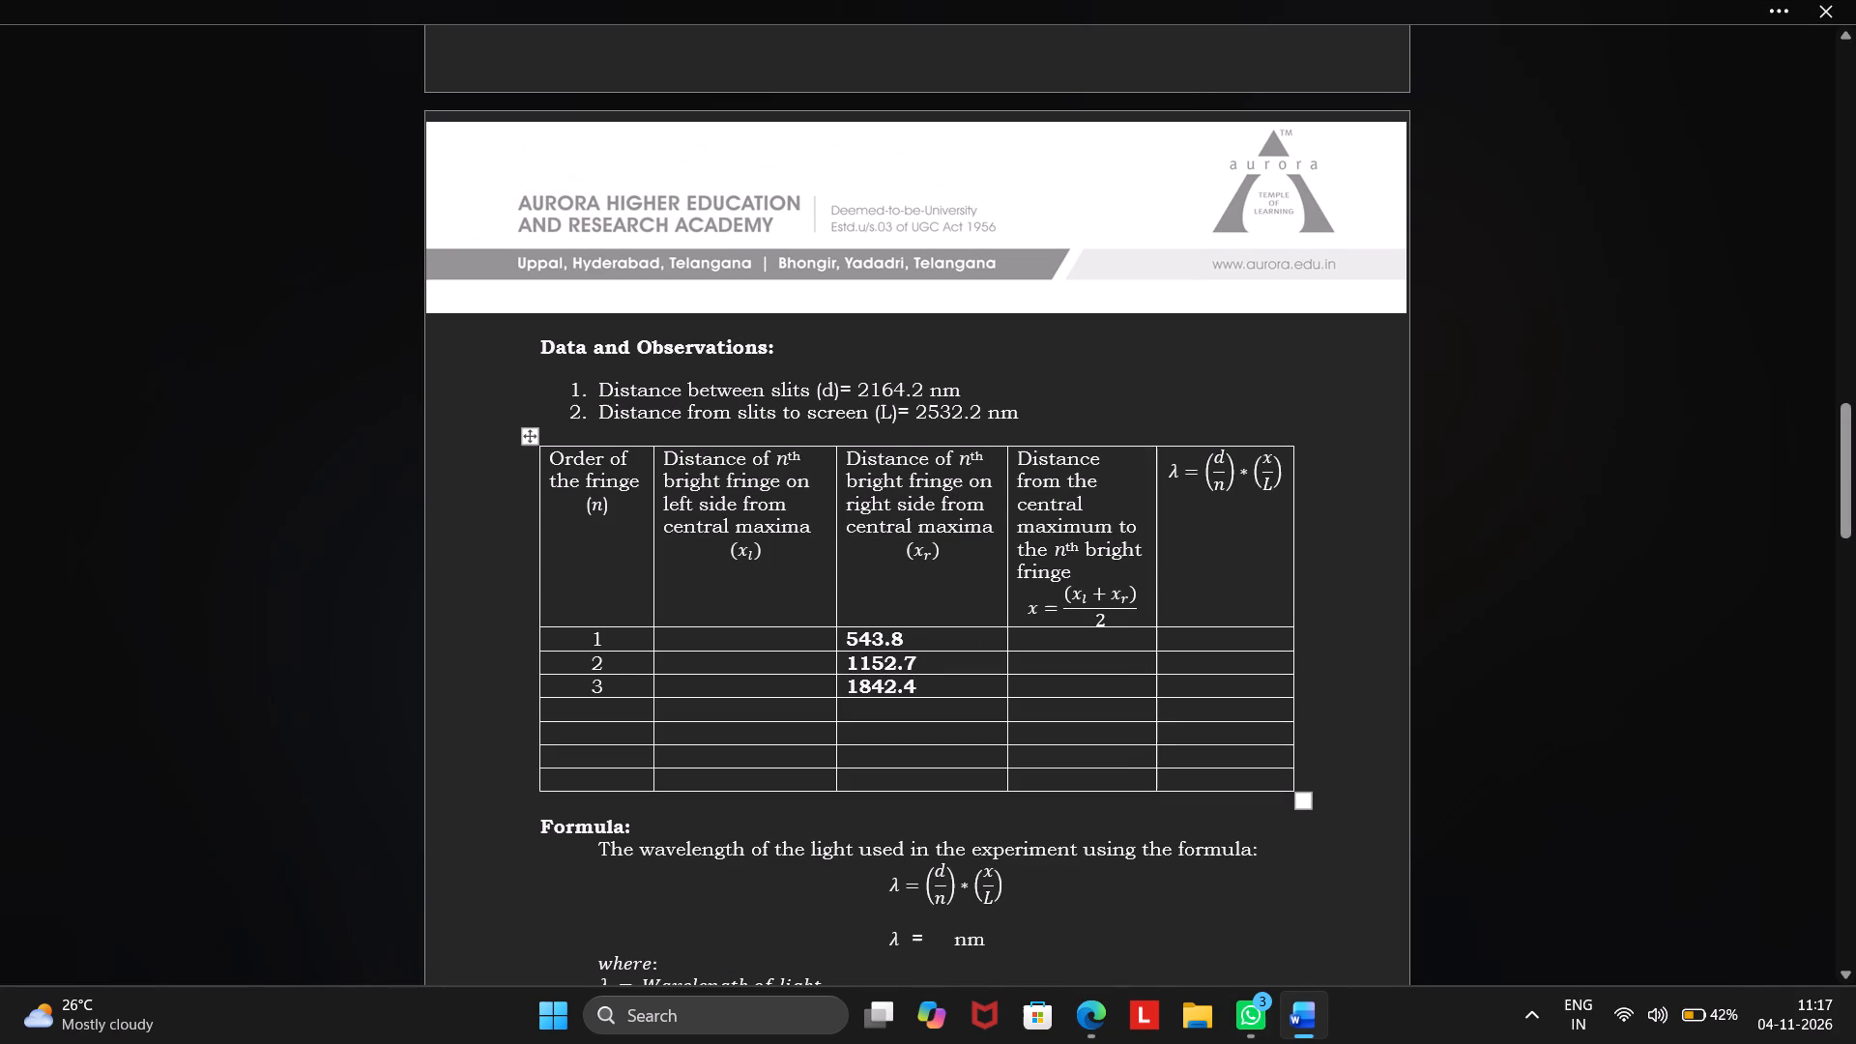
Append the unit nm to the first-, second- and third-order right-side fringe distances (xr) in the Word table.
{"action": "left_click", "coordinate": [1304, 1016]}
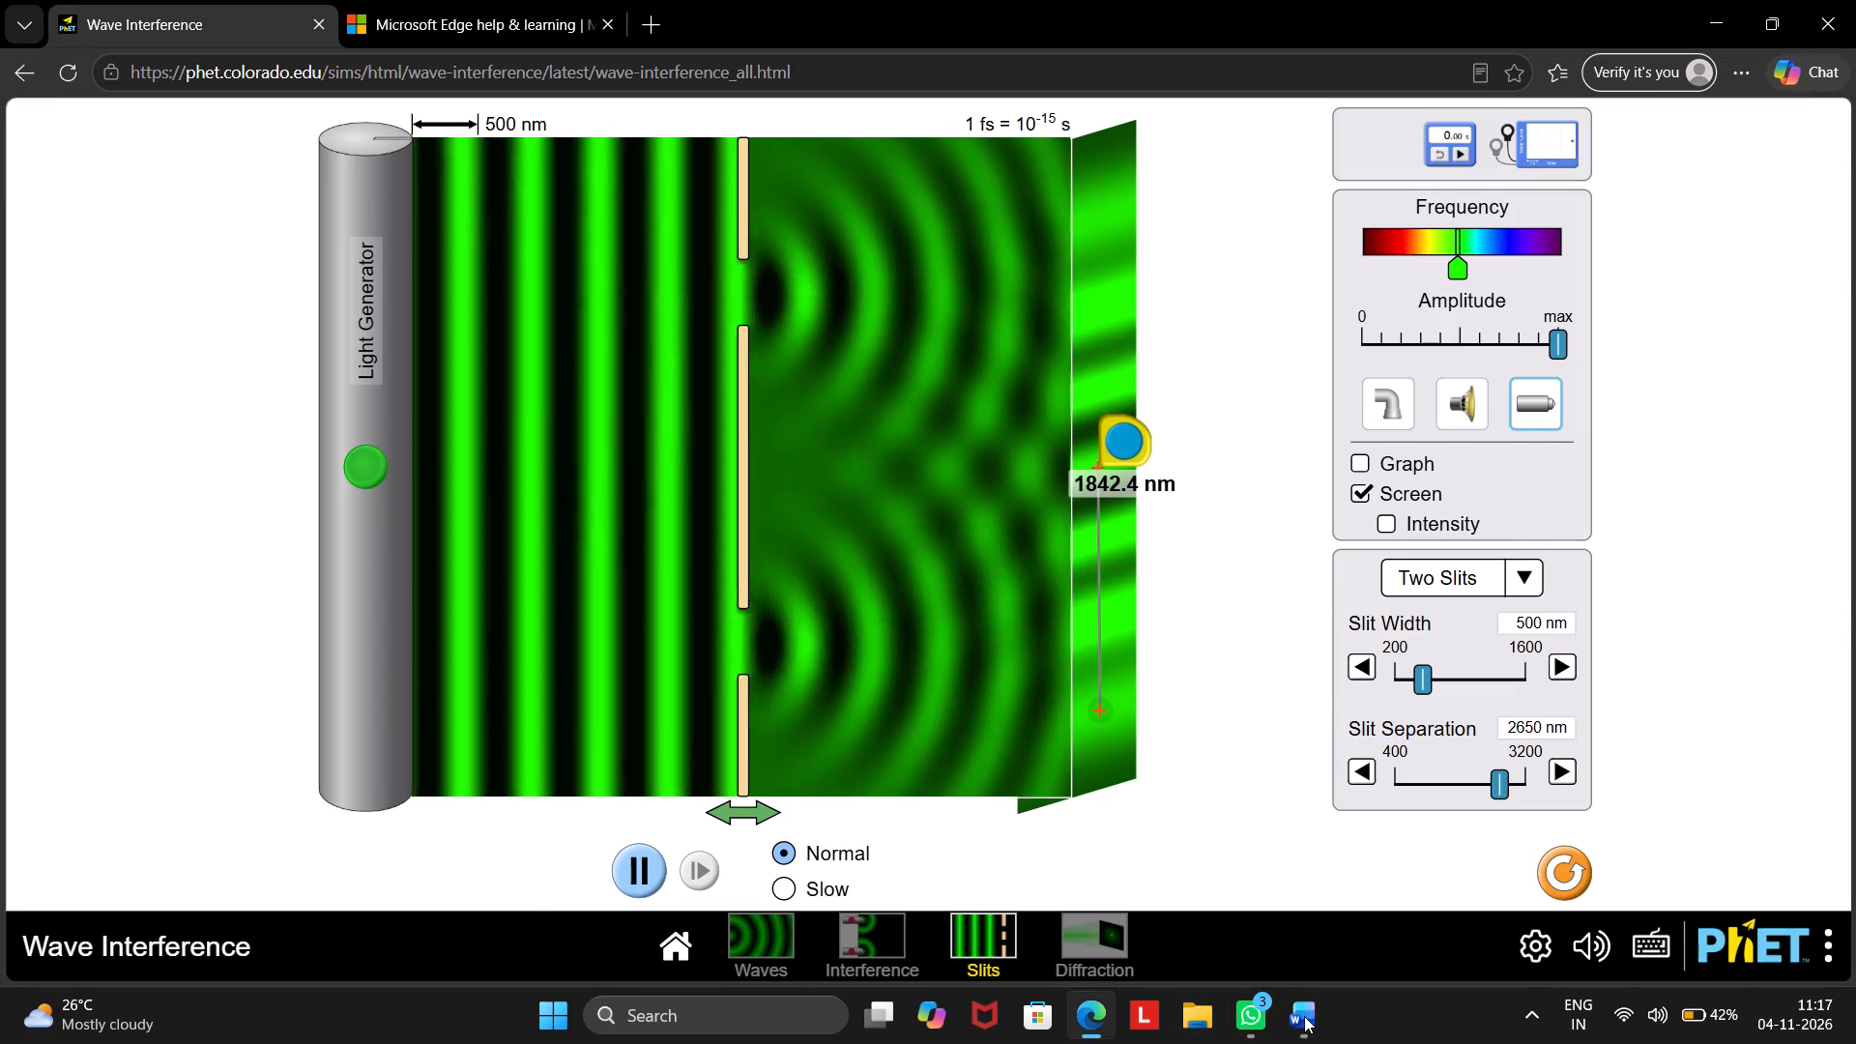
{"action": "left_click", "coordinate": [1304, 1016]}
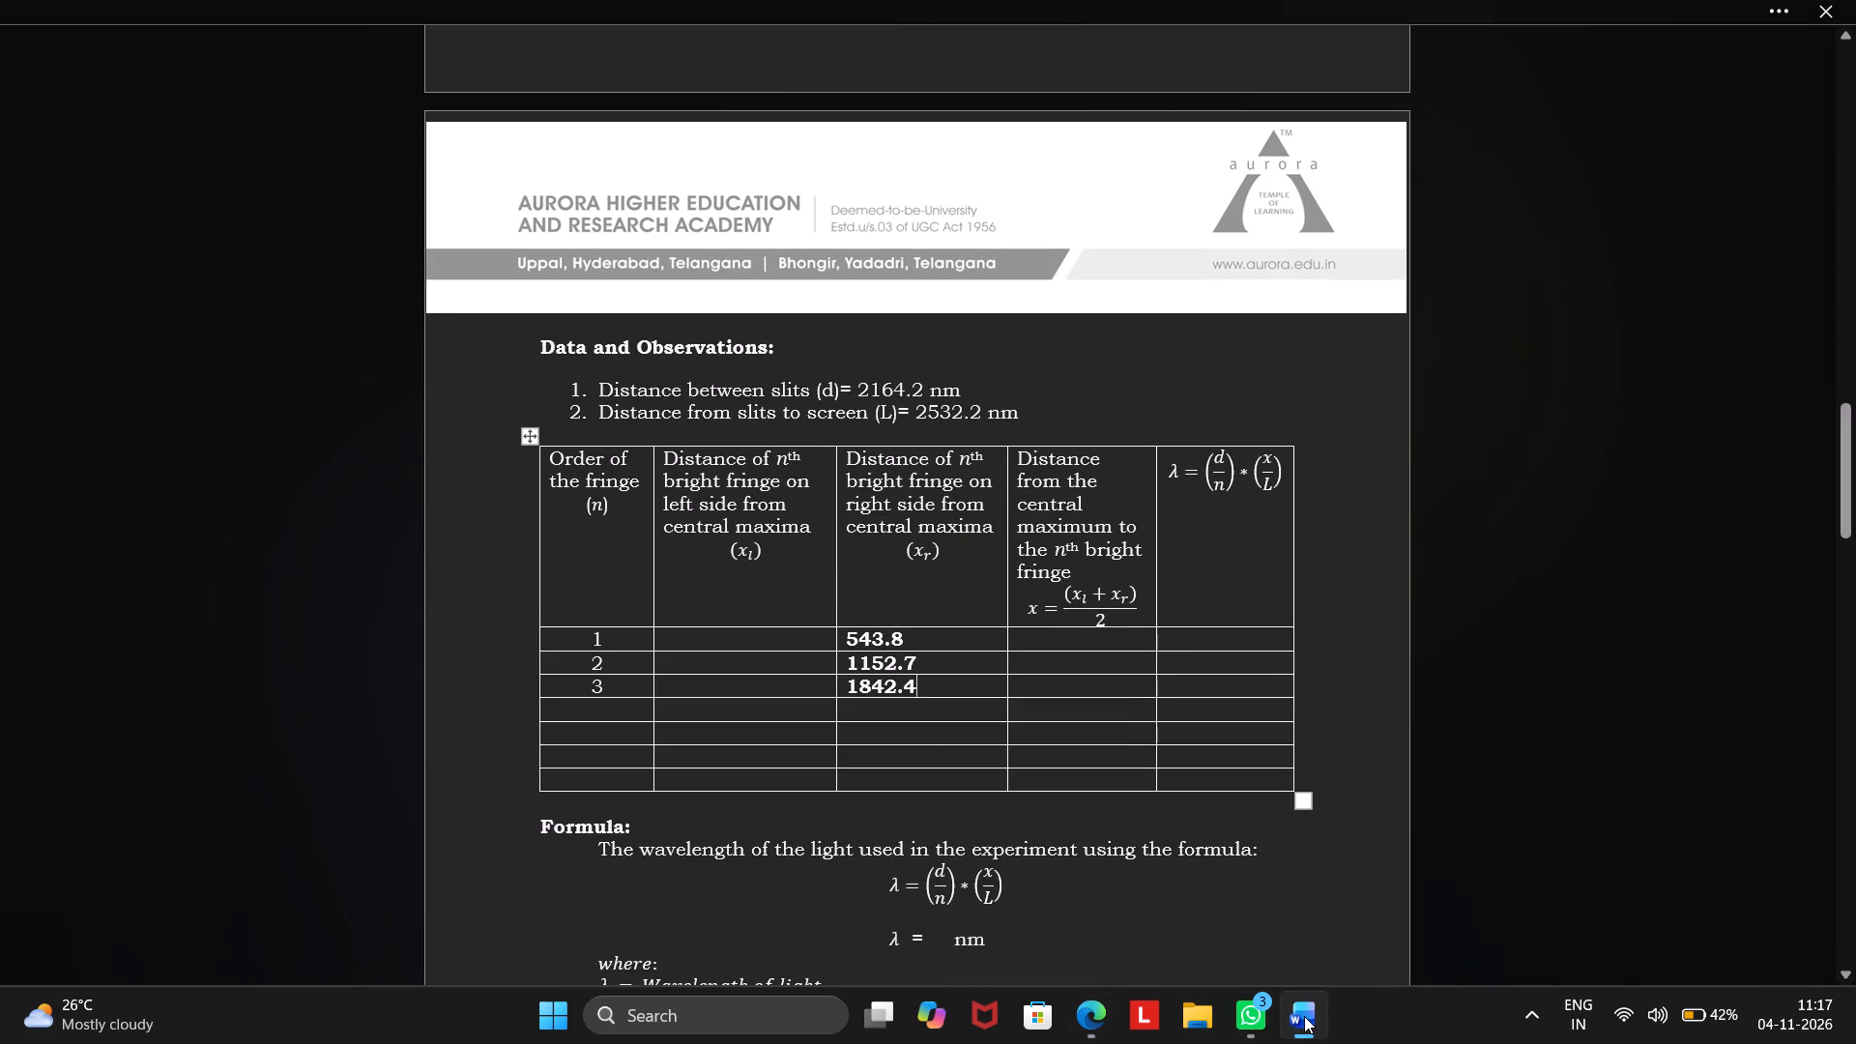
{"action": "type", "text": "nm"}
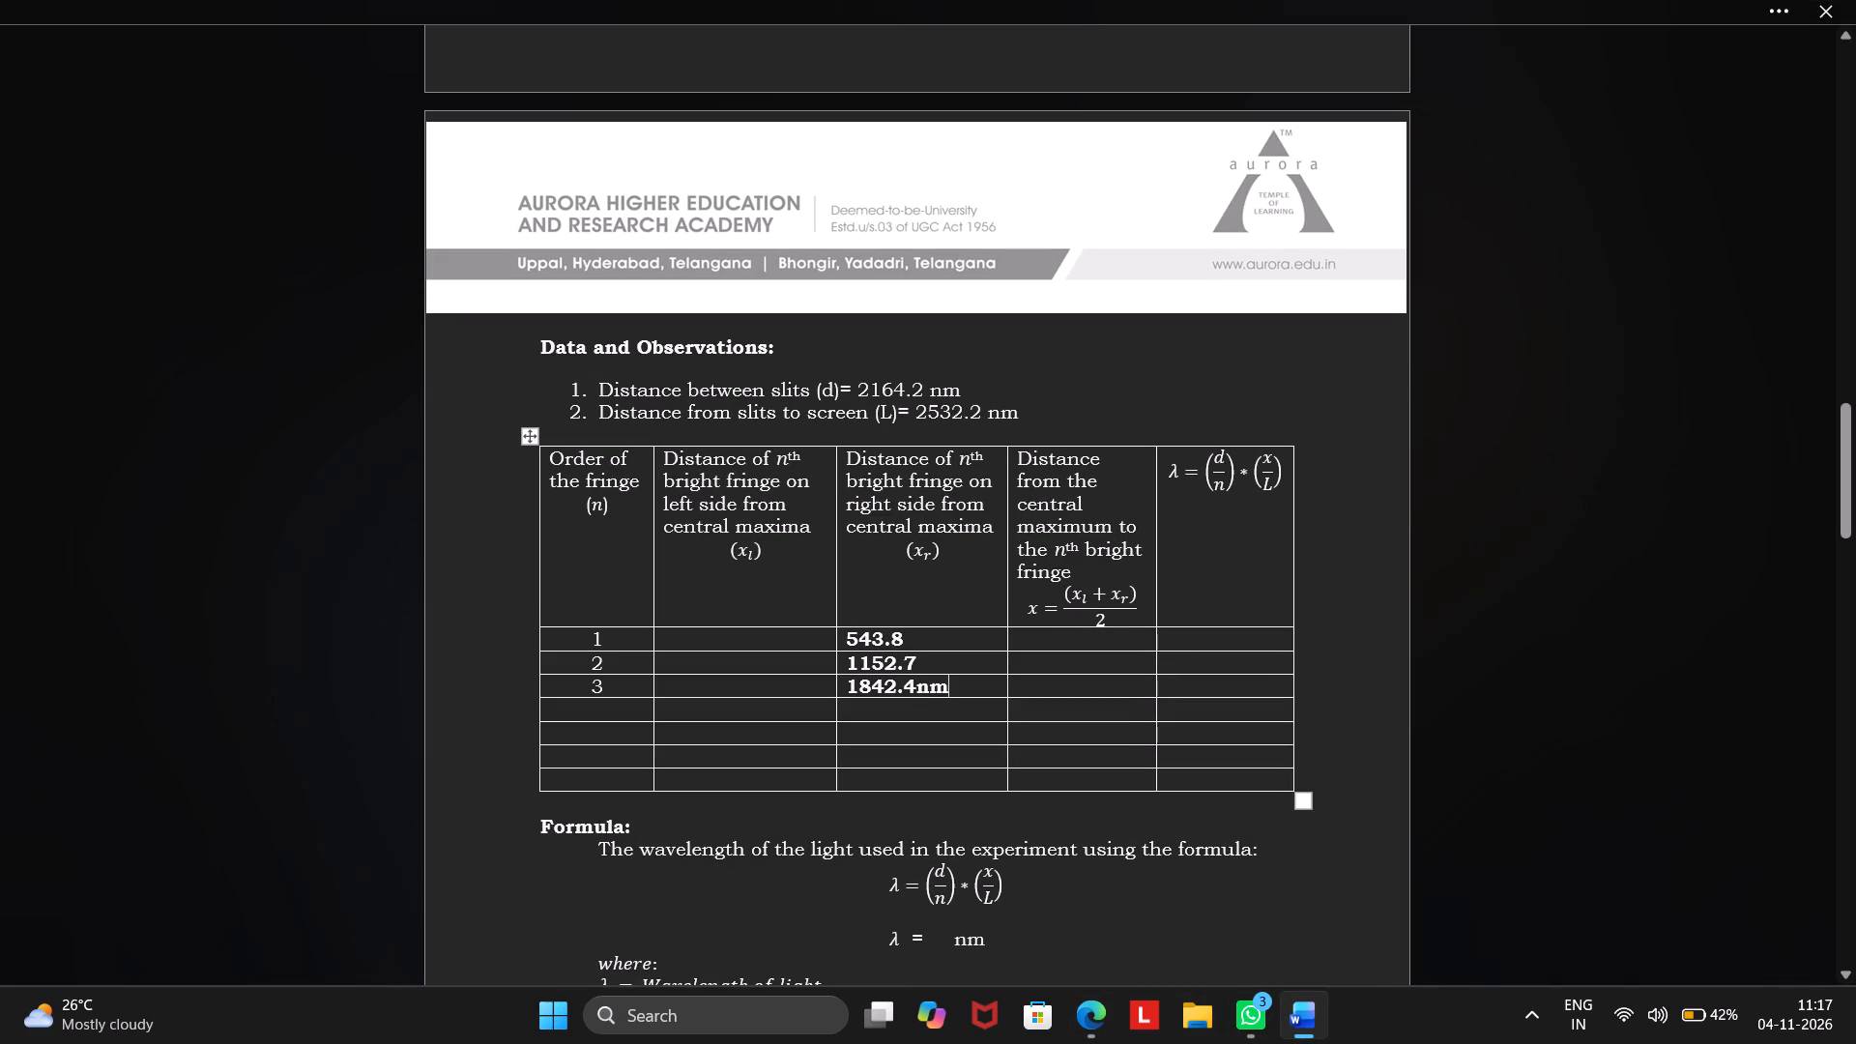
{"action": "left_click", "coordinate": [962, 675]}
{"action": "left_click", "coordinate": [966, 670]}
{"action": "type", "text": "nm"}
{"action": "left_click", "coordinate": [913, 641]}
{"action": "type", "text": "nm"}
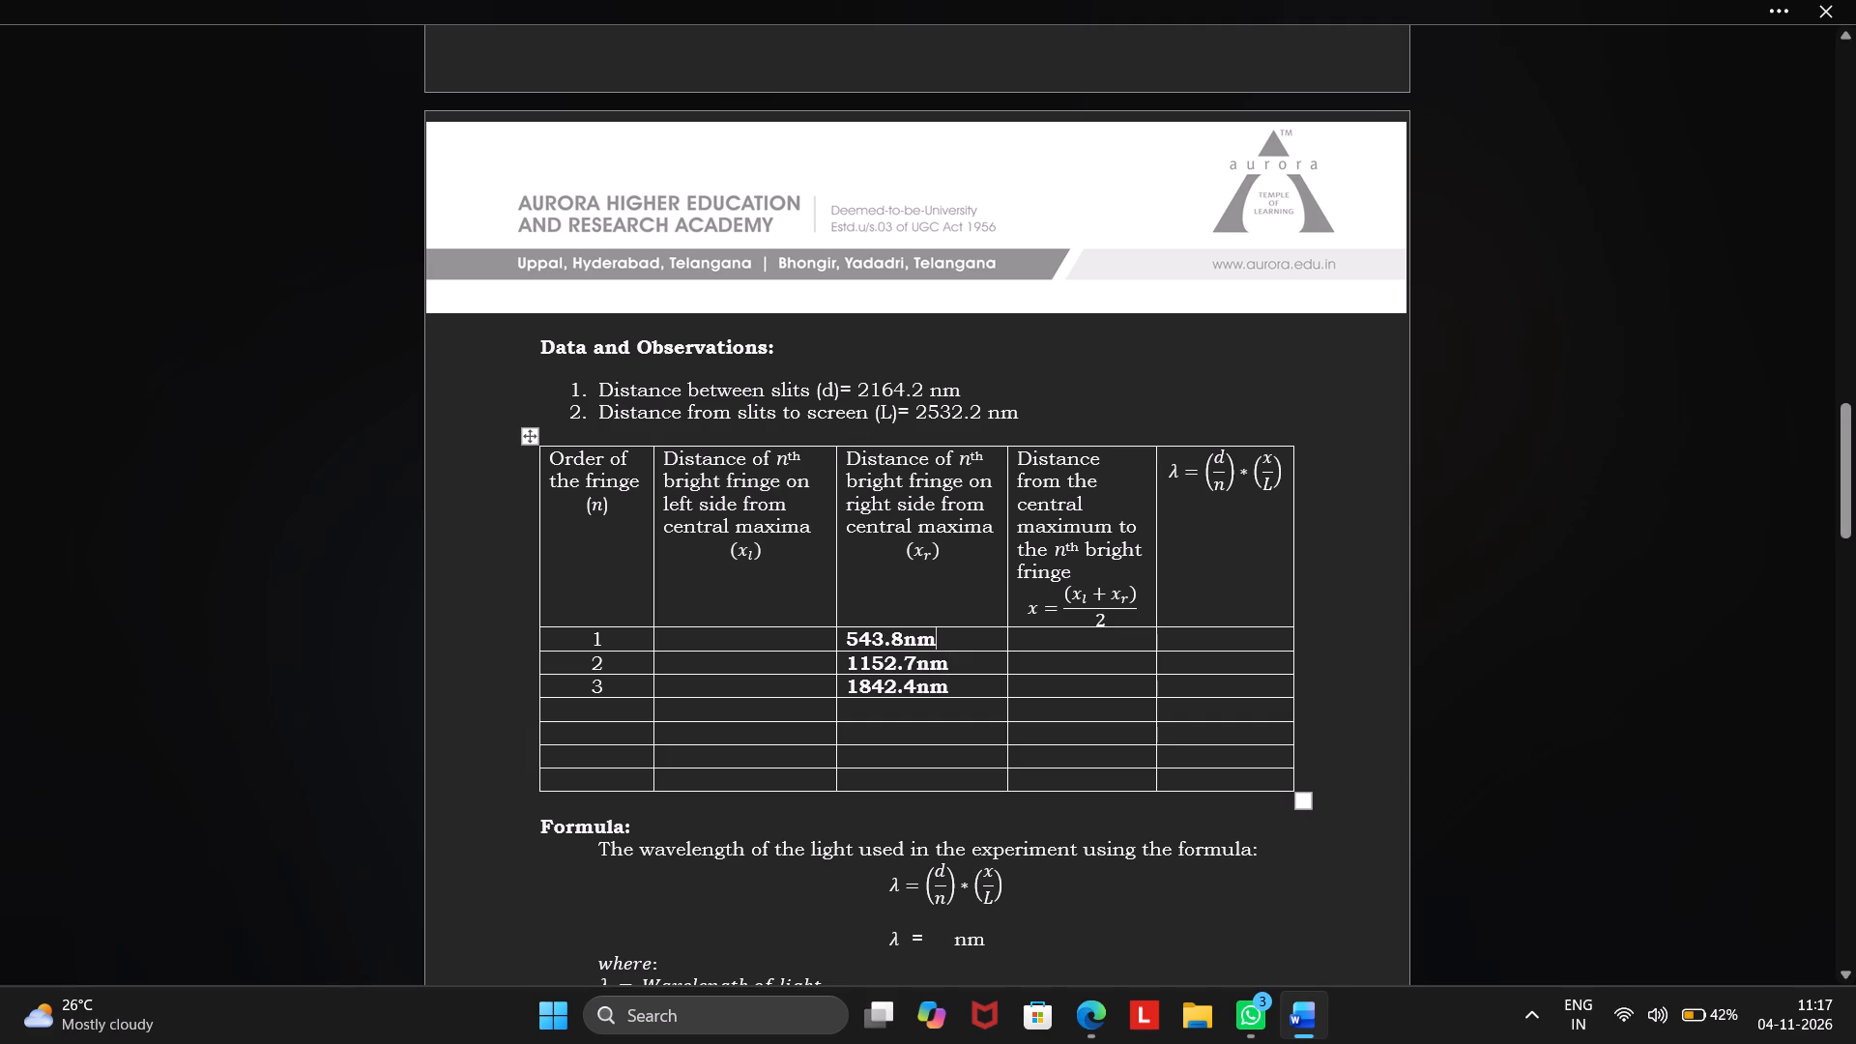
{"action": "left_click", "coordinate": [730, 632]}
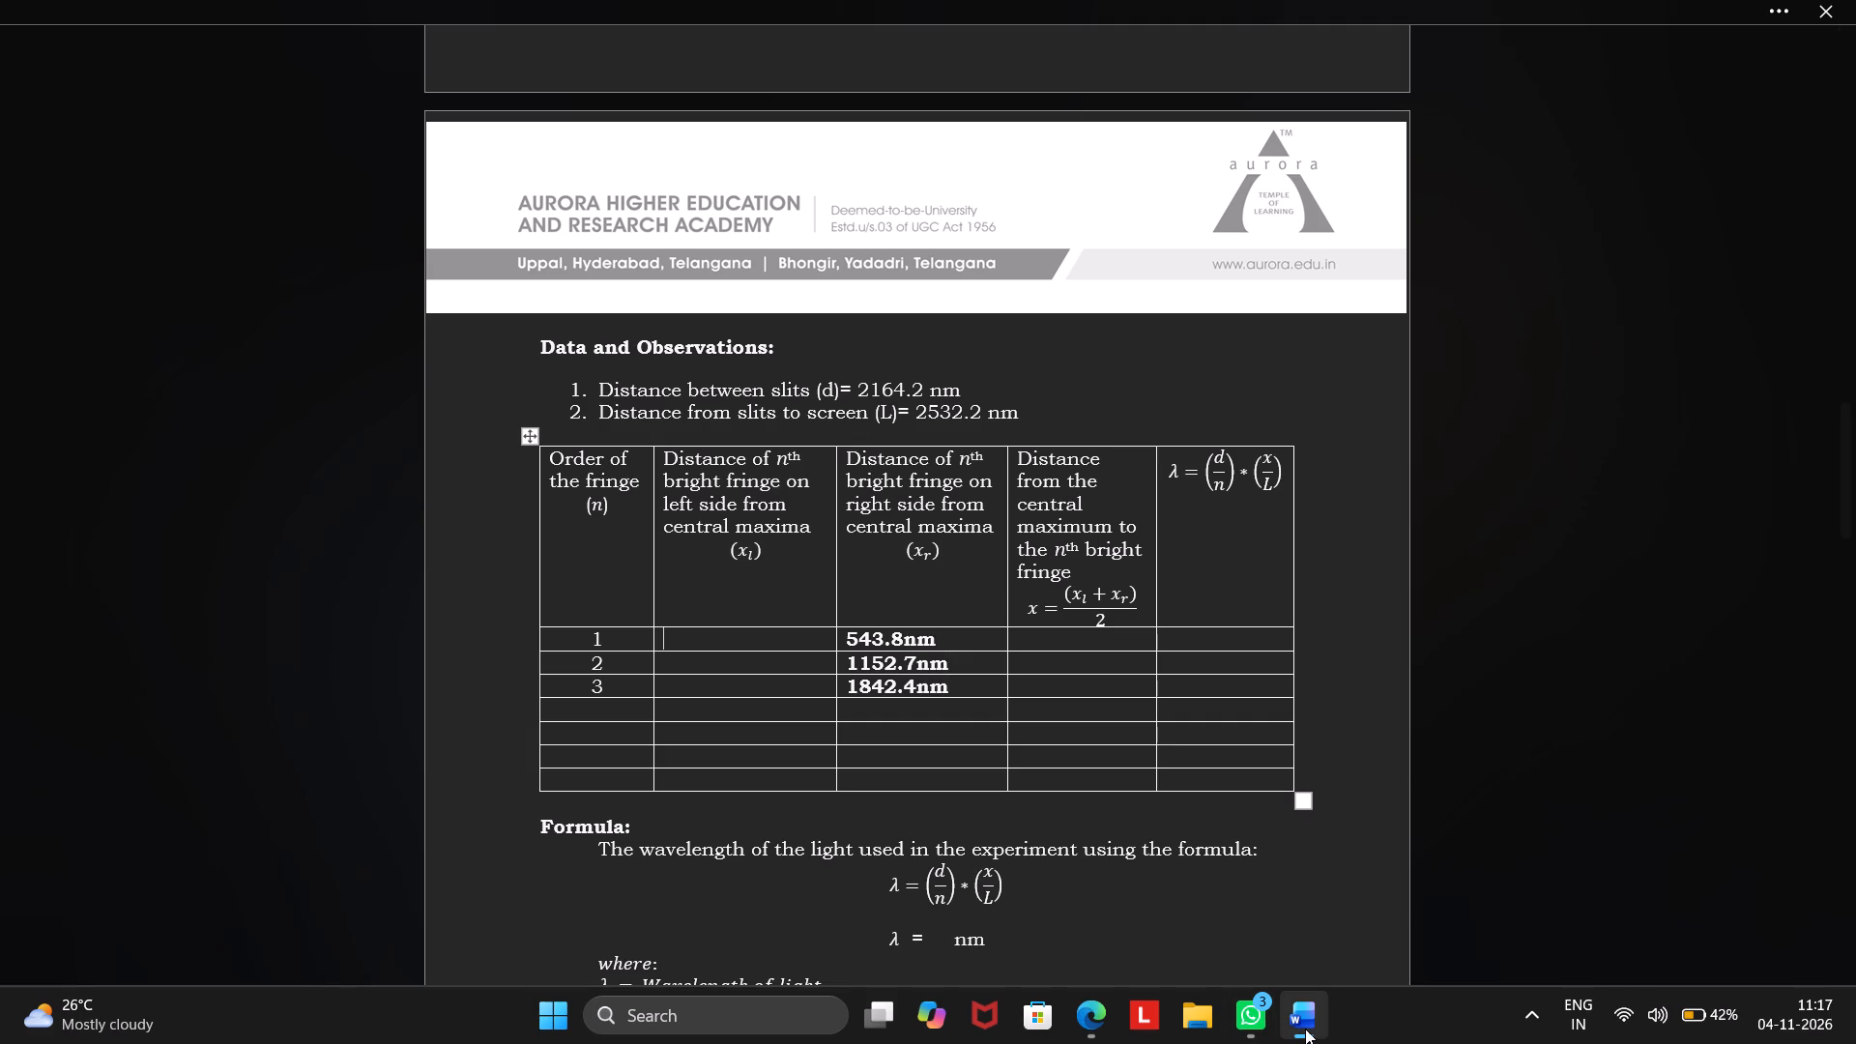
Return to the simulation and measure the distance from the central maximum to the first bright fringe above.
{"action": "left_click", "coordinate": [1305, 1029]}
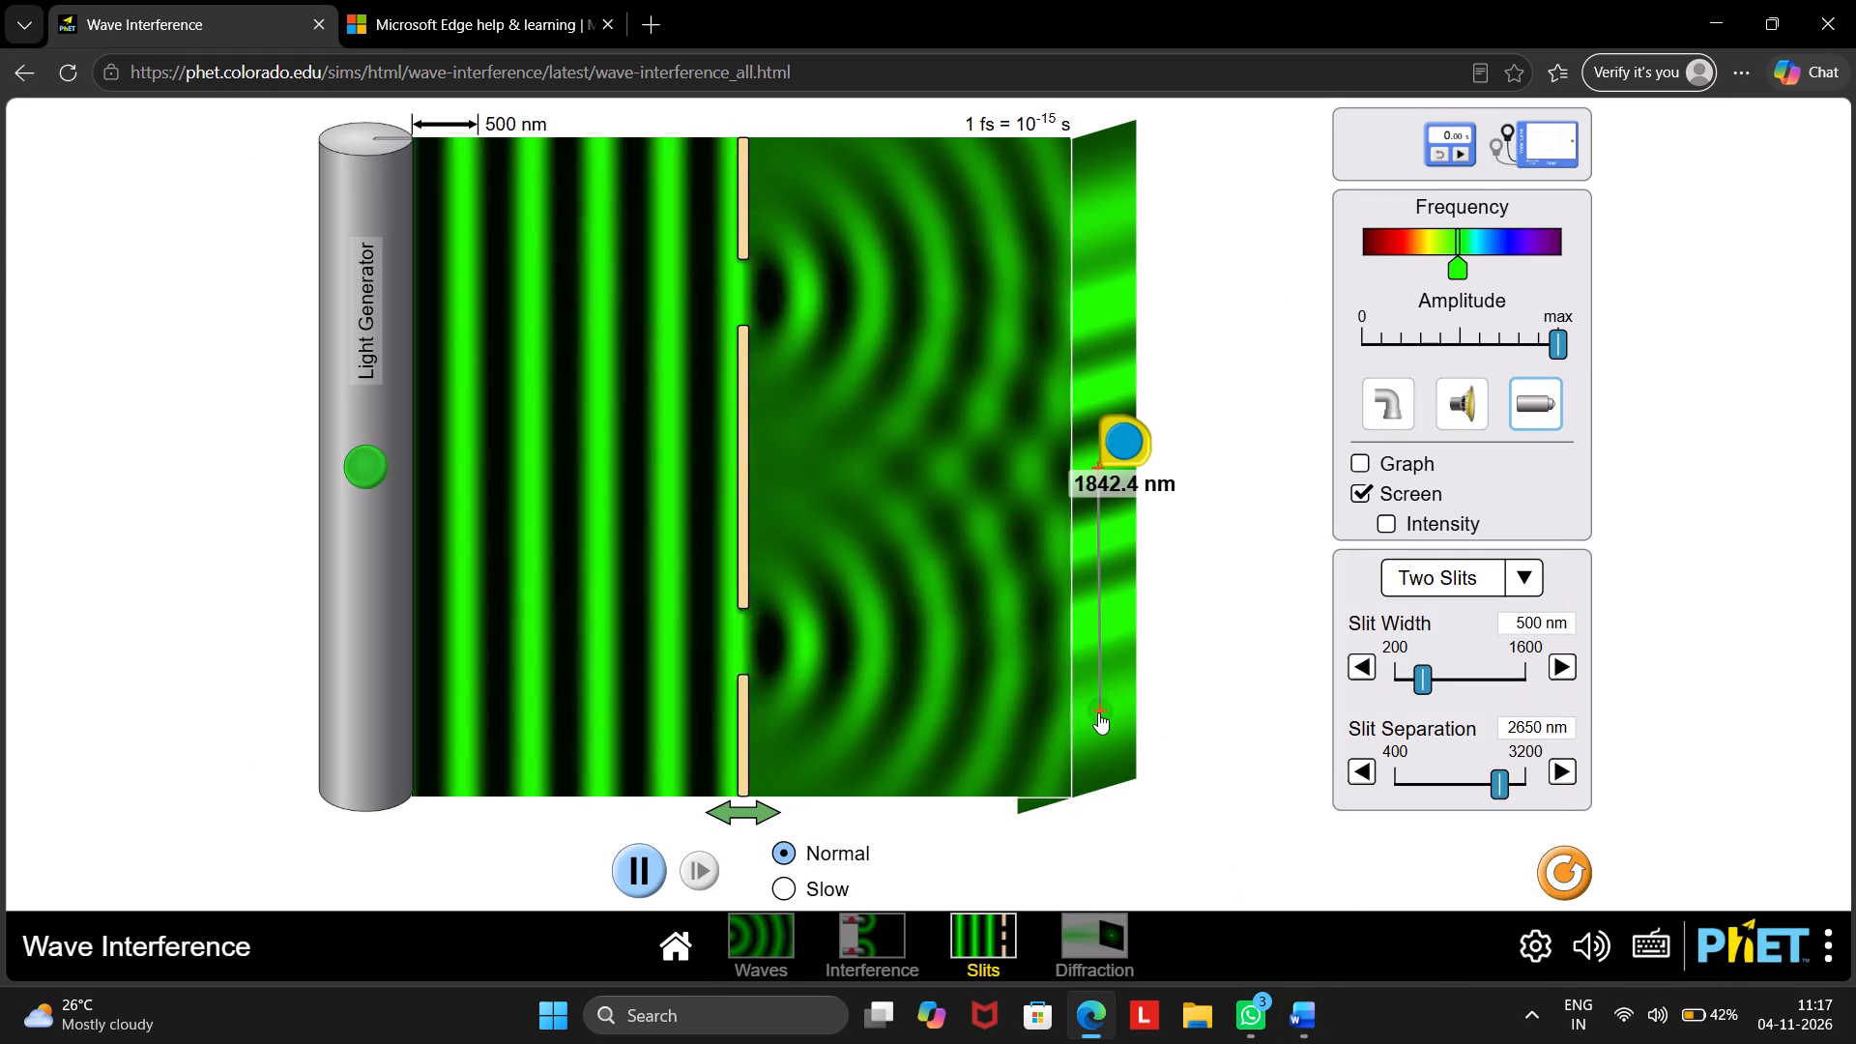
{"action": "left_click_drag", "start_coordinate": [1098, 712], "coordinate": [1092, 394]}
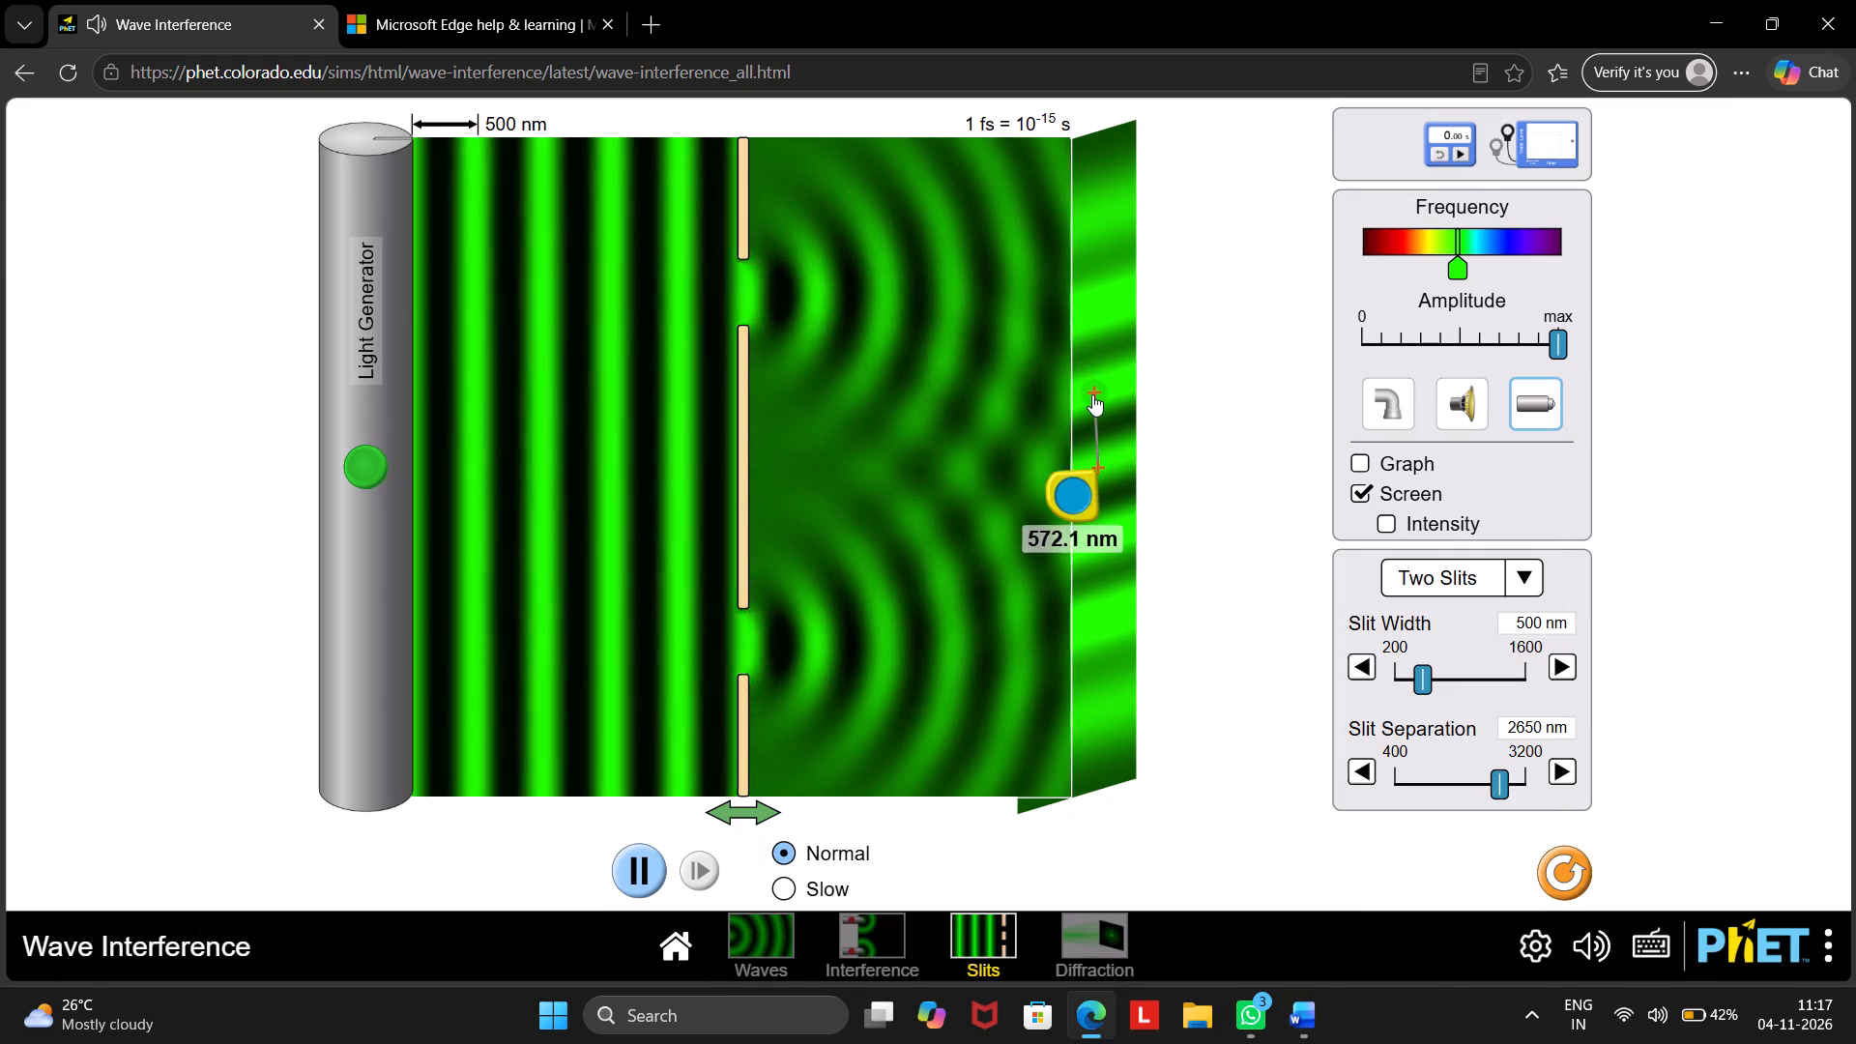
{"action": "left_click_drag", "start_coordinate": [1092, 394], "coordinate": [1096, 391]}
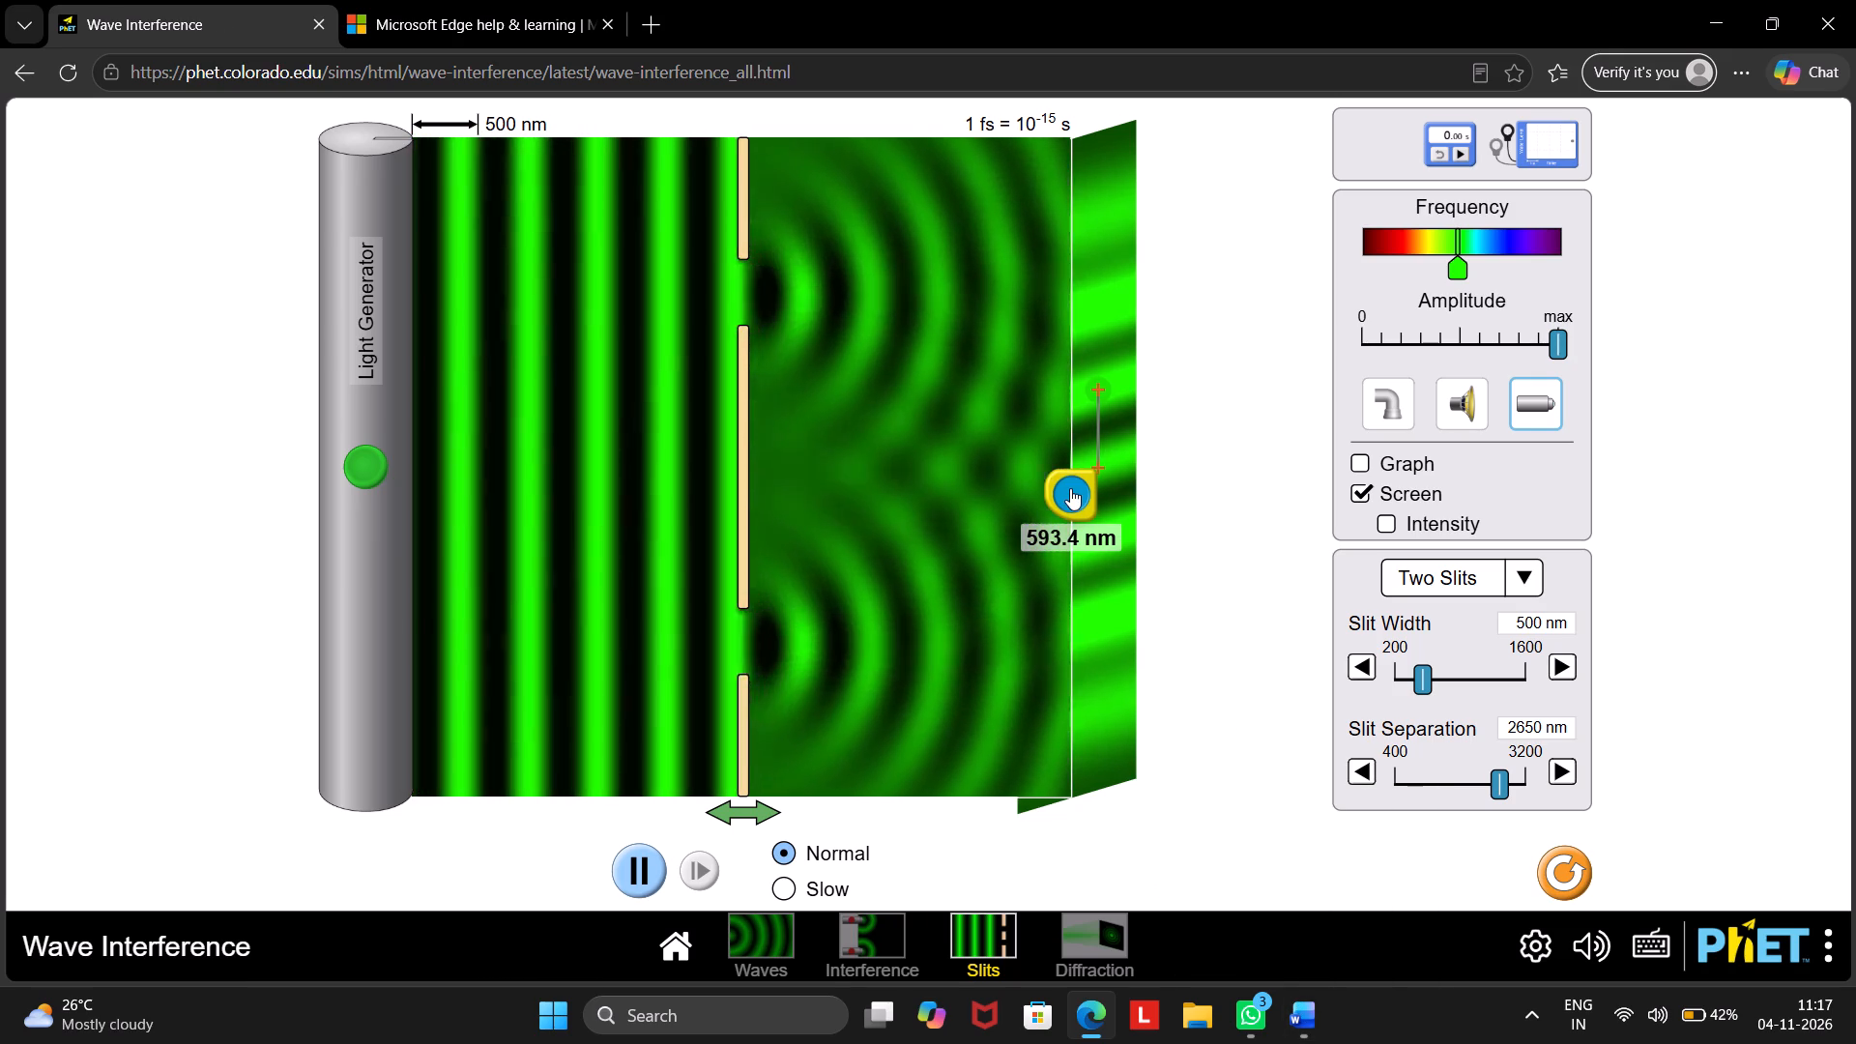
Realign the tape measure's start on the central maximum and remeasure the distance to the first bright fringe below.
{"action": "left_click_drag", "start_coordinate": [1097, 391], "coordinate": [1201, 513]}
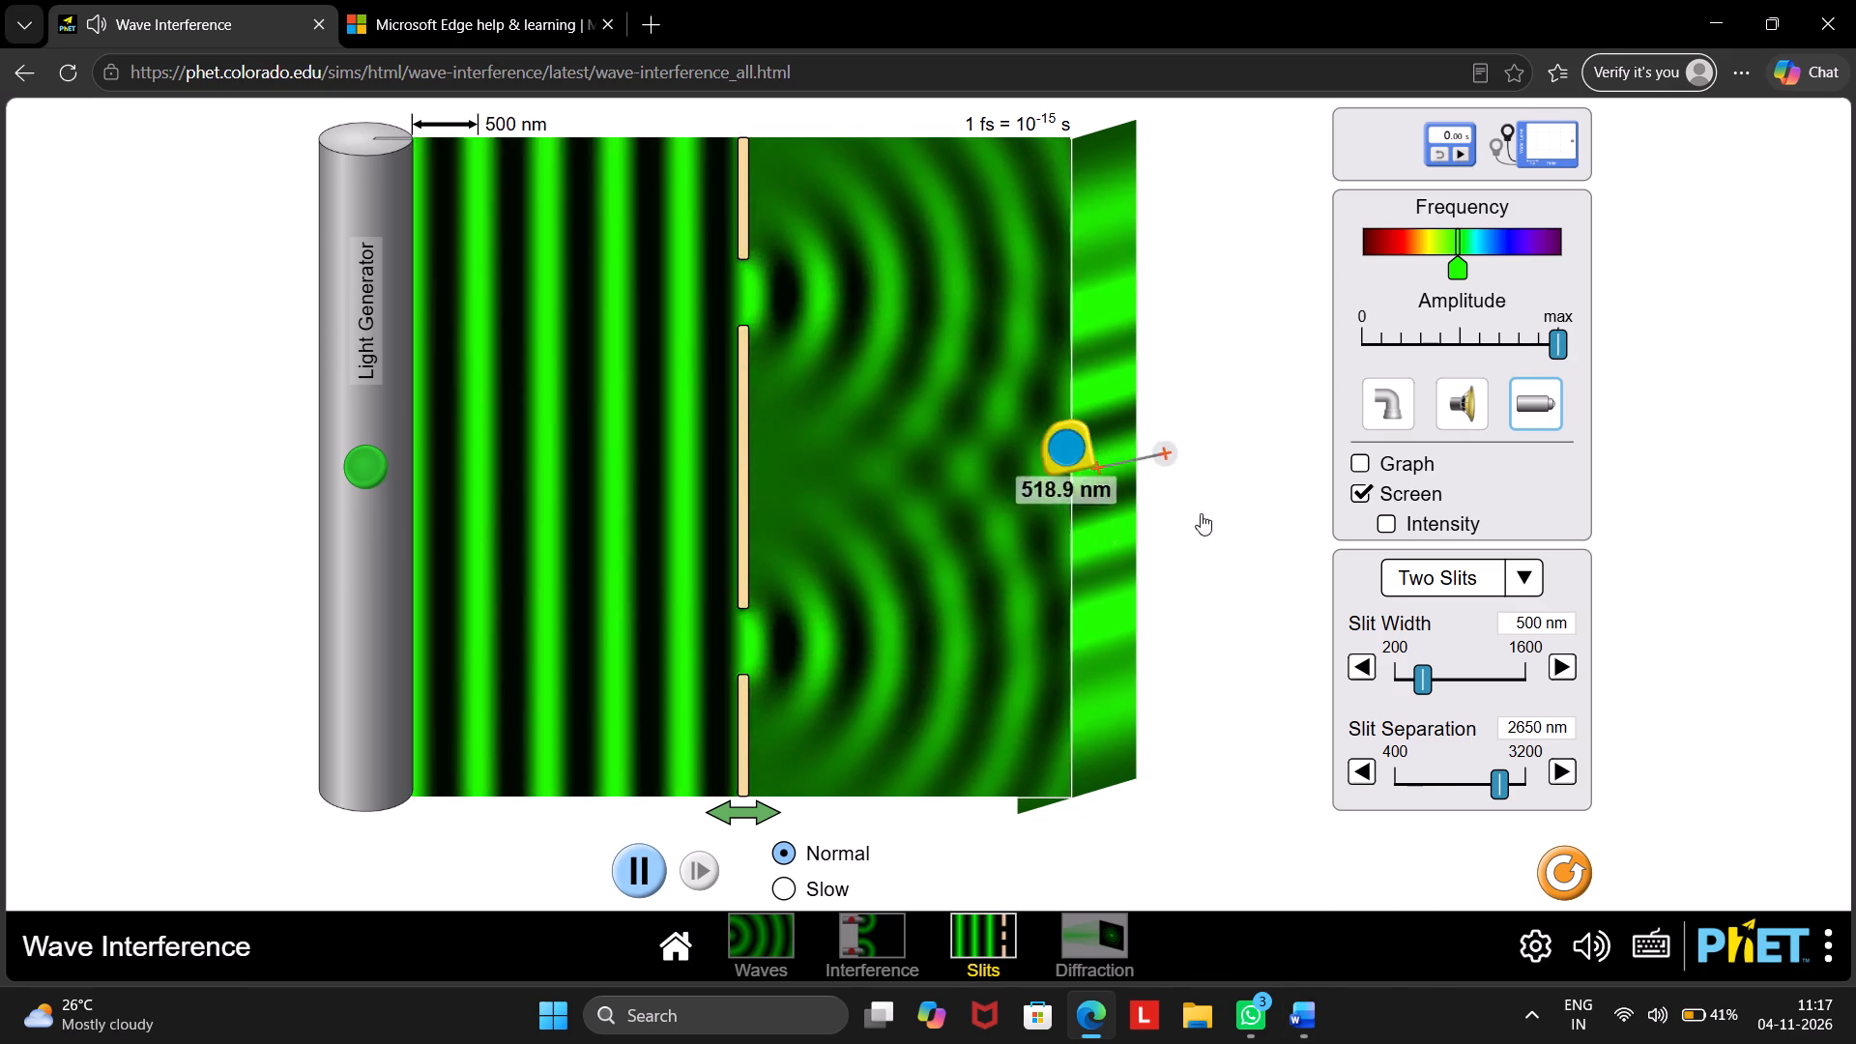
{"action": "left_click_drag", "start_coordinate": [1201, 513], "coordinate": [1157, 479]}
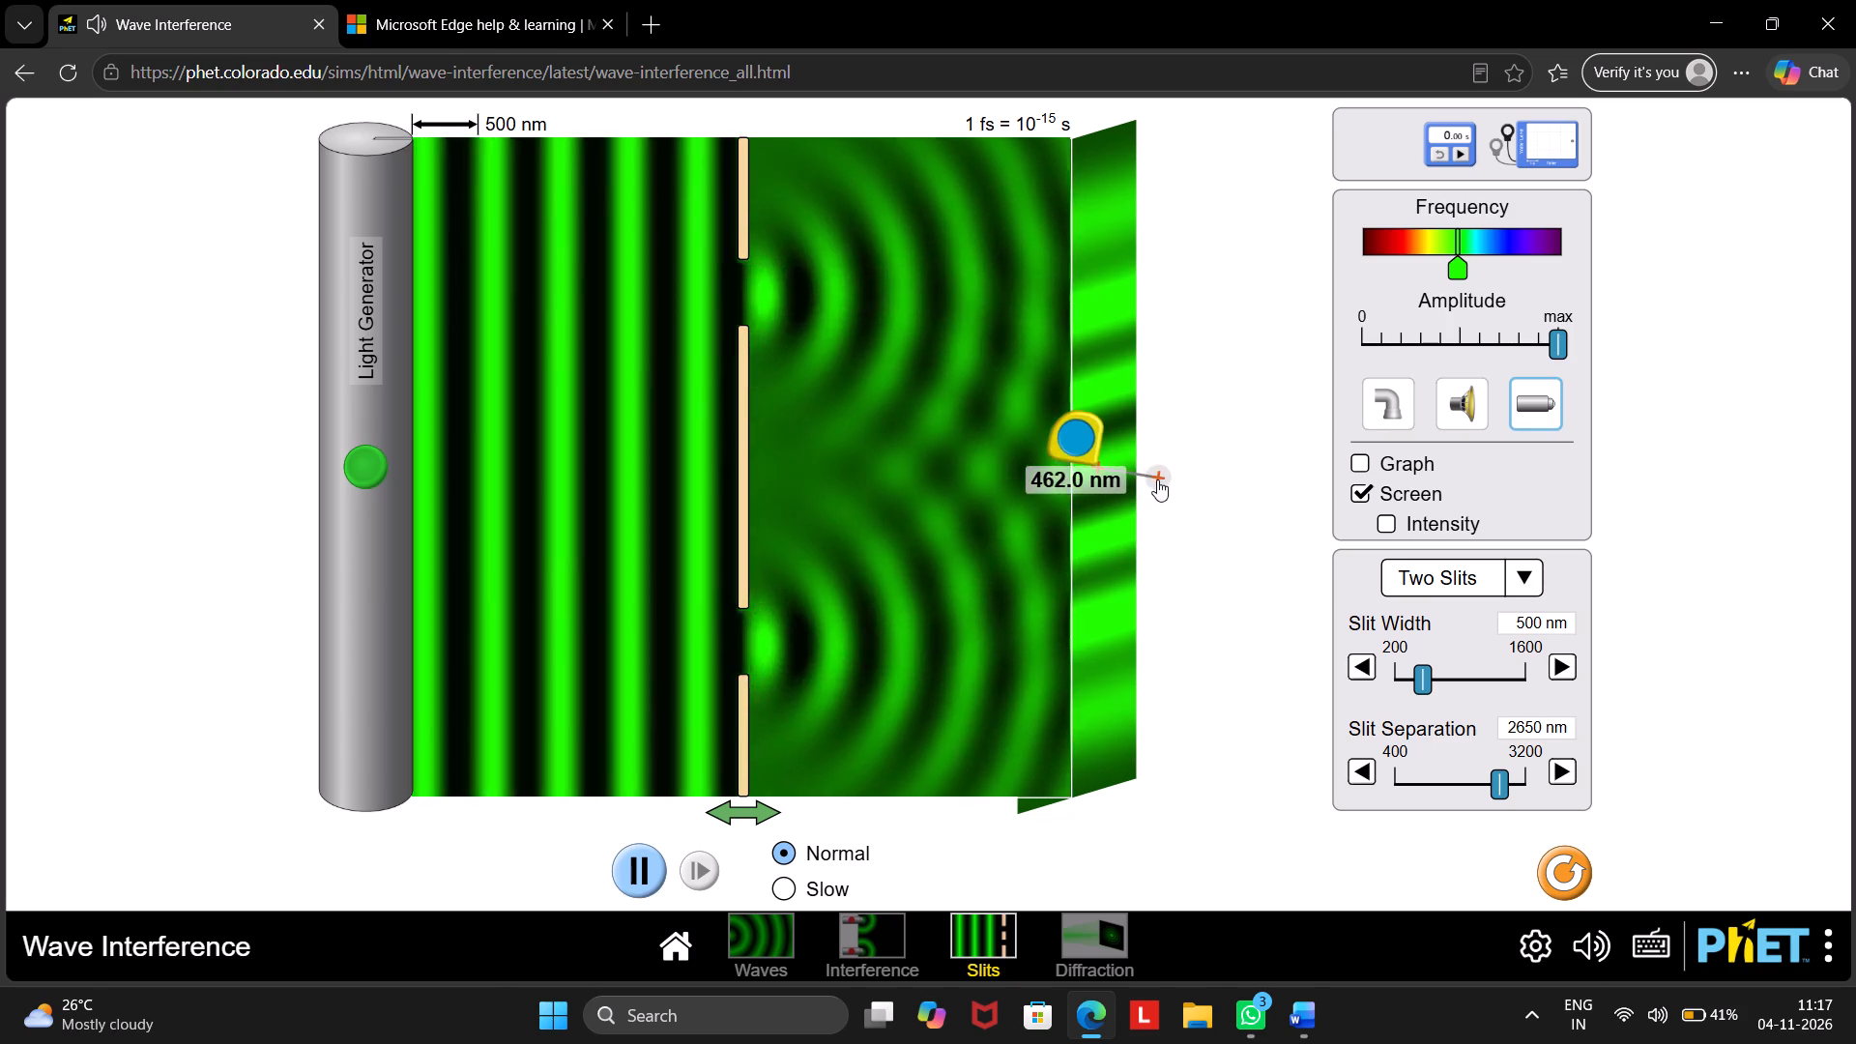
{"action": "left_click_drag", "start_coordinate": [1157, 479], "coordinate": [1087, 447]}
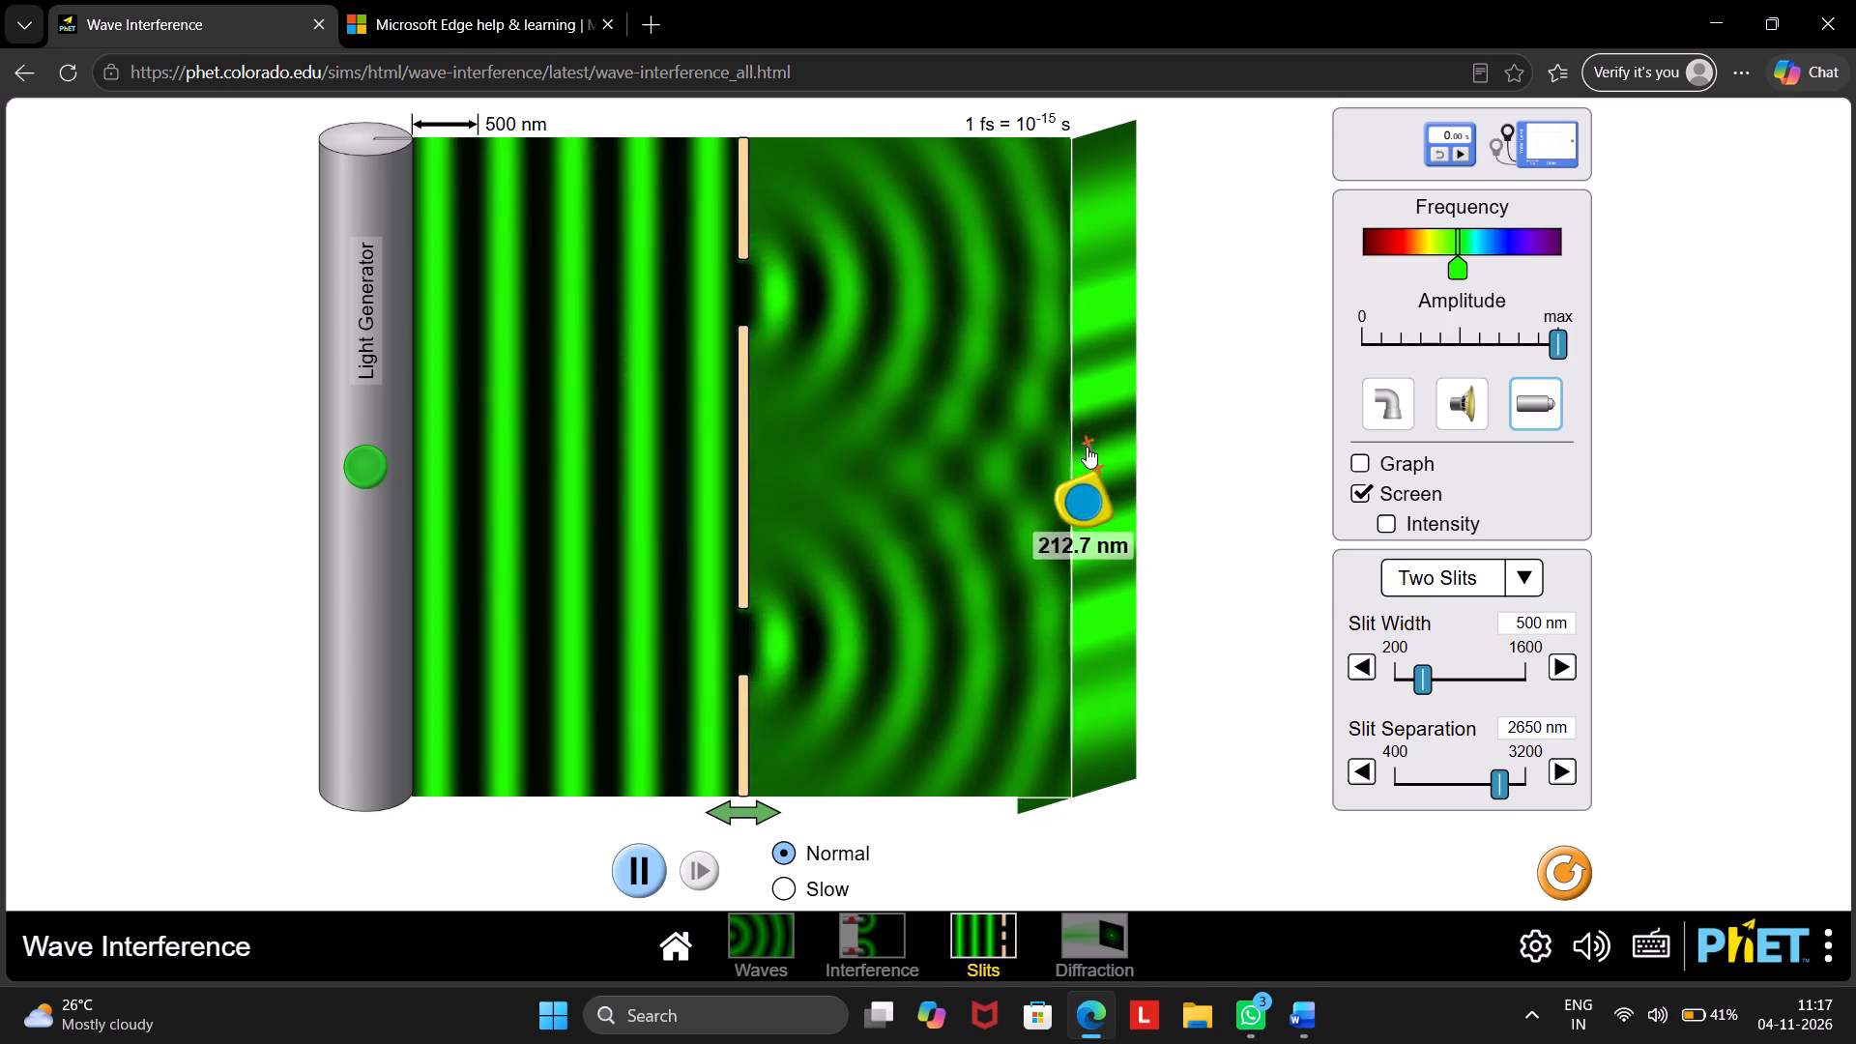
{"action": "left_click_drag", "start_coordinate": [1087, 447], "coordinate": [1086, 439]}
{"action": "left_click", "coordinate": [1085, 494]}
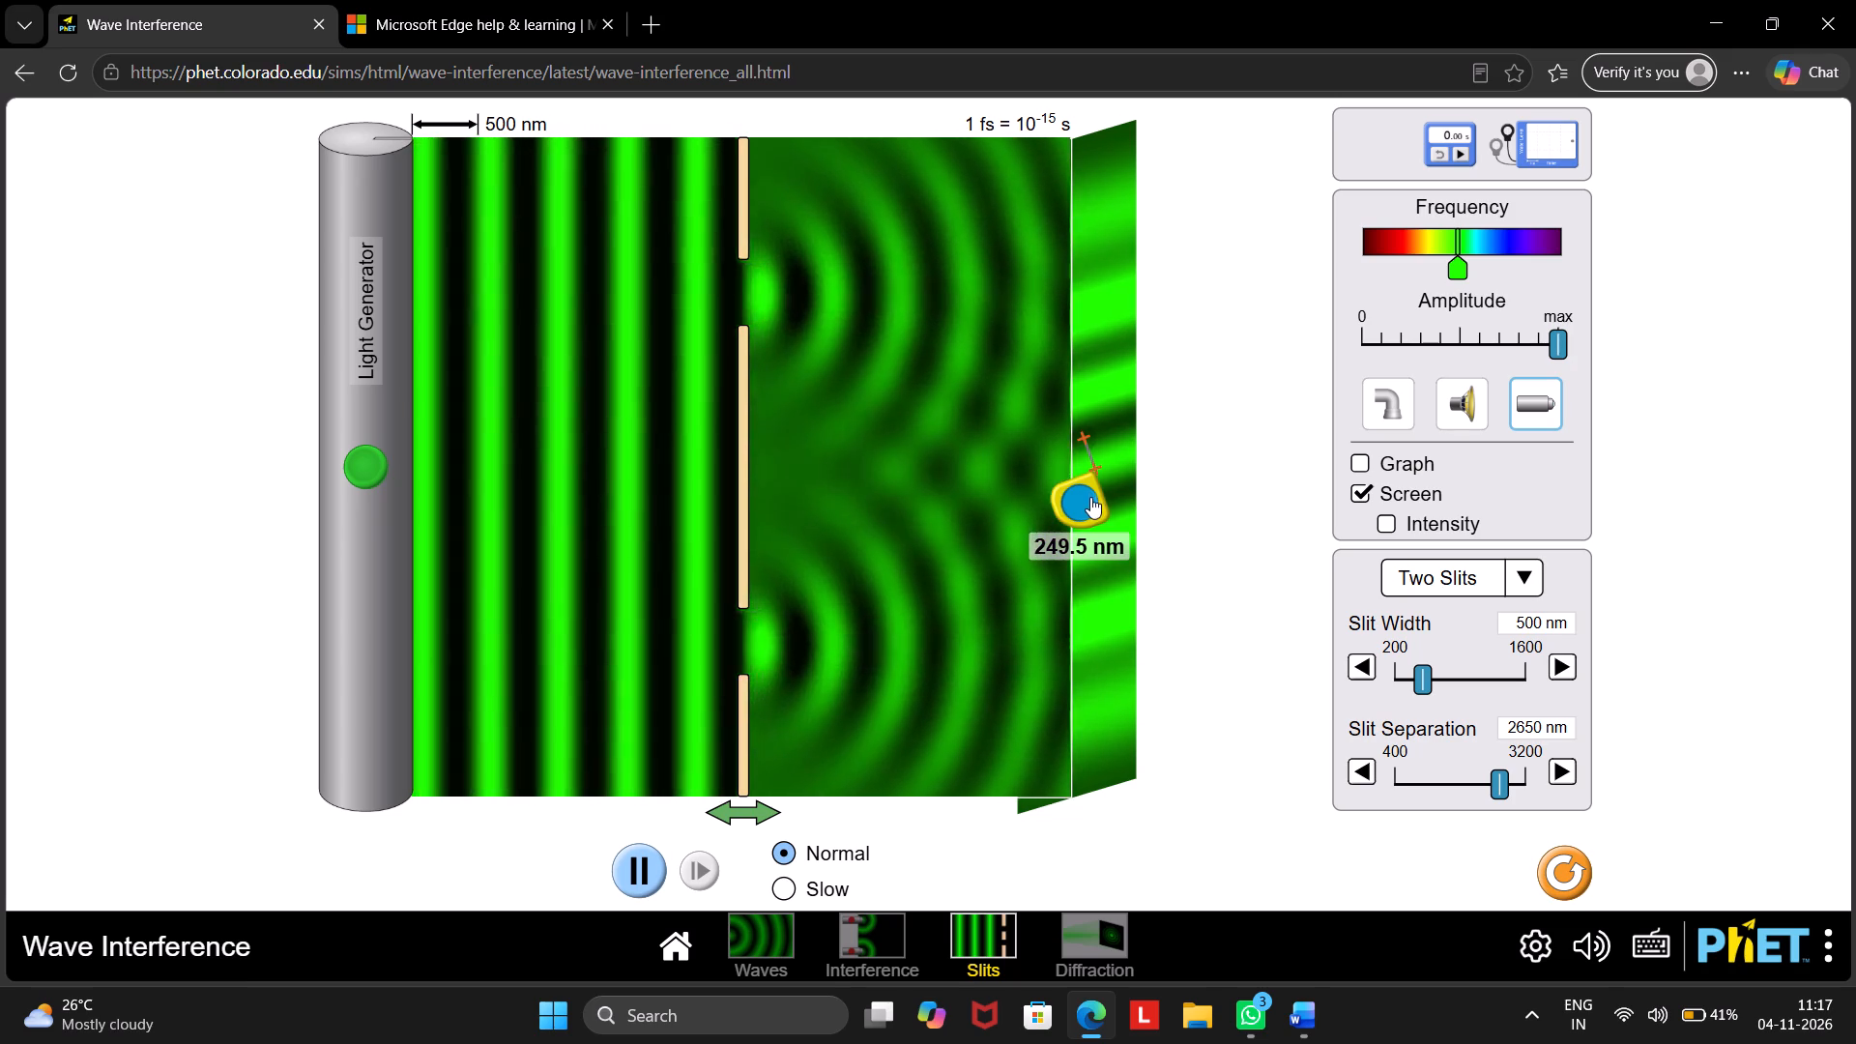
{"action": "left_click_drag", "start_coordinate": [1083, 496], "coordinate": [1067, 492]}
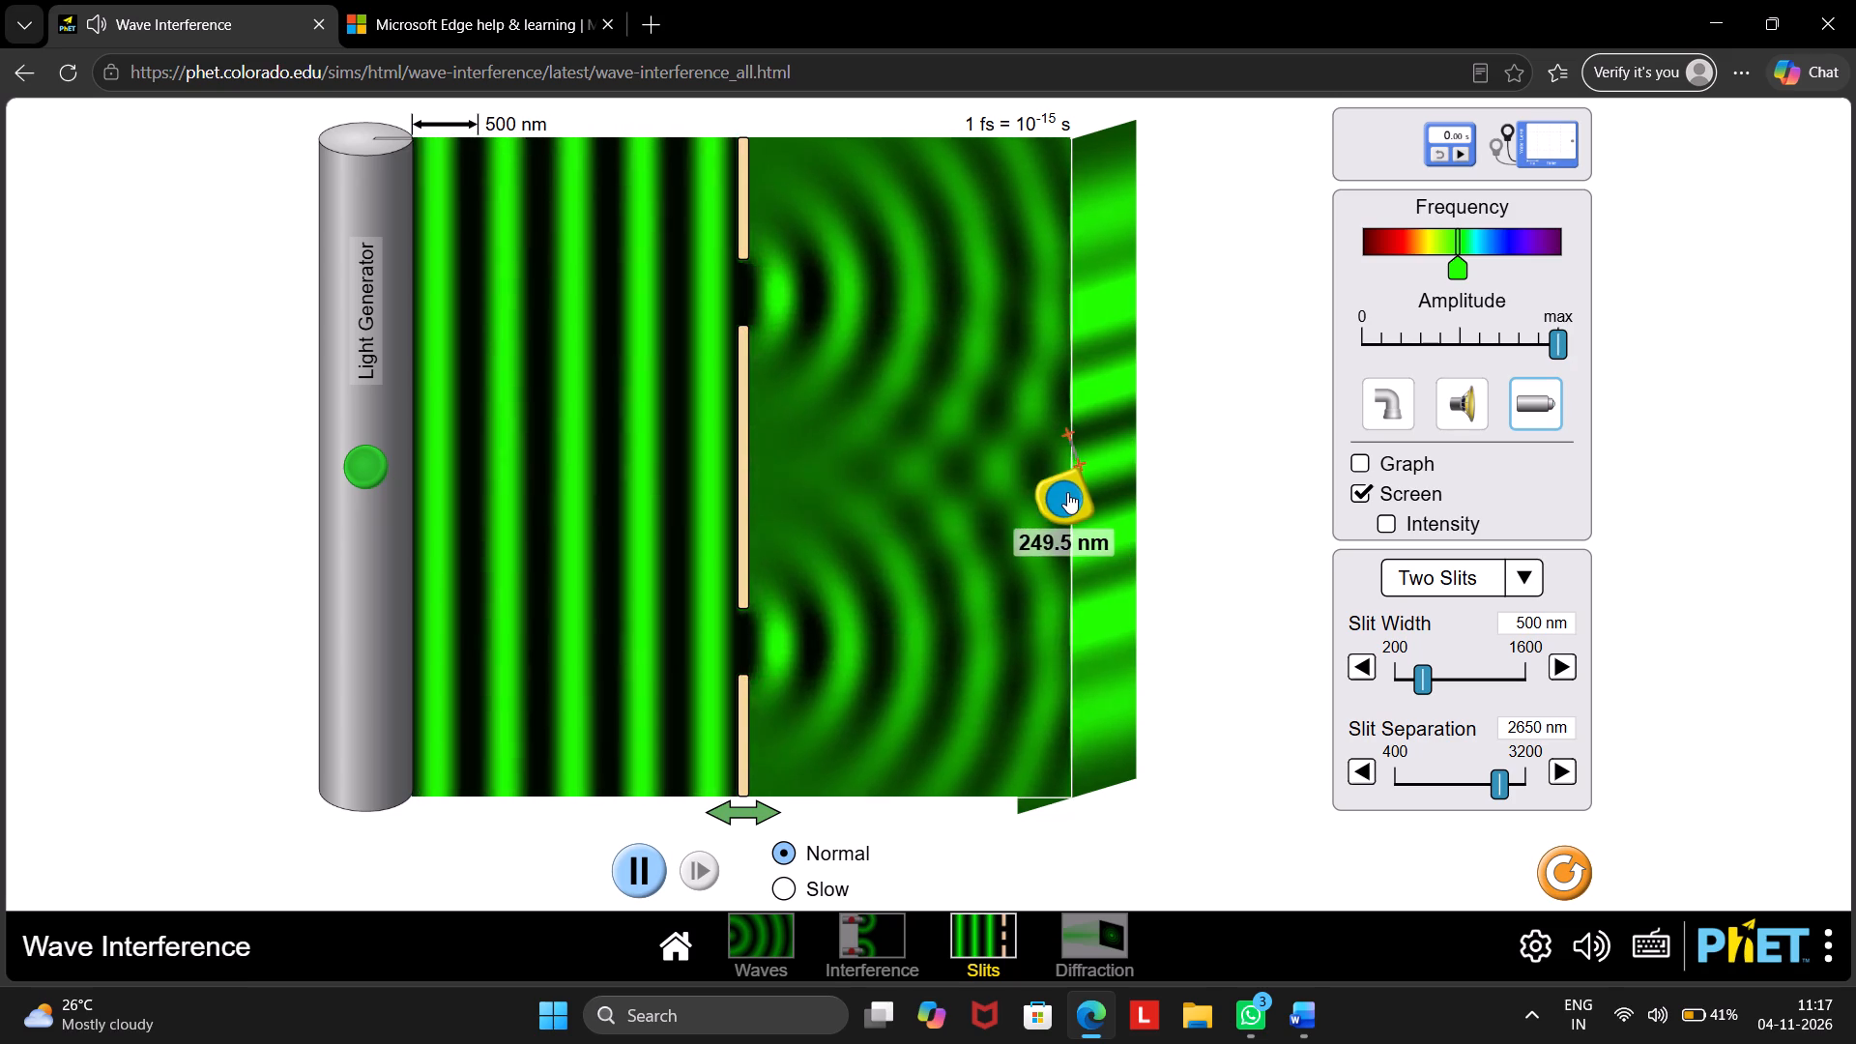
{"action": "left_click_drag", "start_coordinate": [1067, 492], "coordinate": [1073, 494]}
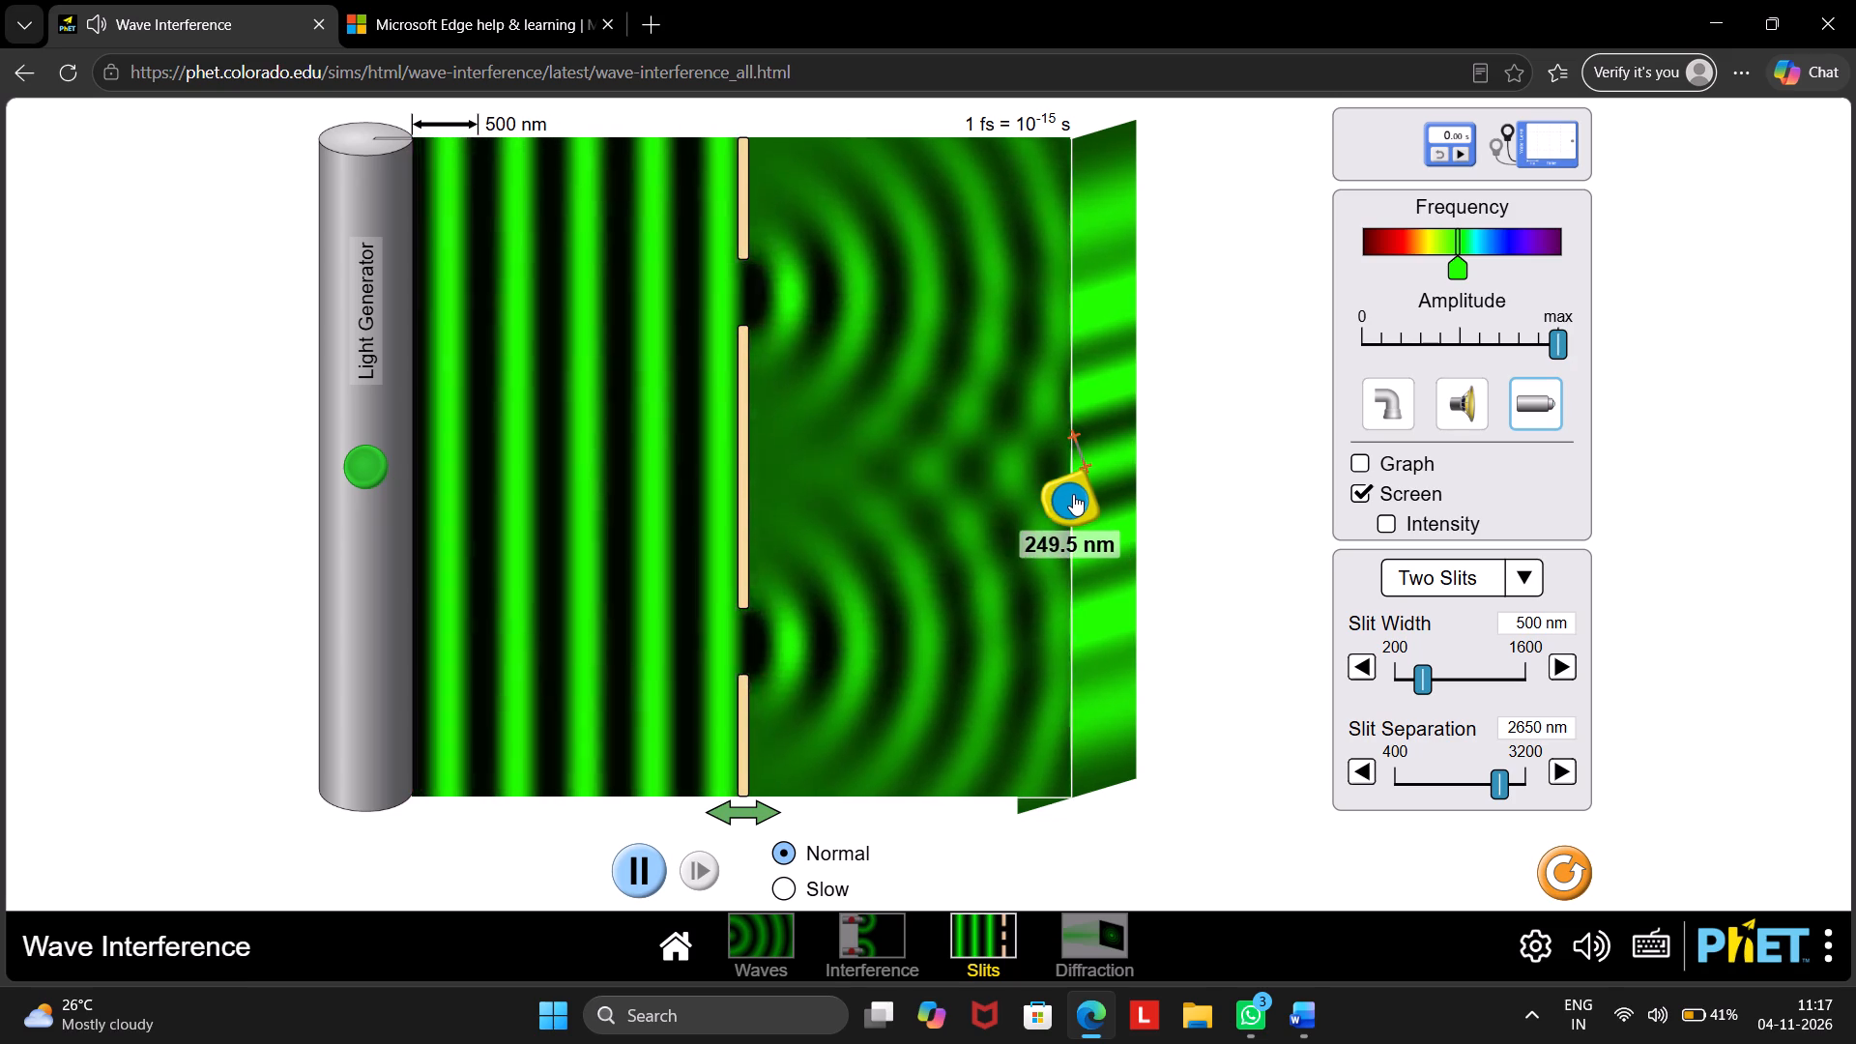
{"action": "left_click_drag", "start_coordinate": [1073, 494], "coordinate": [1072, 494]}
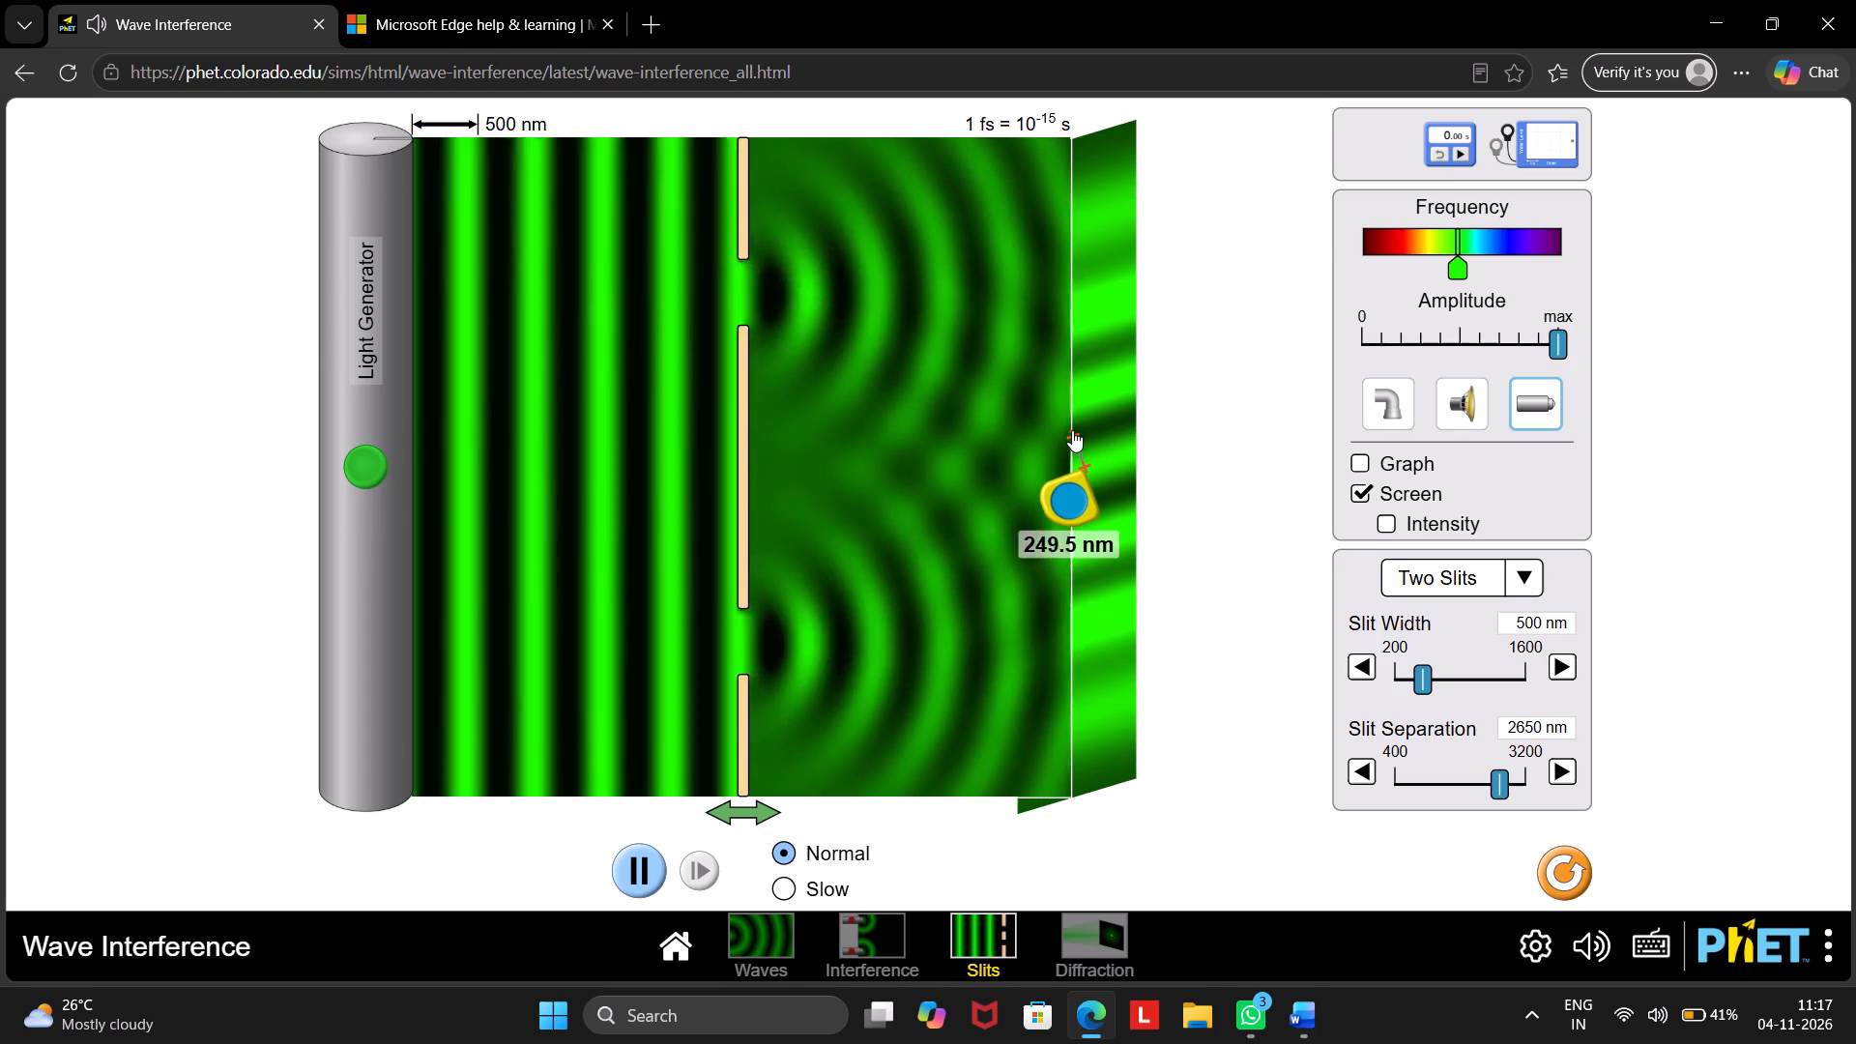
{"action": "left_click_drag", "start_coordinate": [1072, 427], "coordinate": [1090, 533]}
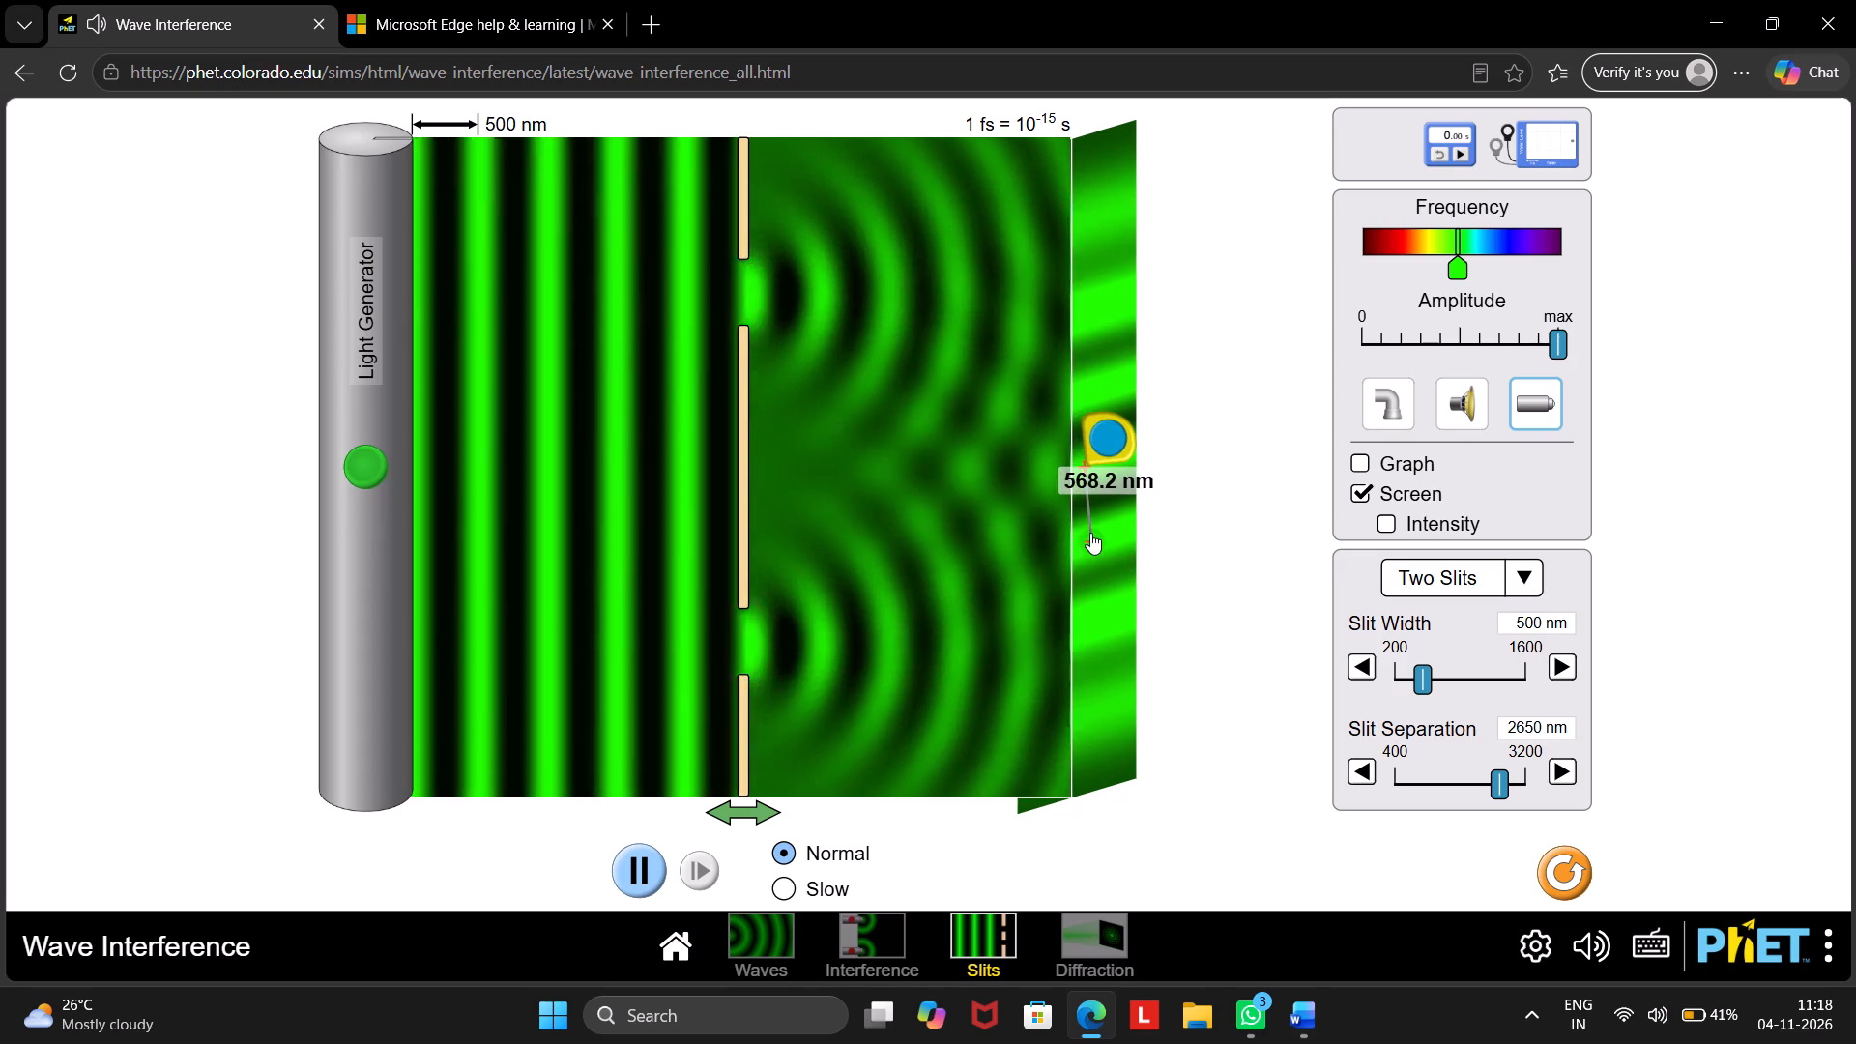
{"action": "left_click_drag", "start_coordinate": [1090, 533], "coordinate": [1087, 534]}
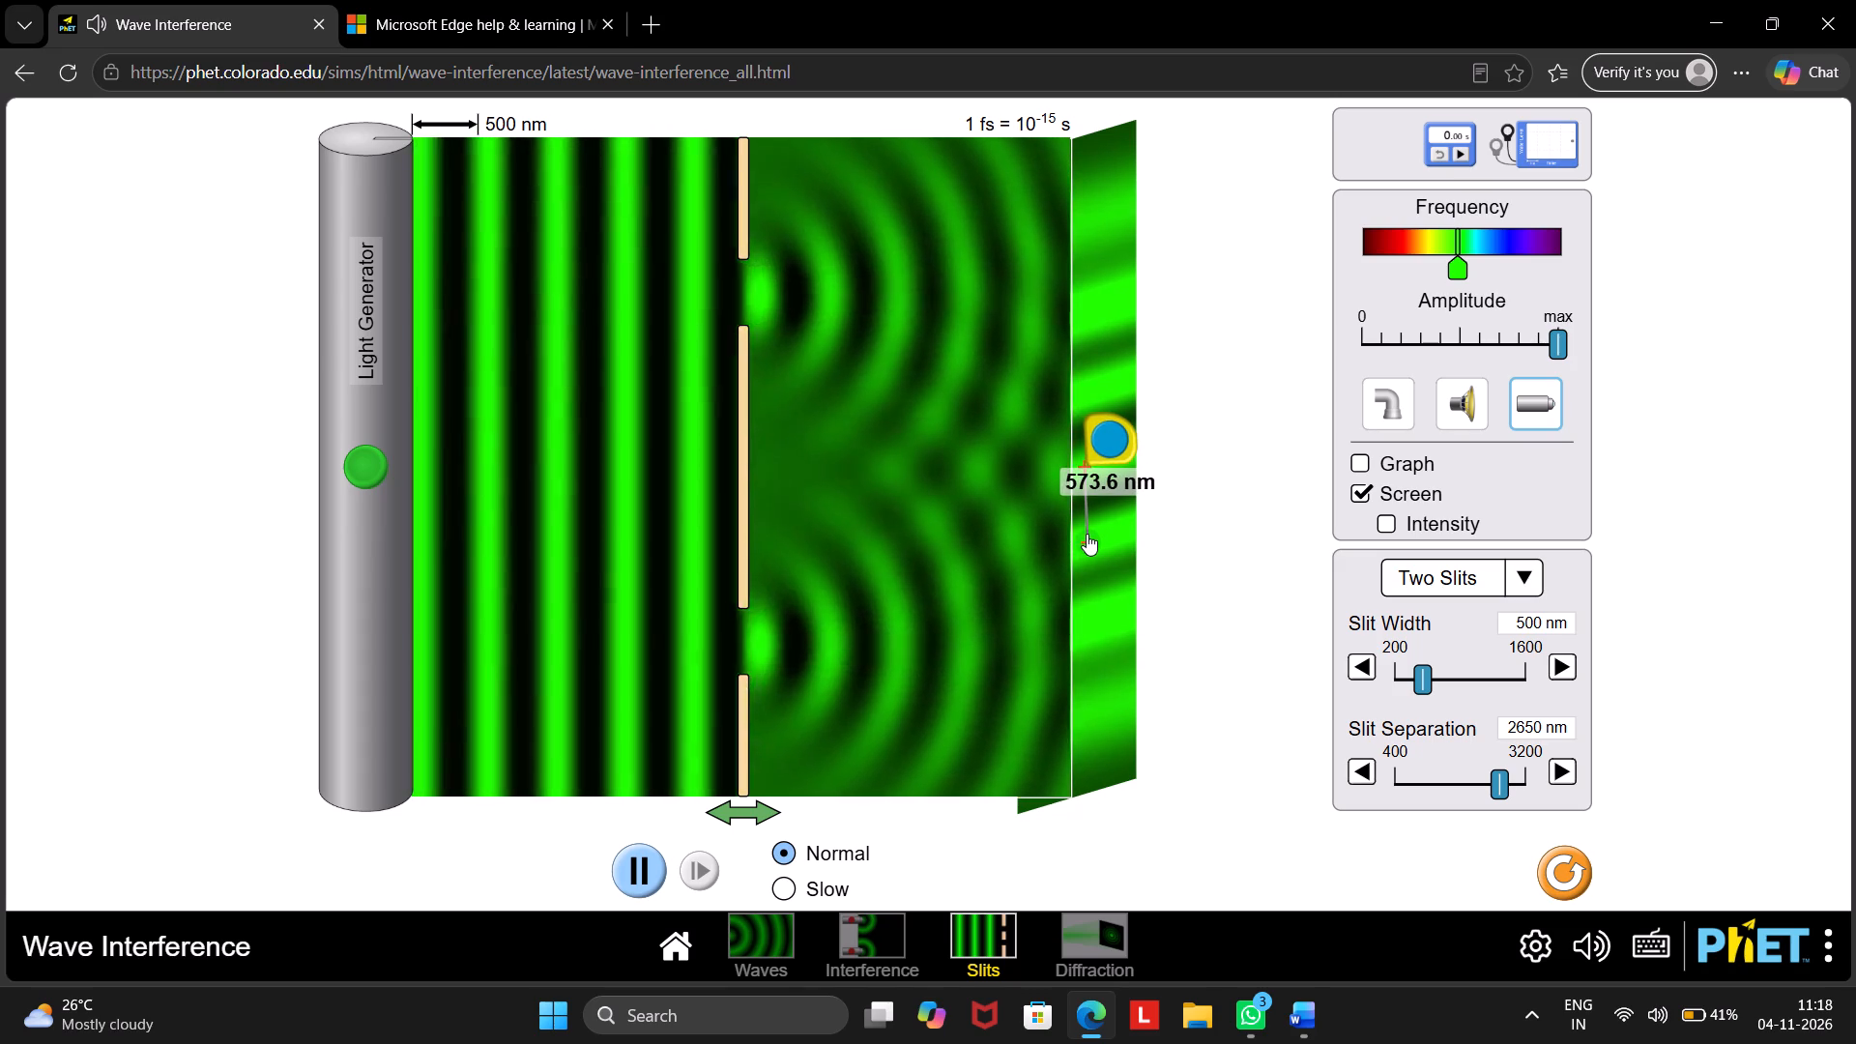
{"action": "left_click_drag", "start_coordinate": [1087, 534], "coordinate": [1087, 530]}
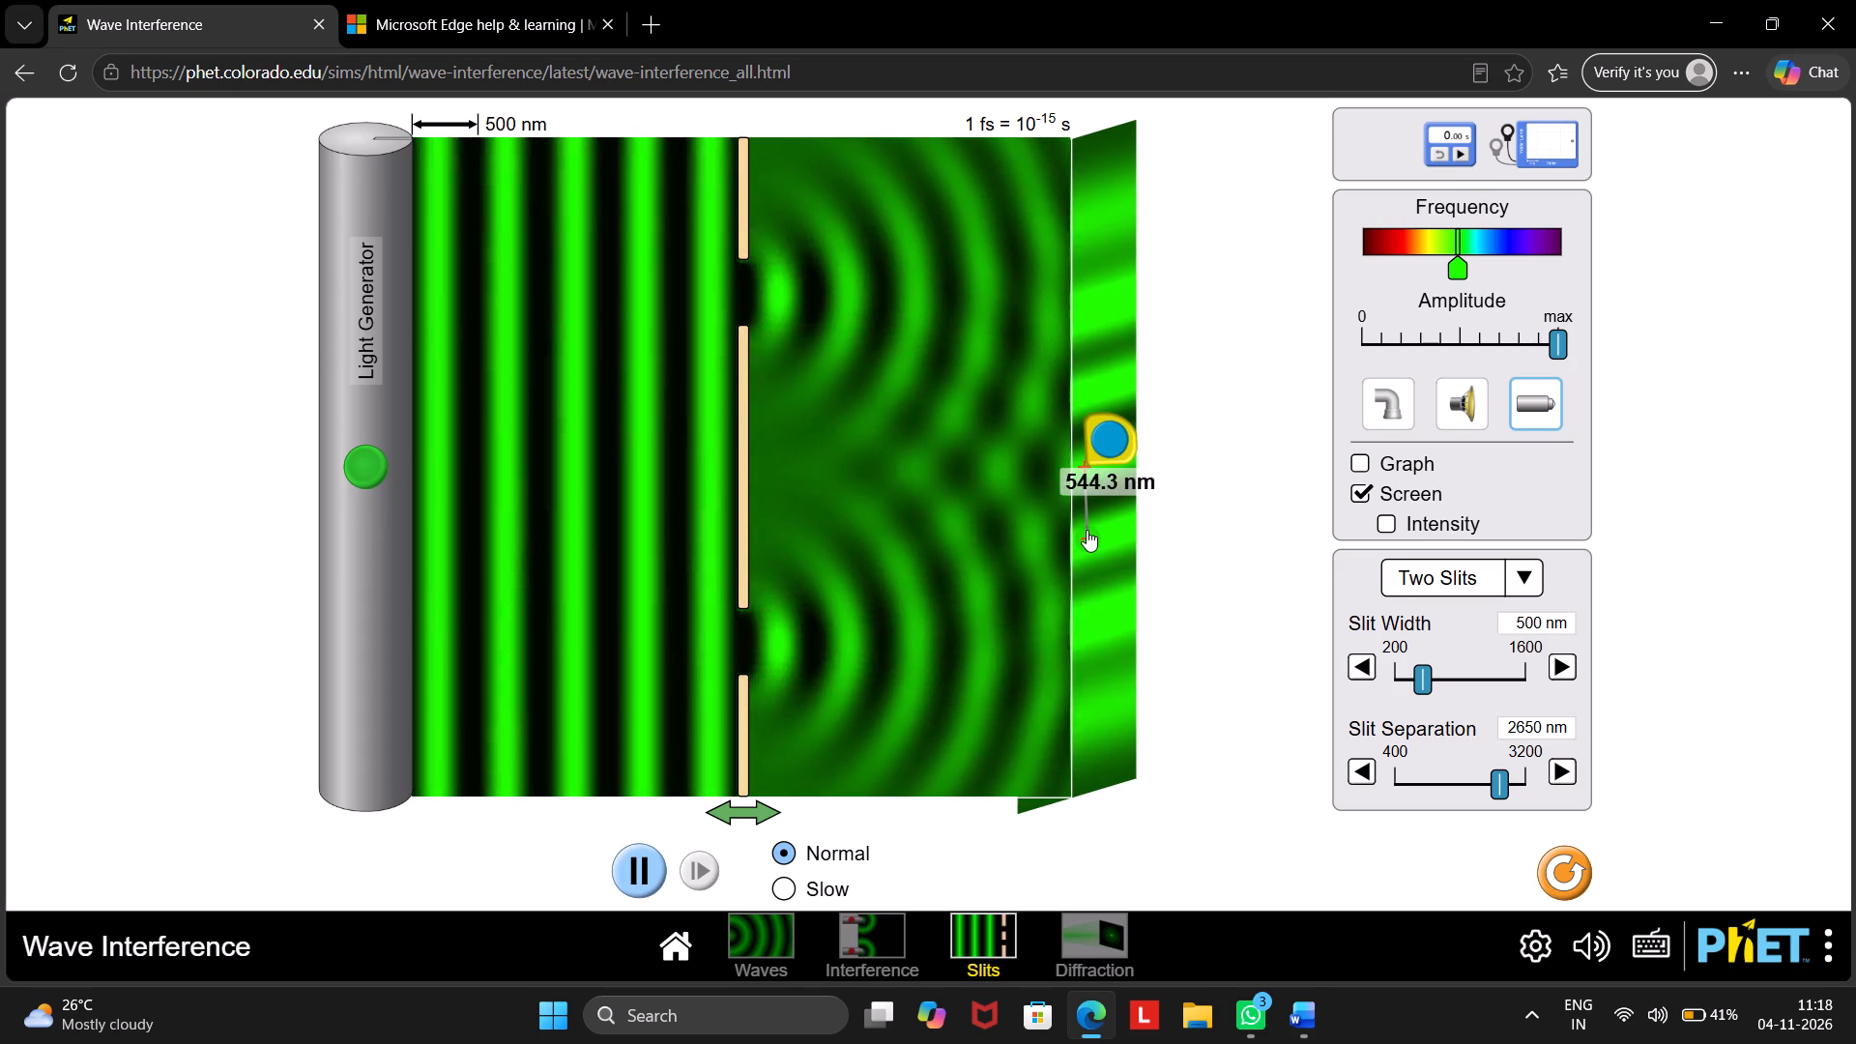
{"action": "left_click_drag", "start_coordinate": [1087, 530], "coordinate": [1087, 532]}
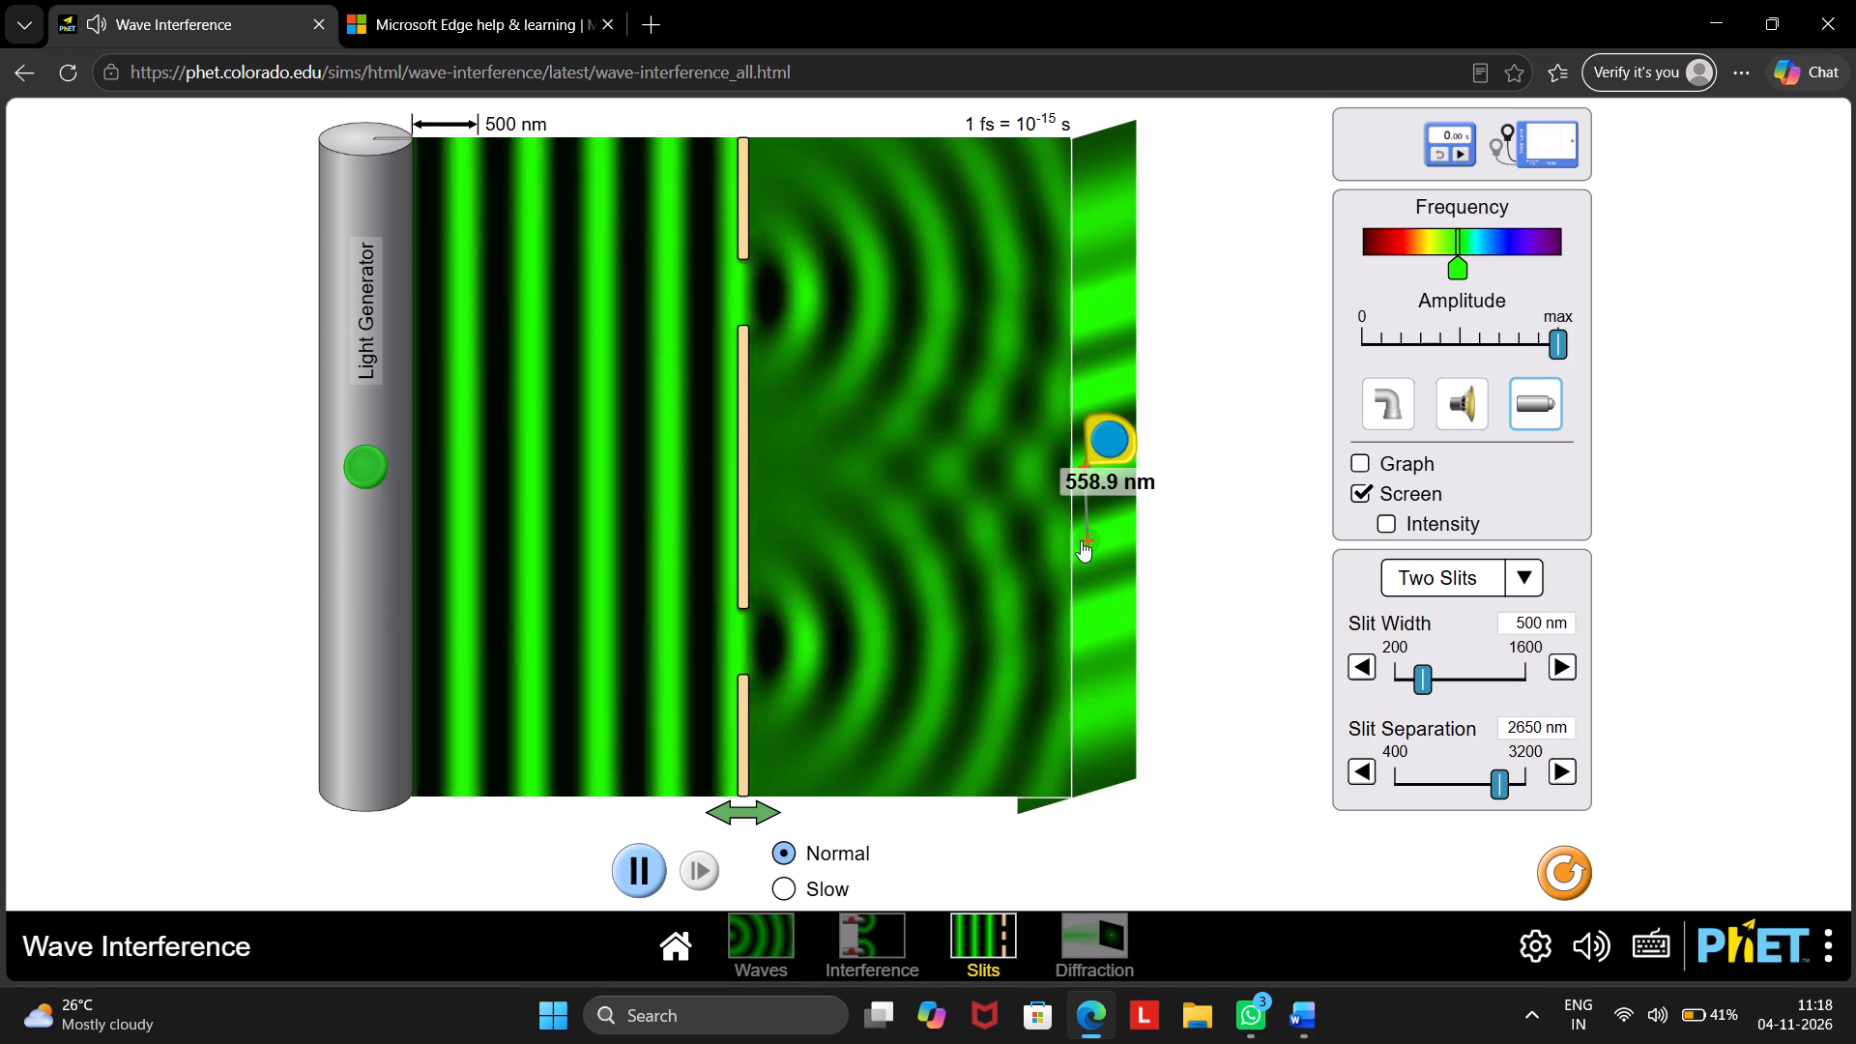
{"action": "left_click", "coordinate": [1081, 540]}
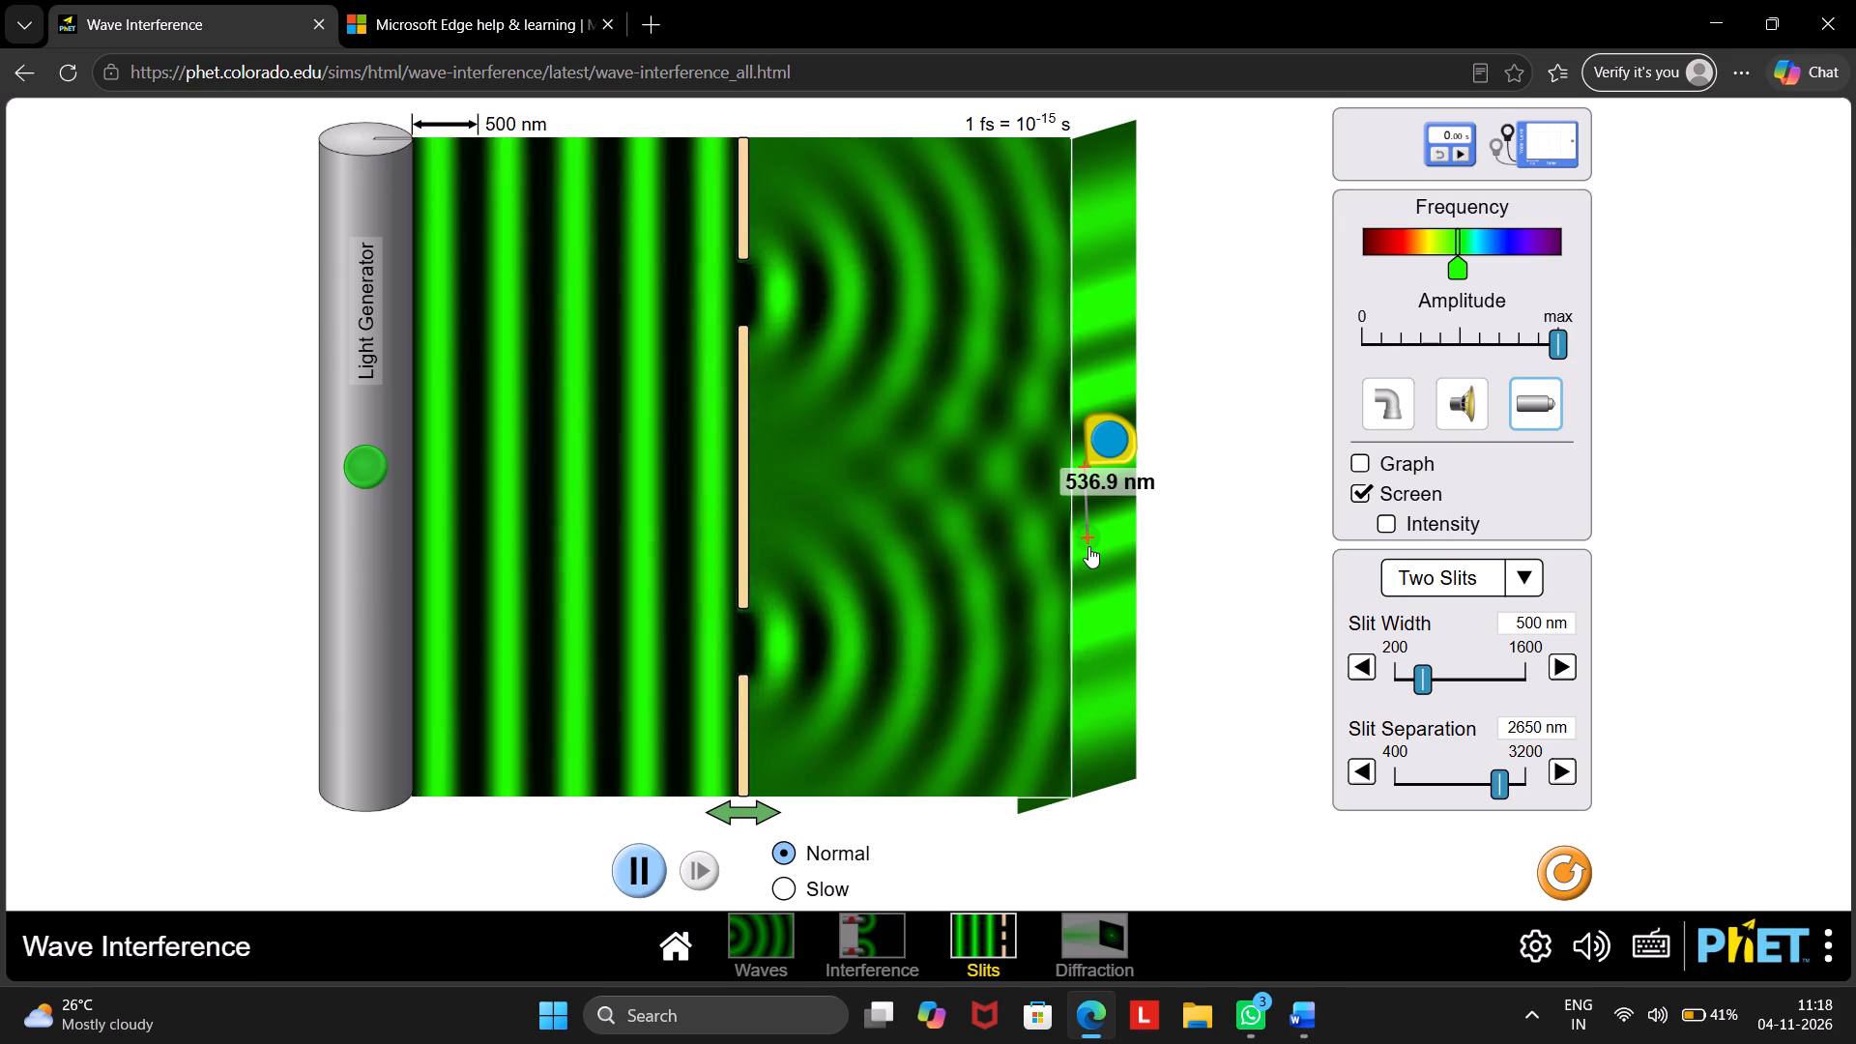
{"action": "left_click", "coordinate": [1088, 546]}
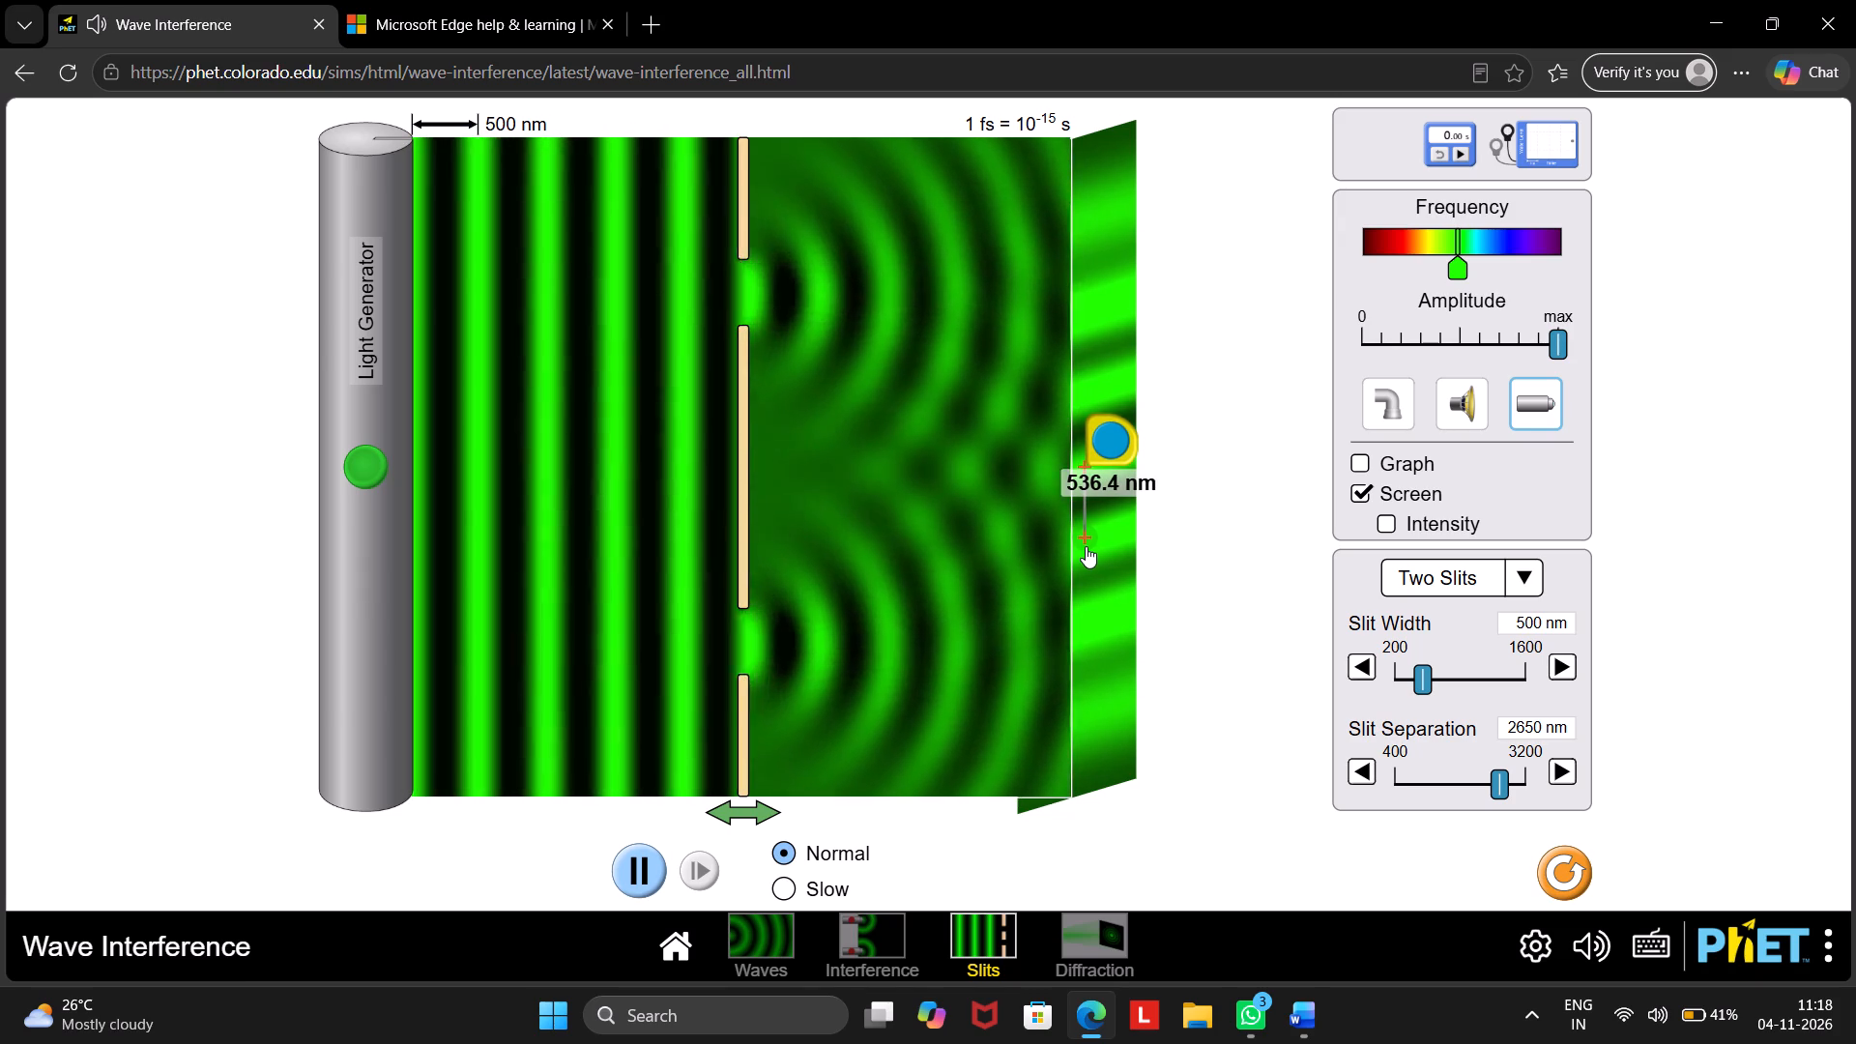
Switch to Word and change the first-order right-side fringe distance (xr) in the table to 536.4 nm.
{"action": "left_click", "coordinate": [1184, 696]}
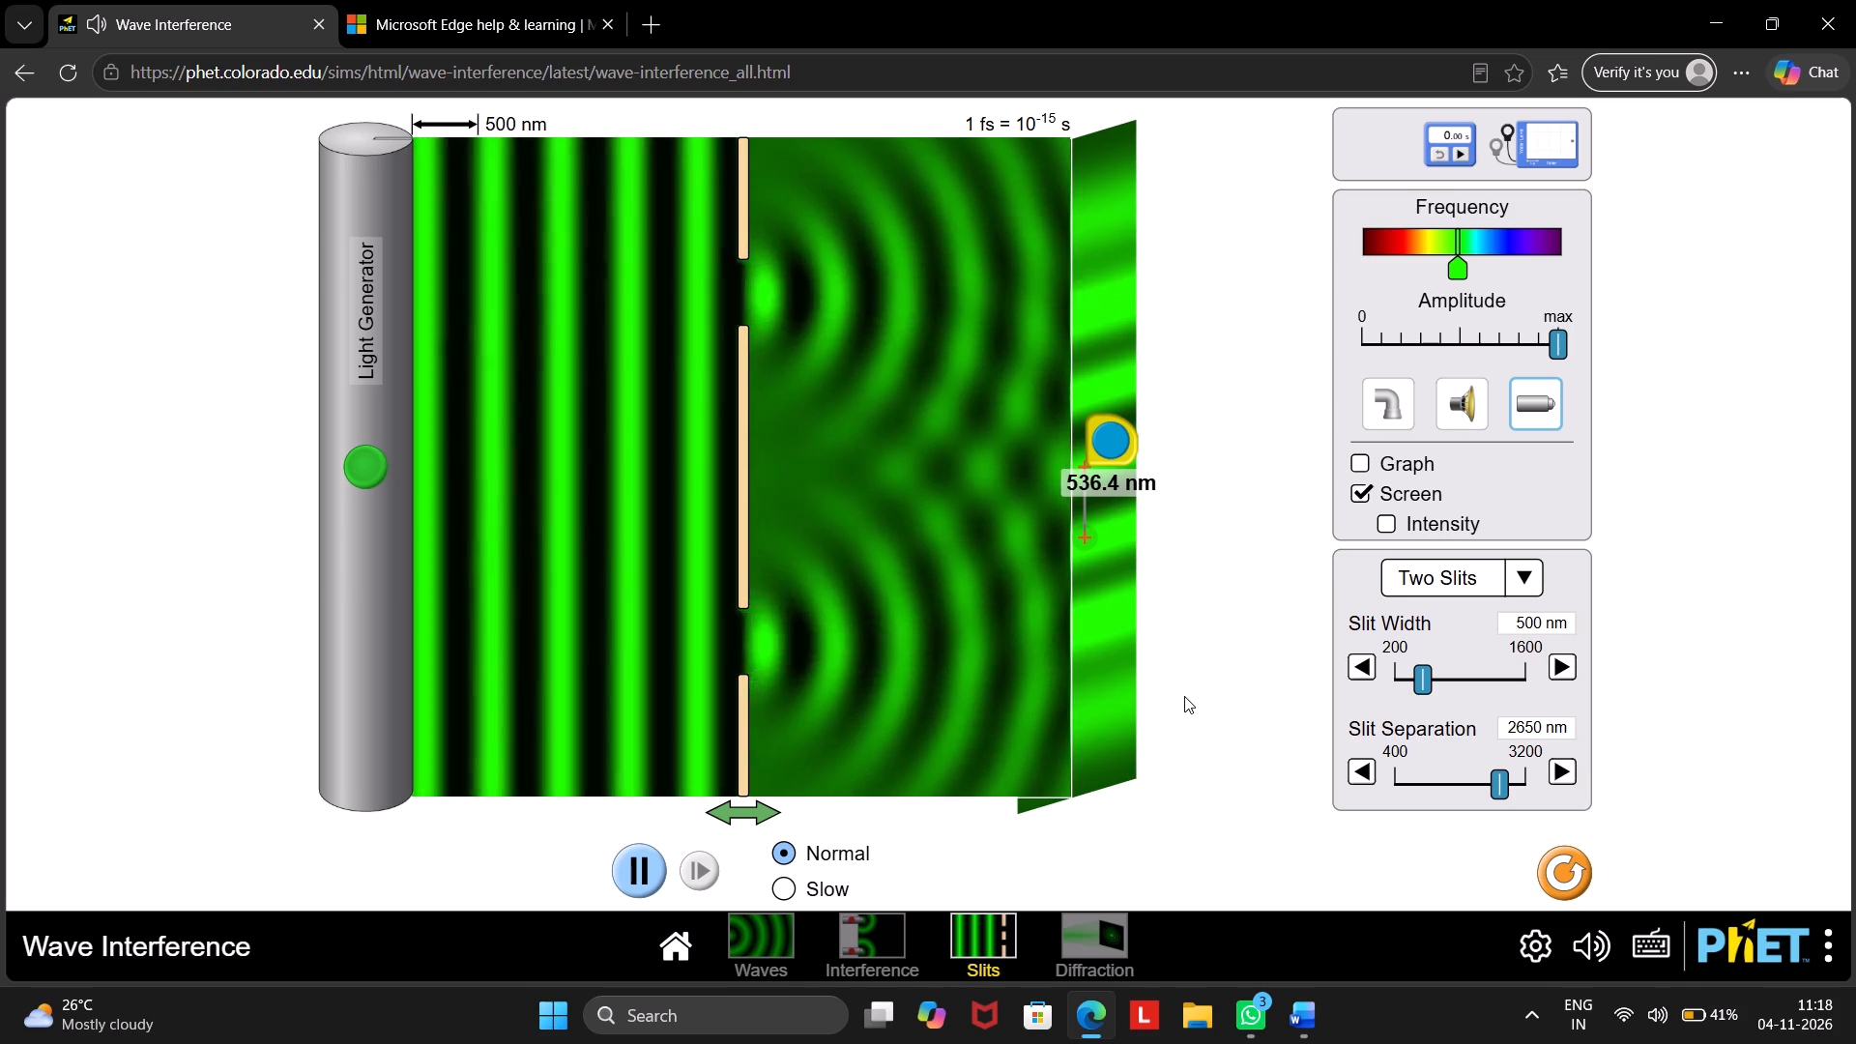
{"action": "left_click", "coordinate": [1300, 1010]}
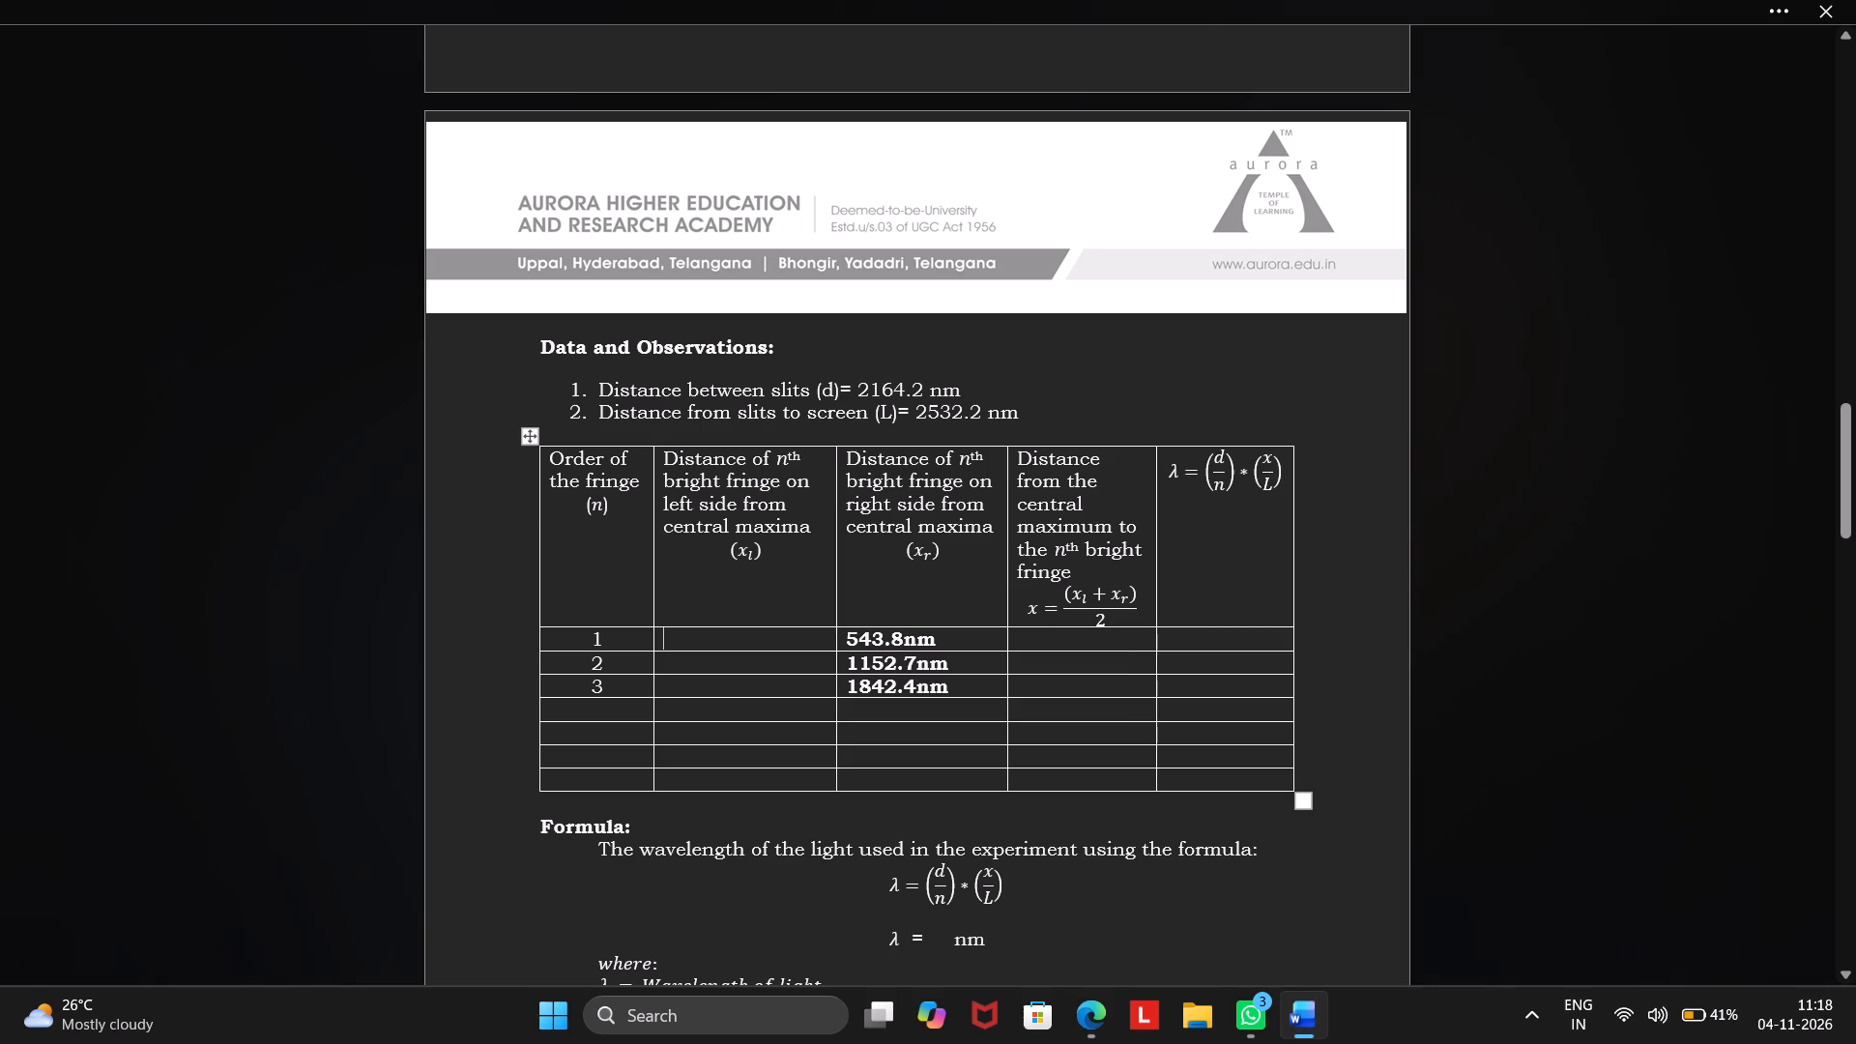
{"action": "left_click", "coordinate": [900, 639]}
{"action": "key", "text": "BackSpace"}
{"action": "key", "text": "BackSpace"}
{"action": "key", "text": "BackSpace"}
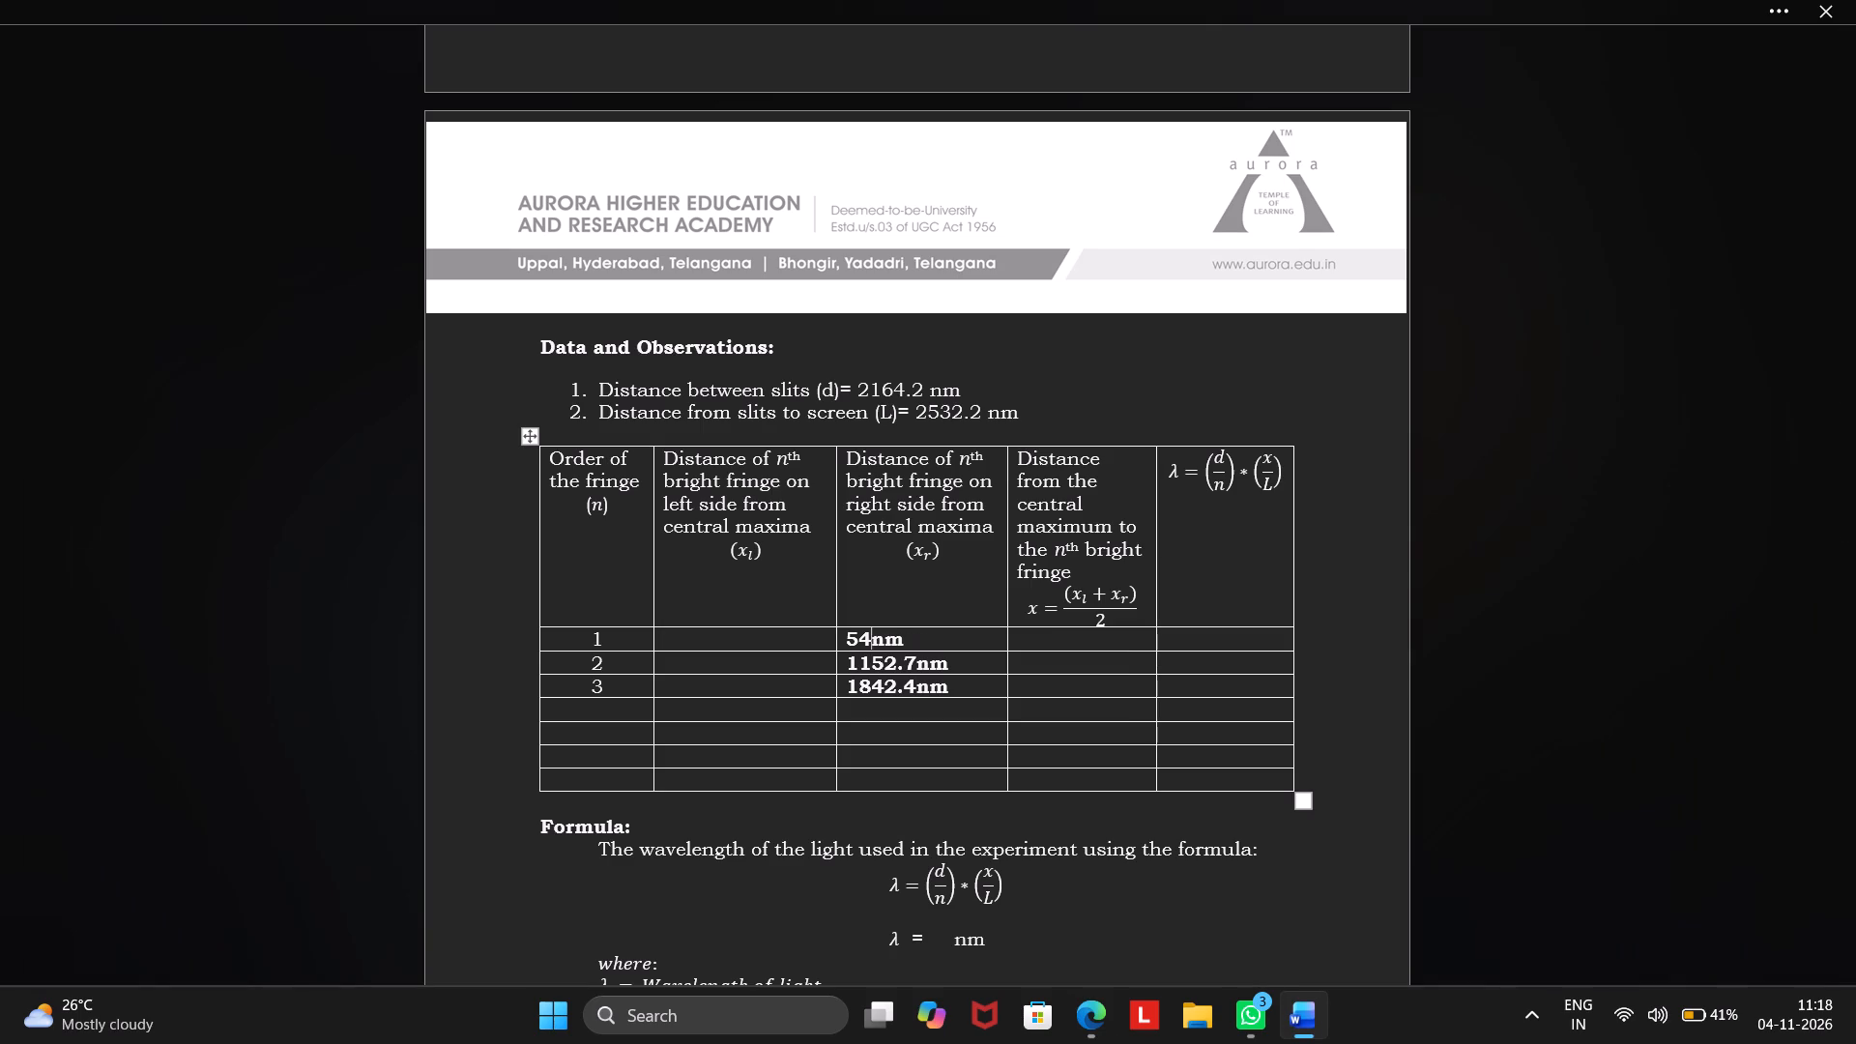
{"action": "key", "text": "BackSpace"}
{"action": "type", "text": "36.4"}
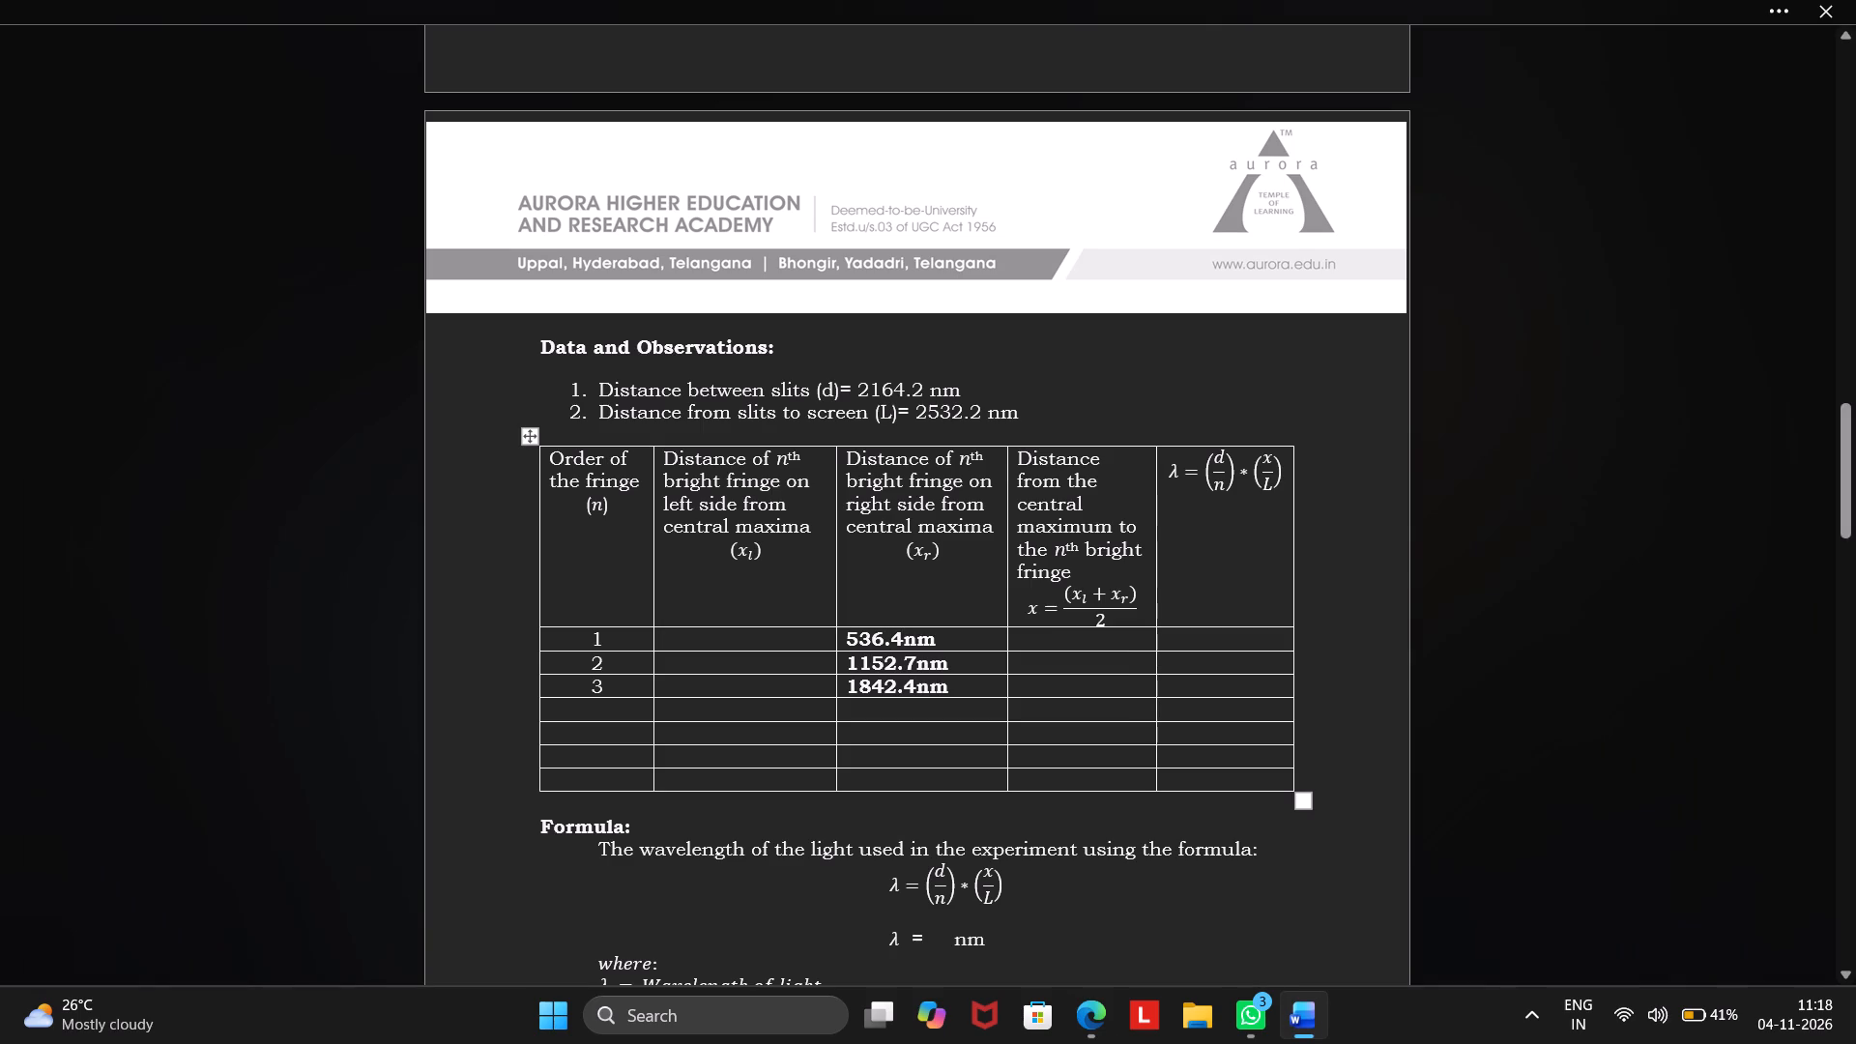
Remeasure the second bright fringe below the central maximum in the simulation and replace the second-order xr in Word with 1167.4 nm.
{"action": "left_click", "coordinate": [913, 661]}
{"action": "key", "text": "BackSpace"}
{"action": "key", "text": "BackSpace"}
{"action": "key", "text": "BackSpace"}
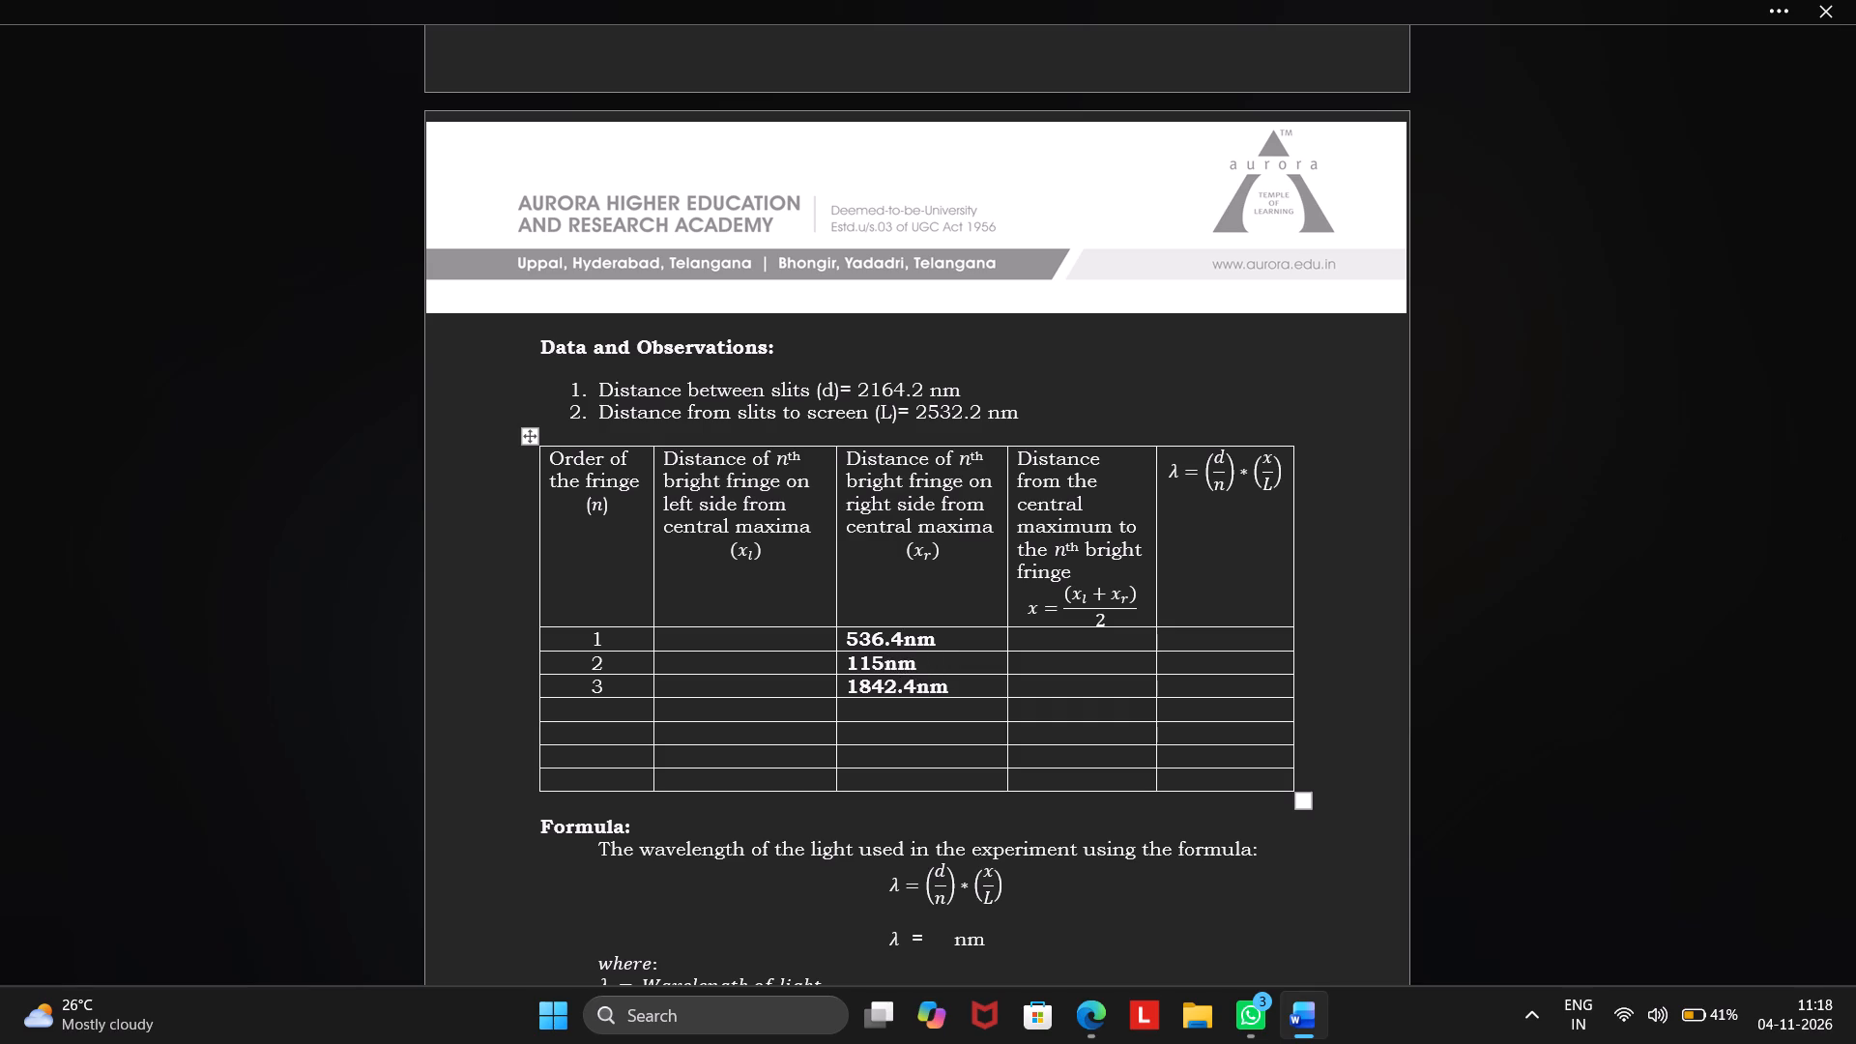
{"action": "key", "text": "BackSpace"}
{"action": "key", "text": "BackSpace"}
{"action": "left_click", "coordinate": [1292, 1027]}
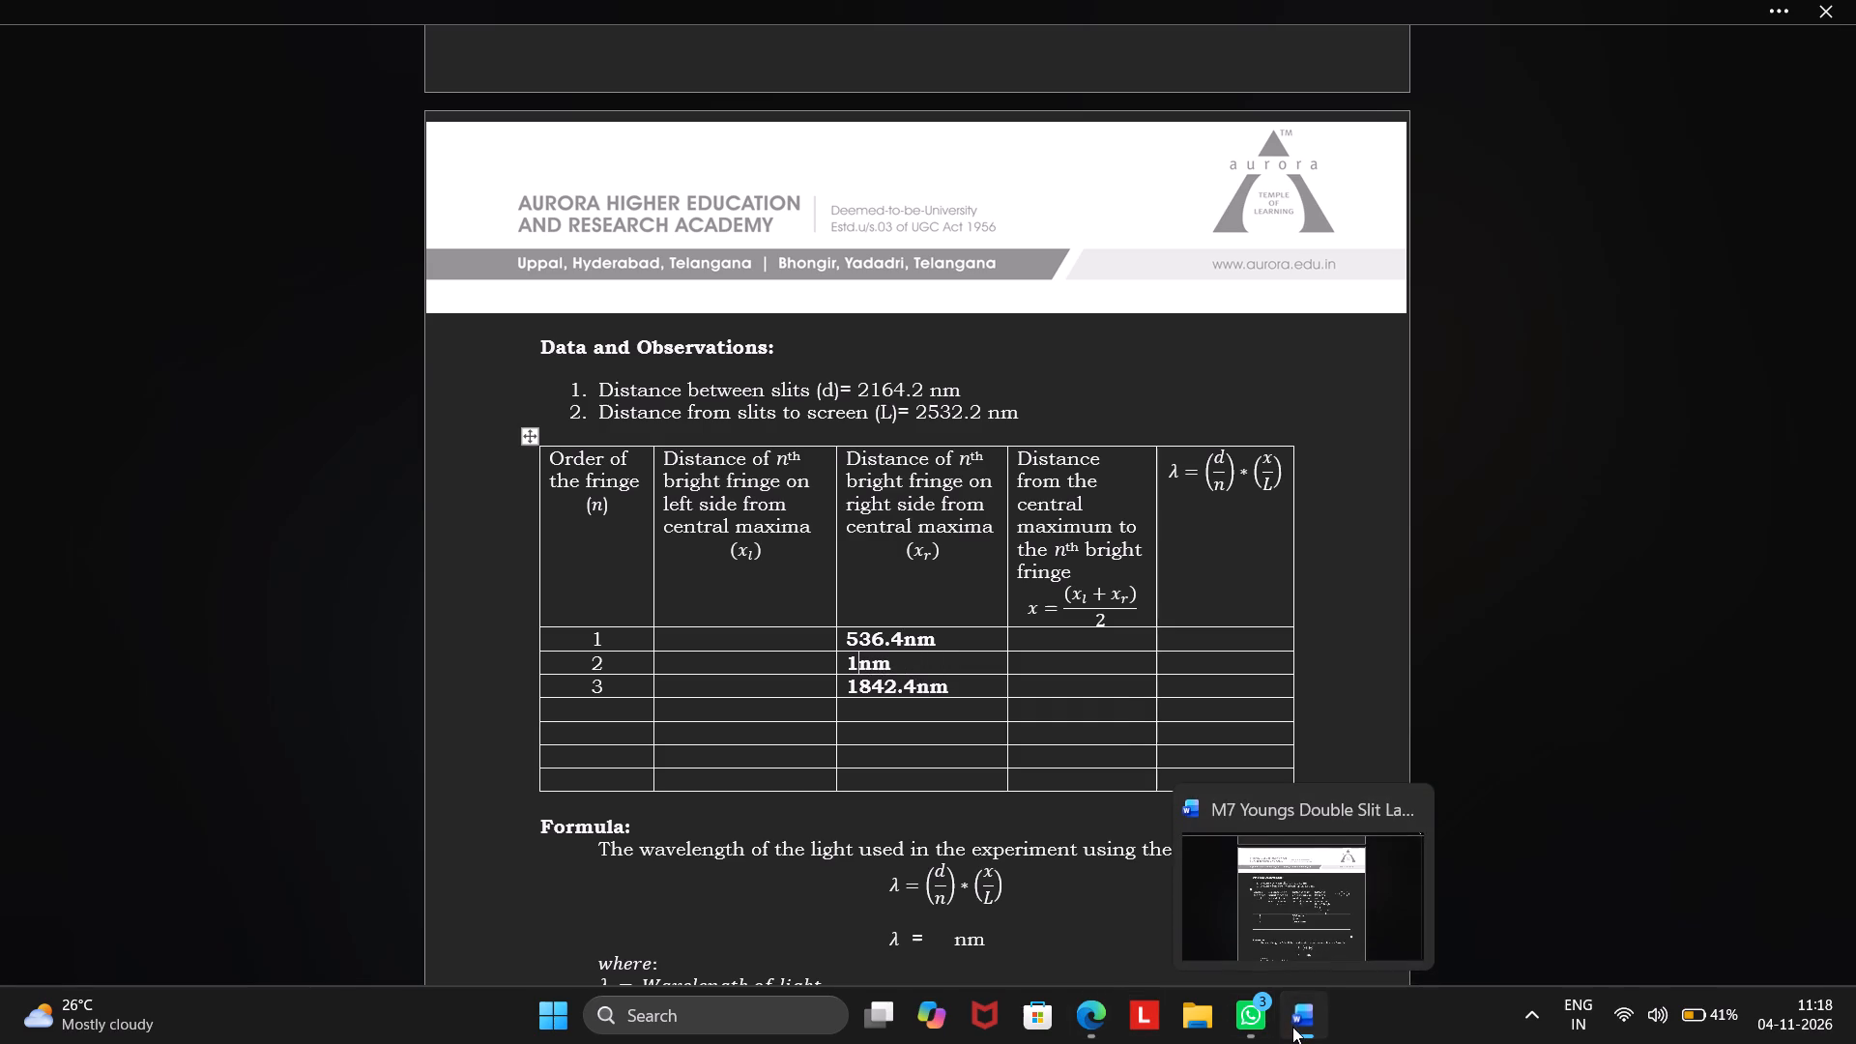
{"action": "left_click_drag", "start_coordinate": [1086, 536], "coordinate": [1087, 591]}
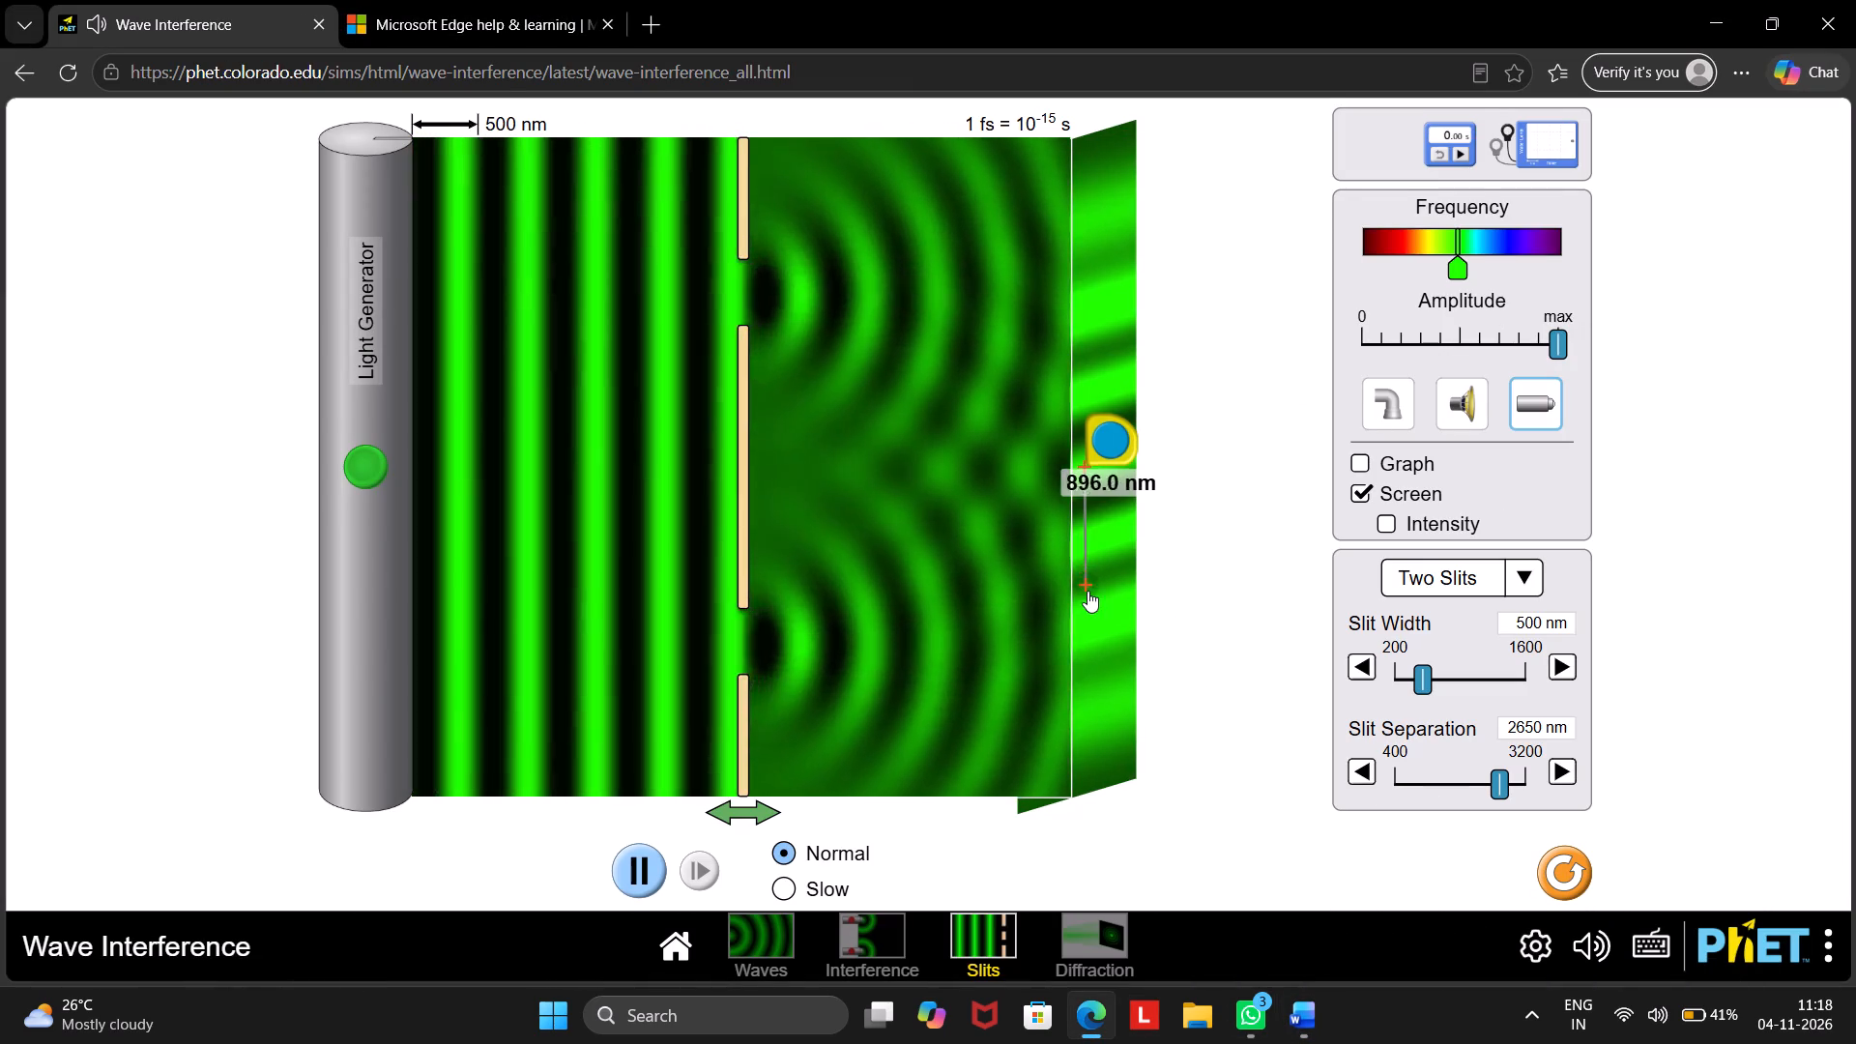
{"action": "left_click_drag", "start_coordinate": [1087, 591], "coordinate": [1085, 620]}
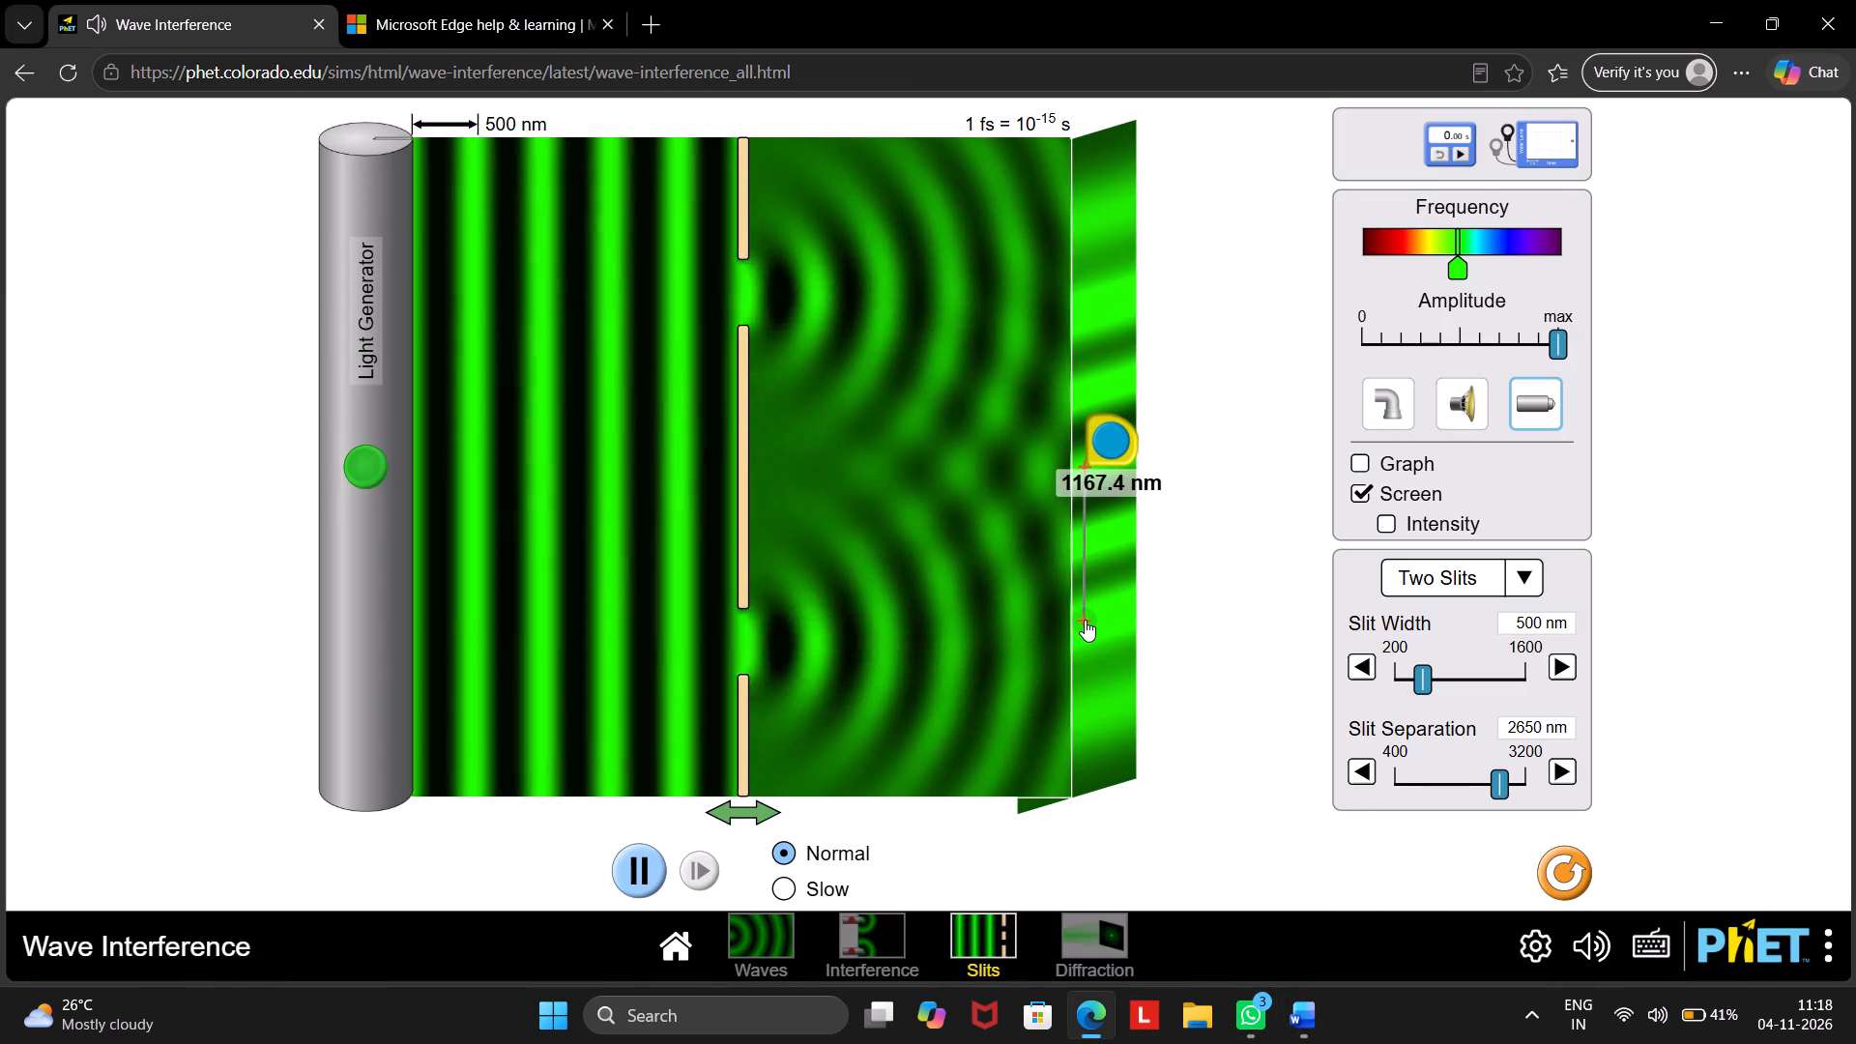
{"action": "left_click_drag", "start_coordinate": [1085, 620], "coordinate": [1087, 620]}
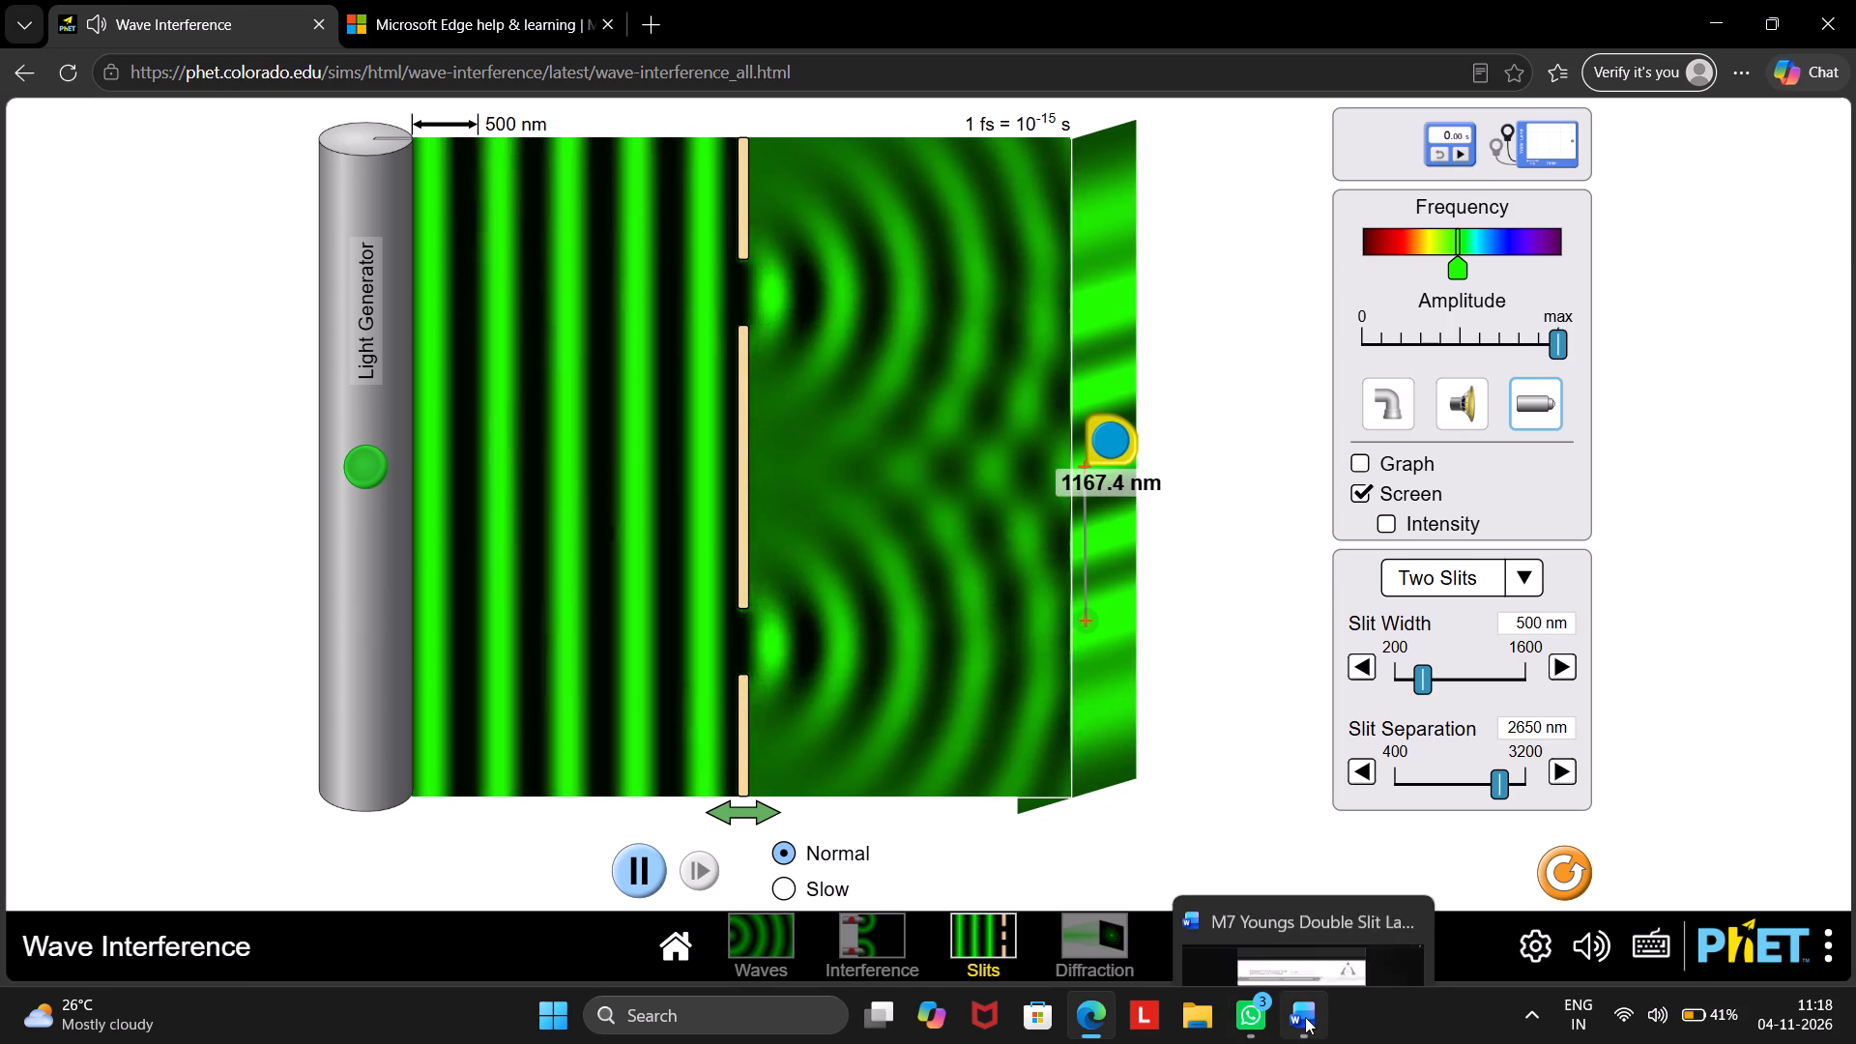
{"action": "left_click", "coordinate": [1305, 1017]}
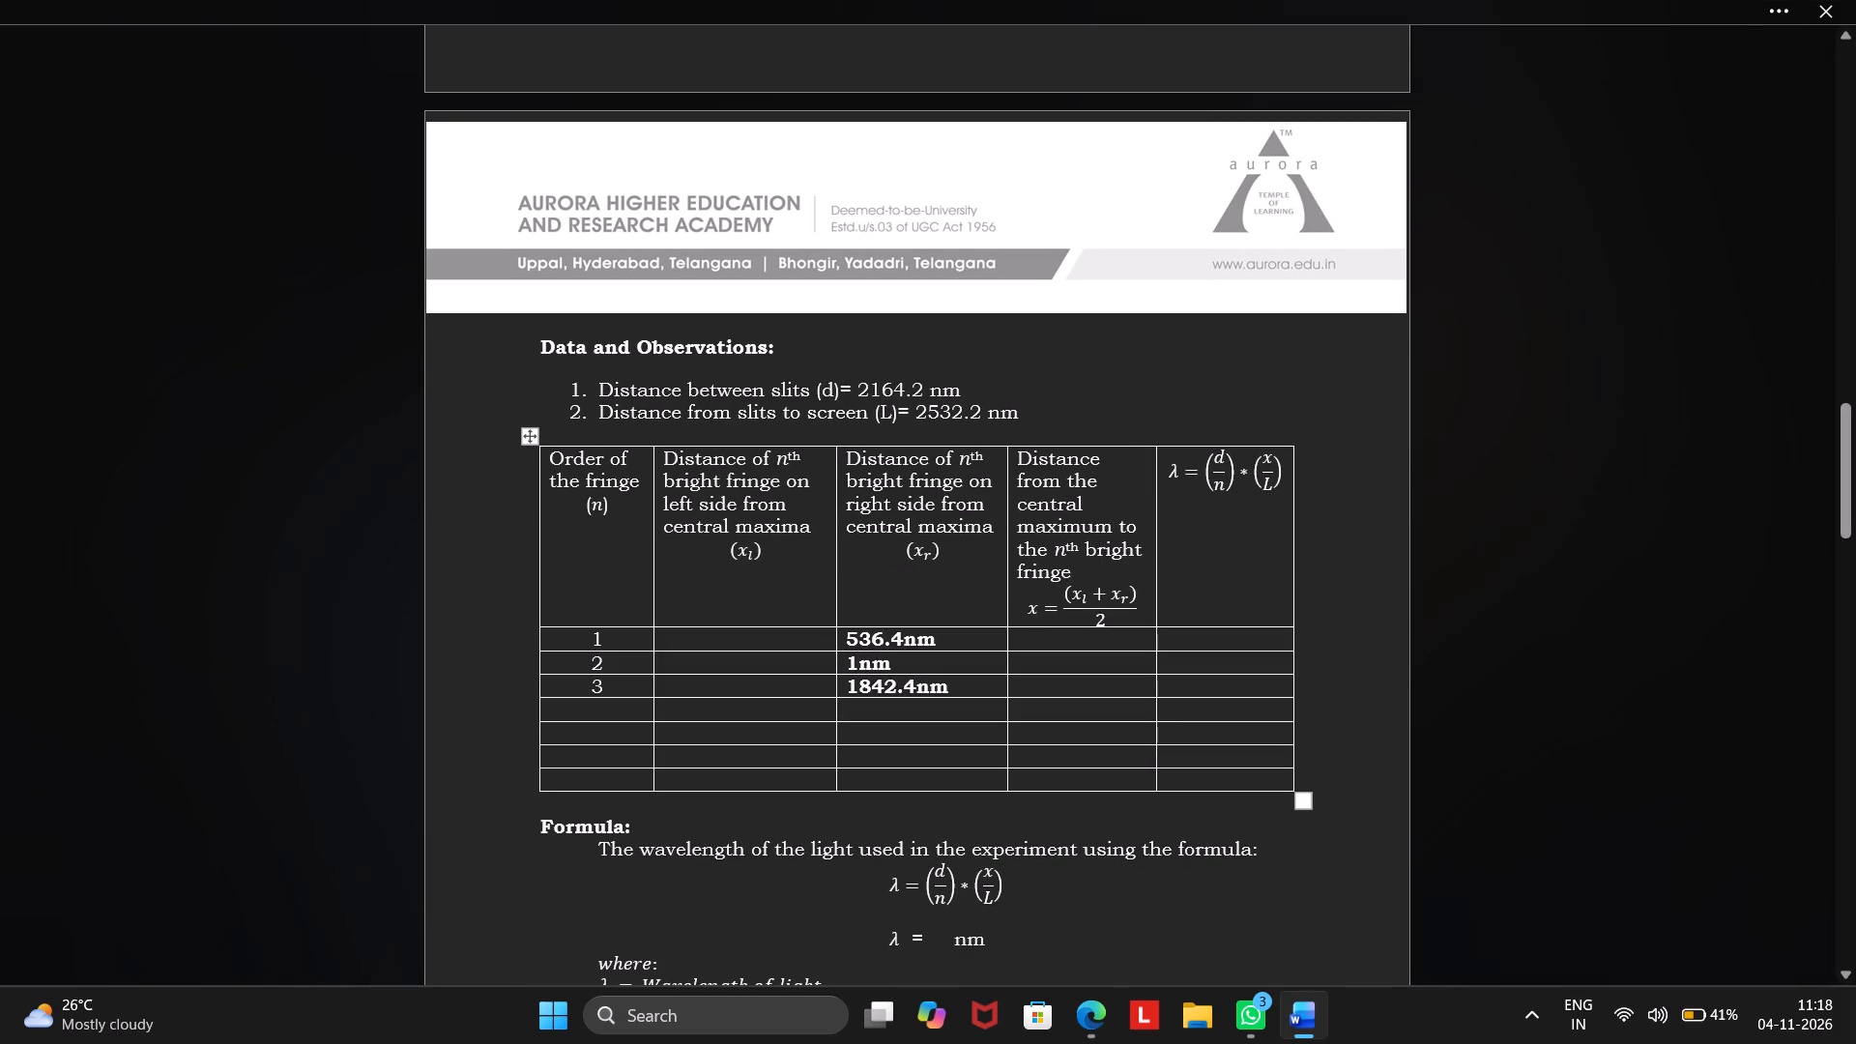
{"action": "type", "text": "167."}
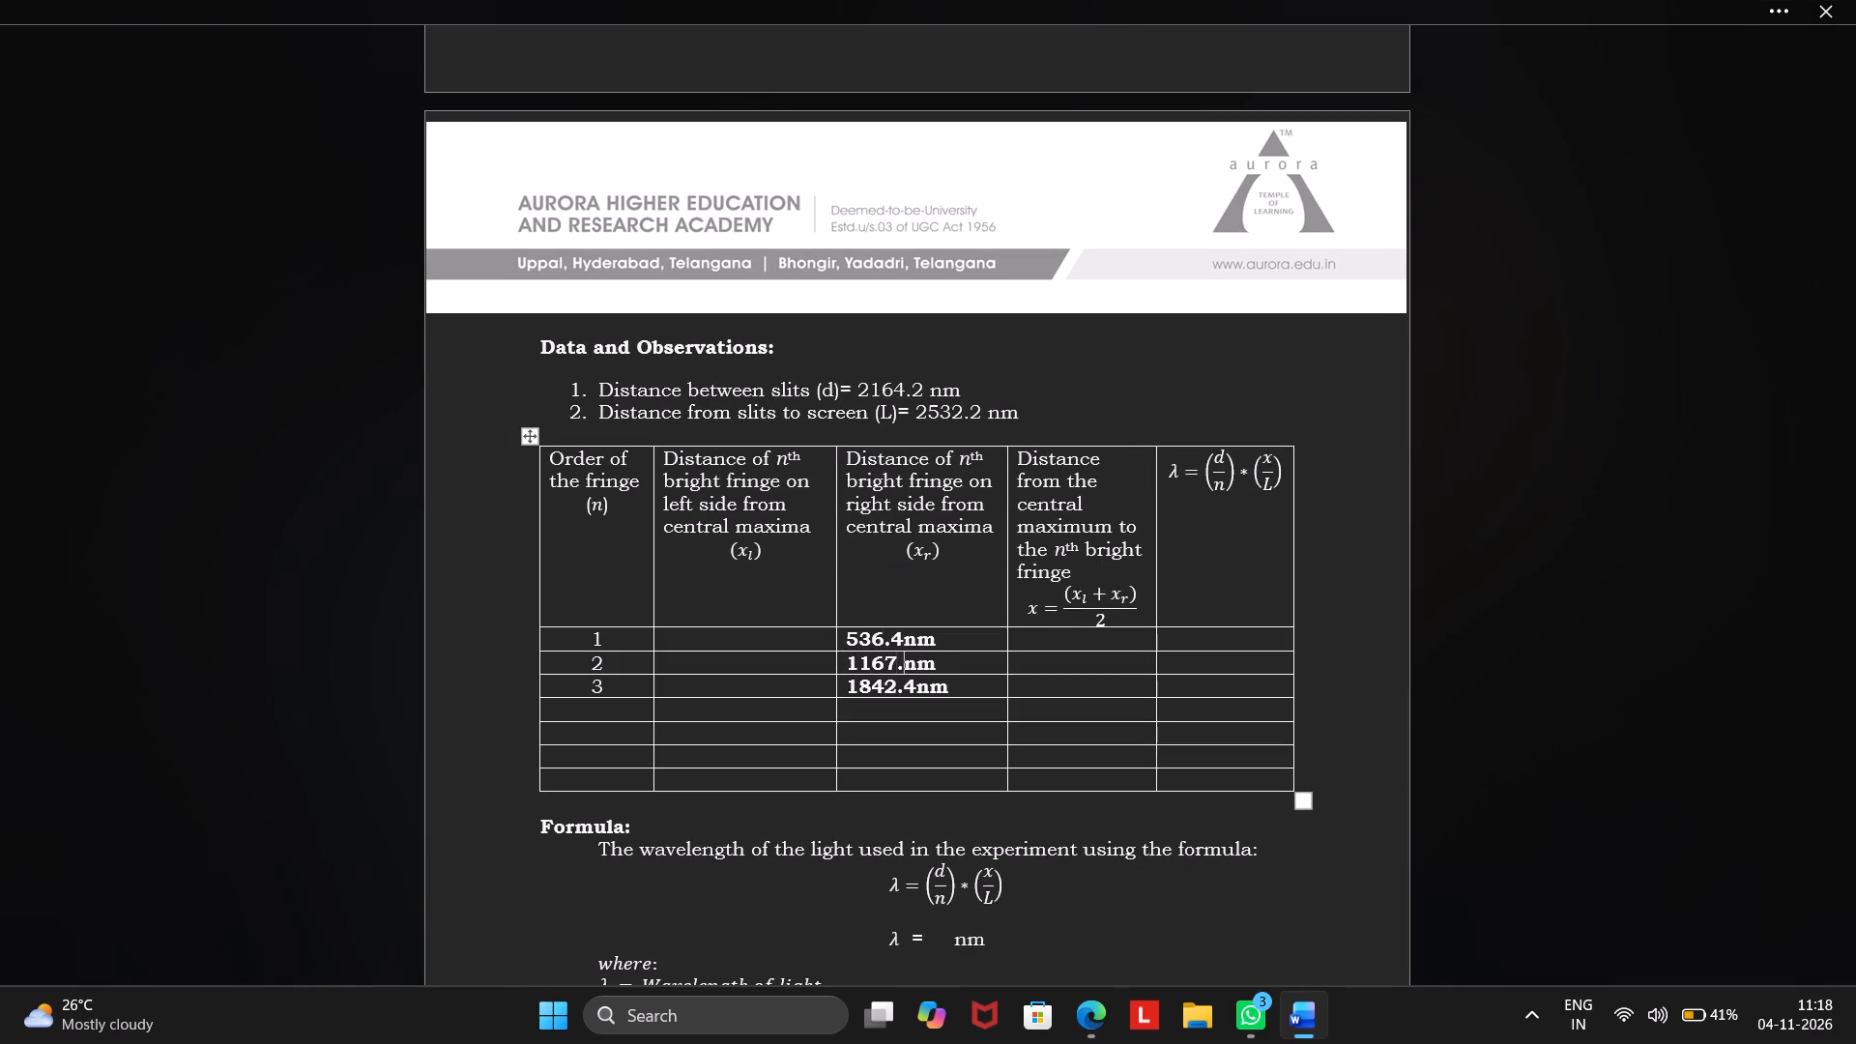
{"action": "key", "text": "4"}
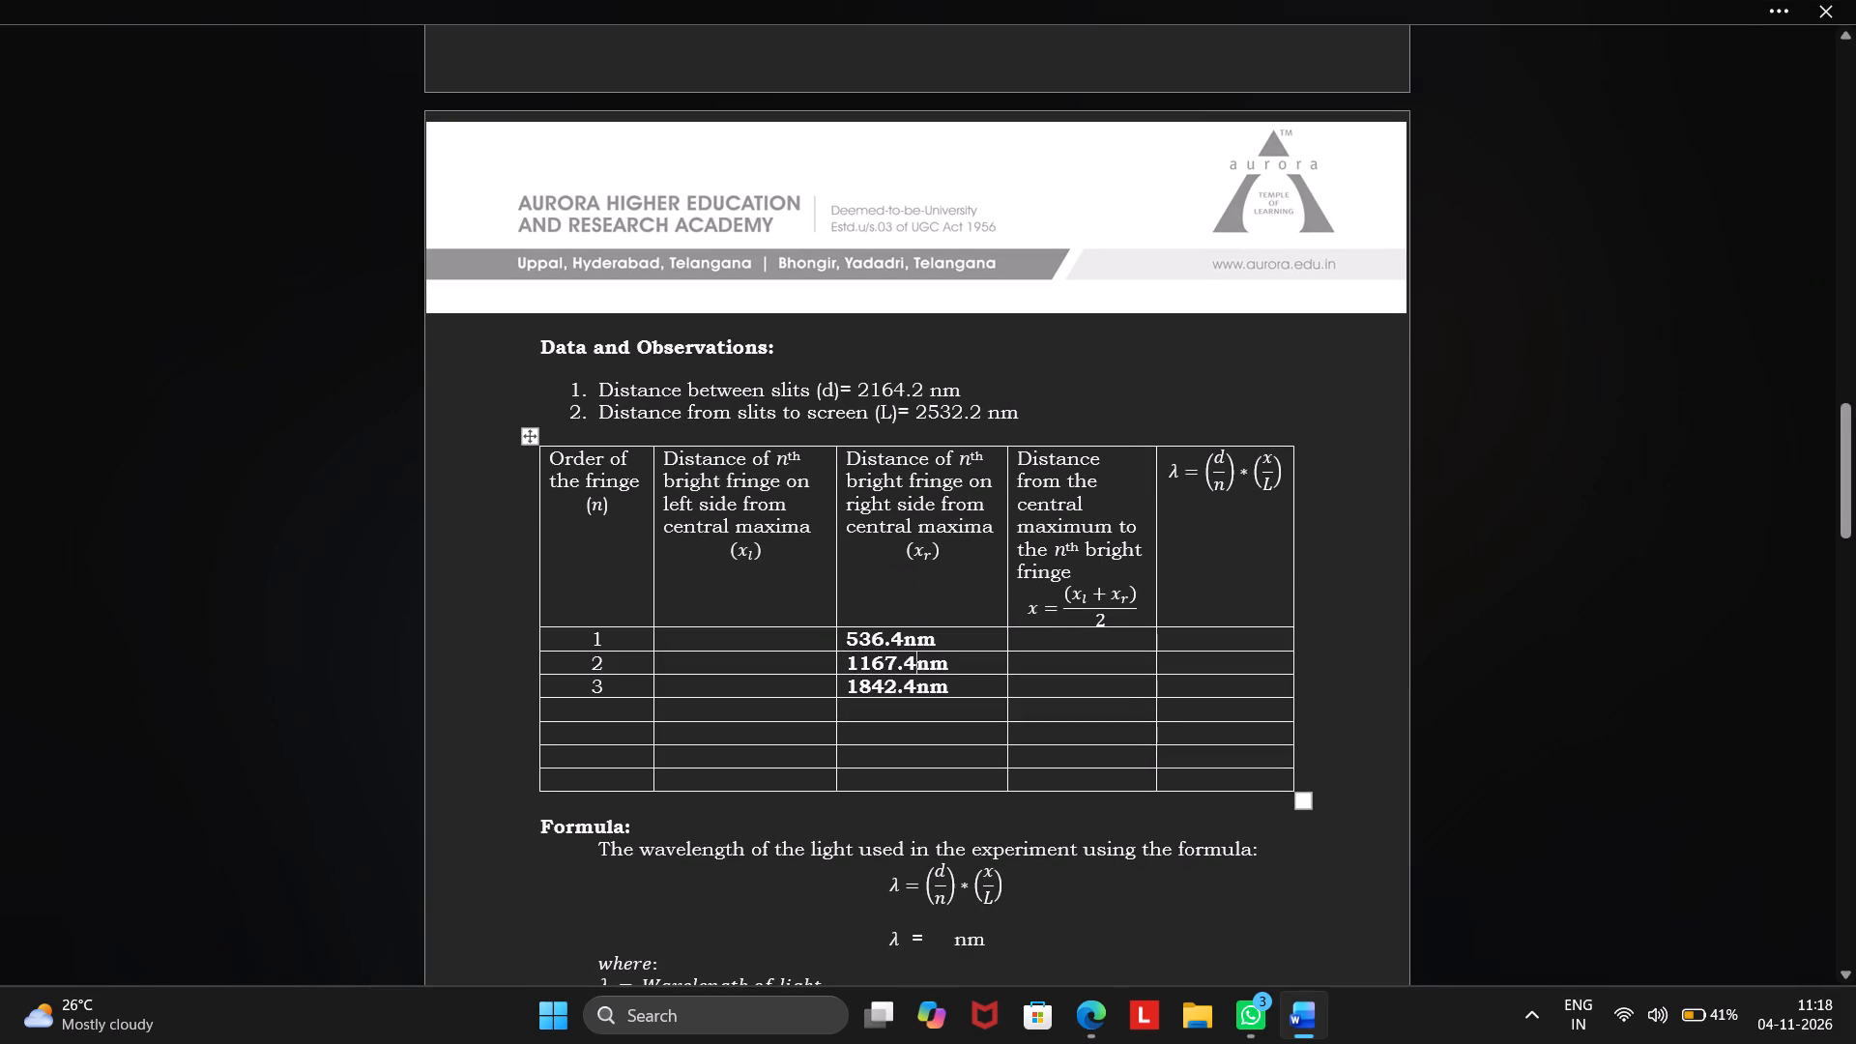
Remeasure the third bright fringe below the central maximum in the simulation and replace the third-order xr in Word with 1864.3 nm.
{"action": "left_click", "coordinate": [916, 688]}
{"action": "key", "text": "BackSpace"}
{"action": "key", "text": "BackSpace"}
{"action": "key", "text": "BackSpace"}
{"action": "key", "text": "BackSpace"}
{"action": "key", "text": "BackSpace"}
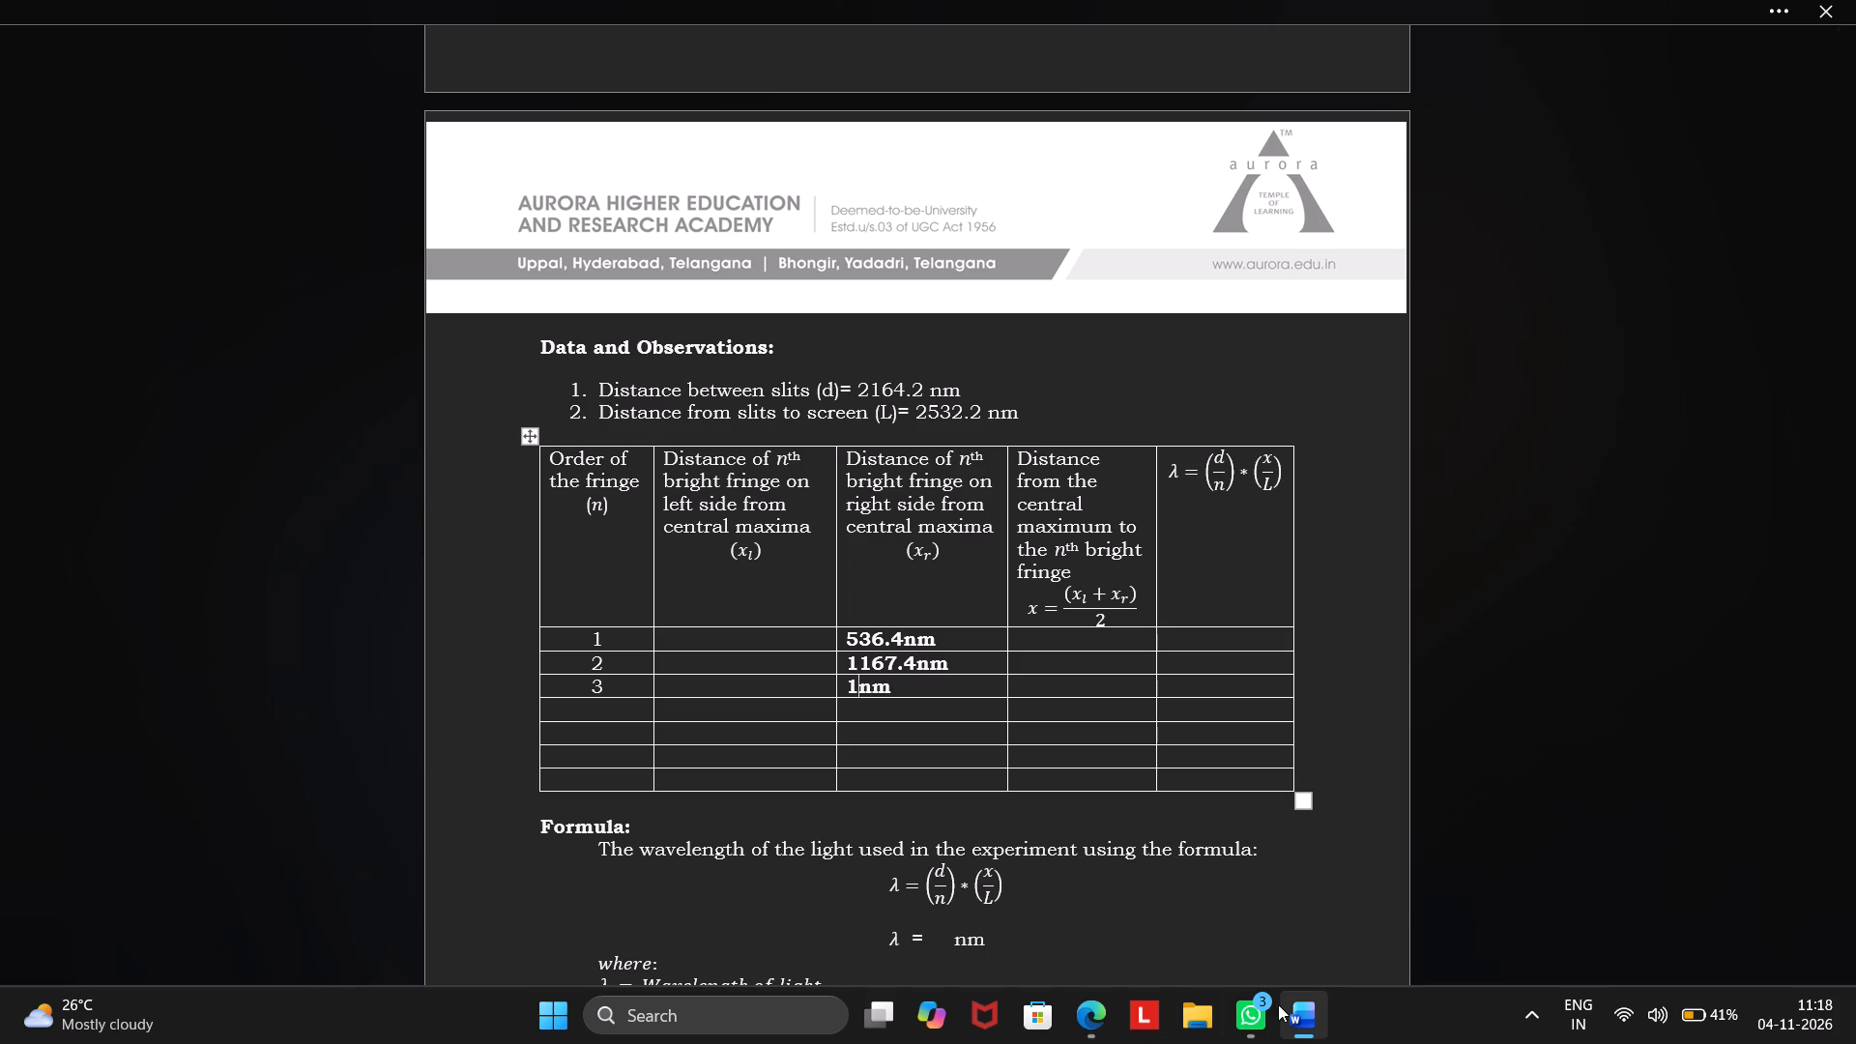
{"action": "left_click", "coordinate": [1289, 1006]}
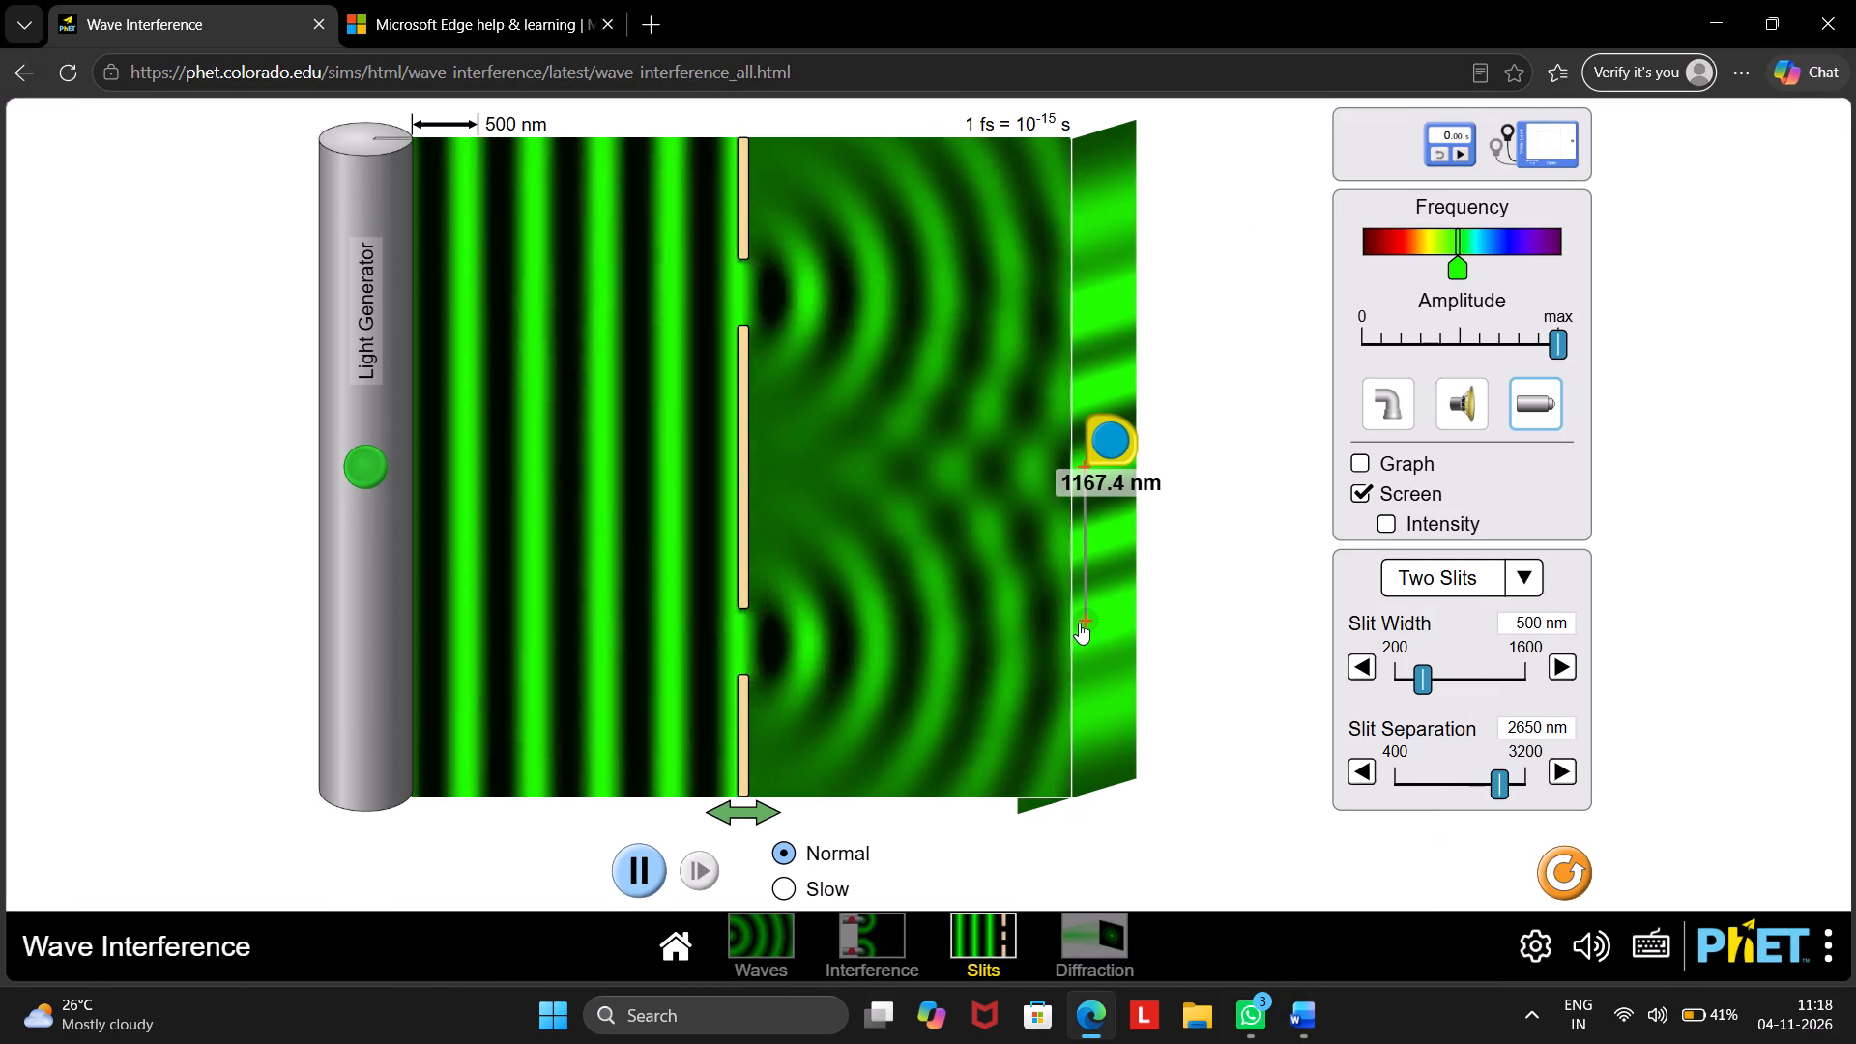
{"action": "left_click_drag", "start_coordinate": [1085, 623], "coordinate": [1085, 708]}
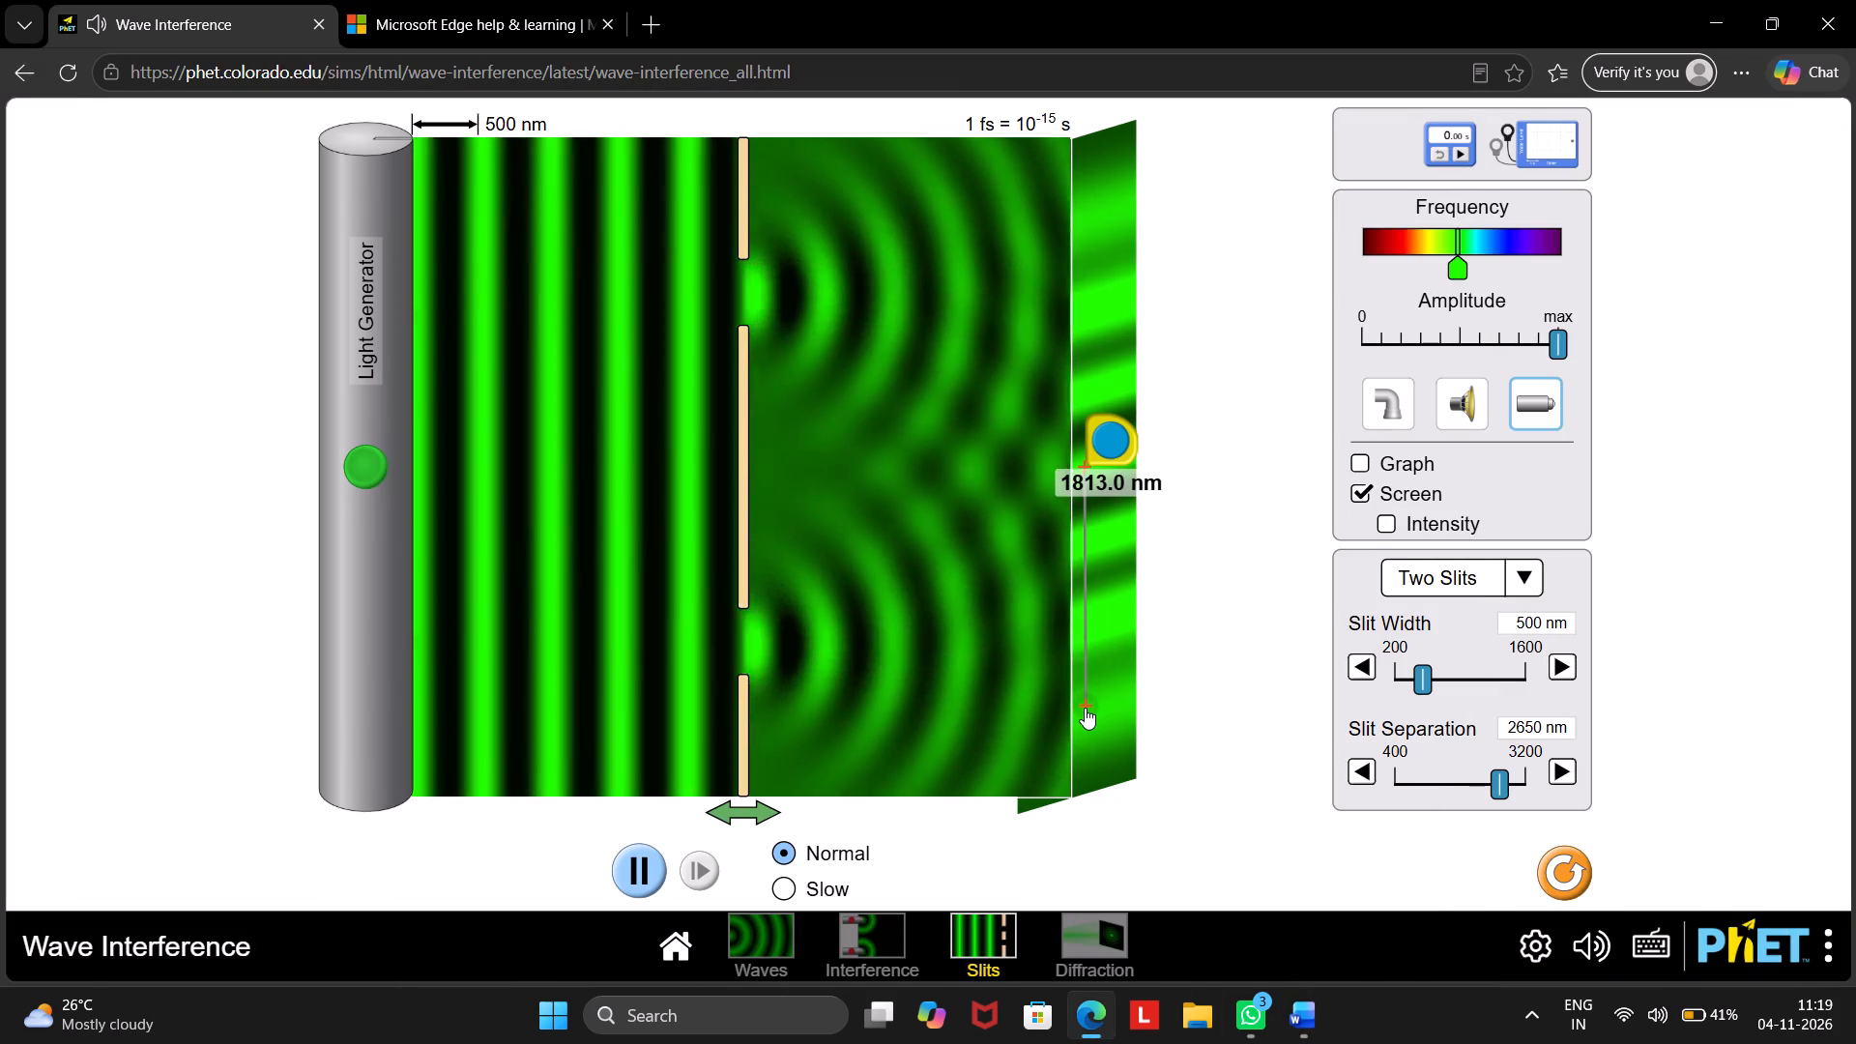
{"action": "left_click_drag", "start_coordinate": [1085, 708], "coordinate": [1084, 711]}
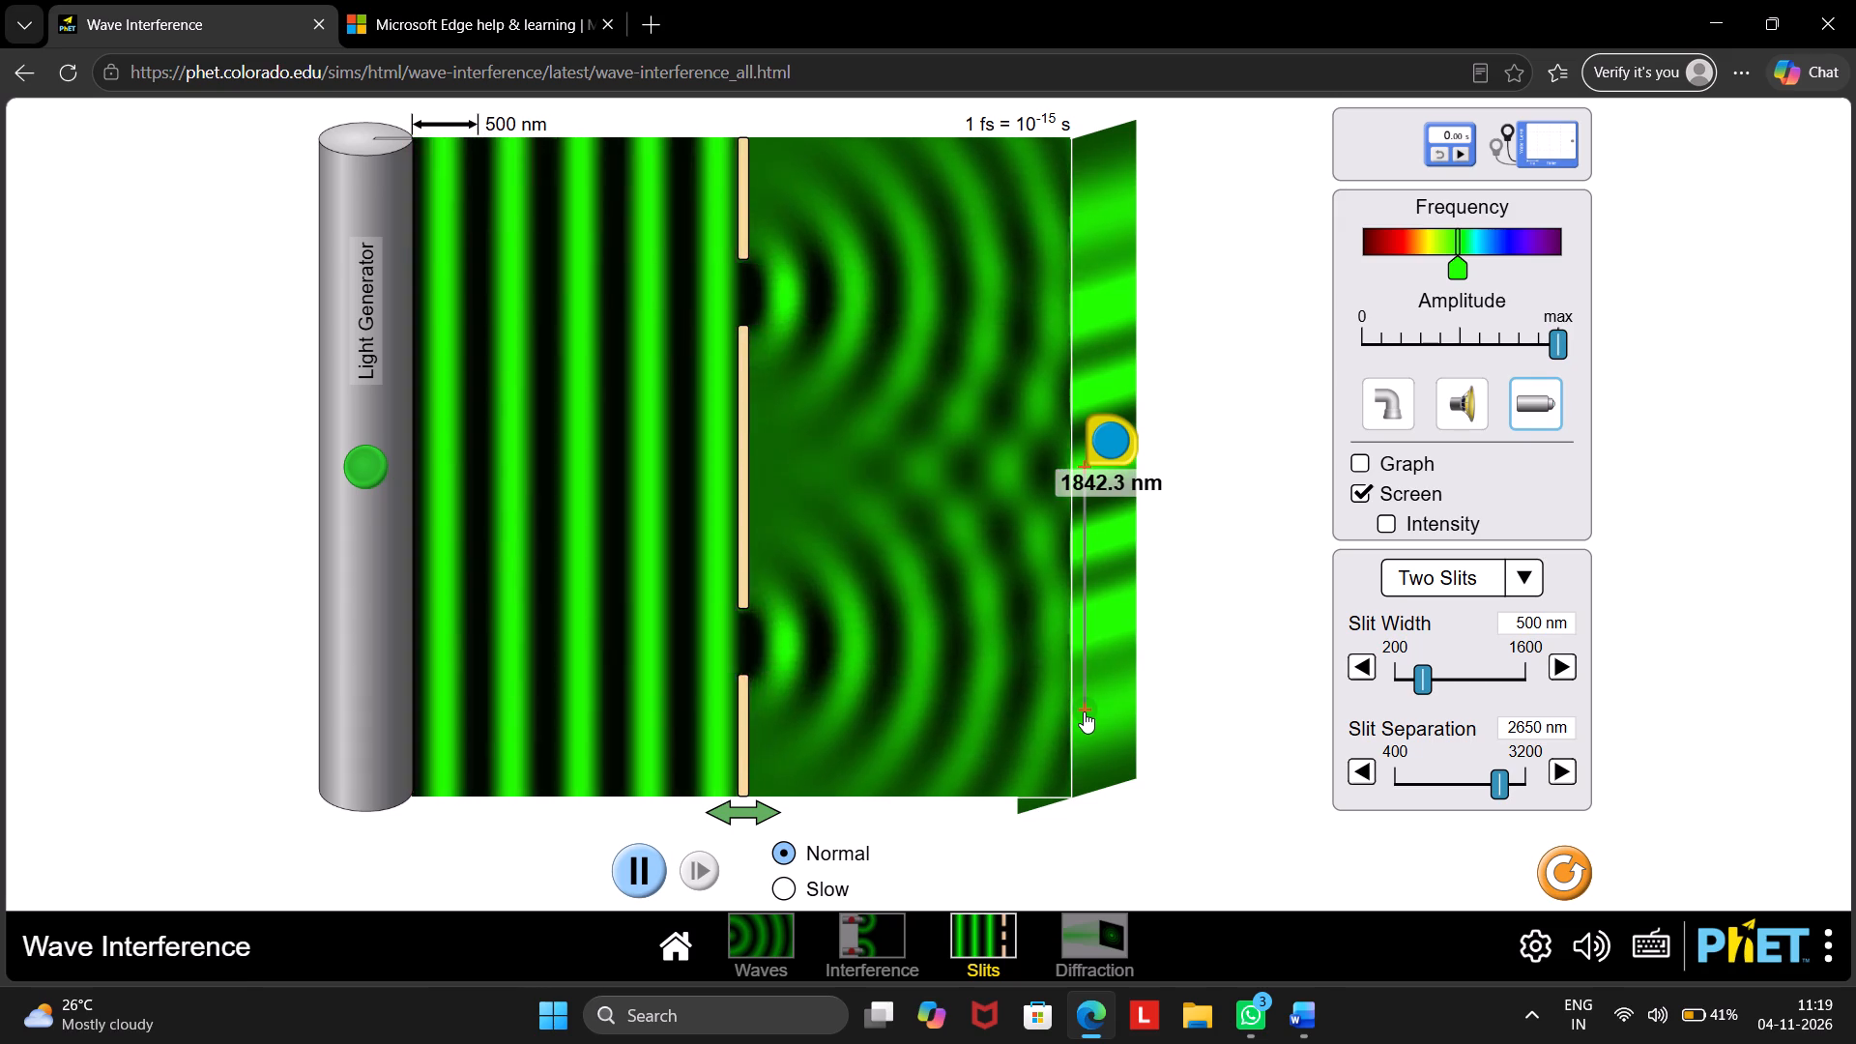
{"action": "left_click_drag", "start_coordinate": [1084, 711], "coordinate": [1083, 714]}
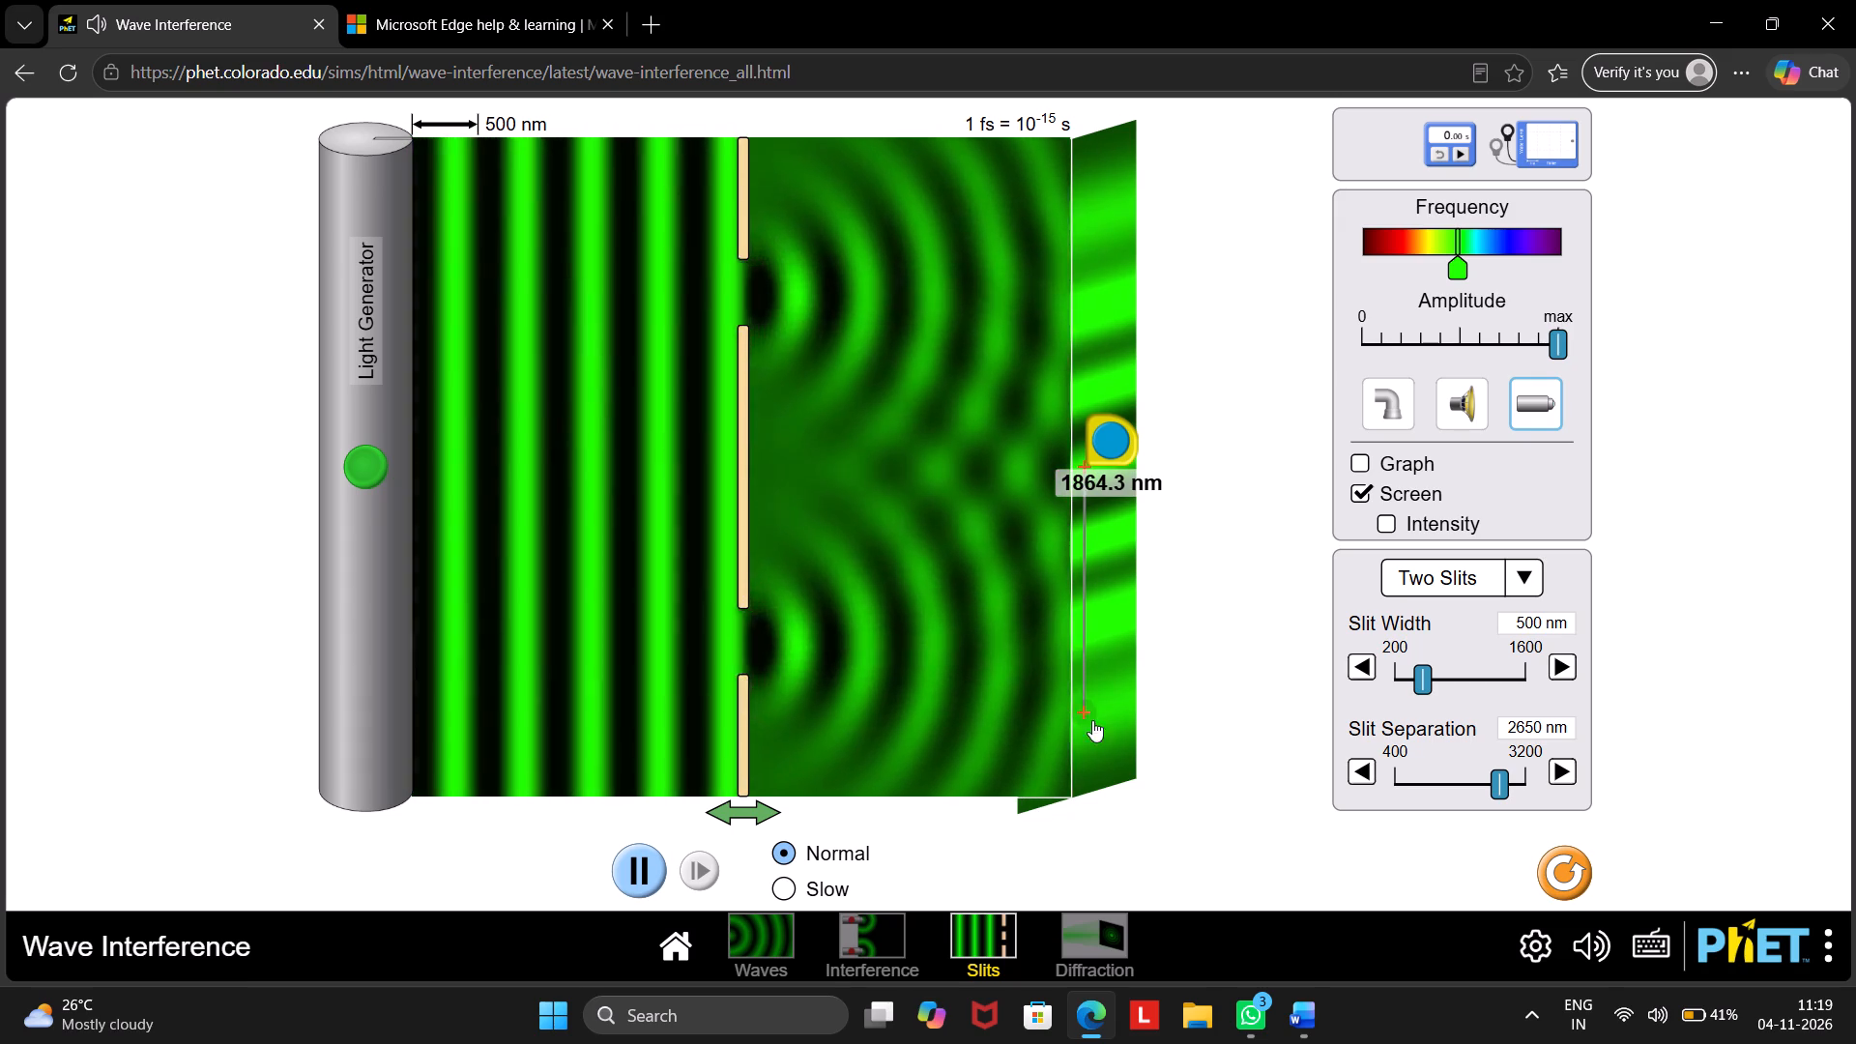
{"action": "left_click", "coordinate": [1312, 1021]}
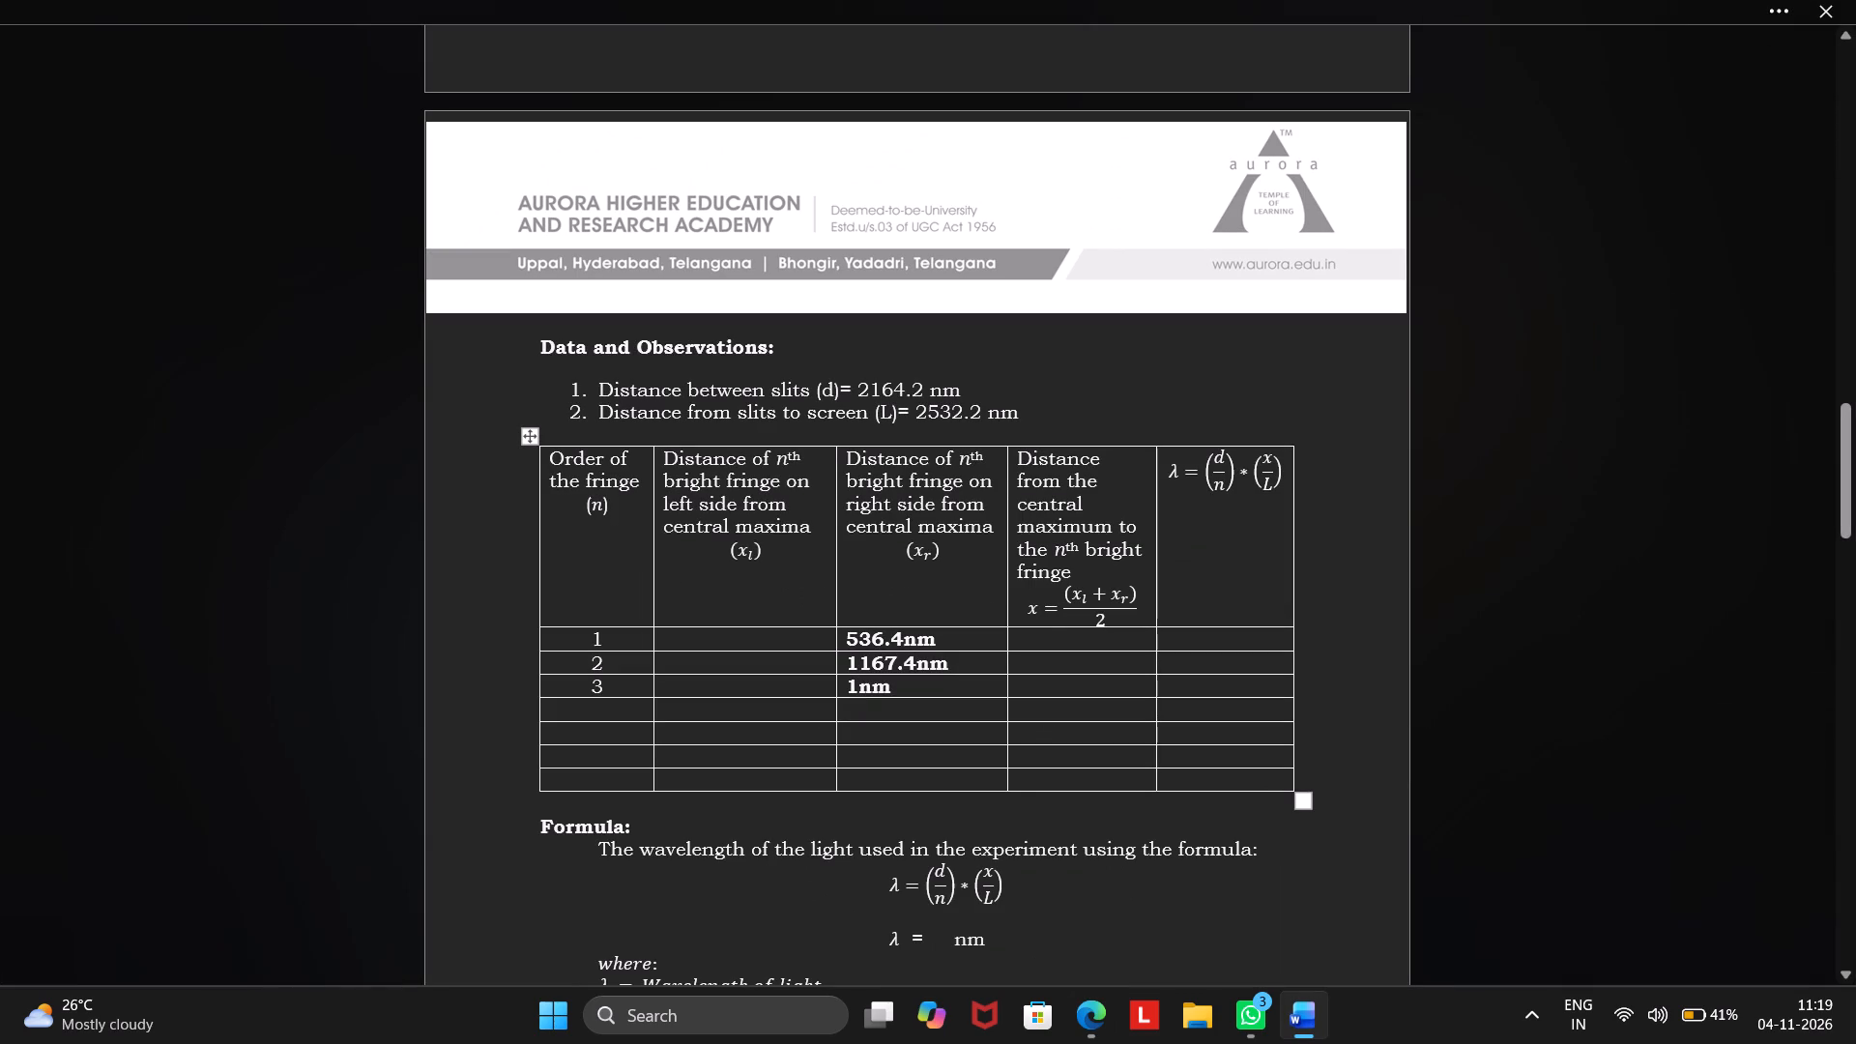
{"action": "type", "text": "864.3"}
Measure the first bright fringe above the central maximum in the simulation and enter 556.7nm as the first-order left-side distance (xl) in Word.
{"action": "left_click", "coordinate": [762, 636]}
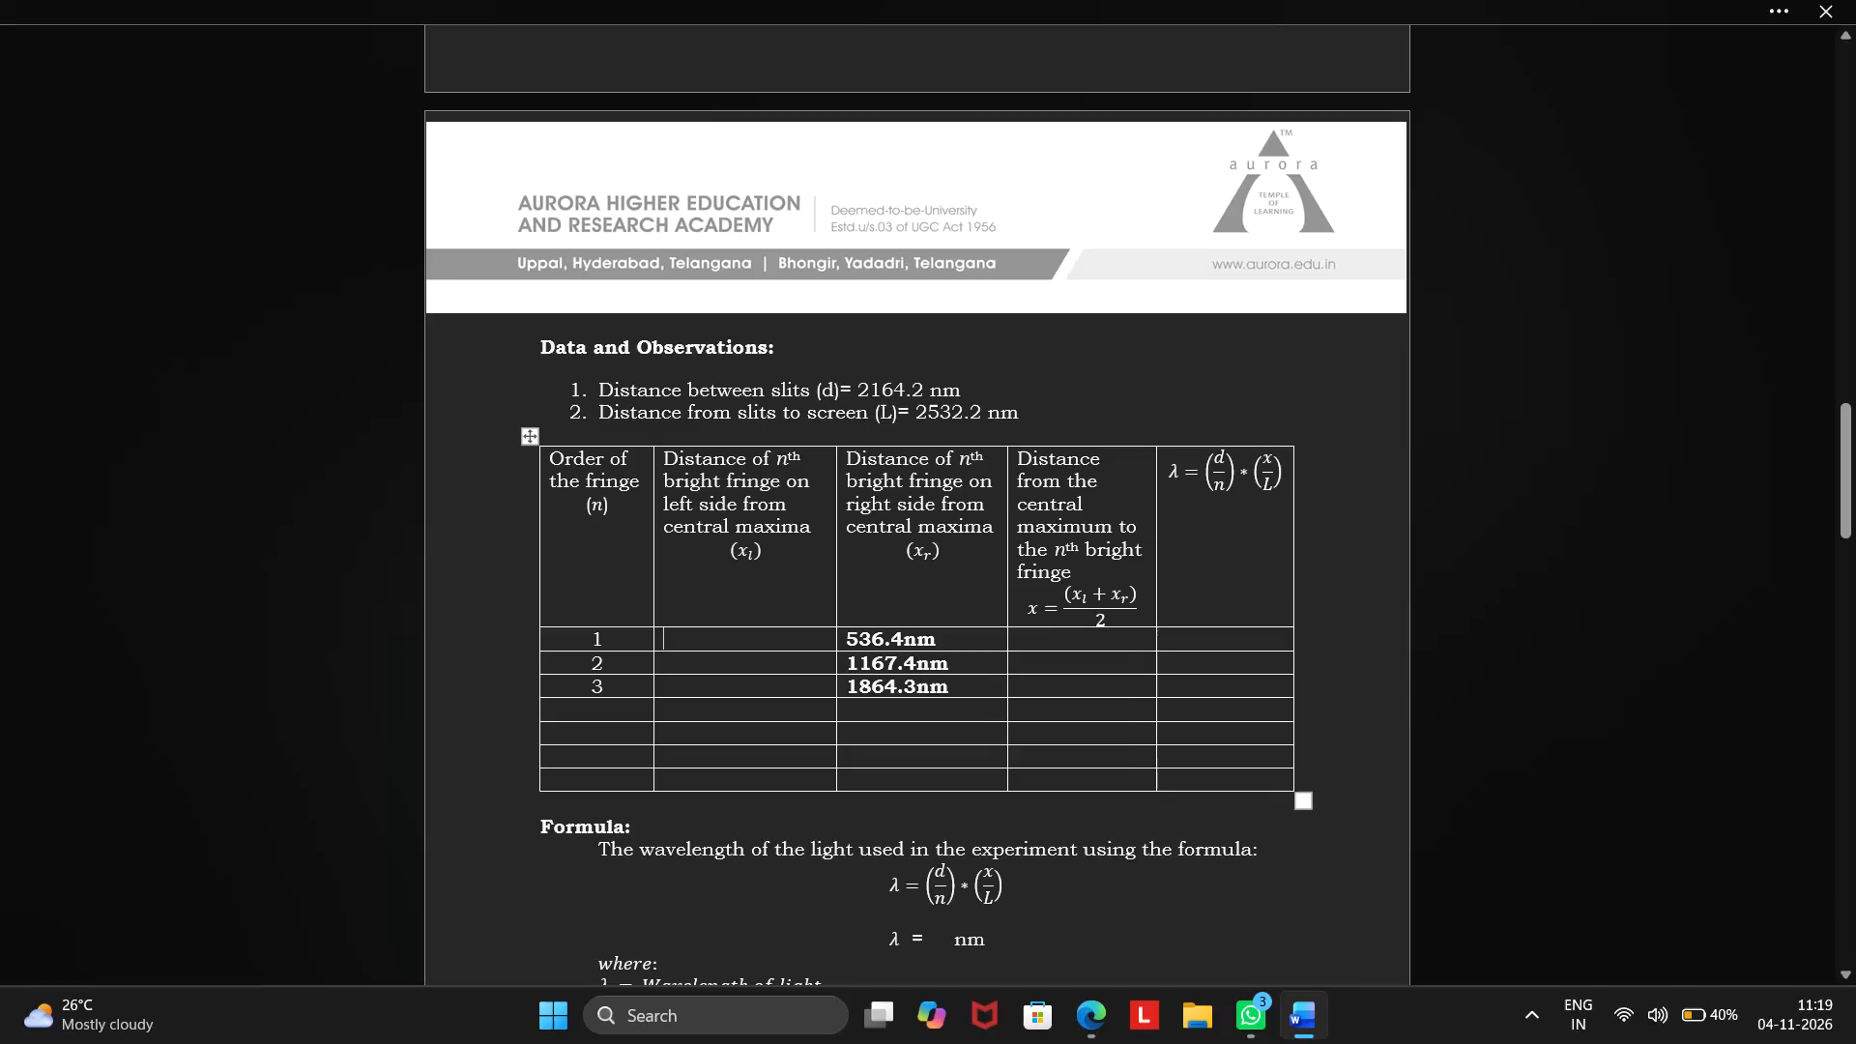
{"action": "left_click", "coordinate": [1295, 1025]}
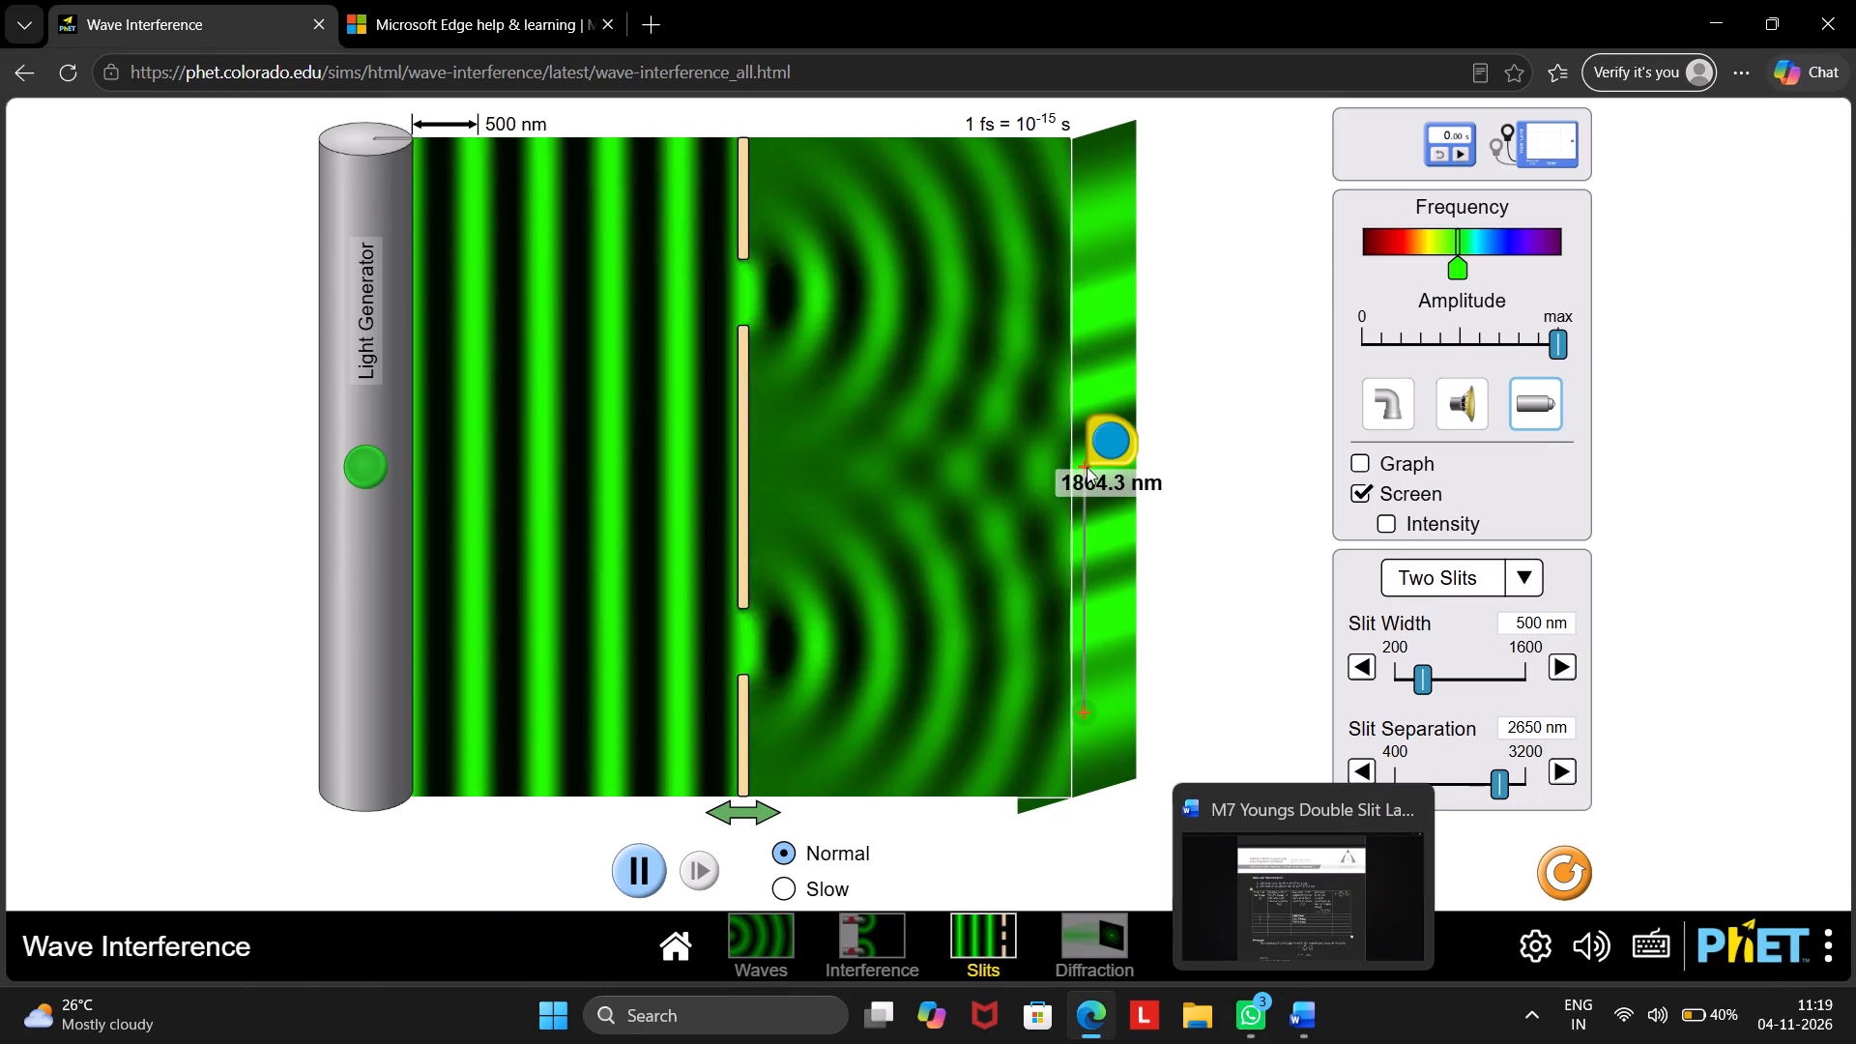
{"action": "left_click_drag", "start_coordinate": [1086, 721], "coordinate": [1135, 608]}
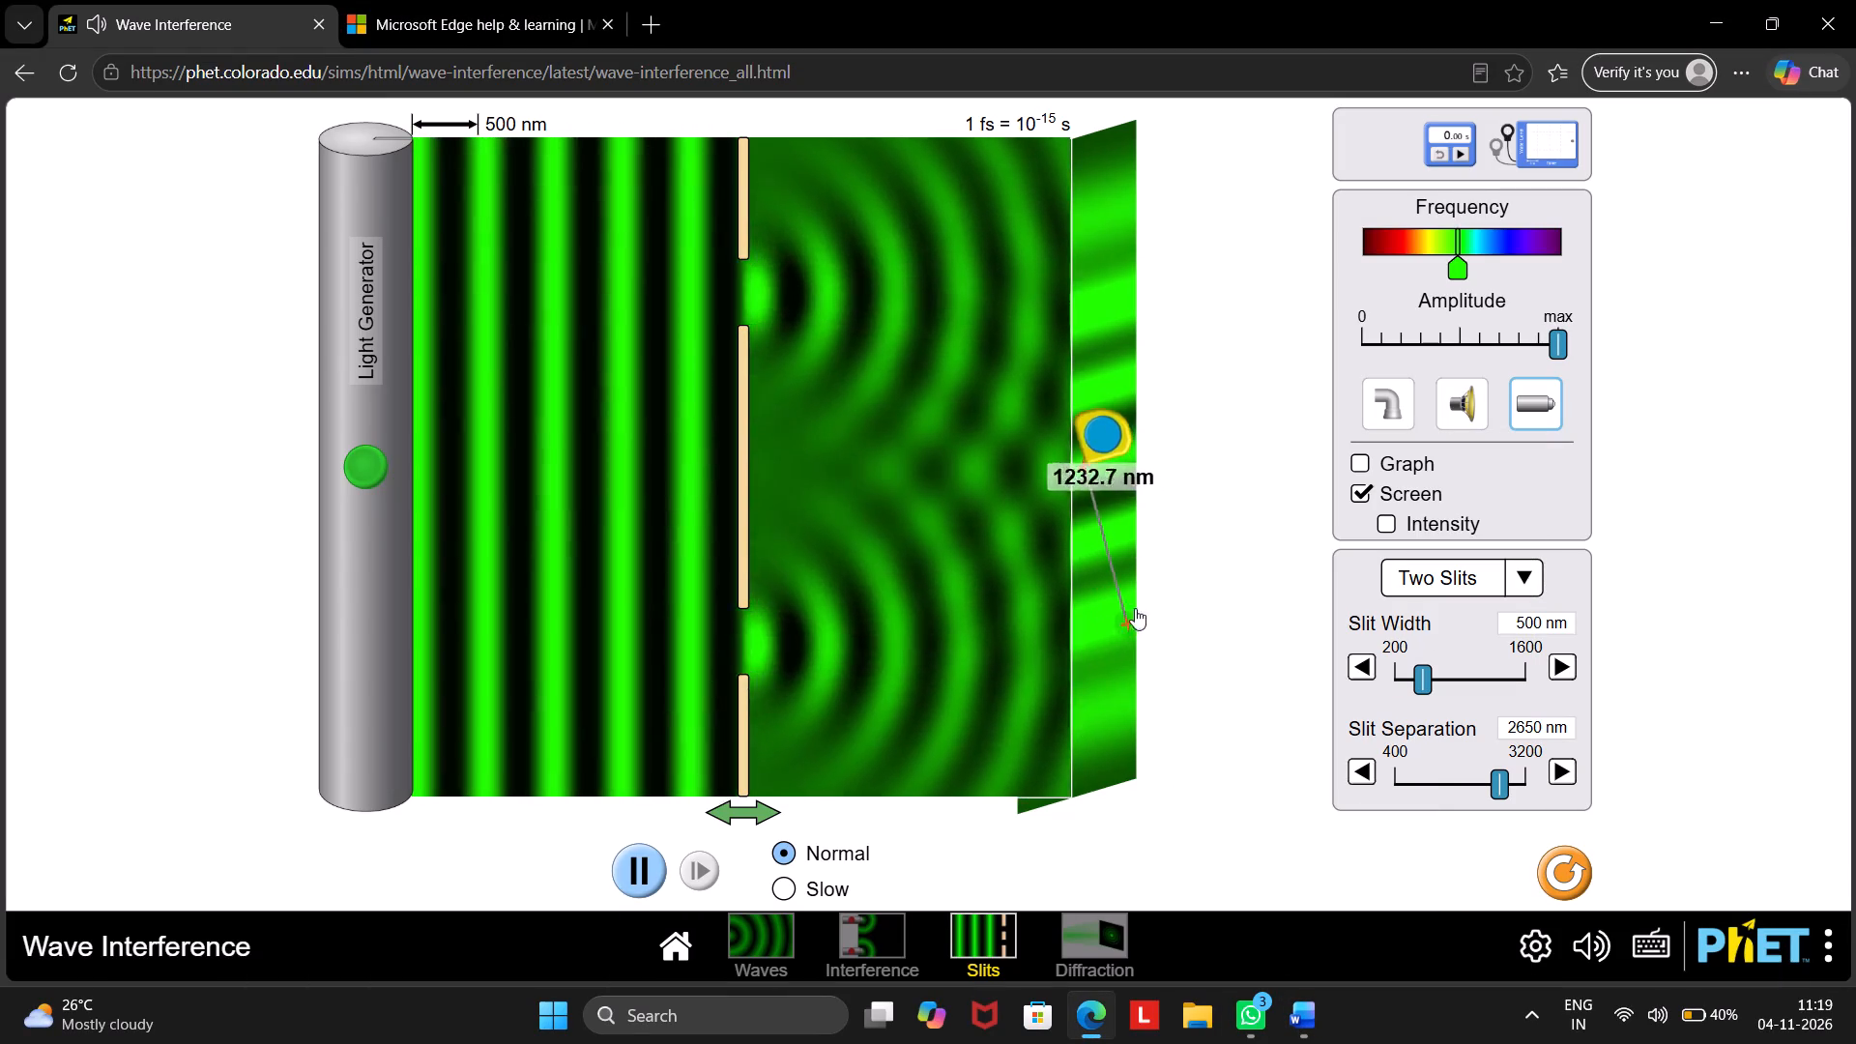
{"action": "left_click_drag", "start_coordinate": [1135, 608], "coordinate": [1085, 403]}
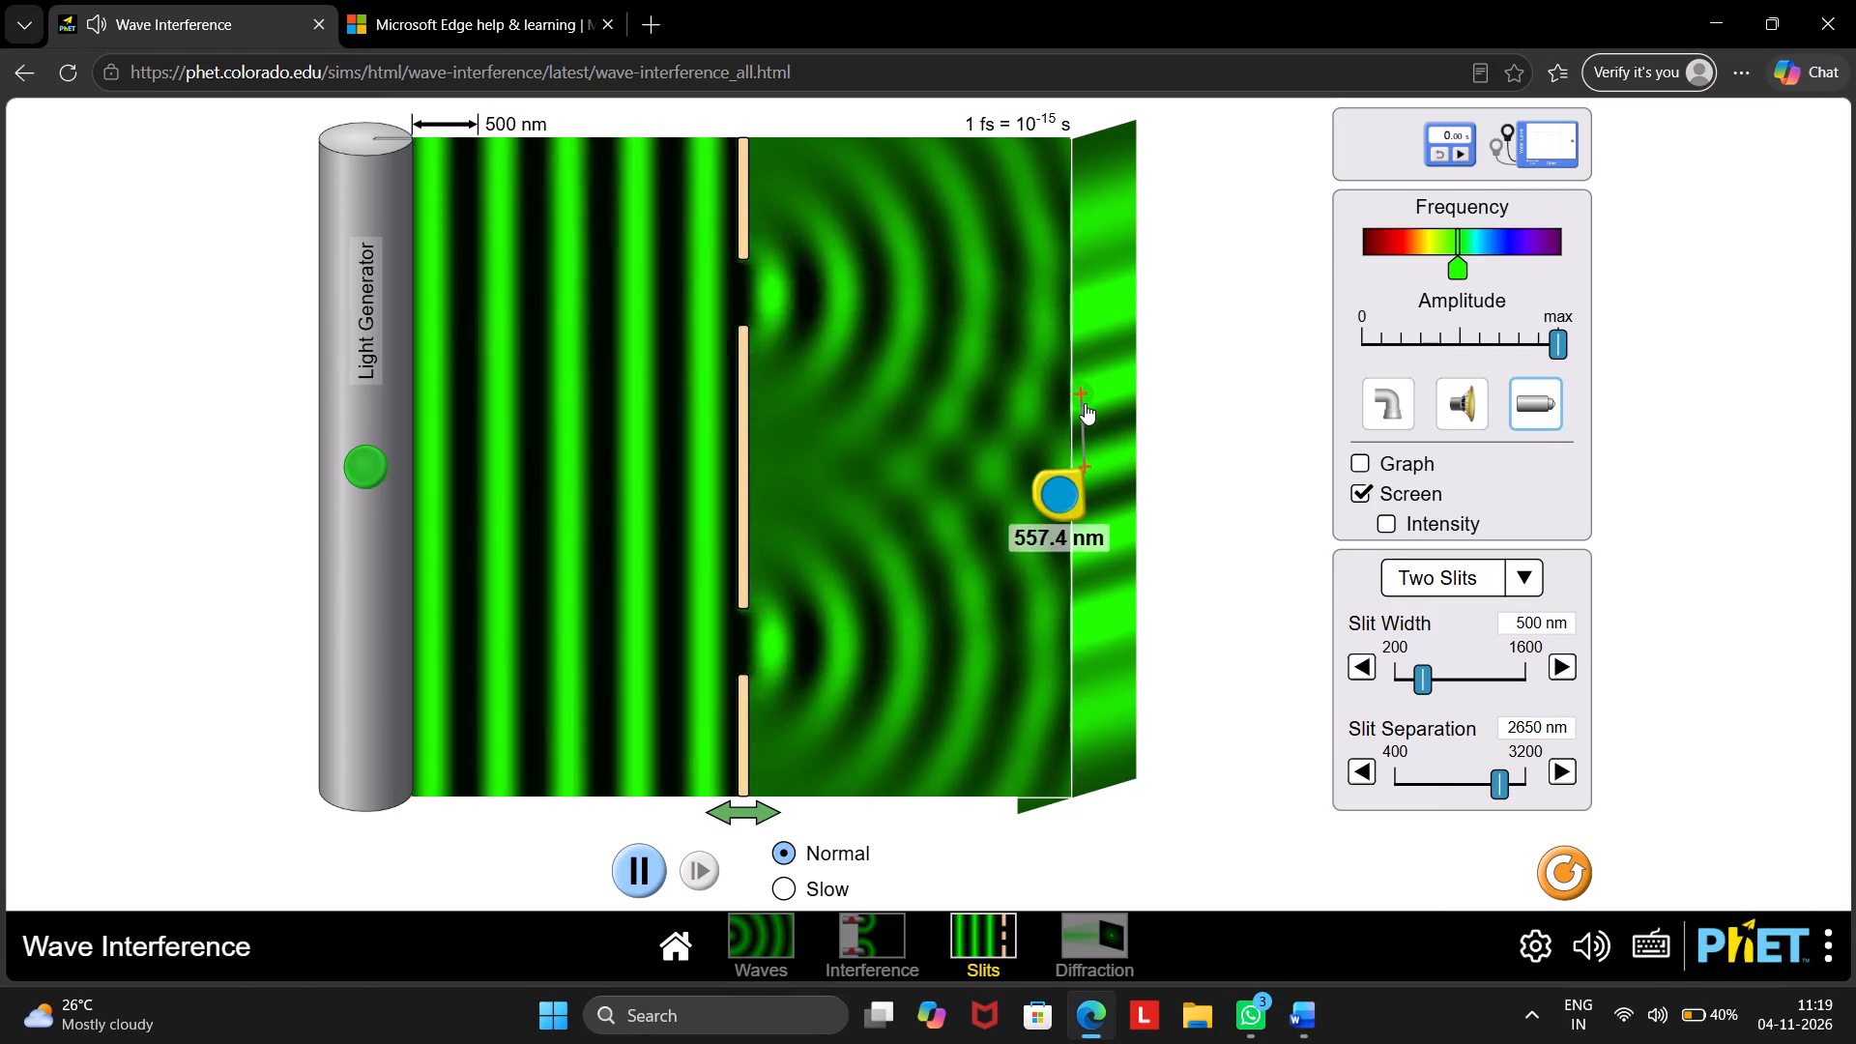
{"action": "left_click_drag", "start_coordinate": [1085, 403], "coordinate": [1085, 402]}
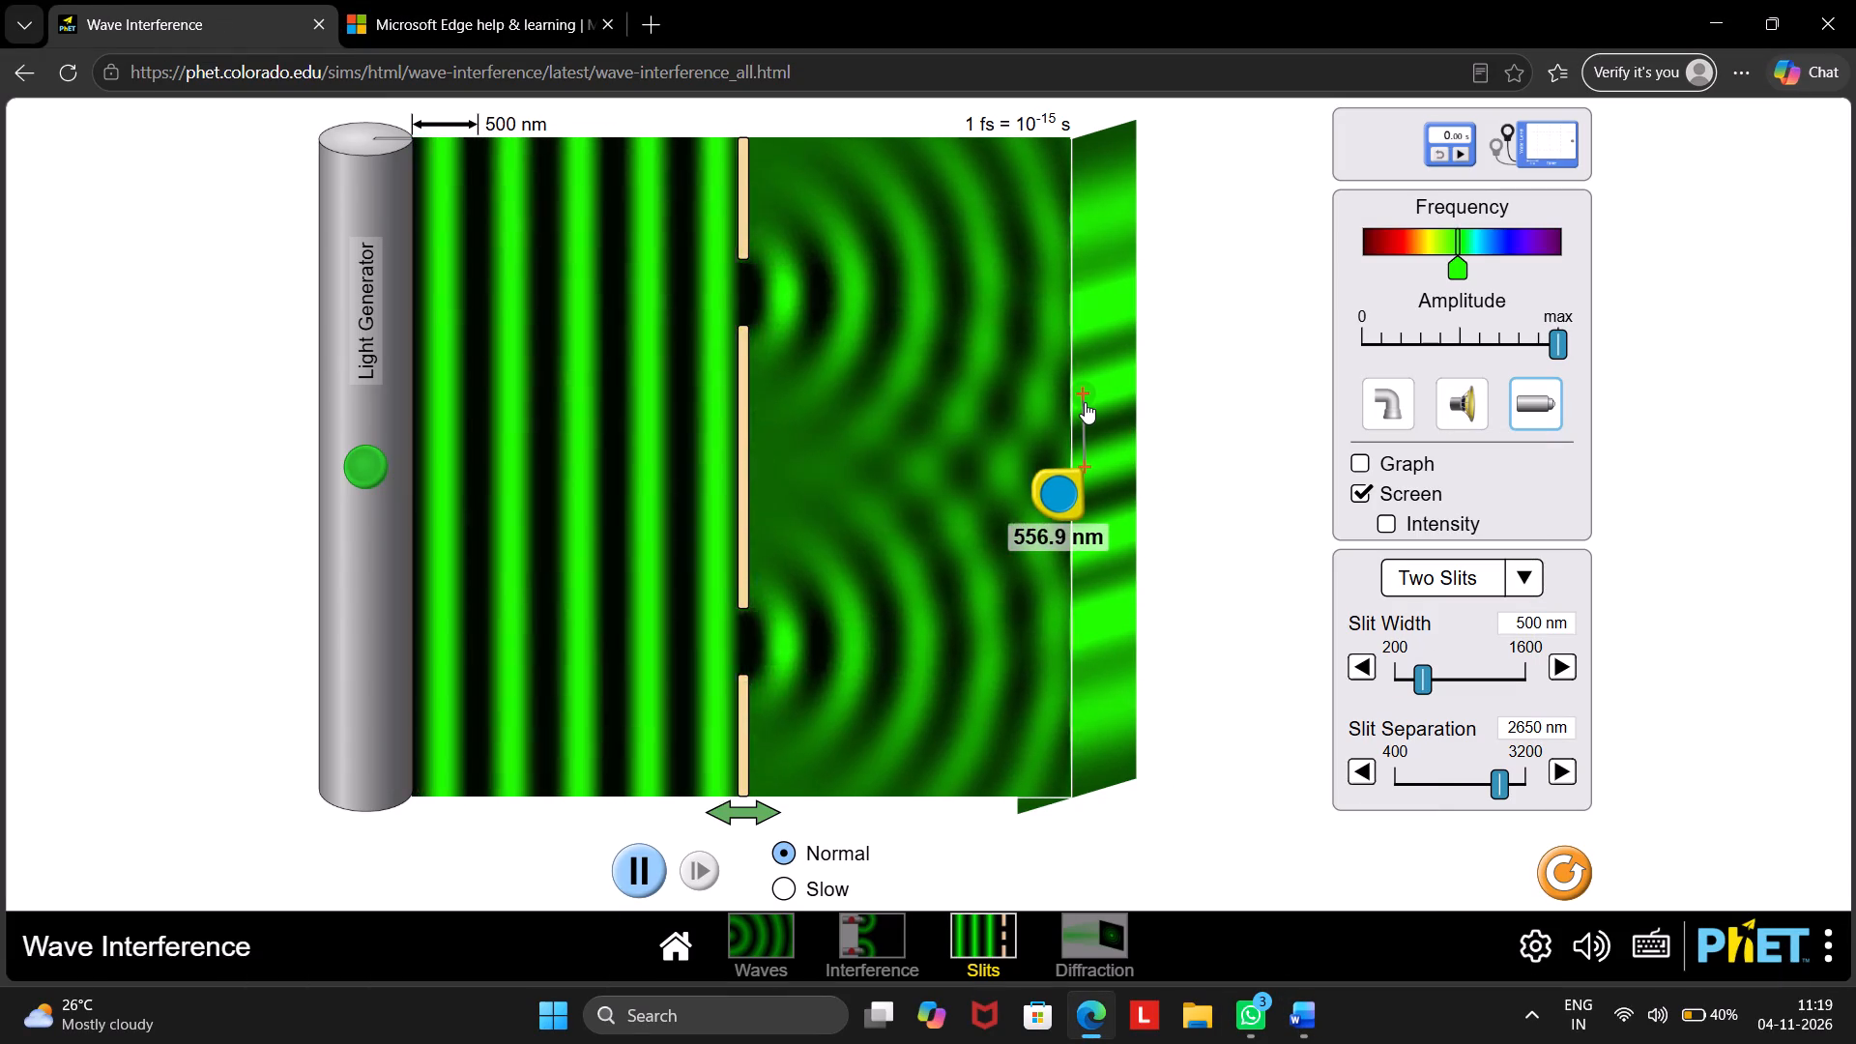
{"action": "left_click_drag", "start_coordinate": [1085, 402], "coordinate": [1086, 402]}
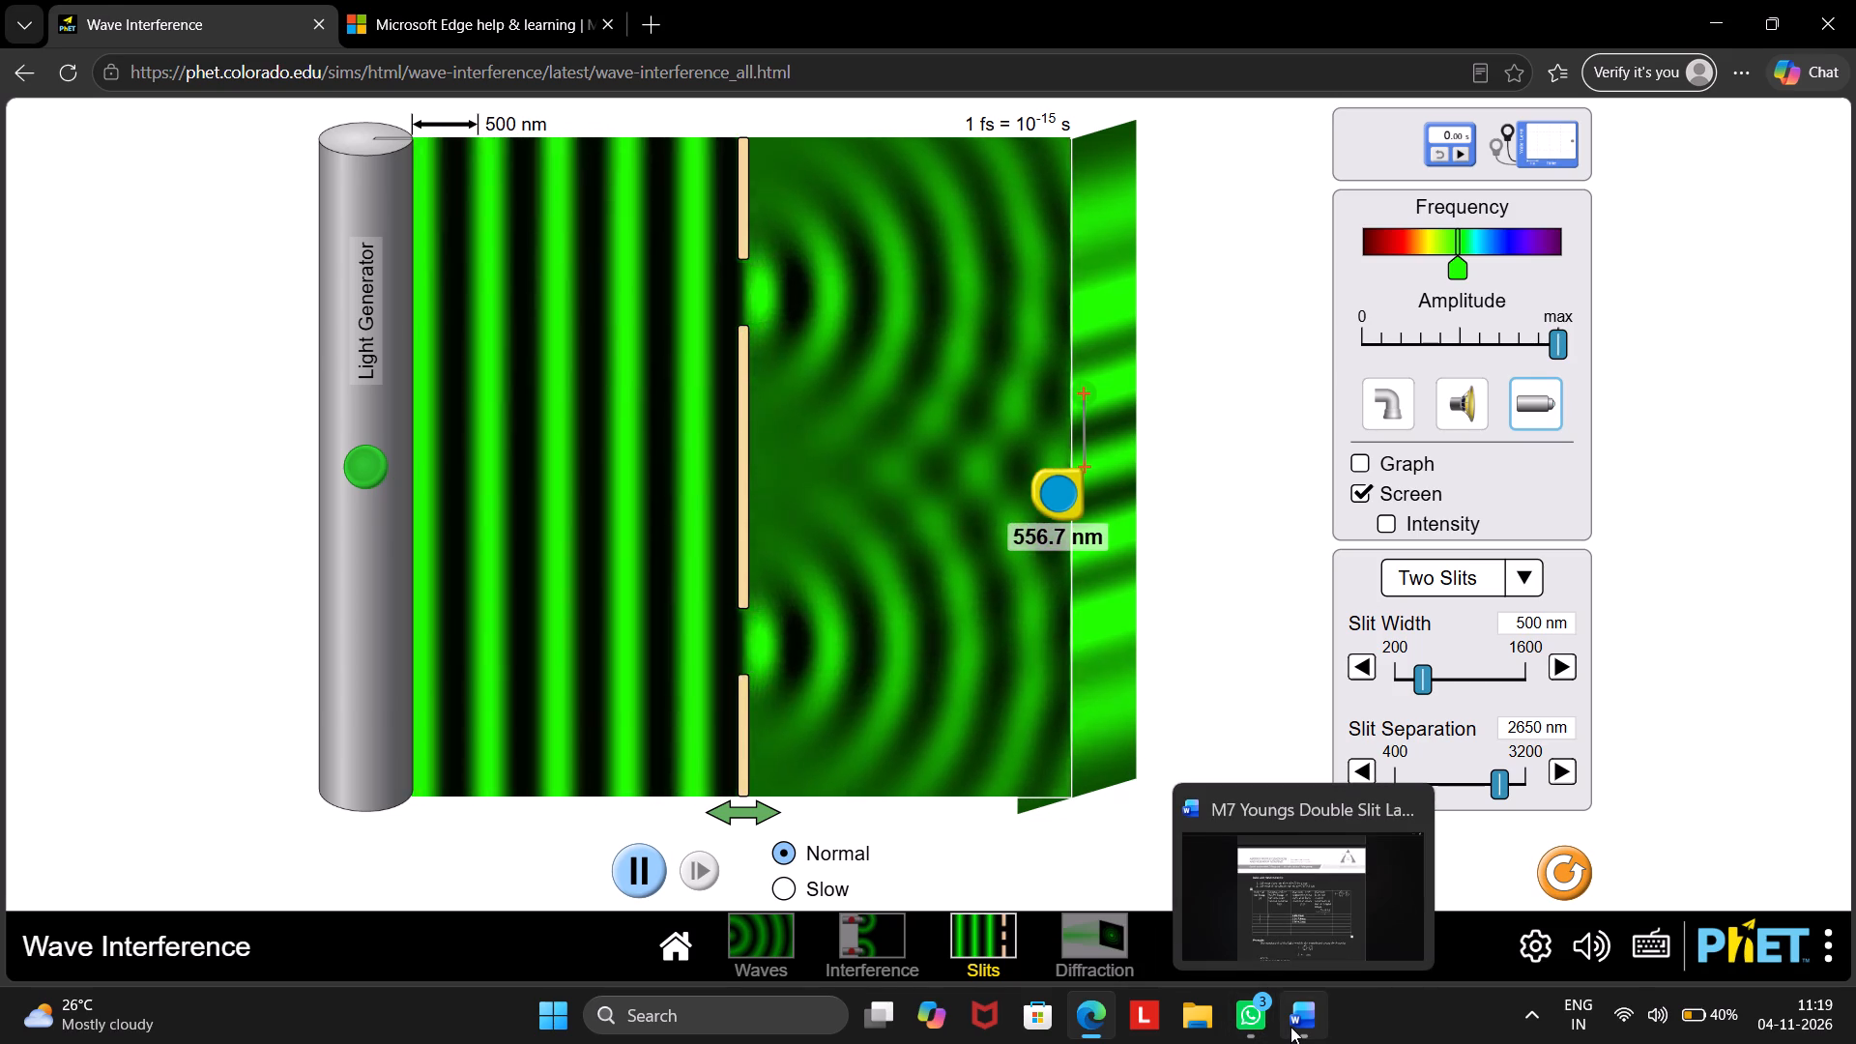
{"action": "left_click", "coordinate": [1290, 1027]}
{"action": "type", "text": "55"}
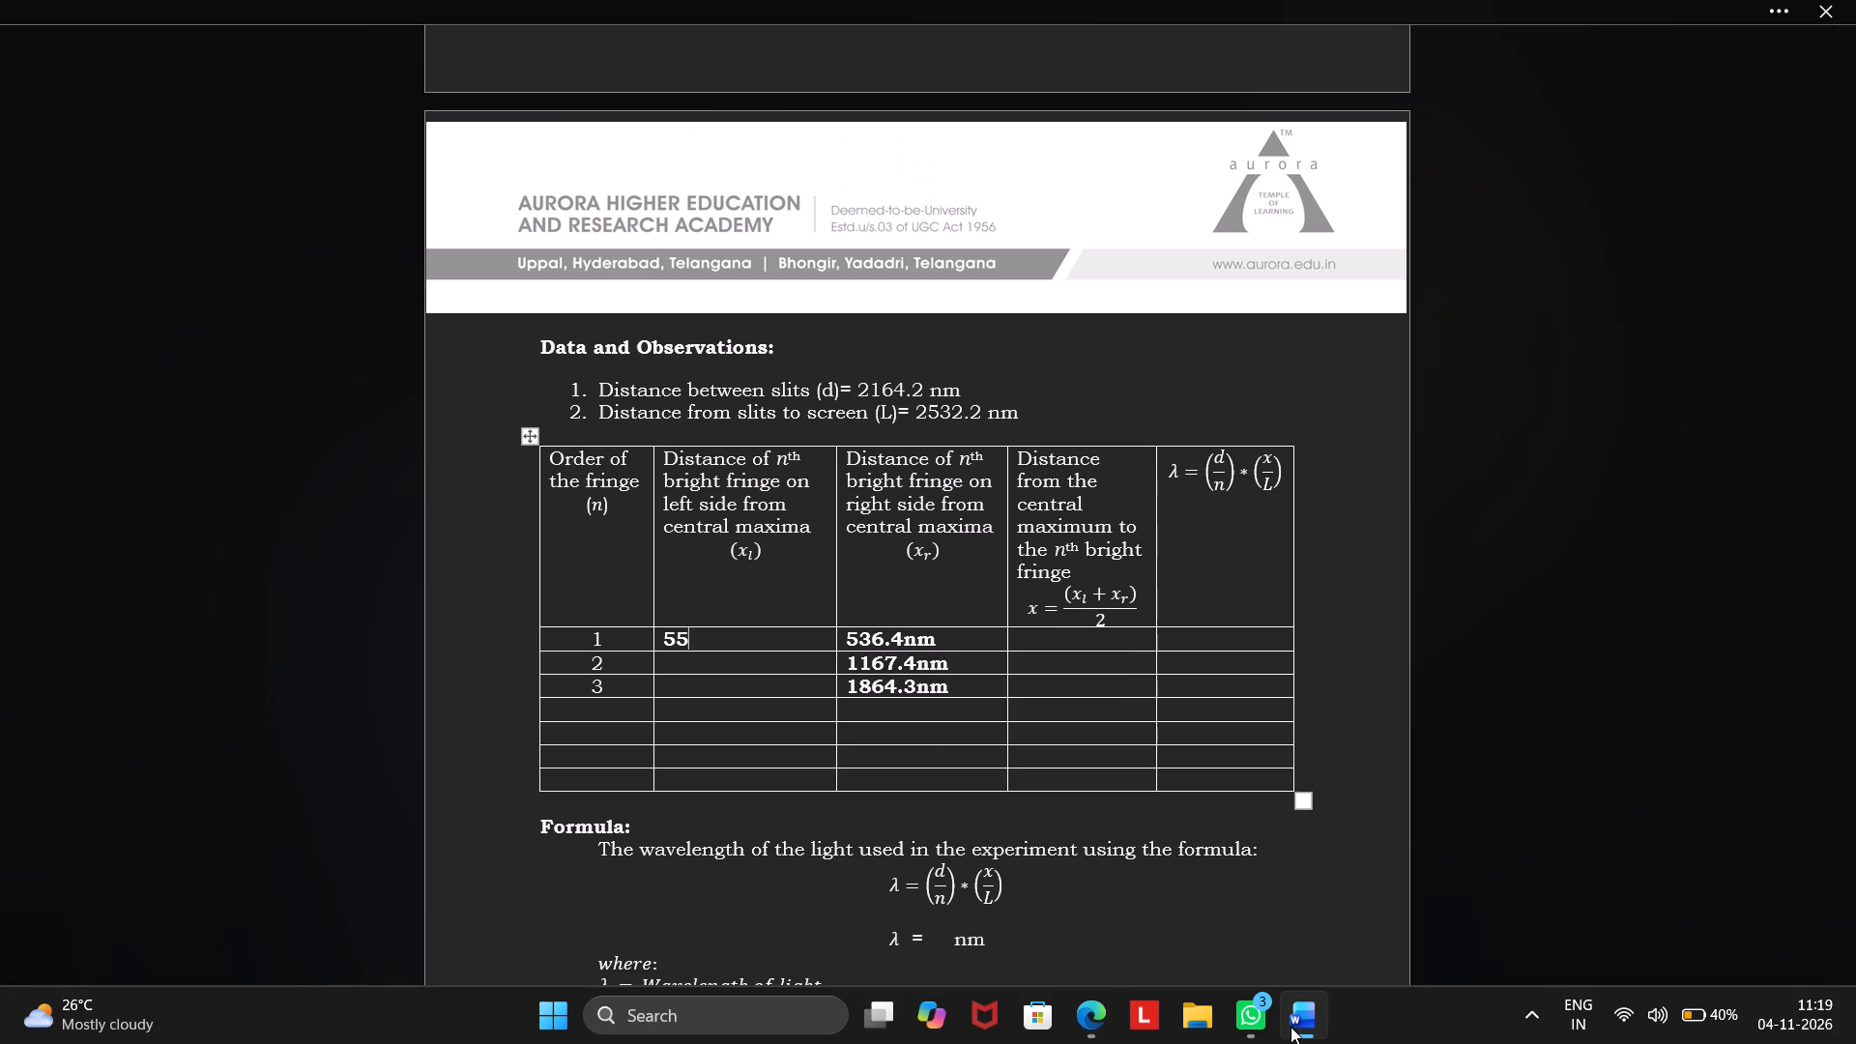
{"action": "type", "text": "6.7"}
{"action": "type", "text": "nm"}
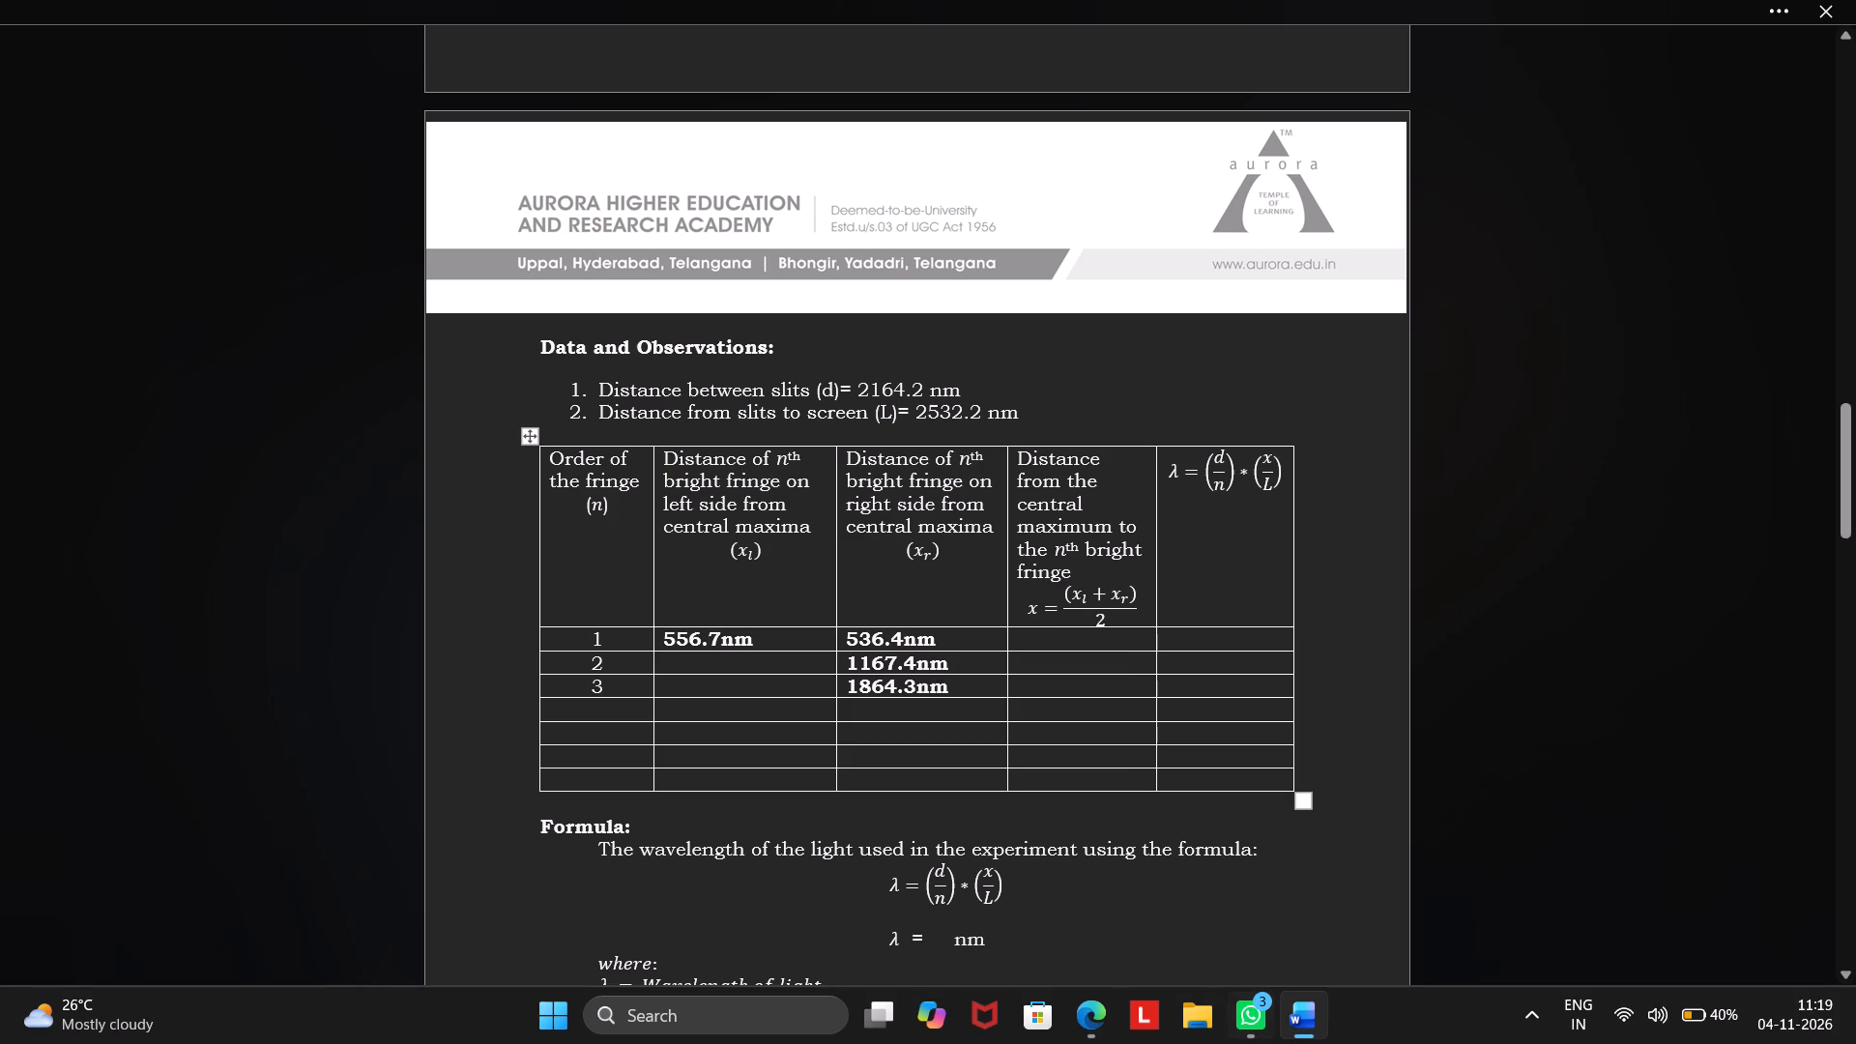
Measure the second bright fringe above the central maximum in the simulation and enter 1143.7nm as the second-order left-side distance (xl) in Word.
{"action": "left_click", "coordinate": [791, 663]}
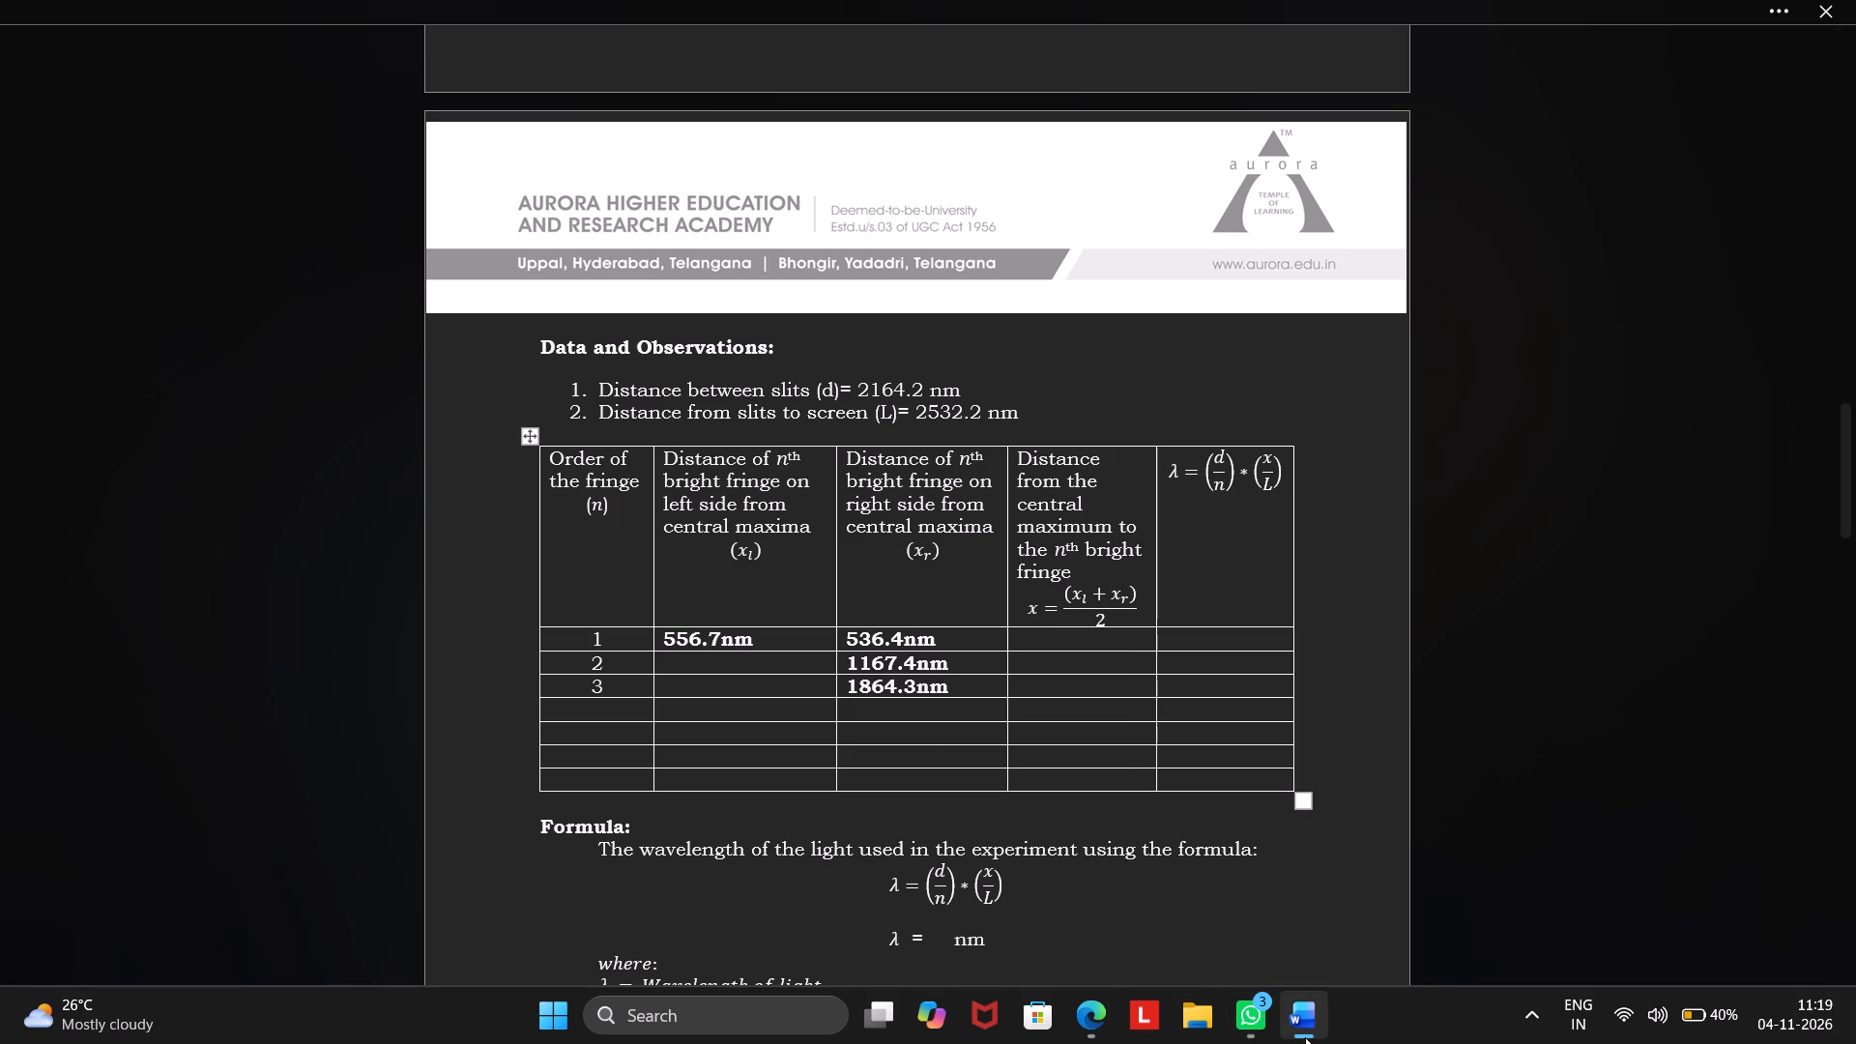
{"action": "left_click", "coordinate": [1297, 1025]}
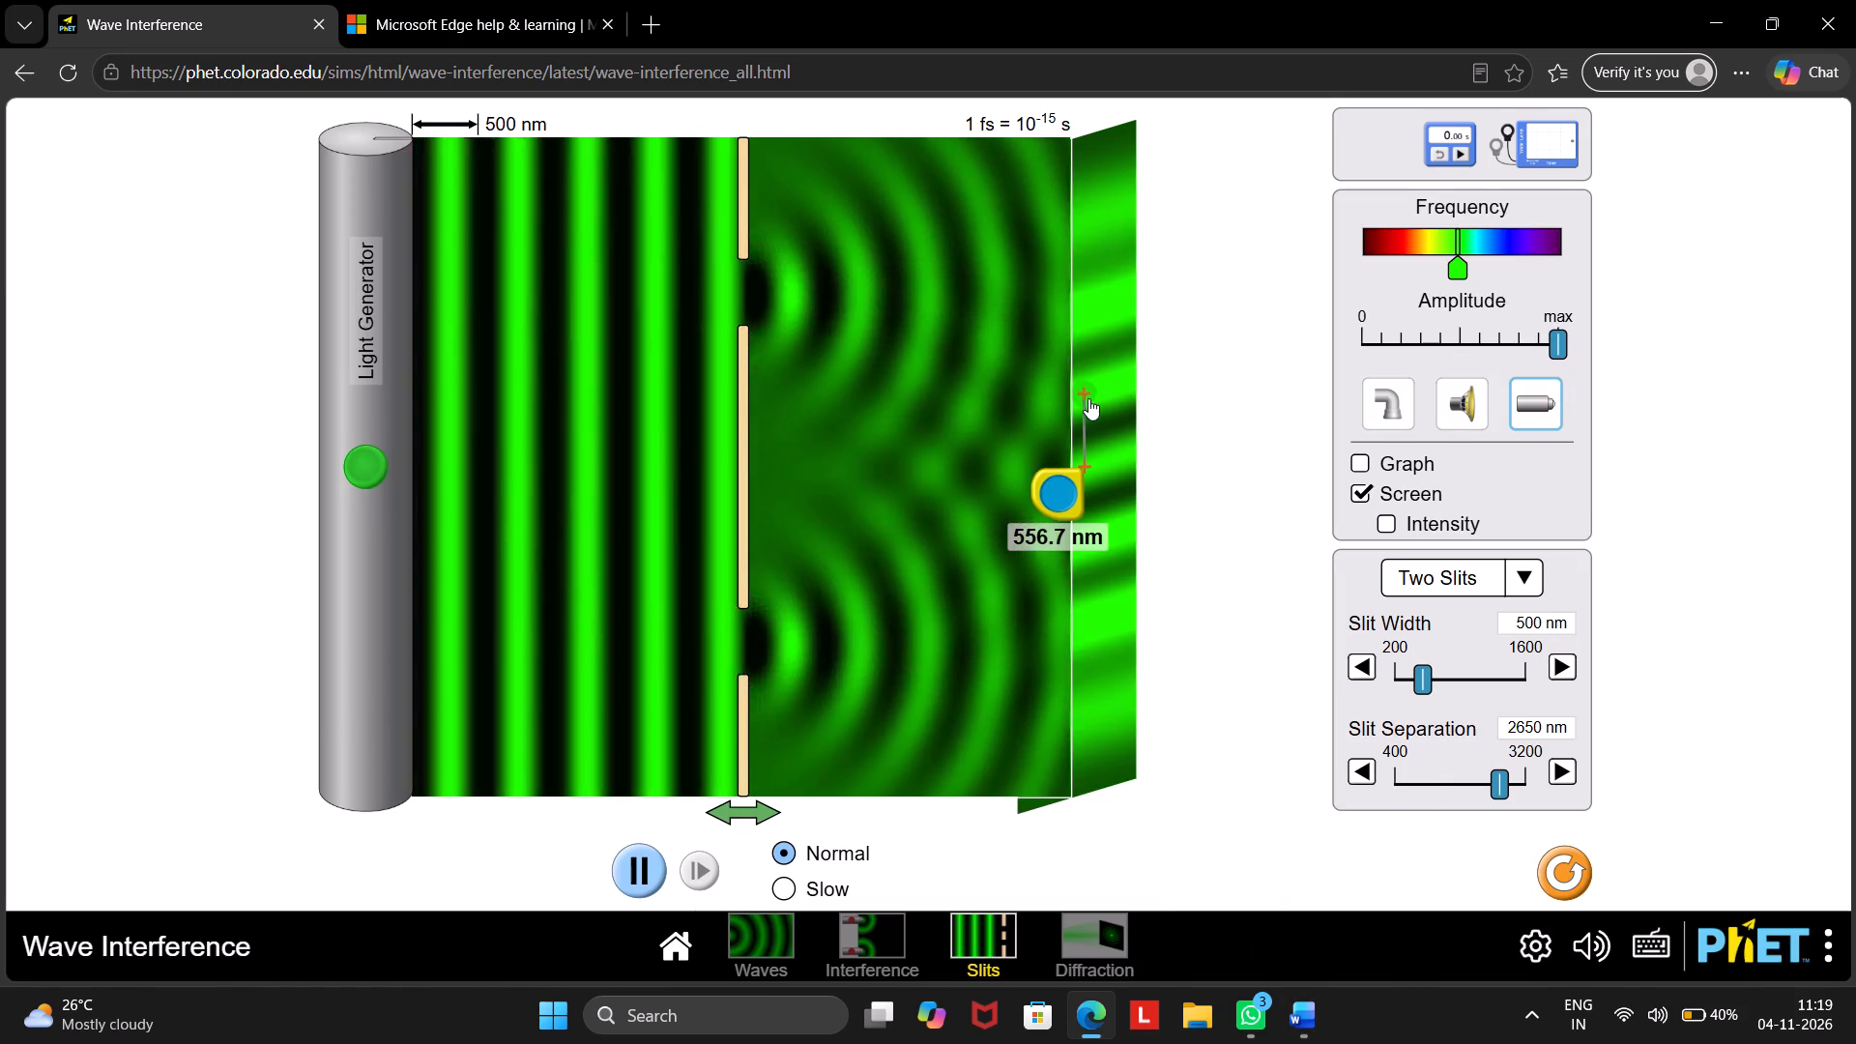
{"action": "left_click_drag", "start_coordinate": [1084, 392], "coordinate": [1082, 322]}
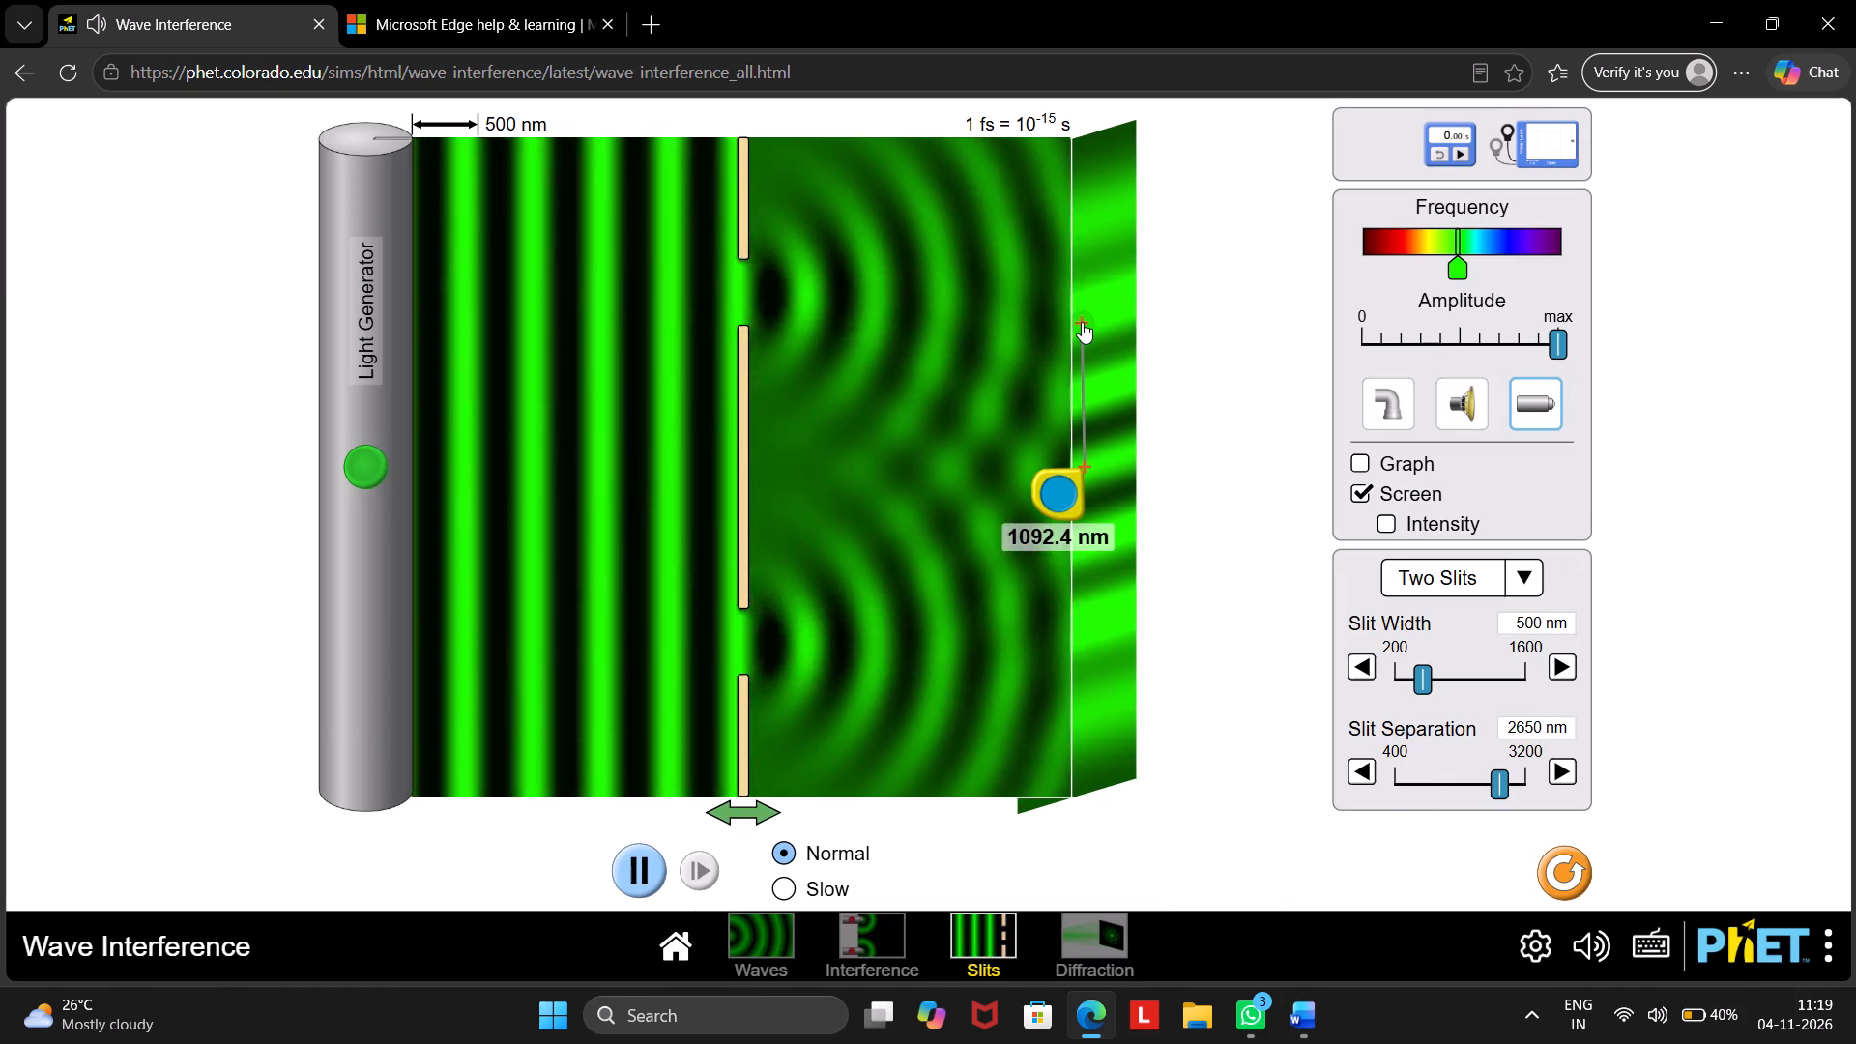
{"action": "left_click_drag", "start_coordinate": [1082, 322], "coordinate": [1082, 315]}
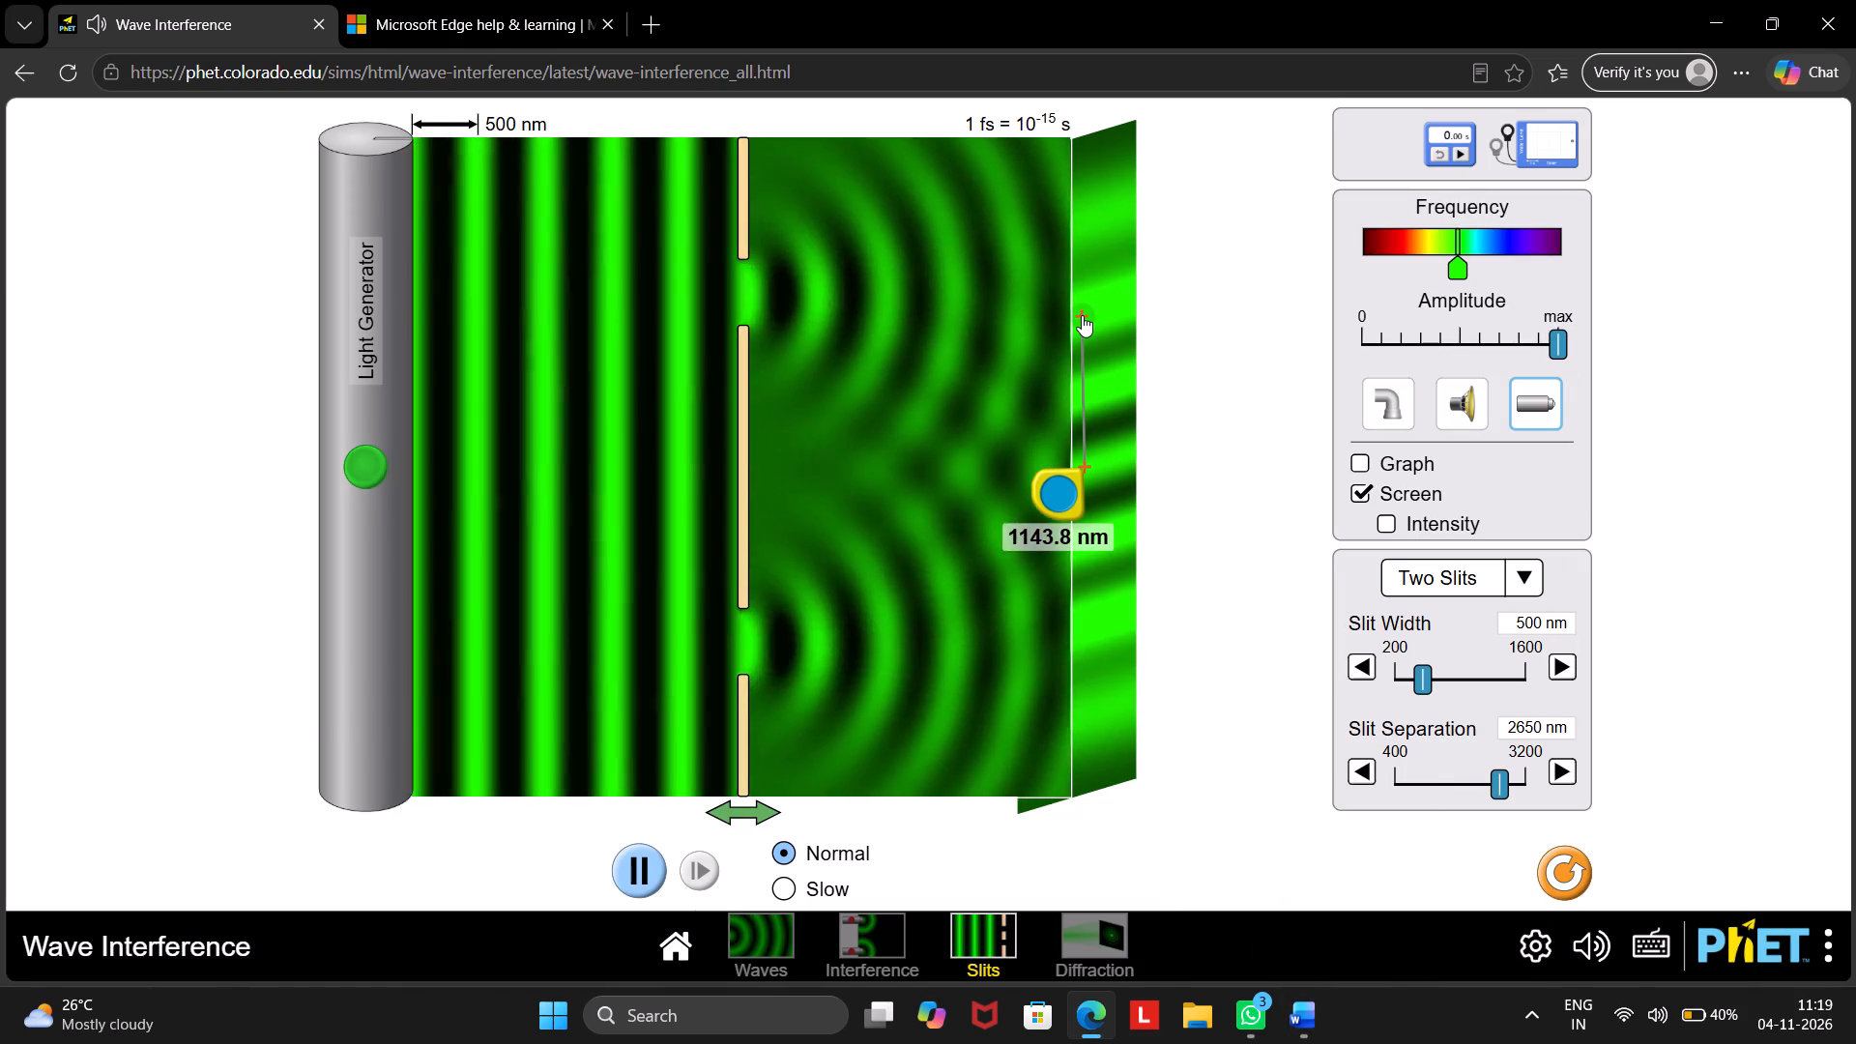
{"action": "left_click_drag", "start_coordinate": [1082, 315], "coordinate": [1083, 315]}
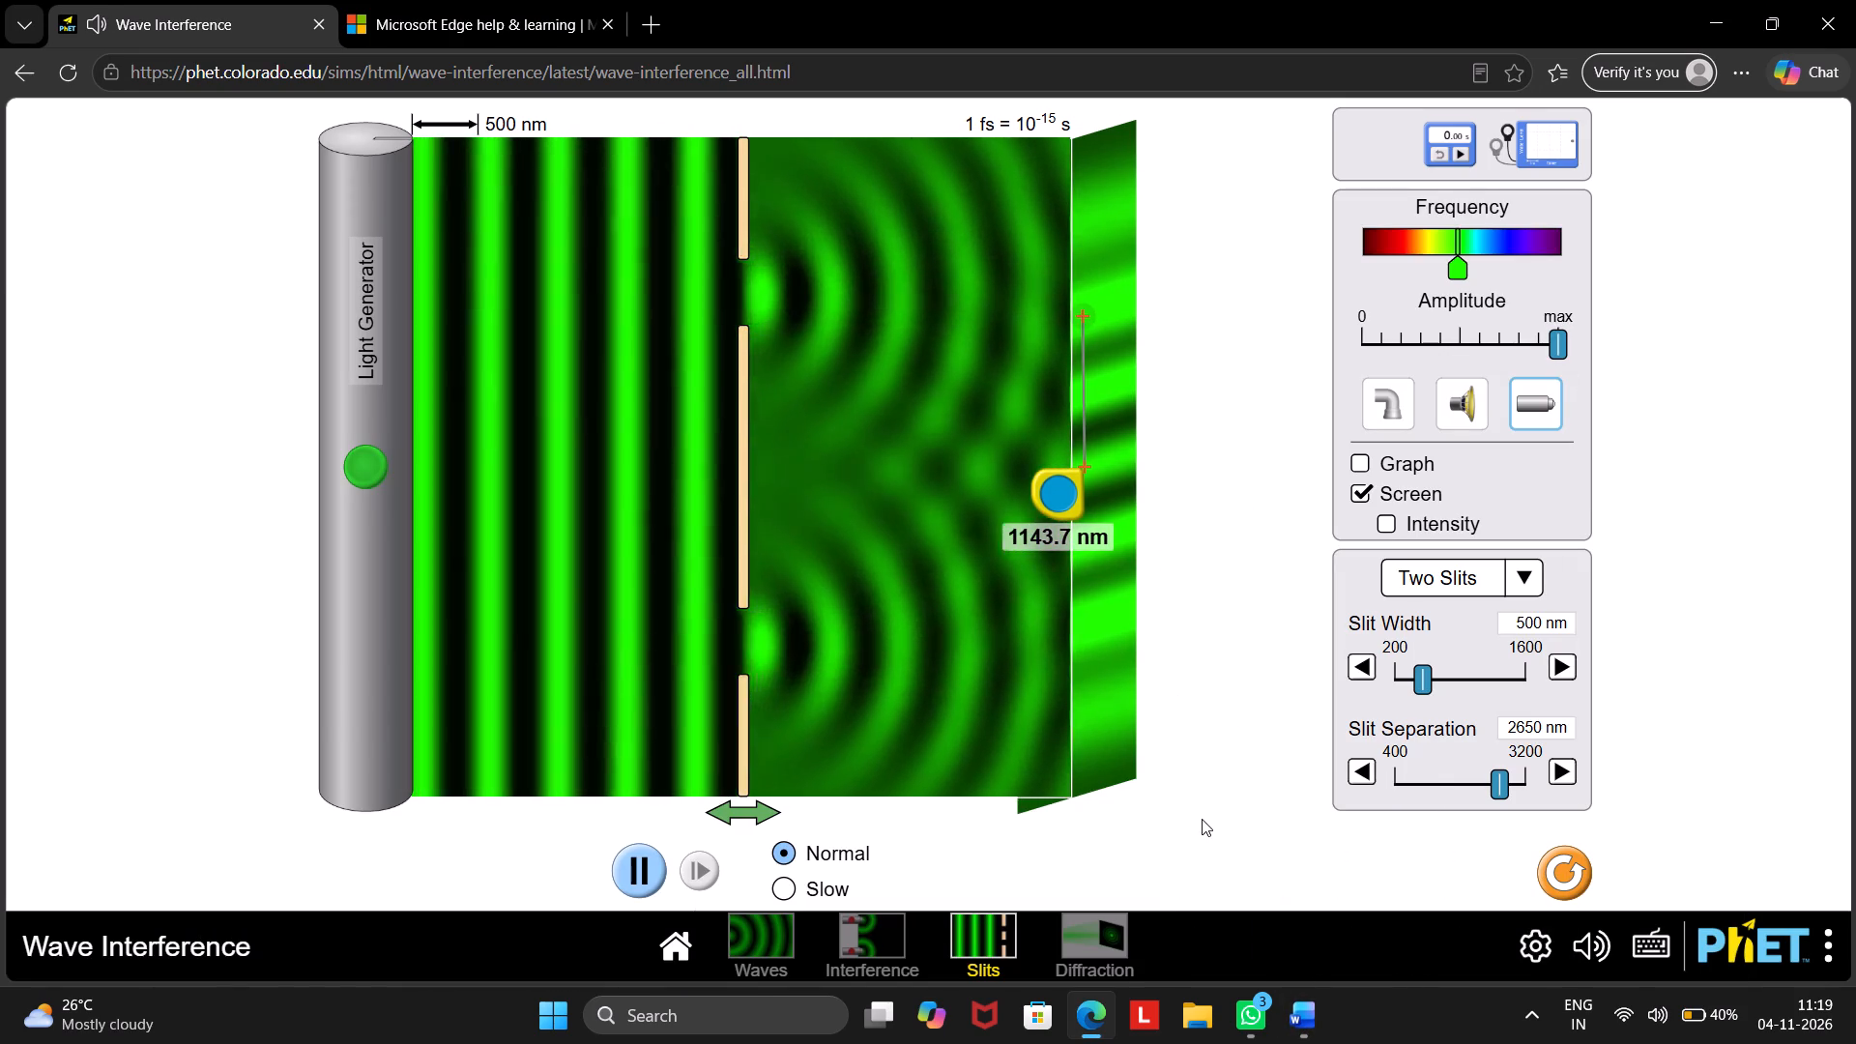
{"action": "left_click", "coordinate": [1294, 1019]}
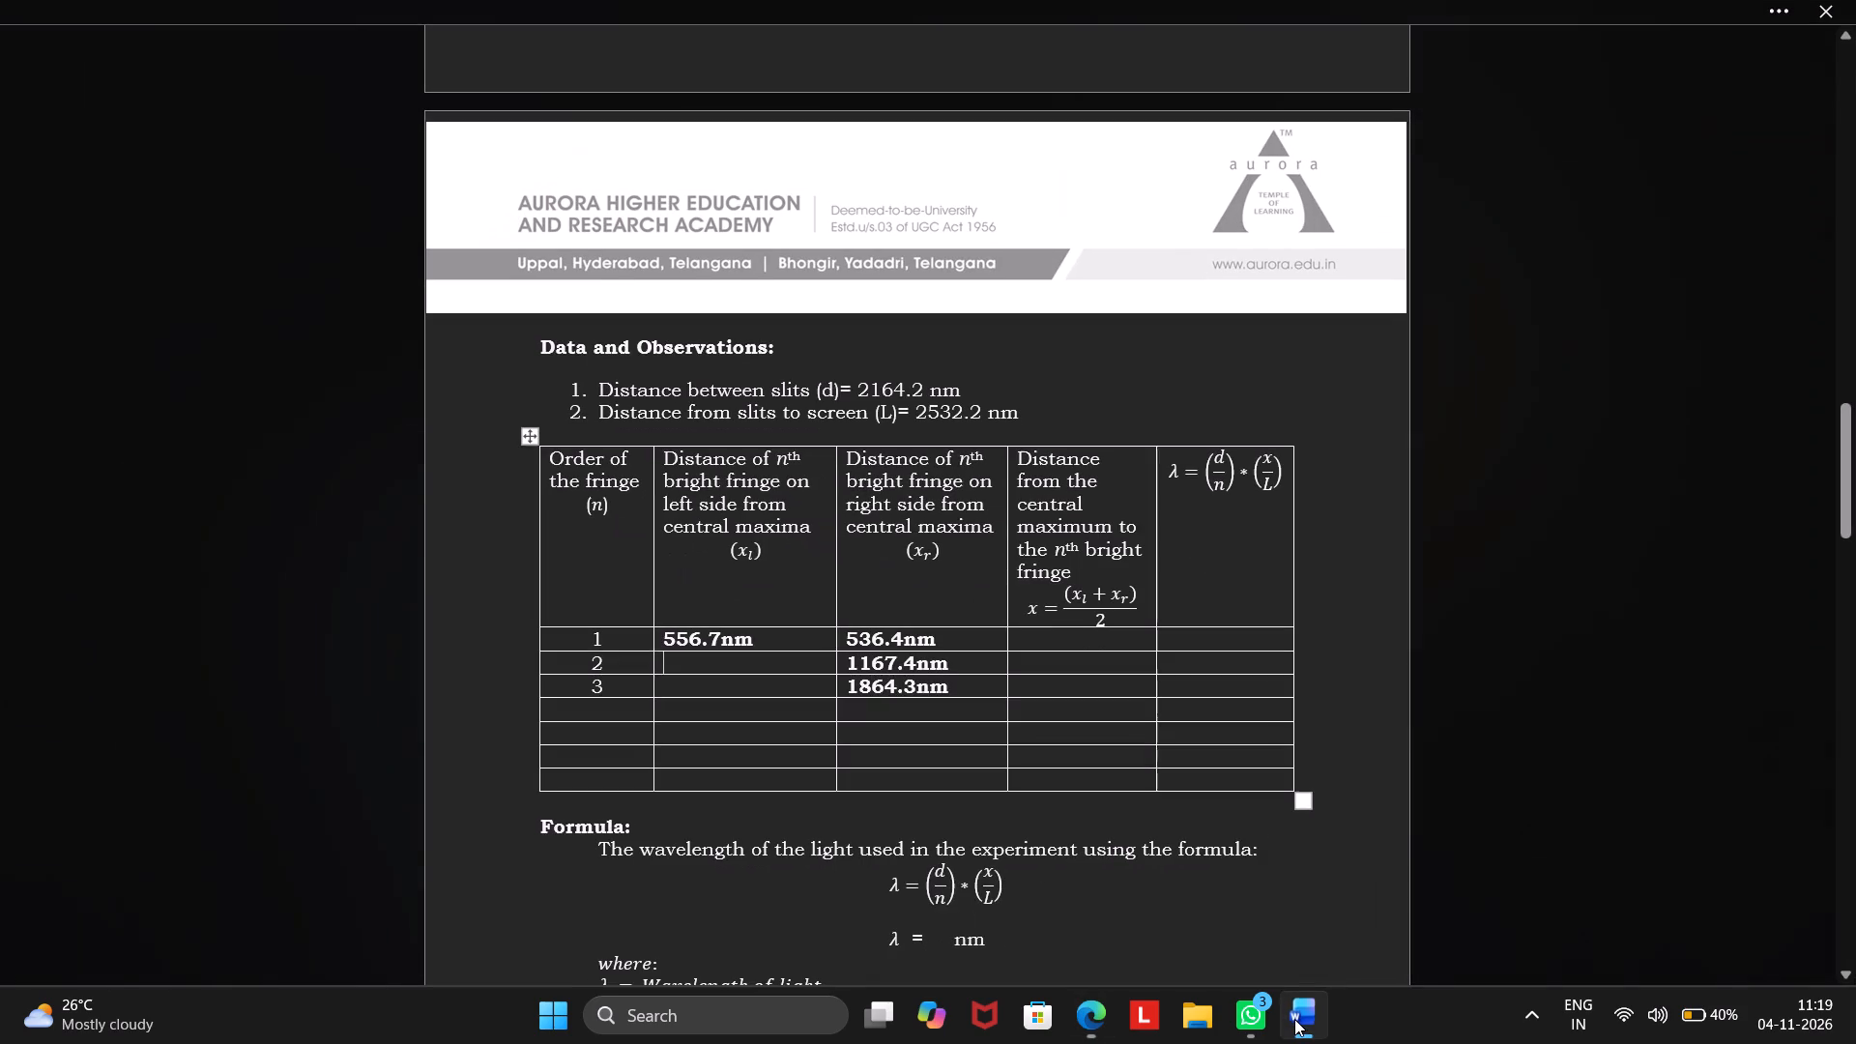
{"action": "type", "text": "1143.7"}
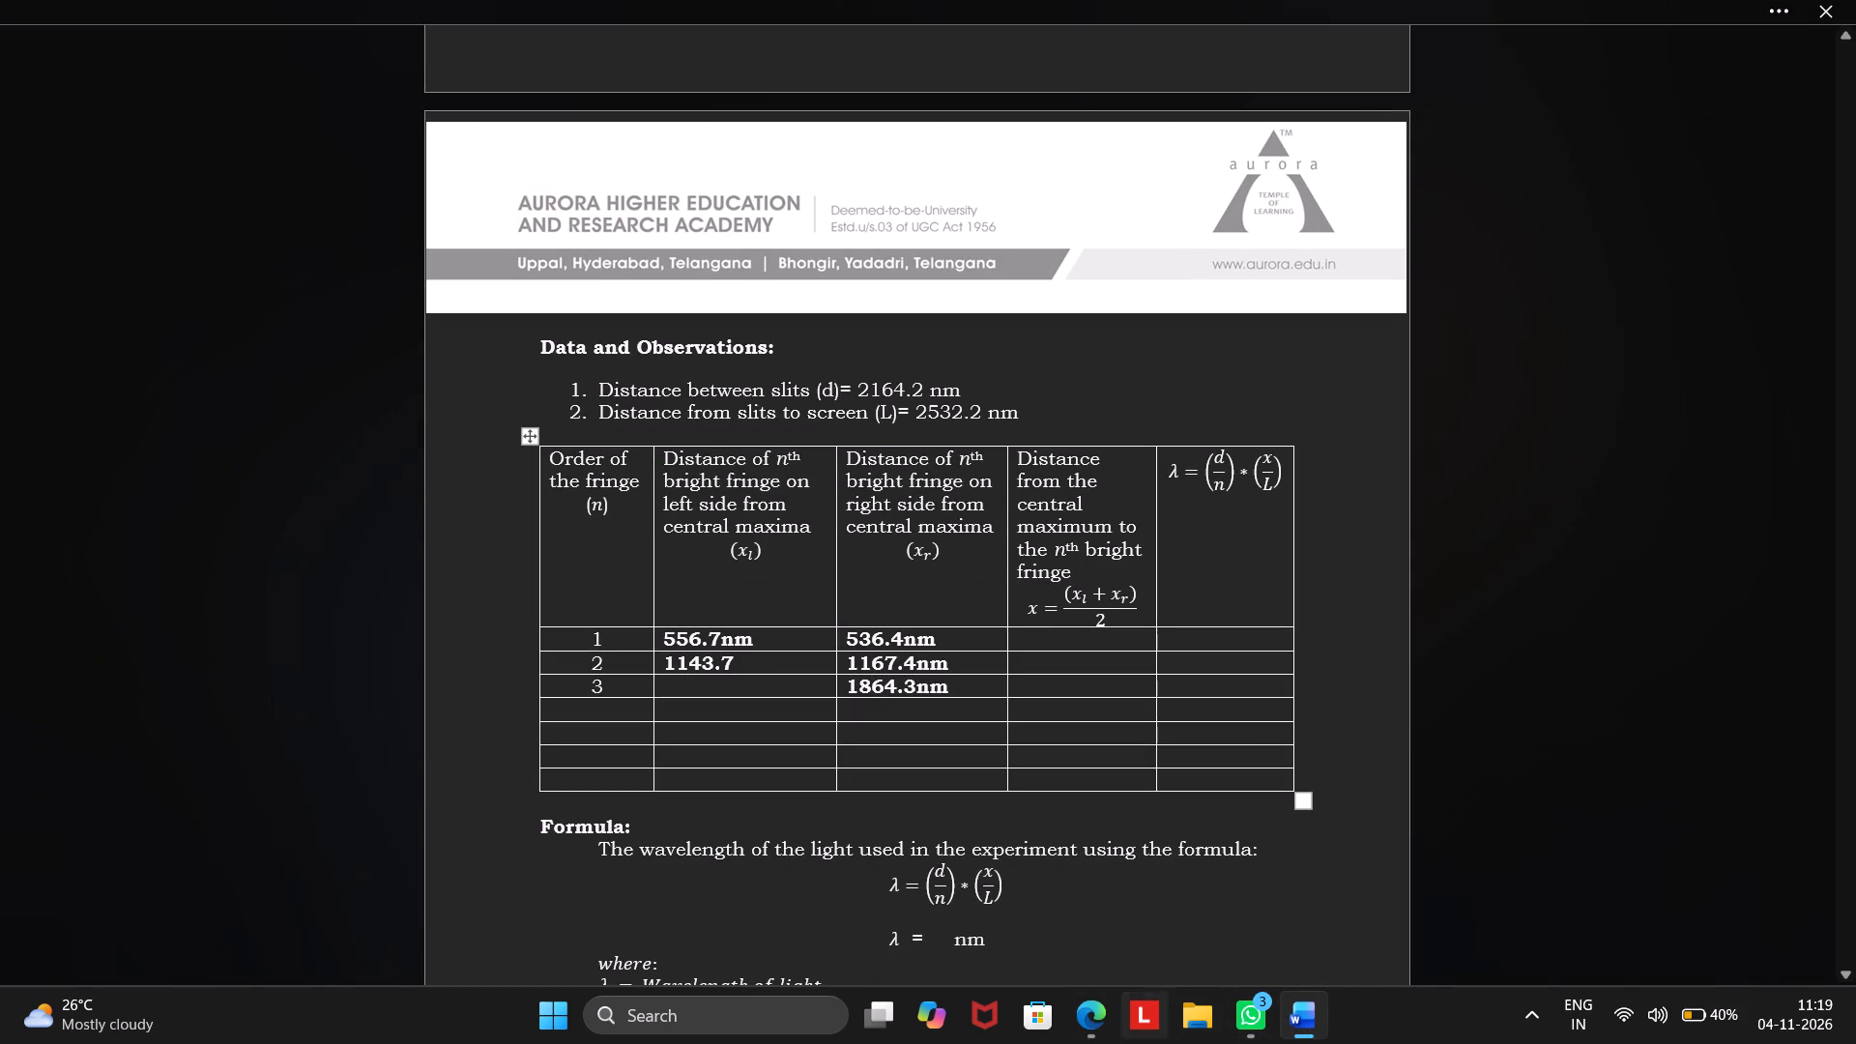
{"action": "type", "text": "nm"}
Measure the third bright fringe above the central maximum in the simulation and enter 1906.6nm as the third-order left-side distance (xl) in Word.
{"action": "left_click", "coordinate": [790, 683]}
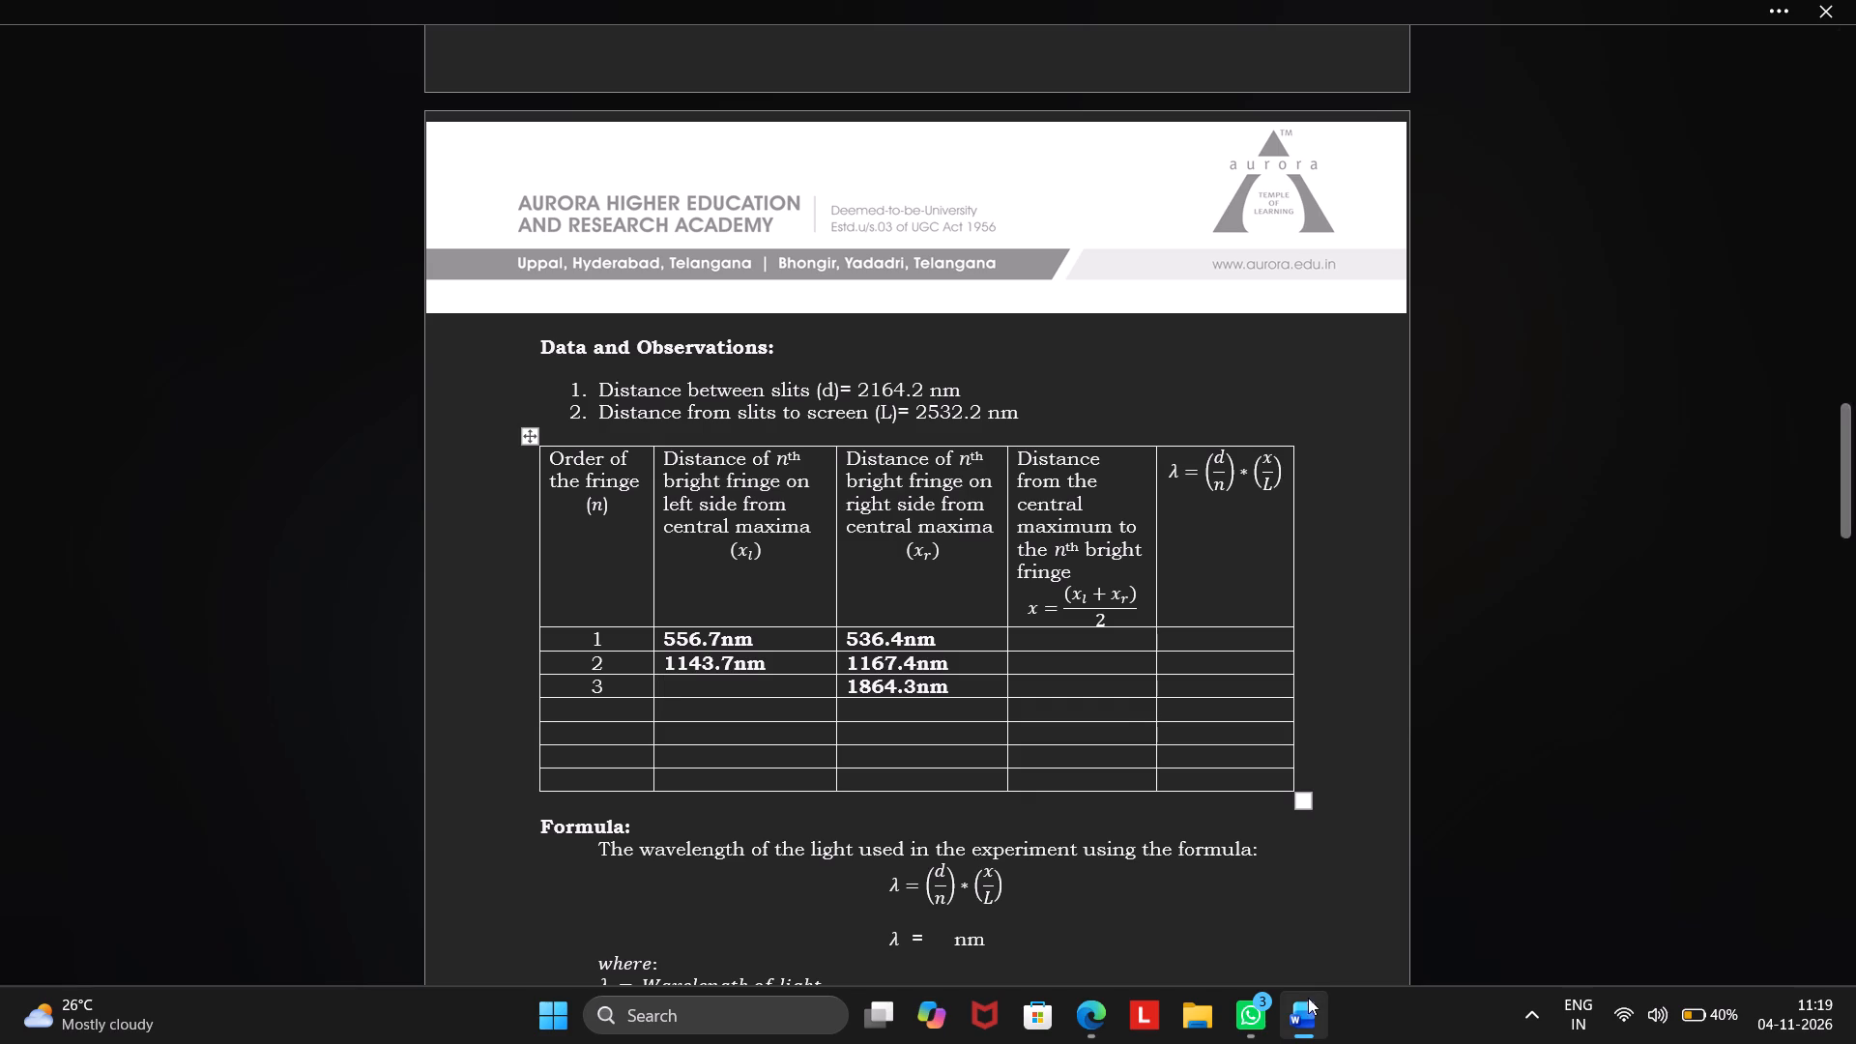
{"action": "left_click", "coordinate": [1300, 1021]}
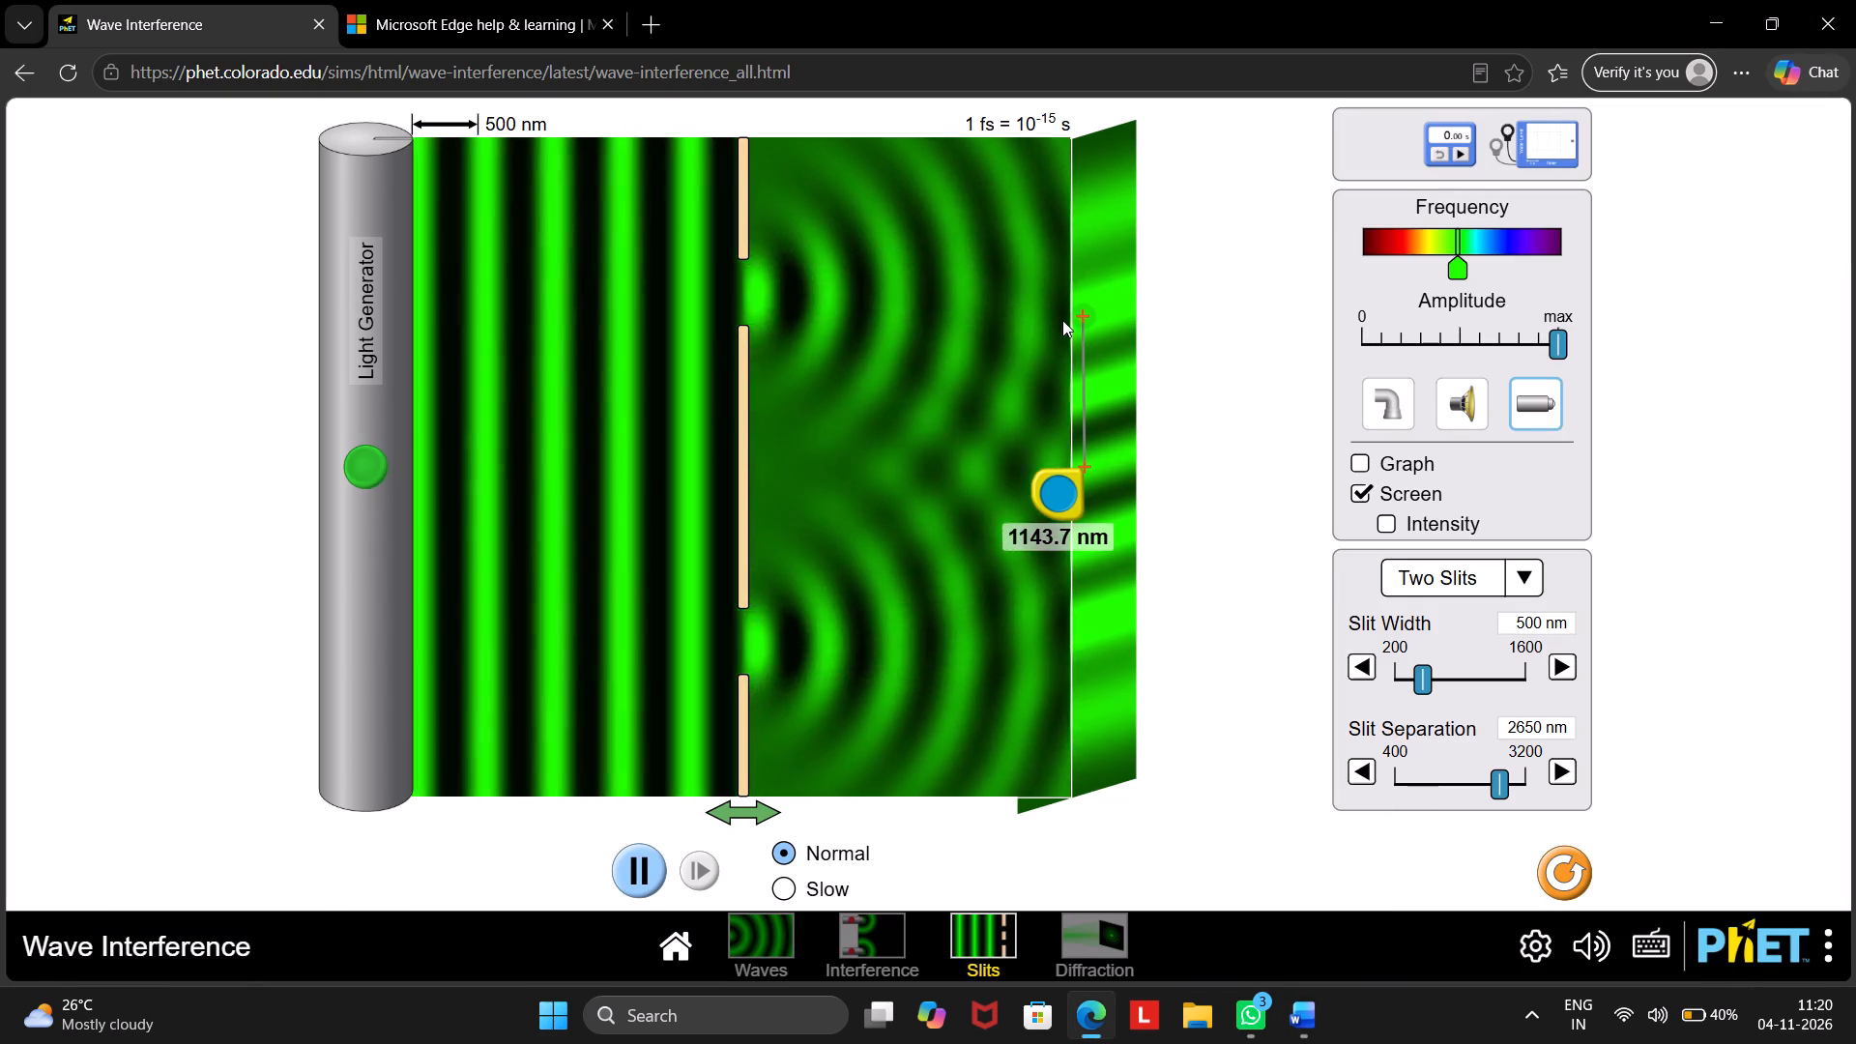
{"action": "left_click_drag", "start_coordinate": [1083, 312], "coordinate": [1084, 212]}
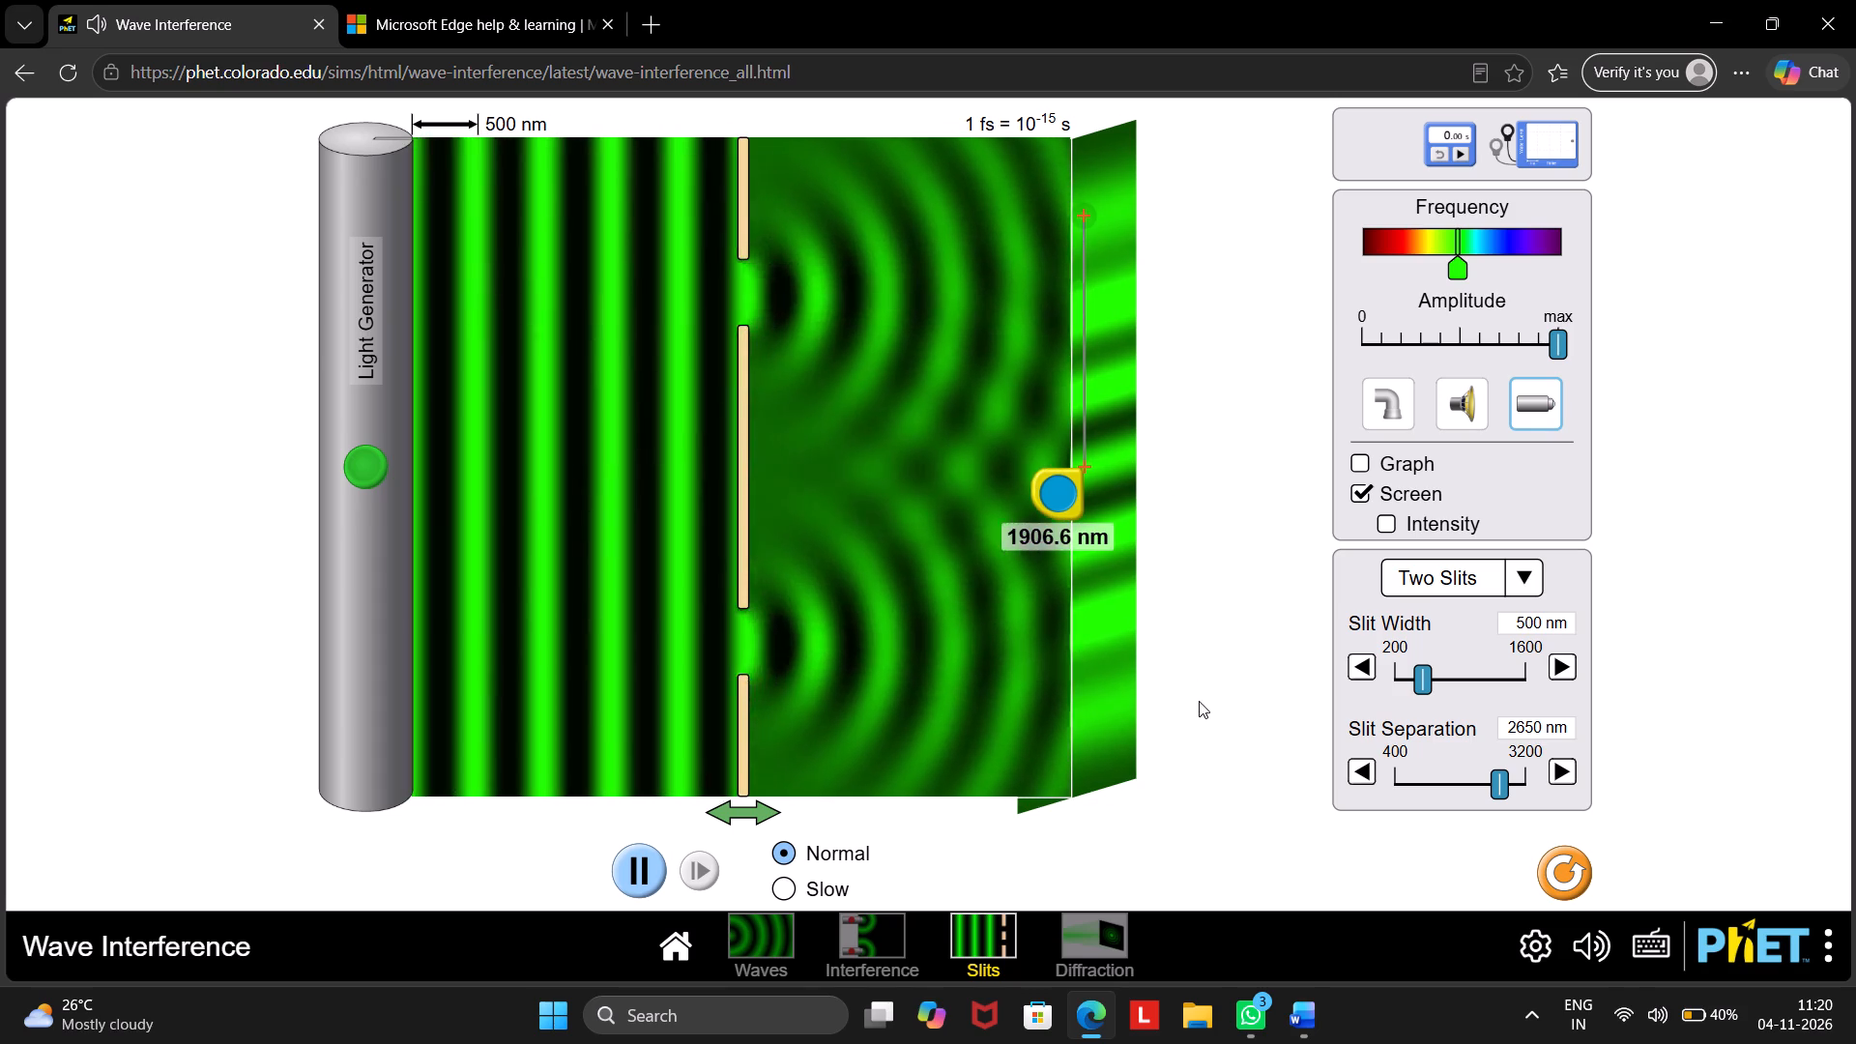
{"action": "left_click", "coordinate": [1304, 1019]}
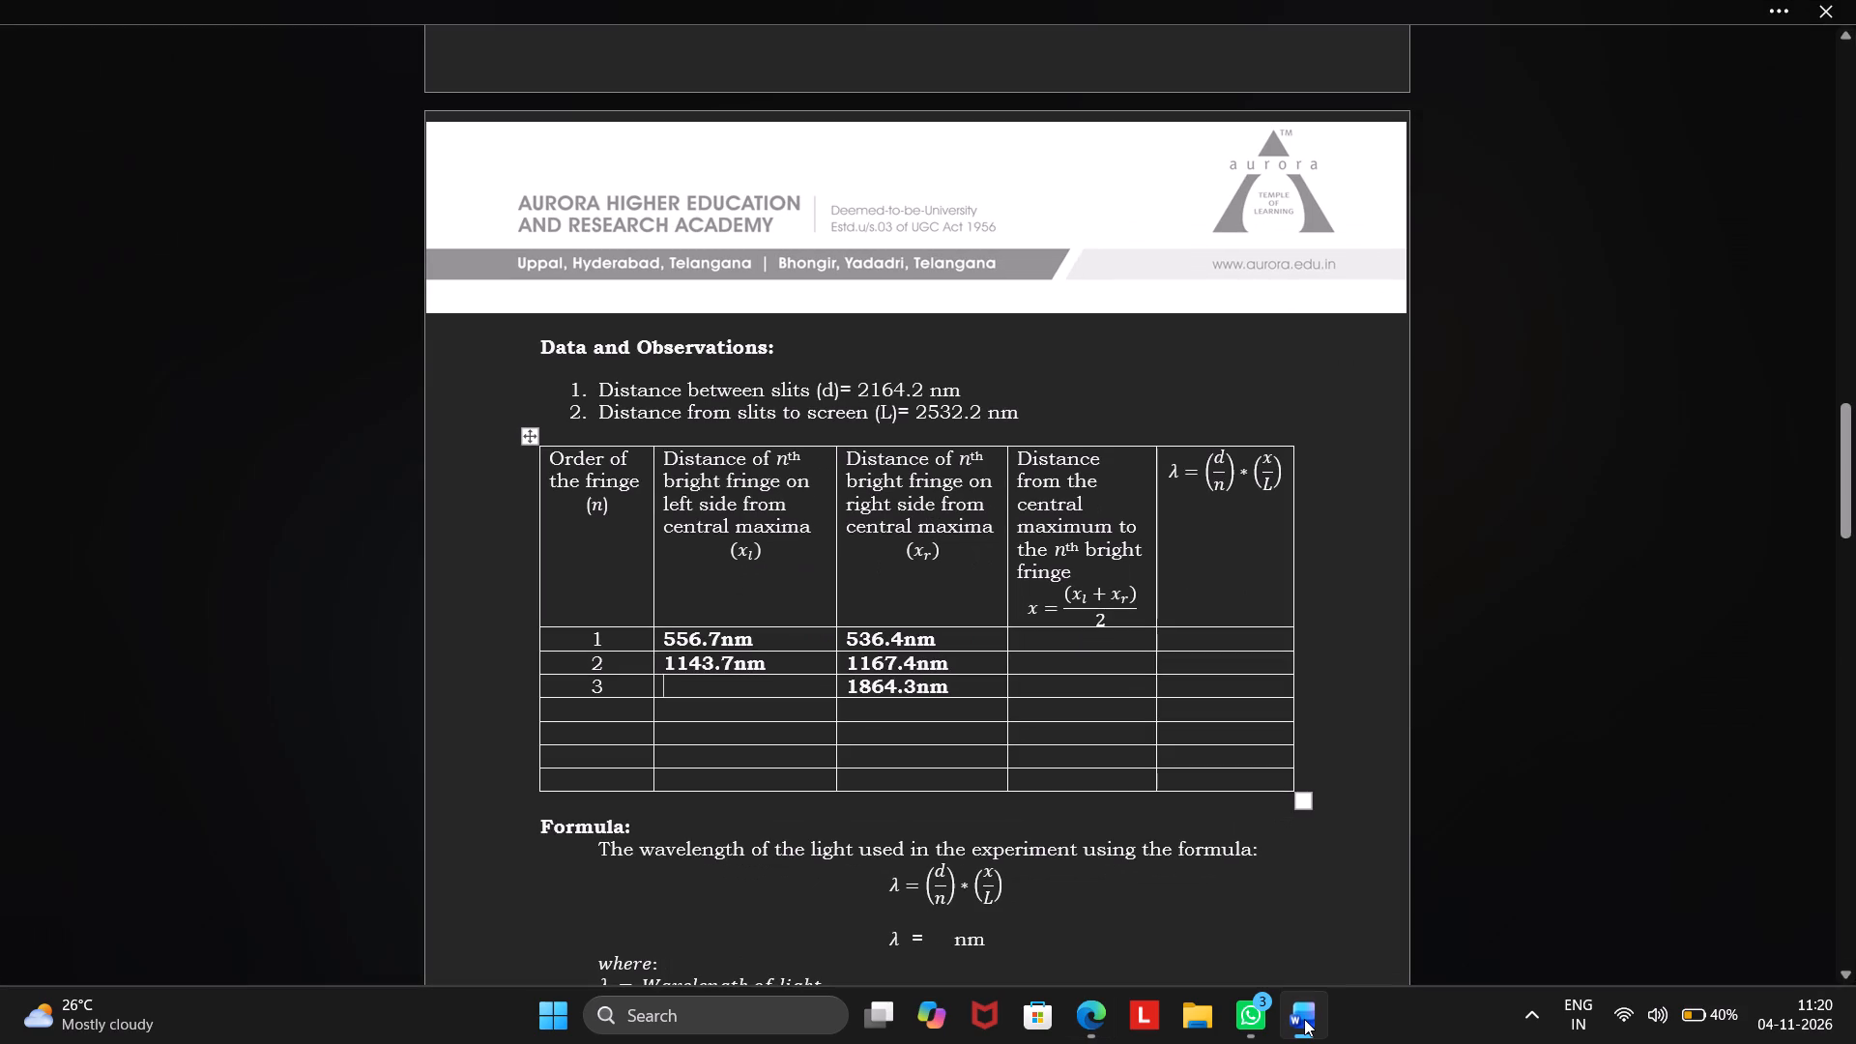
{"action": "type", "text": "190.6"}
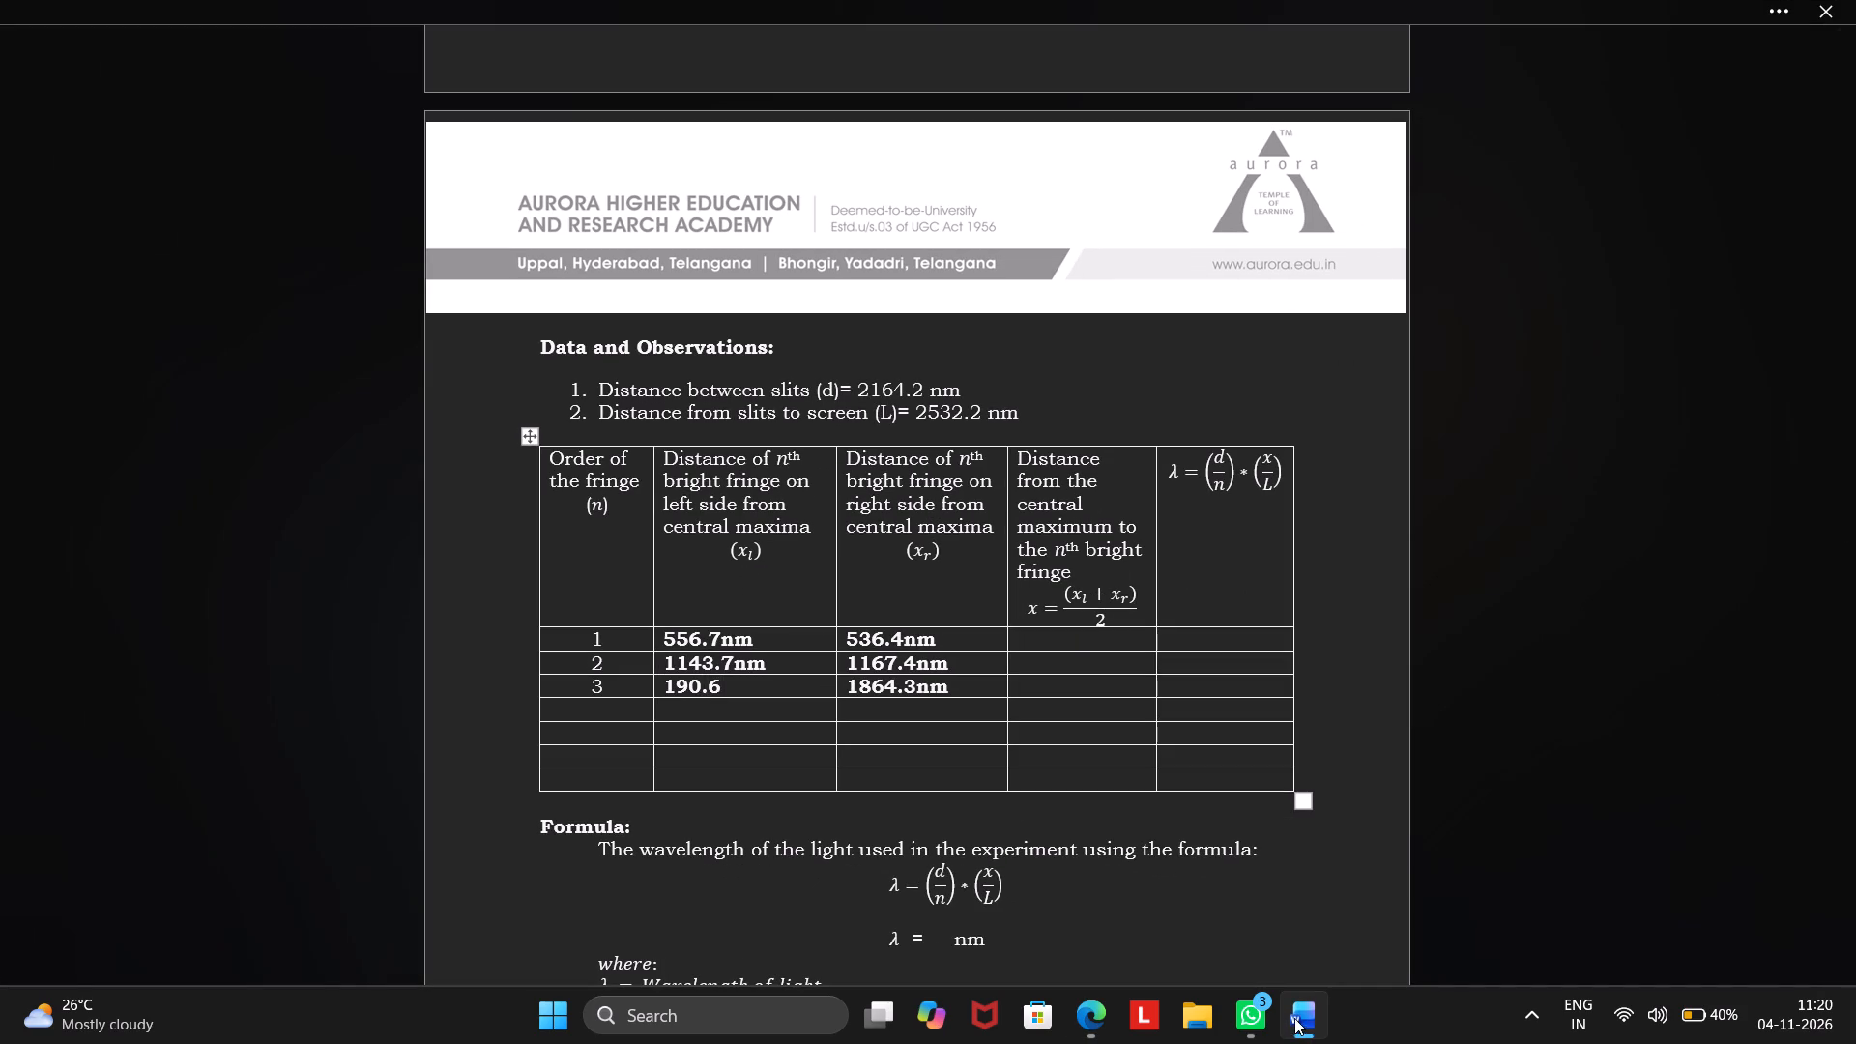
{"action": "left_click", "coordinate": [1318, 1004]}
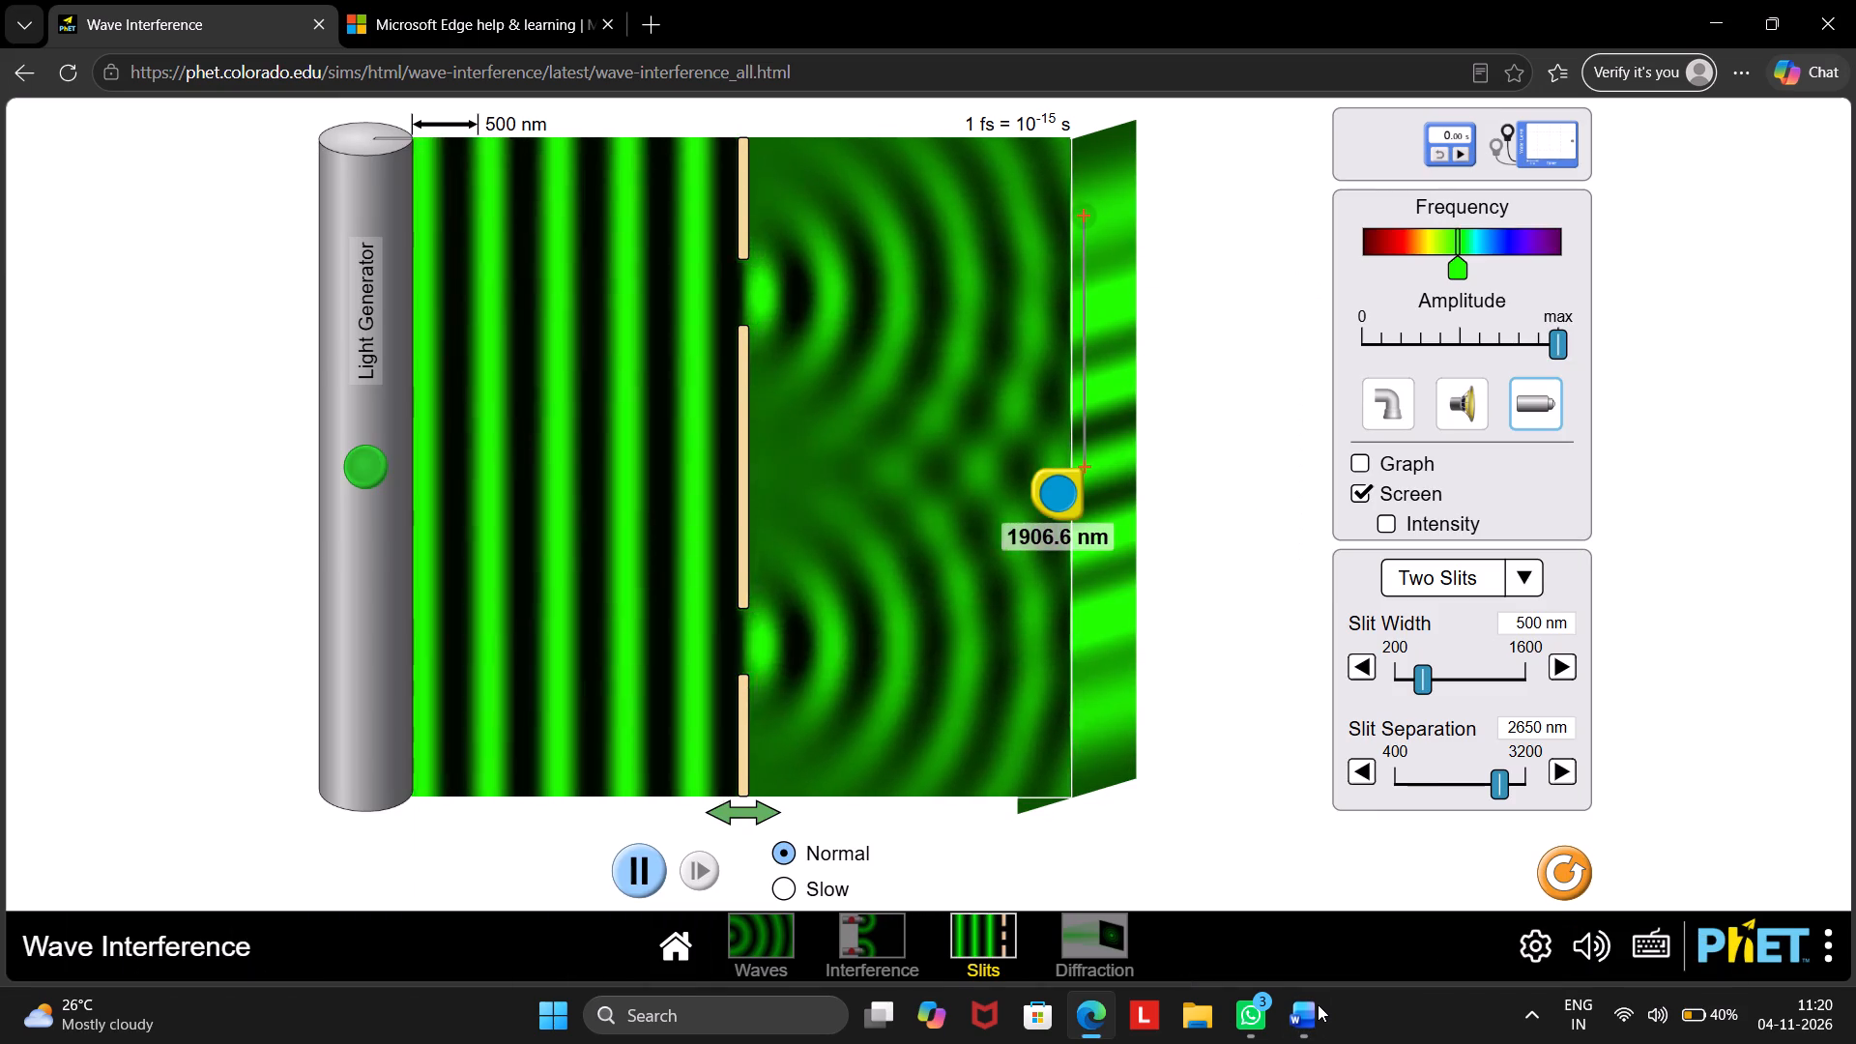
{"action": "left_click", "coordinate": [1318, 1004]}
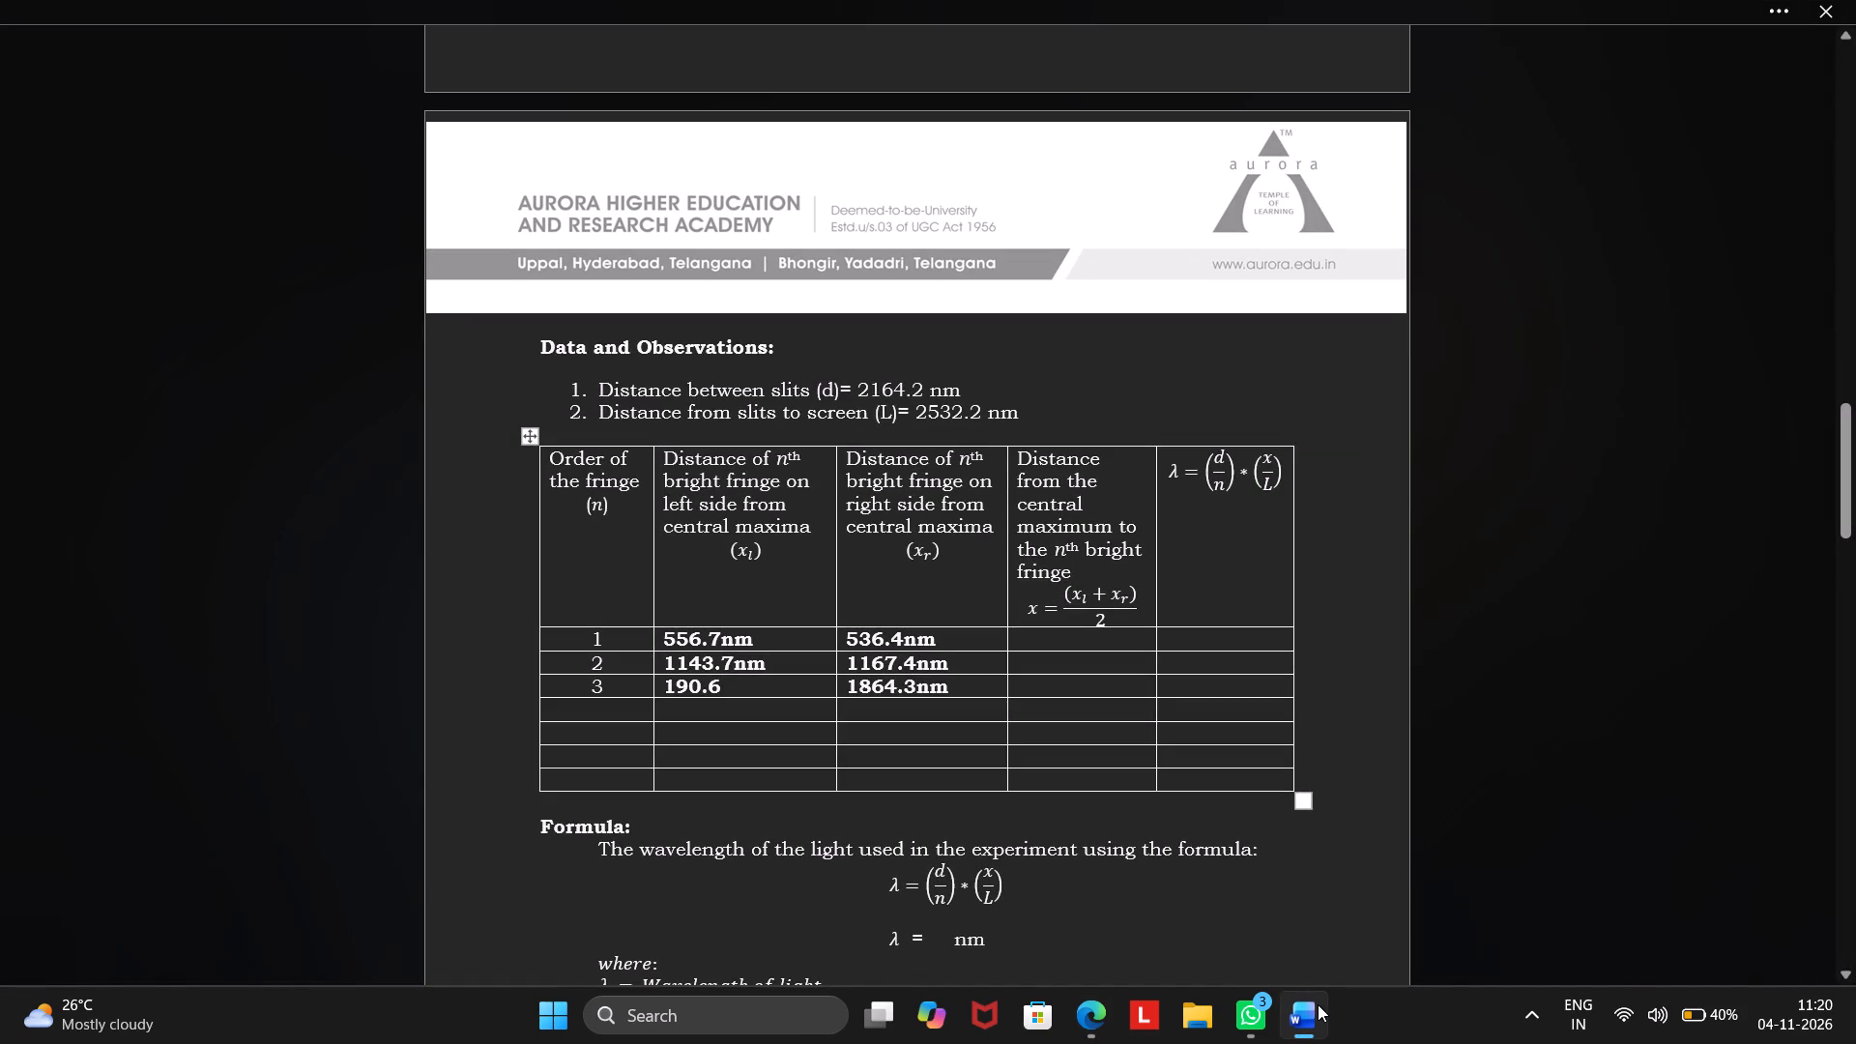
{"action": "key", "text": "Left"}
{"action": "key", "text": "Left"}
{"action": "key", "text": "6"}
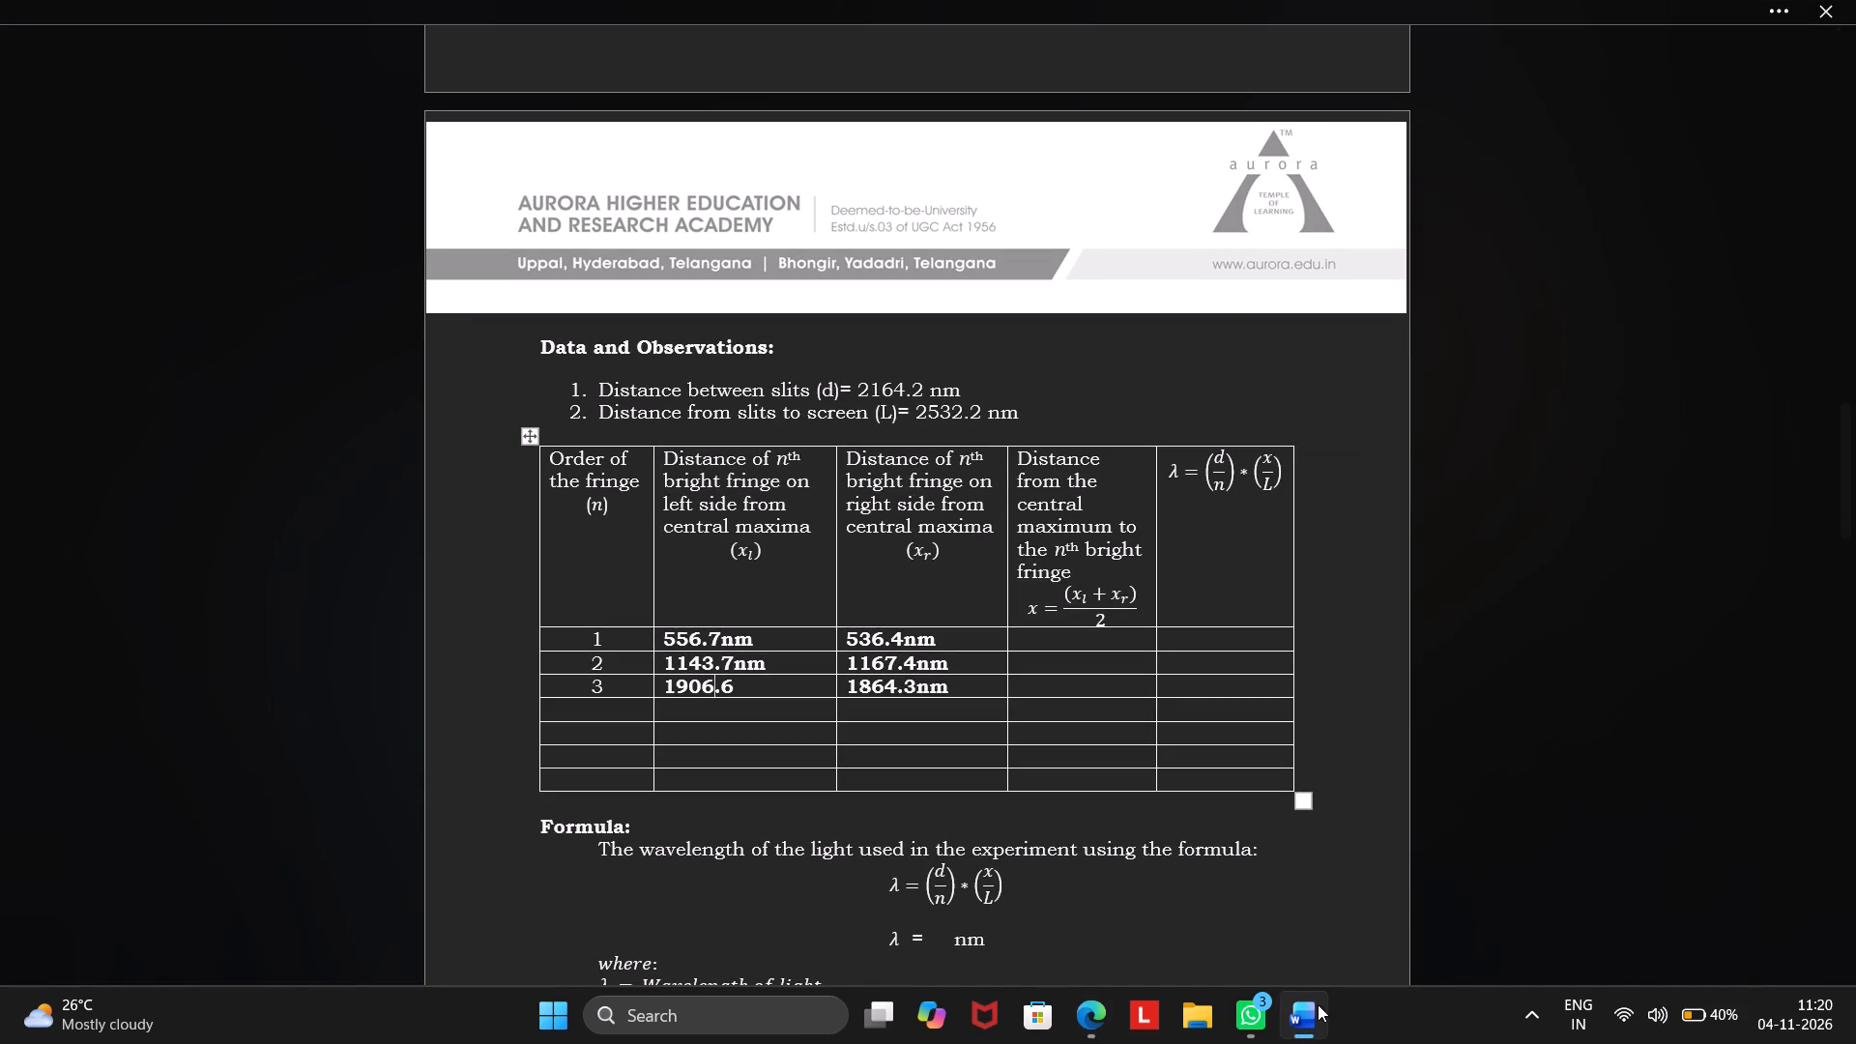
{"action": "key", "text": "Right"}
{"action": "key", "text": "Right"}
{"action": "type", "text": "nm"}
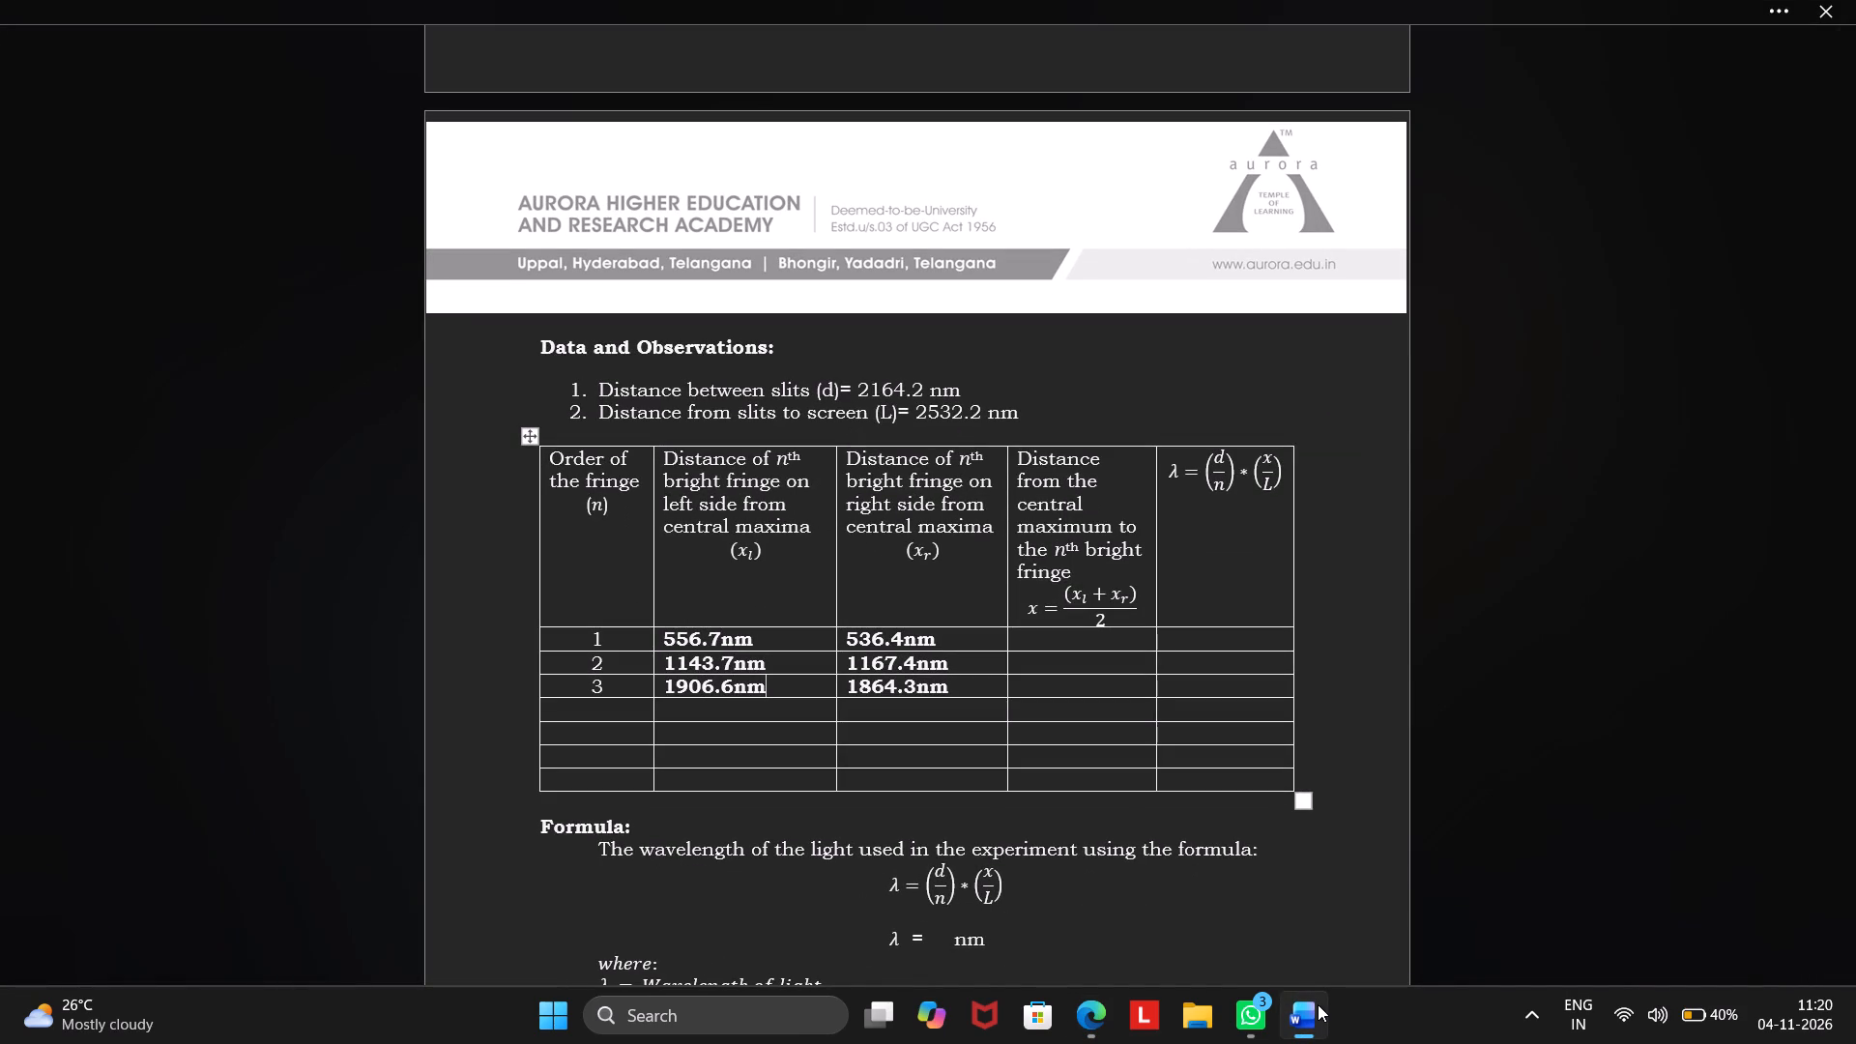
Compare the fringe distances recorded in the Word table with the simulation's fringe pattern and tape measurement.
{"action": "left_click", "coordinate": [1298, 1014]}
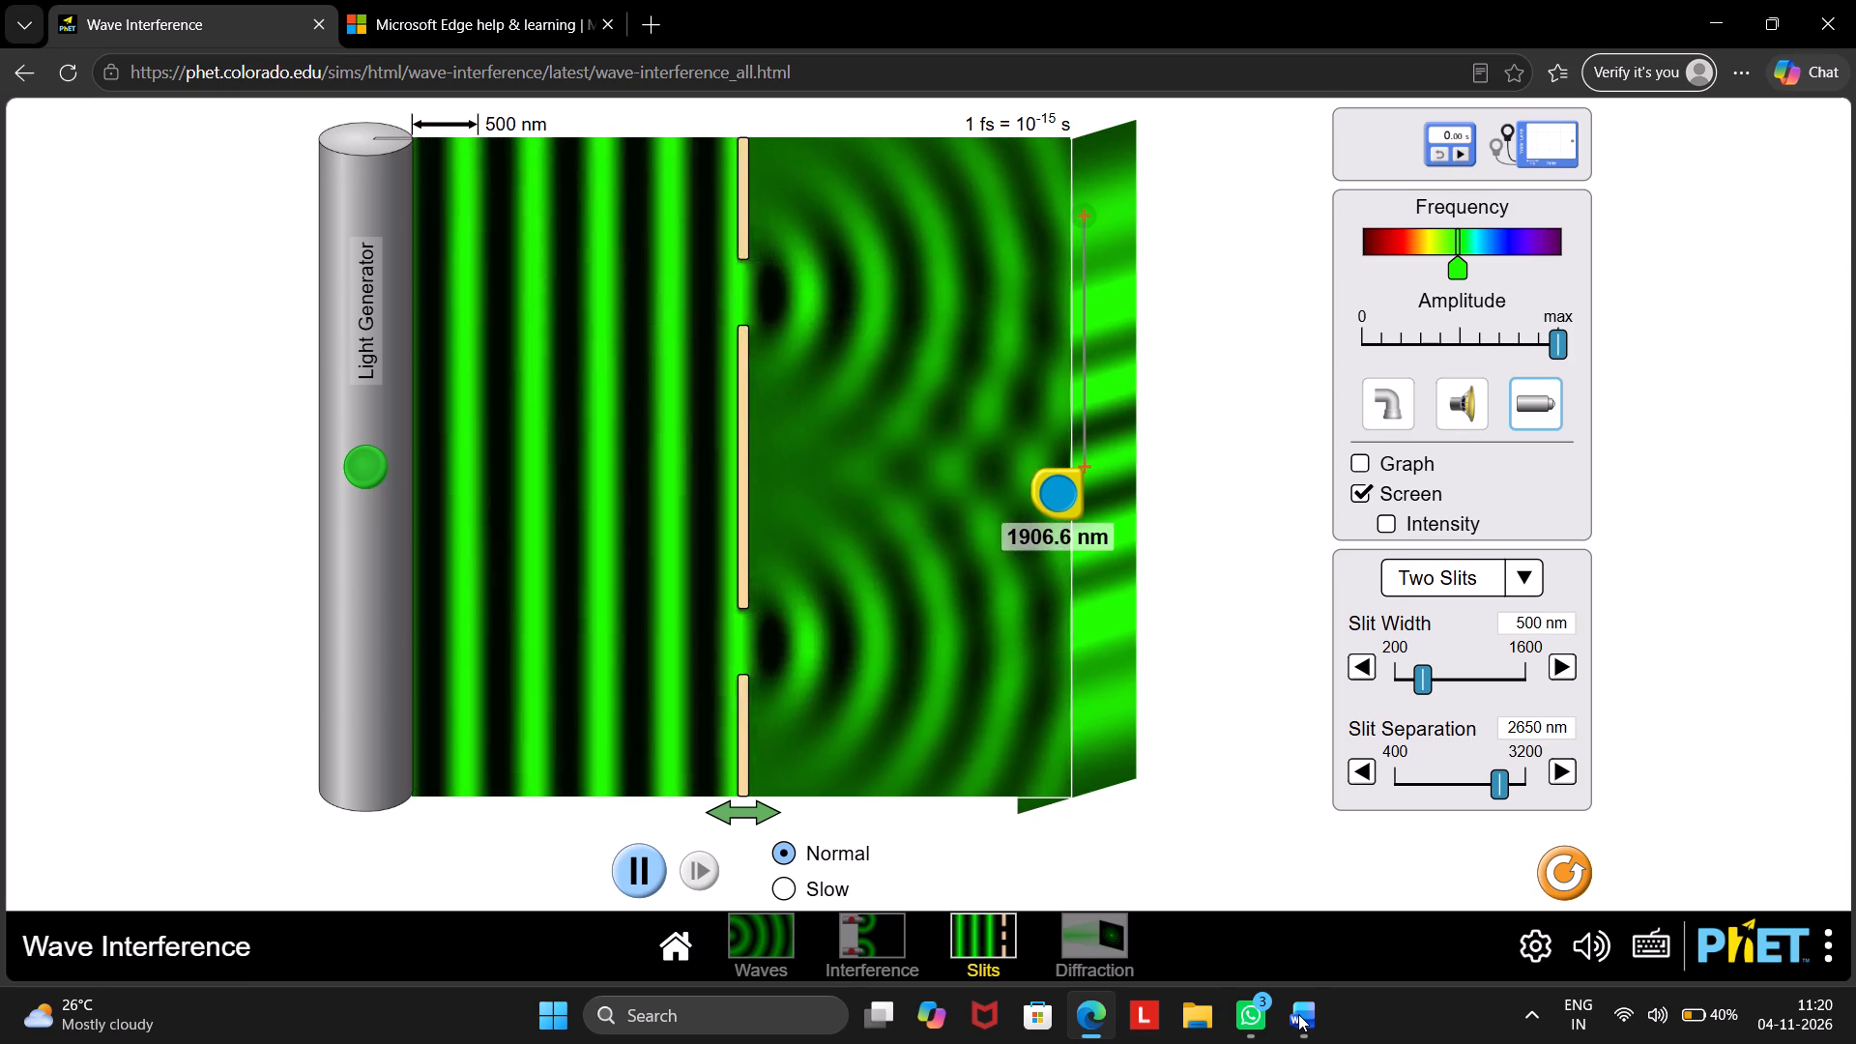
{"action": "left_click", "coordinate": [1297, 1018]}
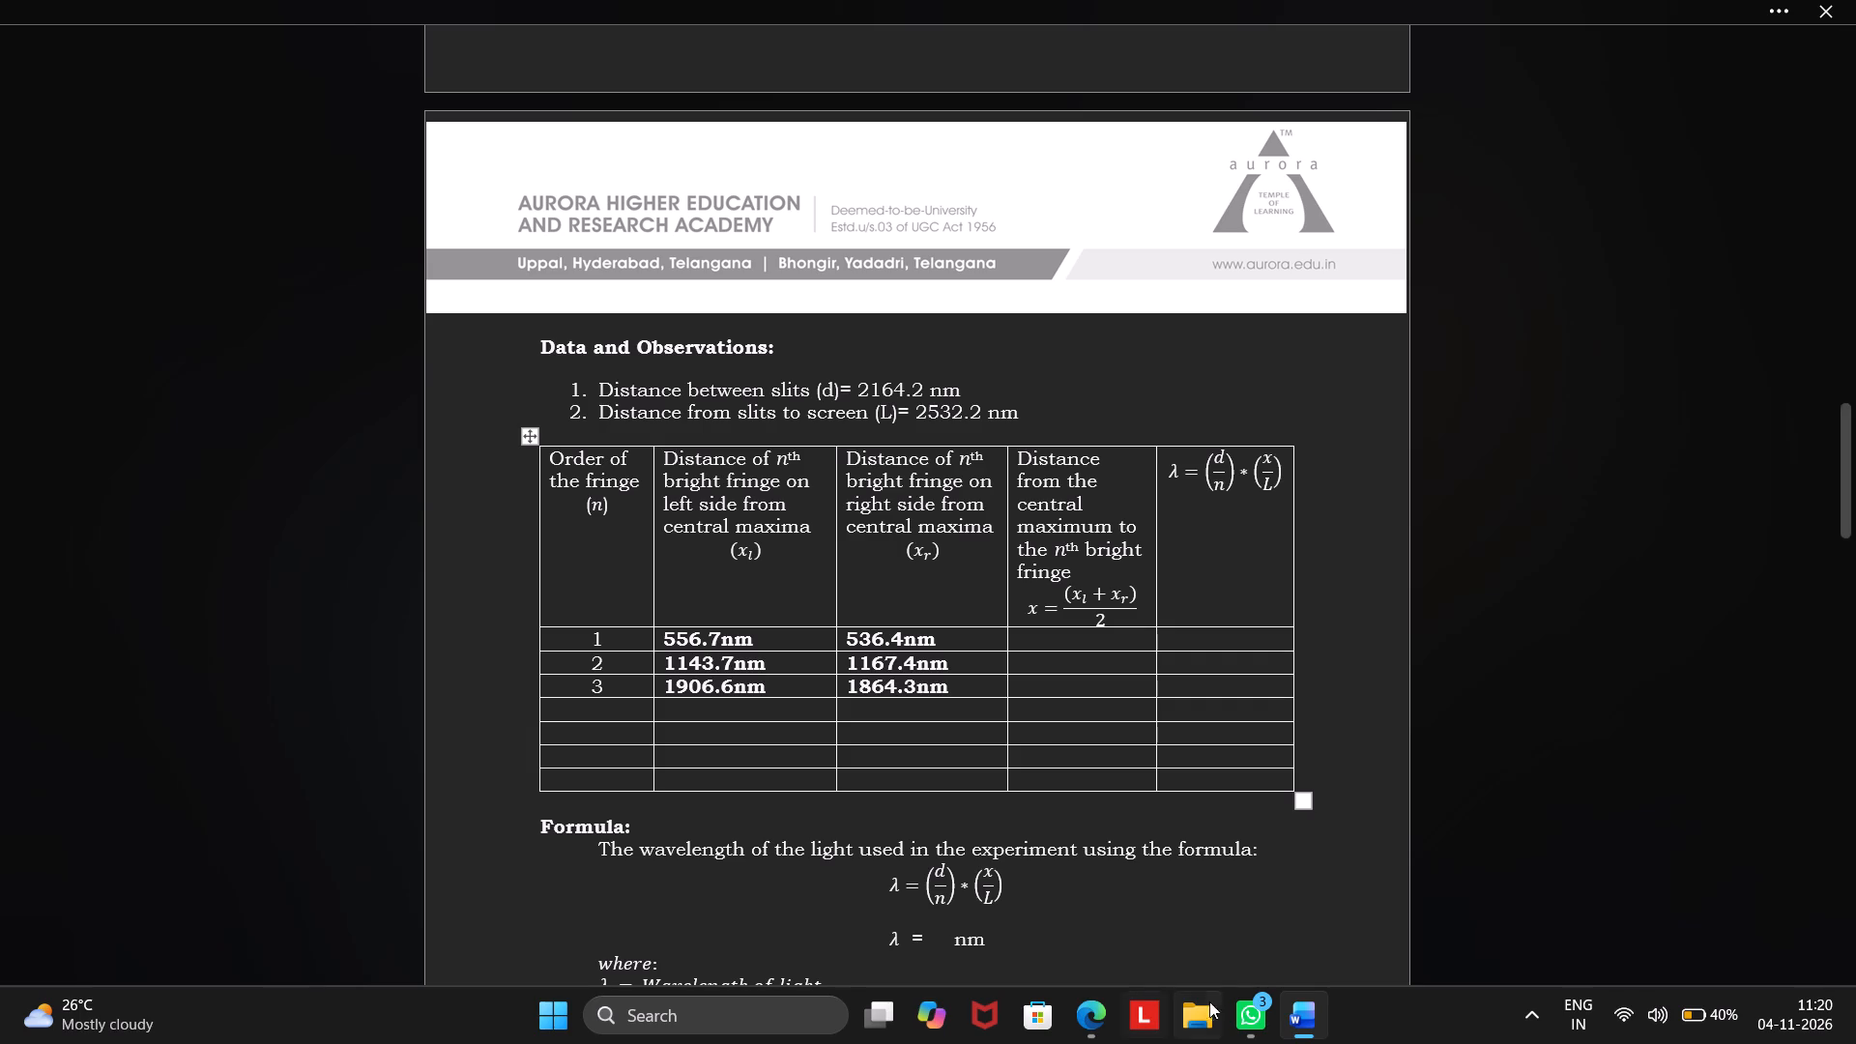
{"action": "left_click", "coordinate": [1302, 1011]}
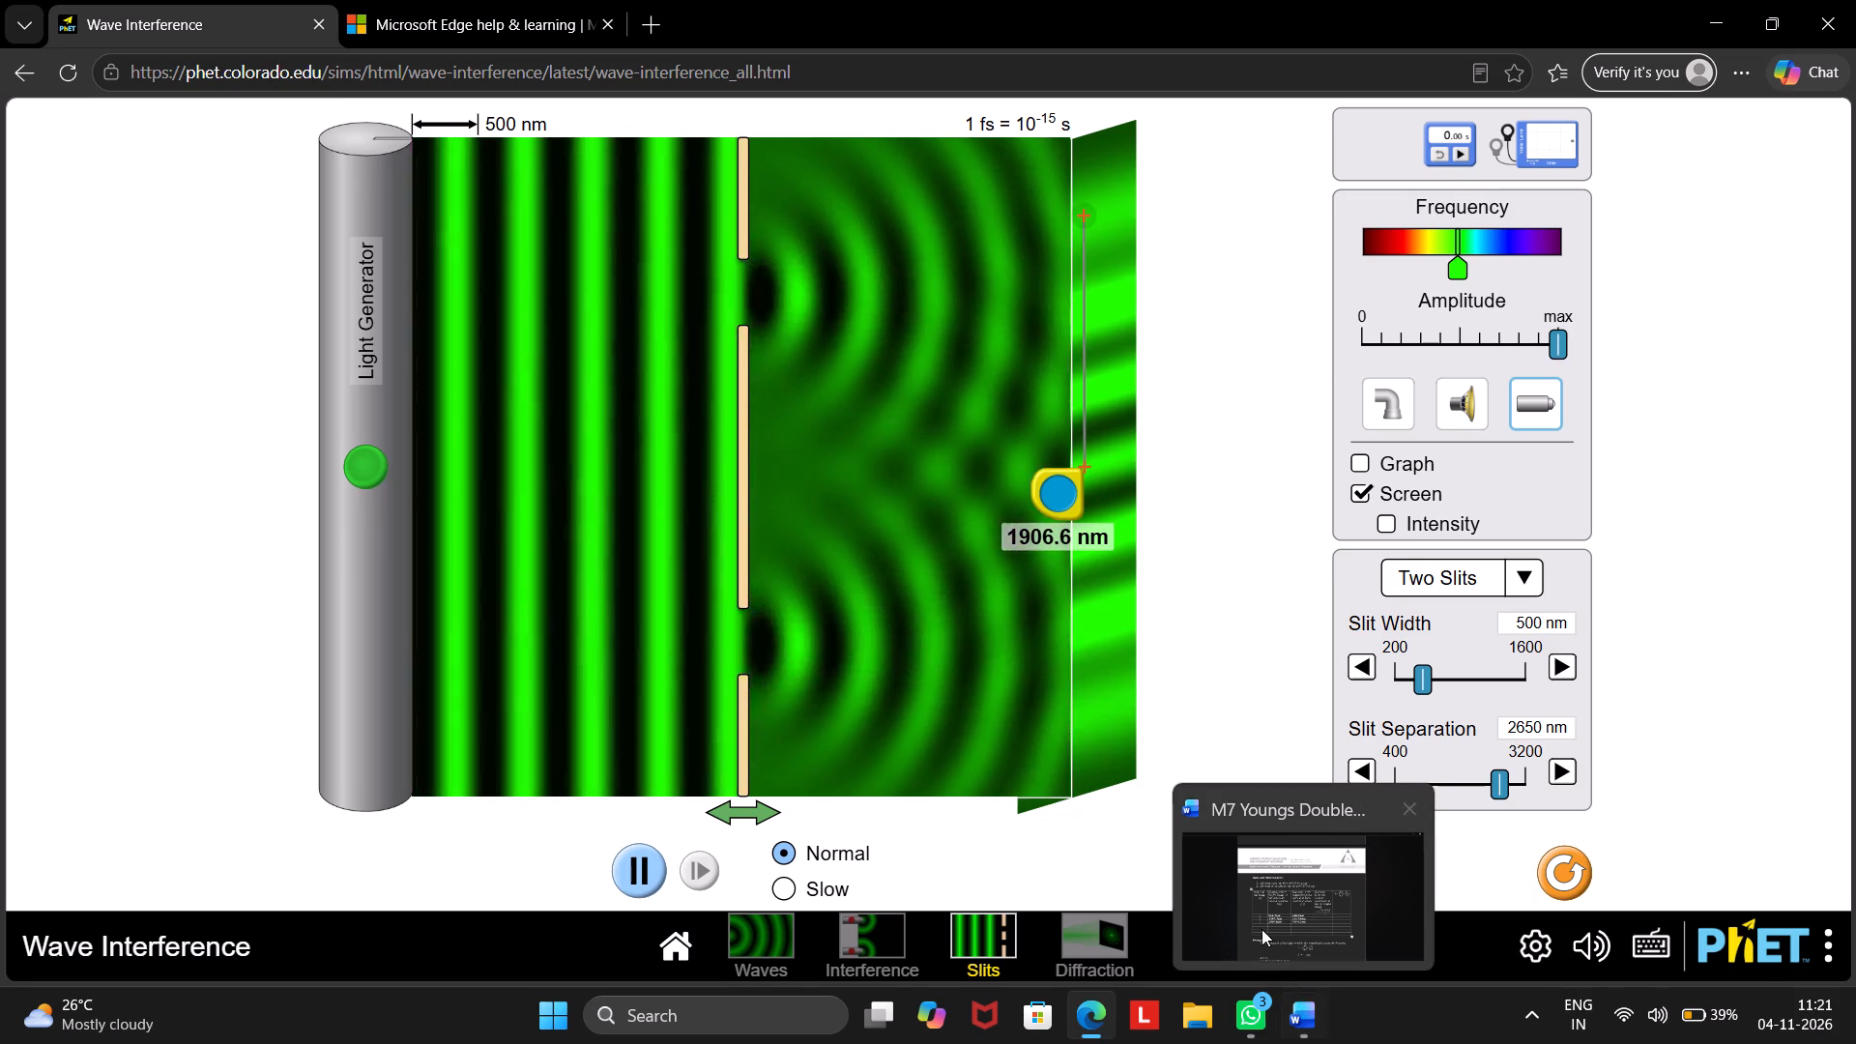
{"action": "left_click", "coordinate": [1261, 873]}
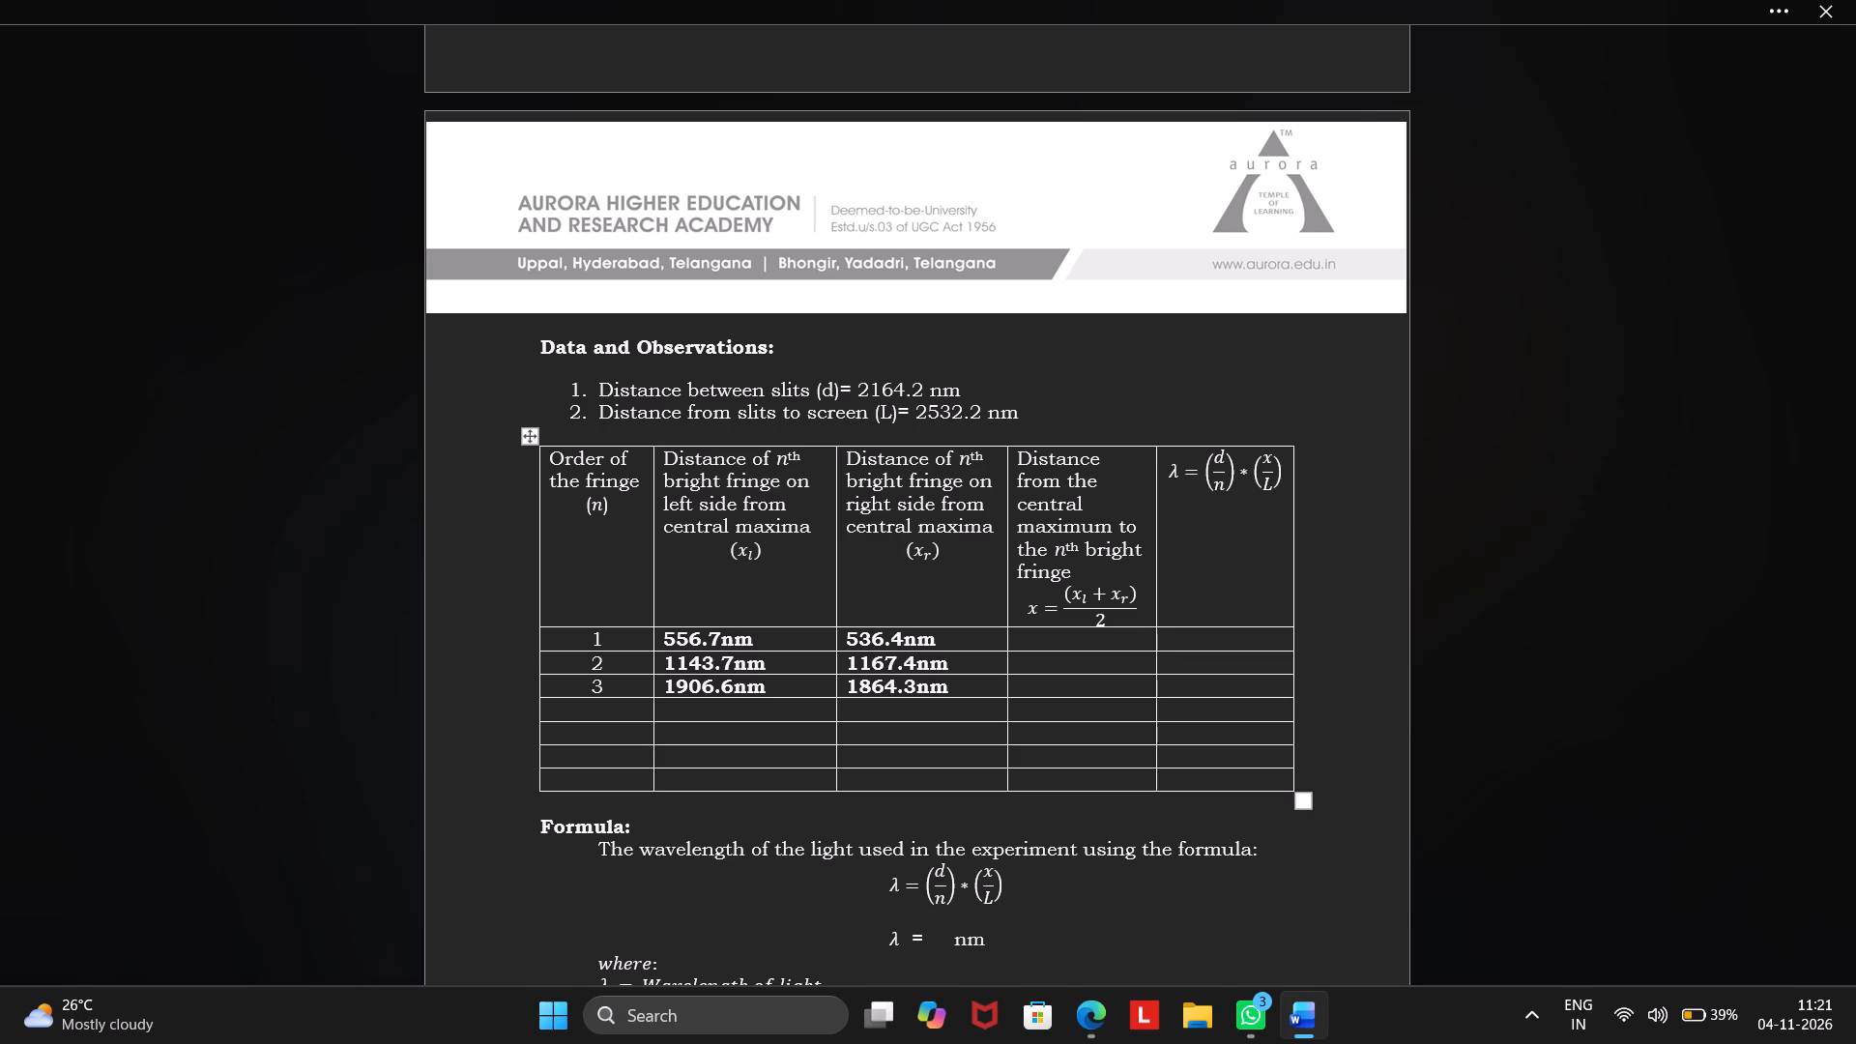
{"action": "key", "text": "alt+Tab"}
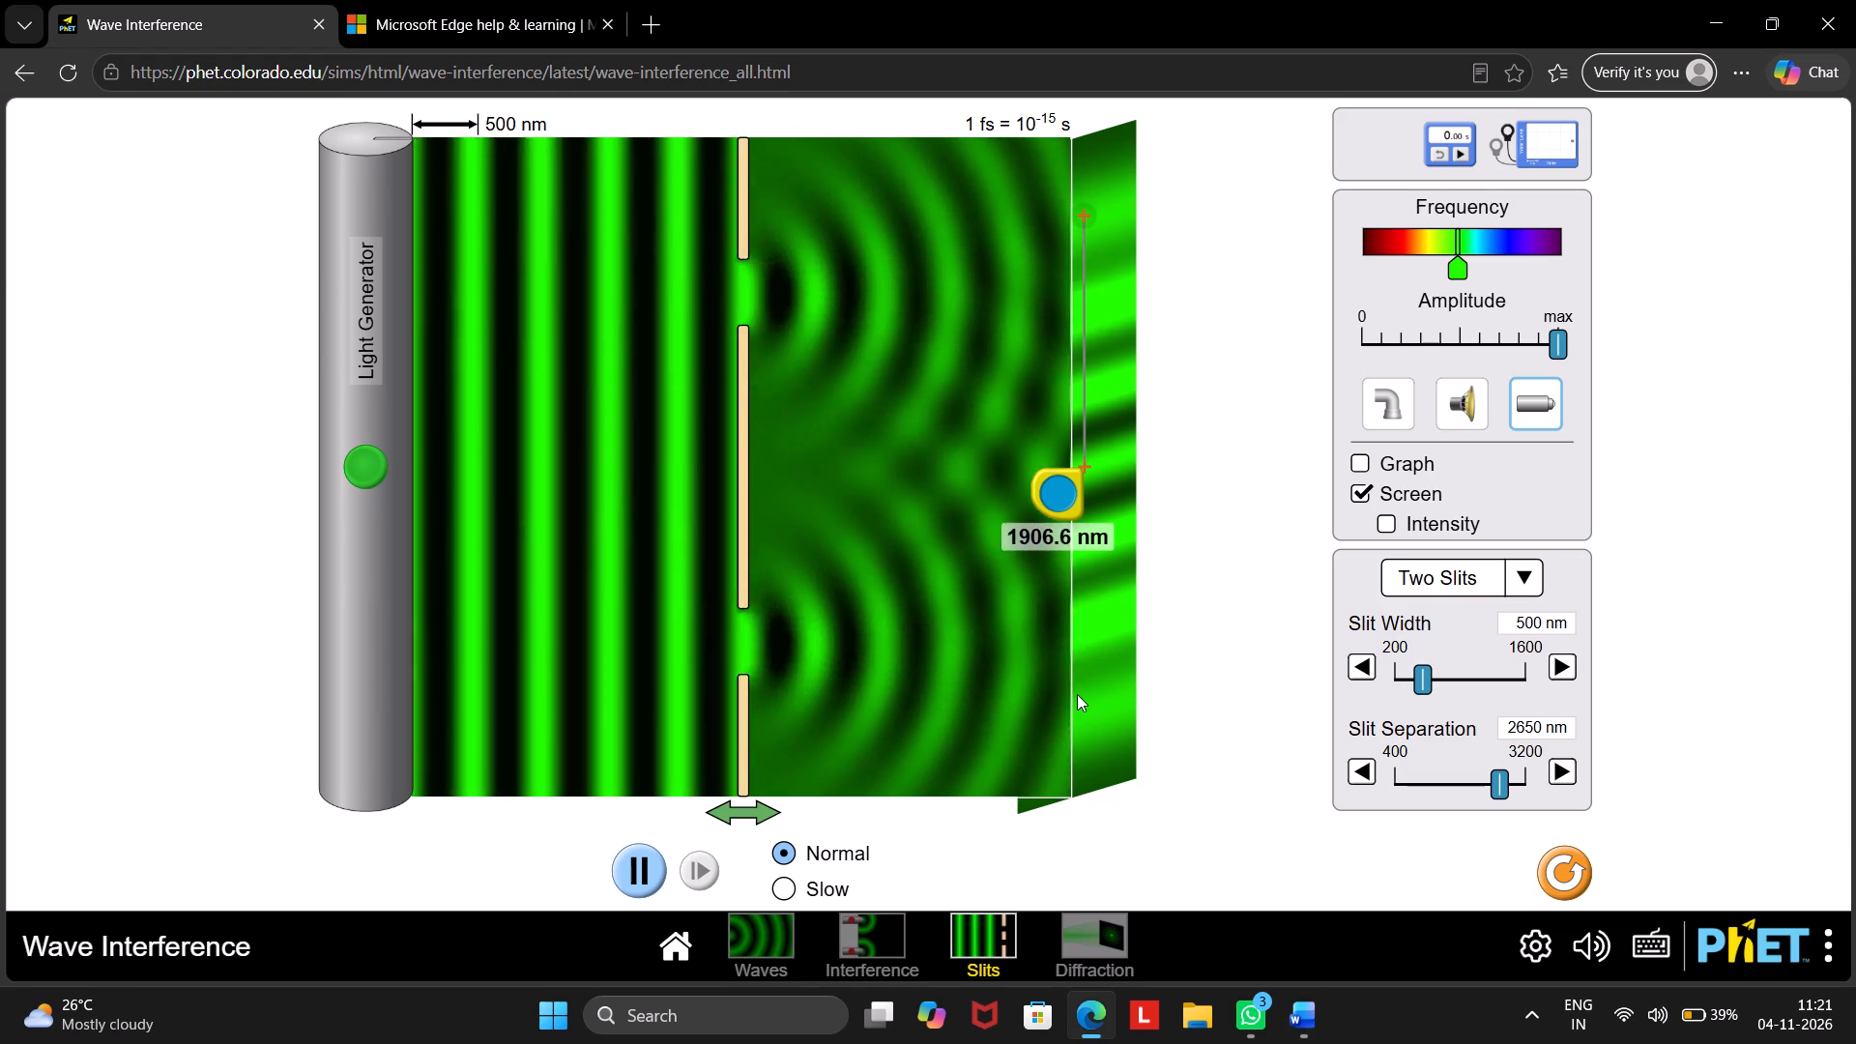
{"action": "key", "text": "alt+Tab"}
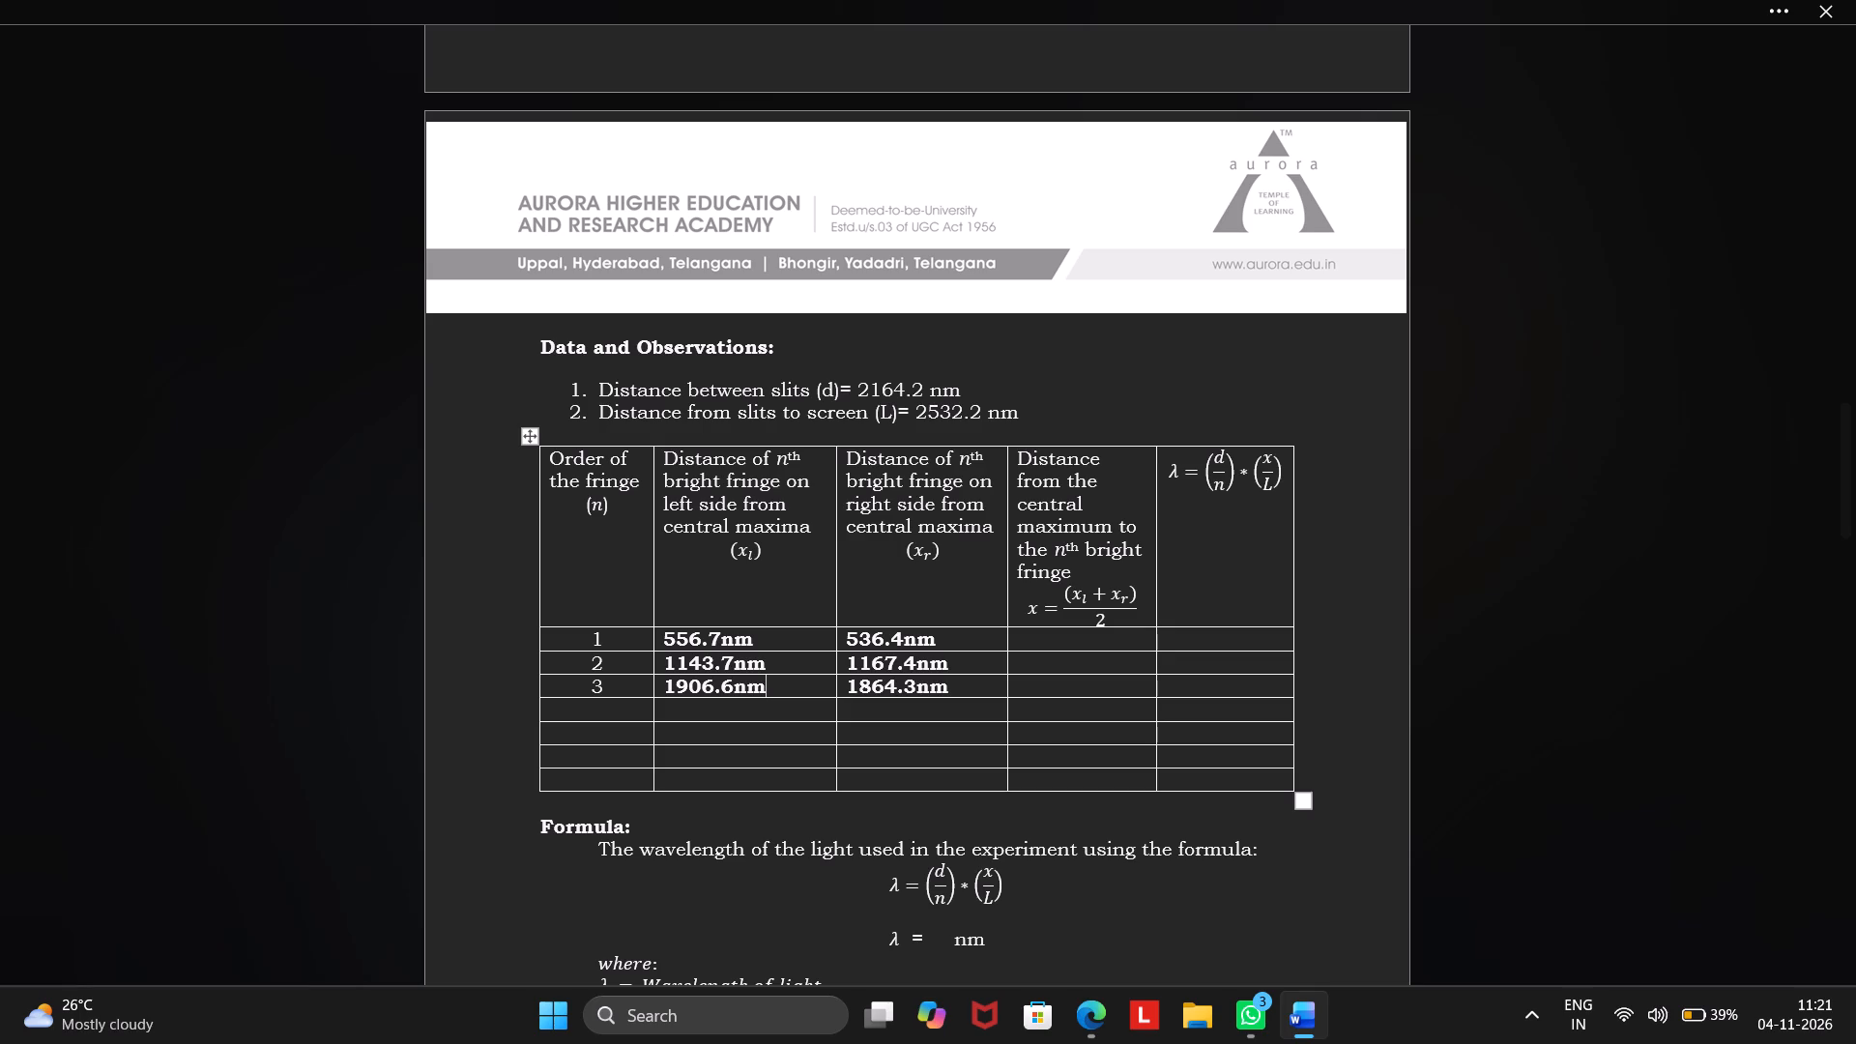
{"action": "key", "text": "alt+Tab"}
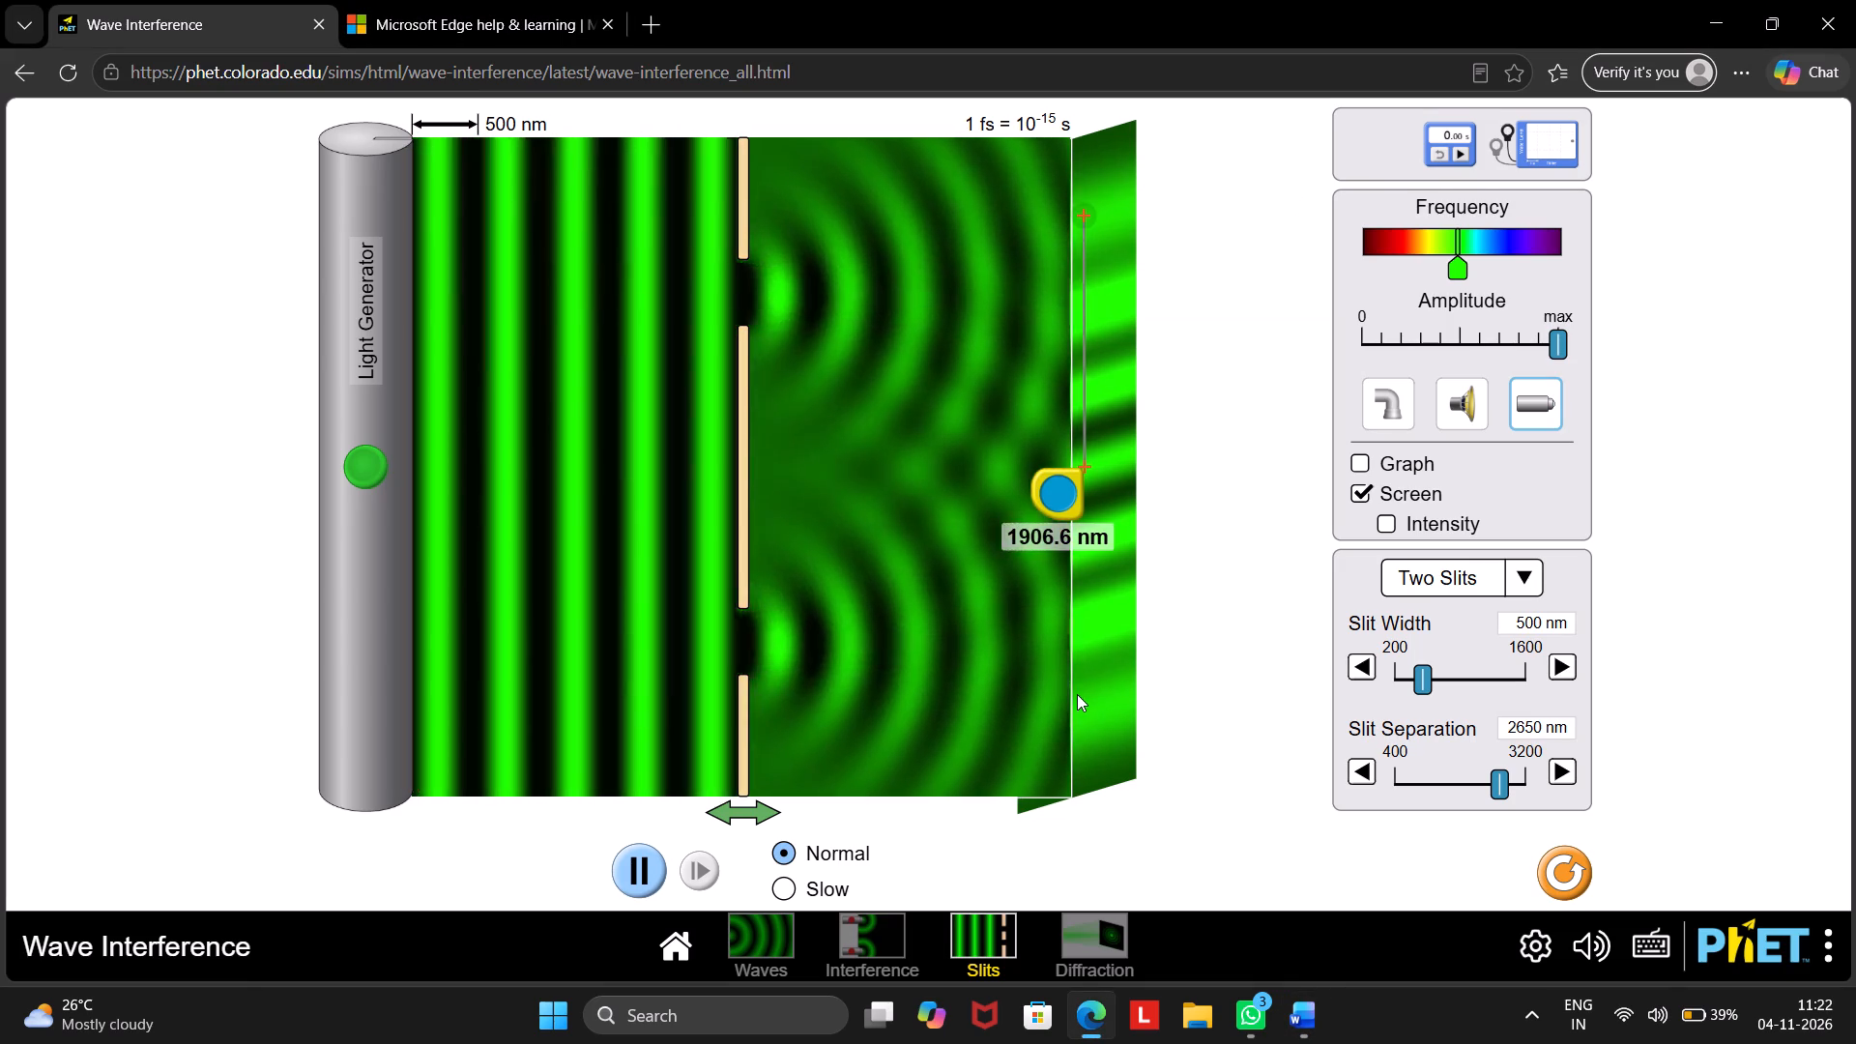
{"action": "left_click", "coordinate": [1294, 1019]}
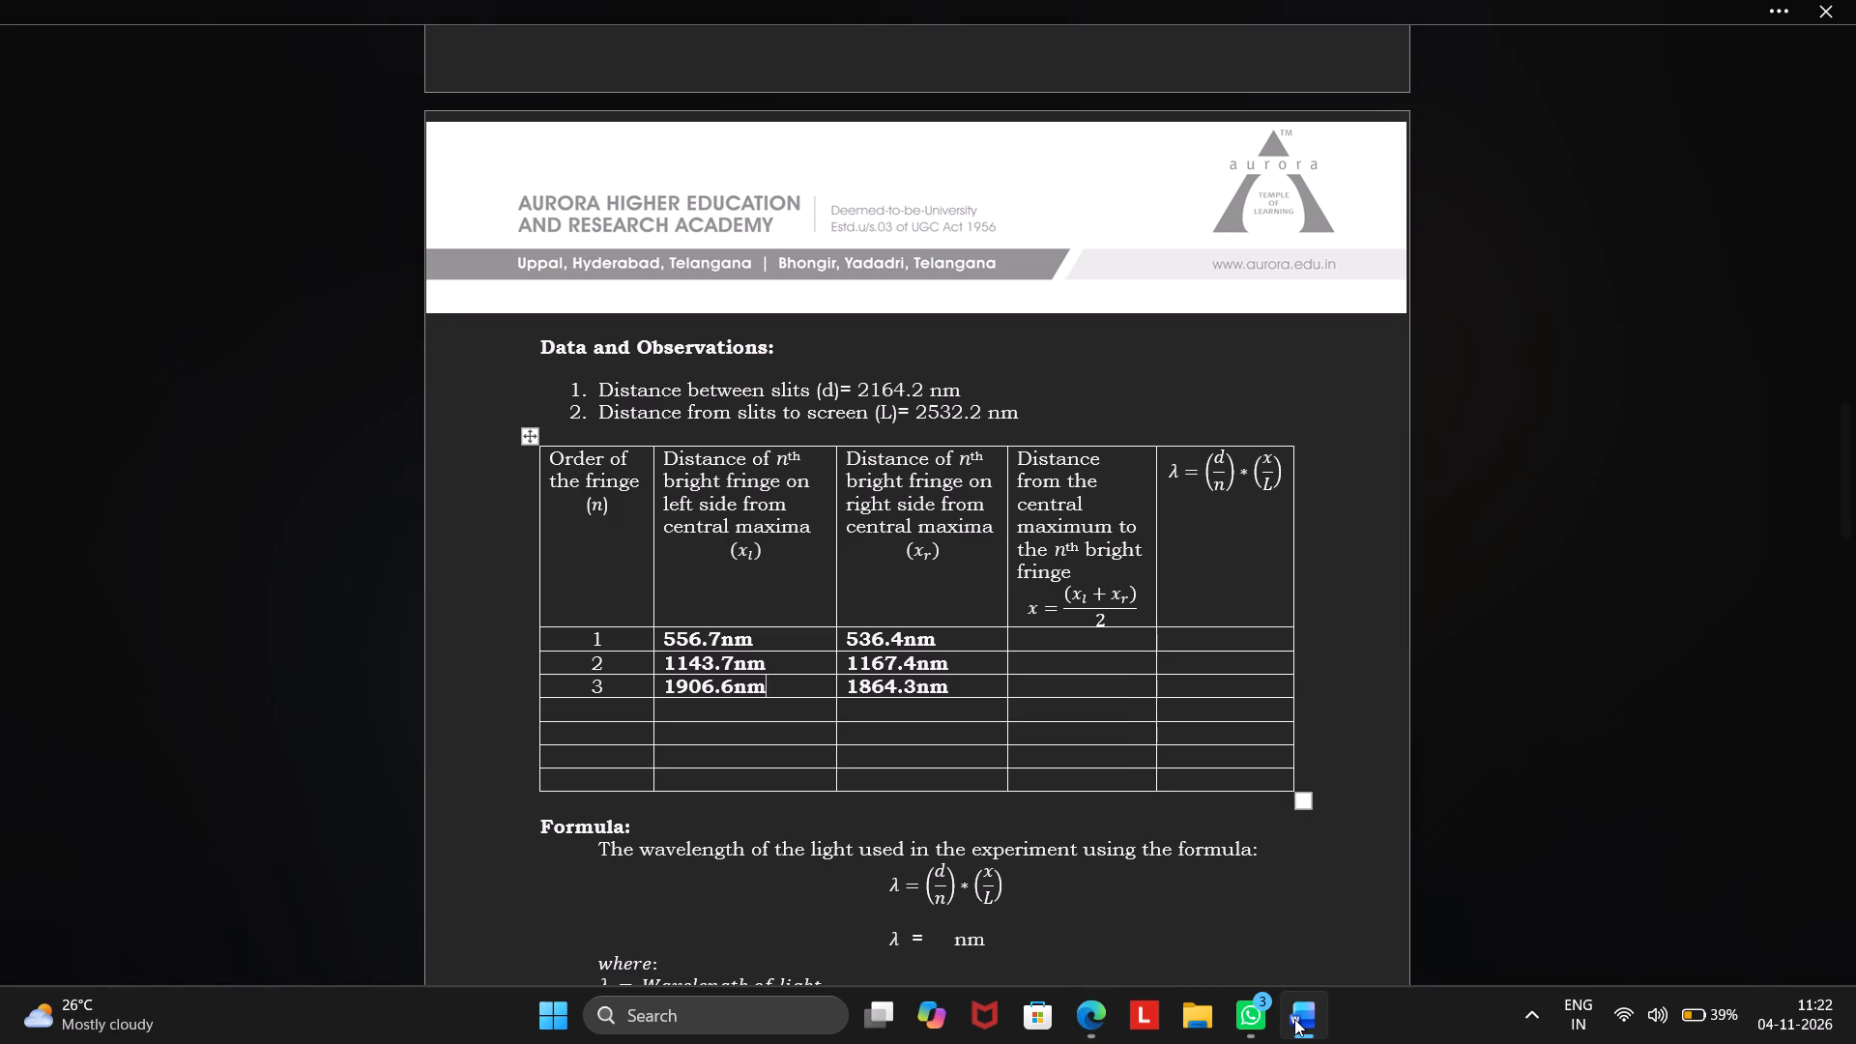
{"action": "left_click", "coordinate": [1304, 1021]}
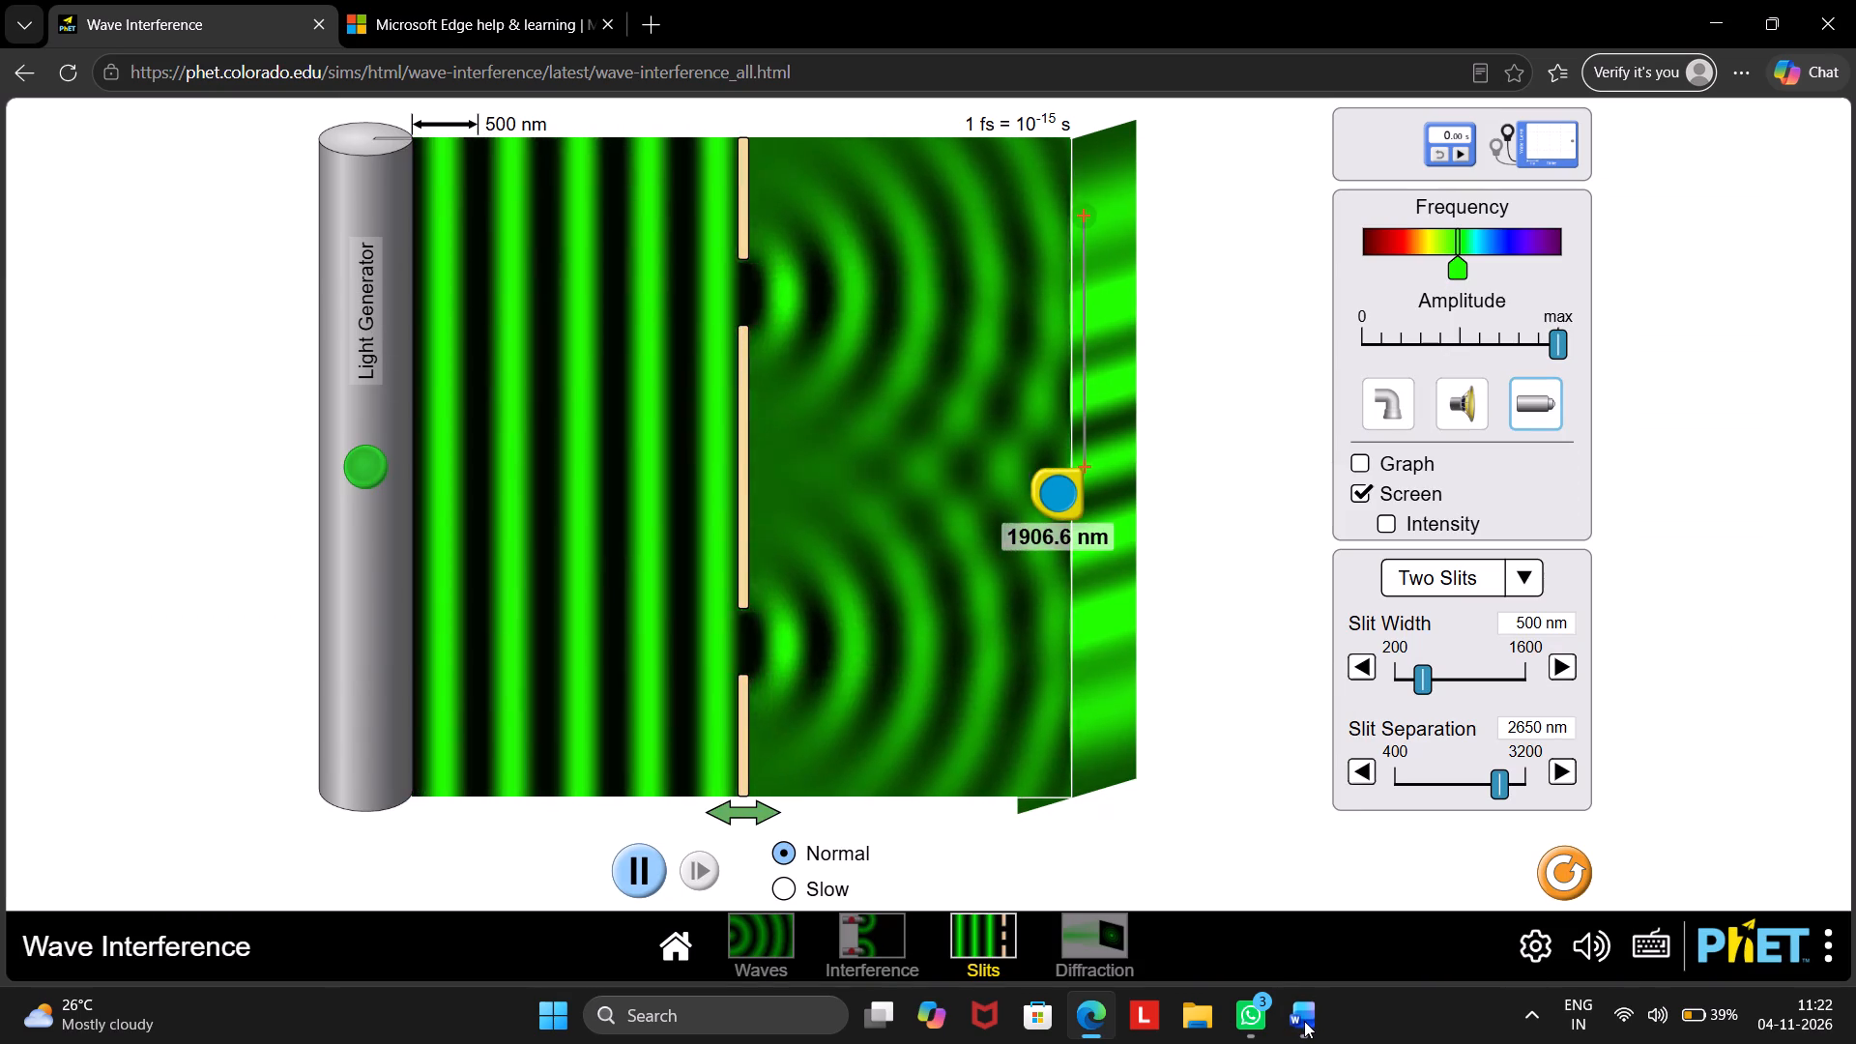
{"action": "left_click", "coordinate": [1304, 1021]}
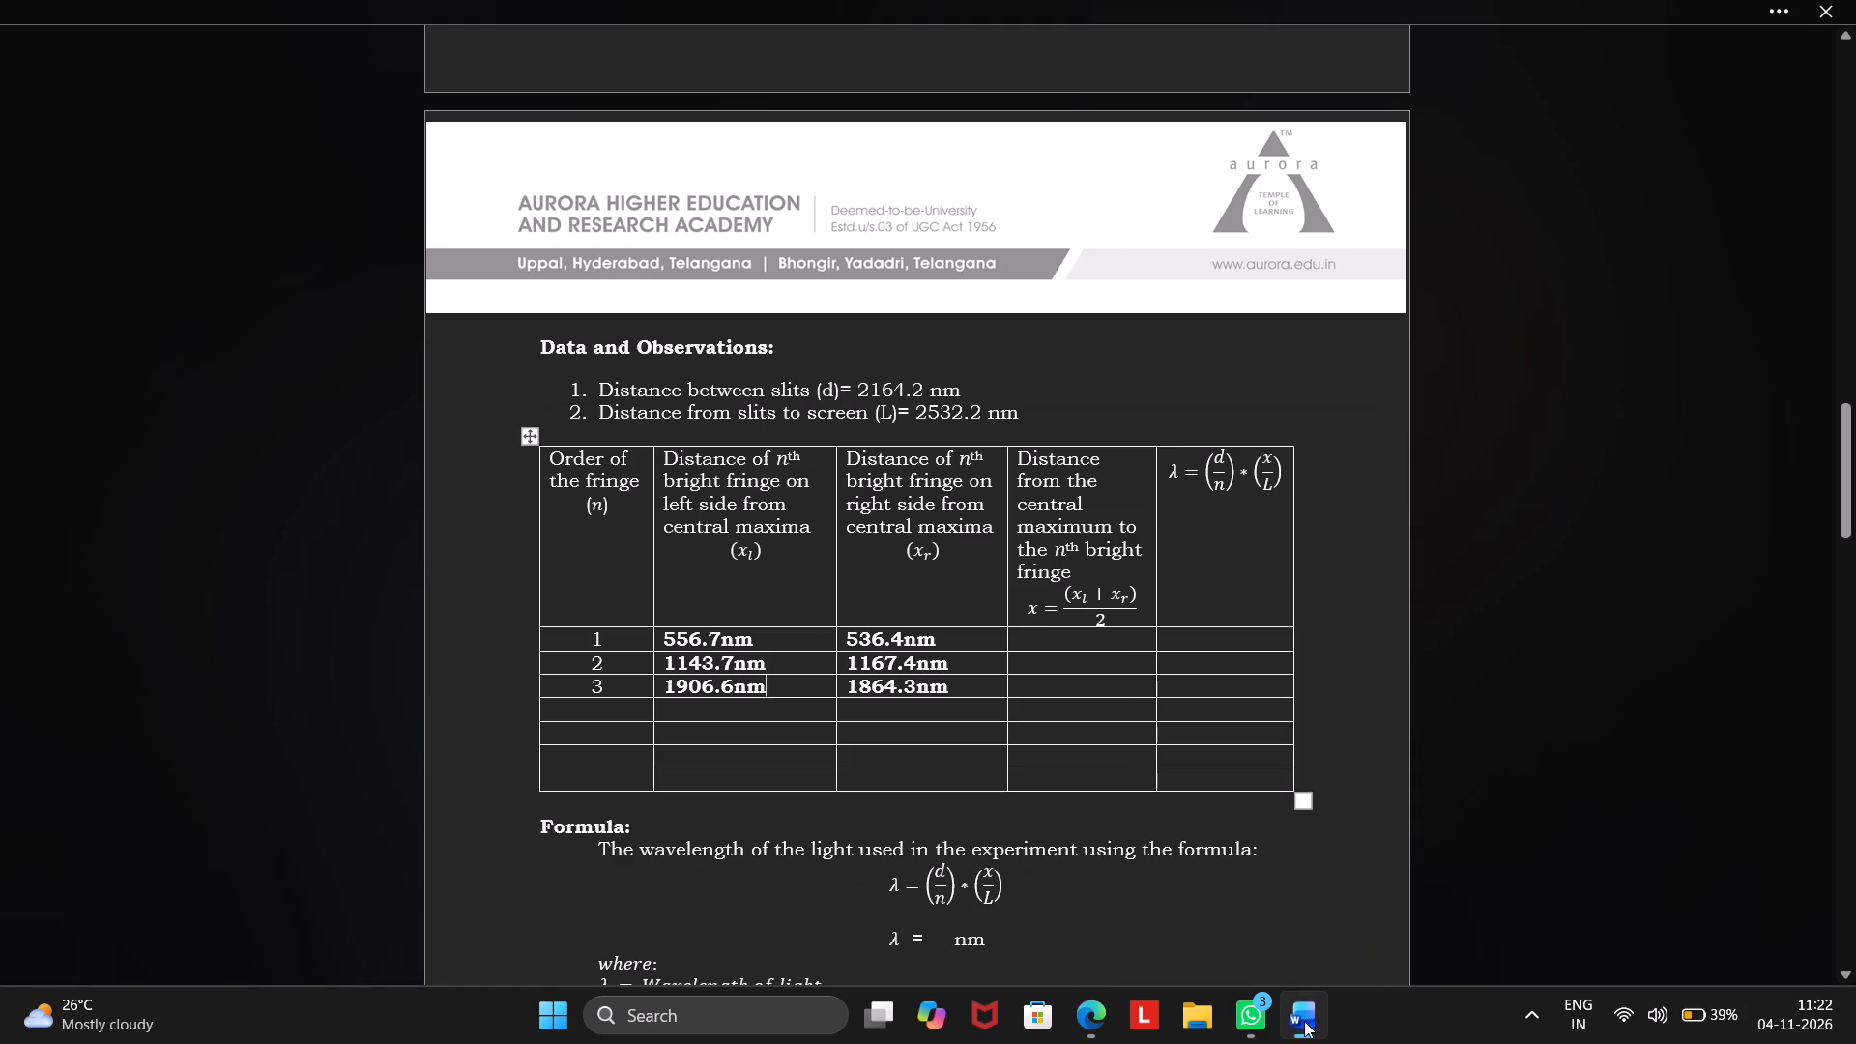
{"action": "left_click", "coordinate": [1304, 1021]}
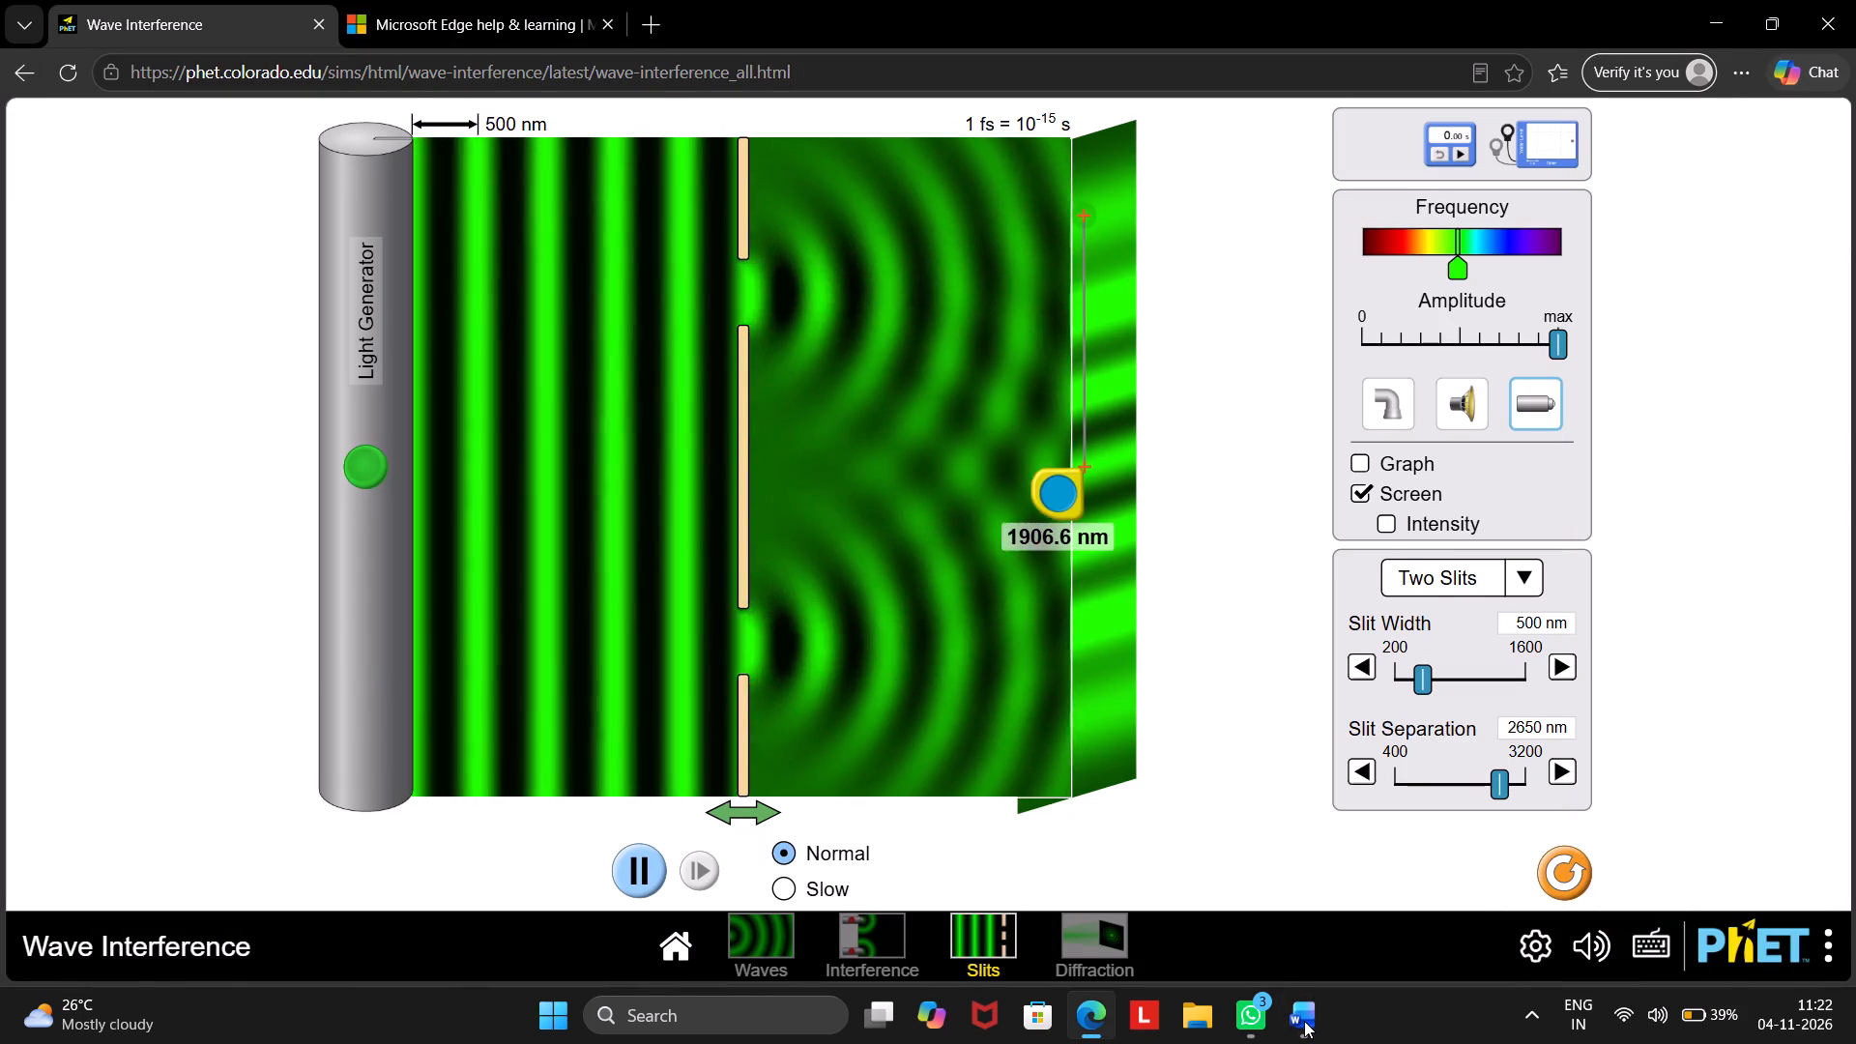
Switch to Word and cut the four empty rows below order 3 in the observations table, together with the blank line beneath.
{"action": "left_click", "coordinate": [1304, 1021]}
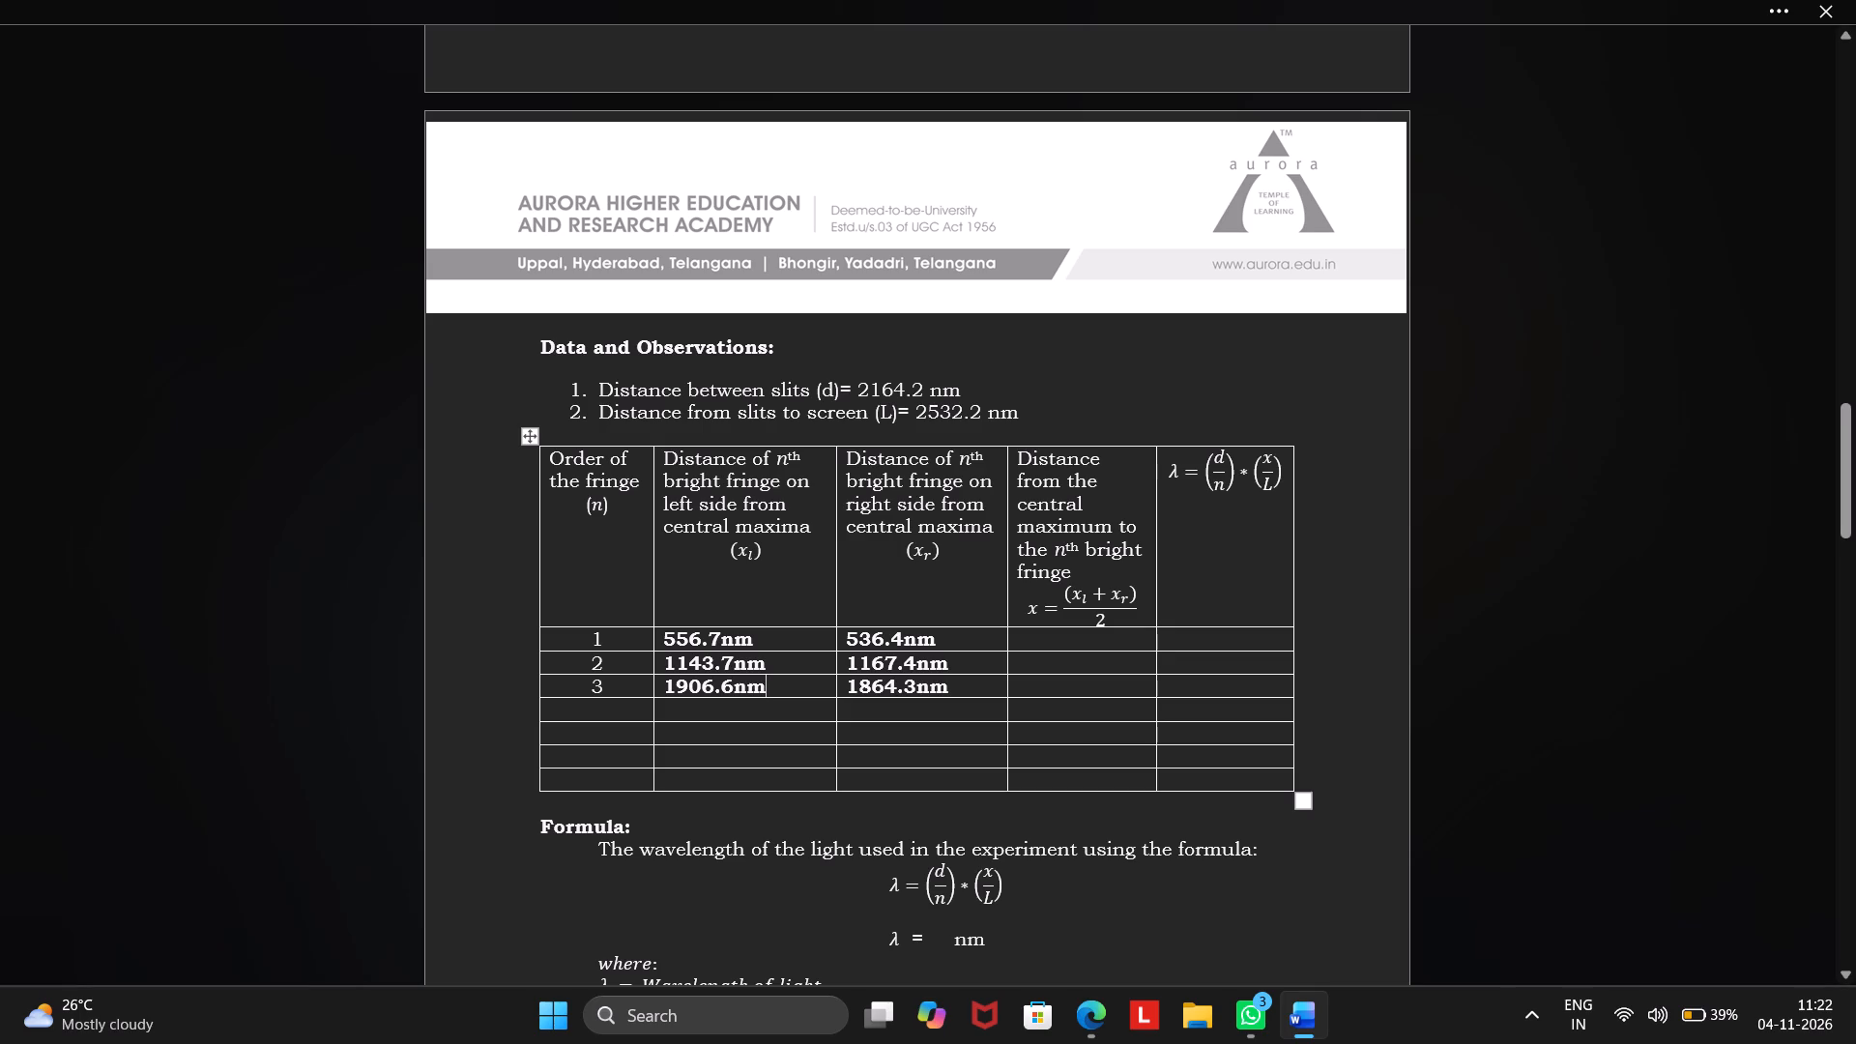
{"action": "left_click", "coordinate": [544, 698]}
{"action": "left_click_drag", "start_coordinate": [528, 702], "coordinate": [607, 746]}
{"action": "left_click_drag", "start_coordinate": [607, 746], "coordinate": [509, 692]}
{"action": "left_click_drag", "start_coordinate": [509, 692], "coordinate": [518, 714]}
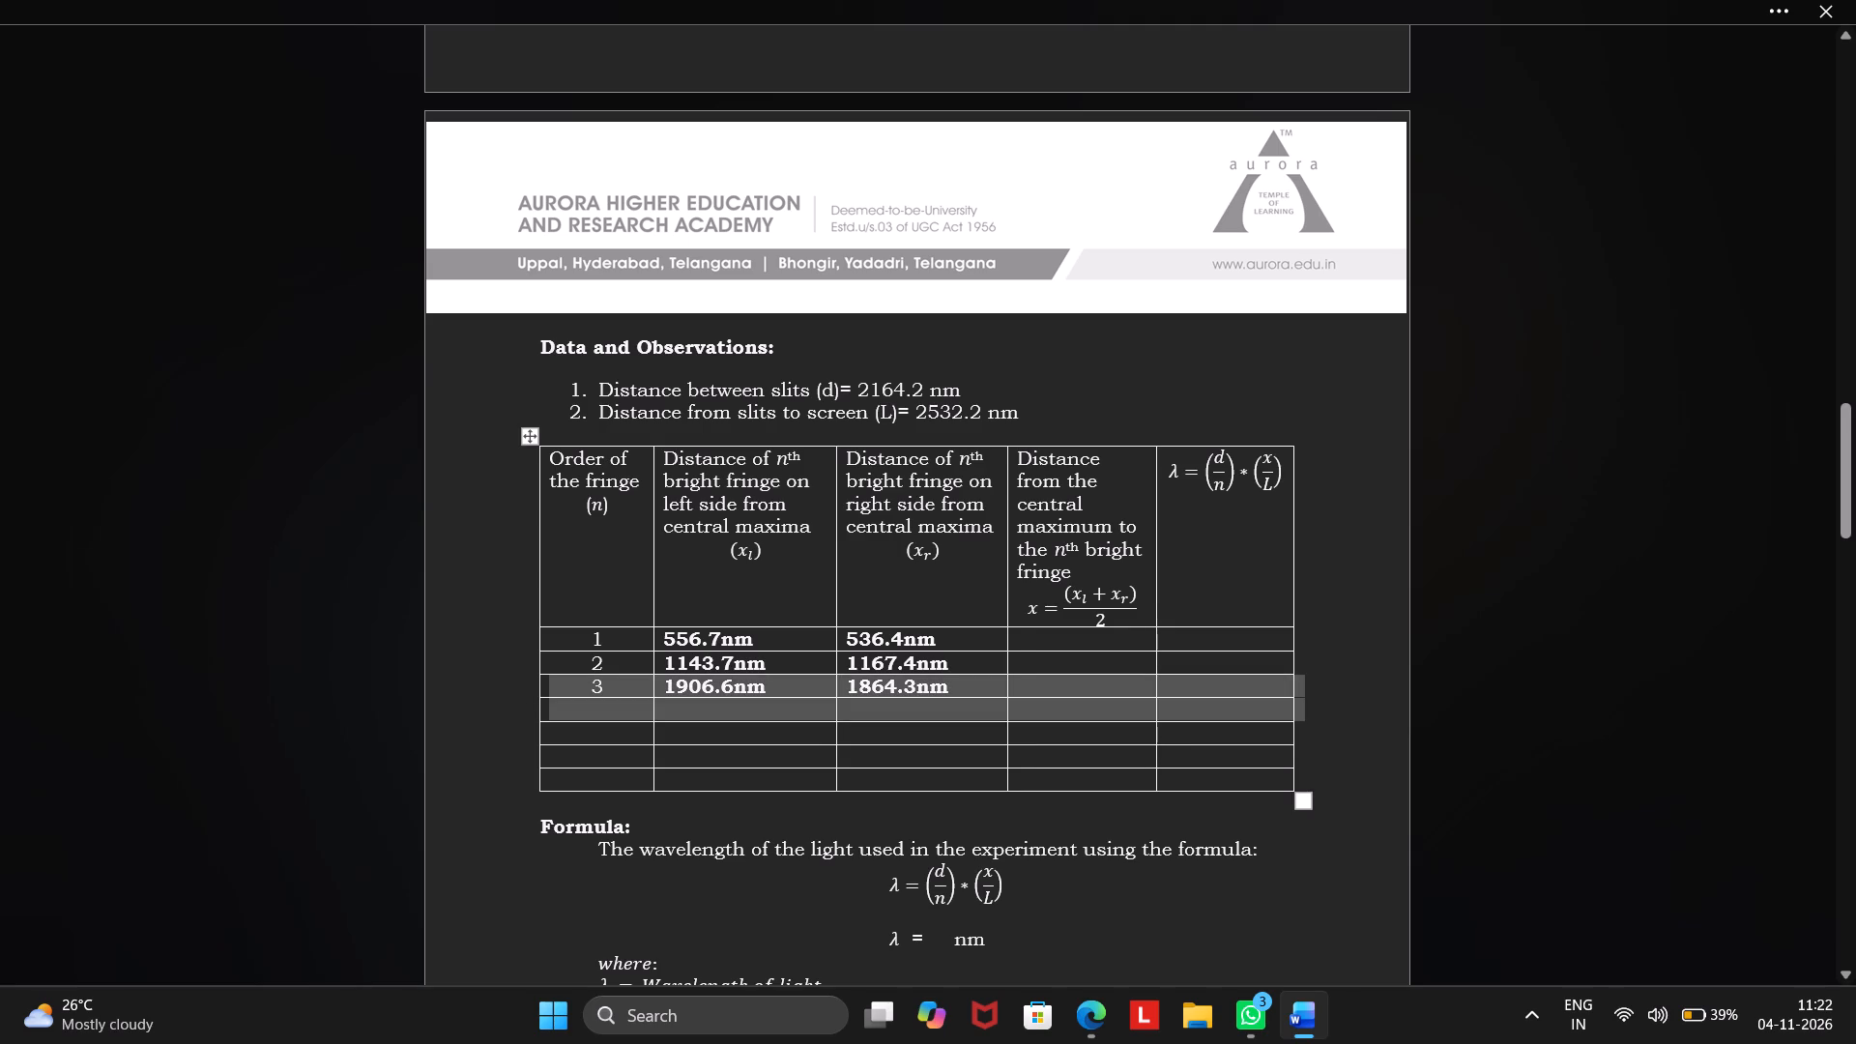
{"action": "left_click_drag", "start_coordinate": [518, 714], "coordinate": [519, 709]}
{"action": "left_click", "coordinate": [519, 709]}
{"action": "left_click", "coordinate": [508, 707]}
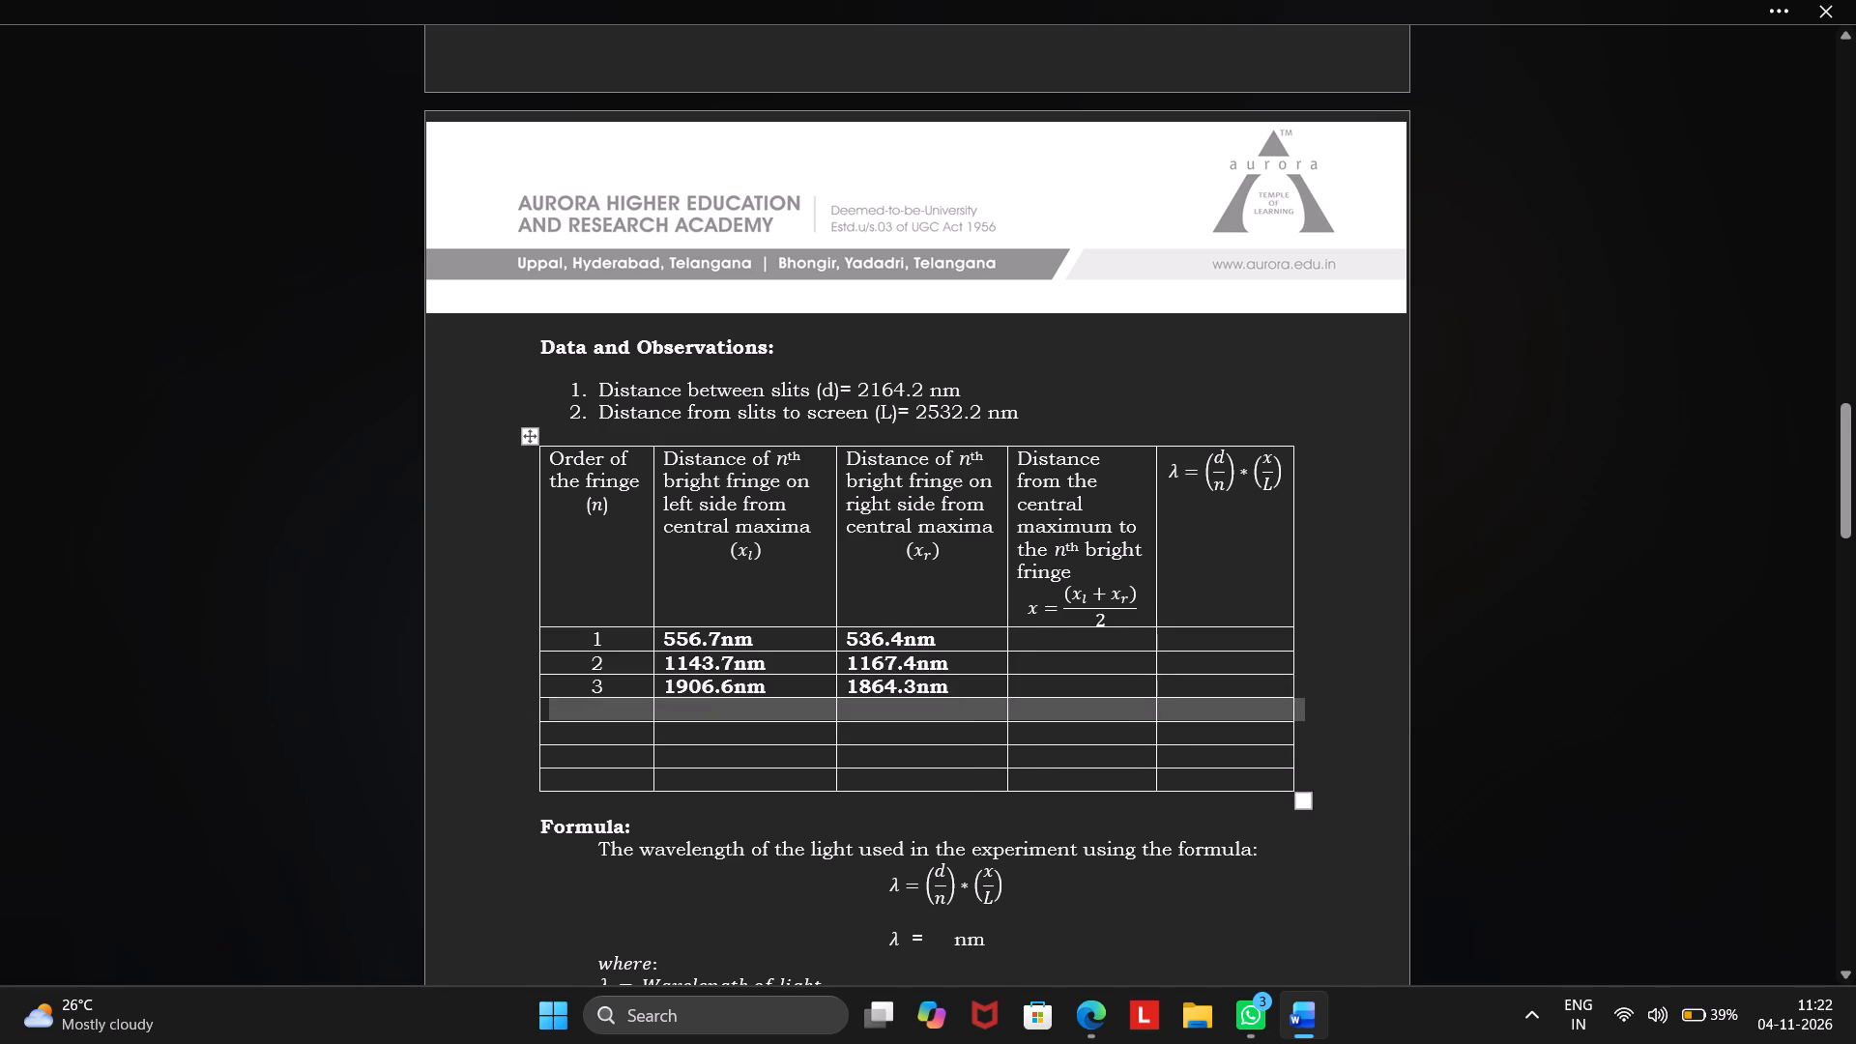
{"action": "left_click_drag", "start_coordinate": [520, 707], "coordinate": [1167, 802]}
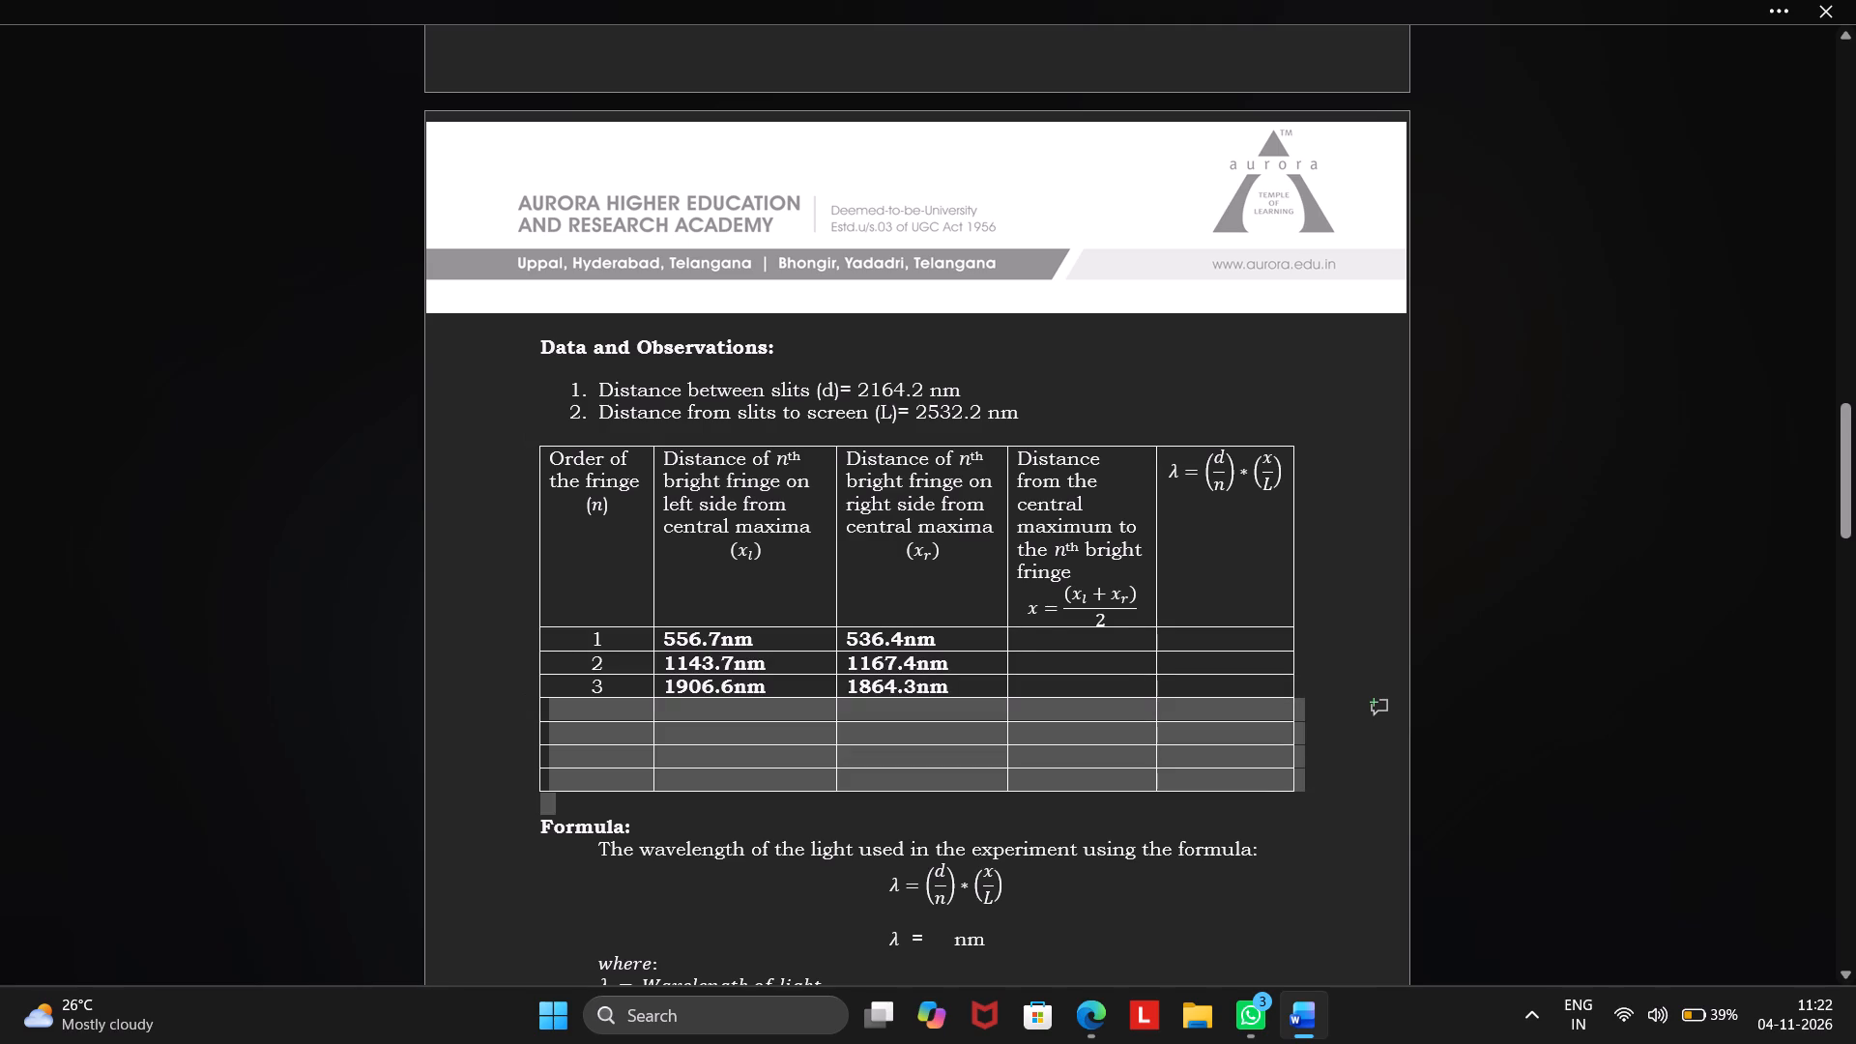
{"action": "left_click_drag", "start_coordinate": [1167, 802], "coordinate": [1275, 798]}
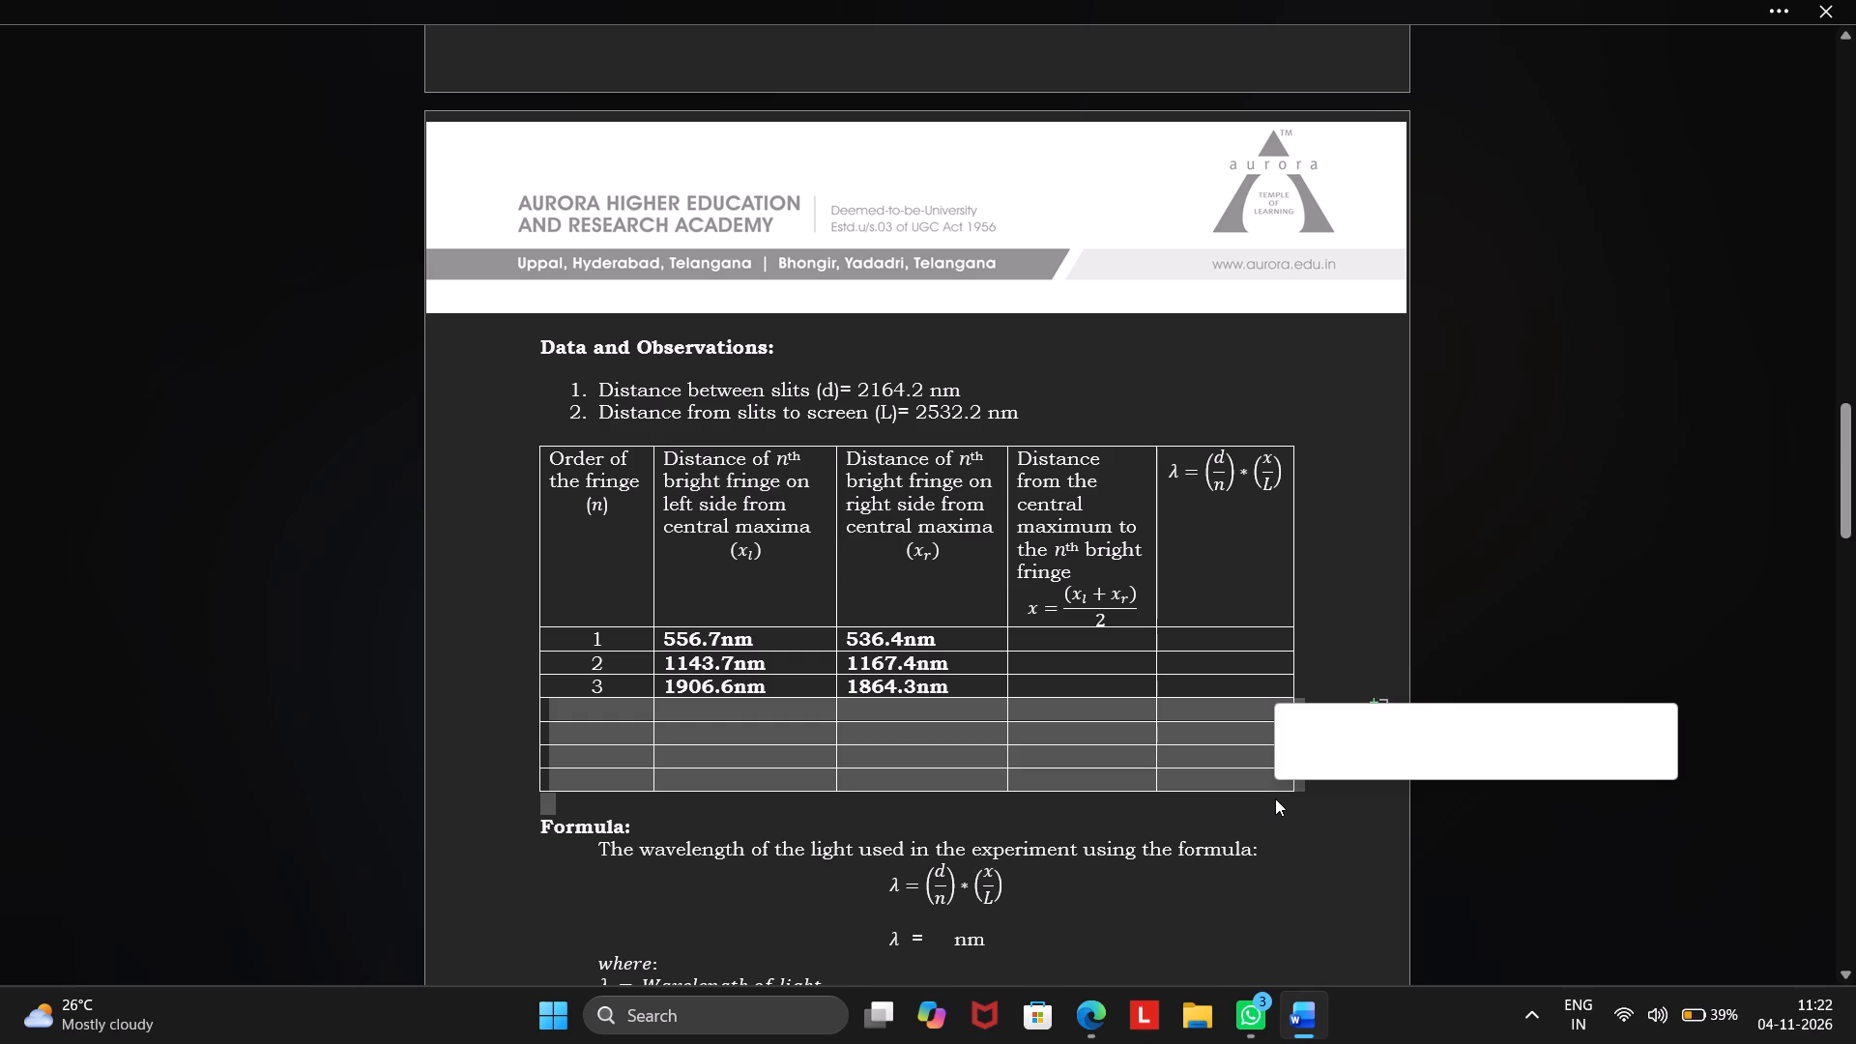
{"action": "right_click", "coordinate": [1275, 798]}
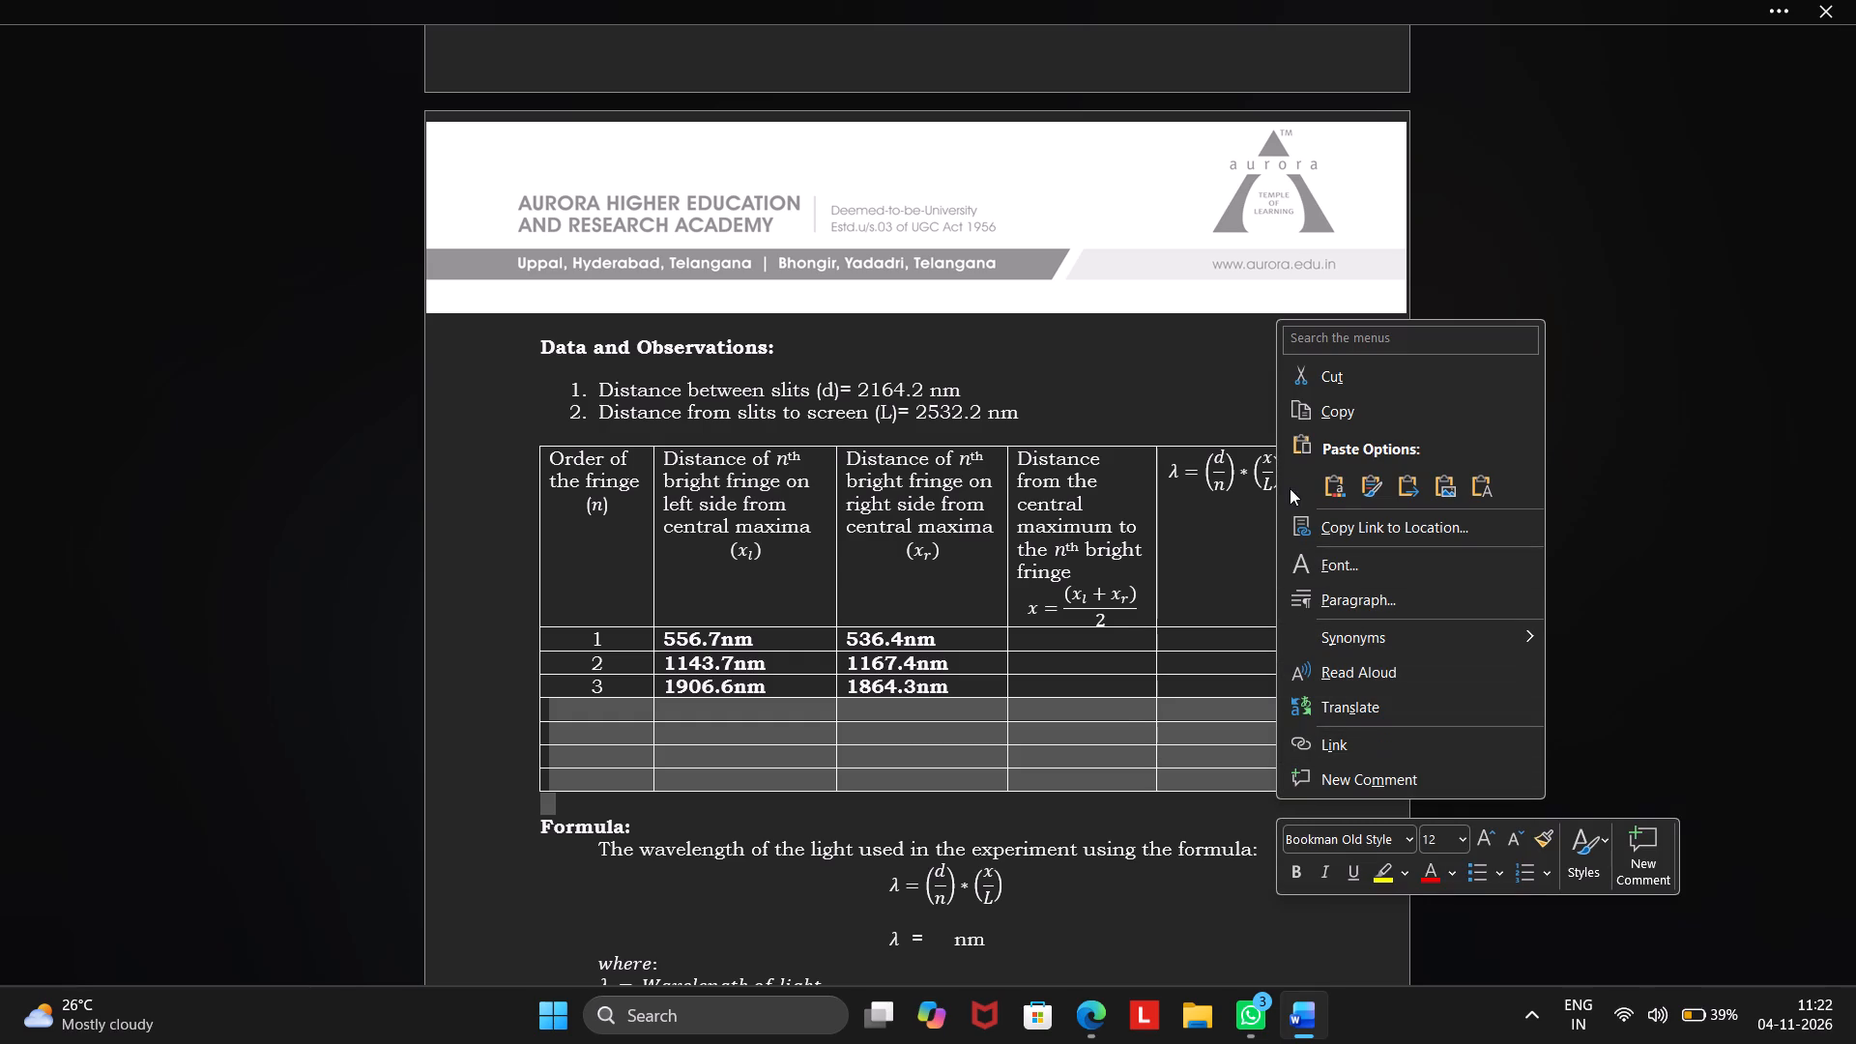
{"action": "key", "text": "BackSpace"}
{"action": "key", "text": "Delete"}
{"action": "left_click", "coordinate": [1413, 370]}
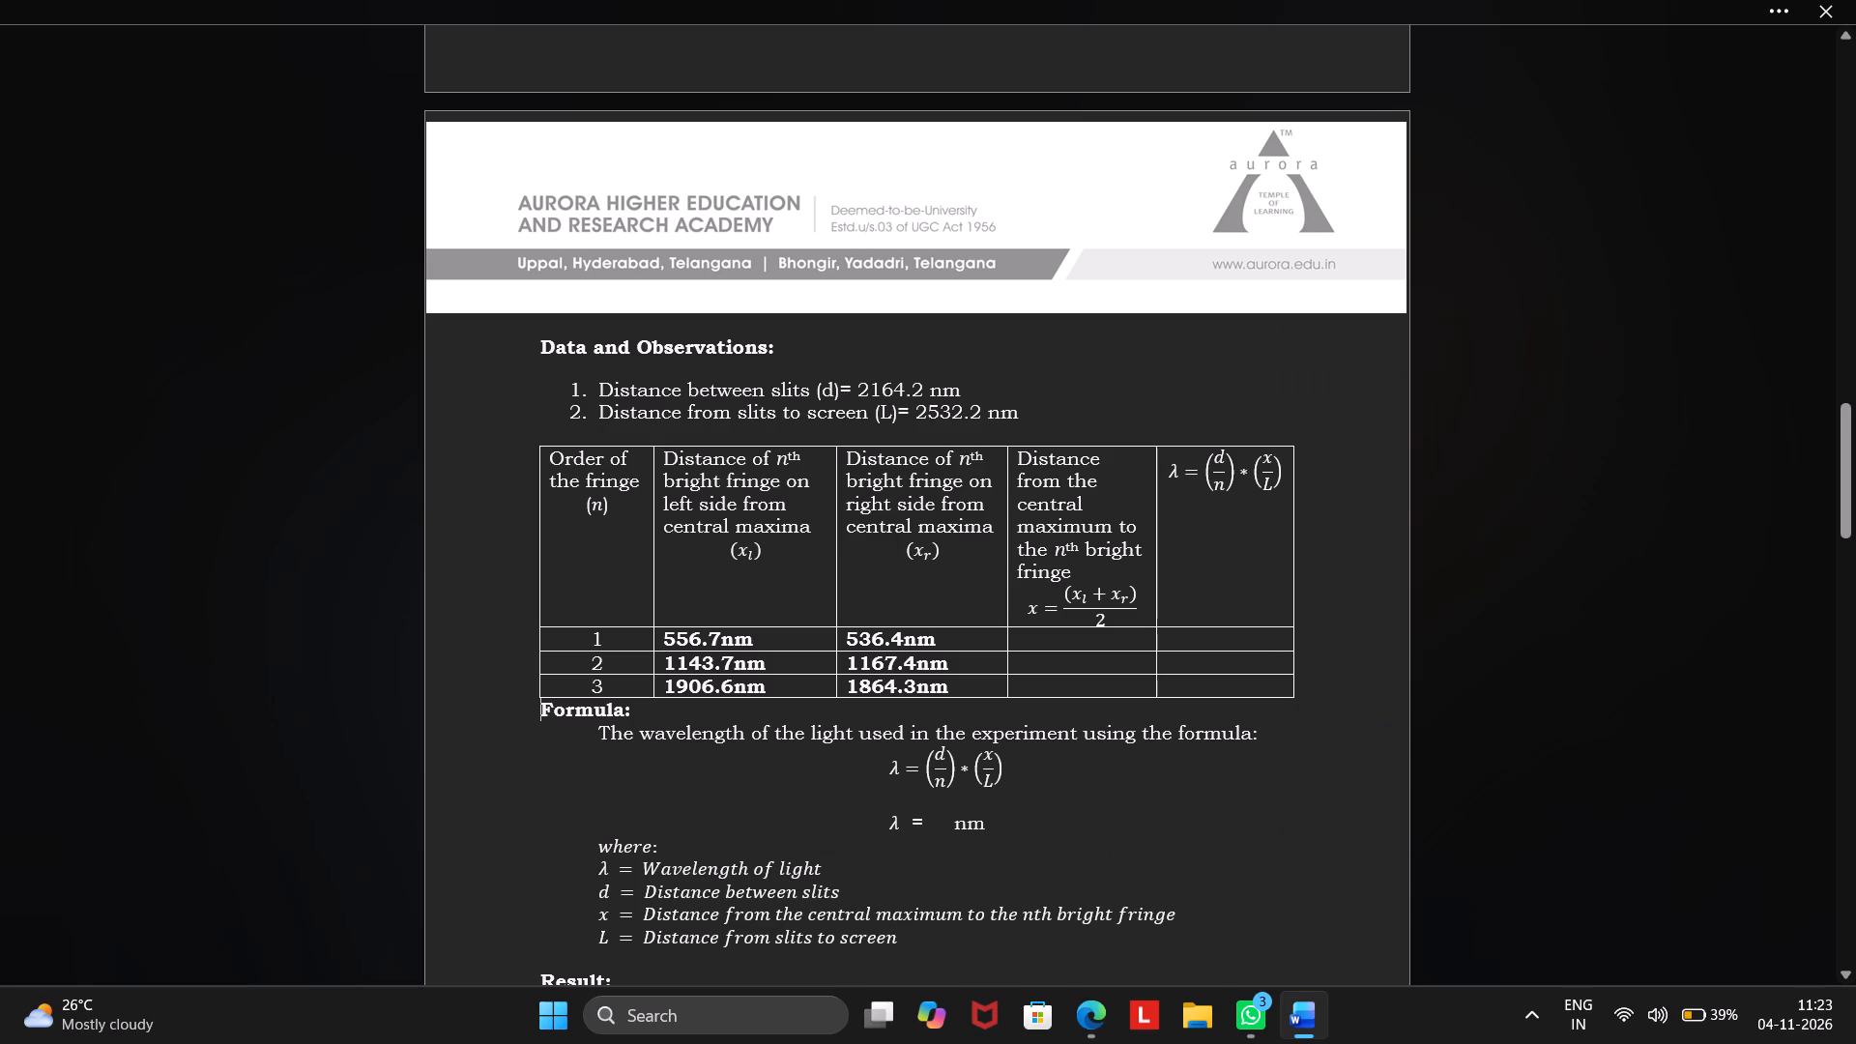
Enter 546.55nm as the first-order distance from the central maximum (x) in the observations table.
{"action": "left_click", "coordinate": [1091, 641]}
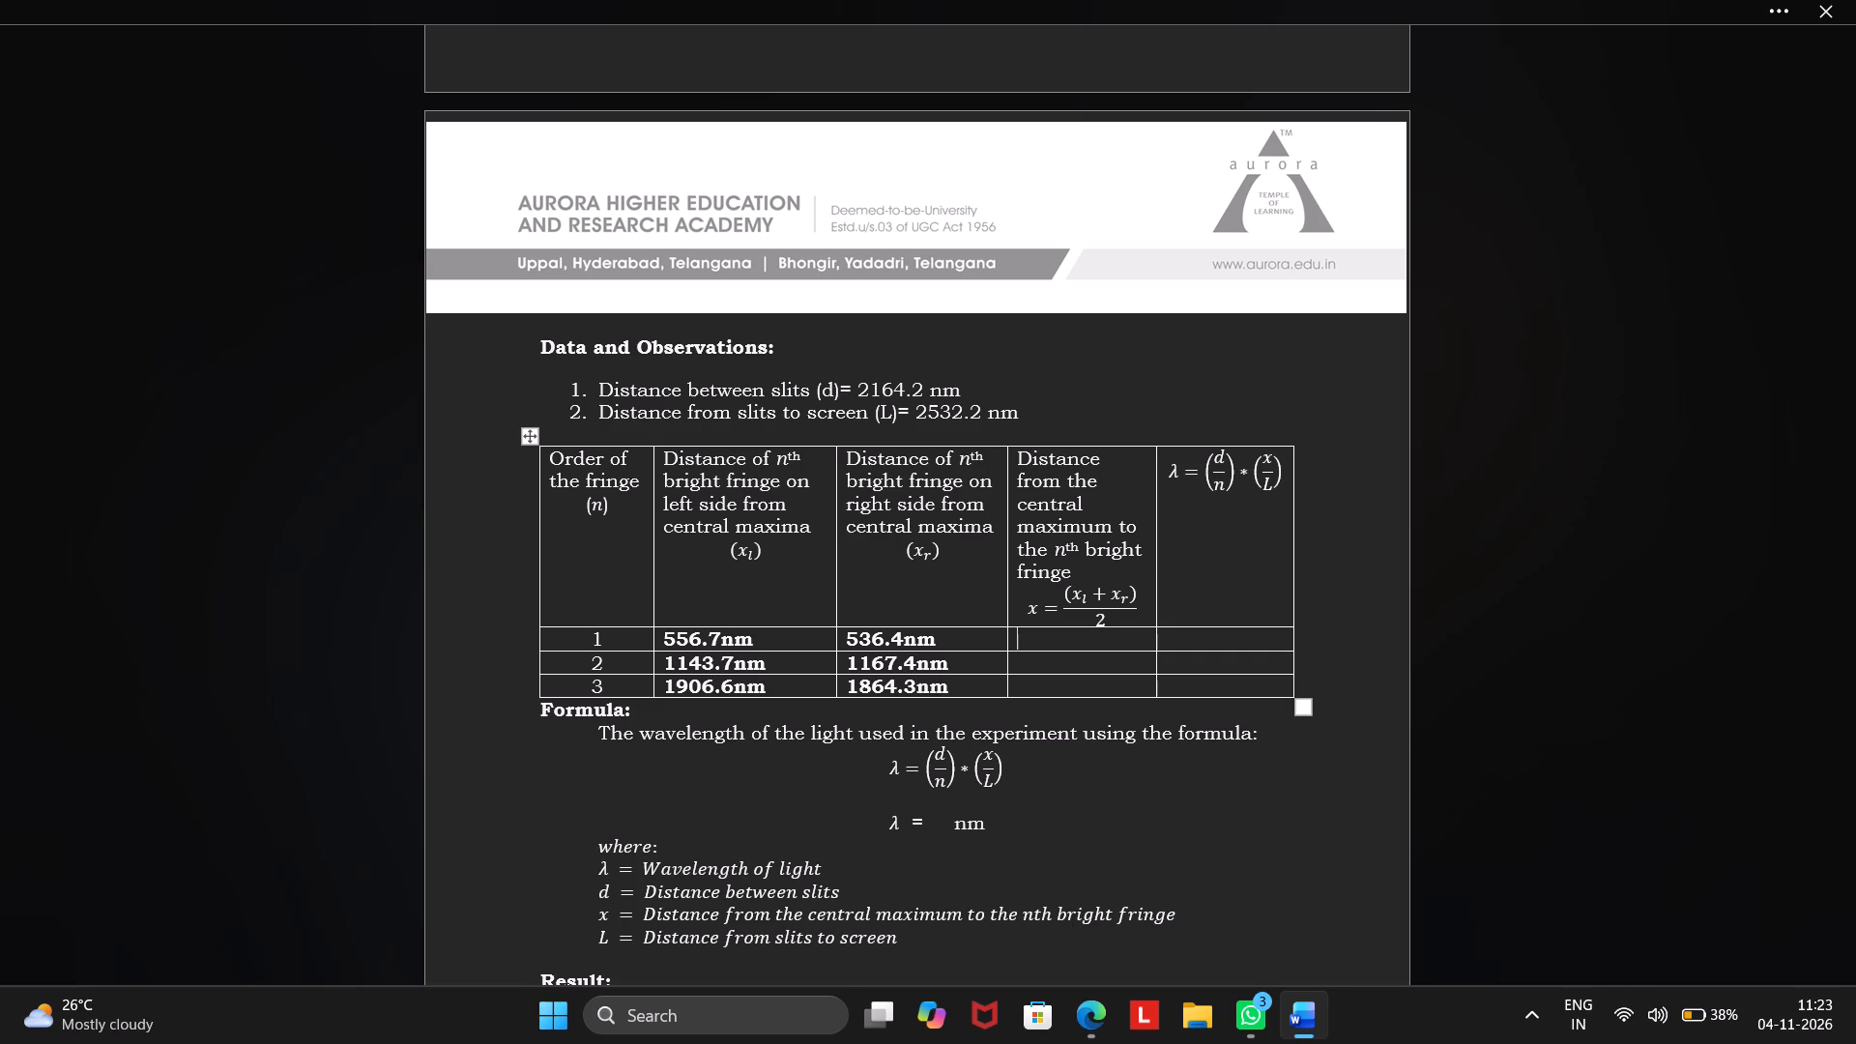
{"action": "type", "text": "54"}
{"action": "type", "text": "6.55"}
{"action": "type", "text": "nm"}
{"action": "key", "text": "Down"}
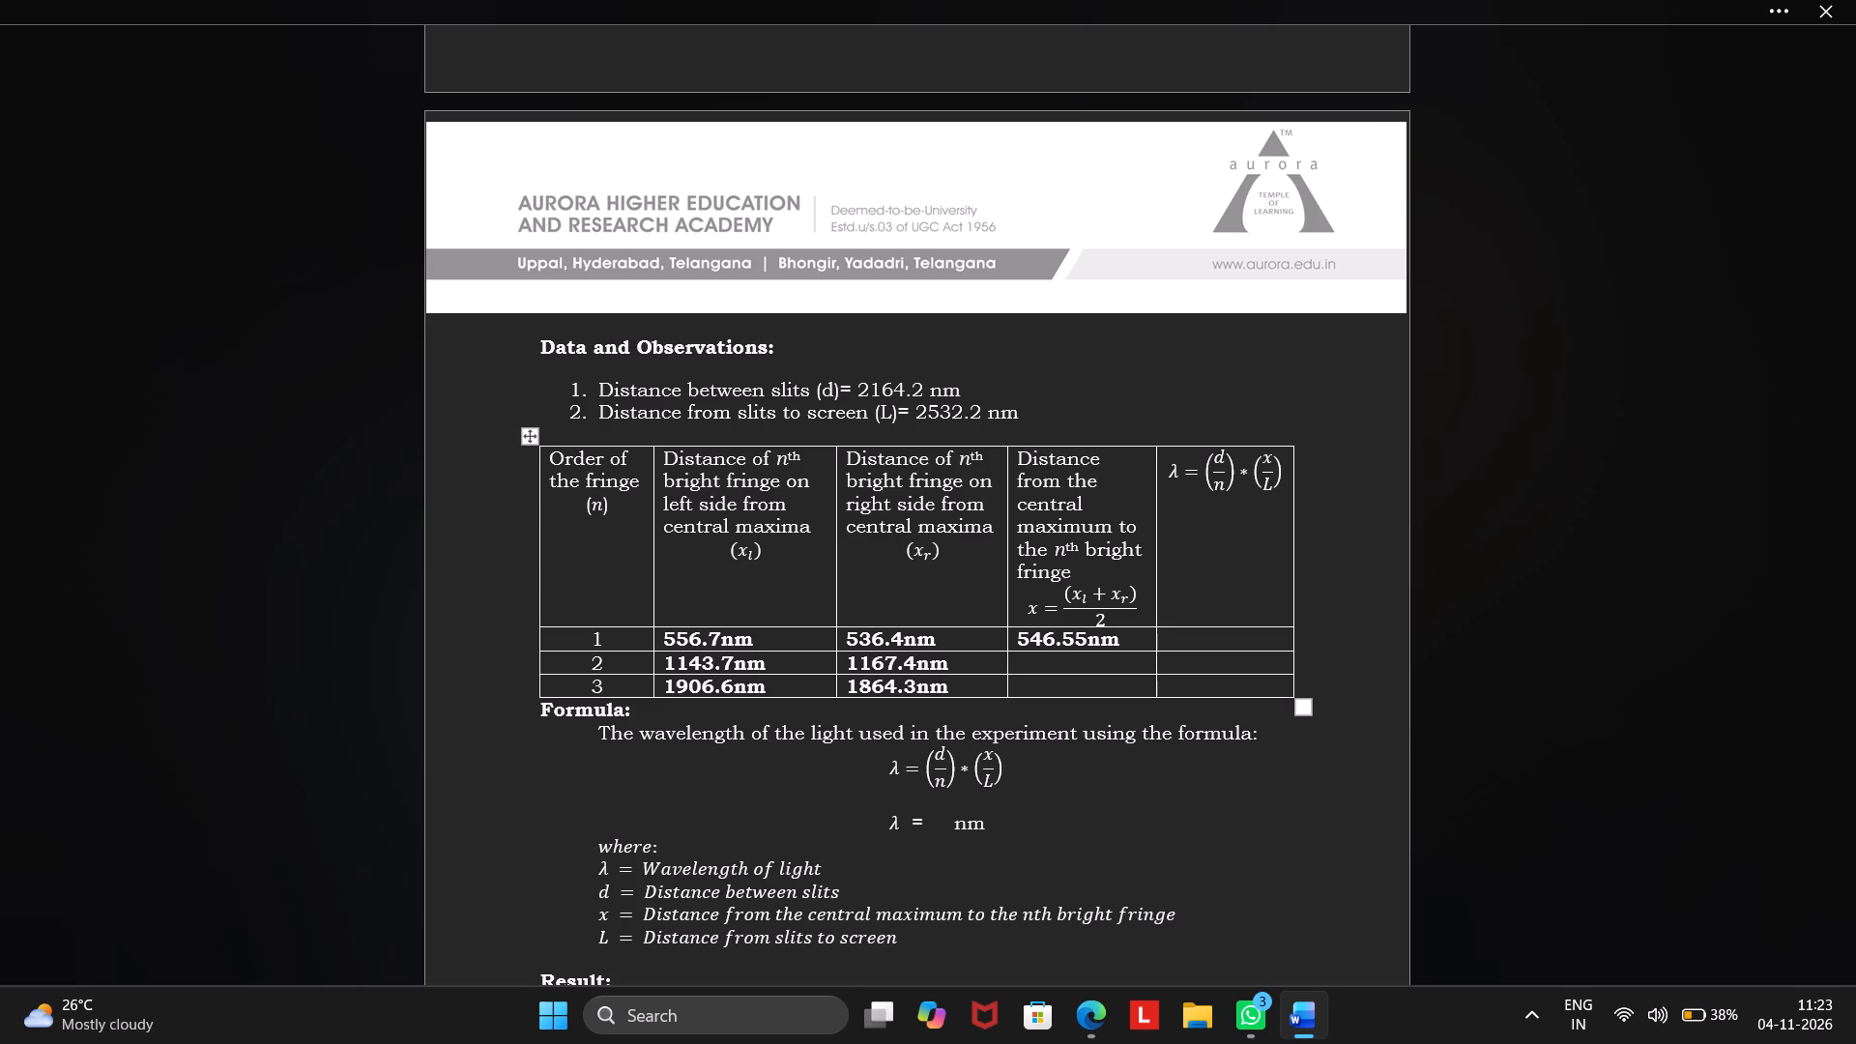
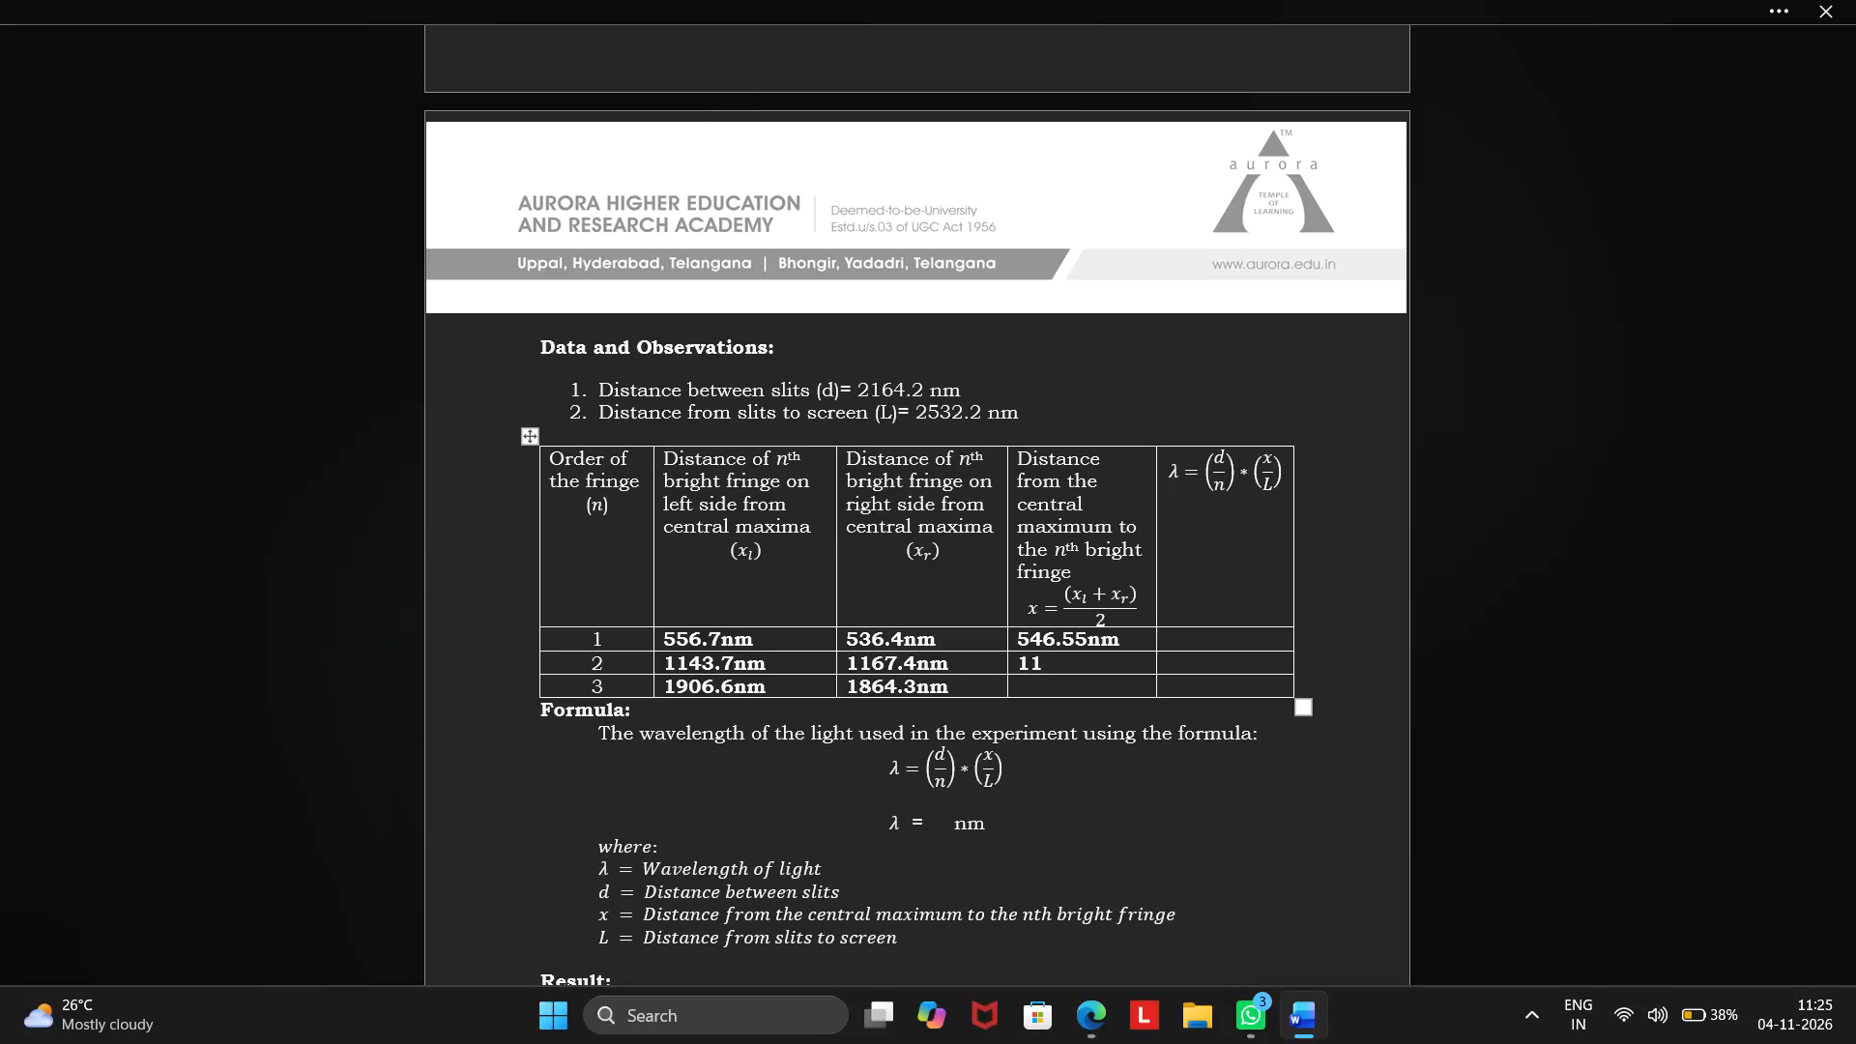
Complete the distance from central maximum (x) column with 1155.55nm for order 2 and 1885.45nm for order 3.
{"action": "type", "text": "55"}
{"action": "type", "text": ".5"}
{"action": "type", "text": "5nm"}
{"action": "key", "text": "Down"}
{"action": "type", "text": "188"}
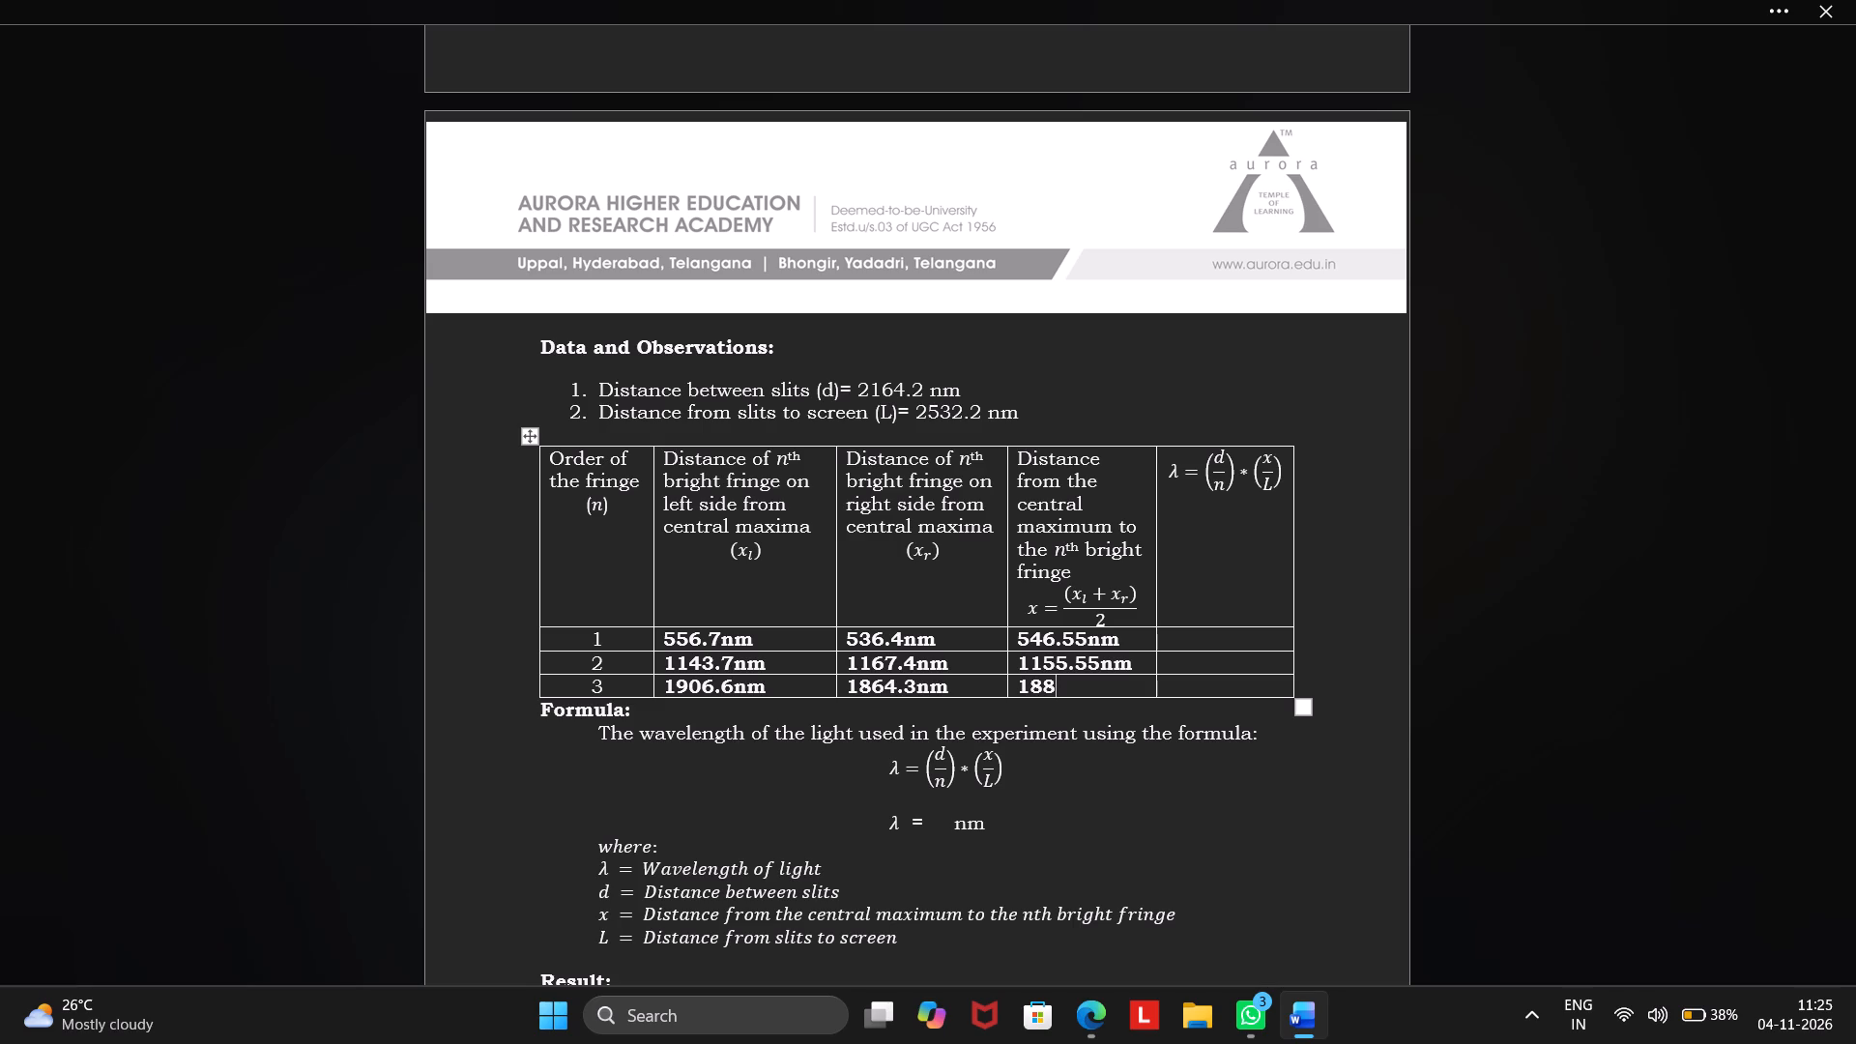
{"action": "type", "text": "5.45"}
{"action": "type", "text": "nm"}
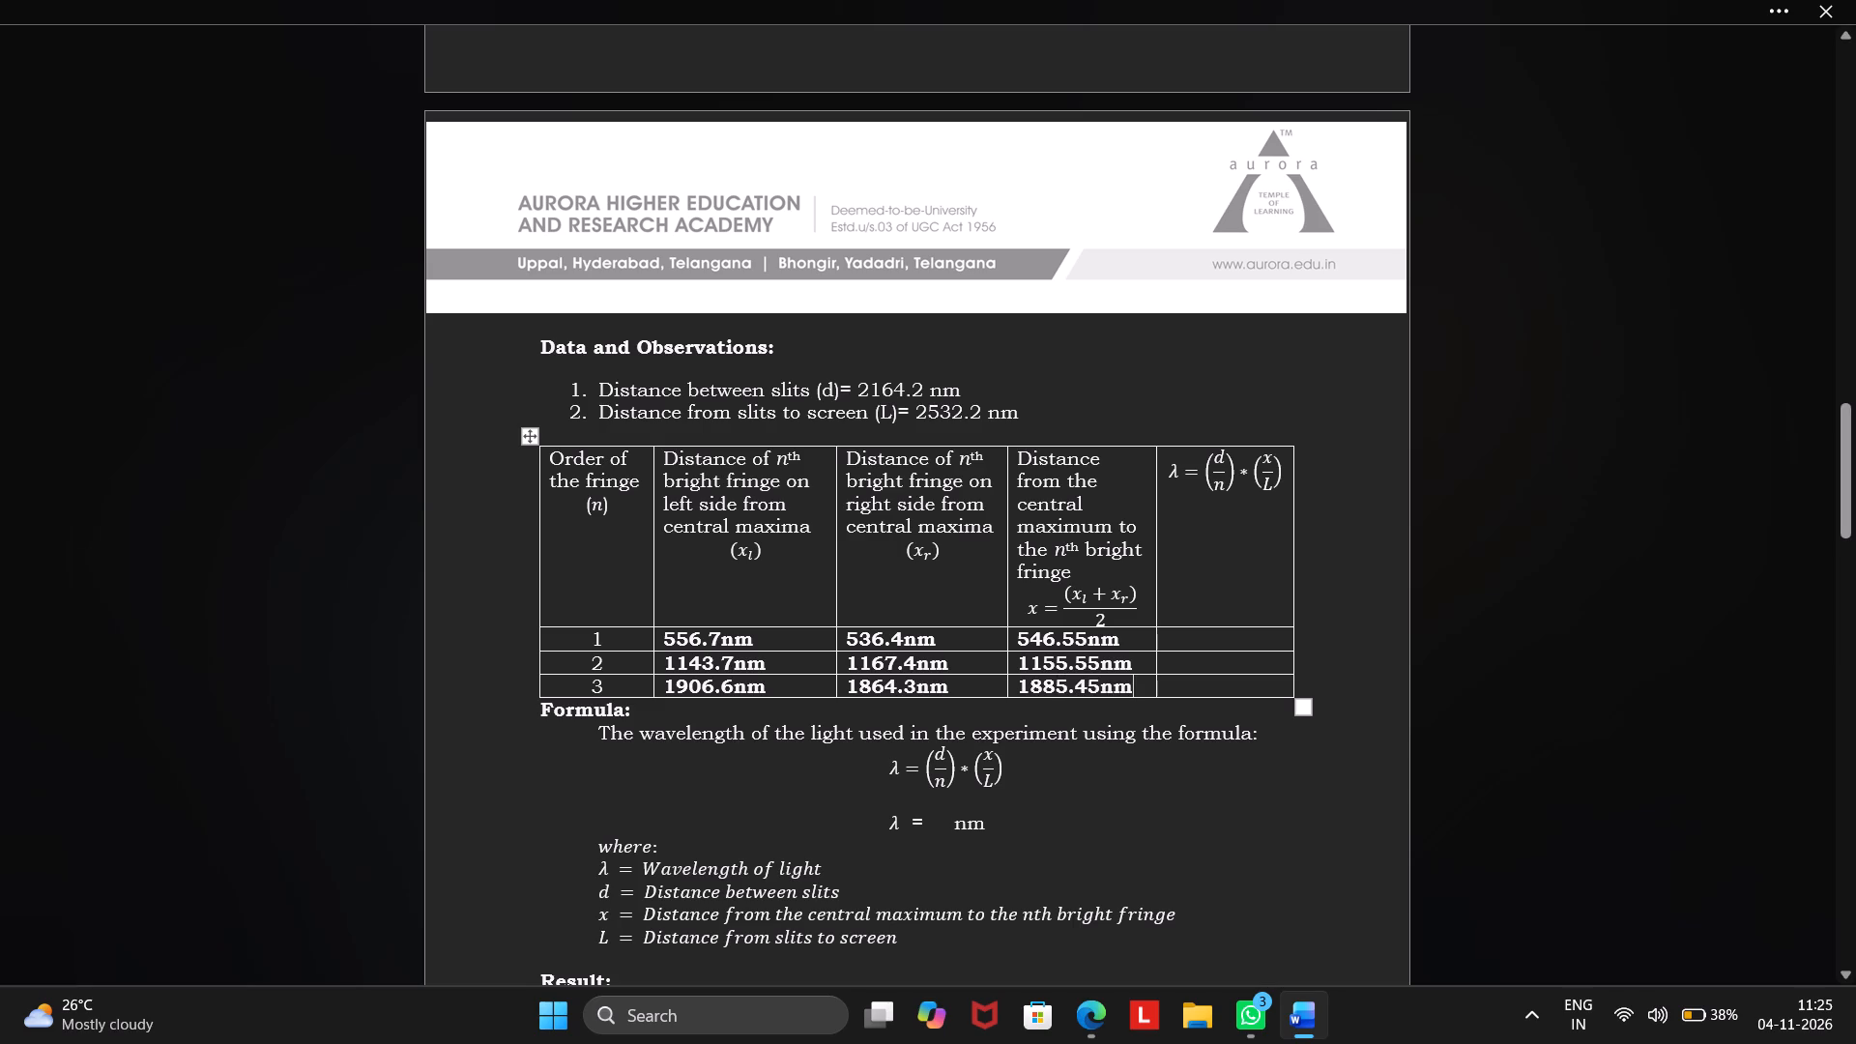
Start filling in the first-order wavelength (λ) cell of the observations table.
{"action": "left_click", "coordinate": [1182, 639]}
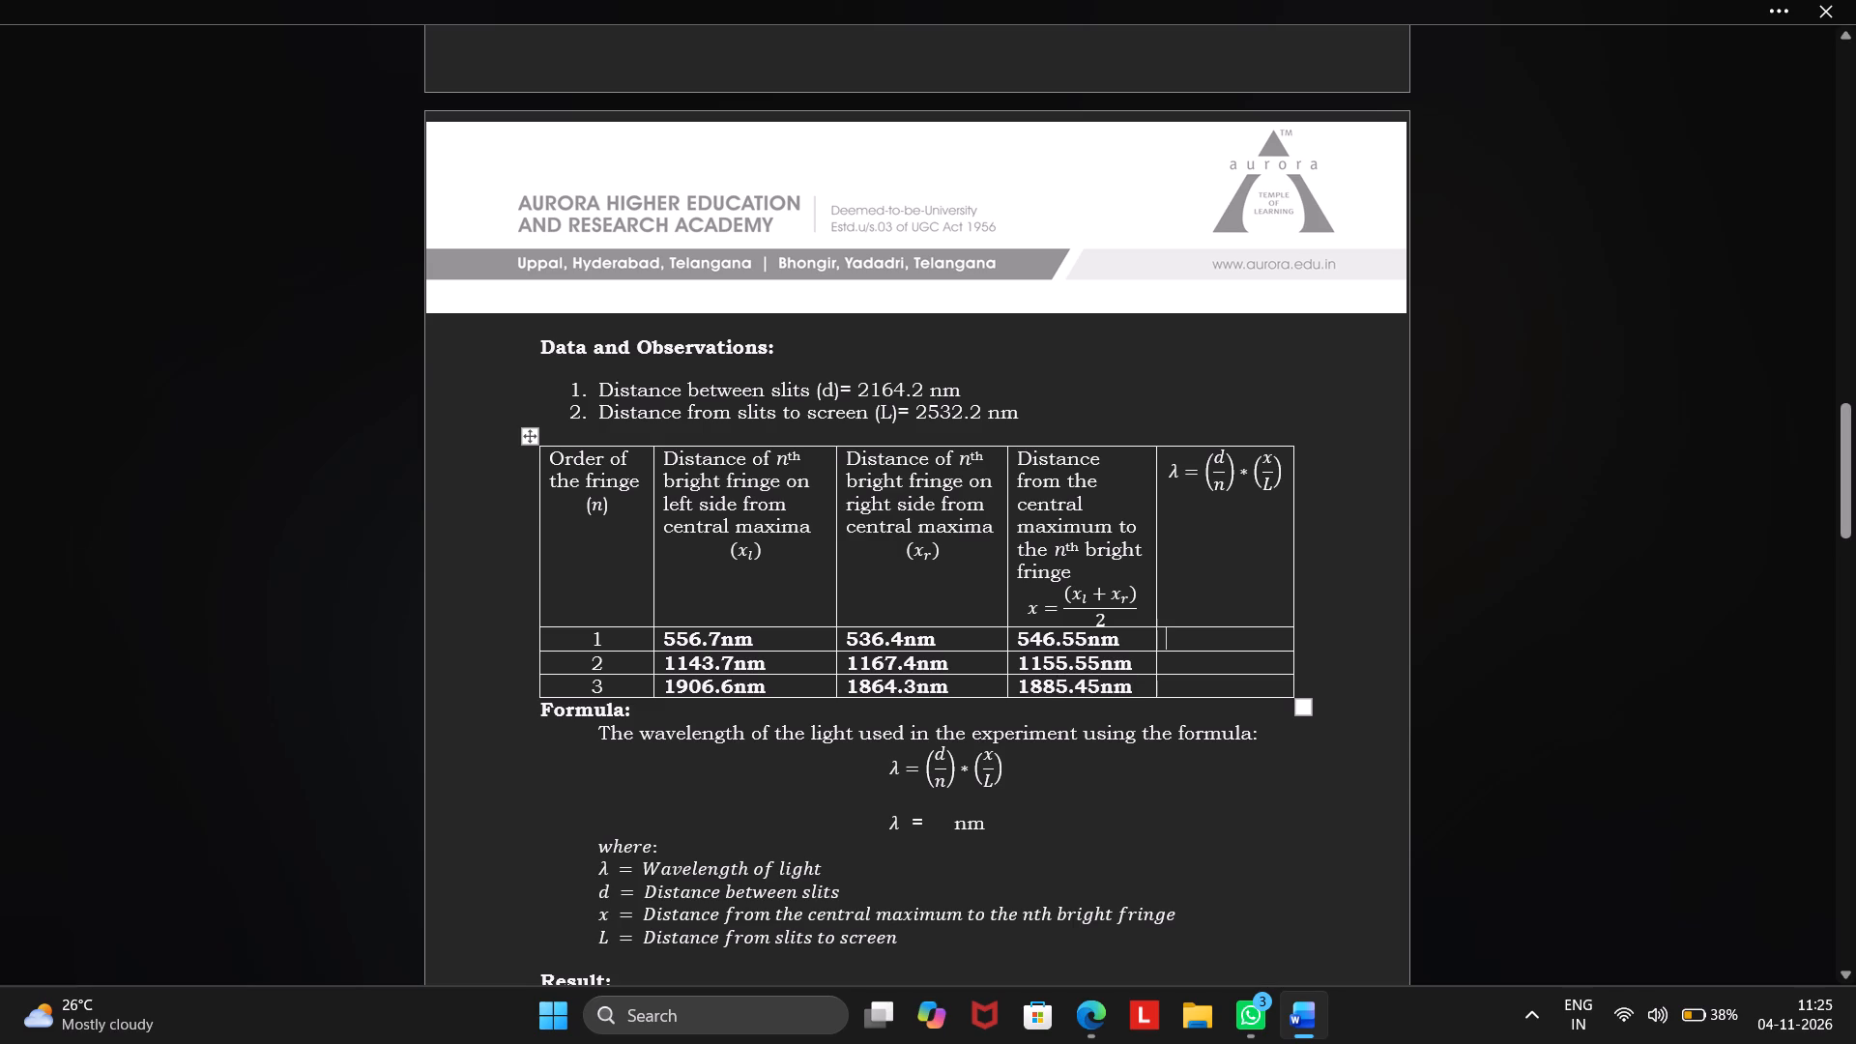
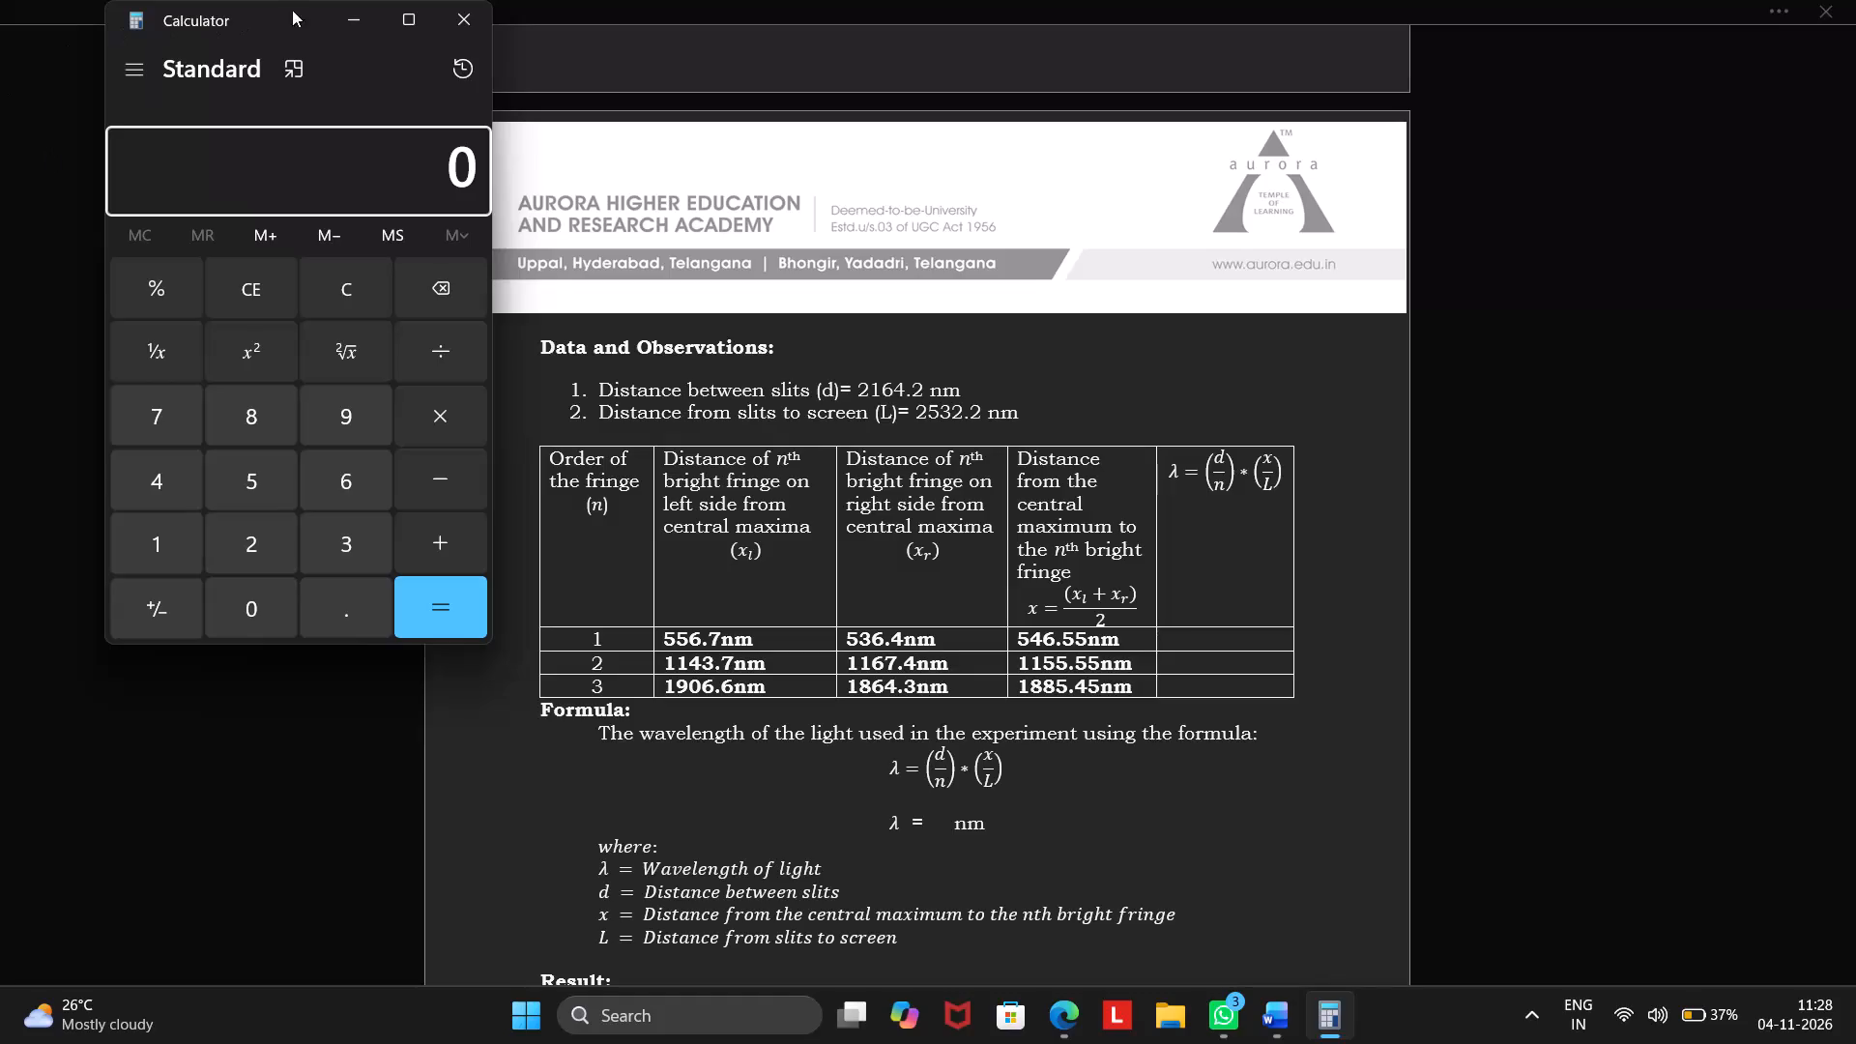
Close the Calculator and return to the Data and Observations table in the Word lab document.
{"action": "left_click", "coordinate": [461, 44]}
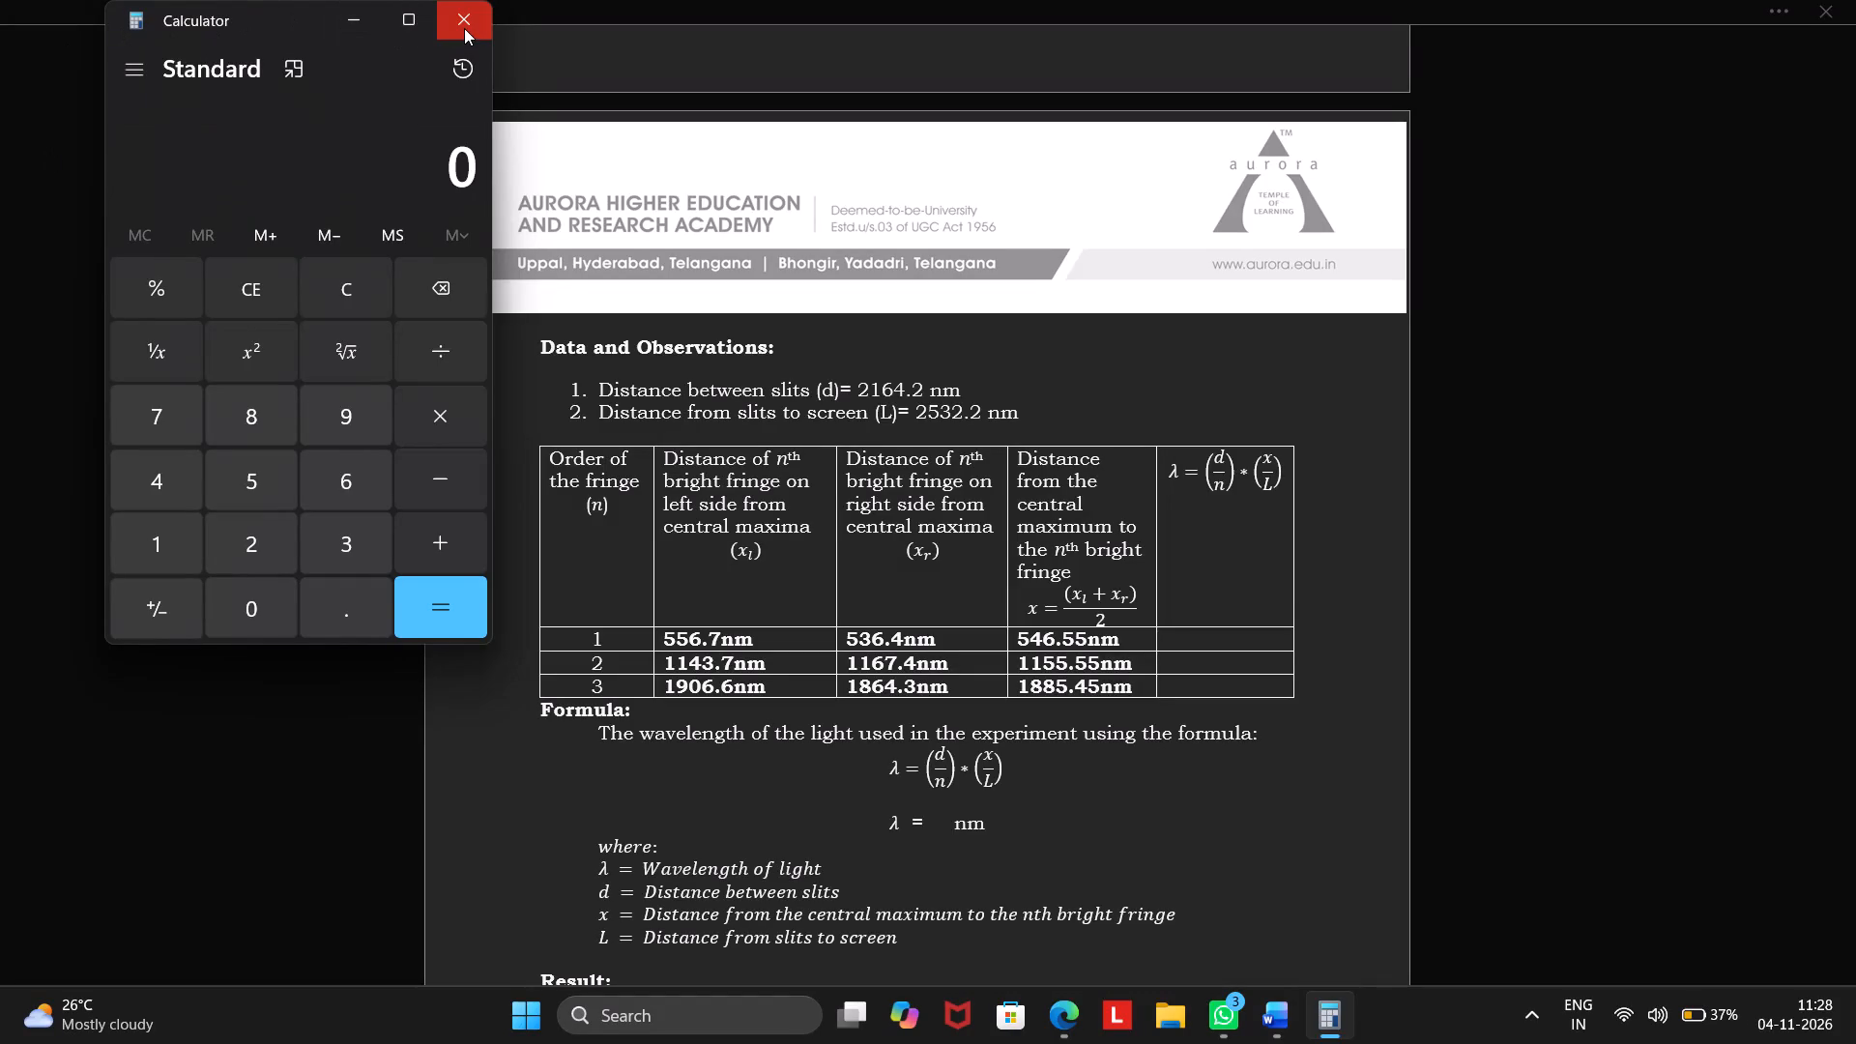
{"action": "left_click", "coordinate": [464, 28]}
{"action": "scroll", "coordinate": [672, 341], "scroll_direction": "up", "scroll_amount": 3}
{"action": "scroll", "coordinate": [672, 341], "scroll_direction": "down", "scroll_amount": 1}
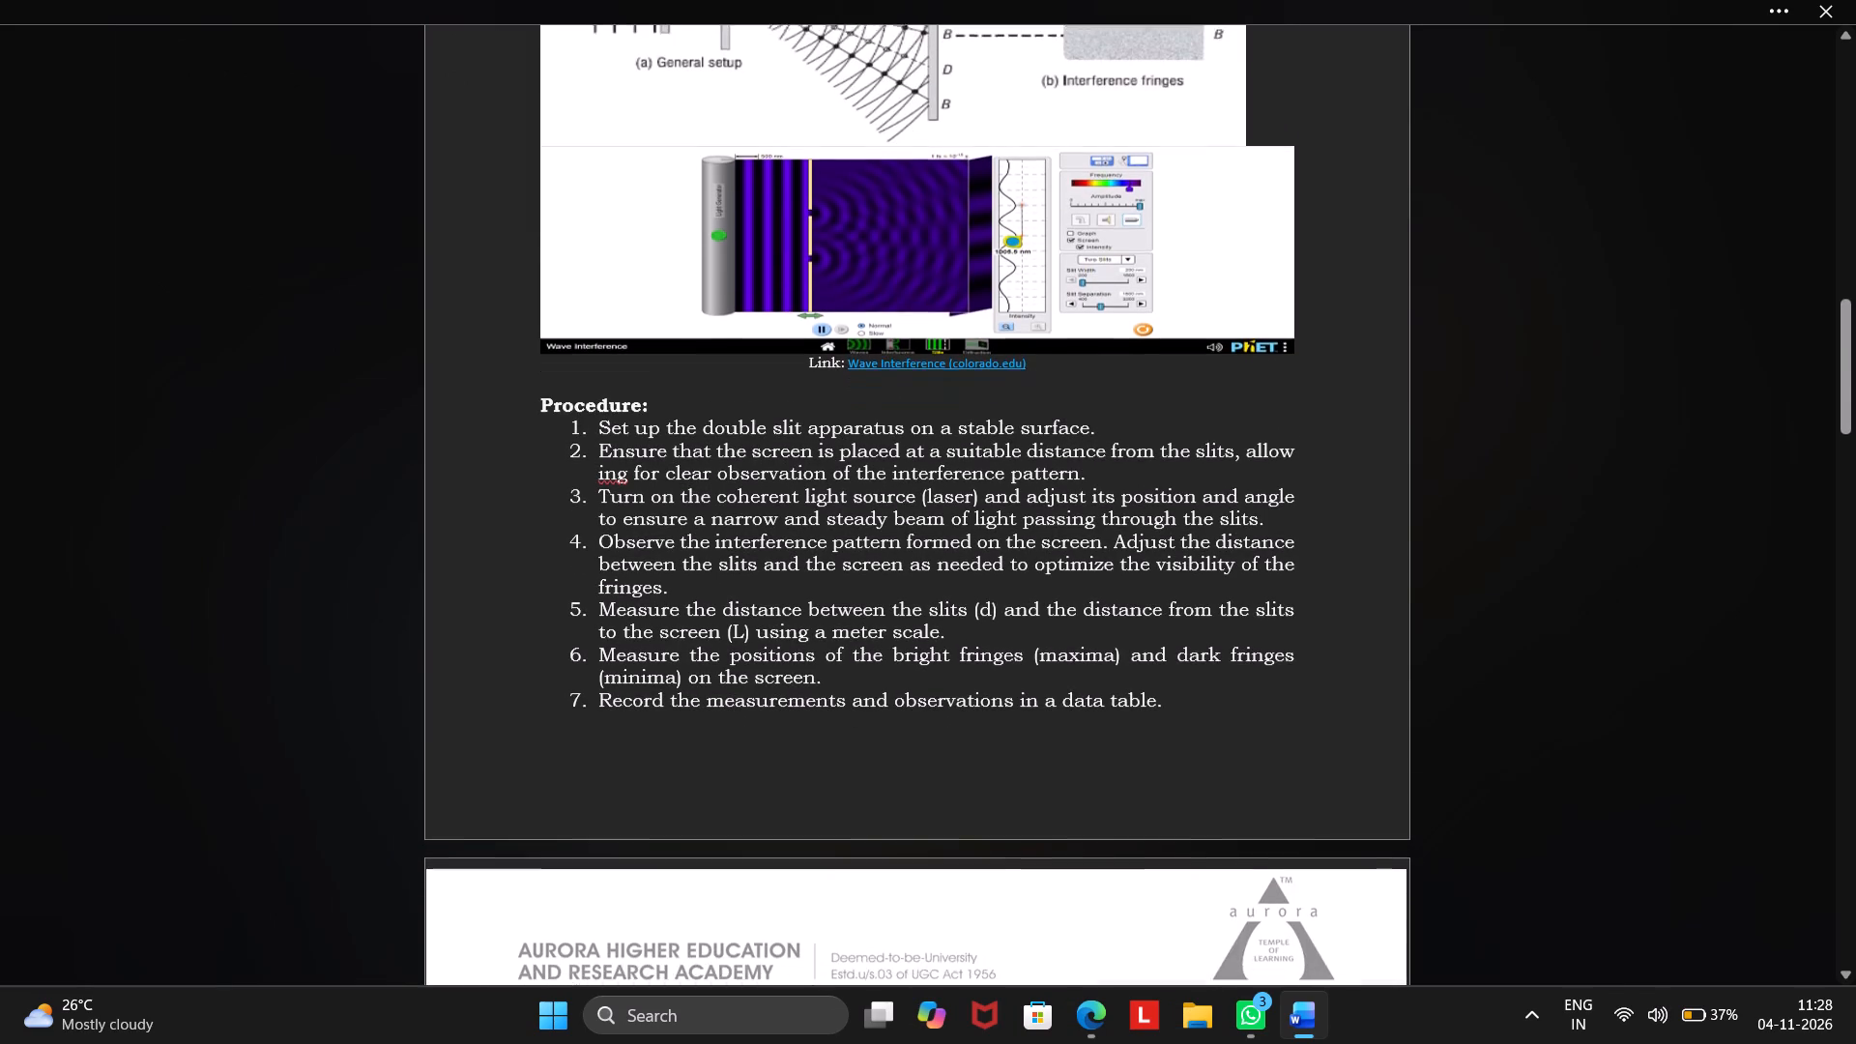
{"action": "scroll", "coordinate": [672, 341], "scroll_direction": "down", "scroll_amount": 2}
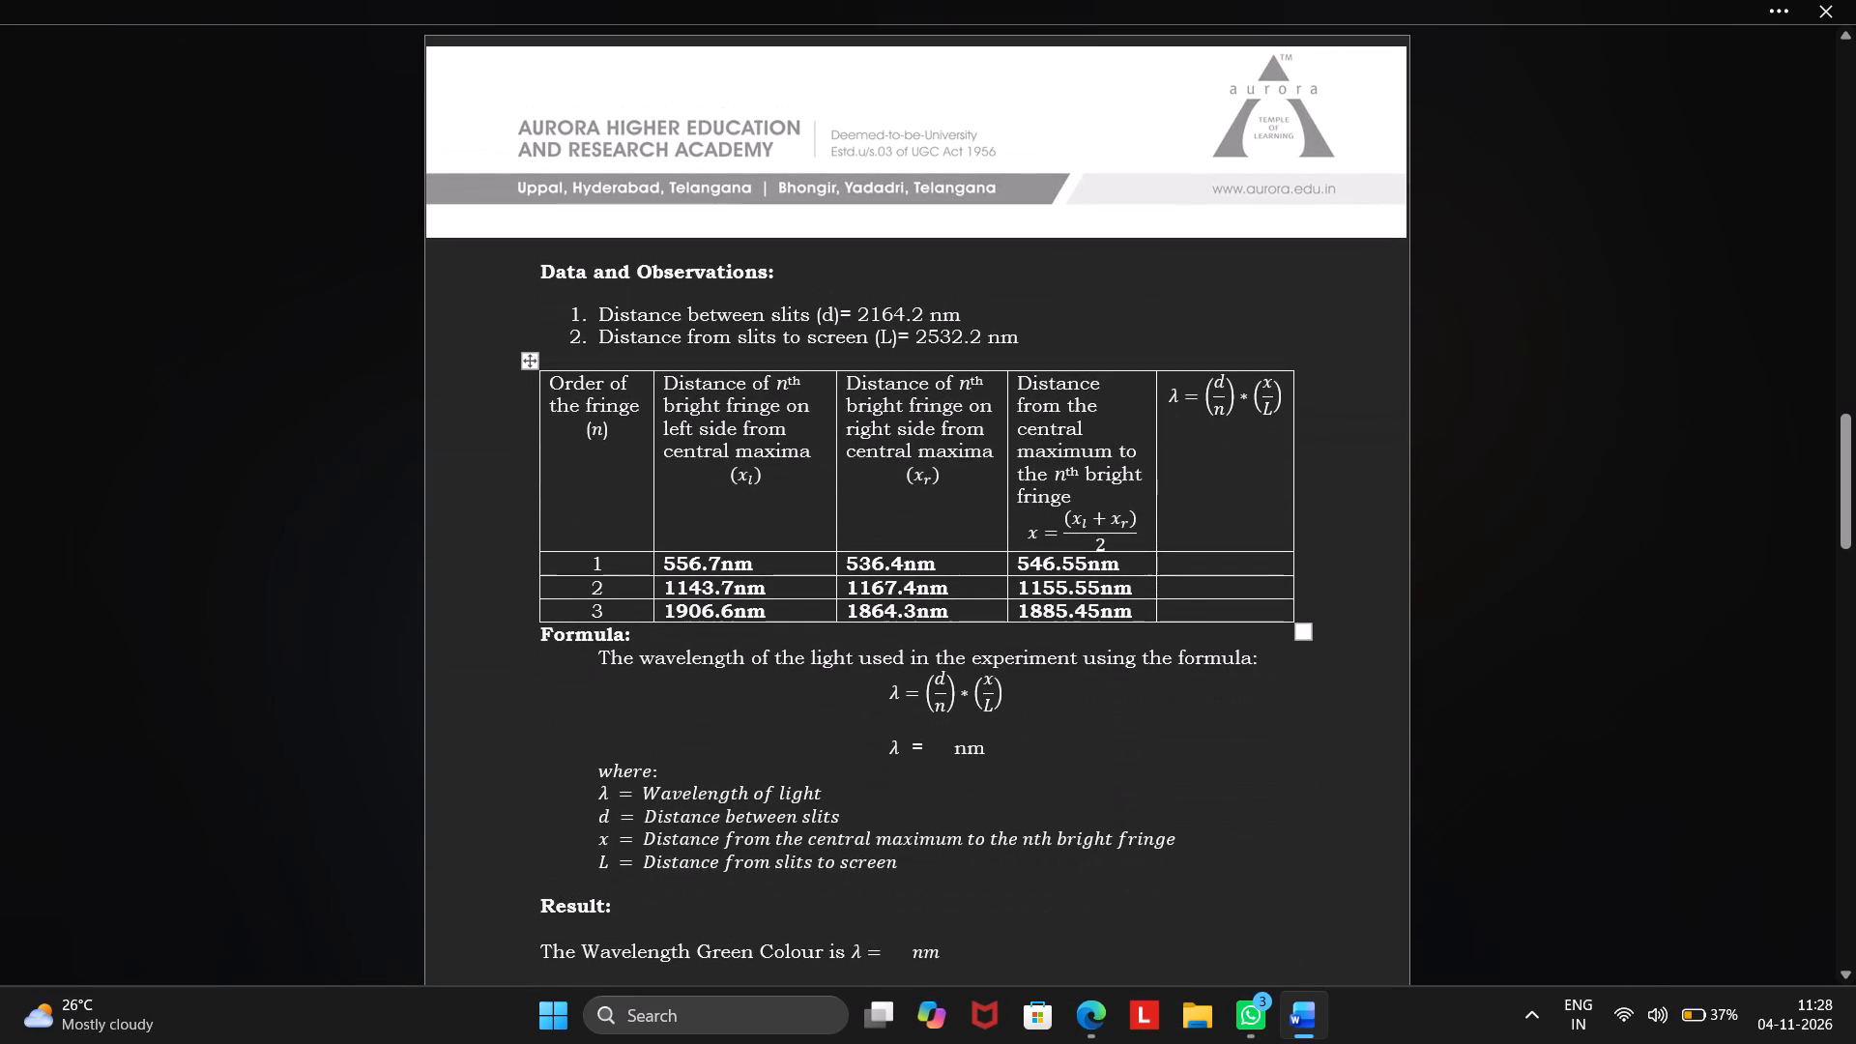
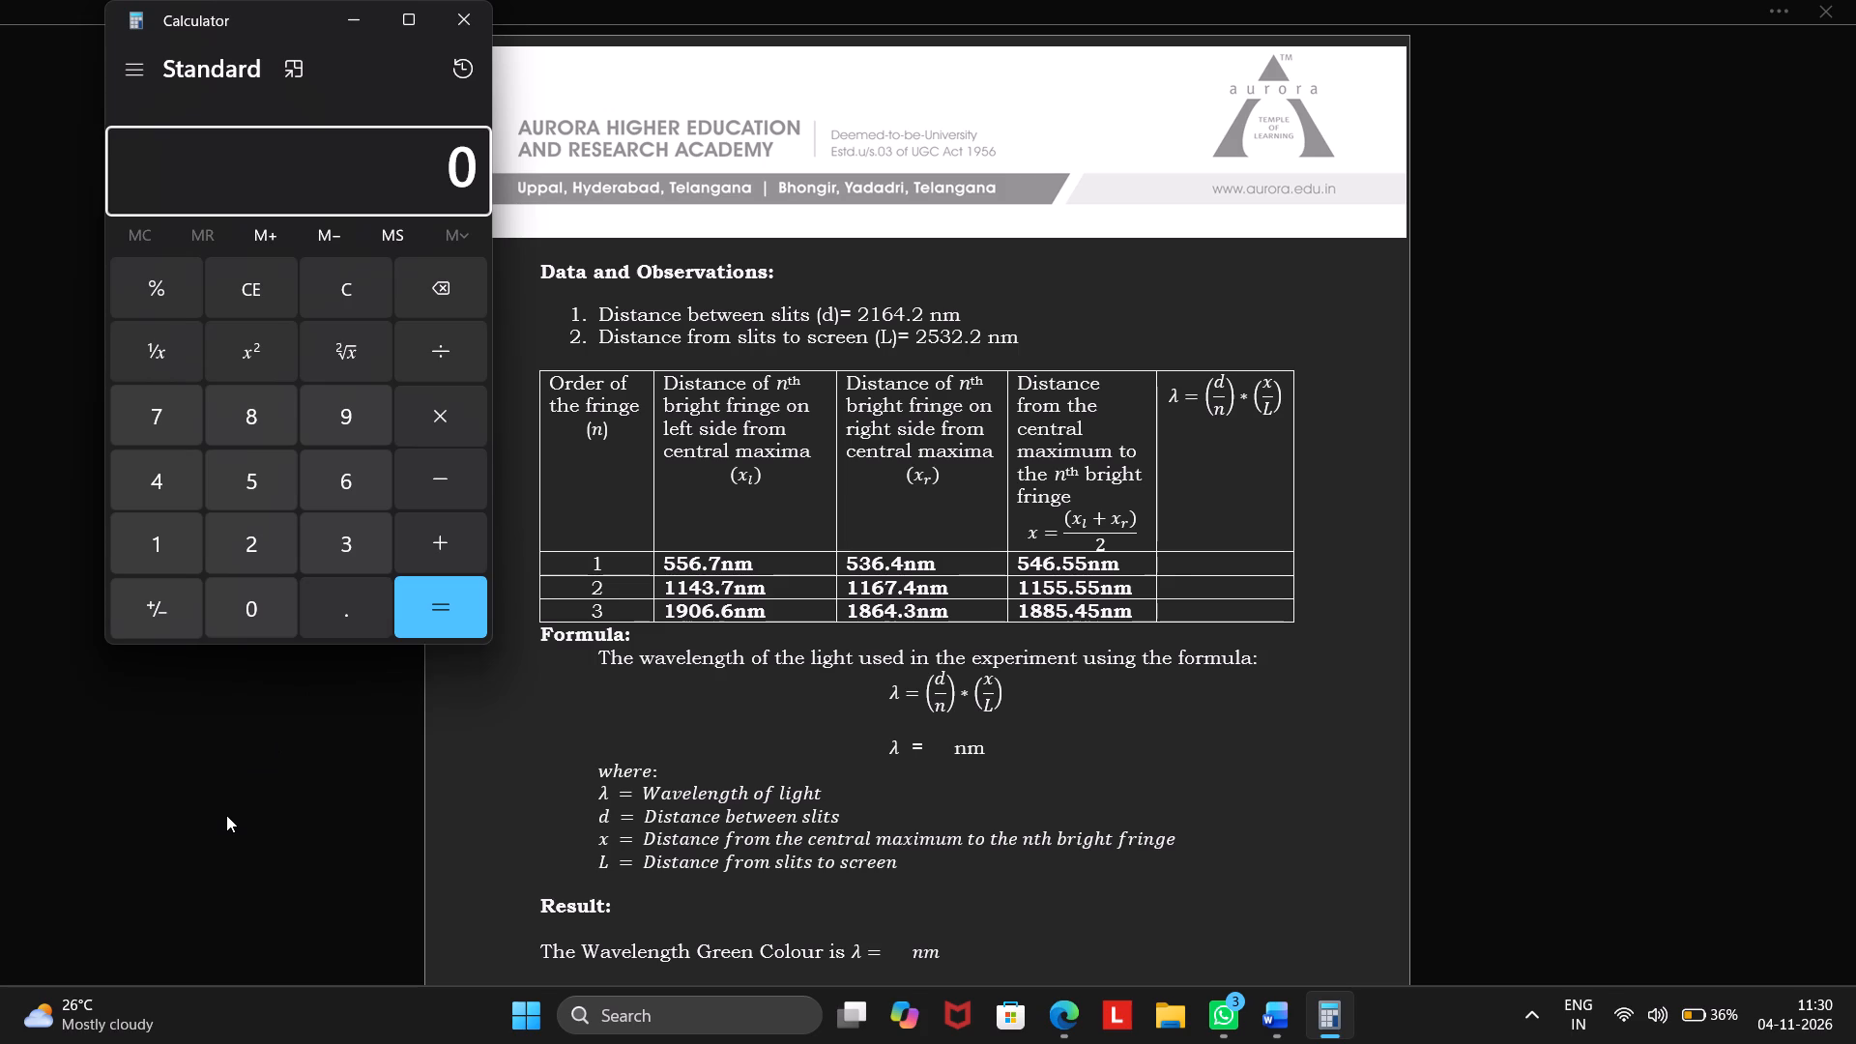
Calculate the first-order wavelength in Calculator by dividing 546.55 by 2532.2 and multiplying the quotient by 2164.2.
{"action": "key", "text": "5"}
{"action": "type", "text": "46."}
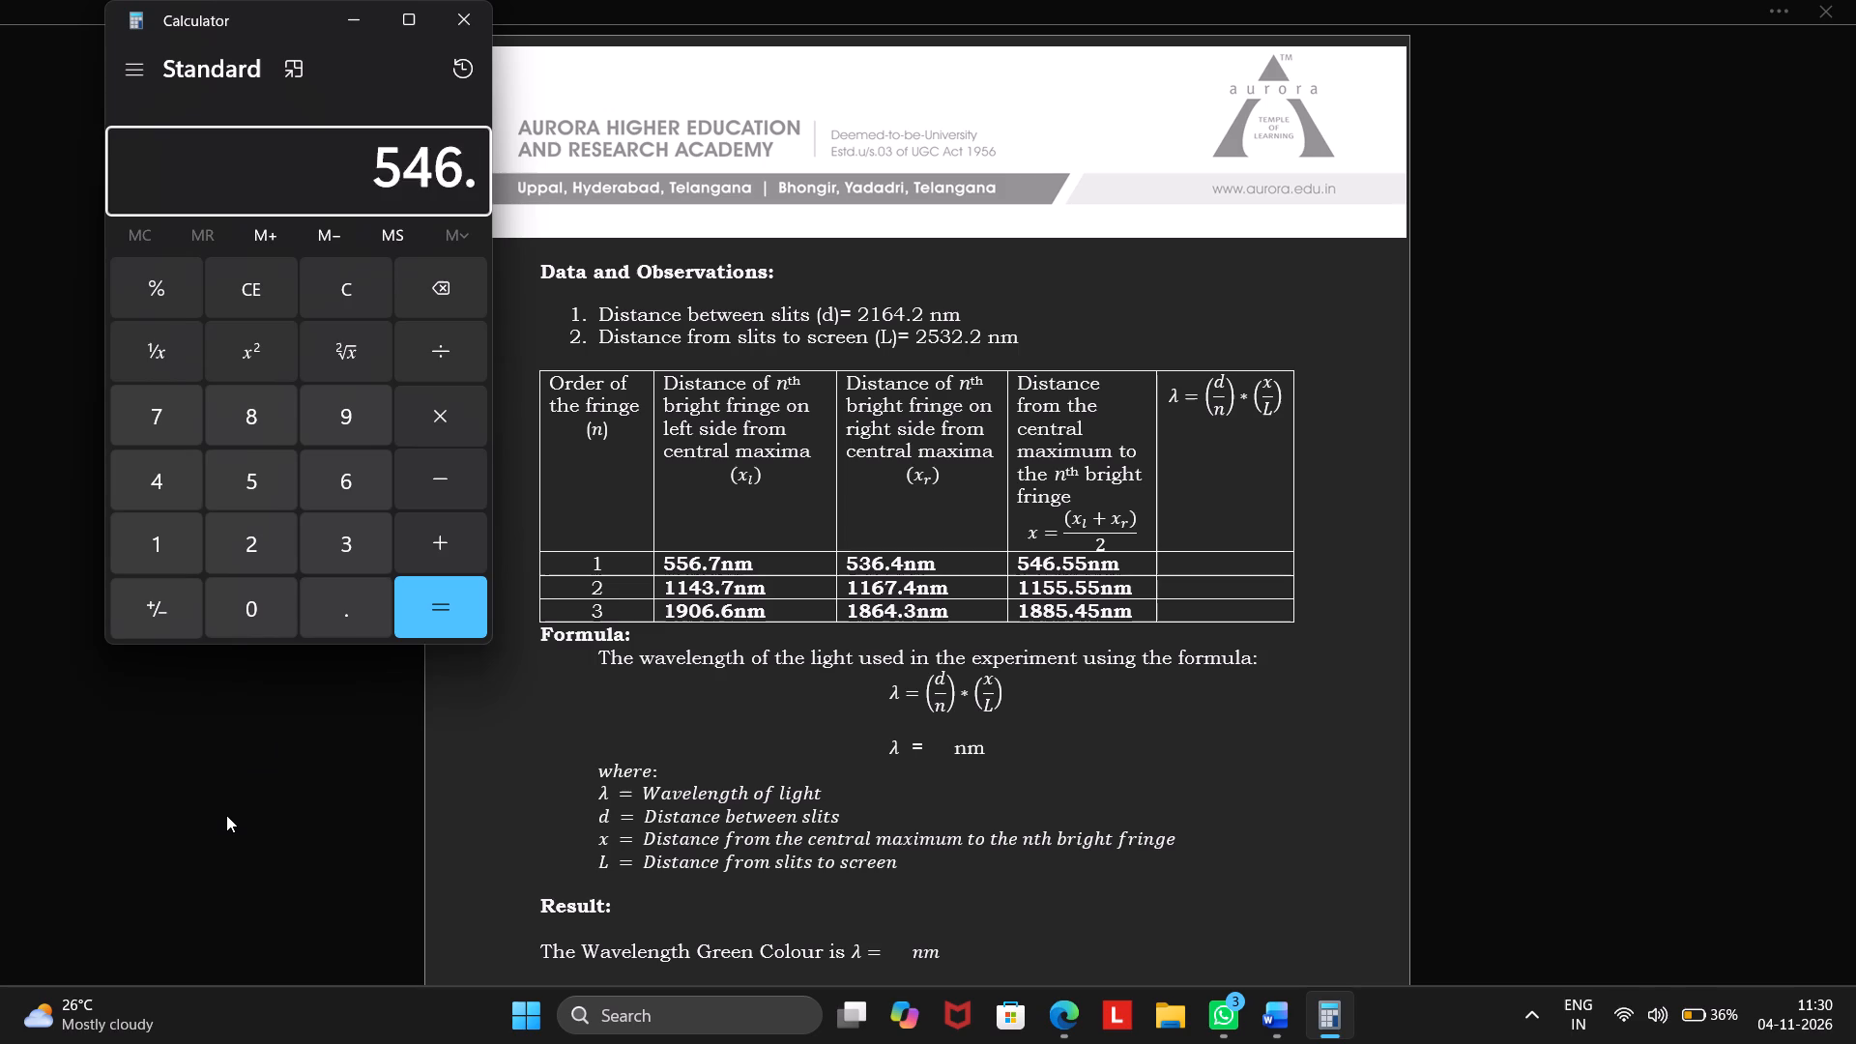
{"action": "type", "text": "55"}
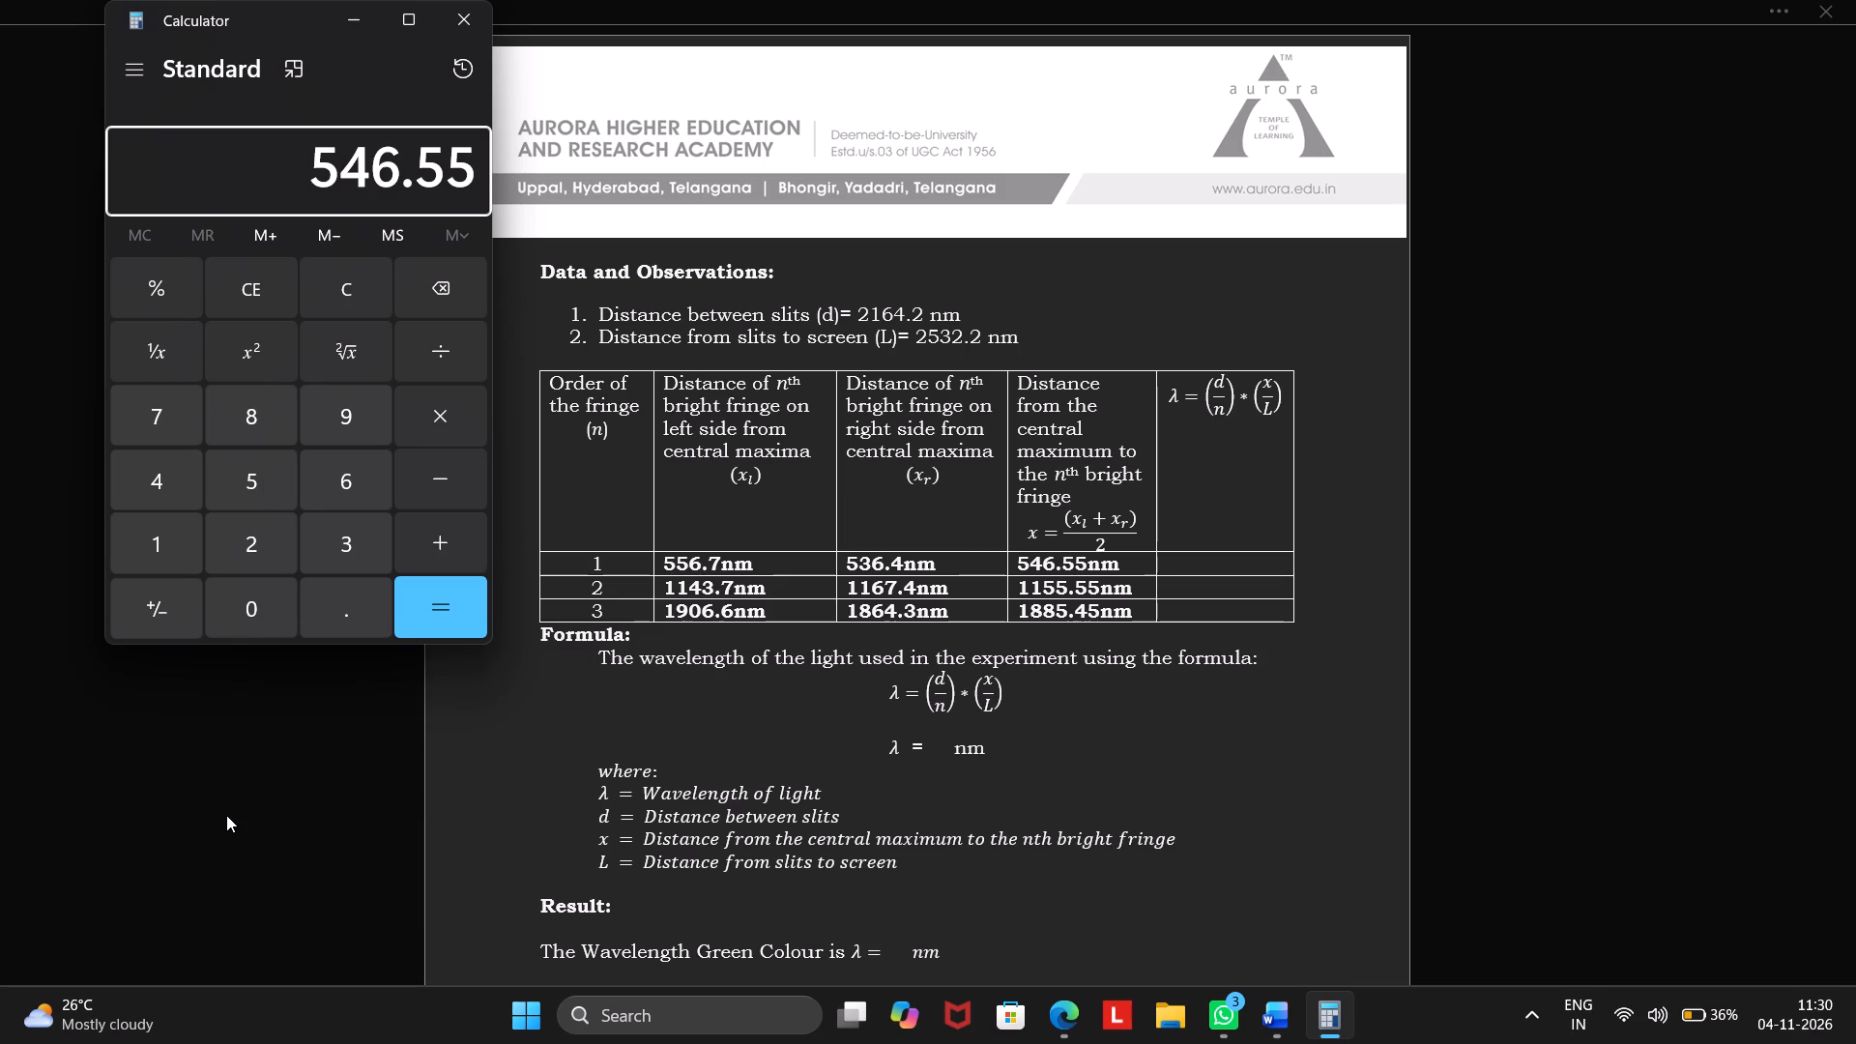
{"action": "key", "text": "slash"}
{"action": "type", "text": "2532.2"}
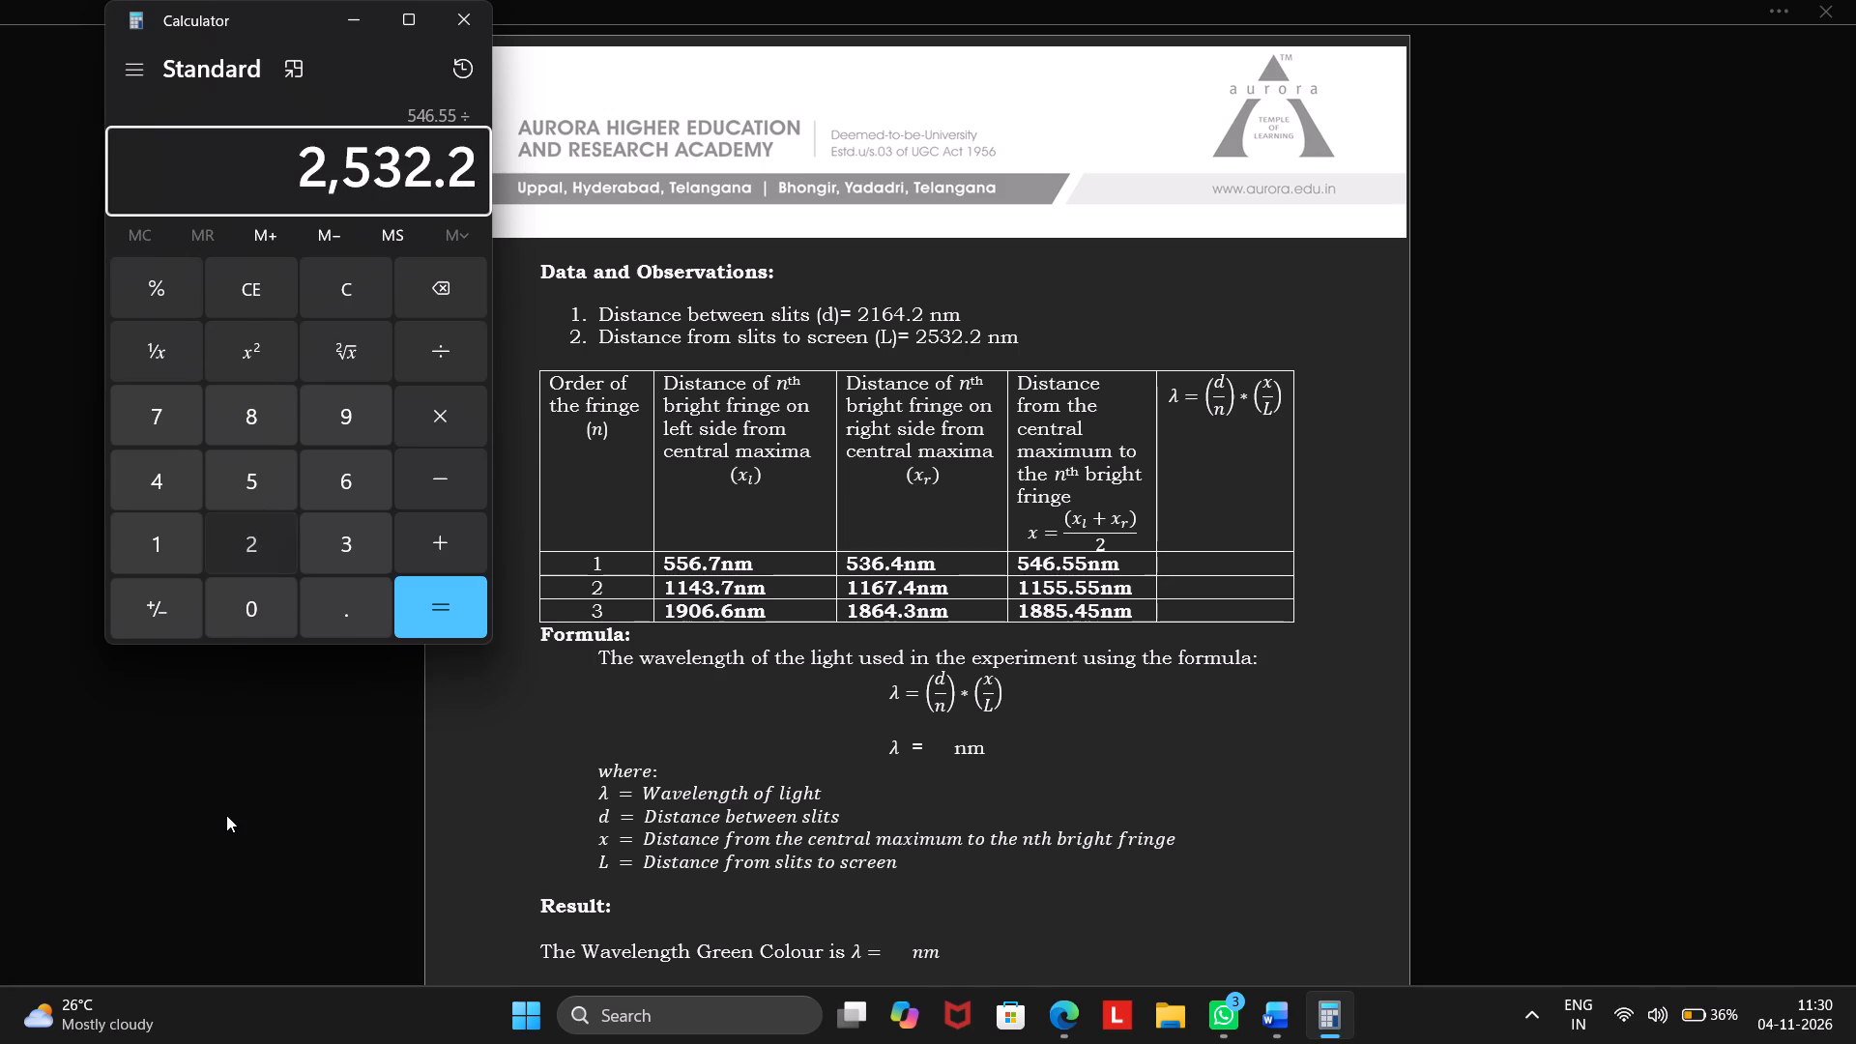
{"action": "key", "text": "equal"}
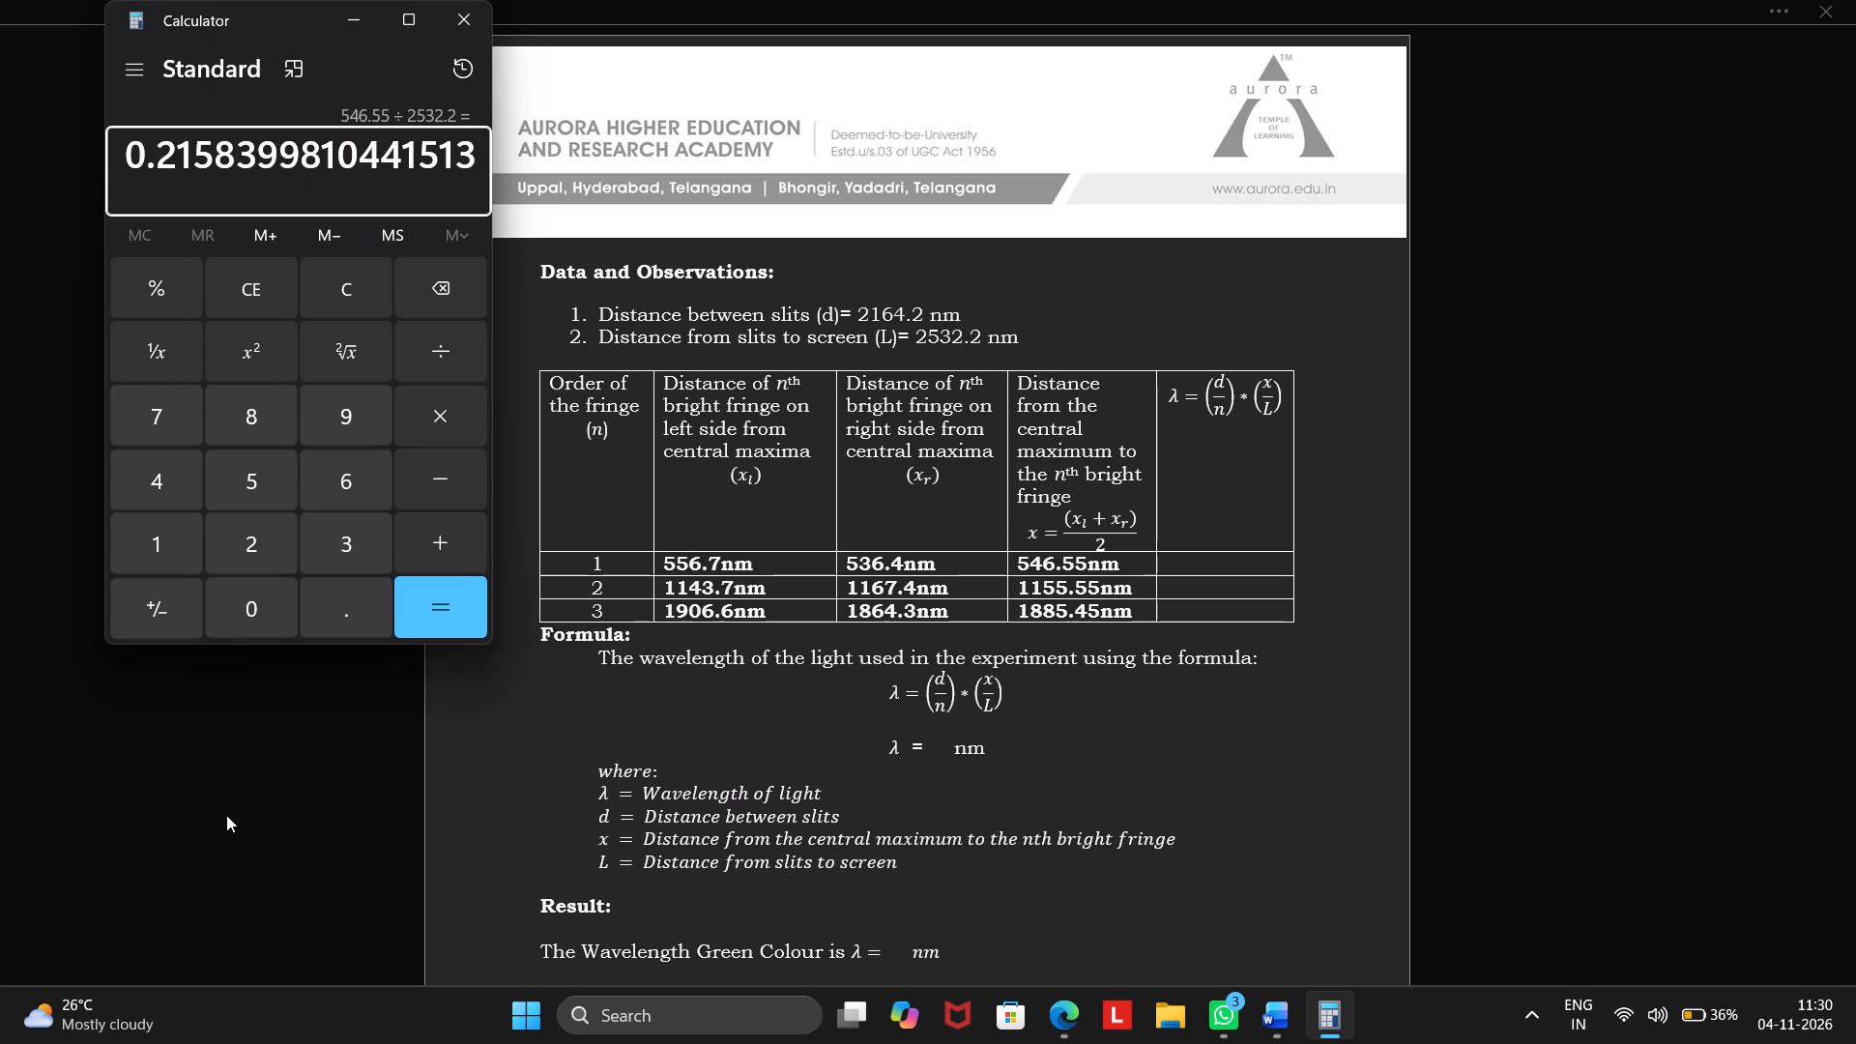
{"action": "key", "text": "asterisk"}
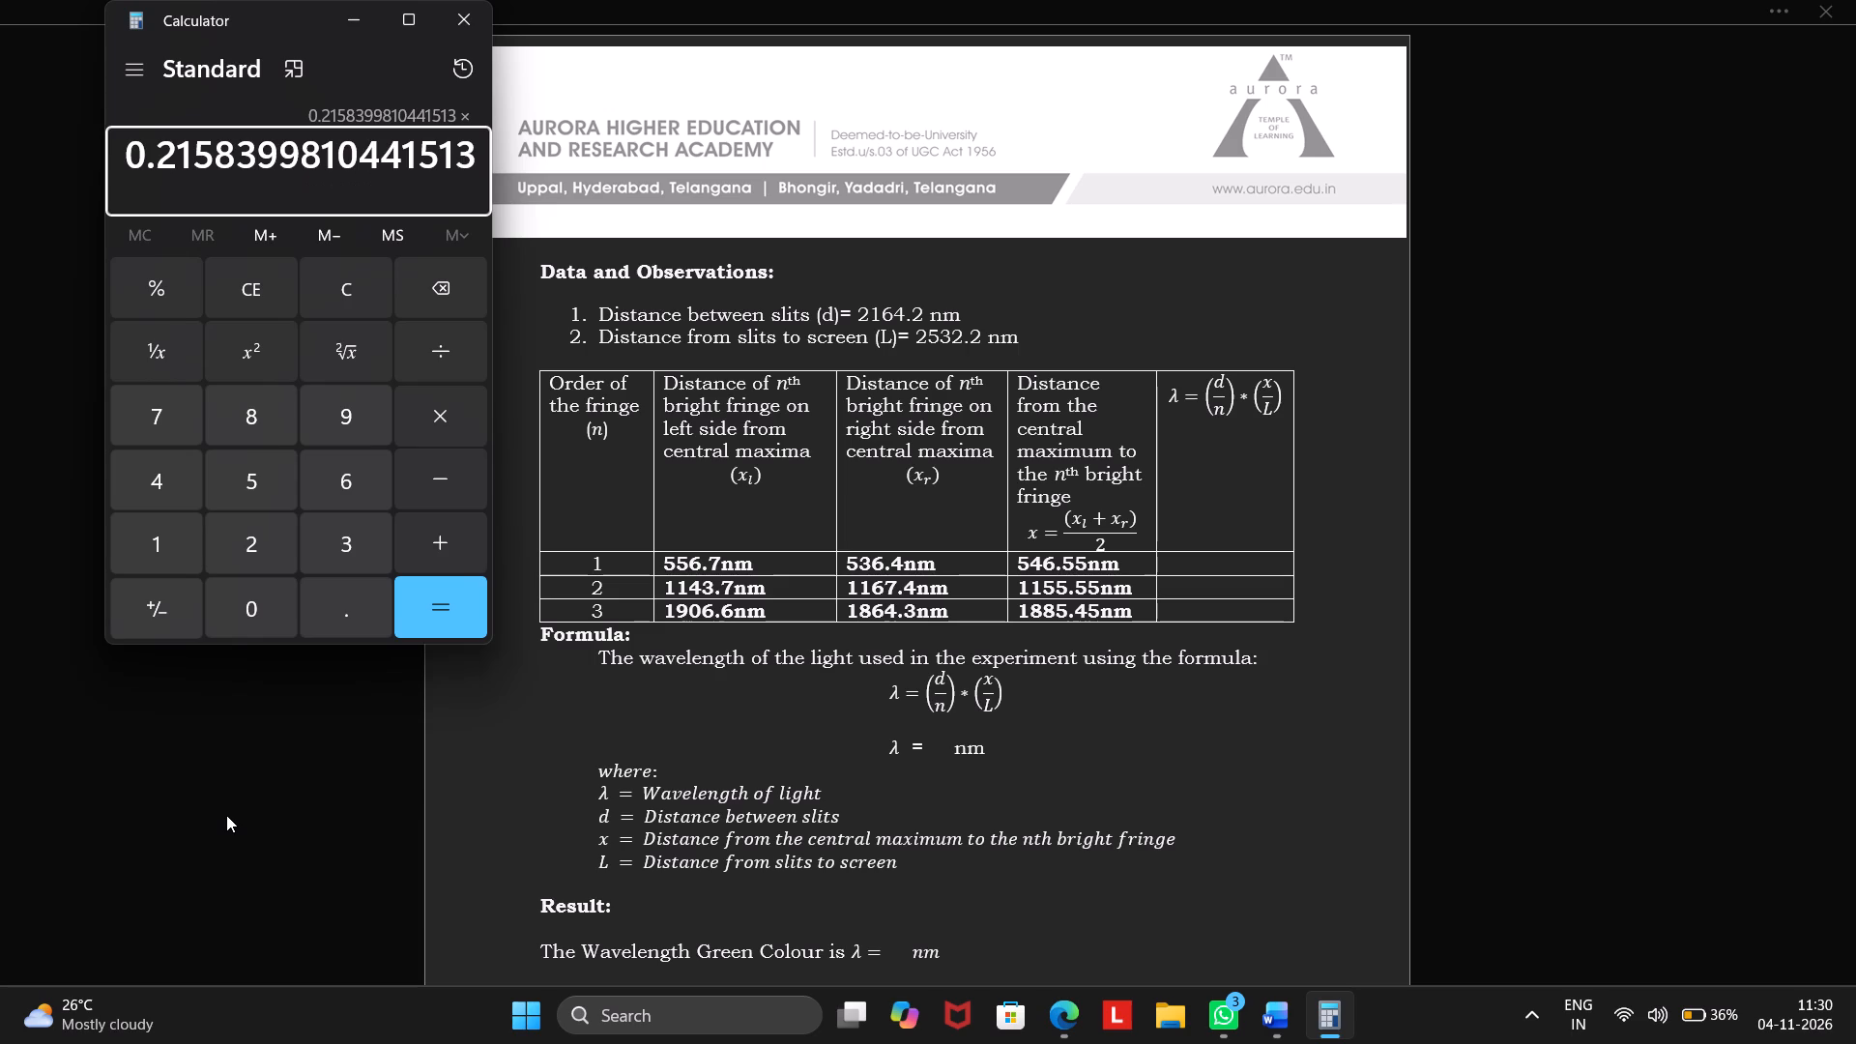
{"action": "type", "text": "213"}
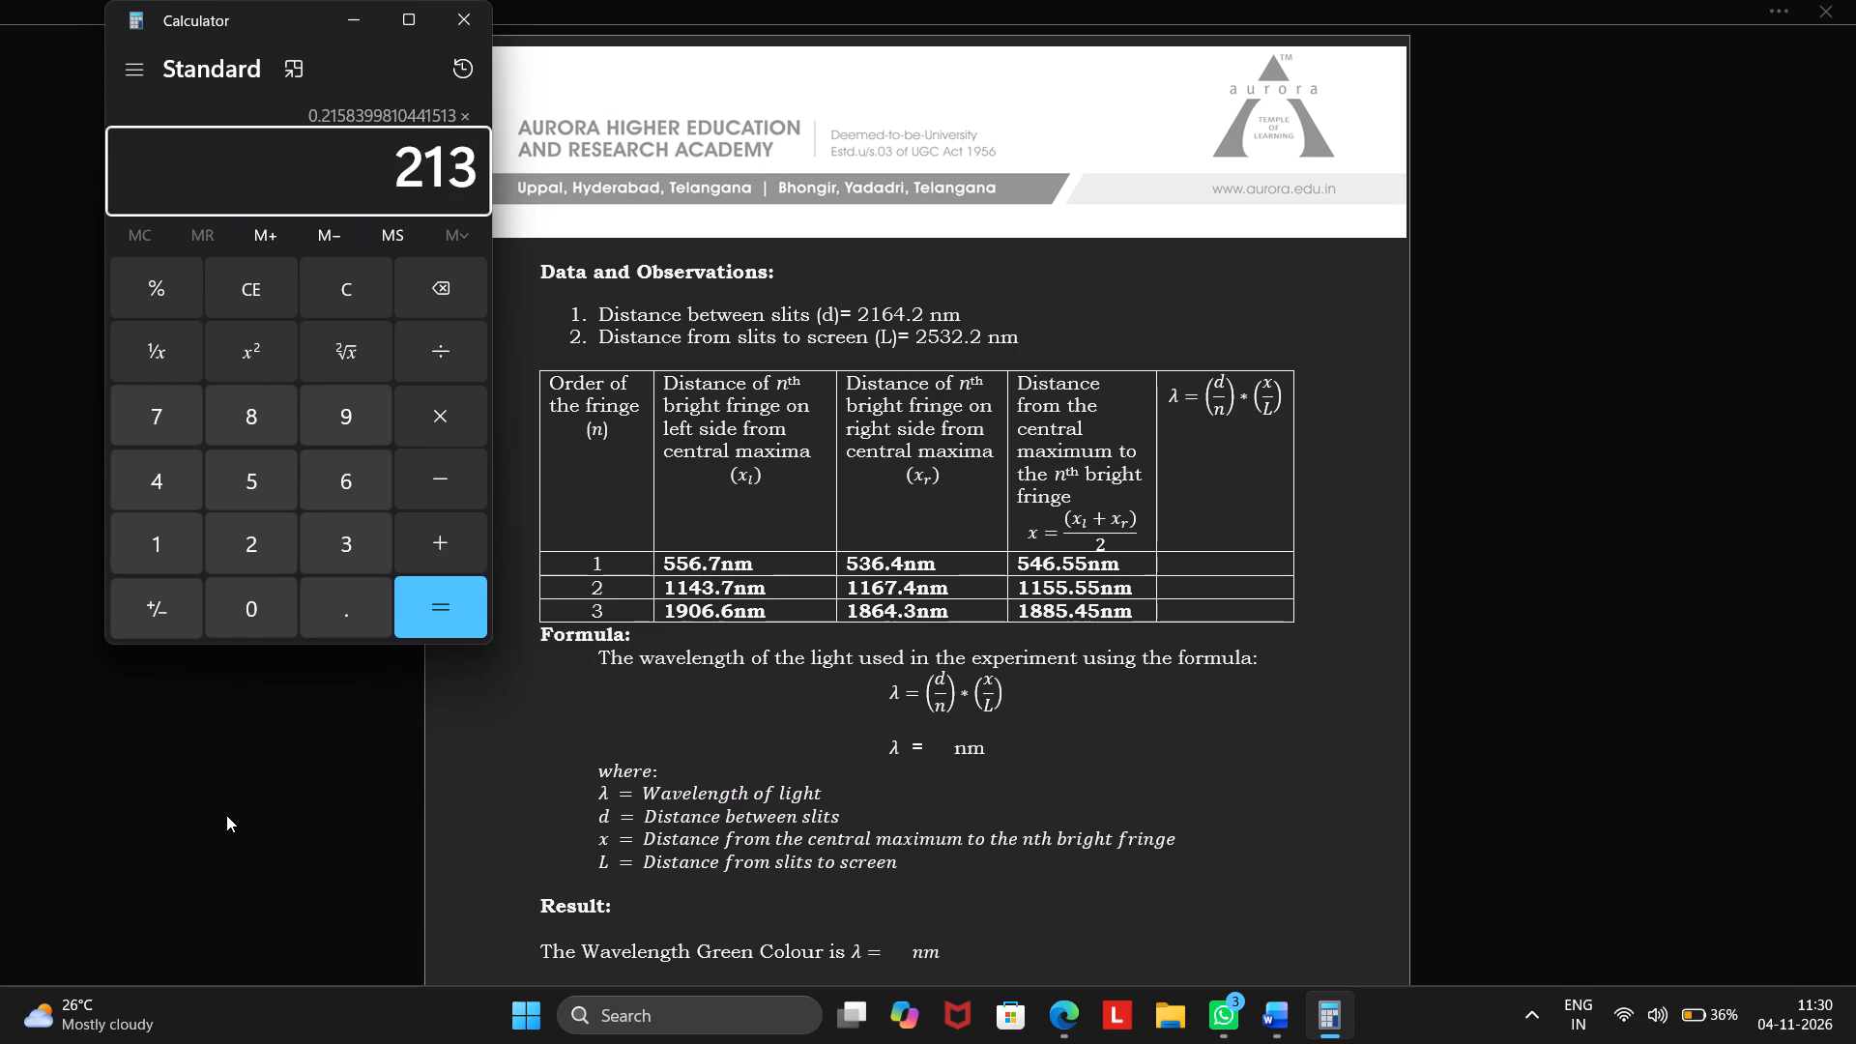
{"action": "key", "text": "BackSpace"}
{"action": "type", "text": "64"}
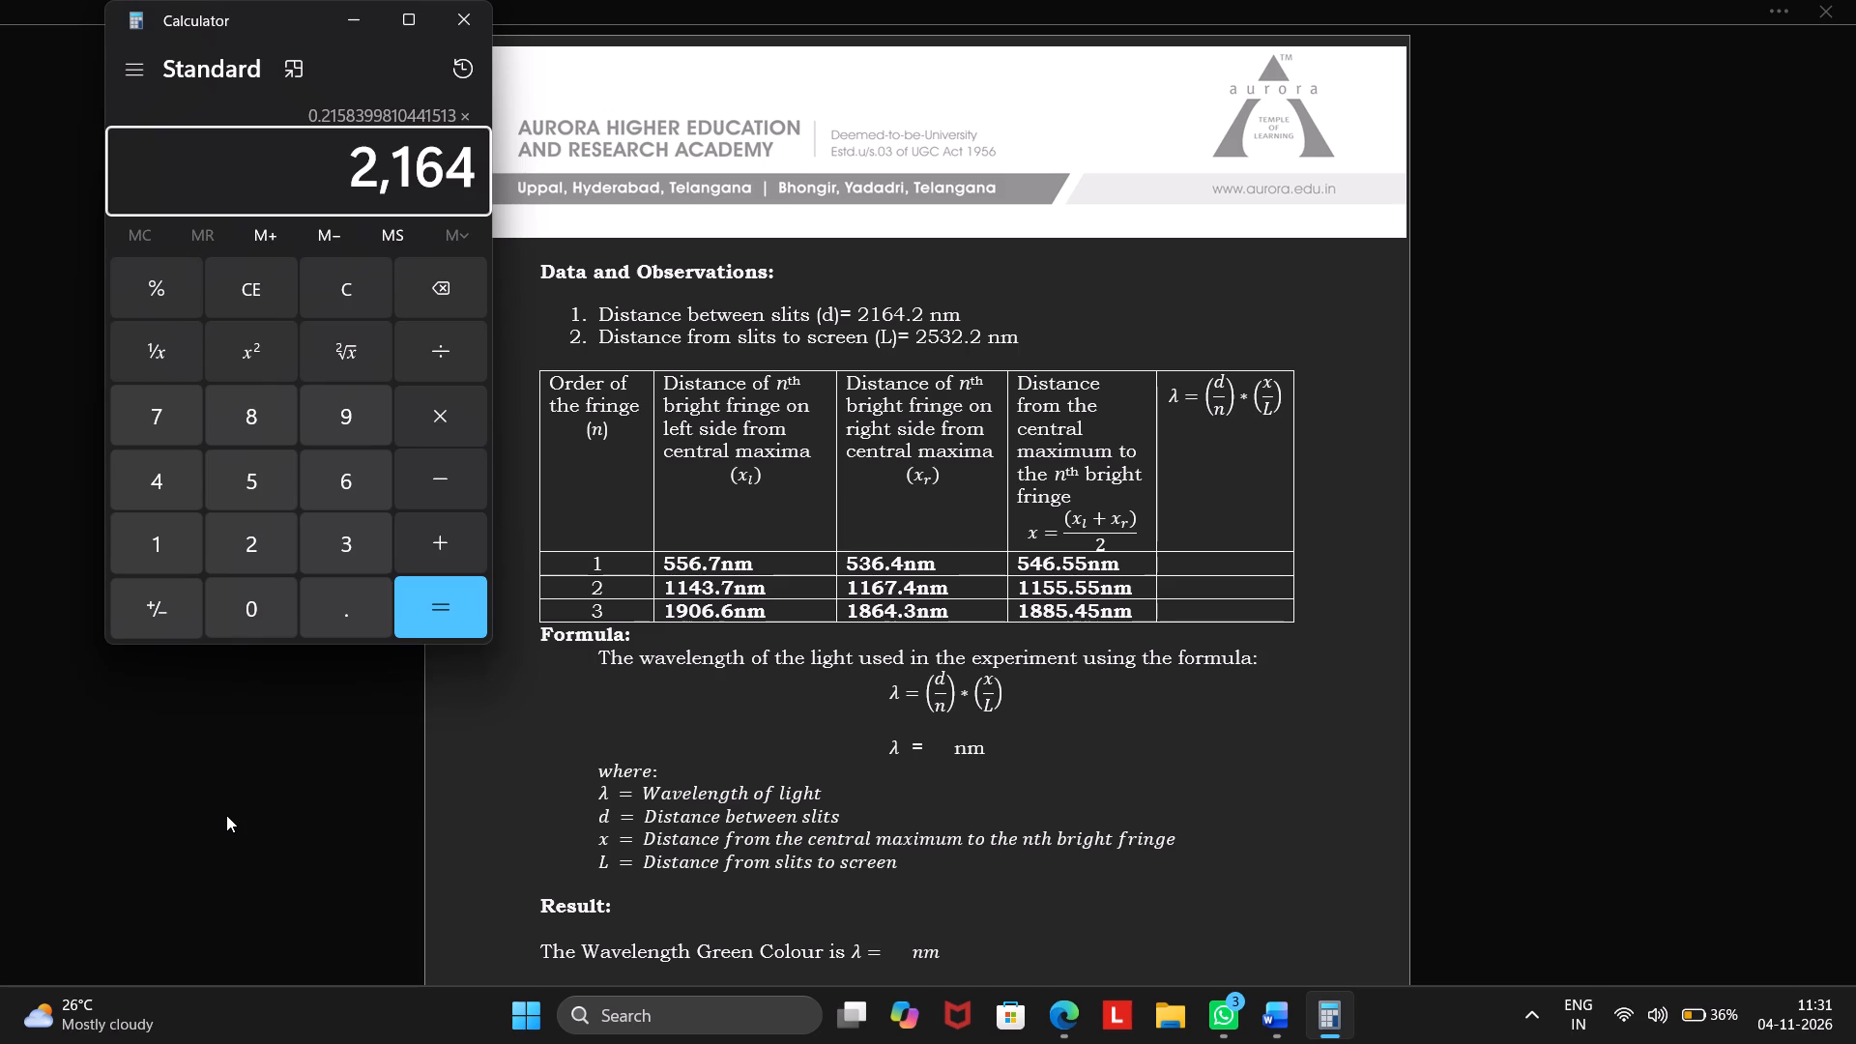
{"action": "type", "text": ".2"}
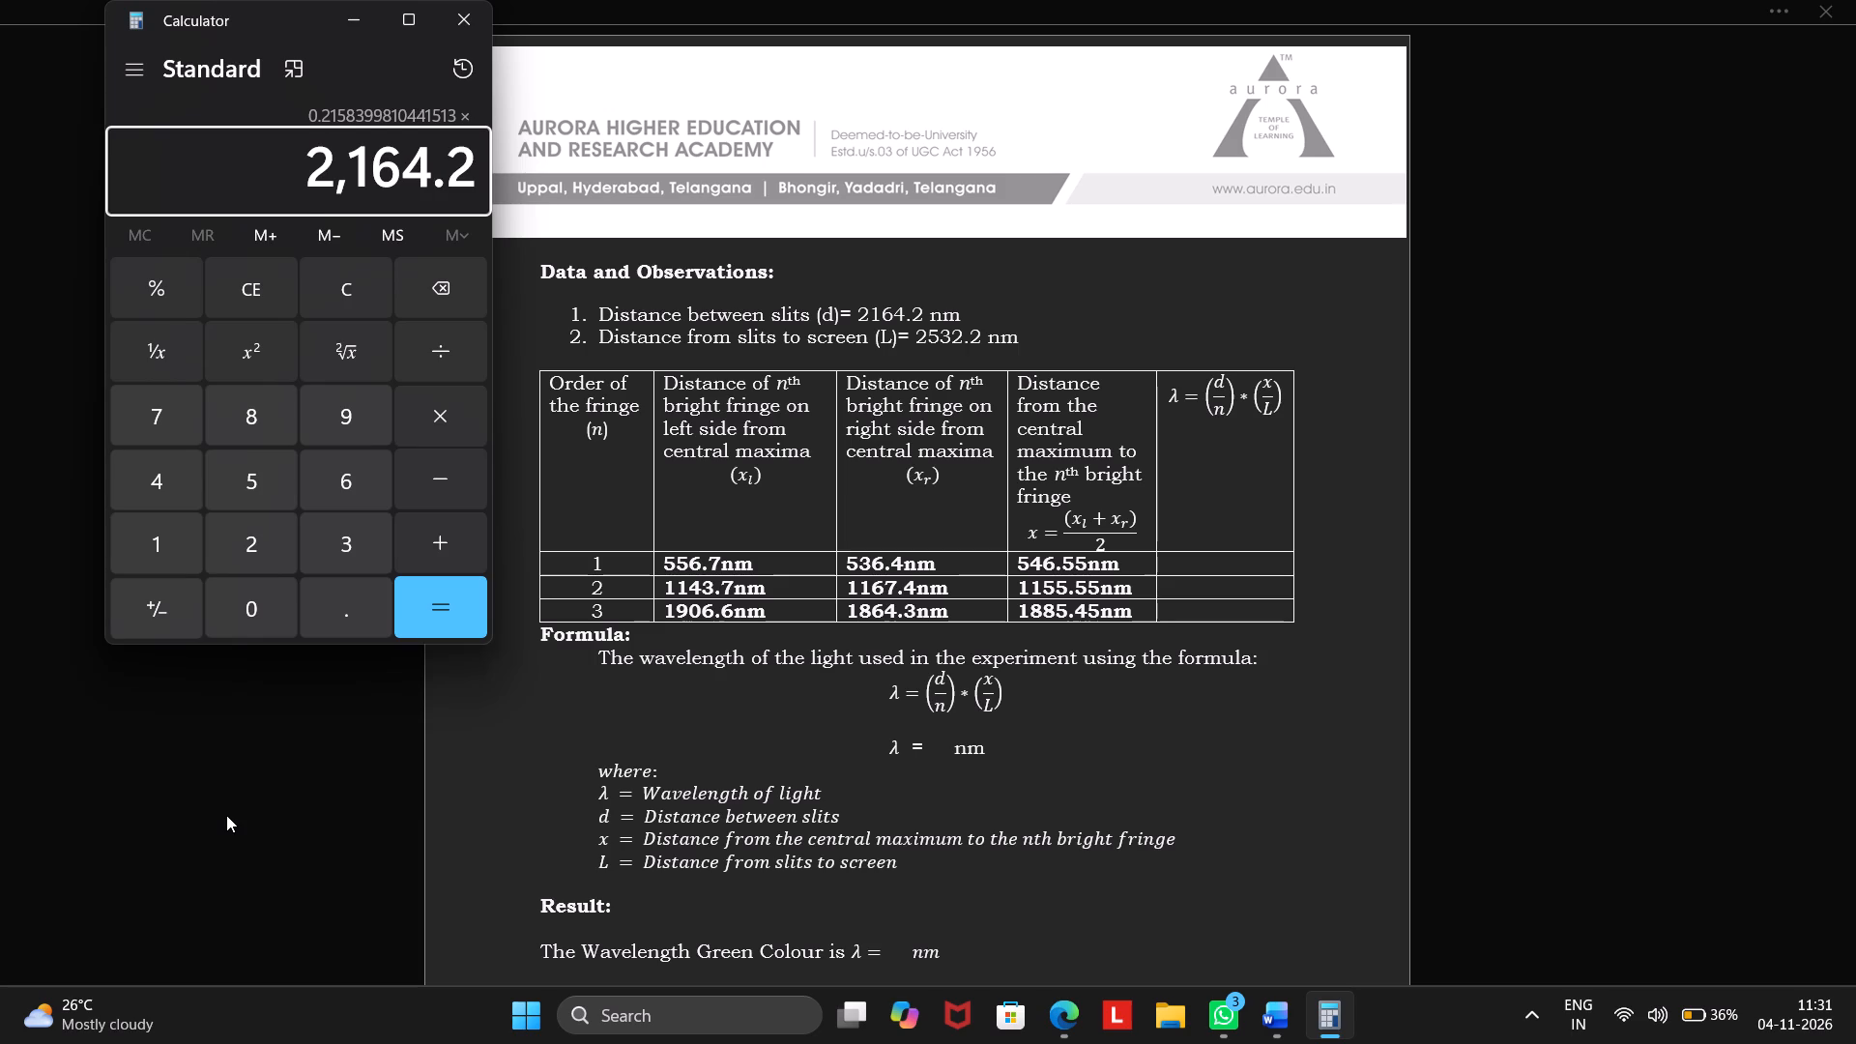
{"action": "key", "text": "equal"}
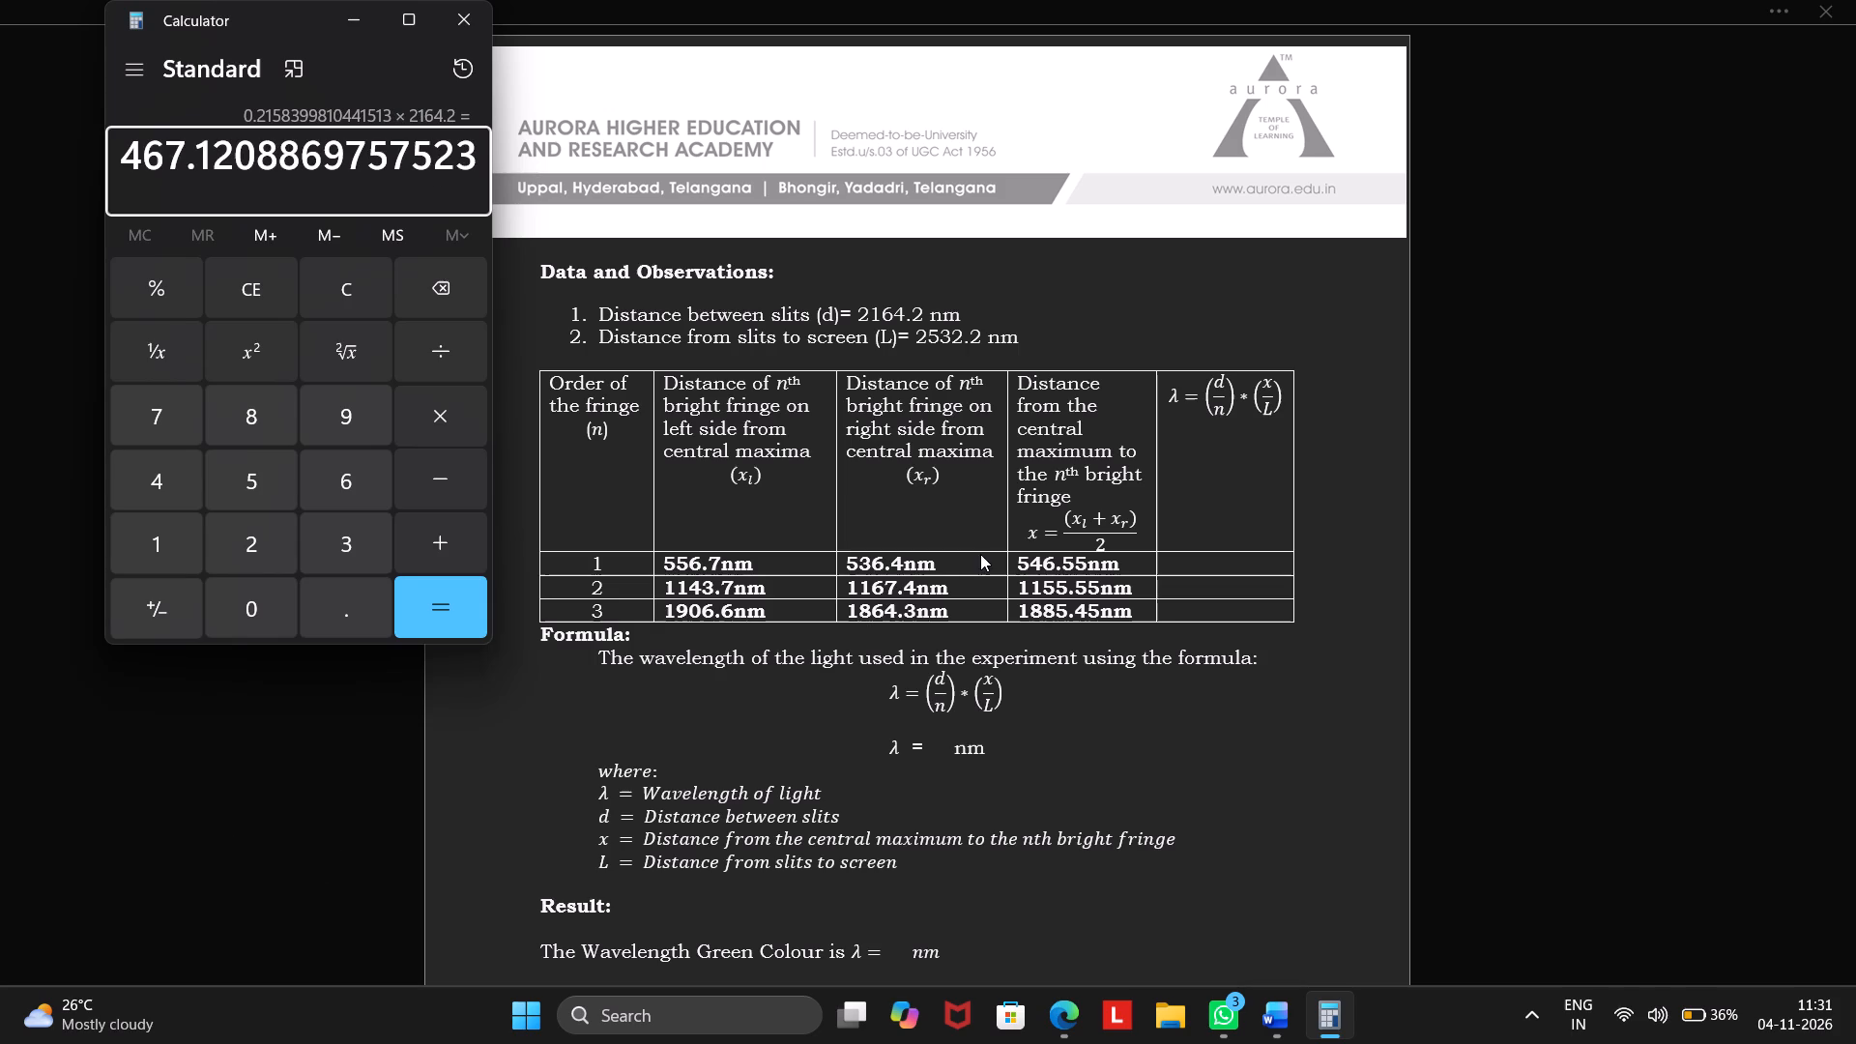
Switch to the Word document and enter 467.1nm in the wavelength column for fringe order 1.
{"action": "left_click", "coordinate": [1218, 557]}
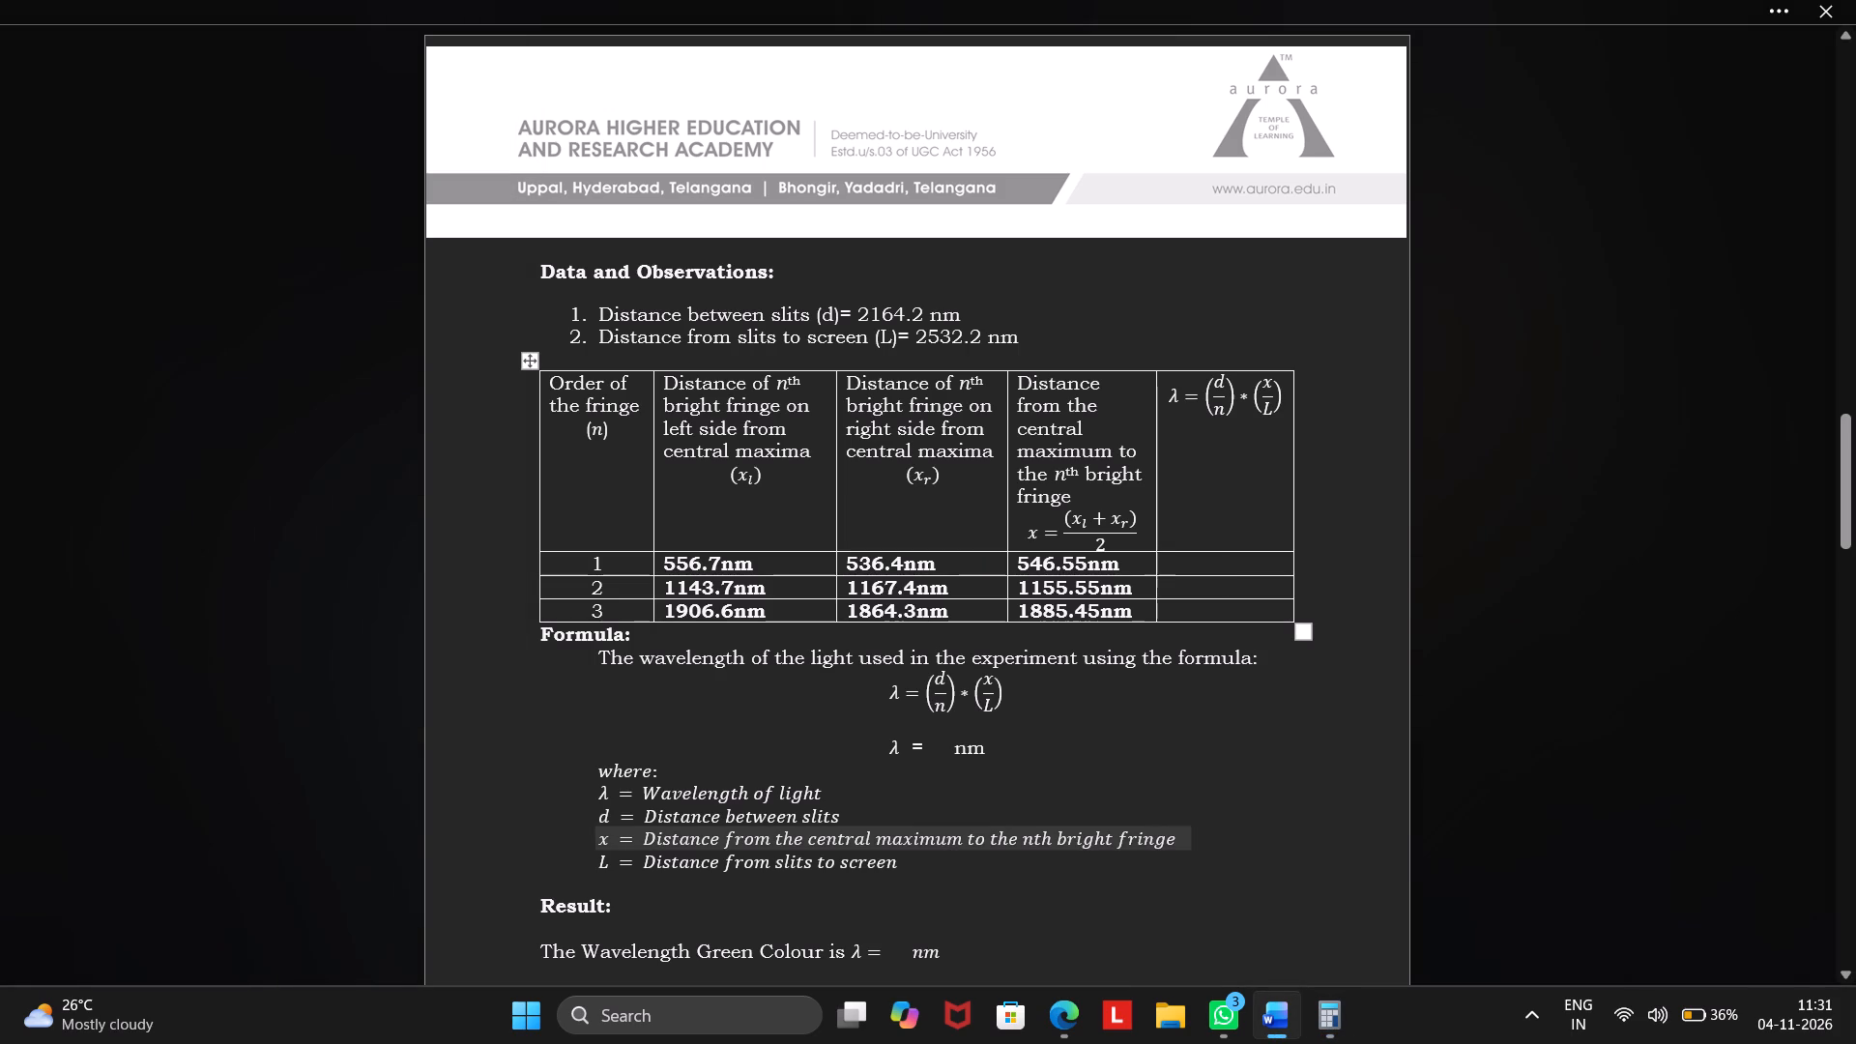
{"action": "left_click", "coordinate": [1335, 1012]}
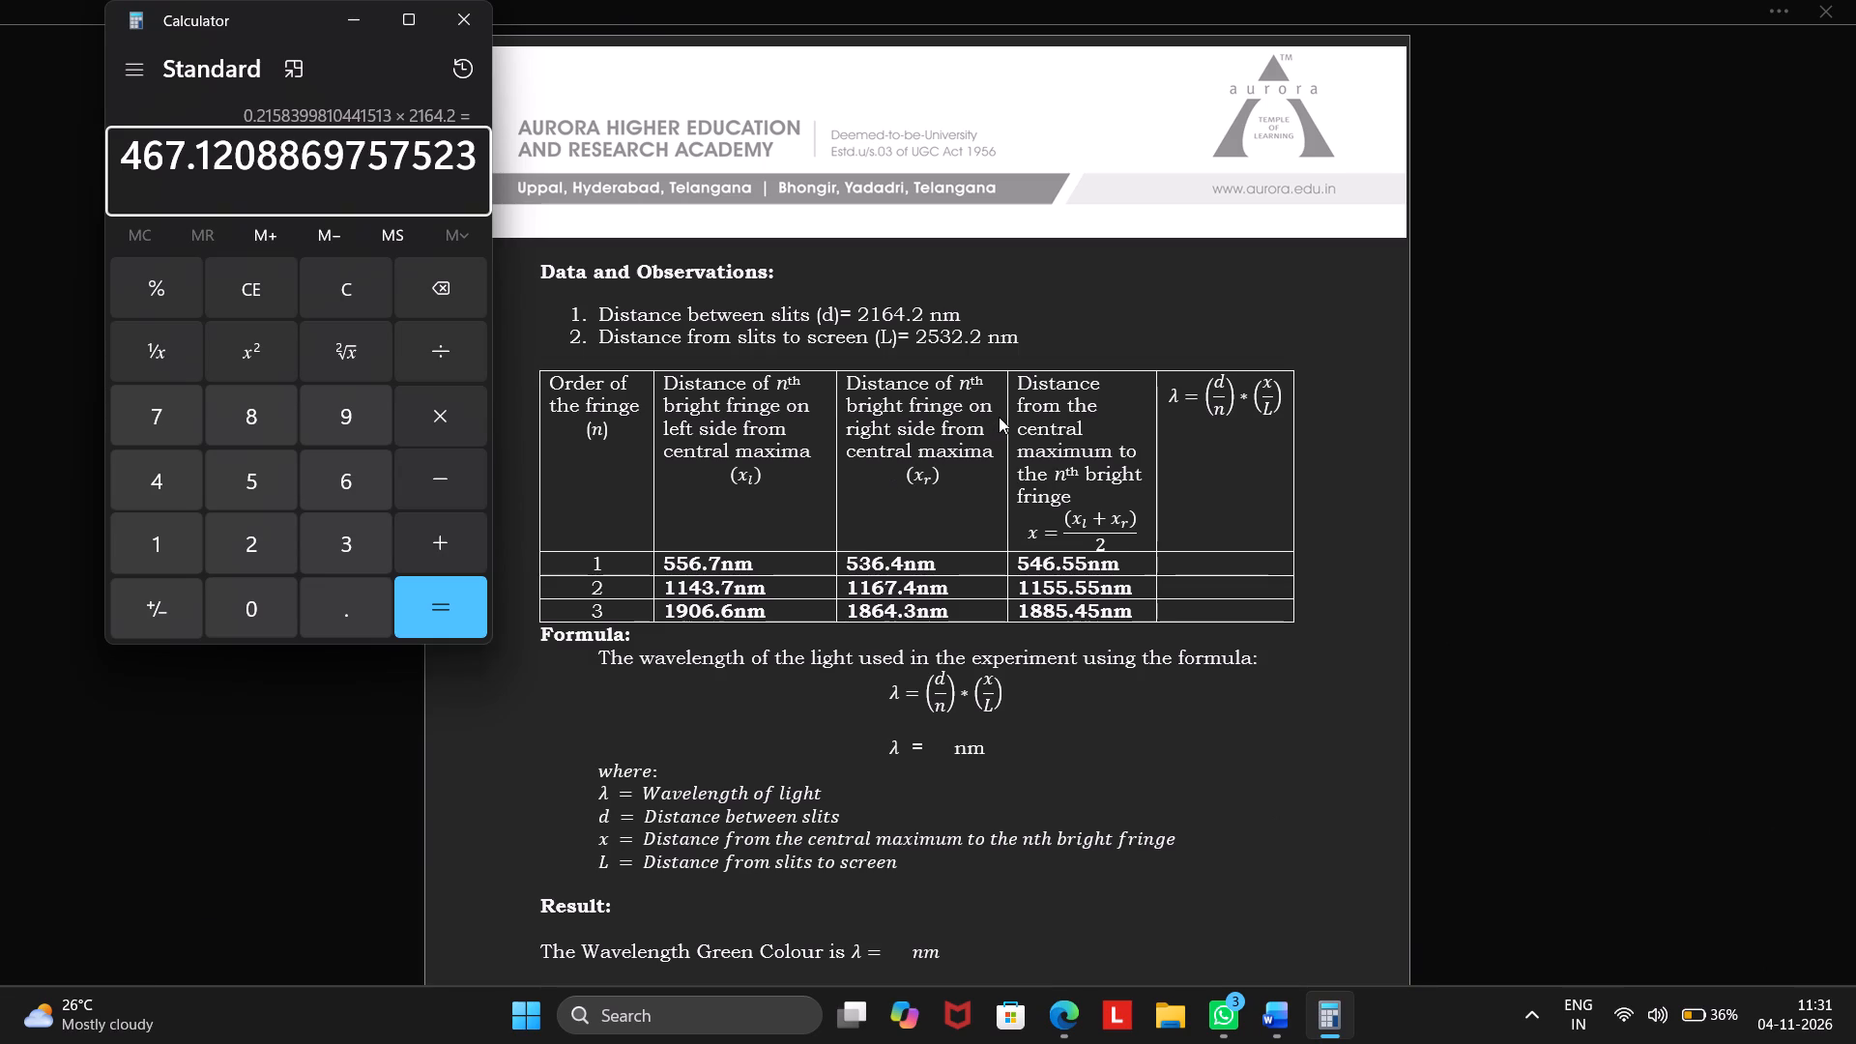
{"action": "left_click", "coordinate": [1190, 558]}
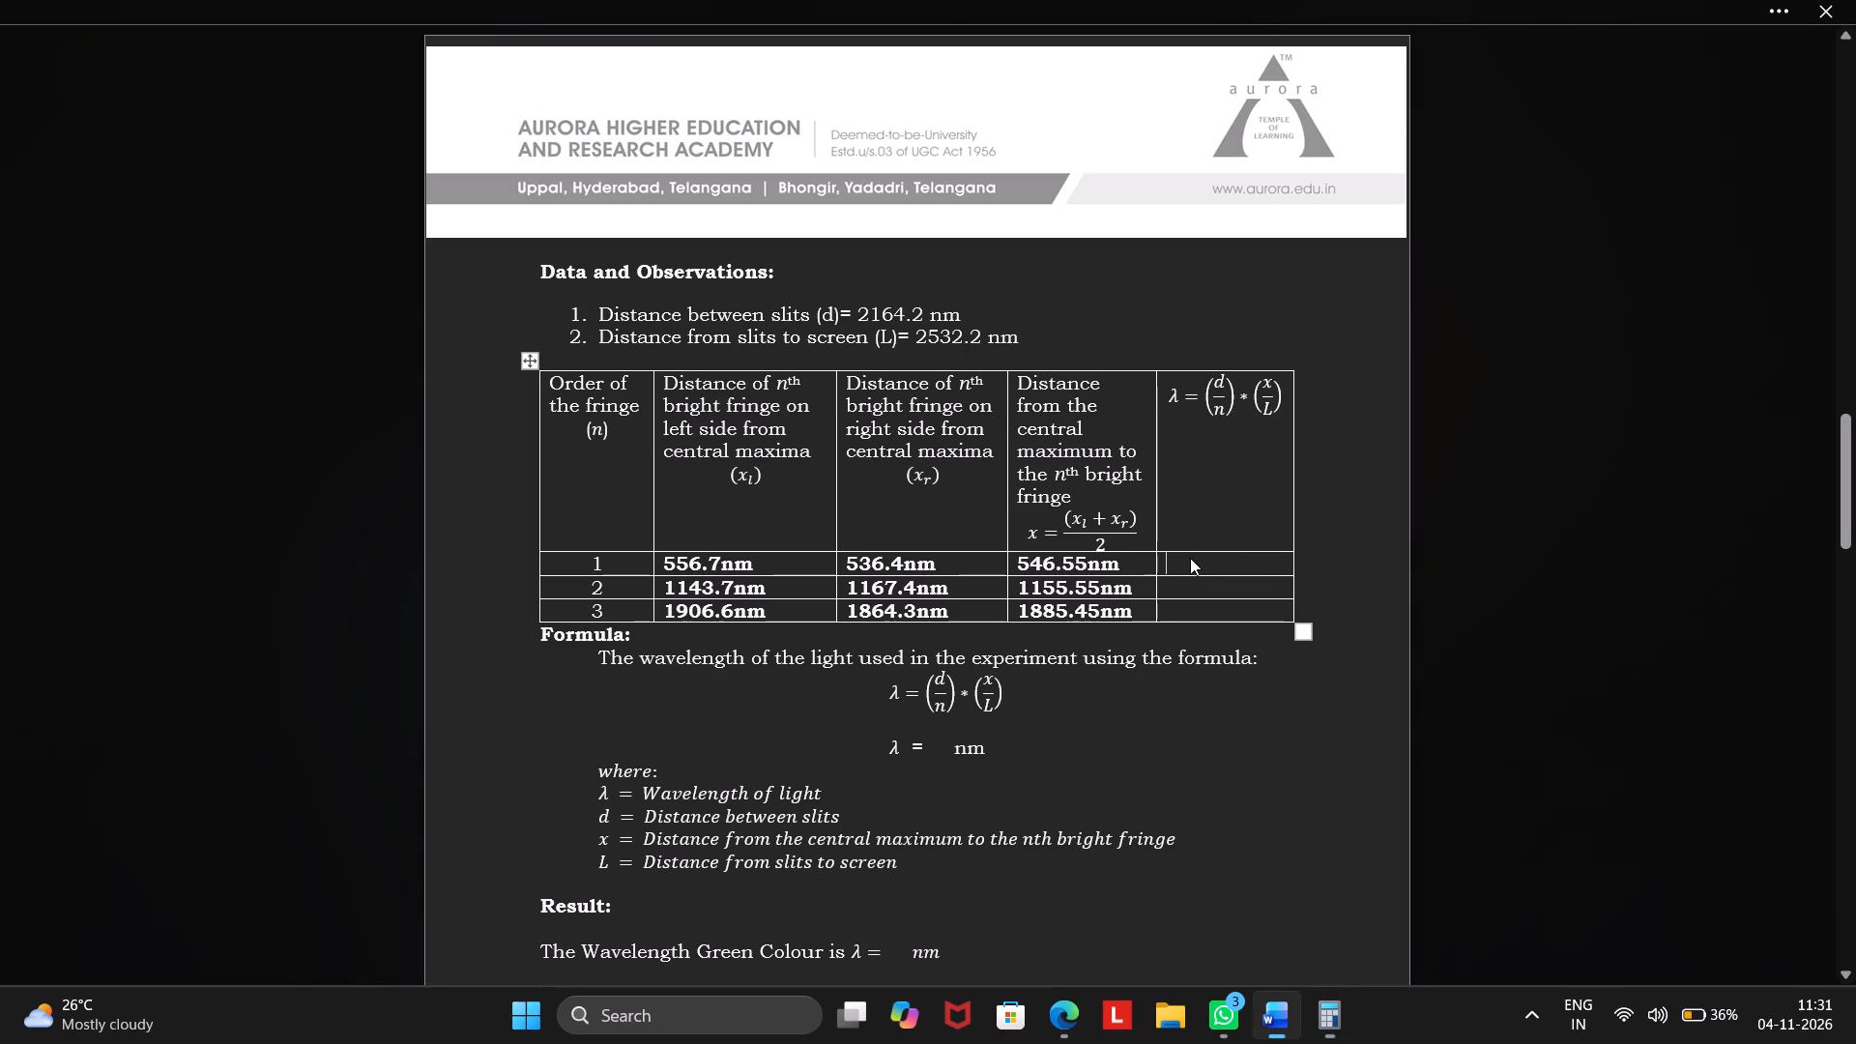
{"action": "type", "text": "4+6"}
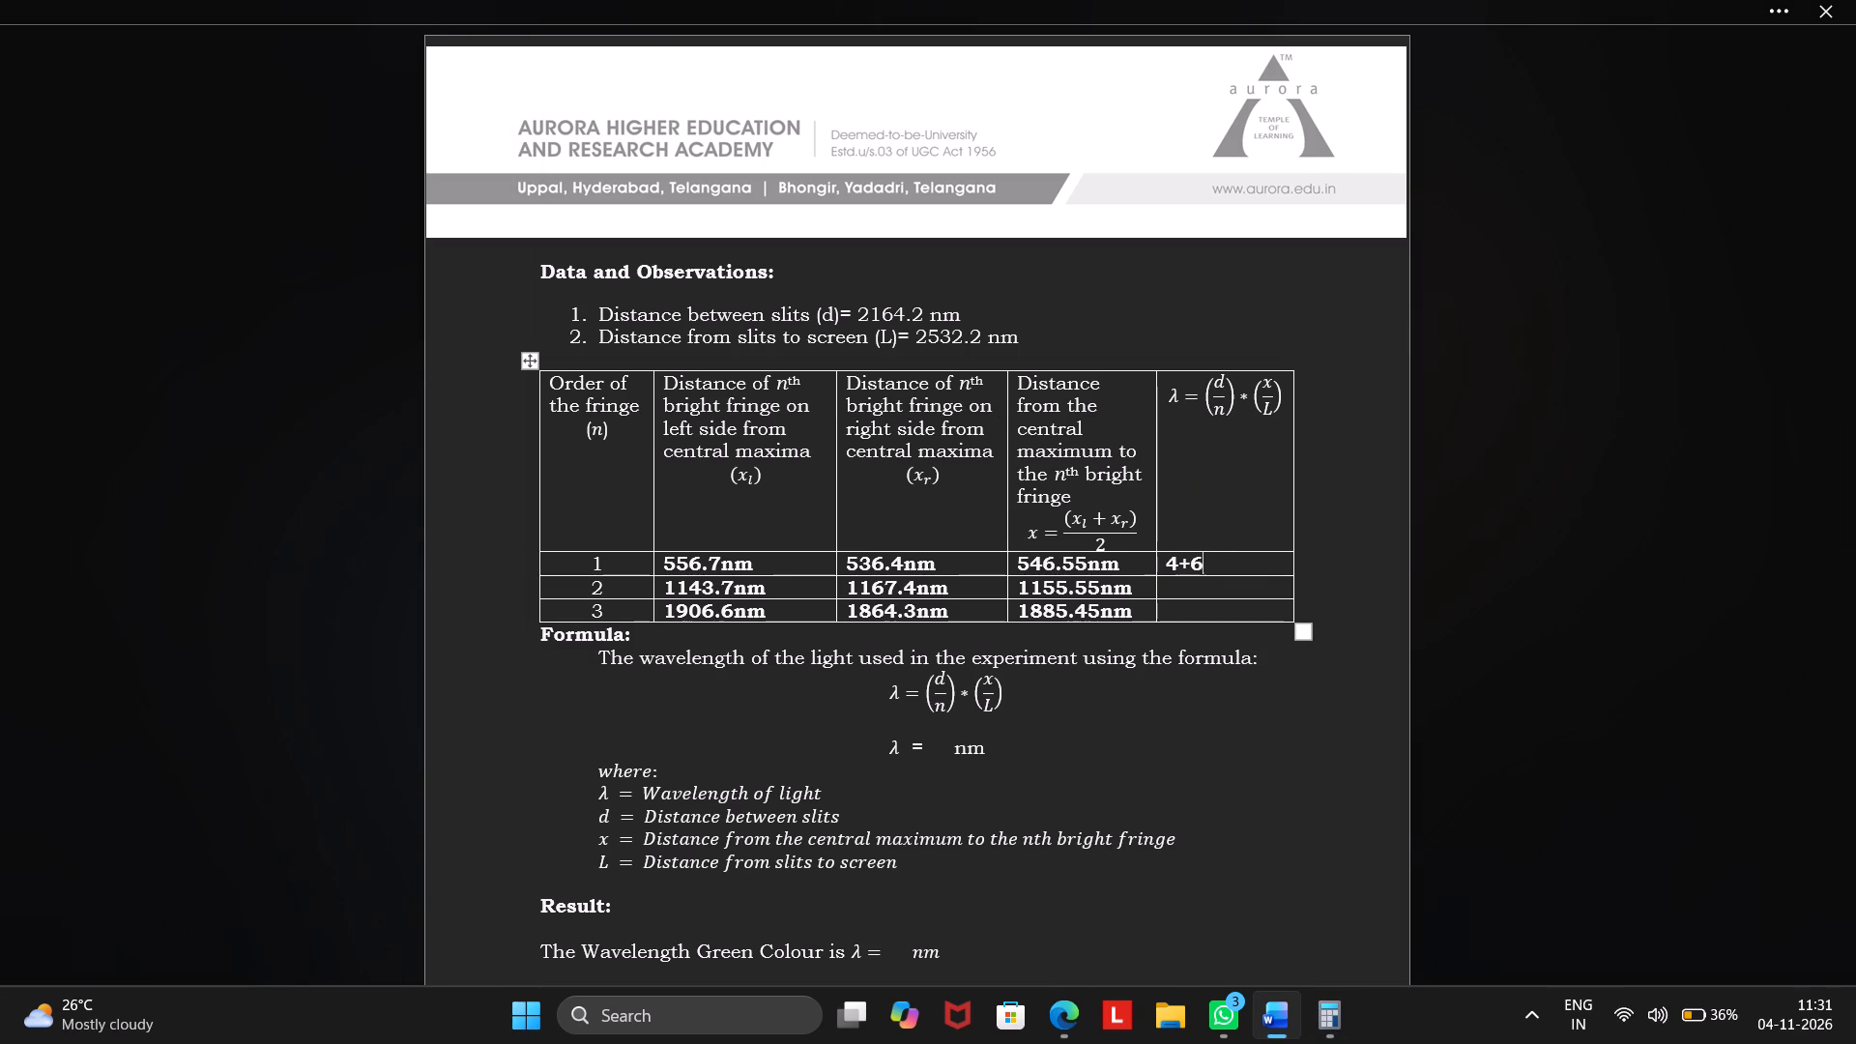
{"action": "key", "text": "BackSpace"}
{"action": "key", "text": "BackSpace"}
{"action": "type", "text": "67.1"}
{"action": "type", "text": "nm"}
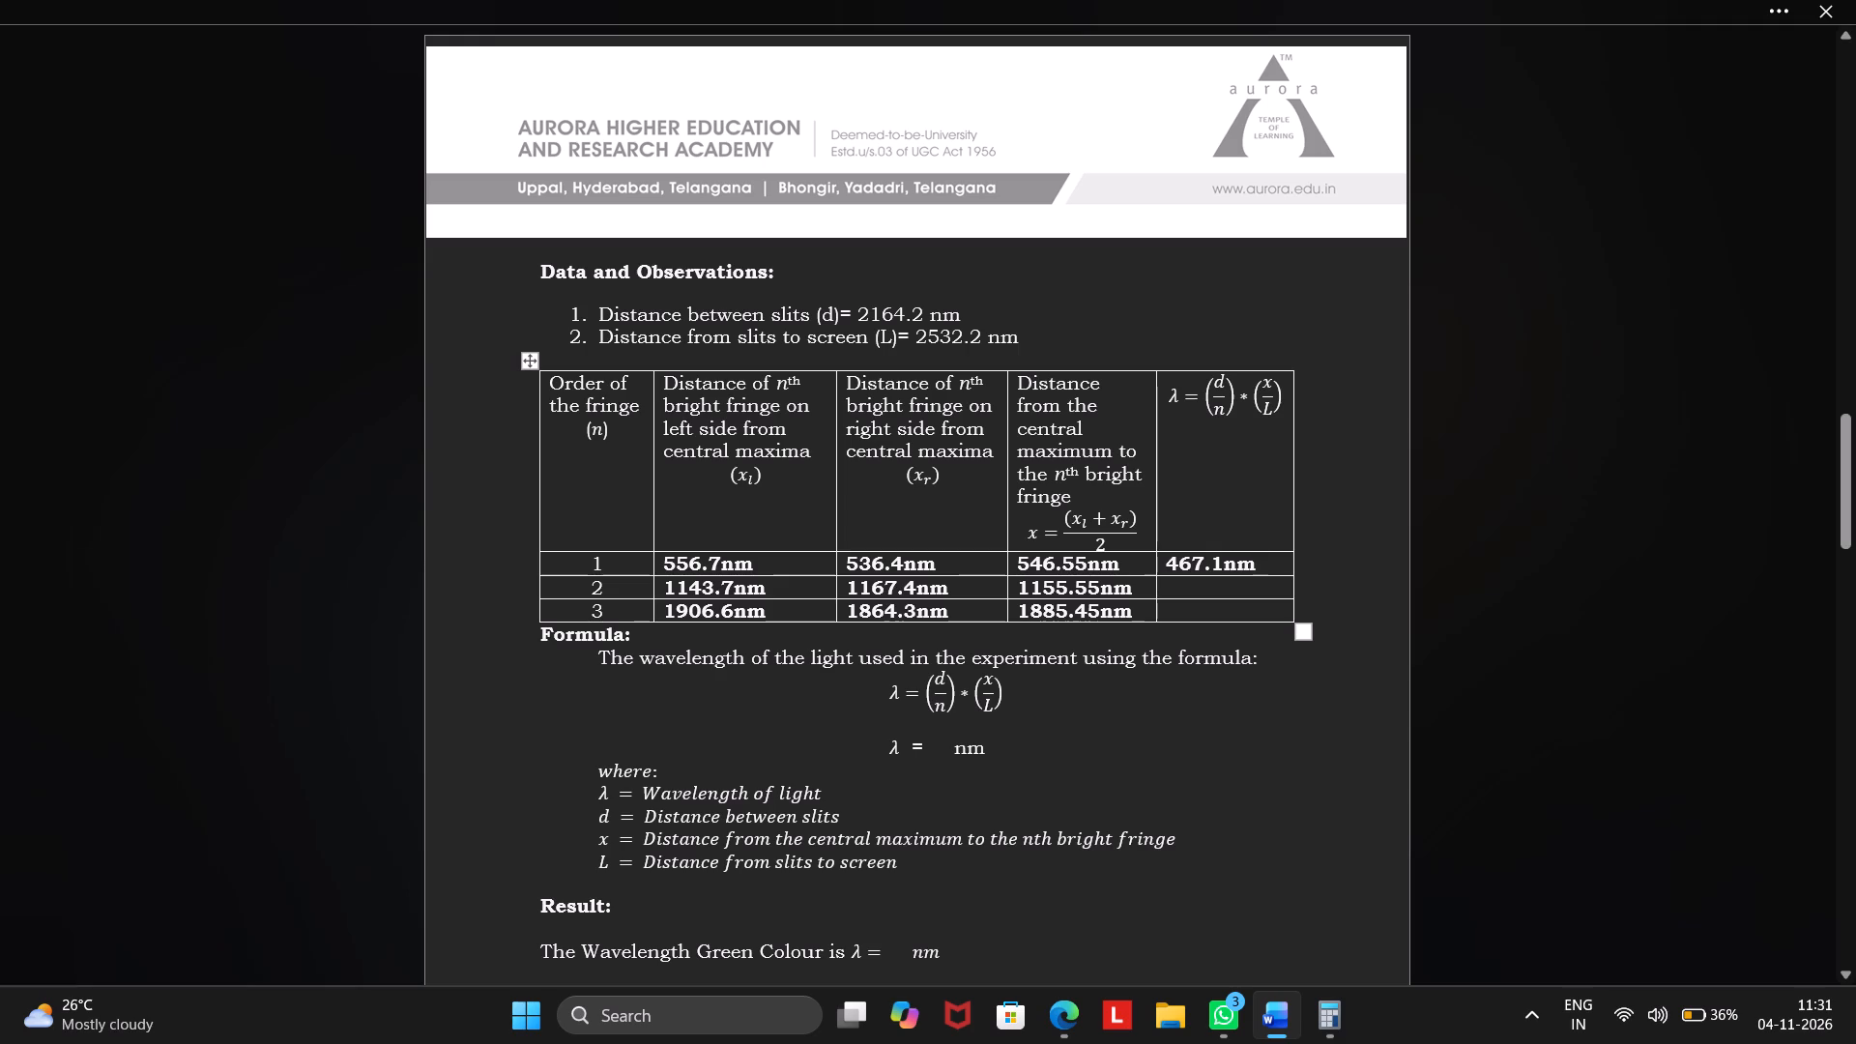
Switch back to Calculator and clear the previous result in the standard view.
{"action": "left_click", "coordinate": [1319, 1009]}
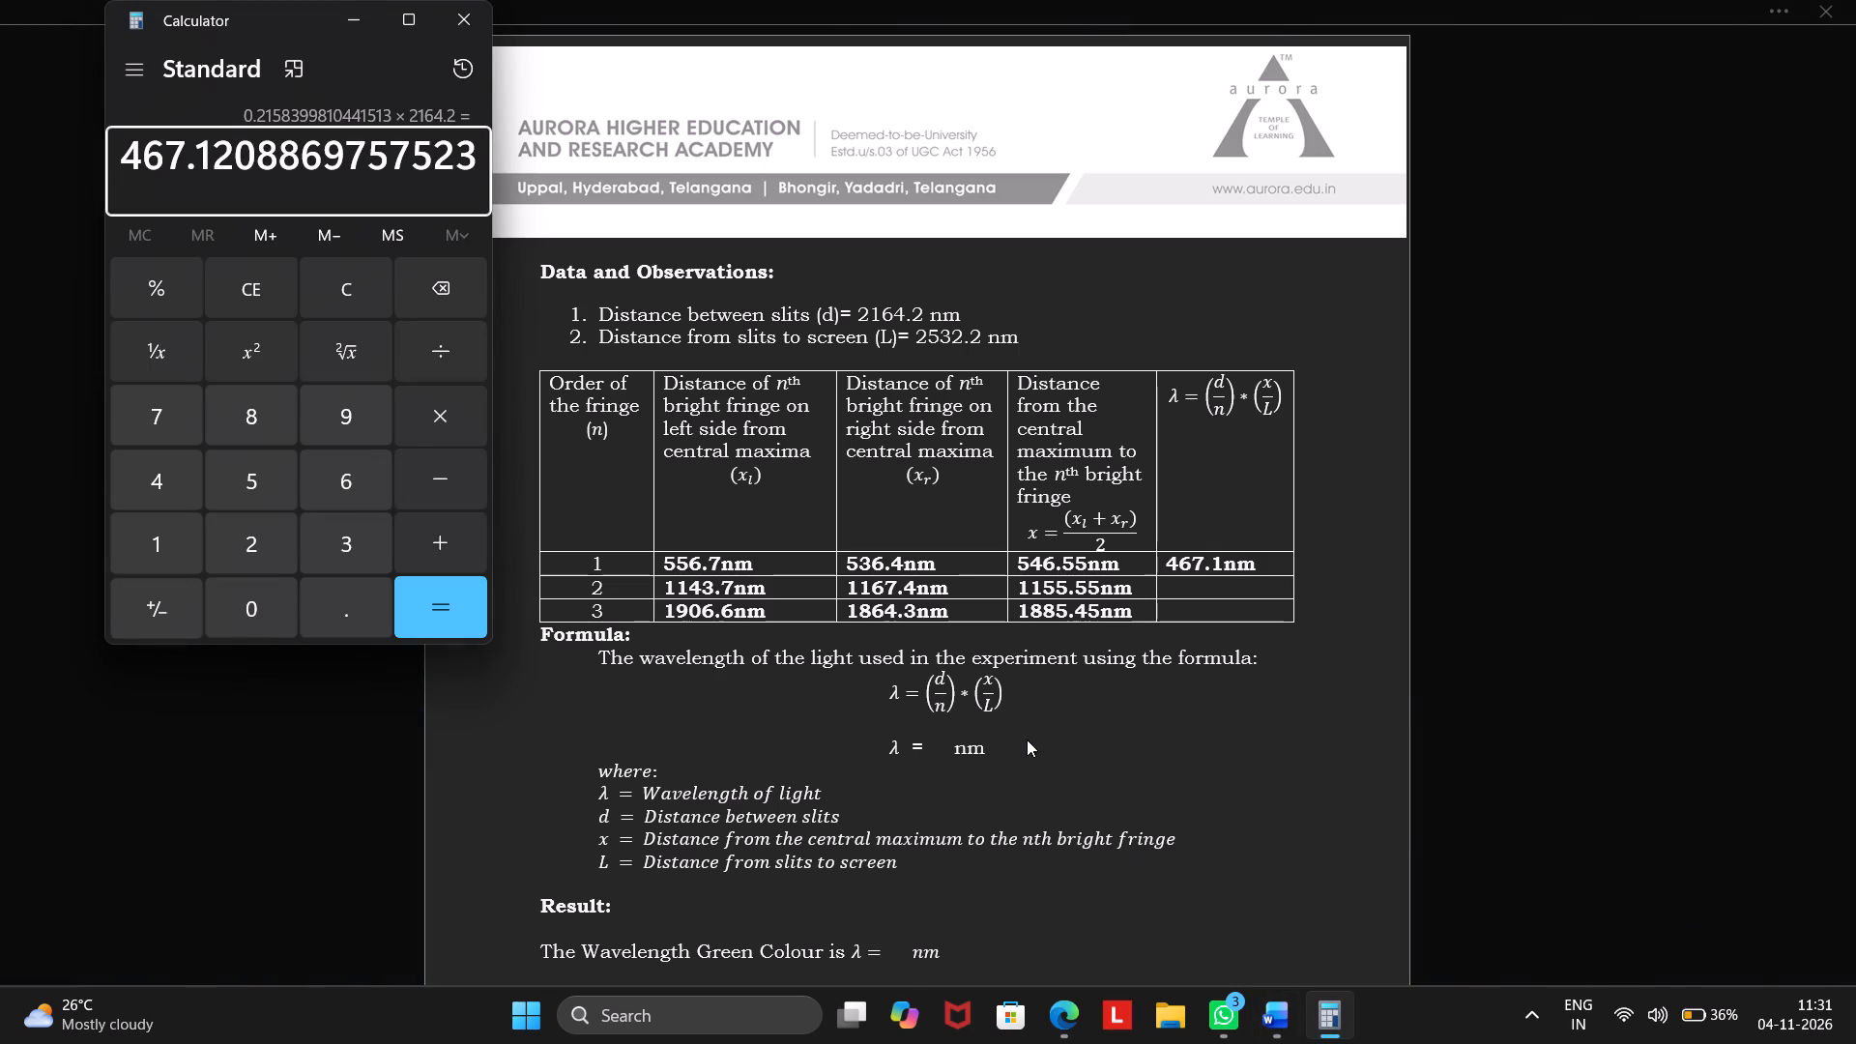
{"action": "left_click", "coordinate": [292, 77]}
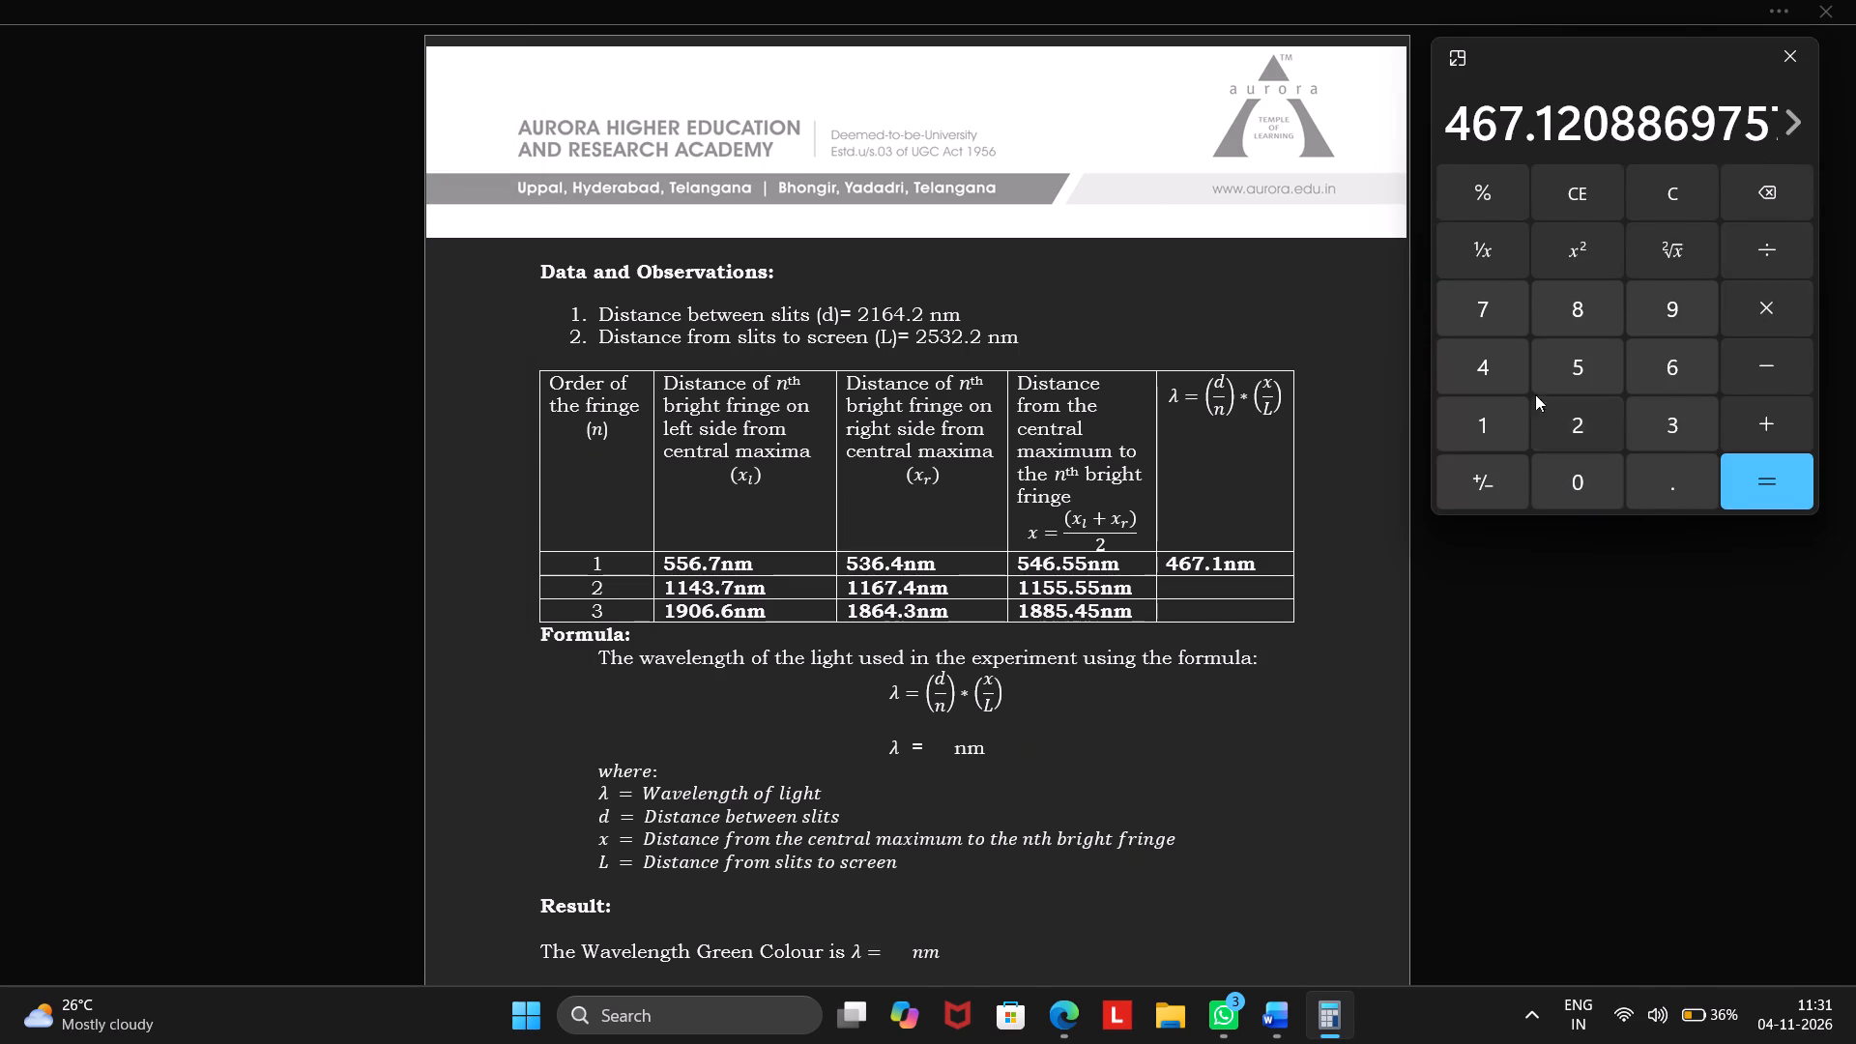
{"action": "left_click", "coordinate": [1453, 54]}
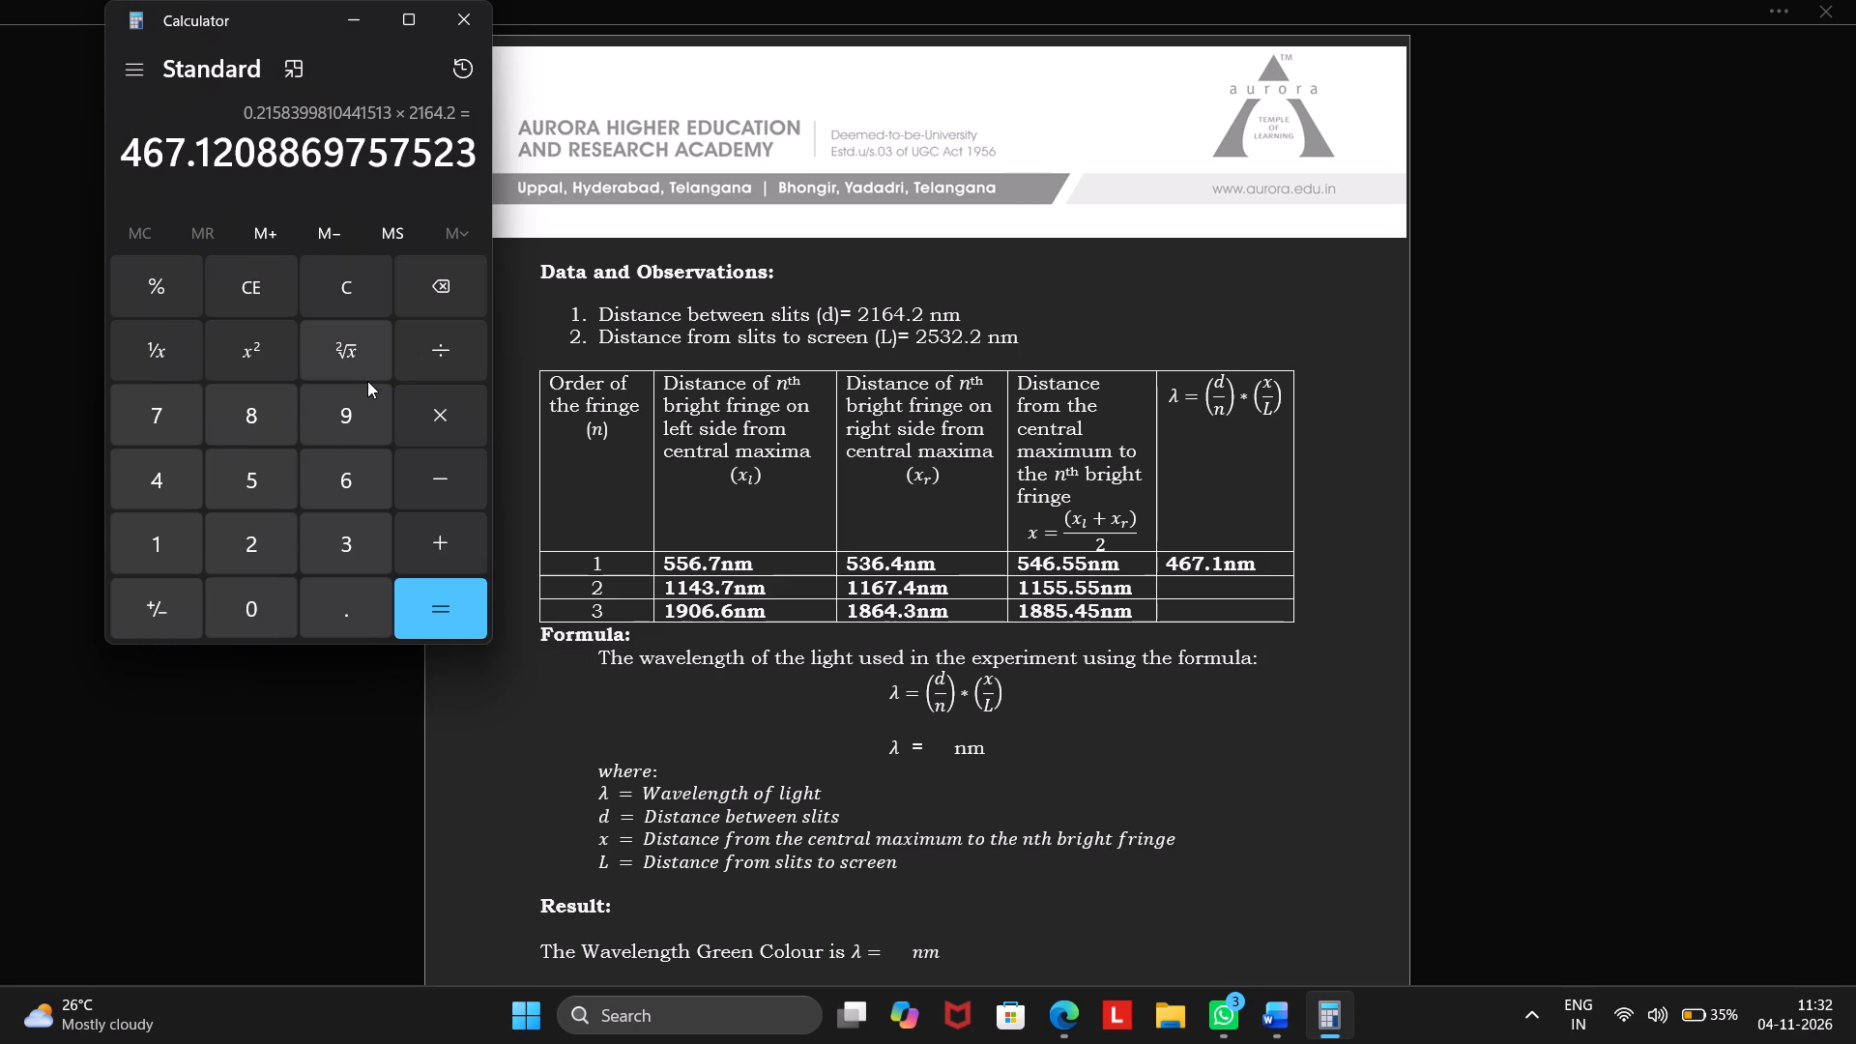
{"action": "key", "text": "BackSpace"}
{"action": "key", "text": "BackSpace"}
{"action": "key", "text": "BackSpace"}
{"action": "key", "text": "BackSpace"}
{"action": "key", "text": "BackSpace"}
{"action": "key", "text": "BackSpace"}
{"action": "key", "text": "BackSpace"}
{"action": "key", "text": "BackSpace"}
{"action": "key", "text": "BackSpace"}
{"action": "key", "text": "BackSpace"}
{"action": "key", "text": "BackSpace"}
{"action": "key", "text": "BackSpace"}
{"action": "key", "text": "BackSpace"}
{"action": "key", "text": "BackSpace"}
{"action": "key", "text": "BackSpace"}
{"action": "key", "text": "BackSpace"}
{"action": "key", "text": "BackSpace"}
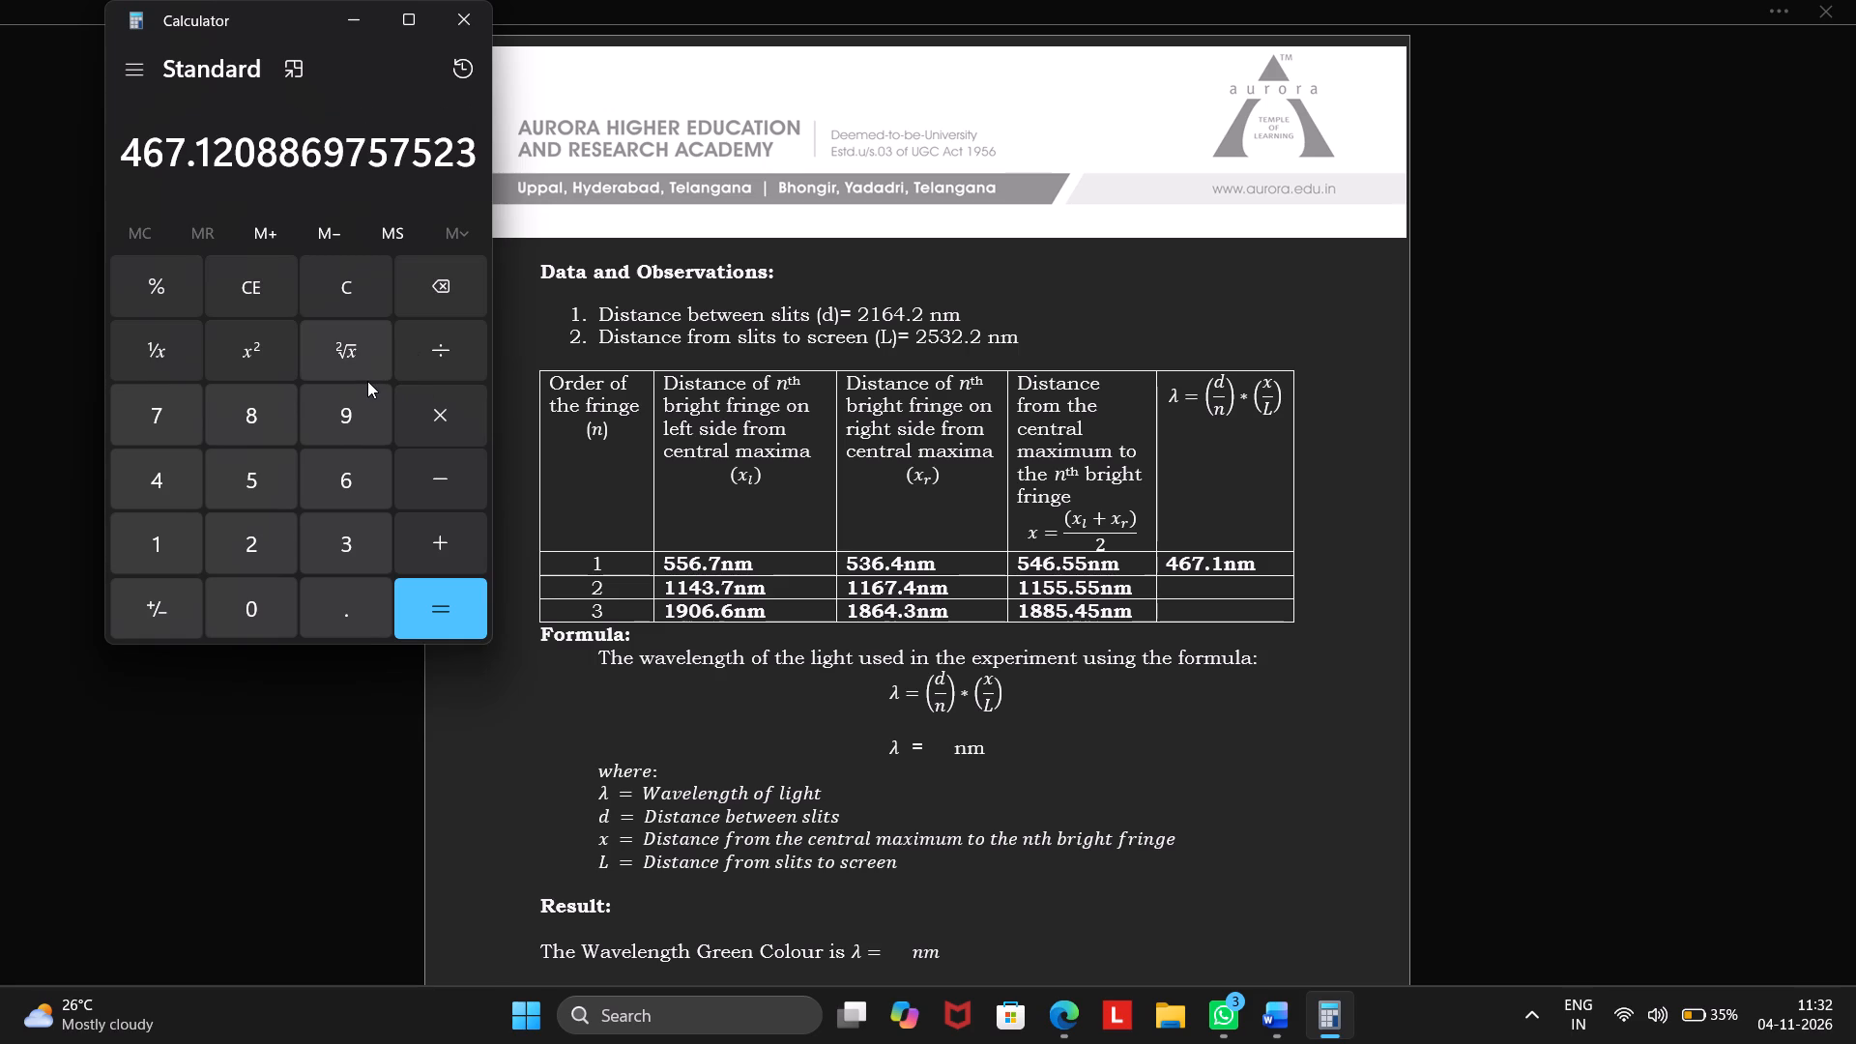
{"action": "left_click", "coordinate": [468, 148]}
{"action": "key", "text": "BackSpace"}
{"action": "key", "text": "BackSpace"}
{"action": "key", "text": "BackSpace"}
{"action": "key", "text": "BackSpace"}
{"action": "key", "text": "BackSpace"}
{"action": "key", "text": "BackSpace"}
{"action": "key", "text": "BackSpace"}
{"action": "key", "text": "BackSpace"}
{"action": "key", "text": "BackSpace"}
{"action": "key", "text": "BackSpace"}
{"action": "key", "text": "BackSpace"}
{"action": "key", "text": "BackSpace"}
{"action": "key", "text": "BackSpace"}
{"action": "key", "text": "BackSpace"}
{"action": "key", "text": "BackSpace"}
{"action": "key", "text": "BackSpace"}
{"action": "key", "text": "BackSpace"}
{"action": "key", "text": "BackSpace"}
{"action": "key", "text": "BackSpace"}
{"action": "key", "text": "BackSpace"}
{"action": "key", "text": "BackSpace"}
{"action": "double_click", "coordinate": [459, 265]}
{"action": "left_click_drag", "start_coordinate": [459, 265], "coordinate": [263, 288]}
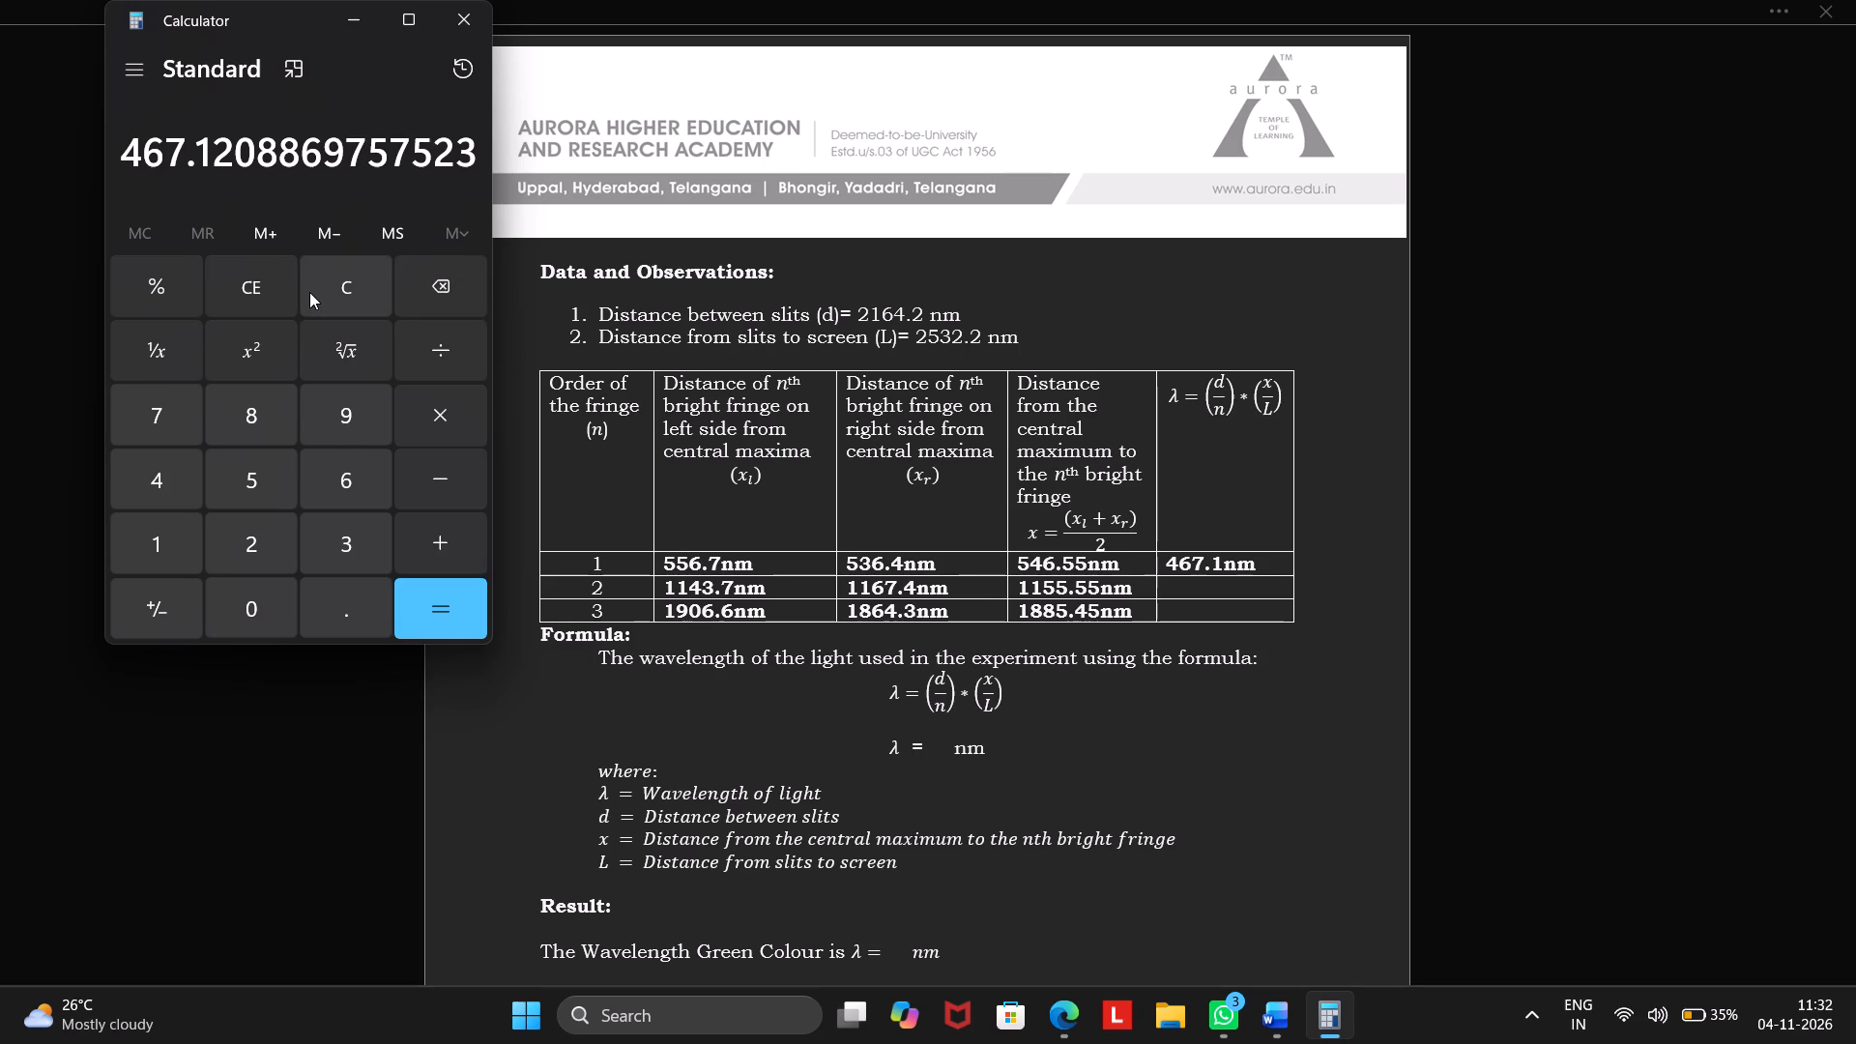
{"action": "left_click", "coordinate": [309, 292]}
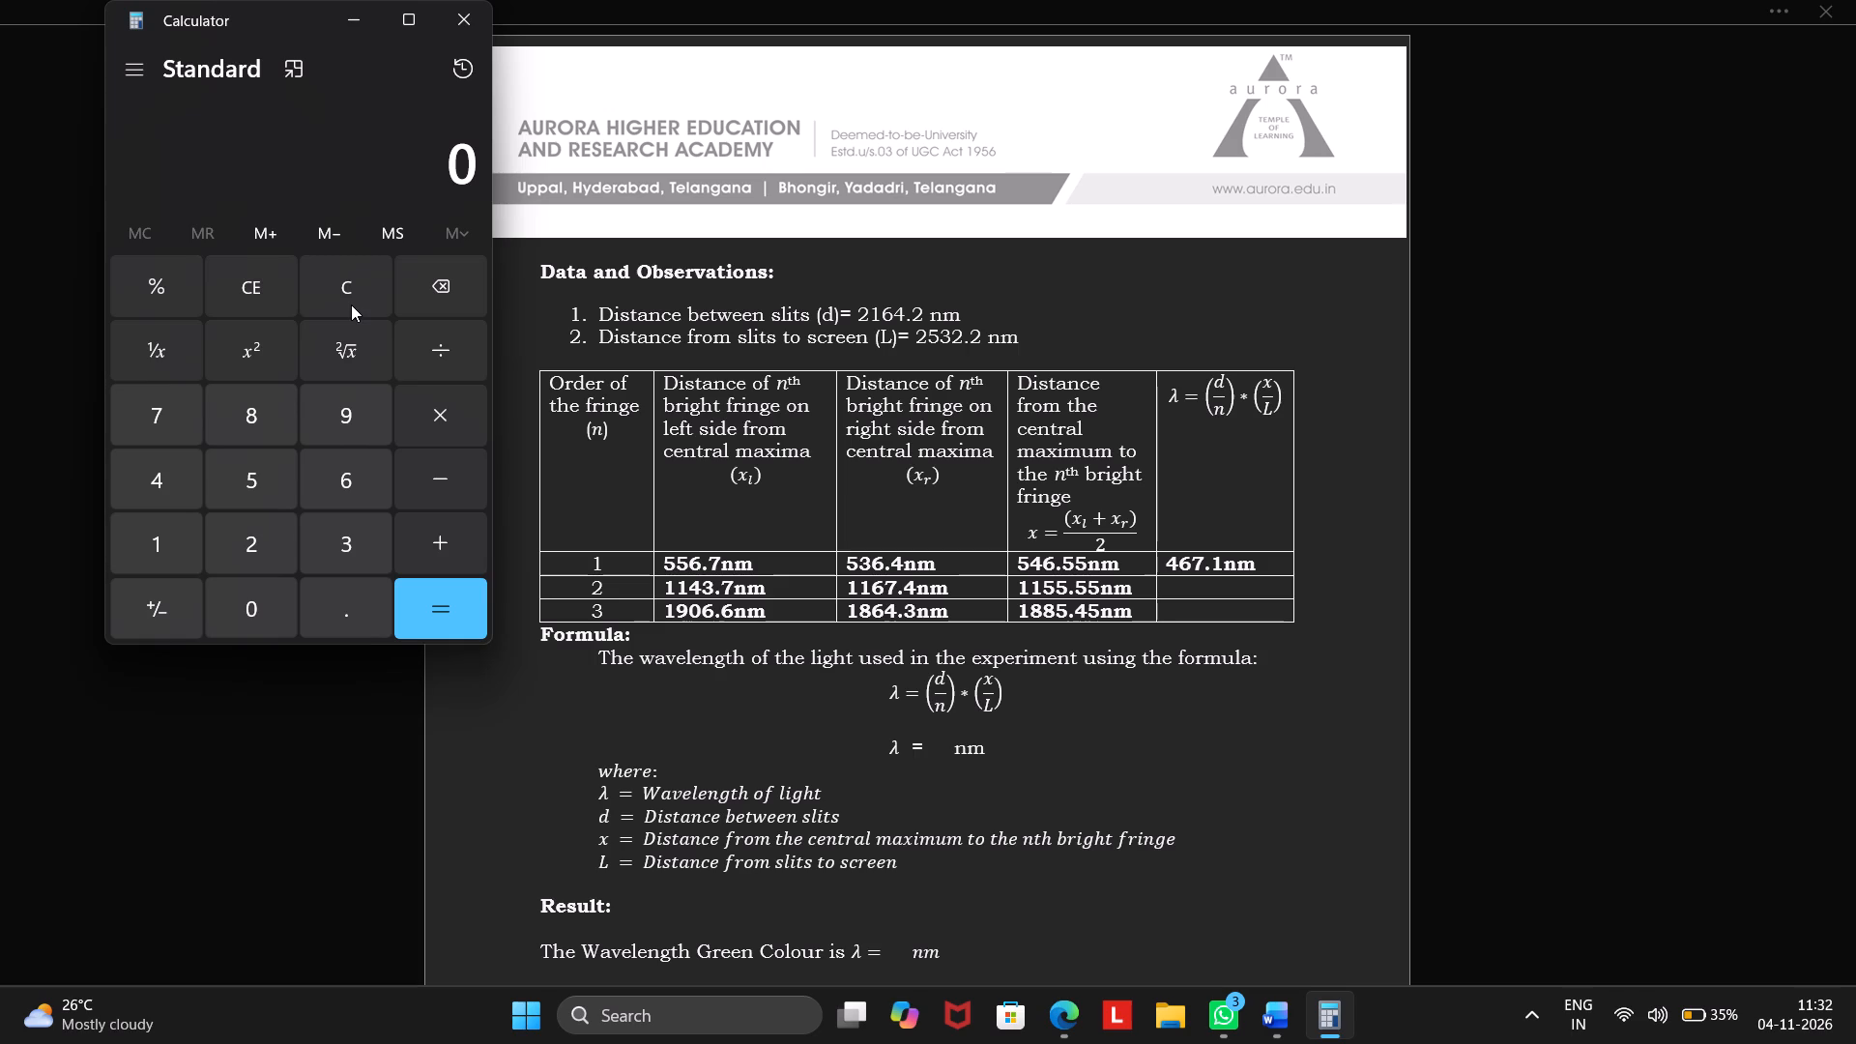
Calculate d/n for the second-order fringe by dividing 2164.2 by 2.
{"action": "type", "text": "21"}
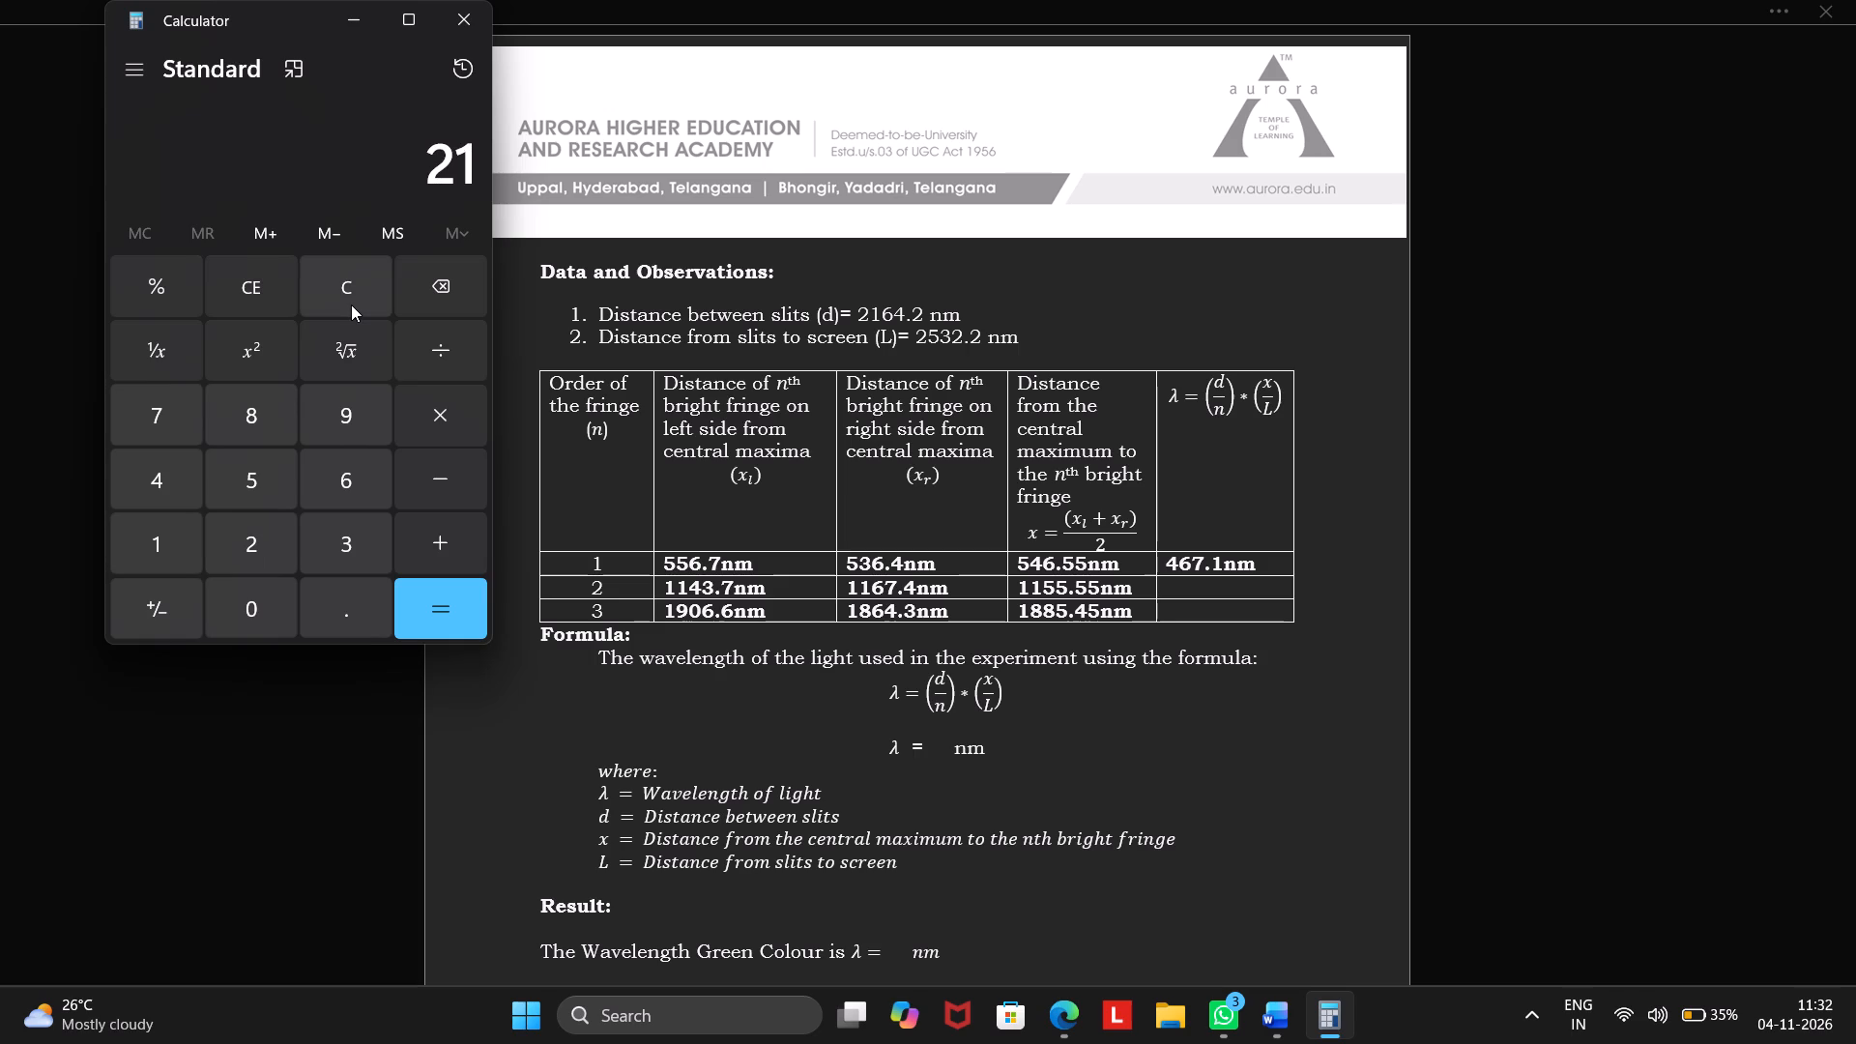
{"action": "type", "text": "64"}
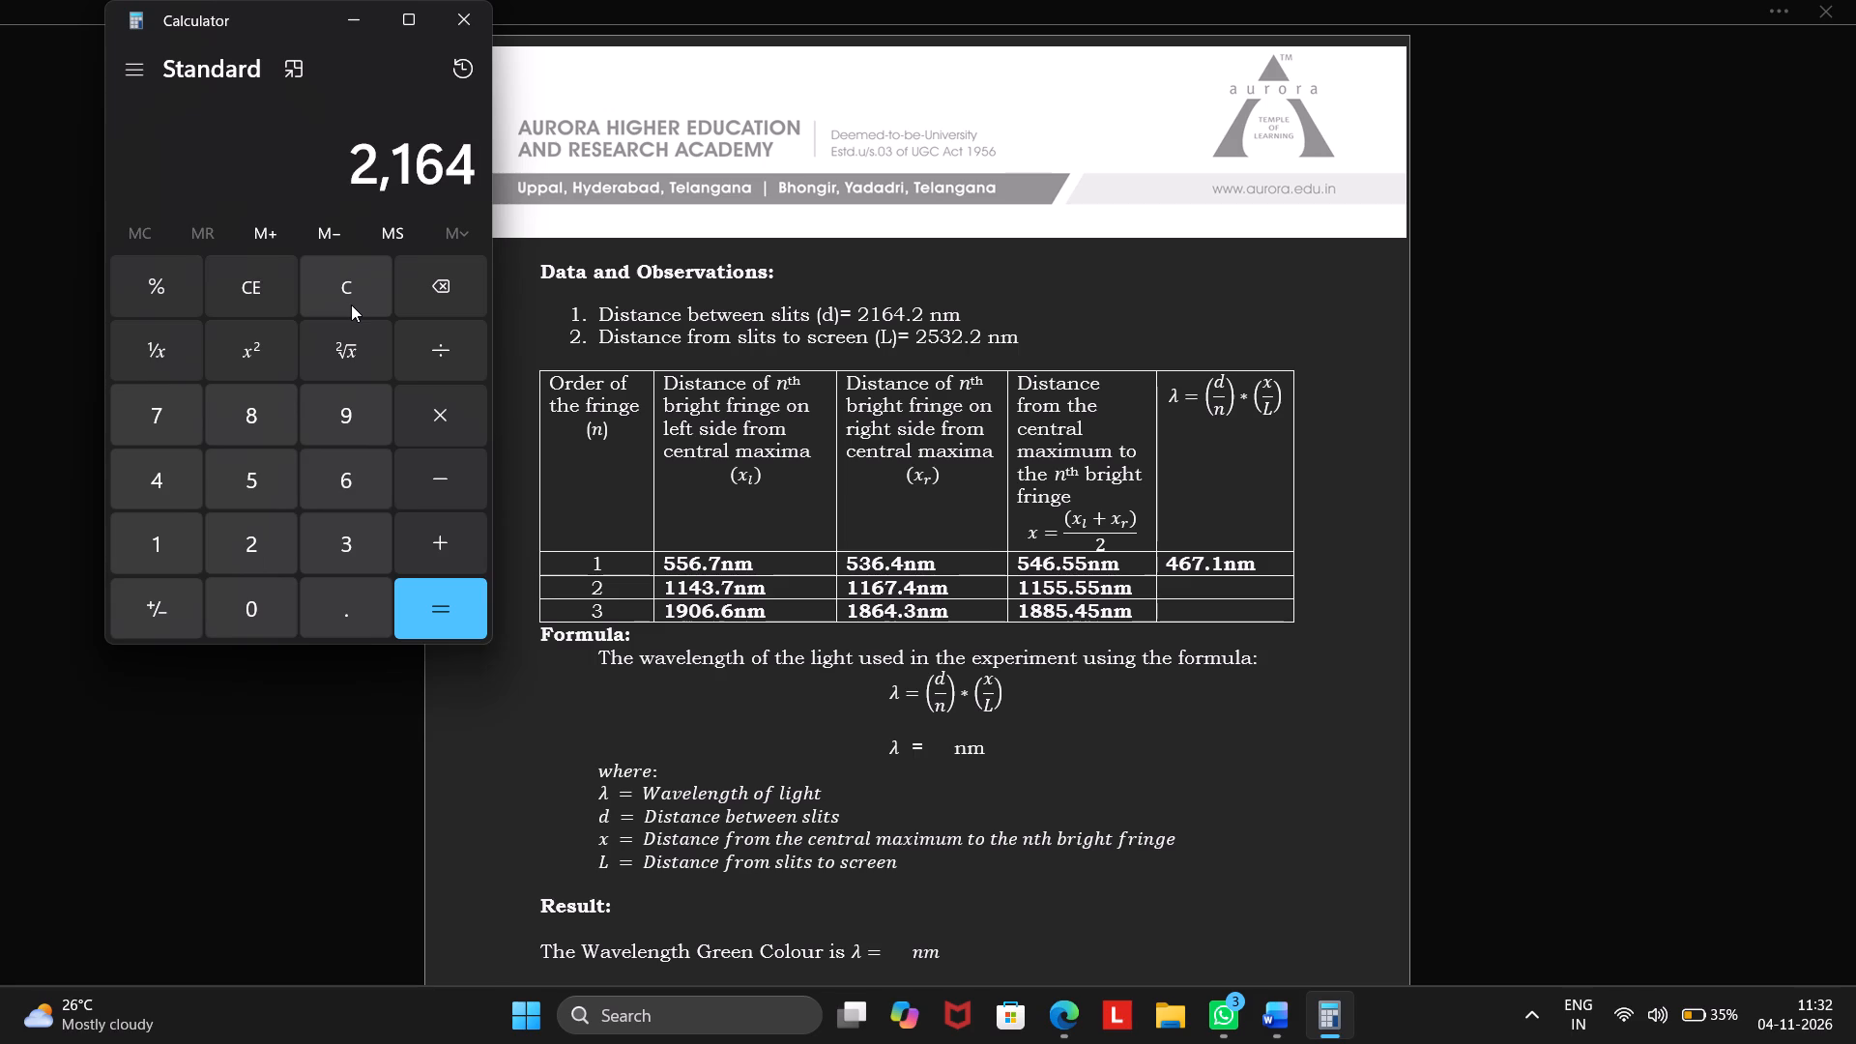
{"action": "type", "text": ".2"}
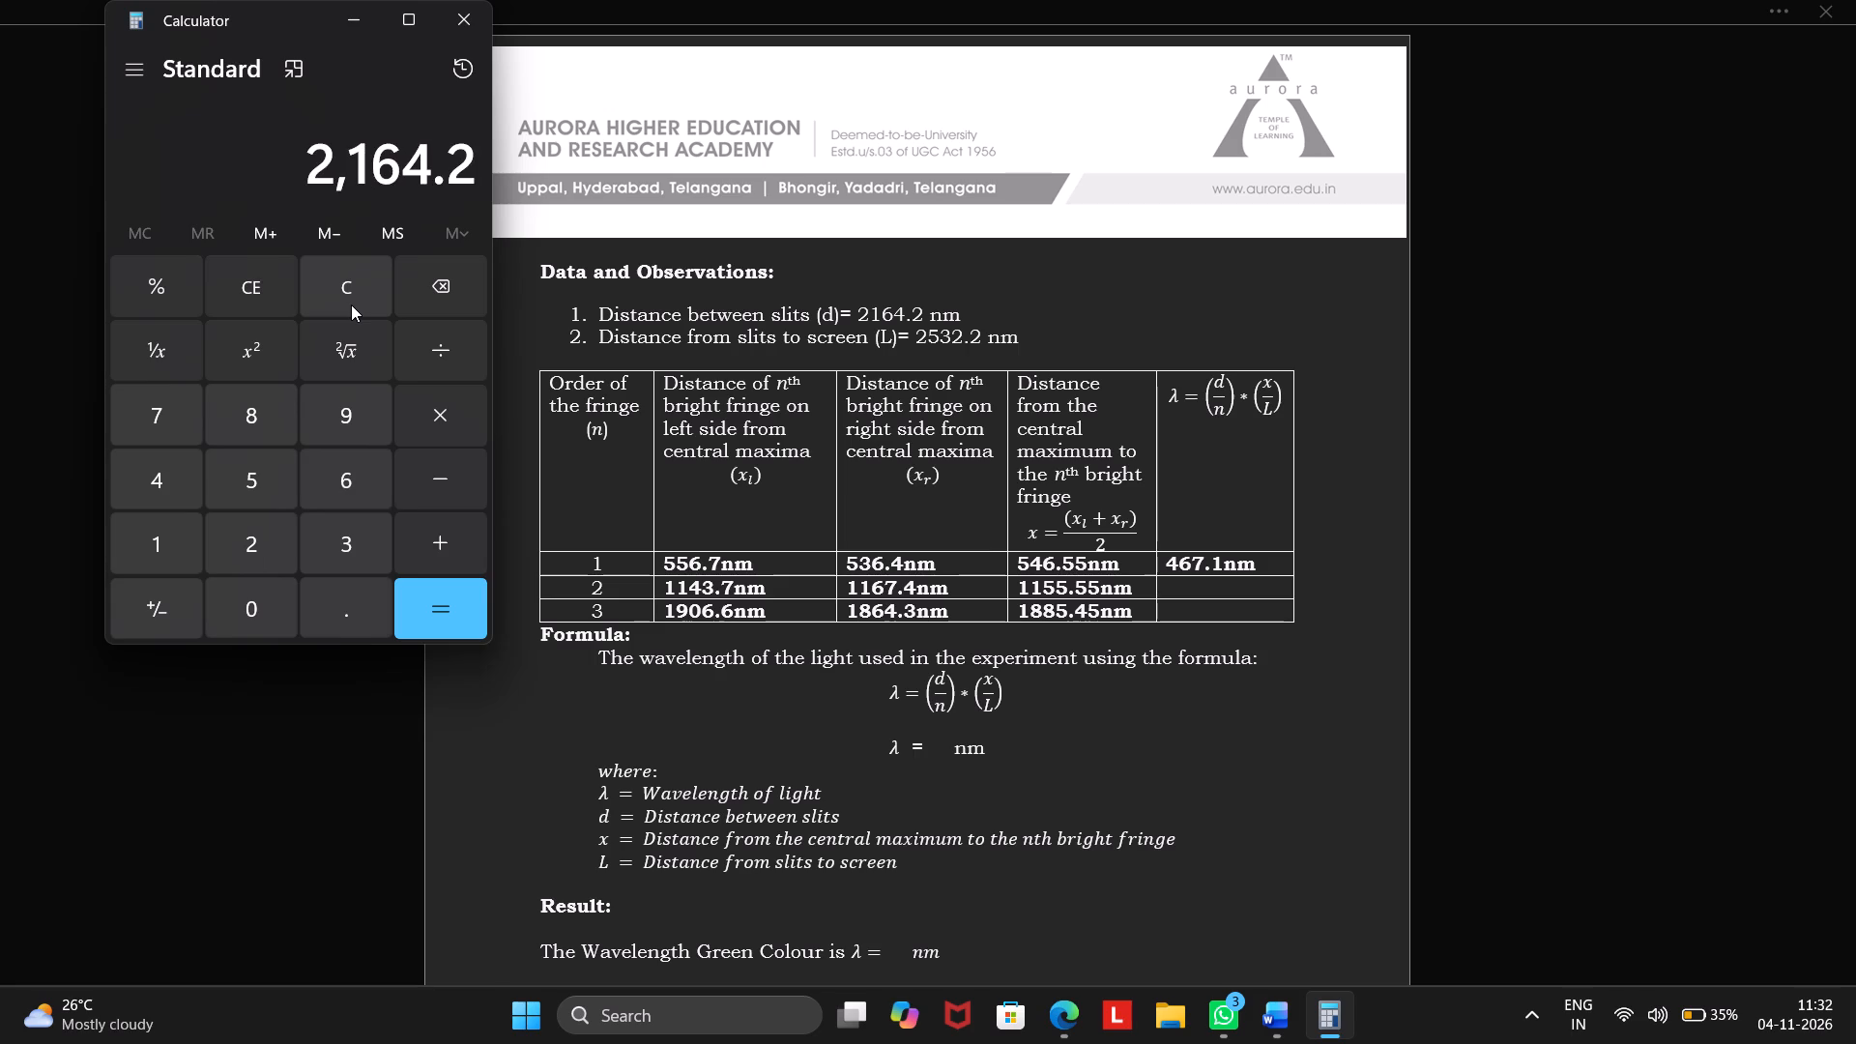
{"action": "type", "text": "/2"}
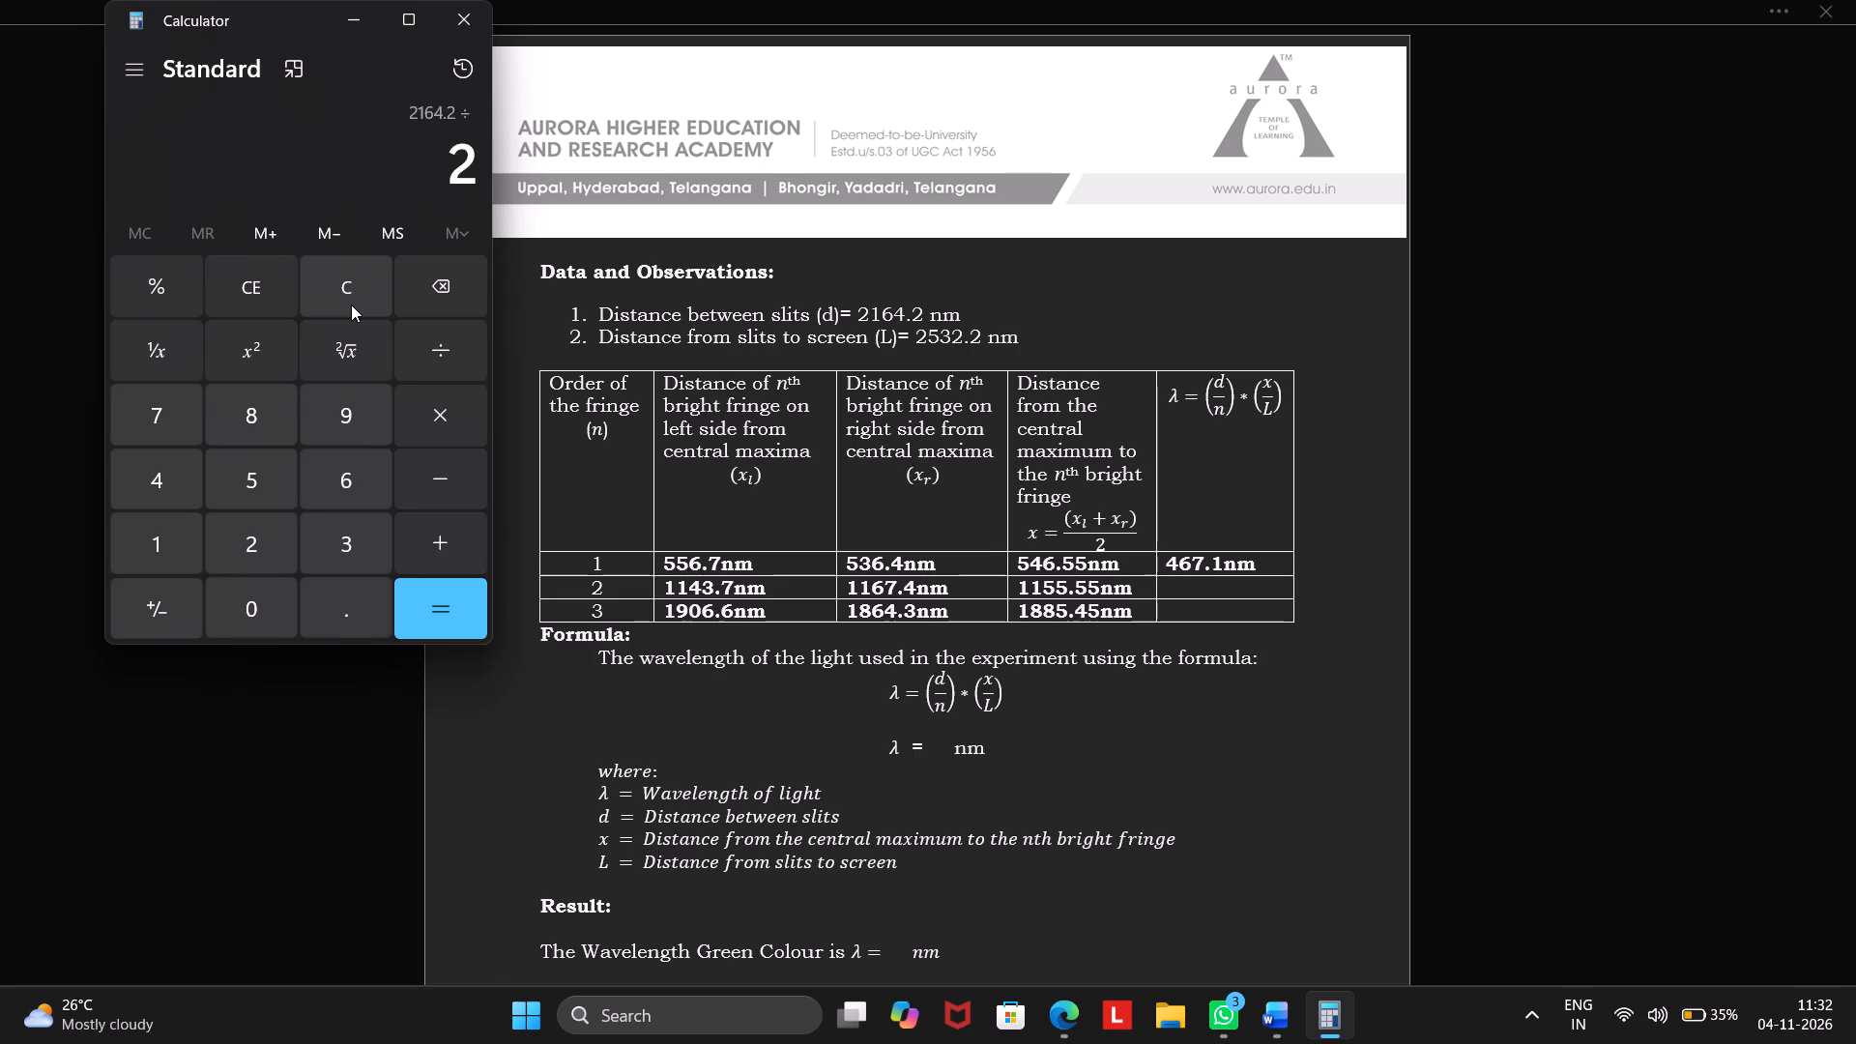
{"action": "key", "text": "equal"}
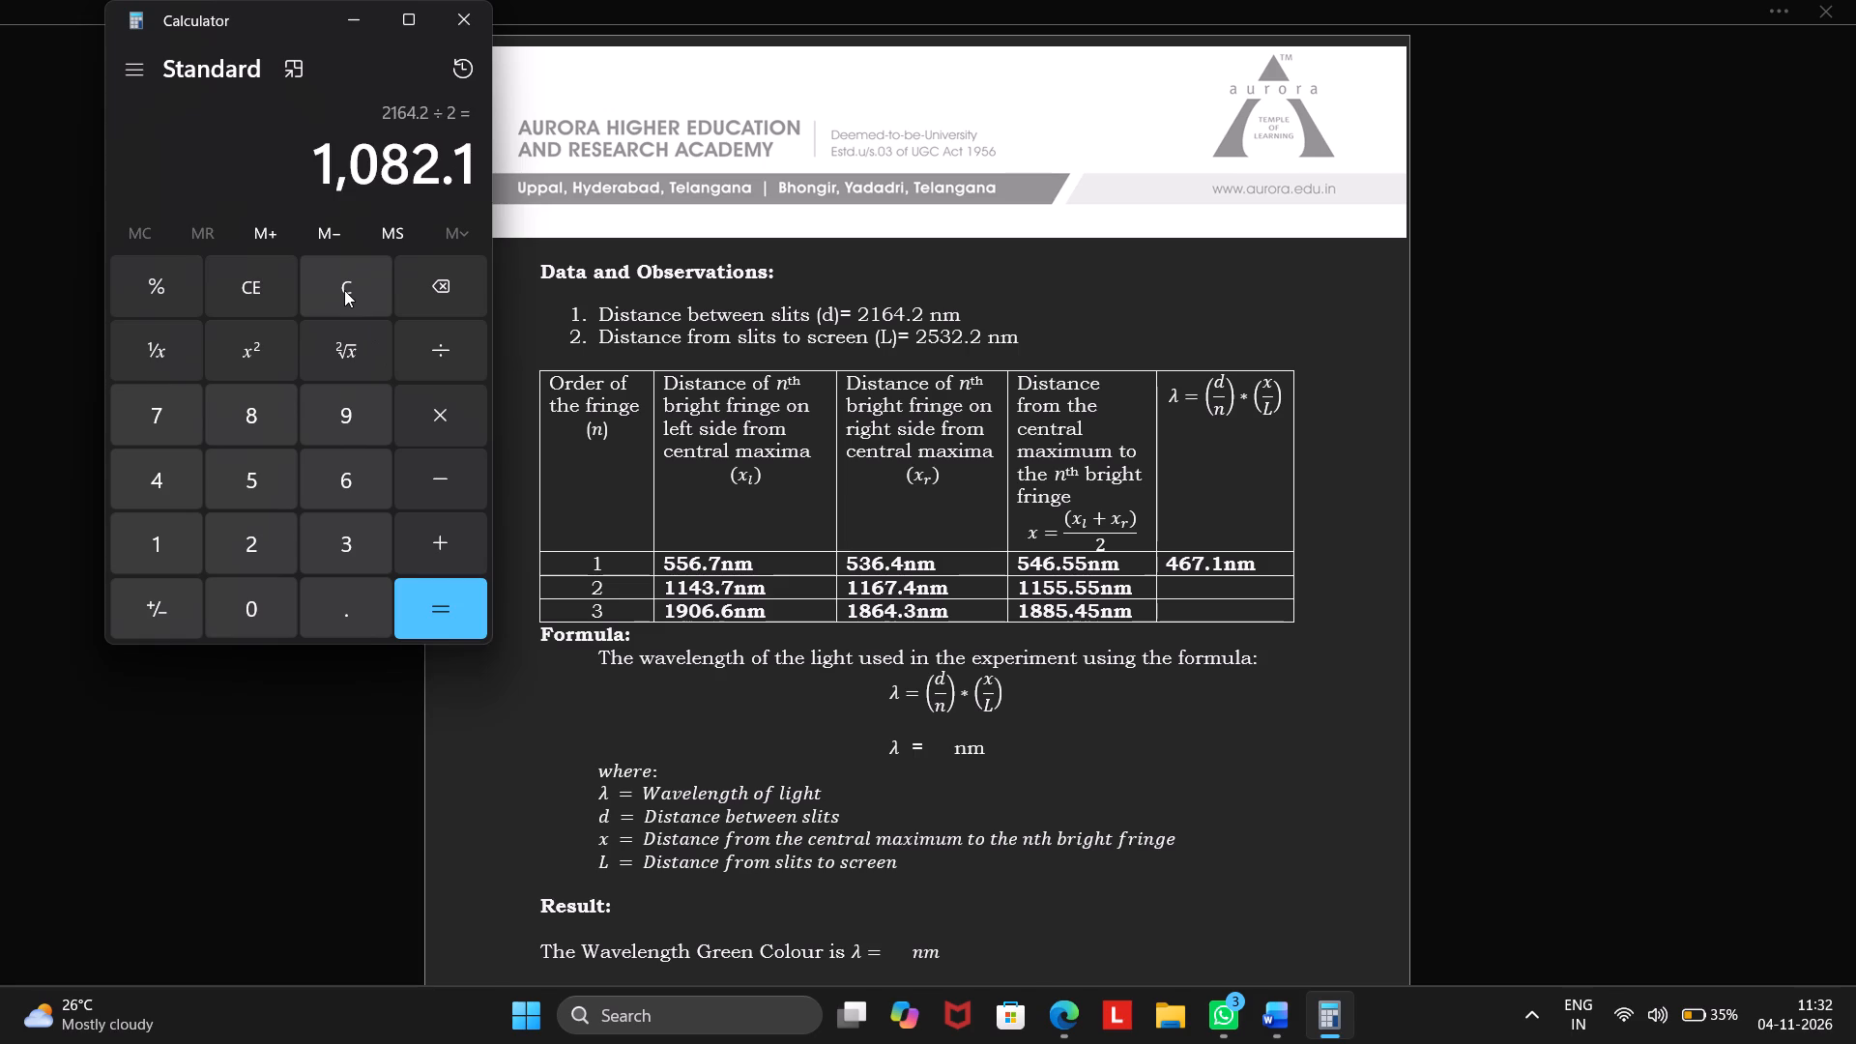
Clear the previous result and calculate x/L for the second-order fringe by dividing 1155.55 by 2532.2.
{"action": "key", "text": "BackSpace"}
{"action": "key", "text": "BackSpace"}
{"action": "key", "text": "BackSpace"}
{"action": "key", "text": "BackSpace"}
{"action": "key", "text": "BackSpace"}
{"action": "key", "text": "BackSpace"}
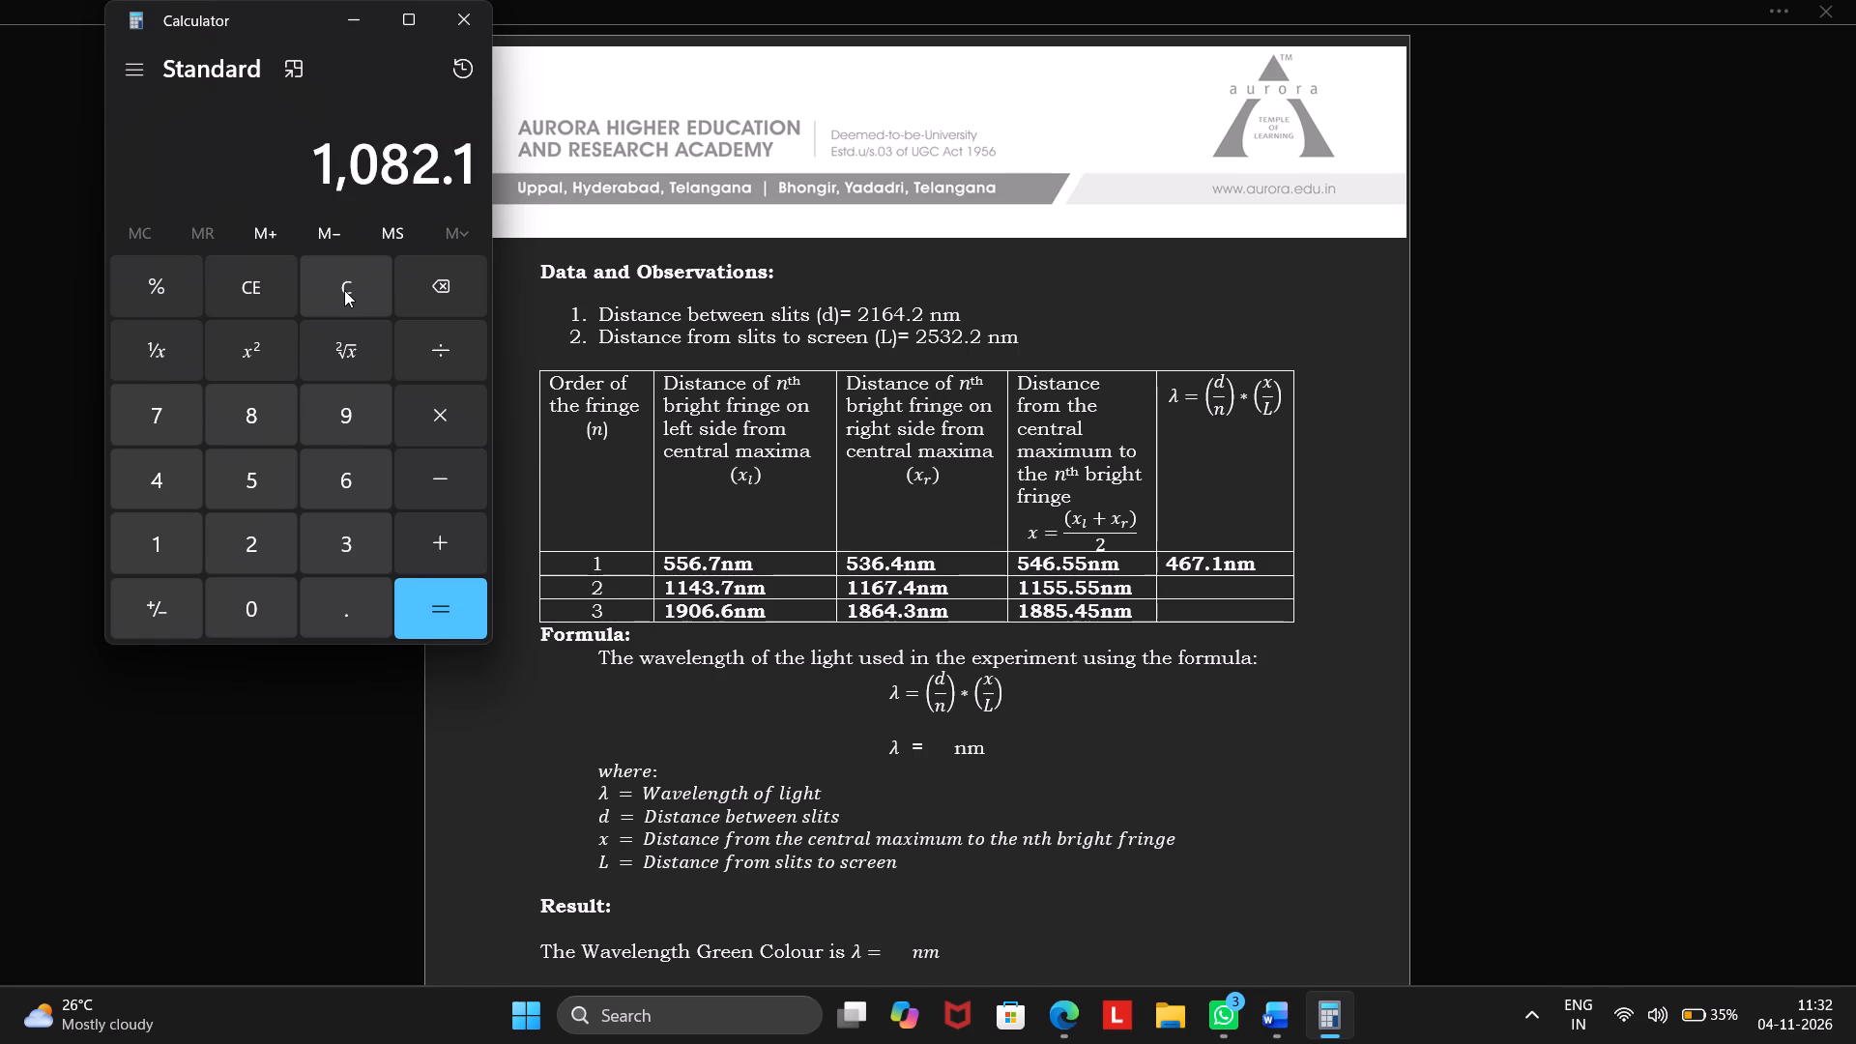
{"action": "triple_click", "coordinate": [344, 290]}
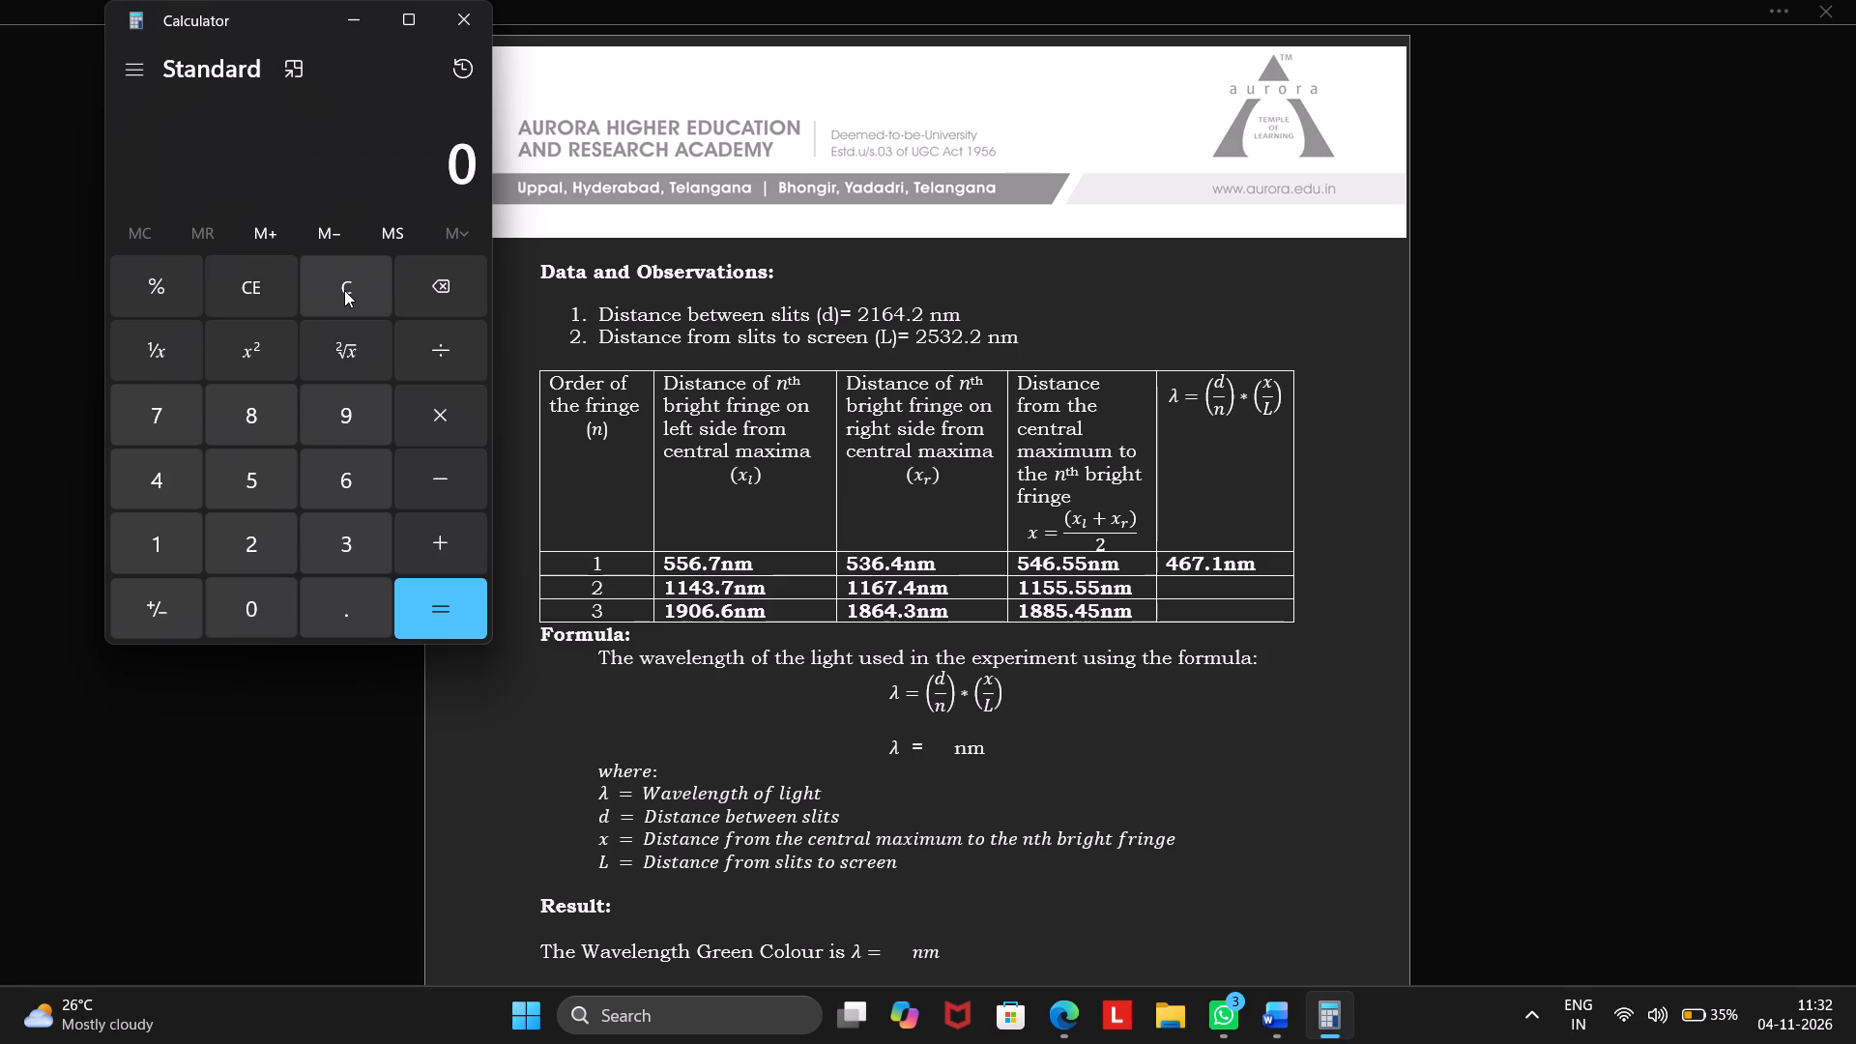
{"action": "type", "text": "11"}
{"action": "type", "text": "55"}
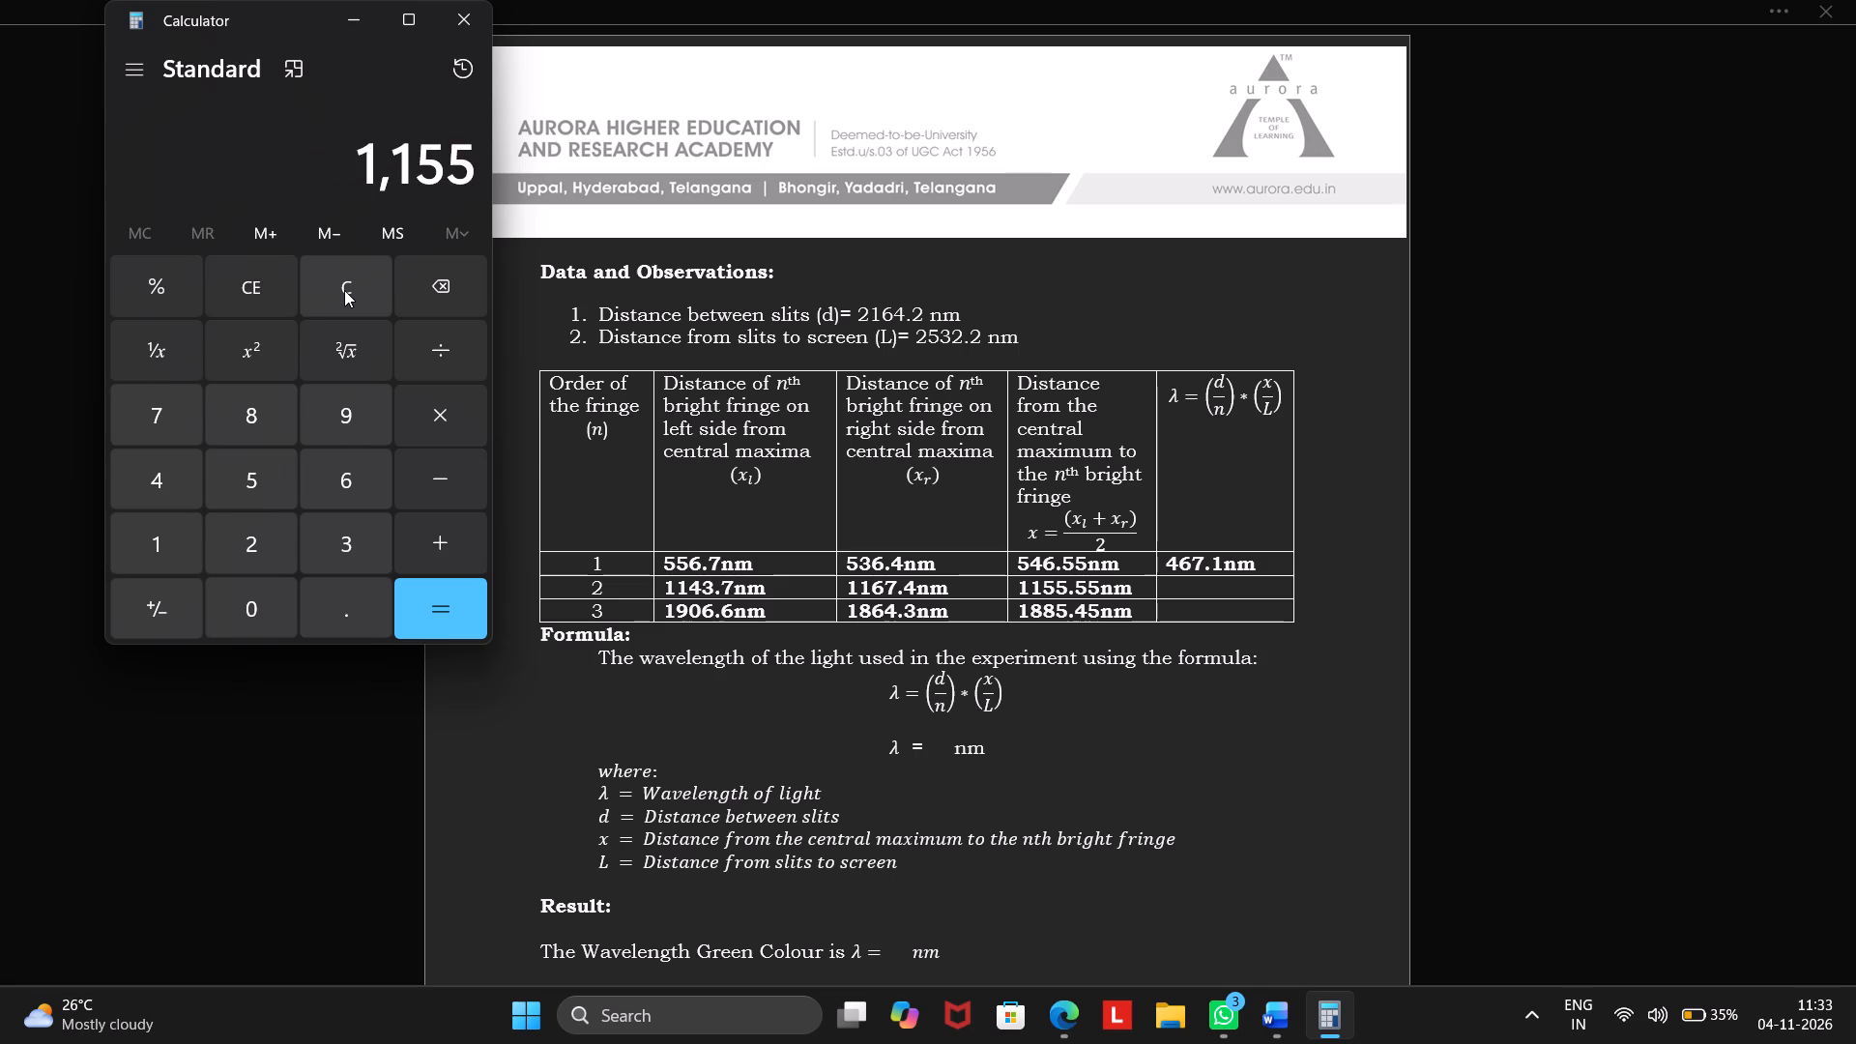
{"action": "key", "text": "period"}
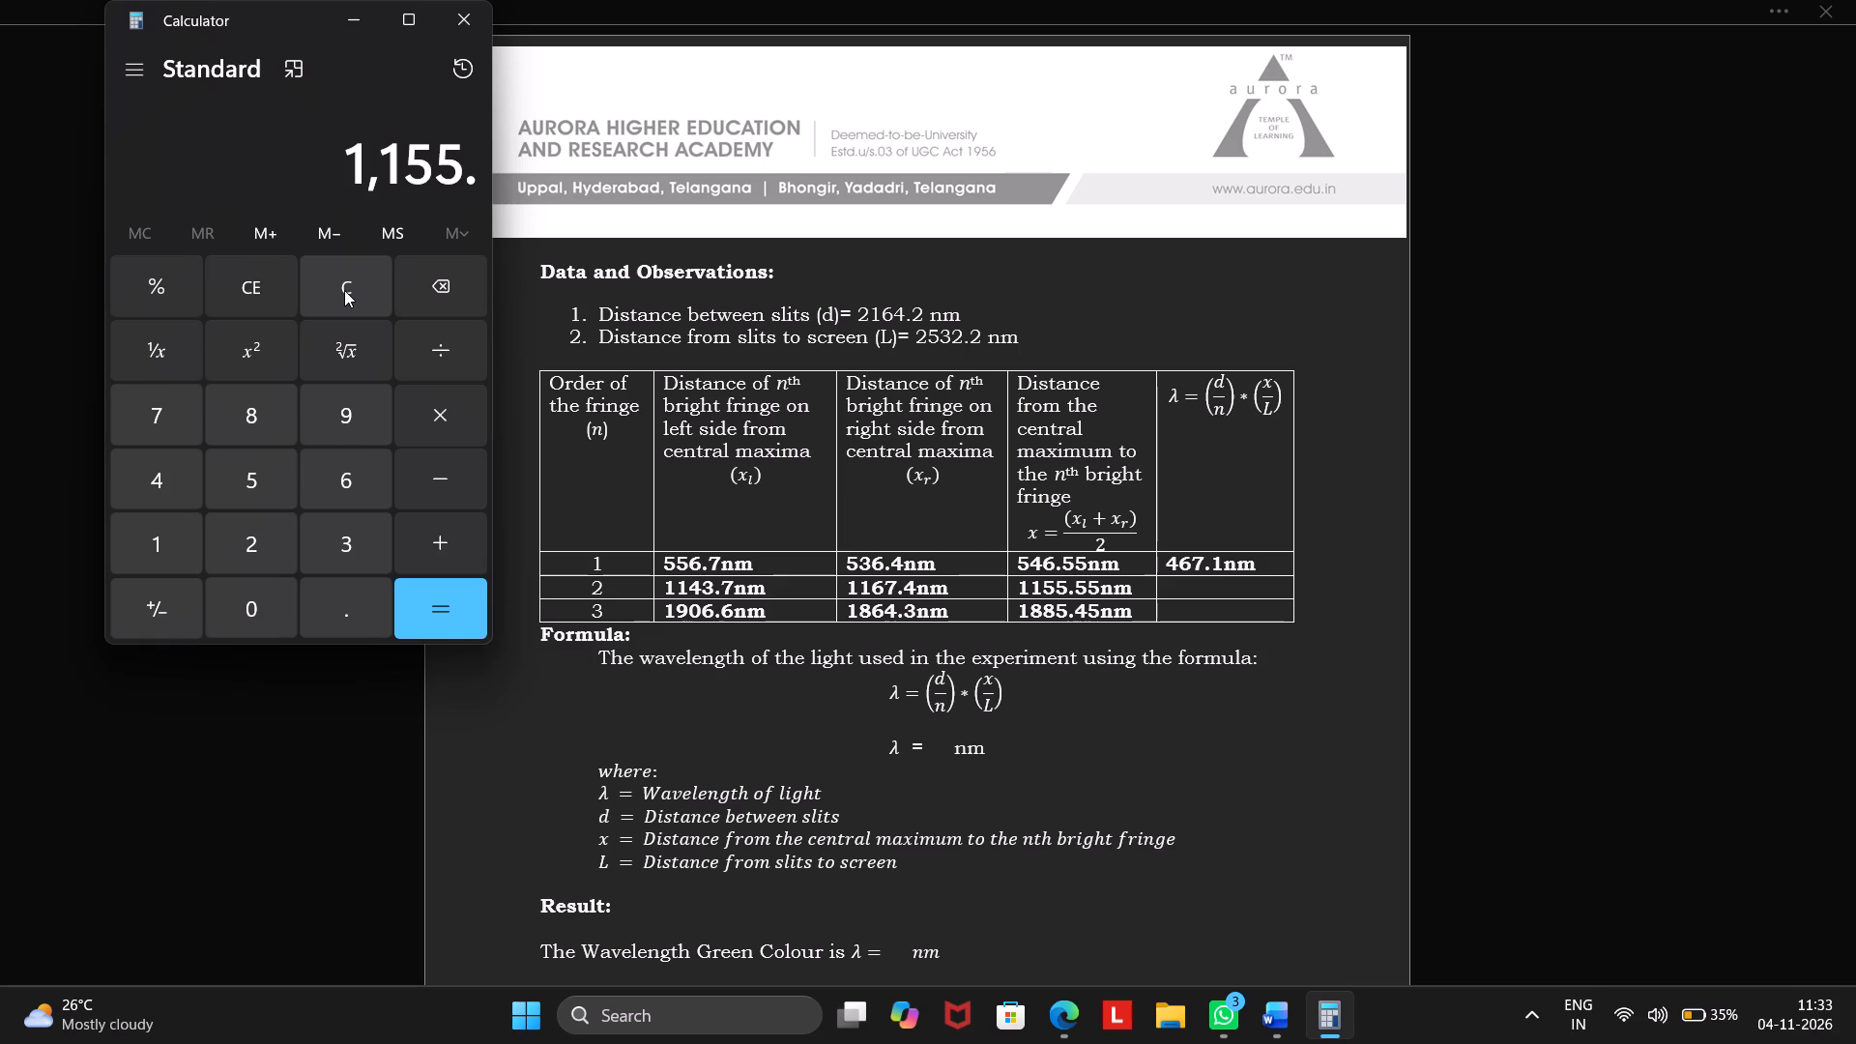
{"action": "type", "text": "55"}
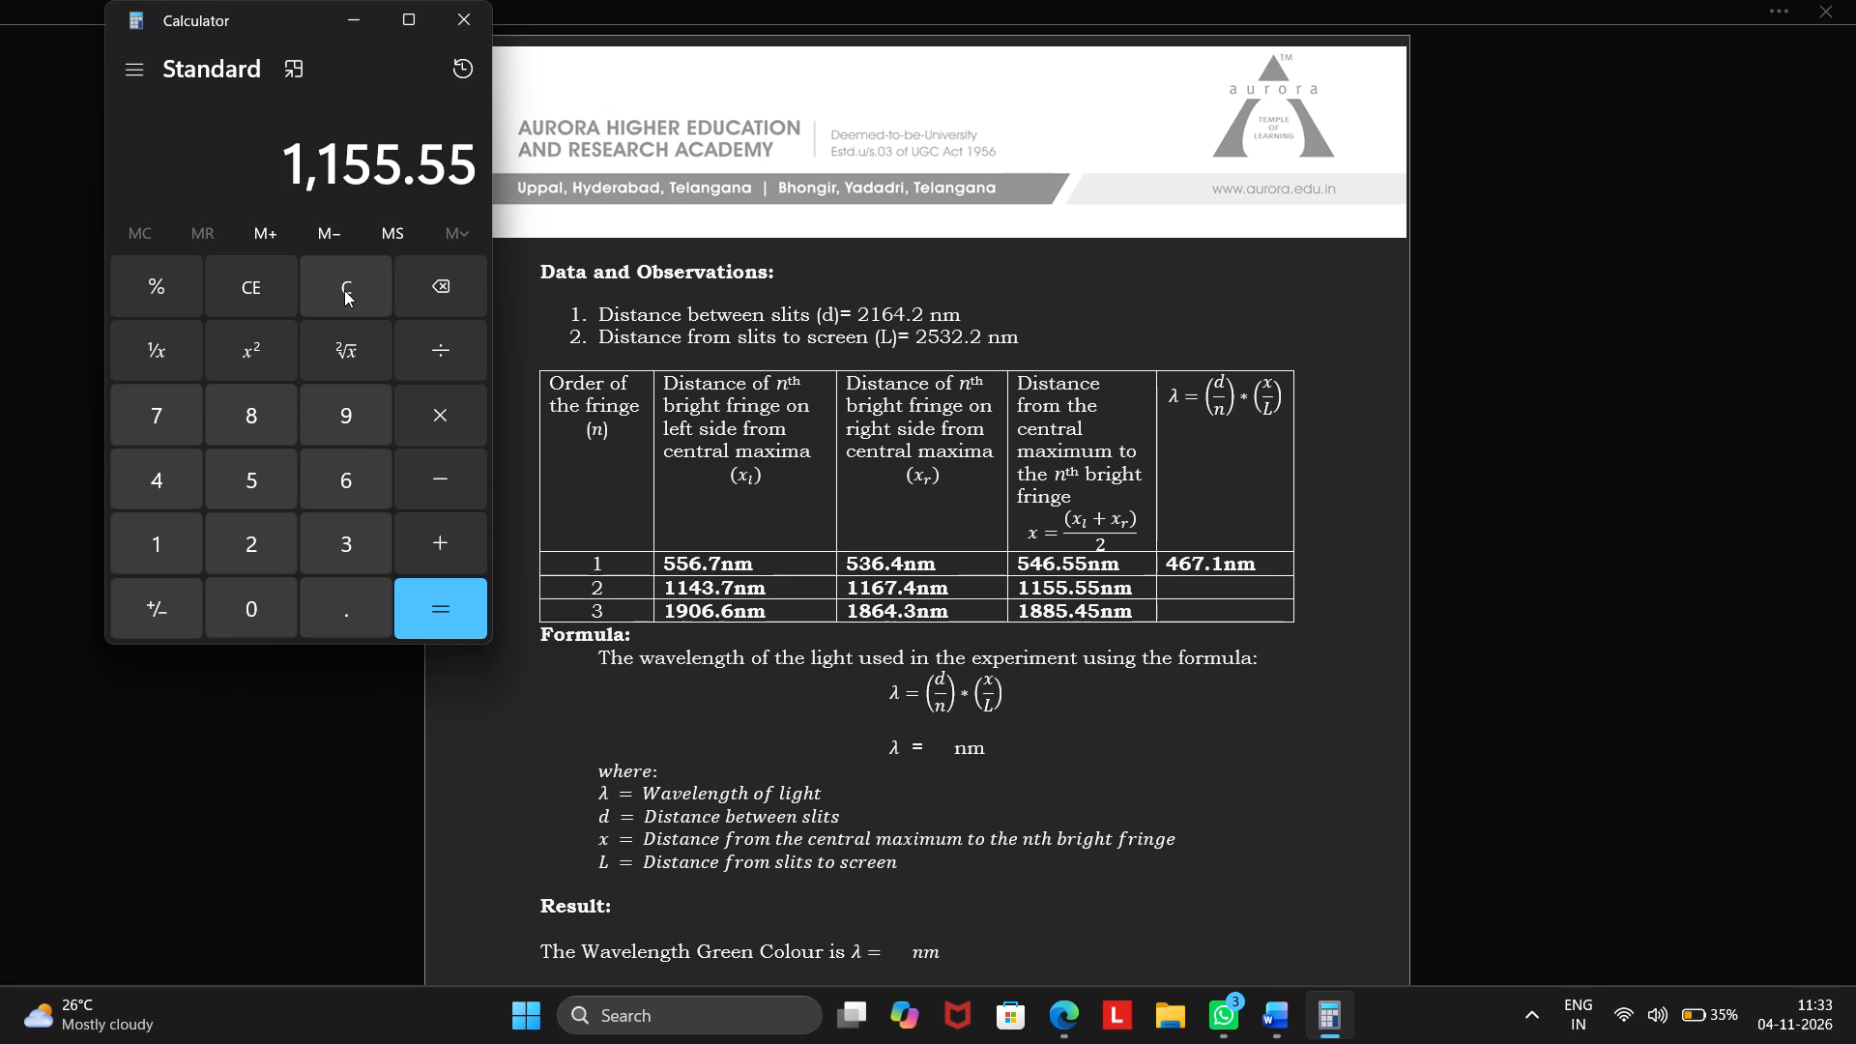
{"action": "key", "text": "slash"}
{"action": "type", "text": "25"}
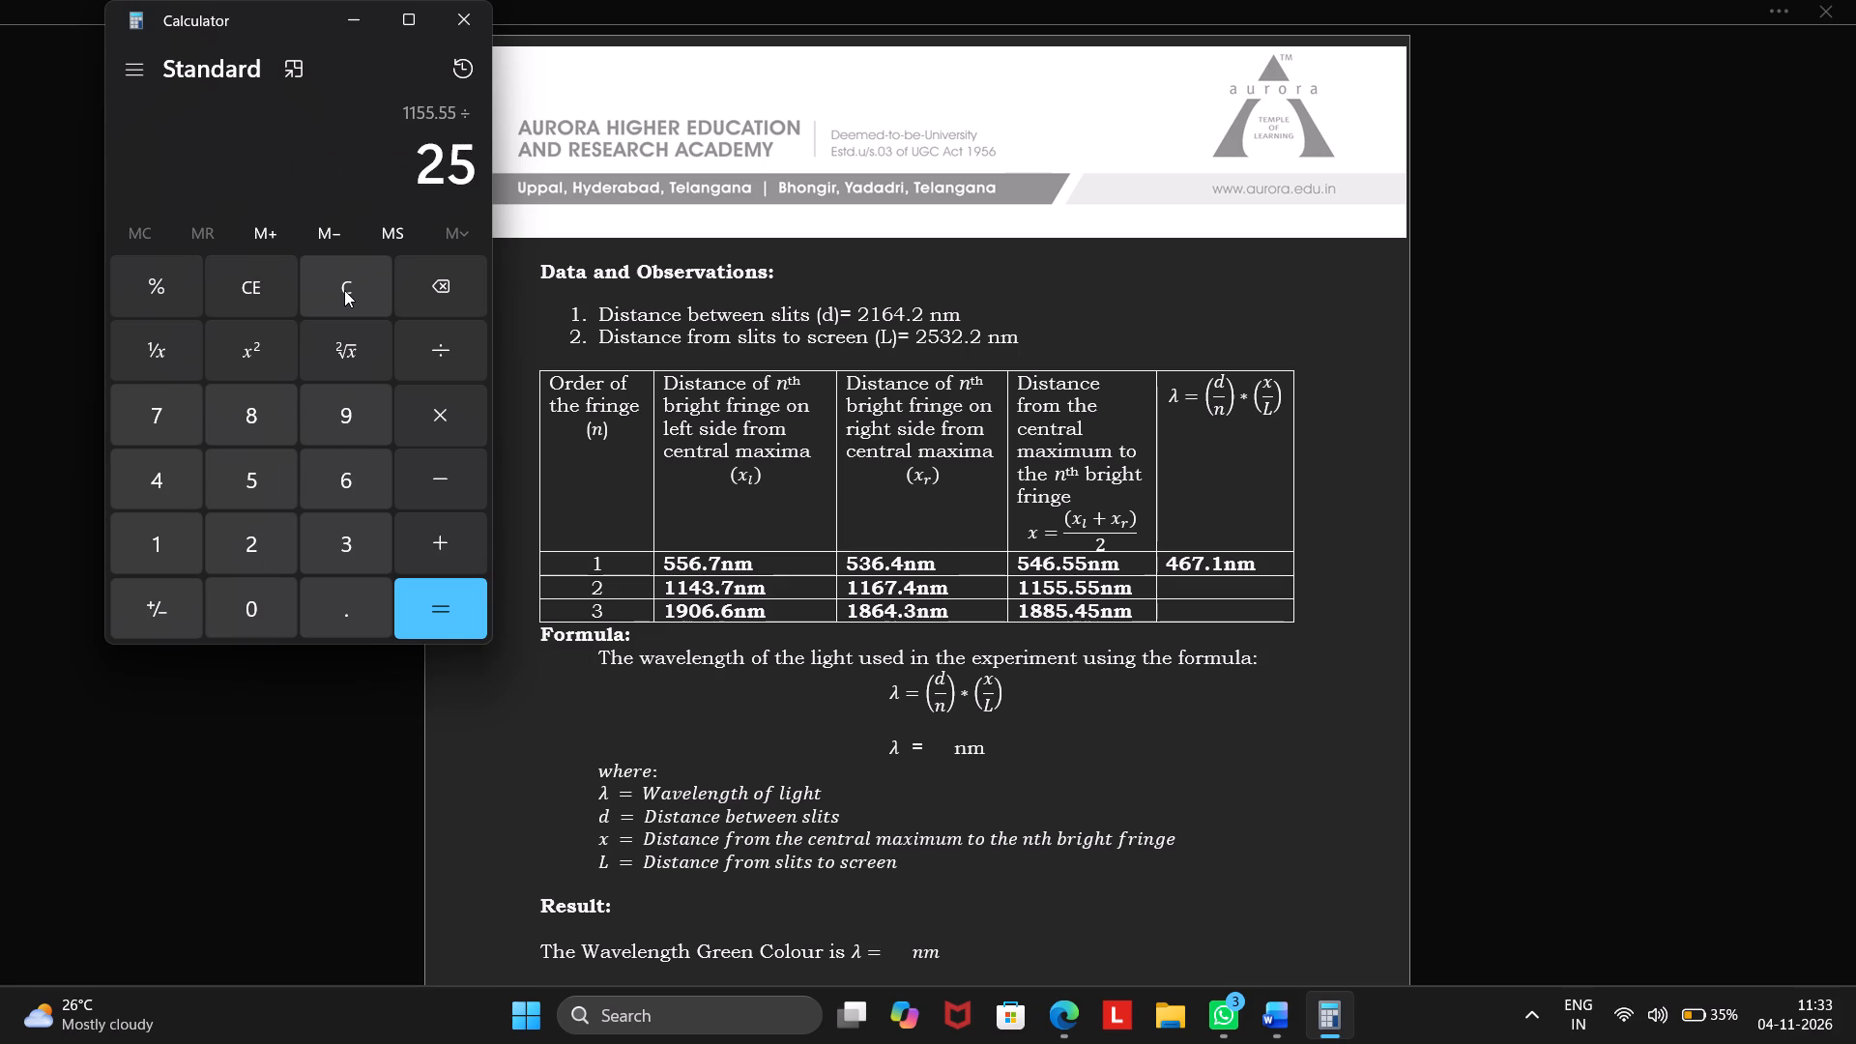
{"action": "type", "text": "32"}
{"action": "type", "text": ".2"}
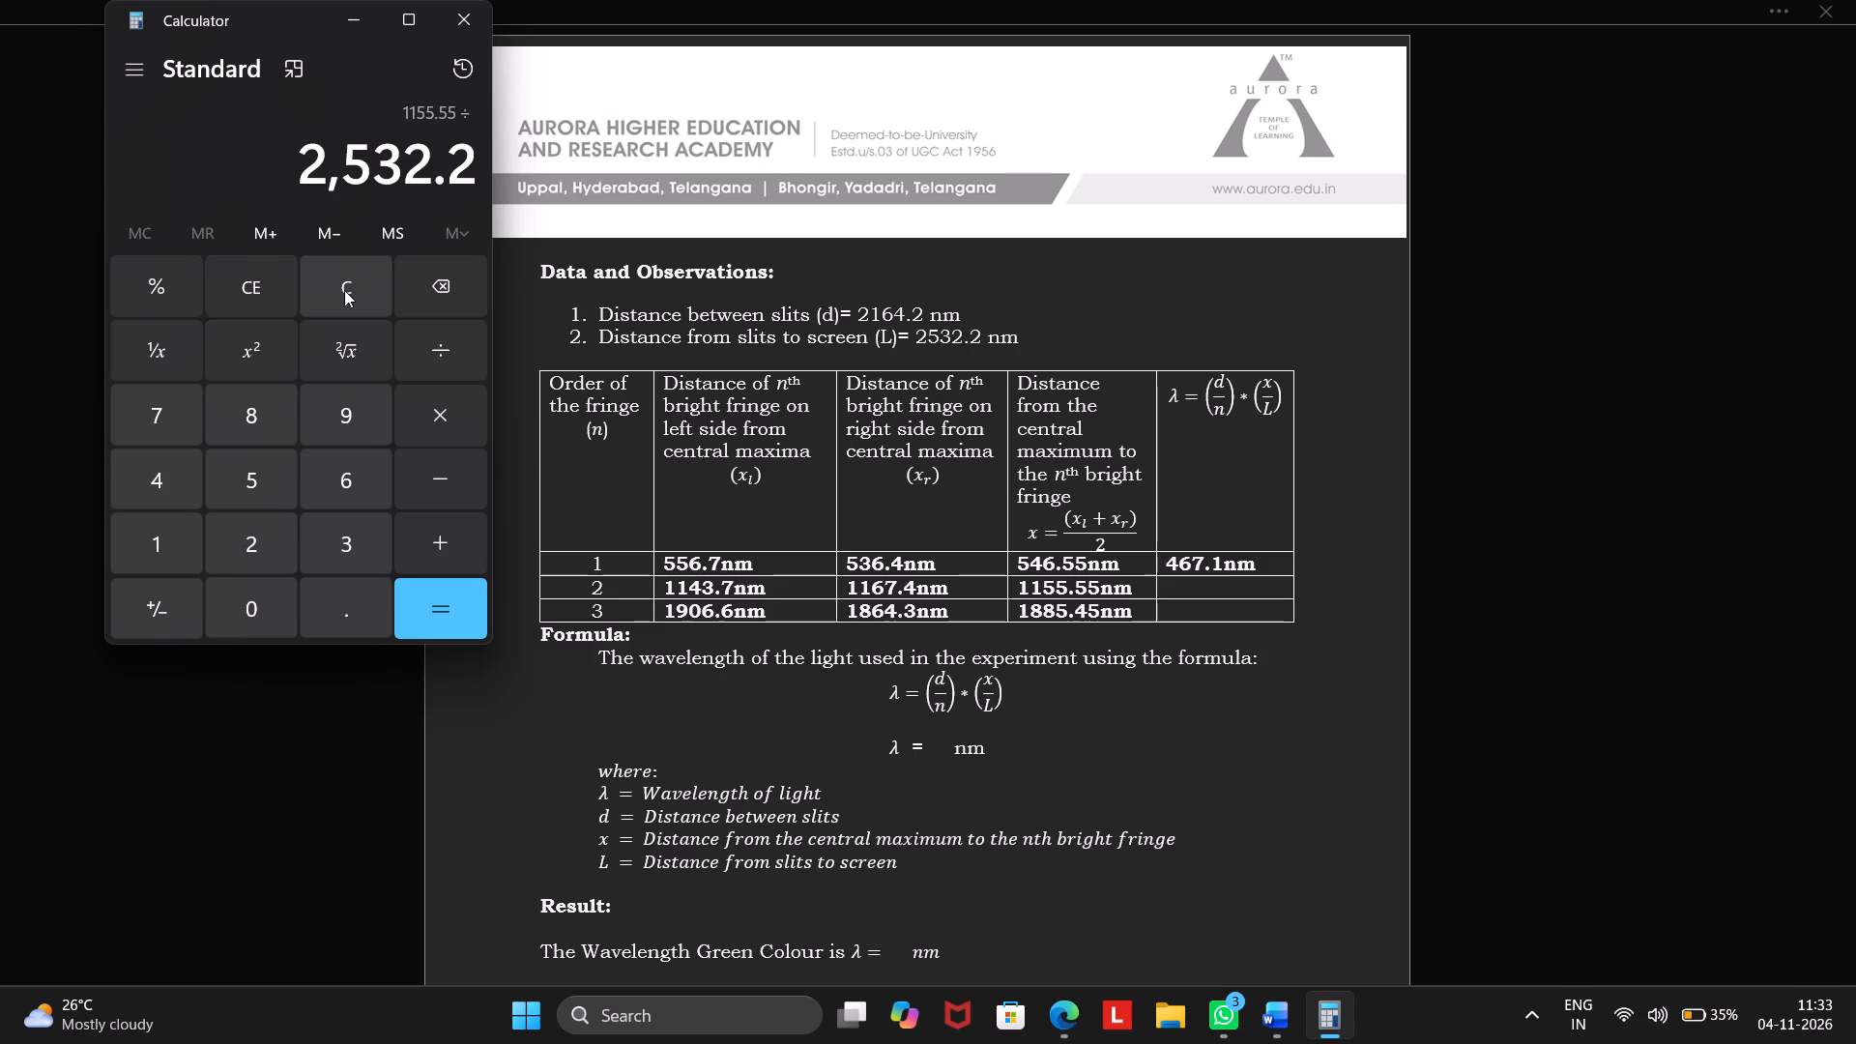
{"action": "key", "text": "equal"}
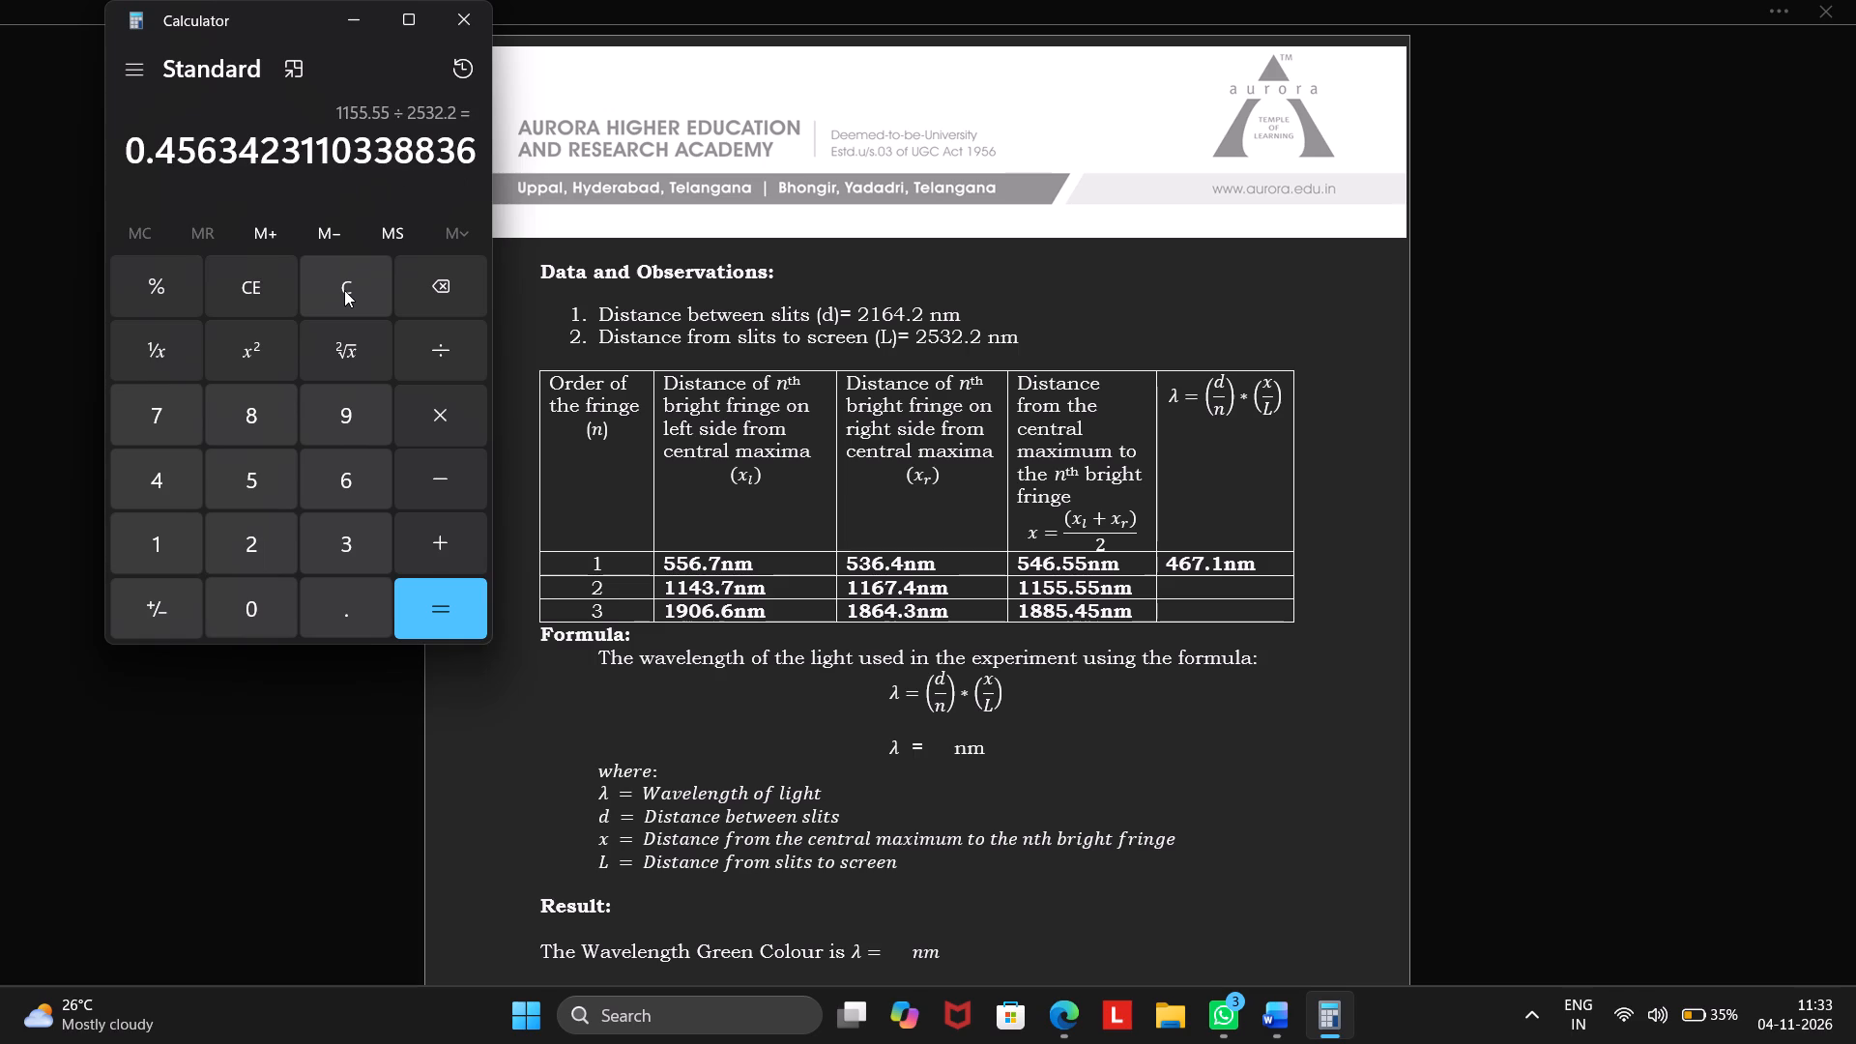
Multiply the x/L quotient by 1082.1 to get the second-order wavelength.
{"action": "key", "text": "asterisk"}
{"action": "type", "text": "1082.1"}
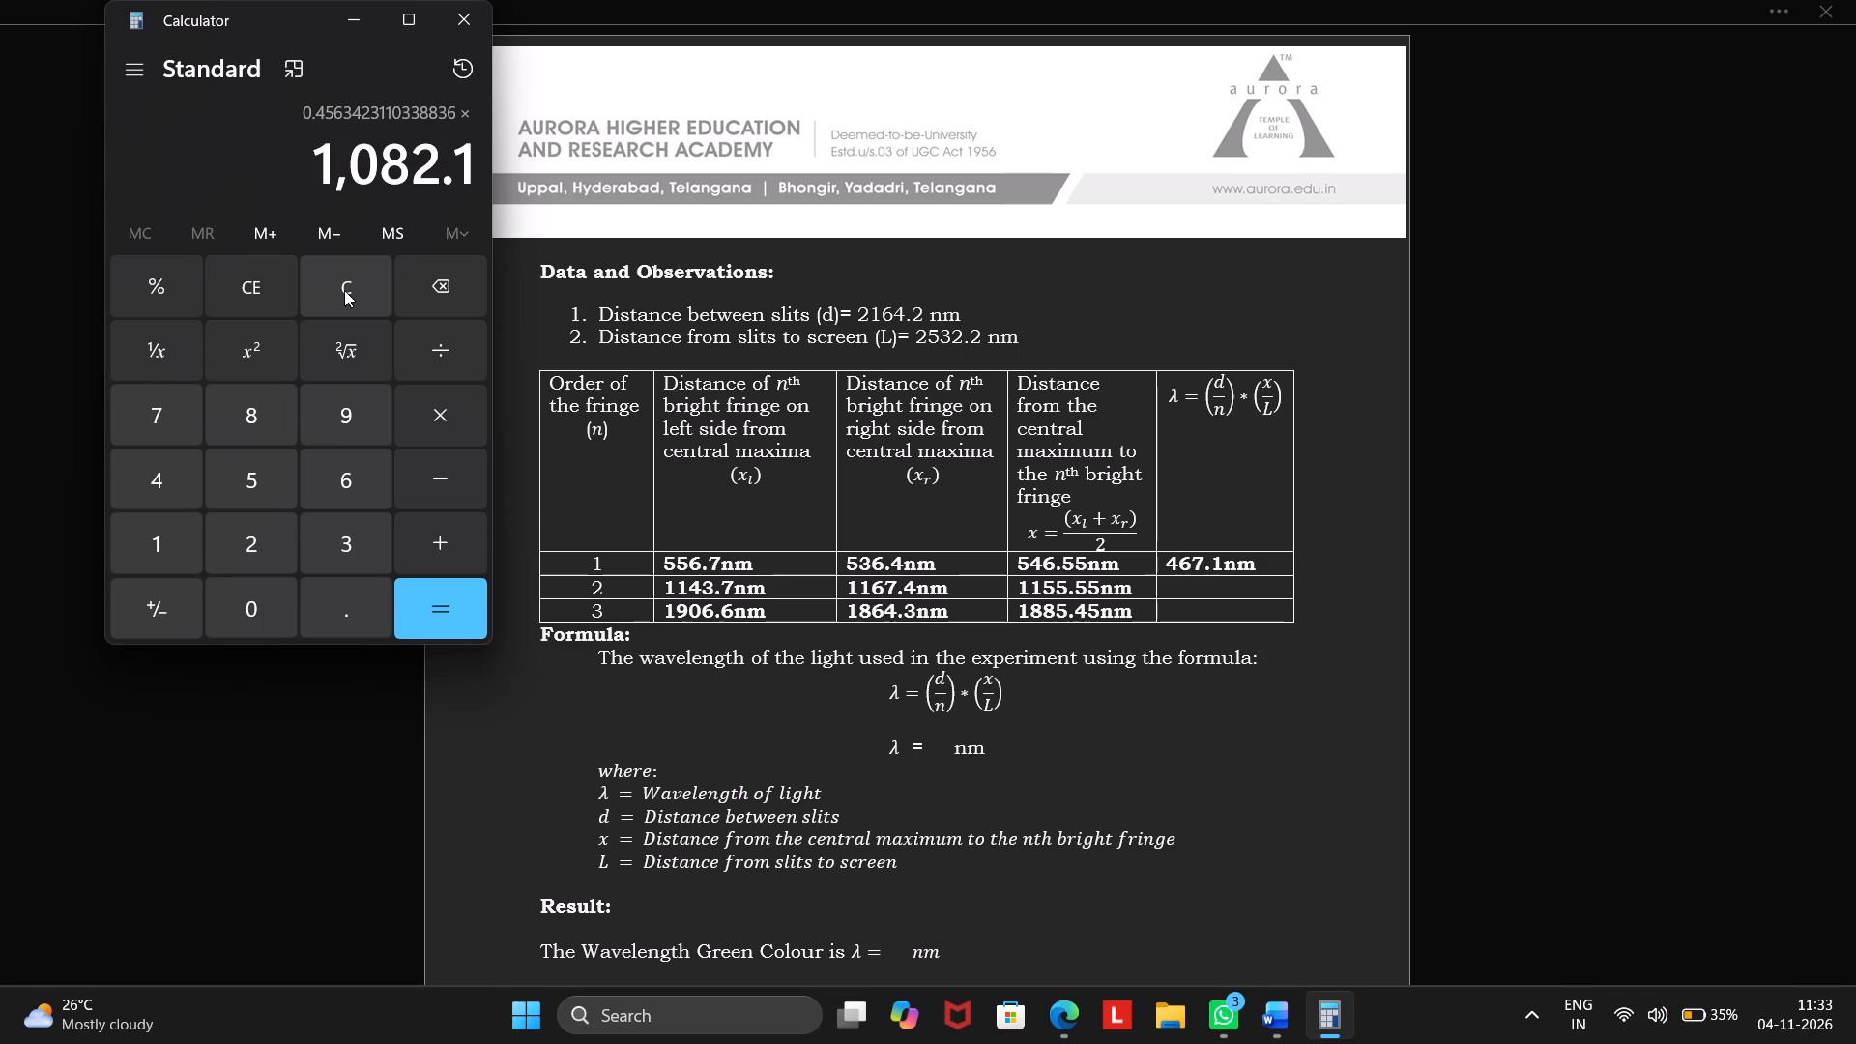
{"action": "key", "text": "equal"}
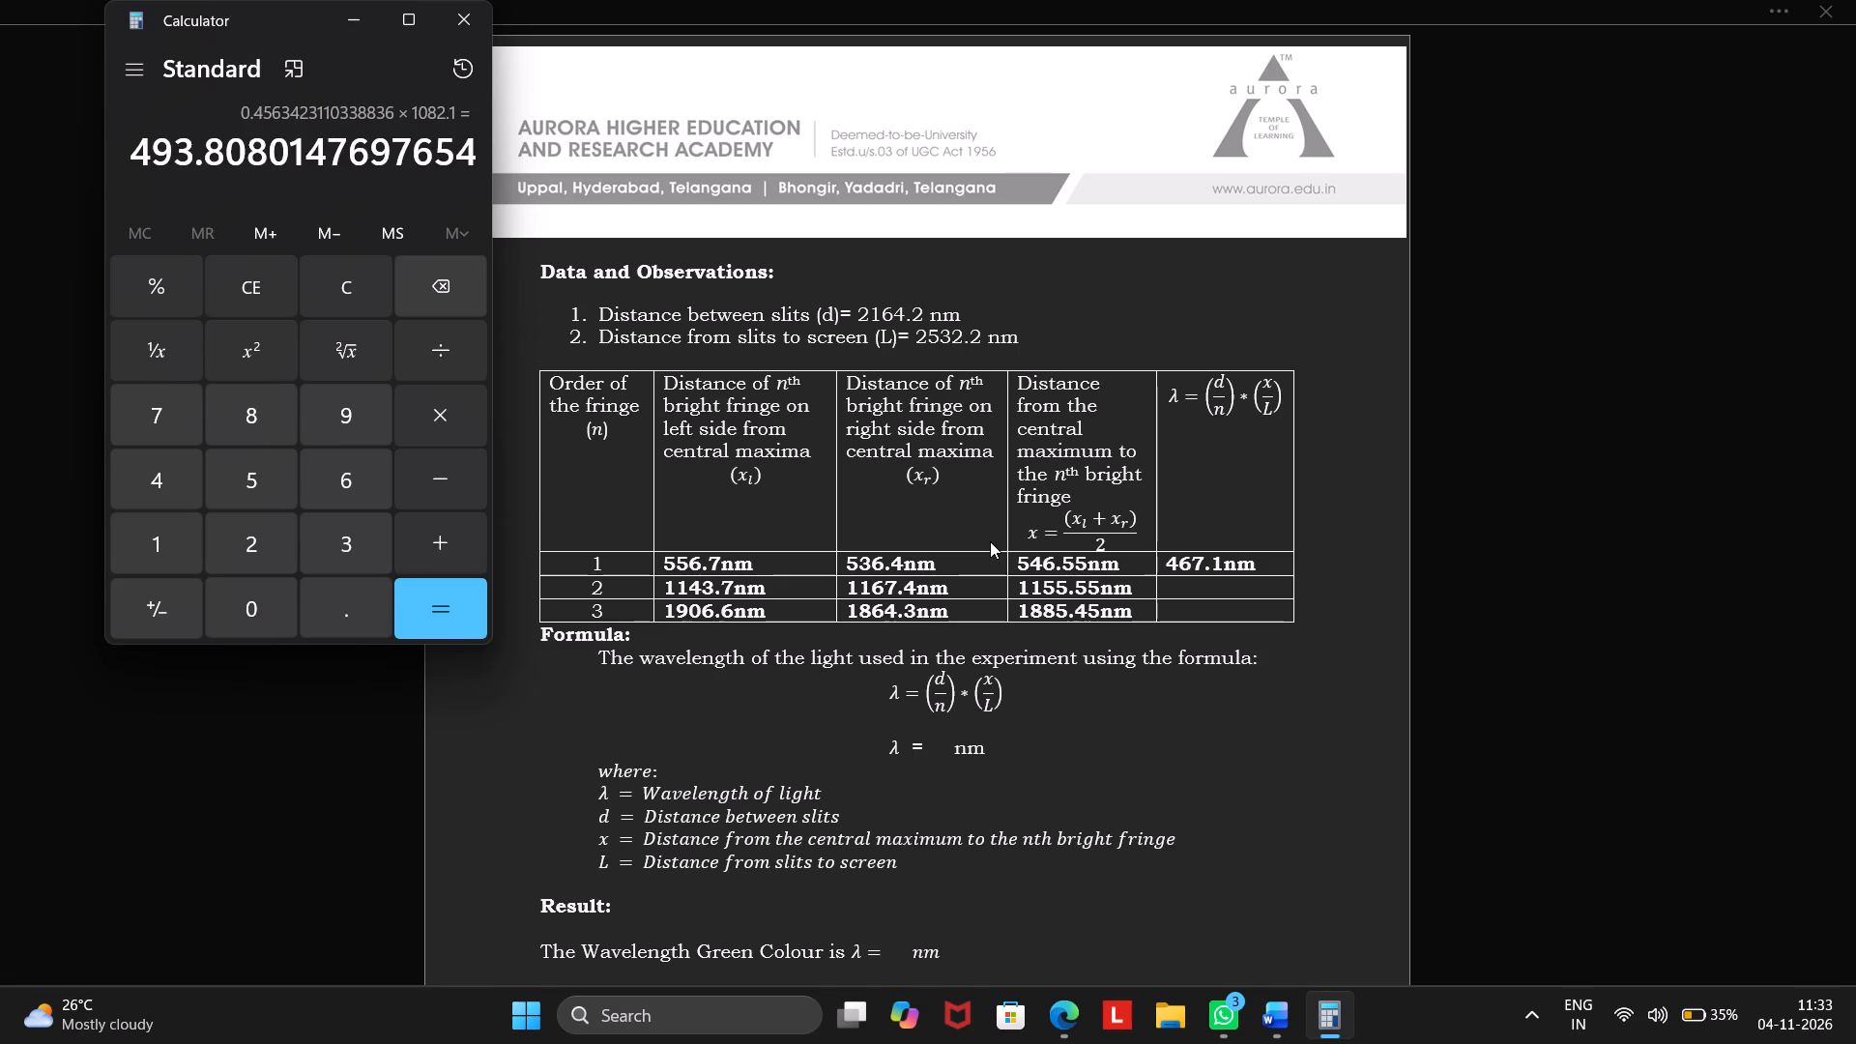
Switch to the Word document and enter 493.8nm in the wavelength column for fringe order 2.
{"action": "left_click", "coordinate": [1261, 578]}
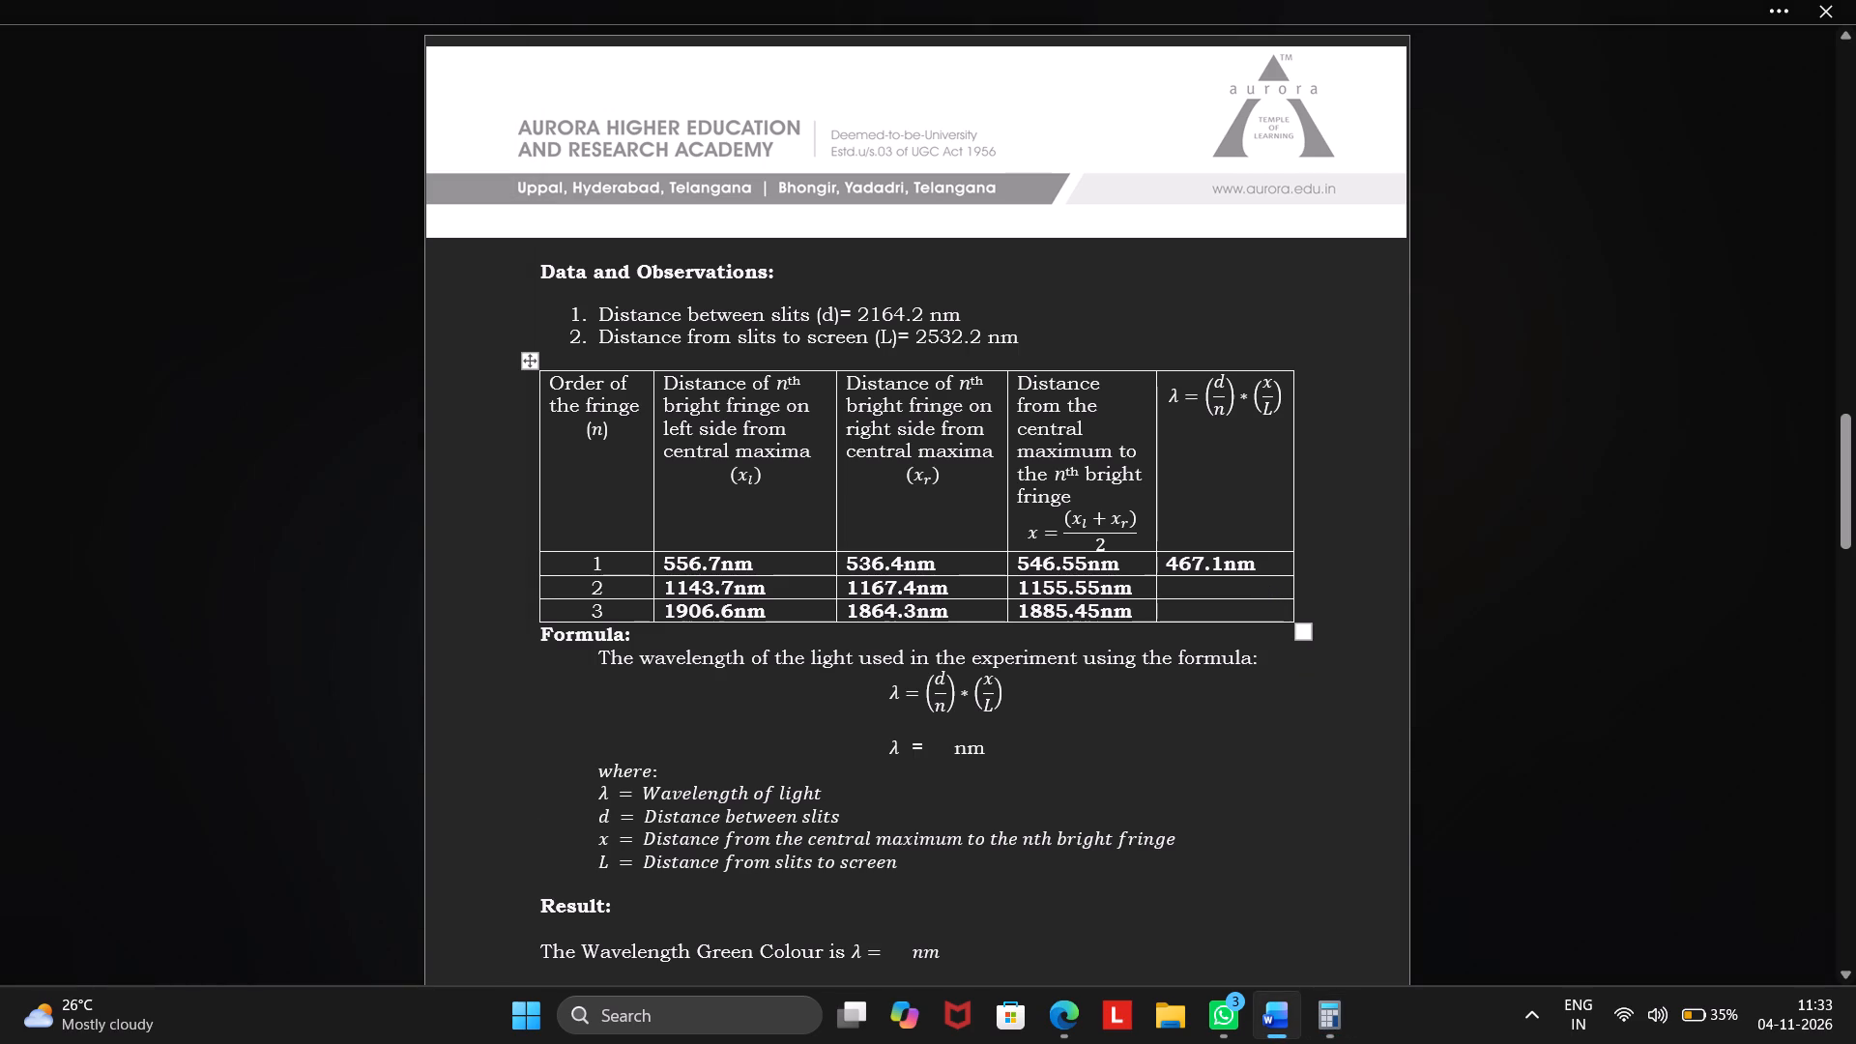
{"action": "left_click", "coordinate": [1231, 591]}
{"action": "left_click", "coordinate": [1330, 1004]}
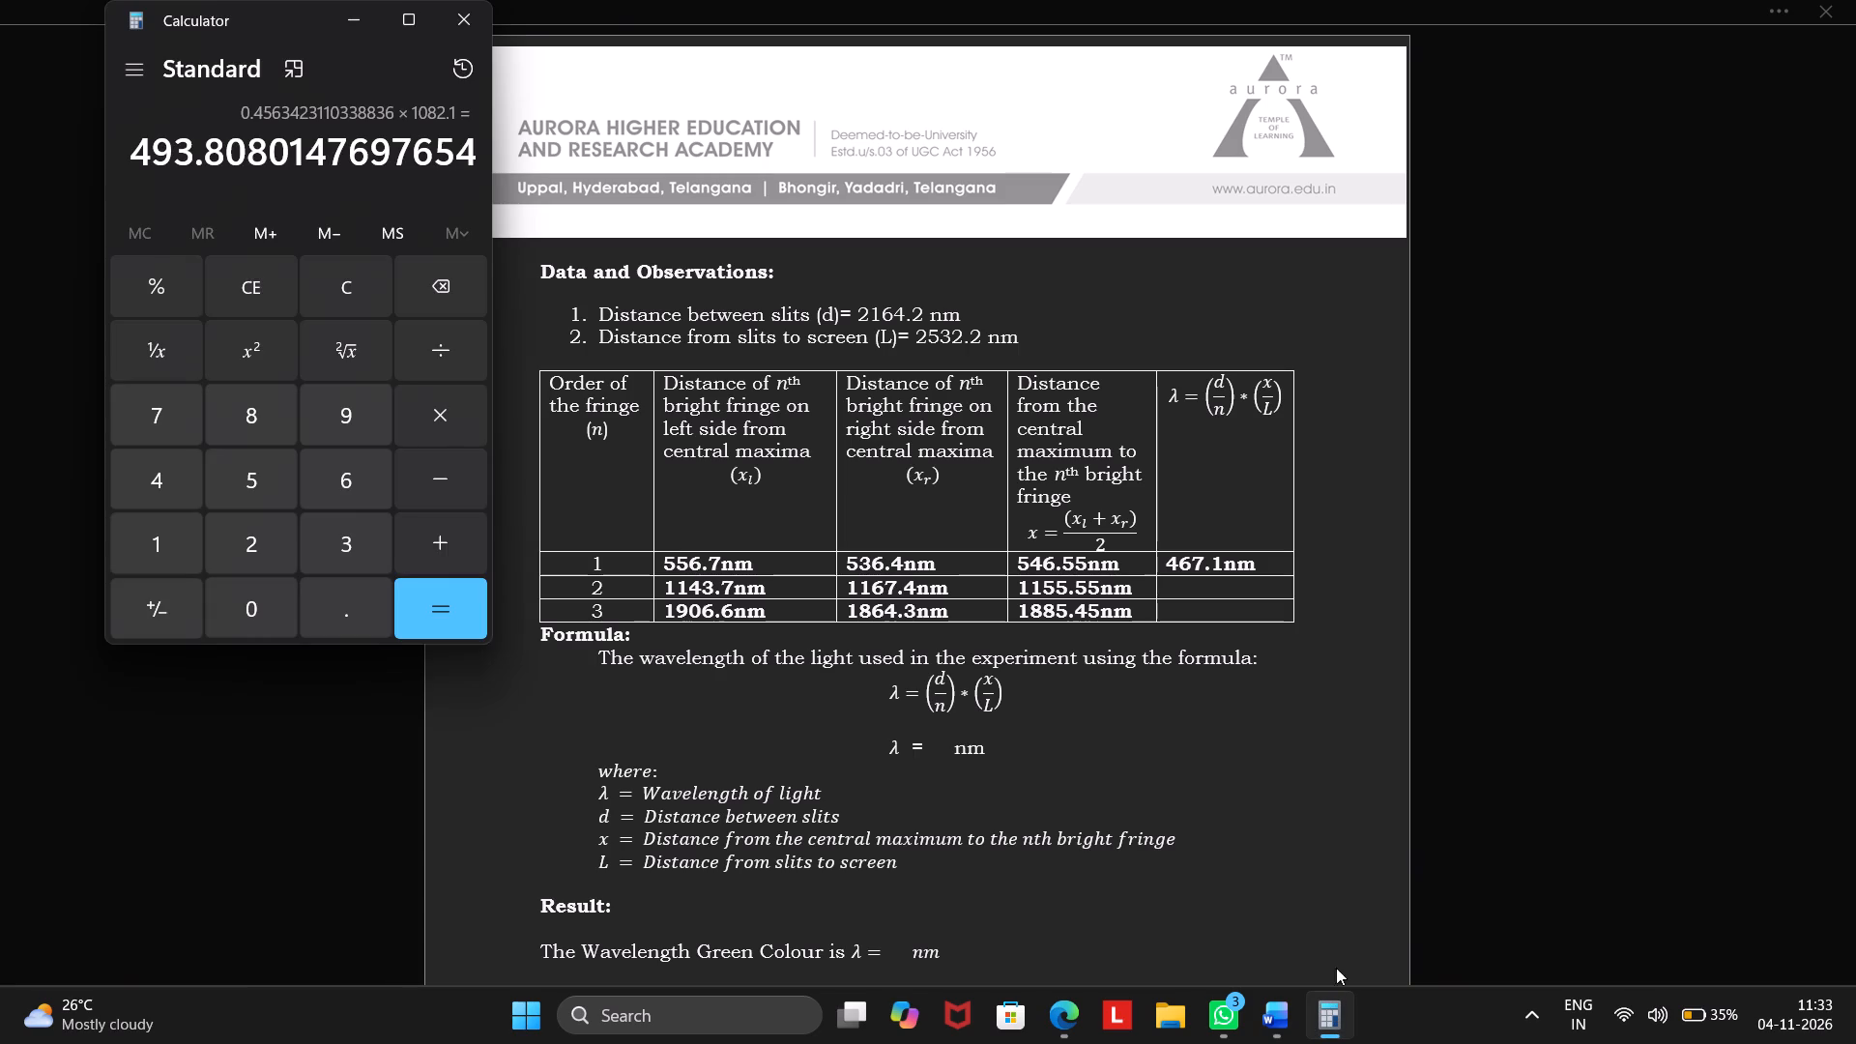
{"action": "left_click", "coordinate": [1199, 583]}
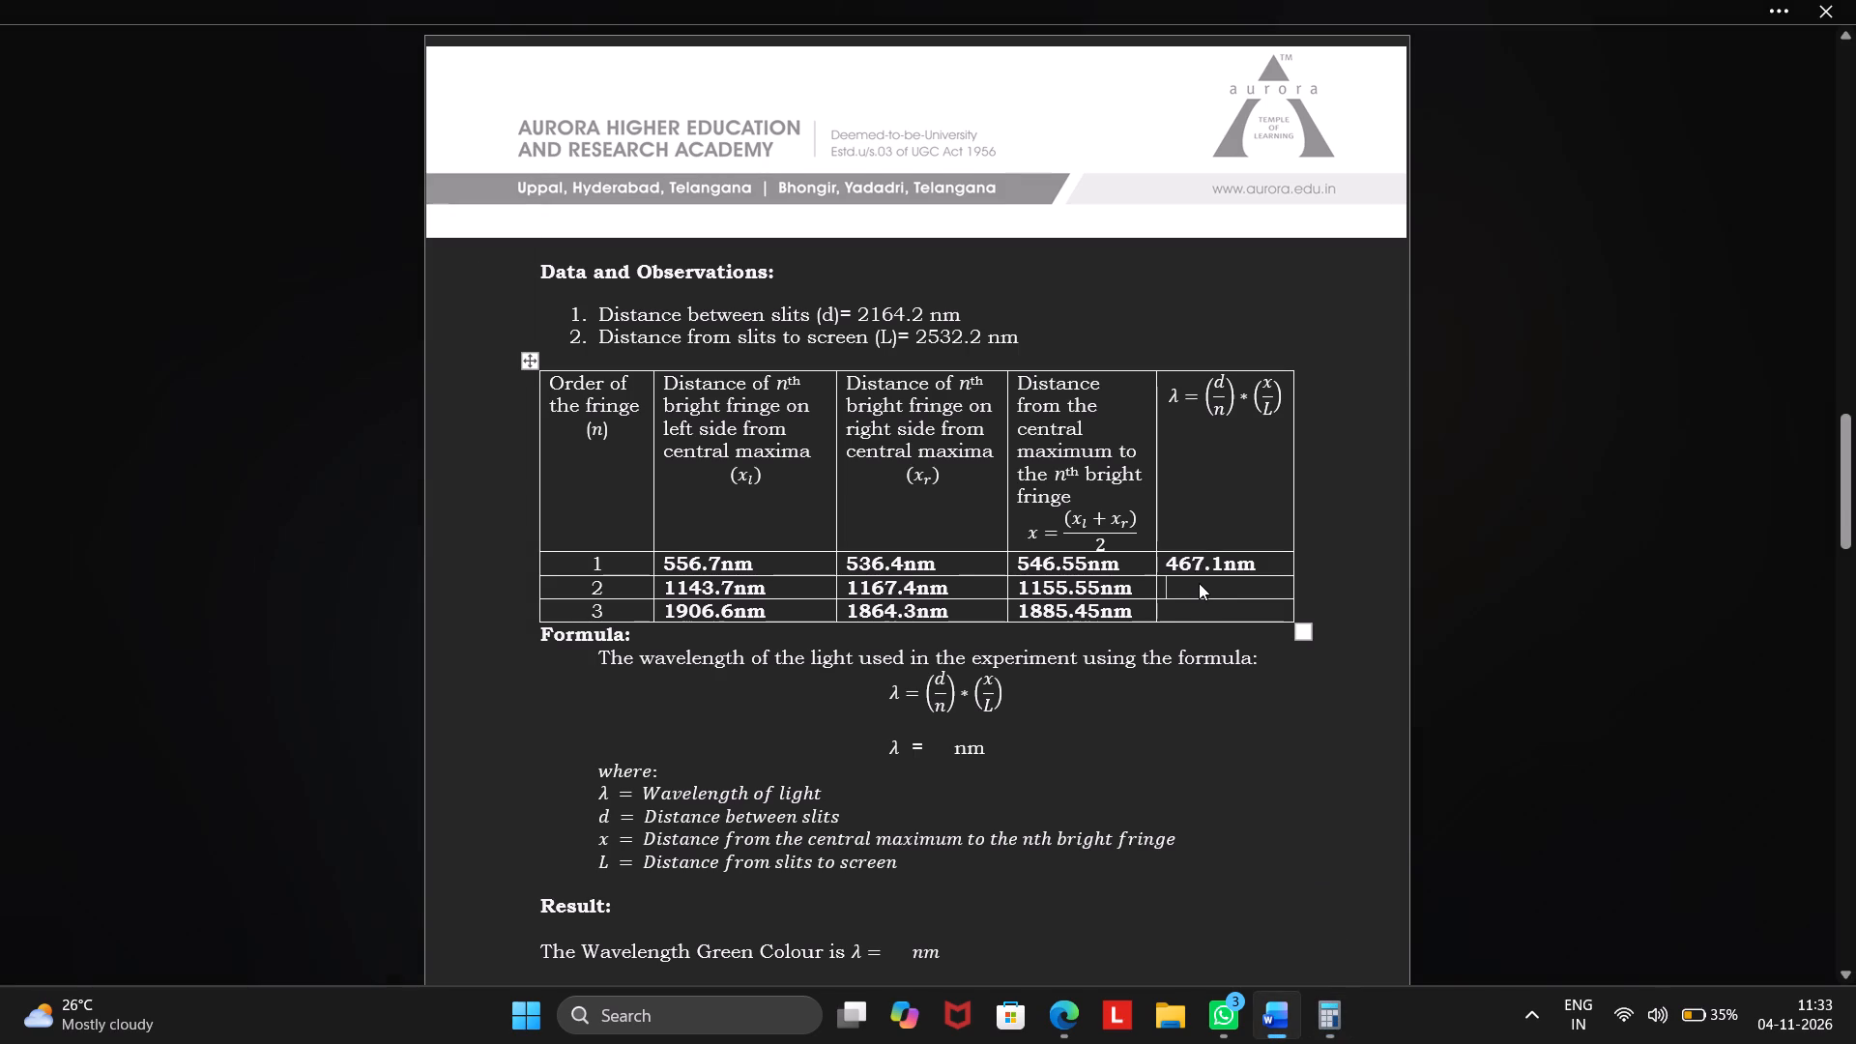
{"action": "type", "text": "493.8"}
{"action": "type", "text": "nm"}
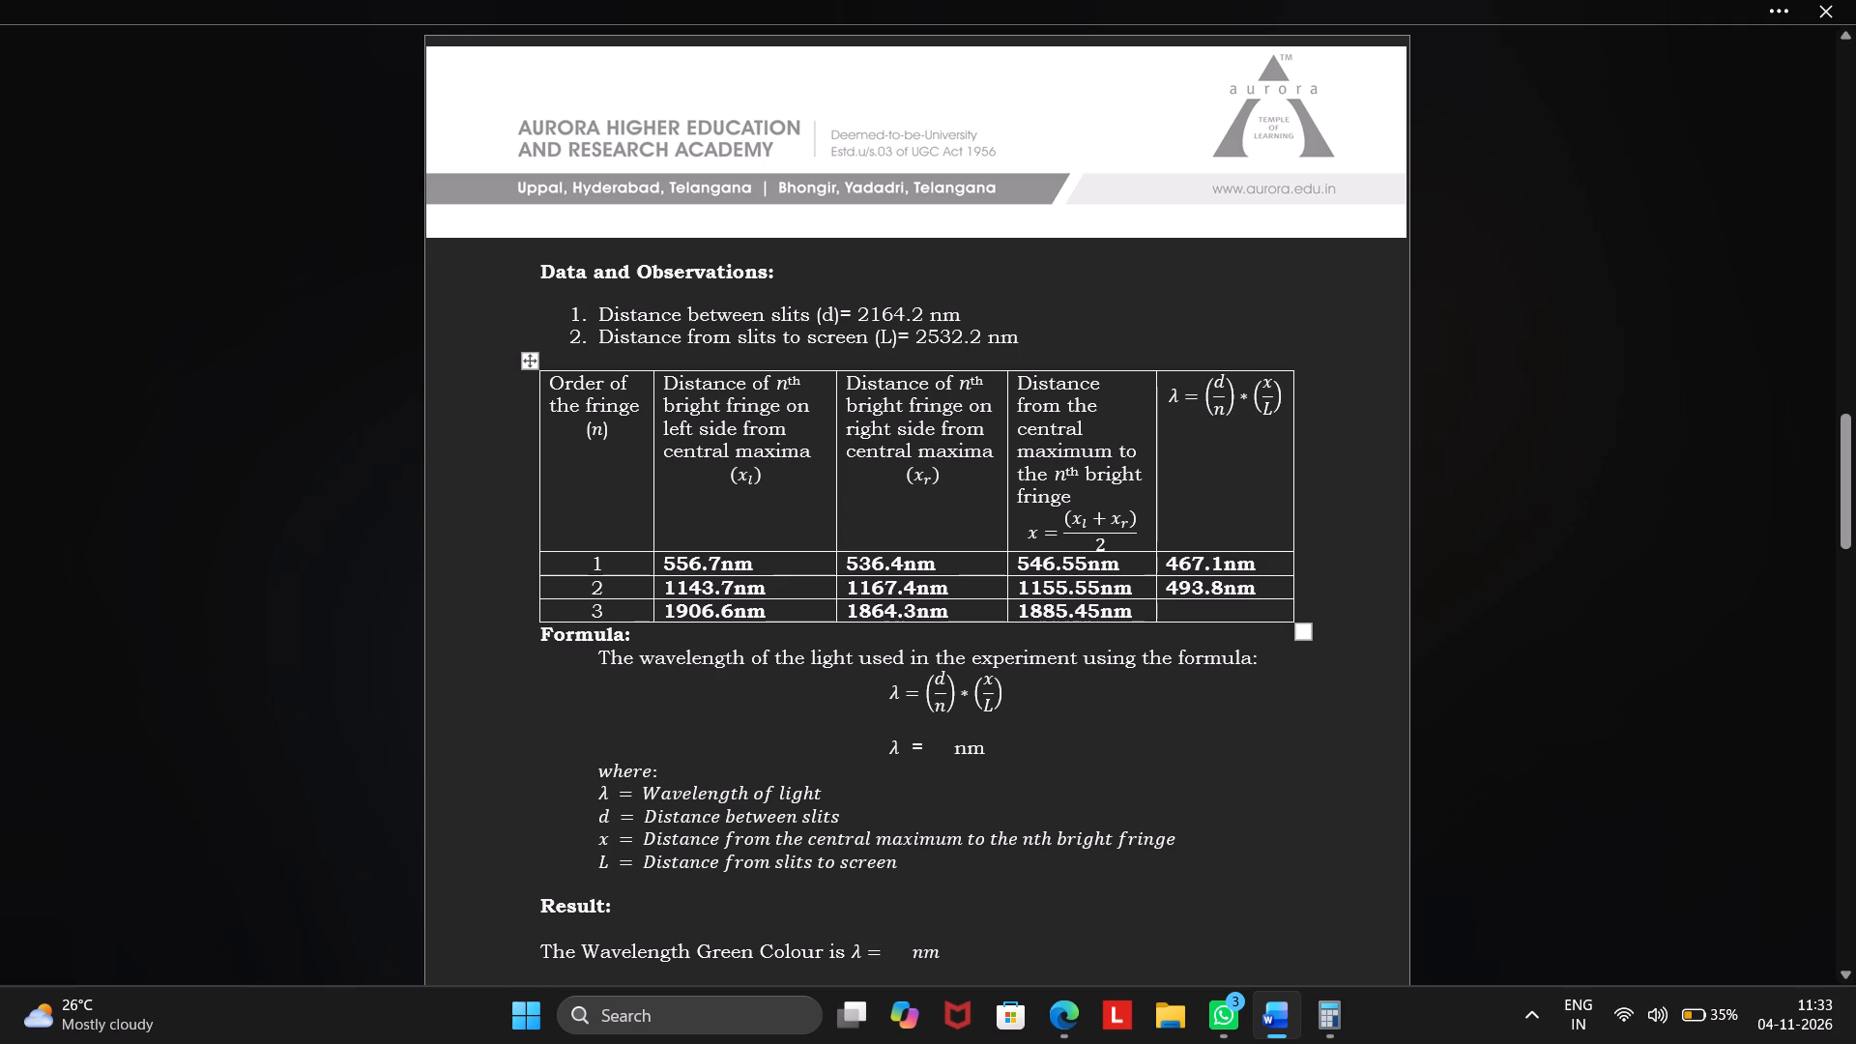
Switch back to Calculator, clear the previous result and calculate d/n for the third-order fringe by dividing 2134.2 by 3.
{"action": "left_click", "coordinate": [1255, 618]}
{"action": "left_click", "coordinate": [1321, 1008]}
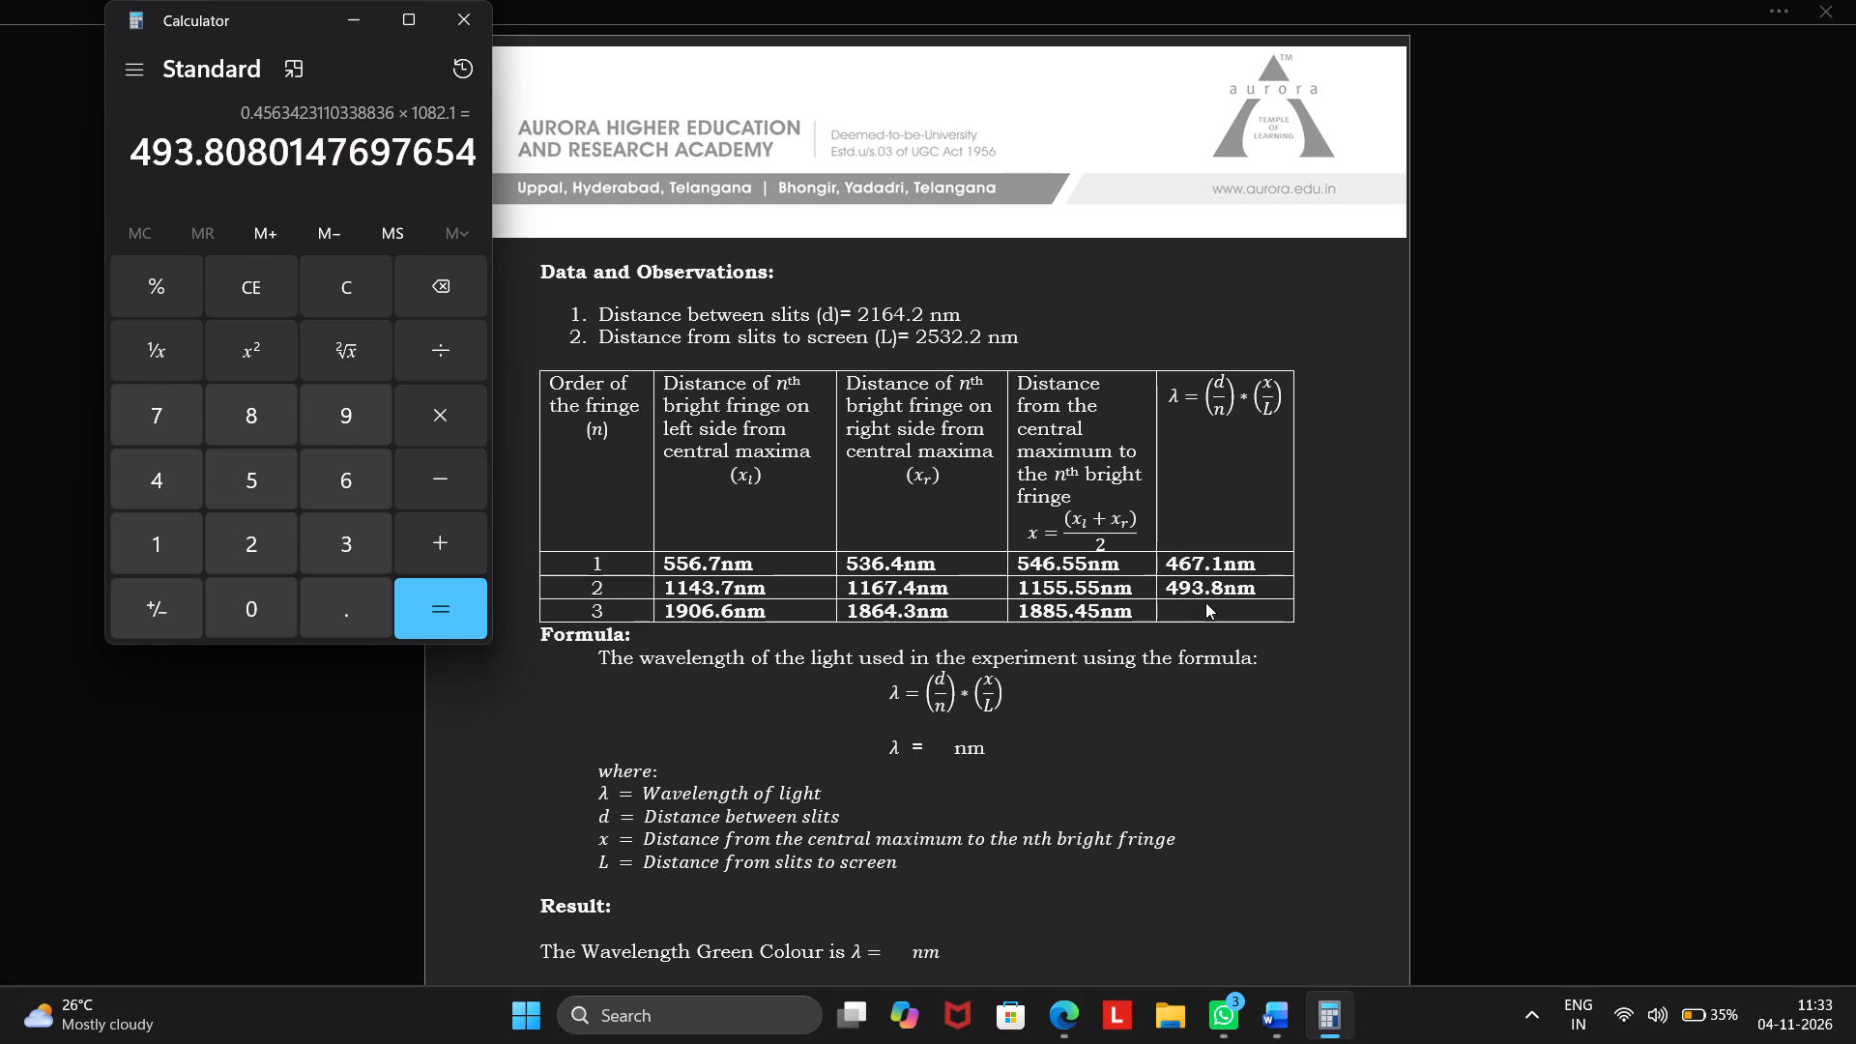
{"action": "left_click", "coordinate": [269, 277]}
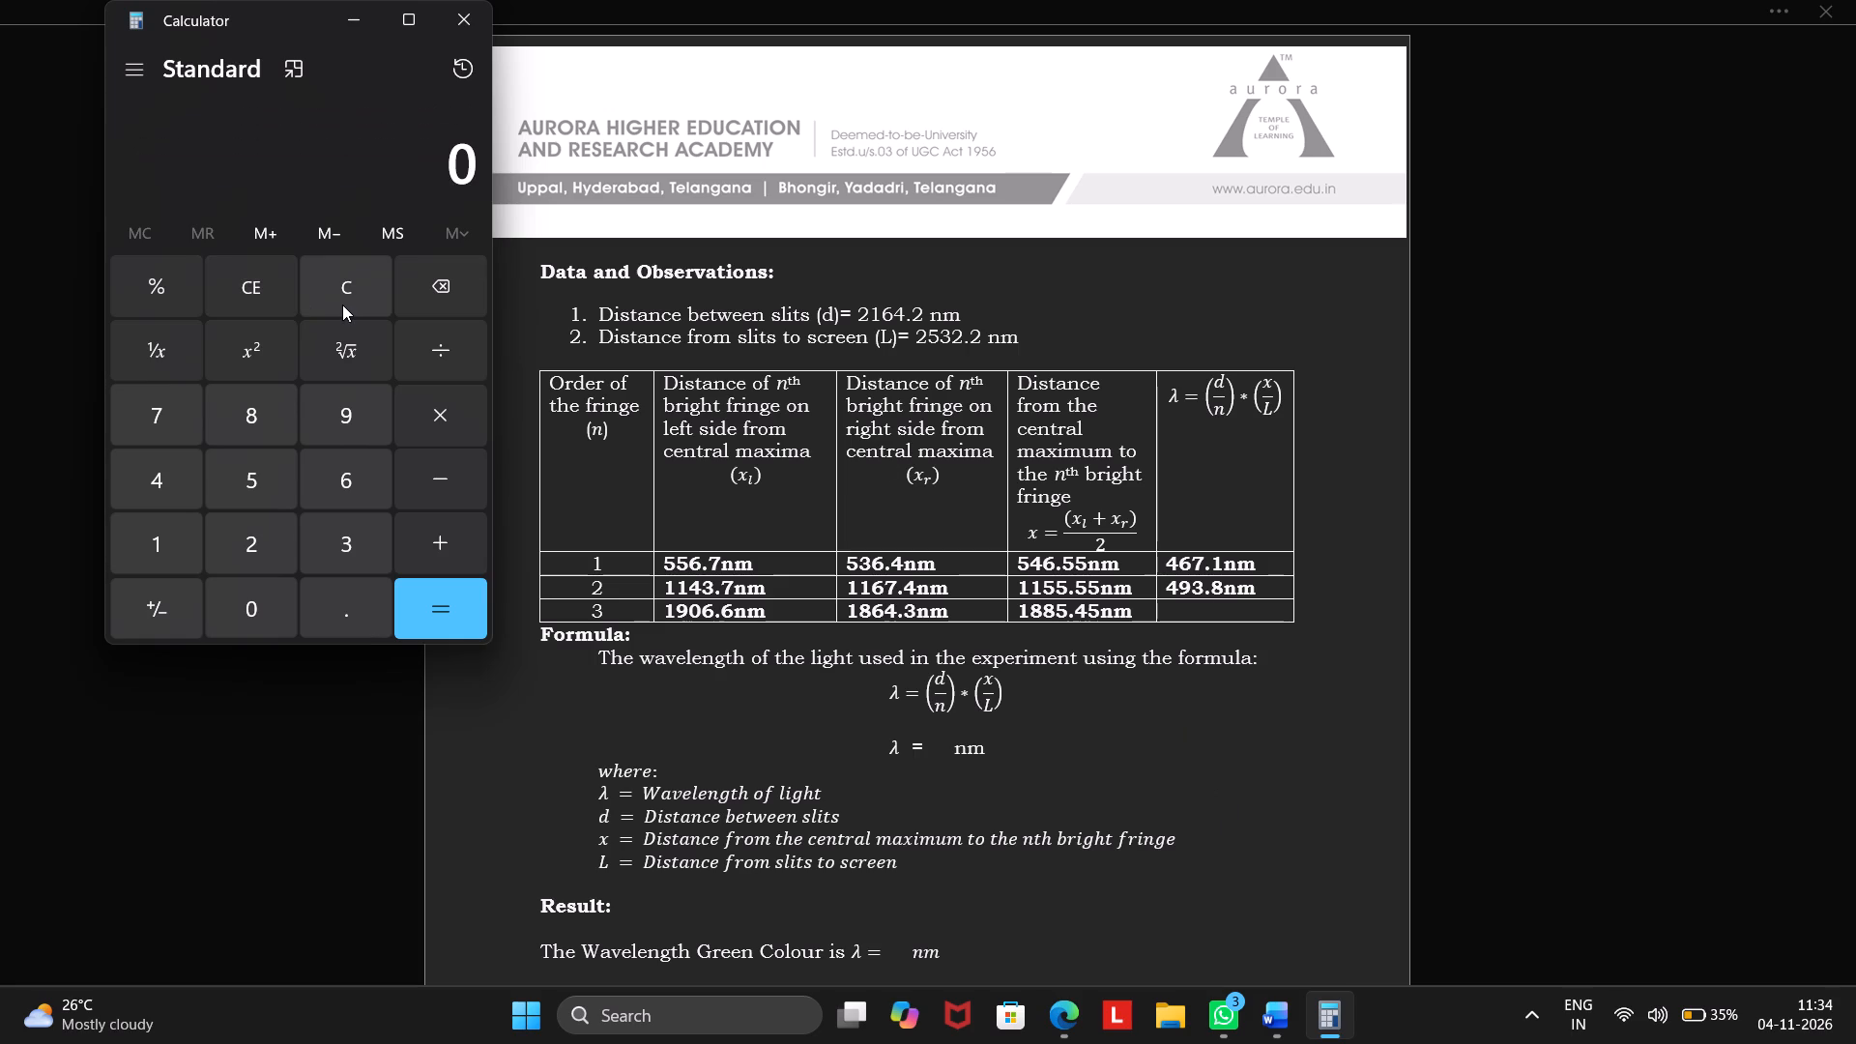
{"action": "type", "text": "213"}
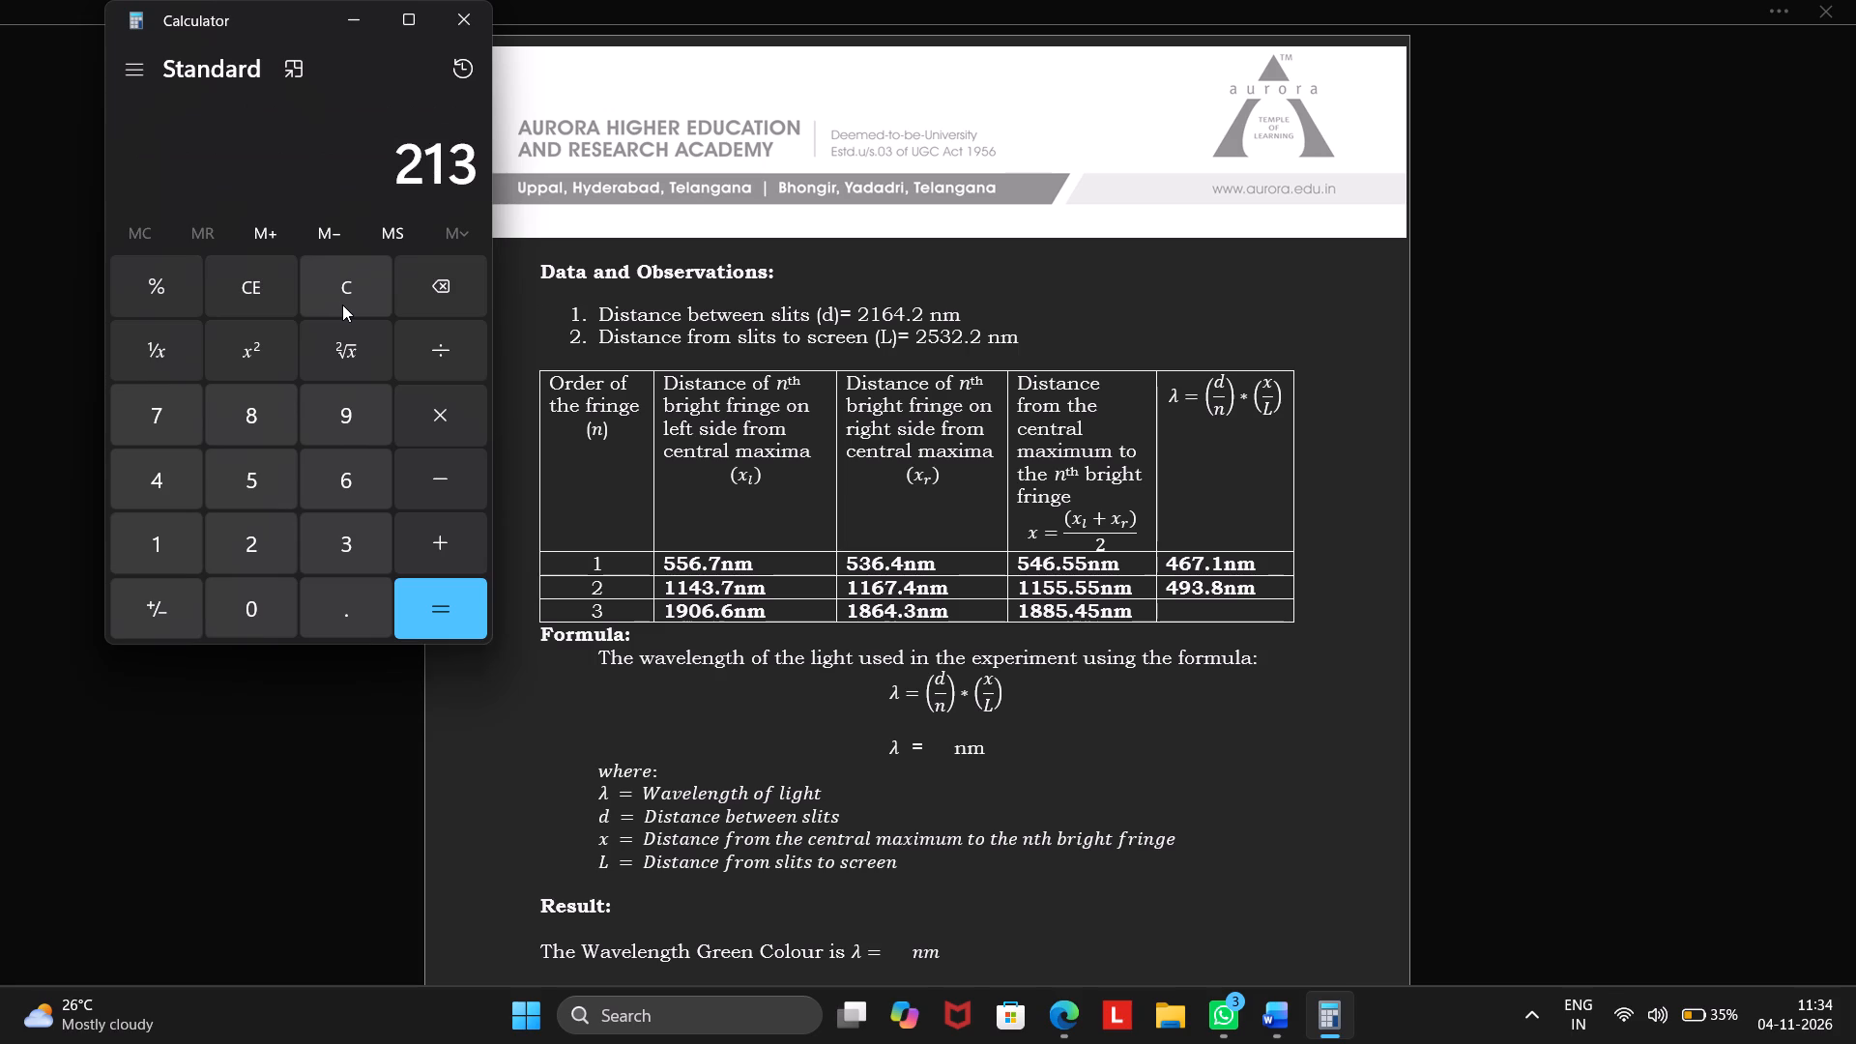
{"action": "type", "text": "4.2"}
{"action": "key", "text": "slash"}
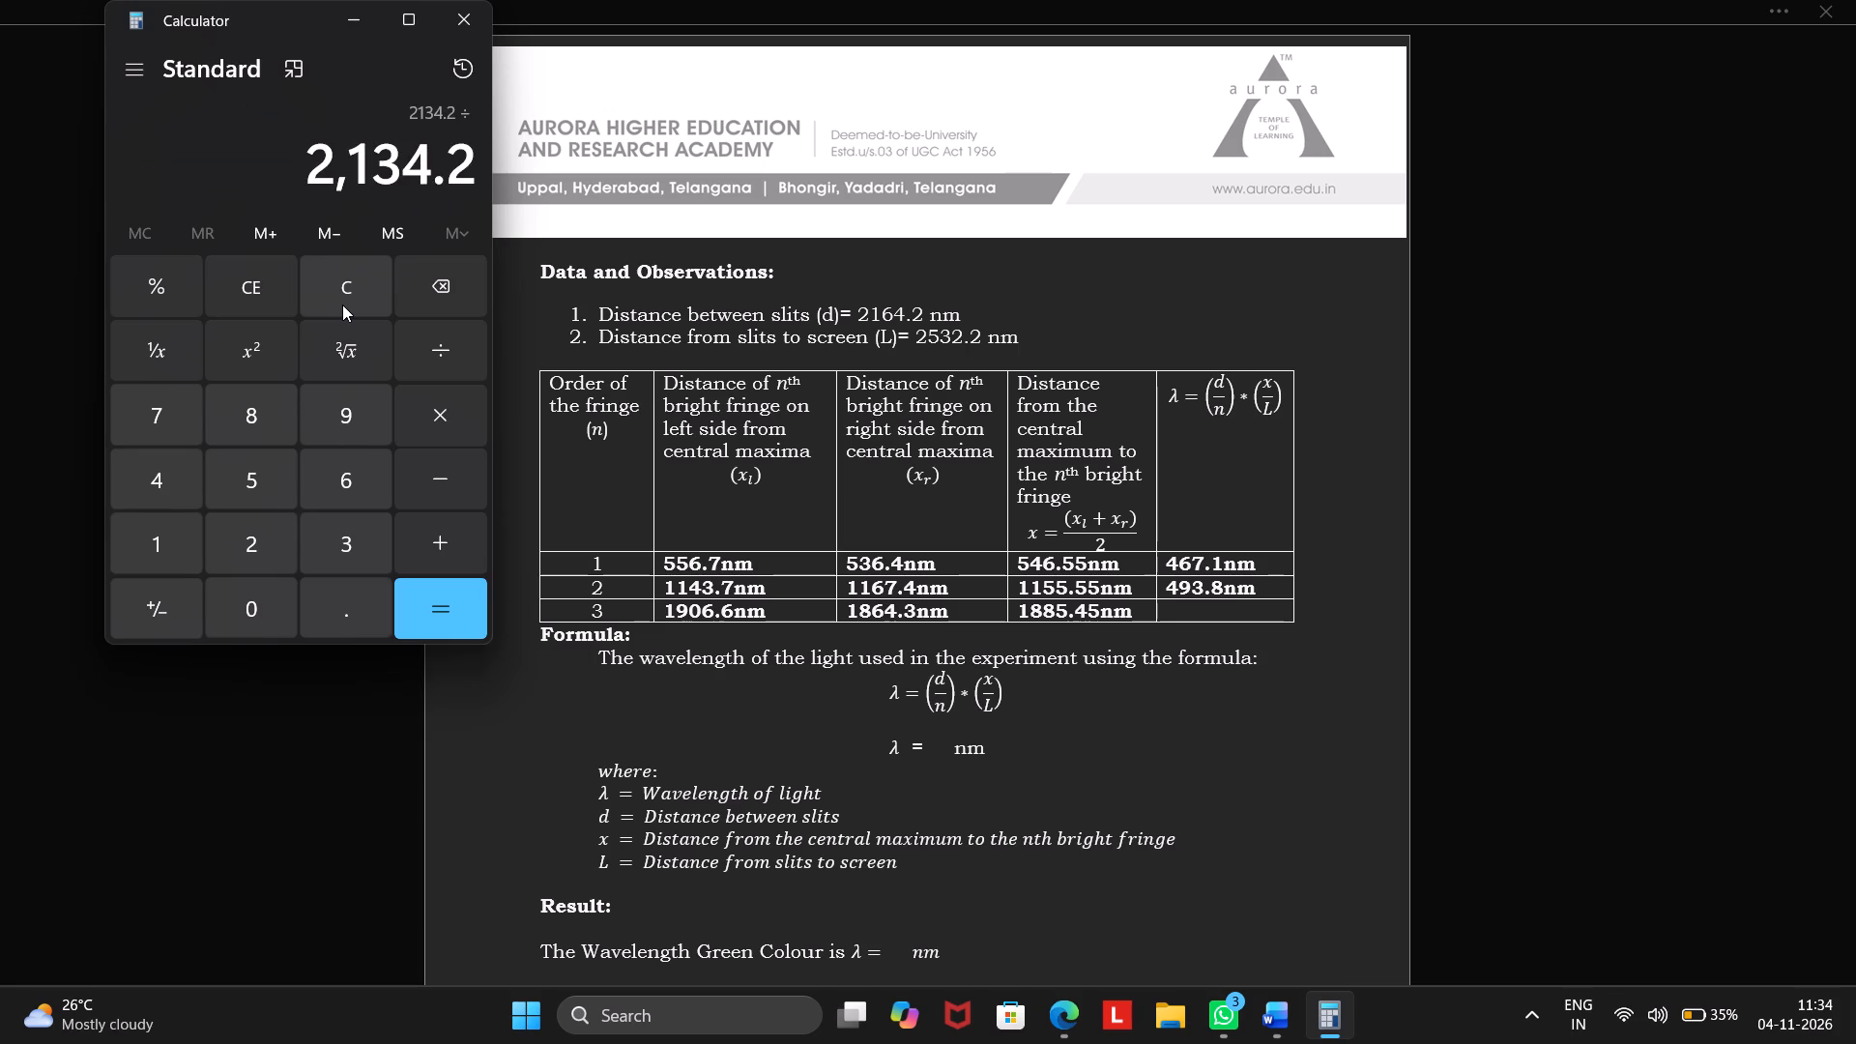
{"action": "key", "text": "3"}
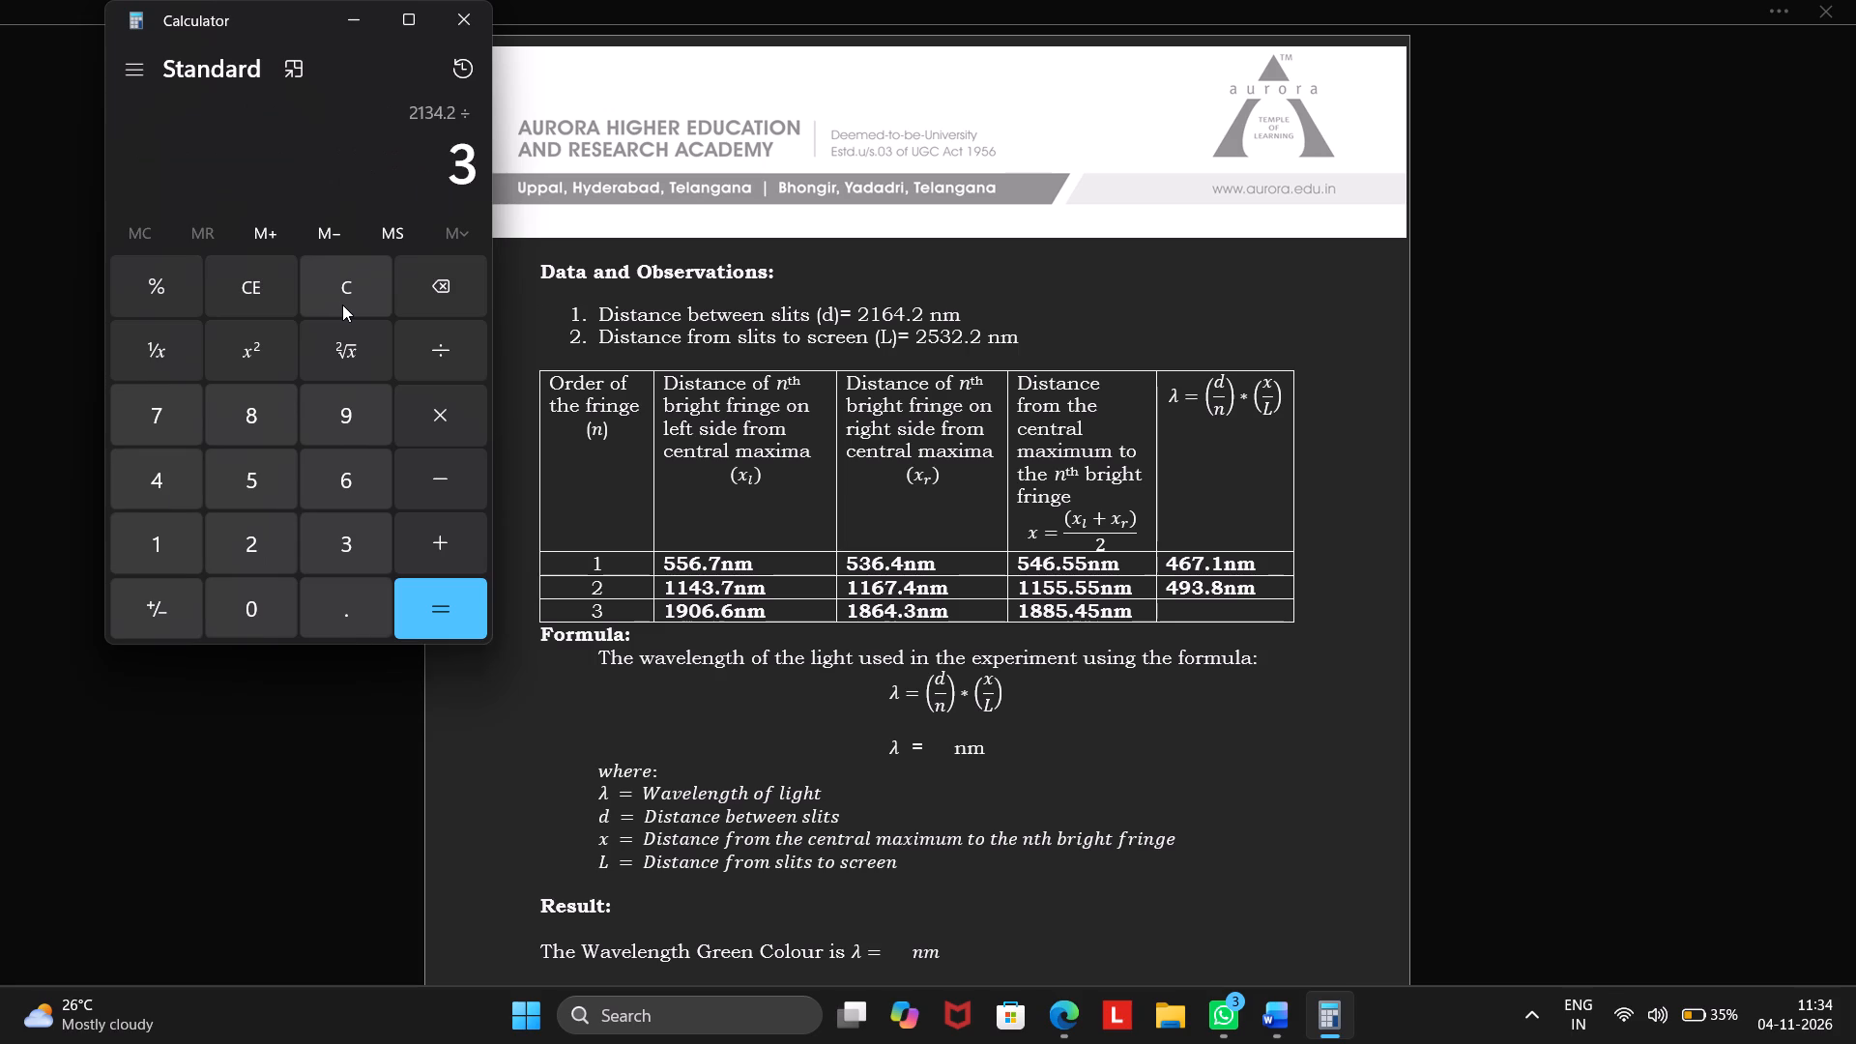
{"action": "key", "text": "equal"}
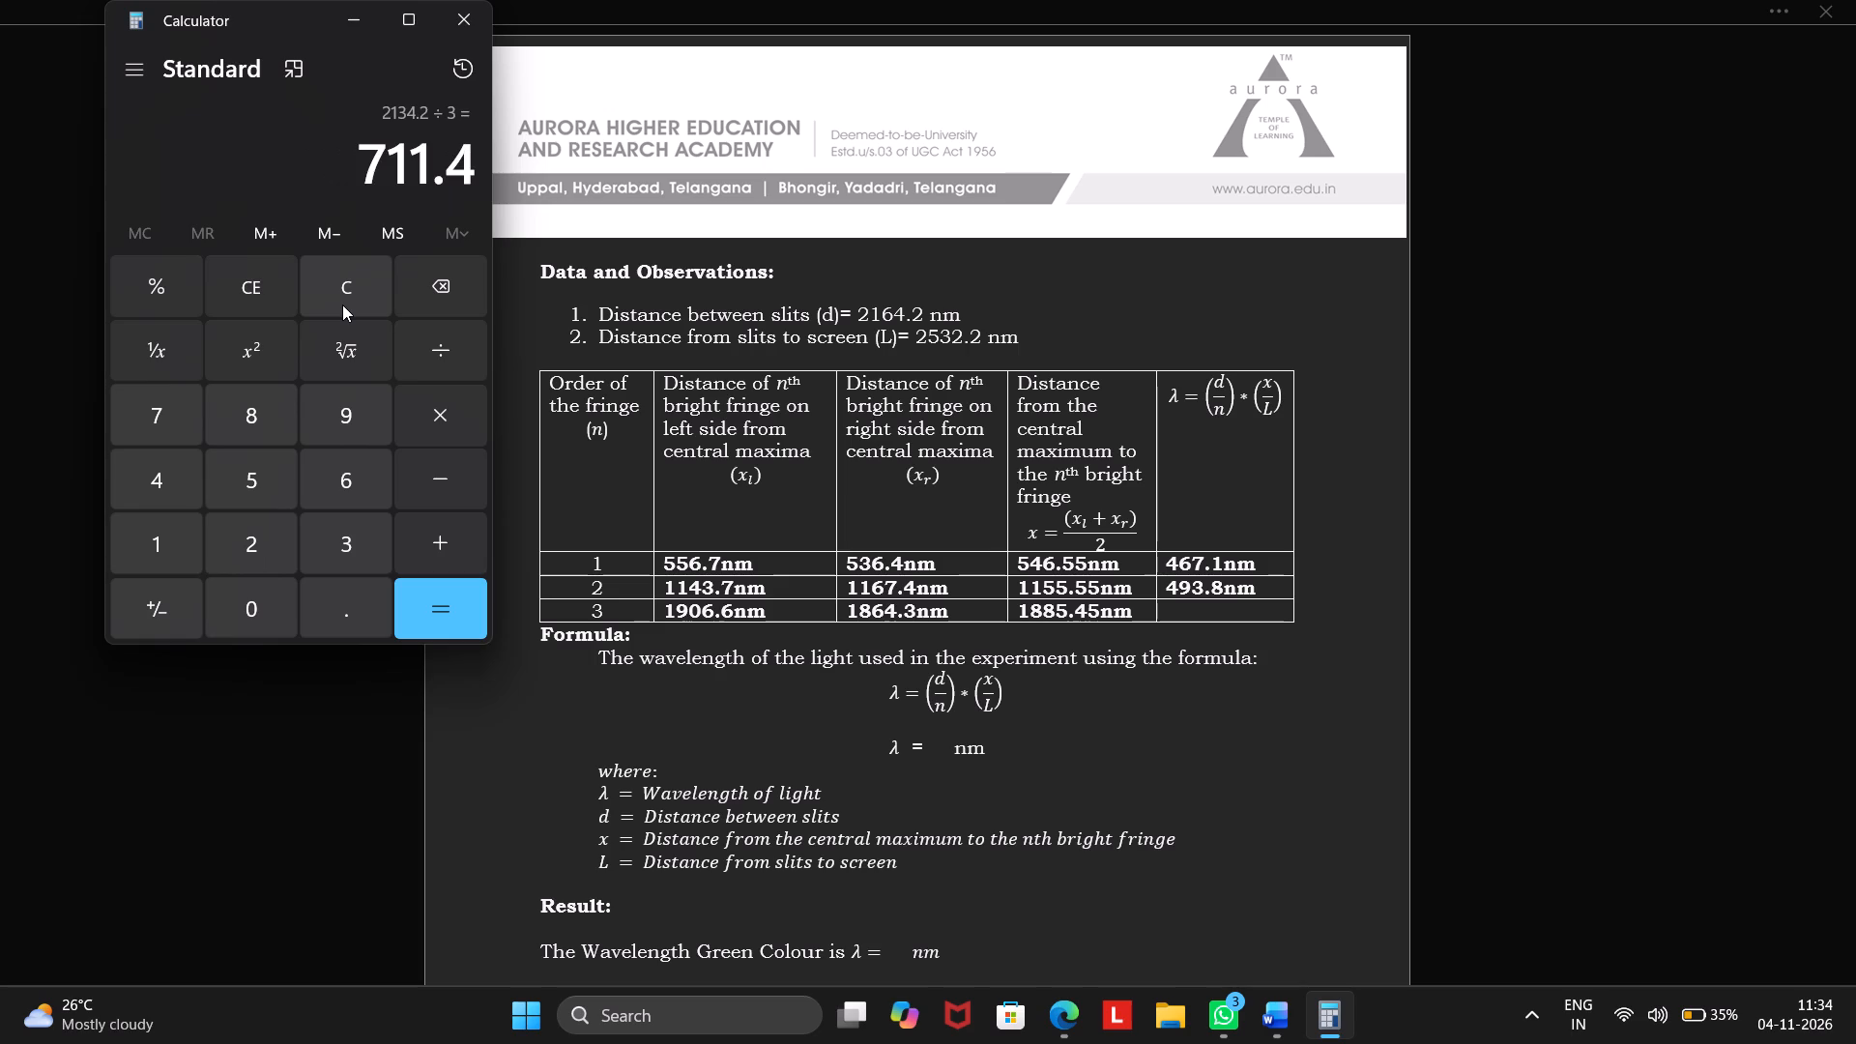
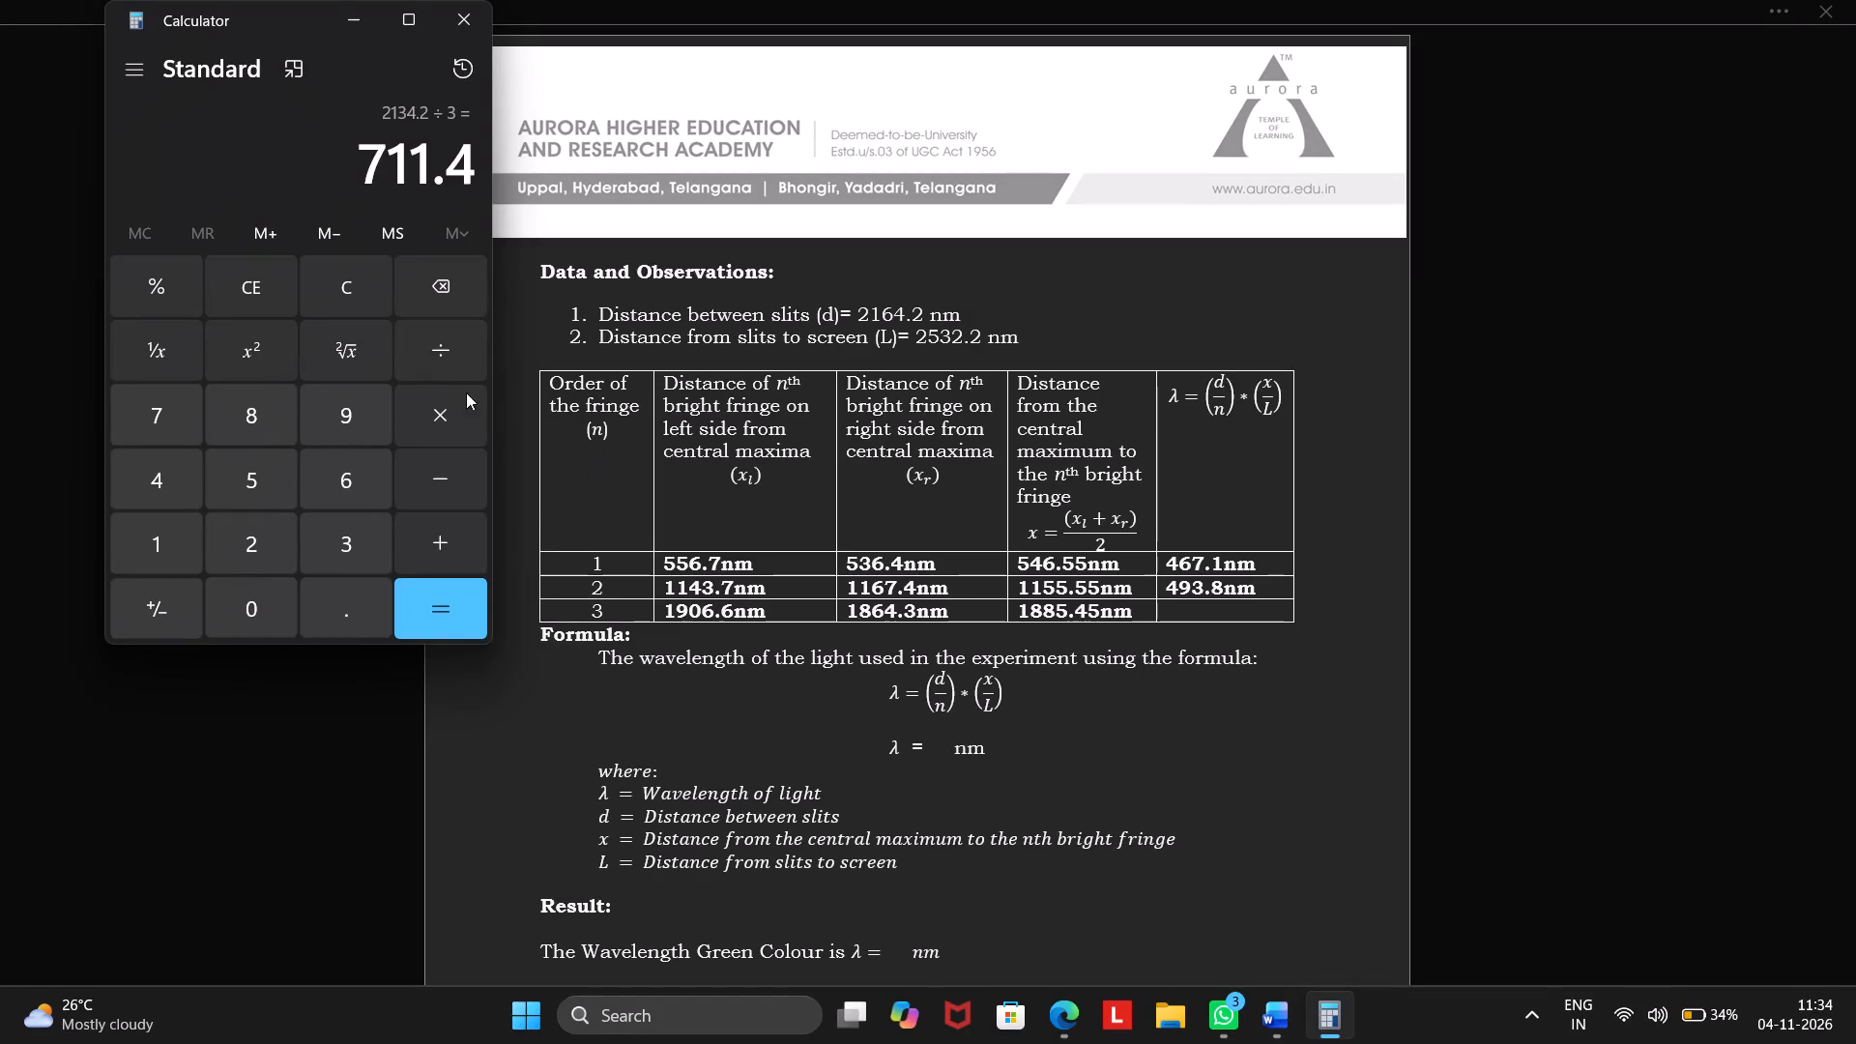
Multiply the d/n quotient by 1885.45 and divide by 2532.2 to get the third-order wavelength.
{"action": "key", "text": "asterisk"}
{"action": "key", "text": "1"}
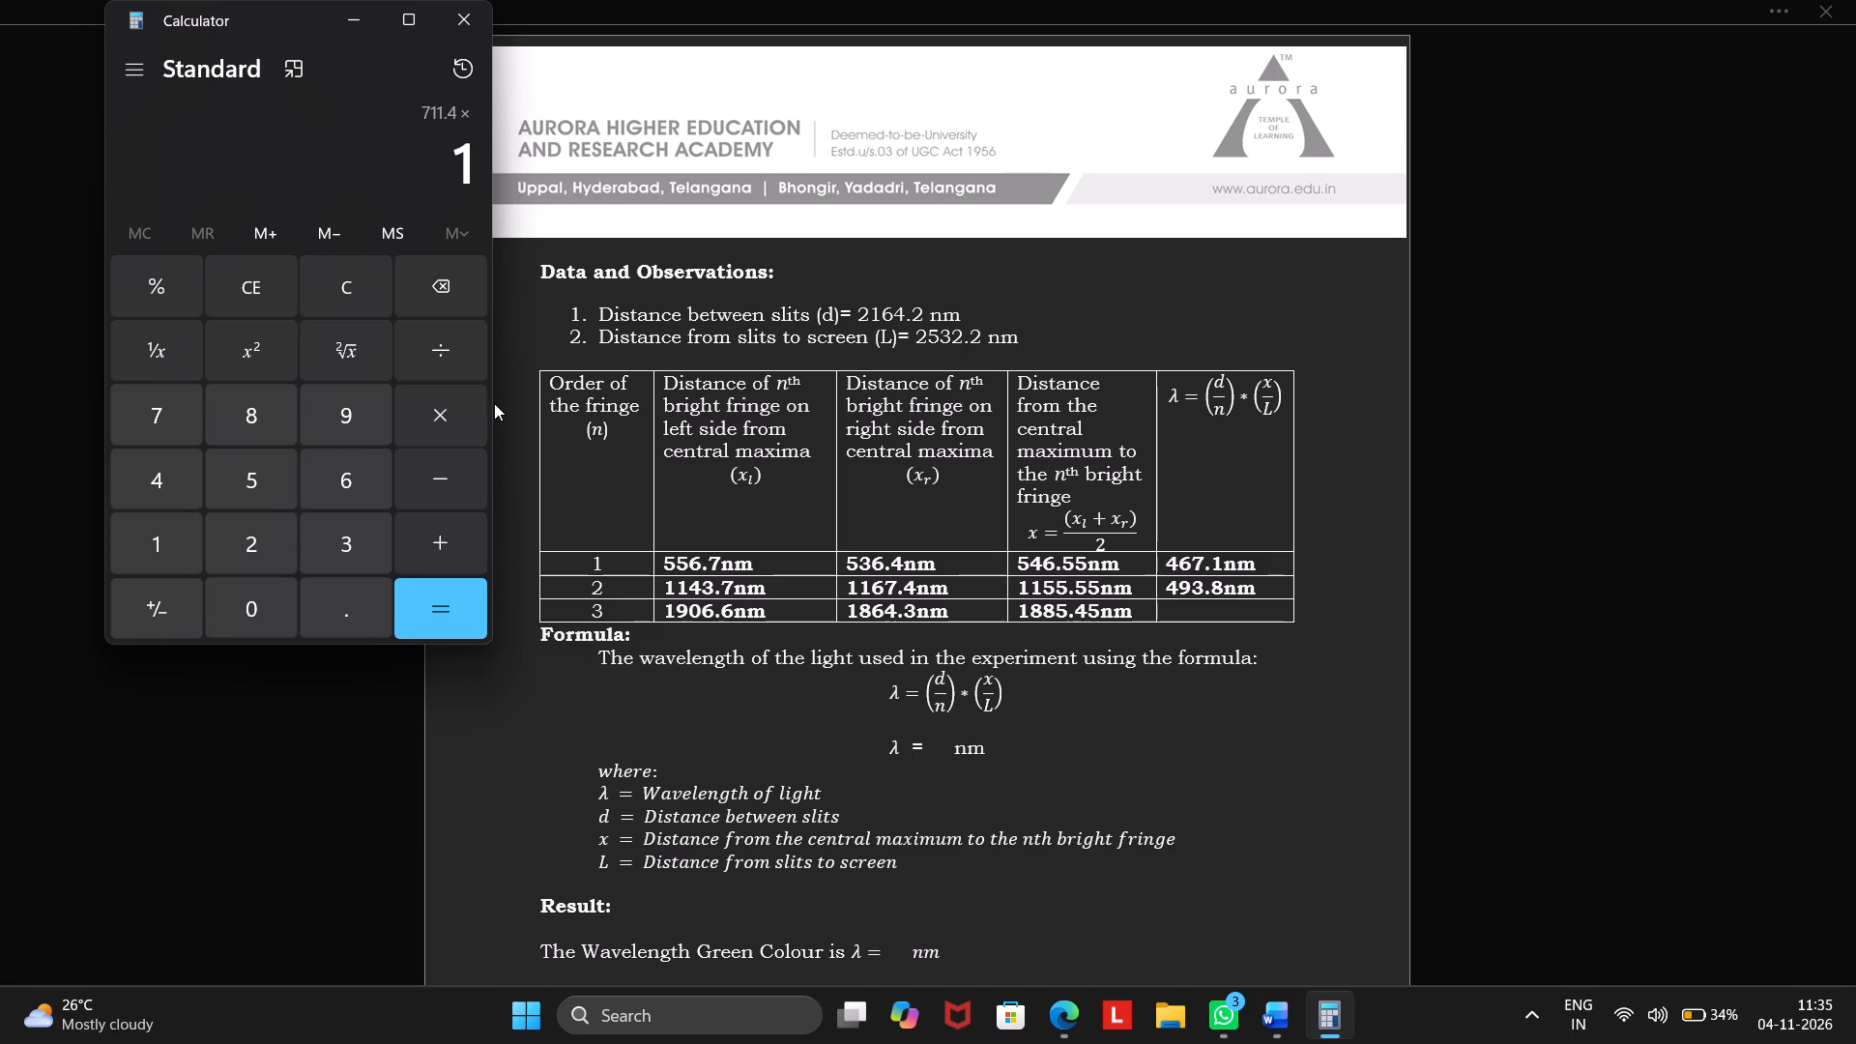
{"action": "type", "text": "885"}
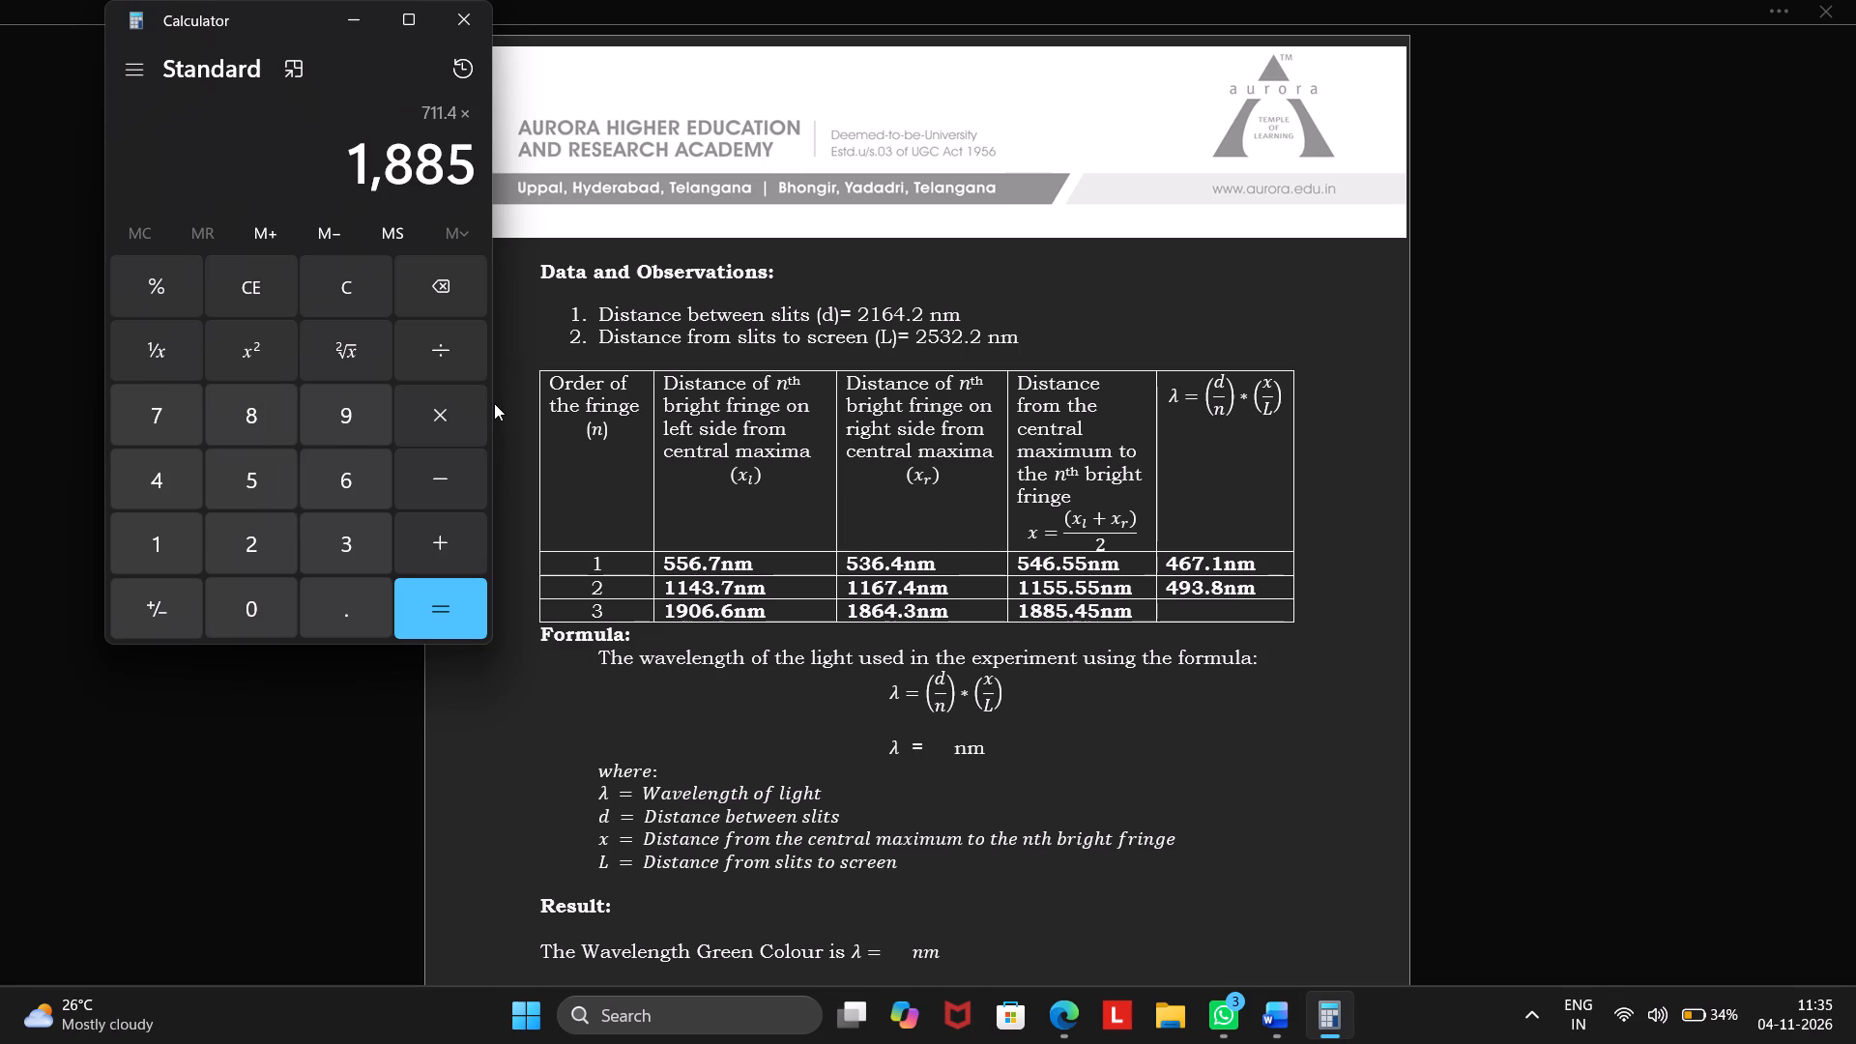
{"action": "type", "text": ".45"}
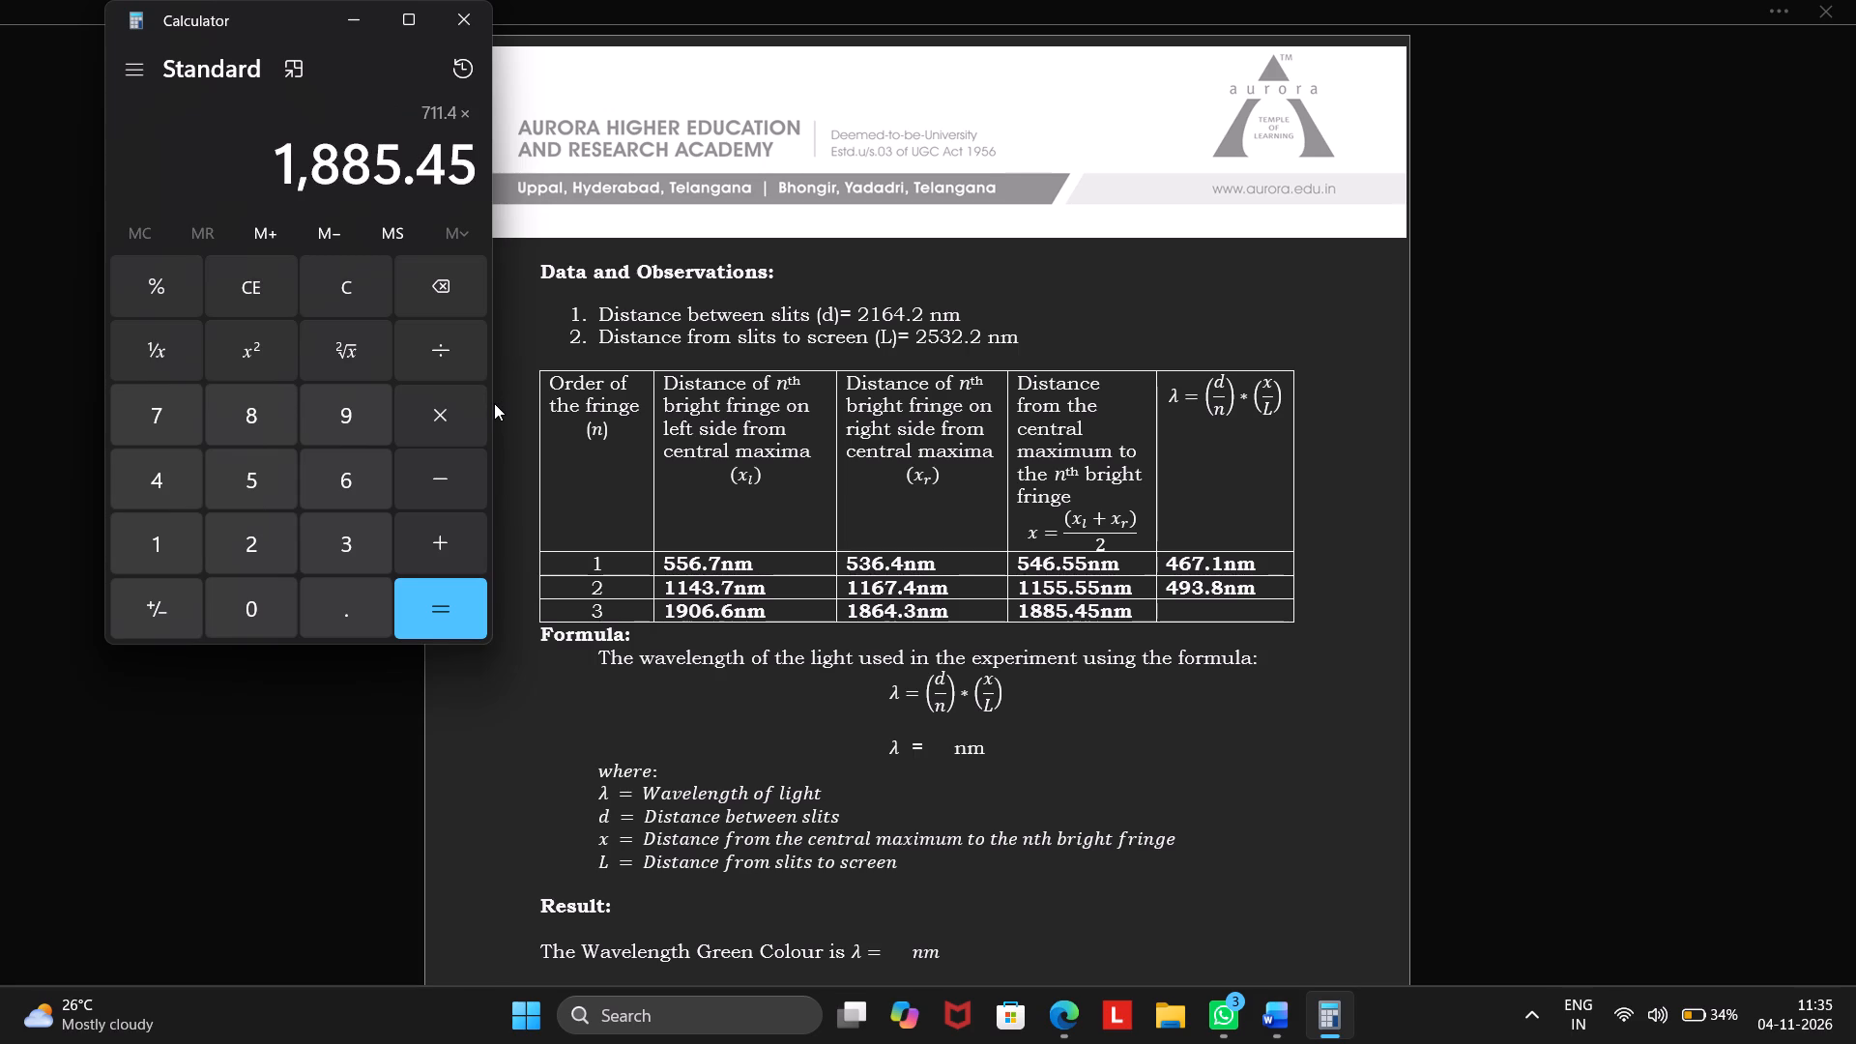
{"action": "key", "text": "slash"}
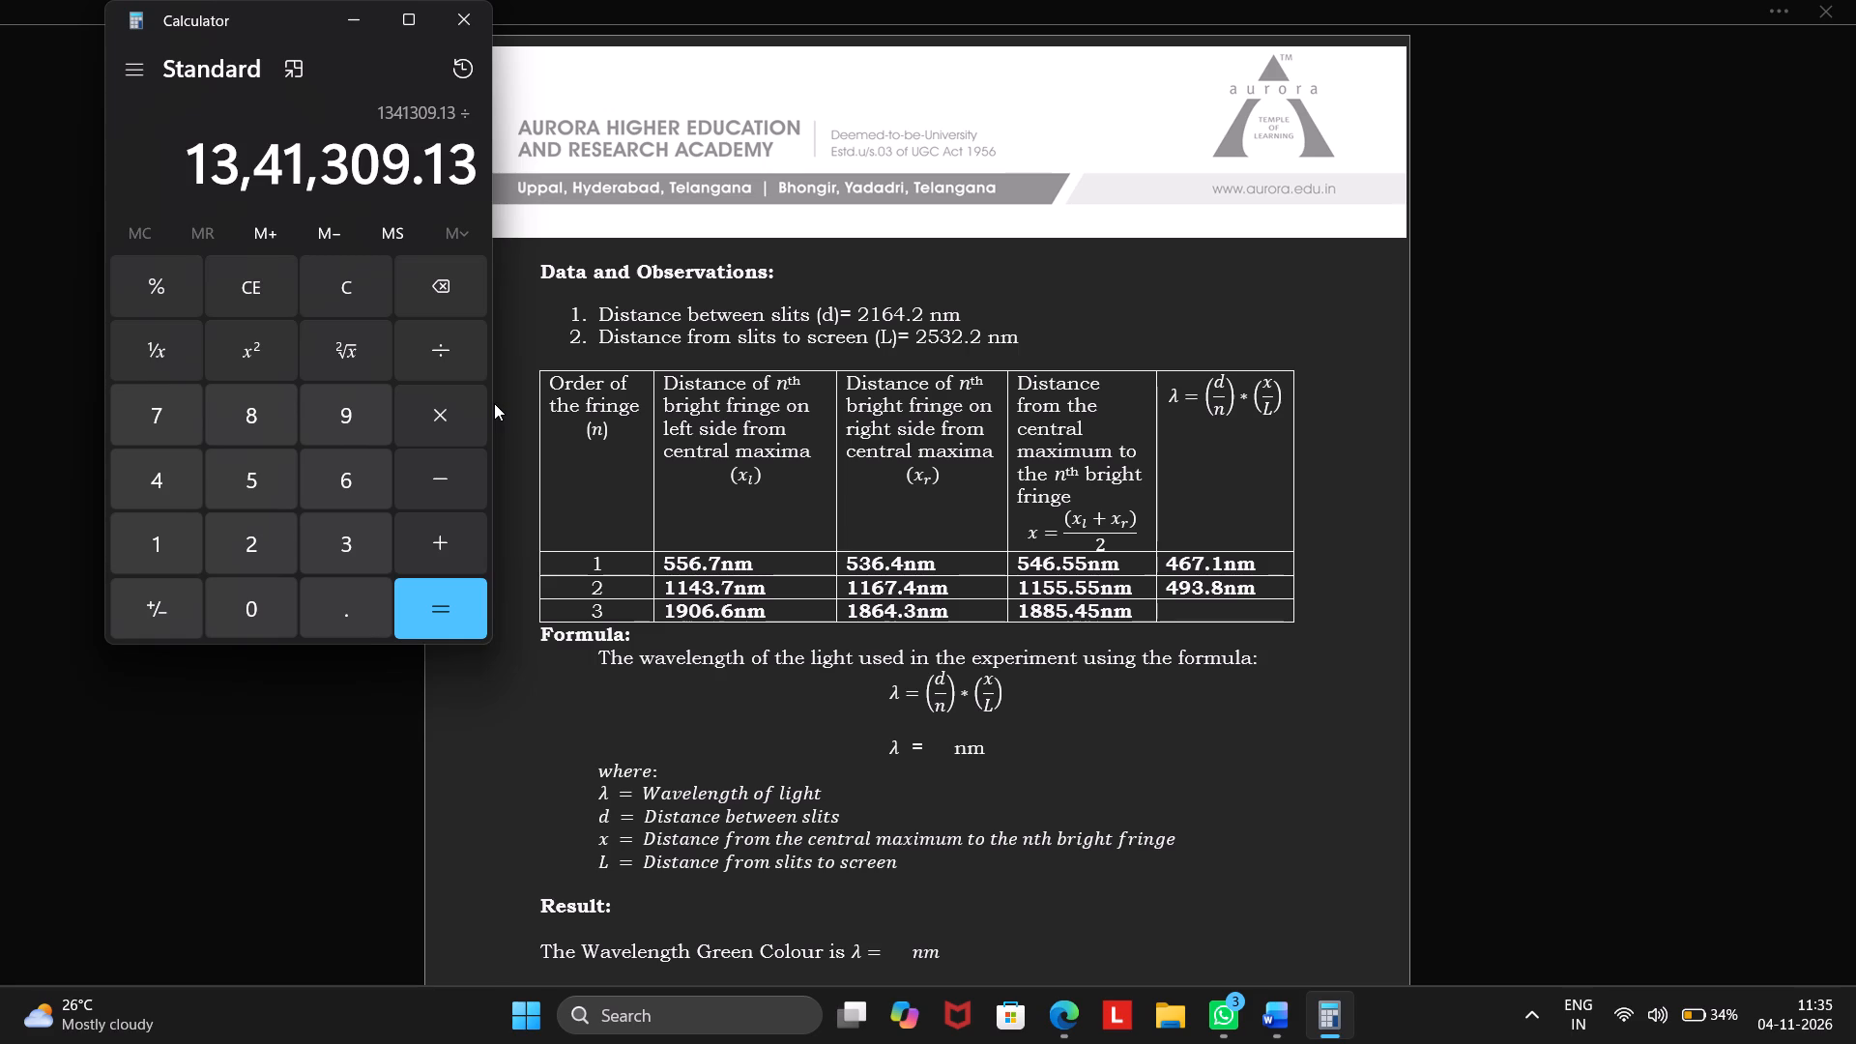
{"action": "type", "text": "25"}
{"action": "type", "text": "32"}
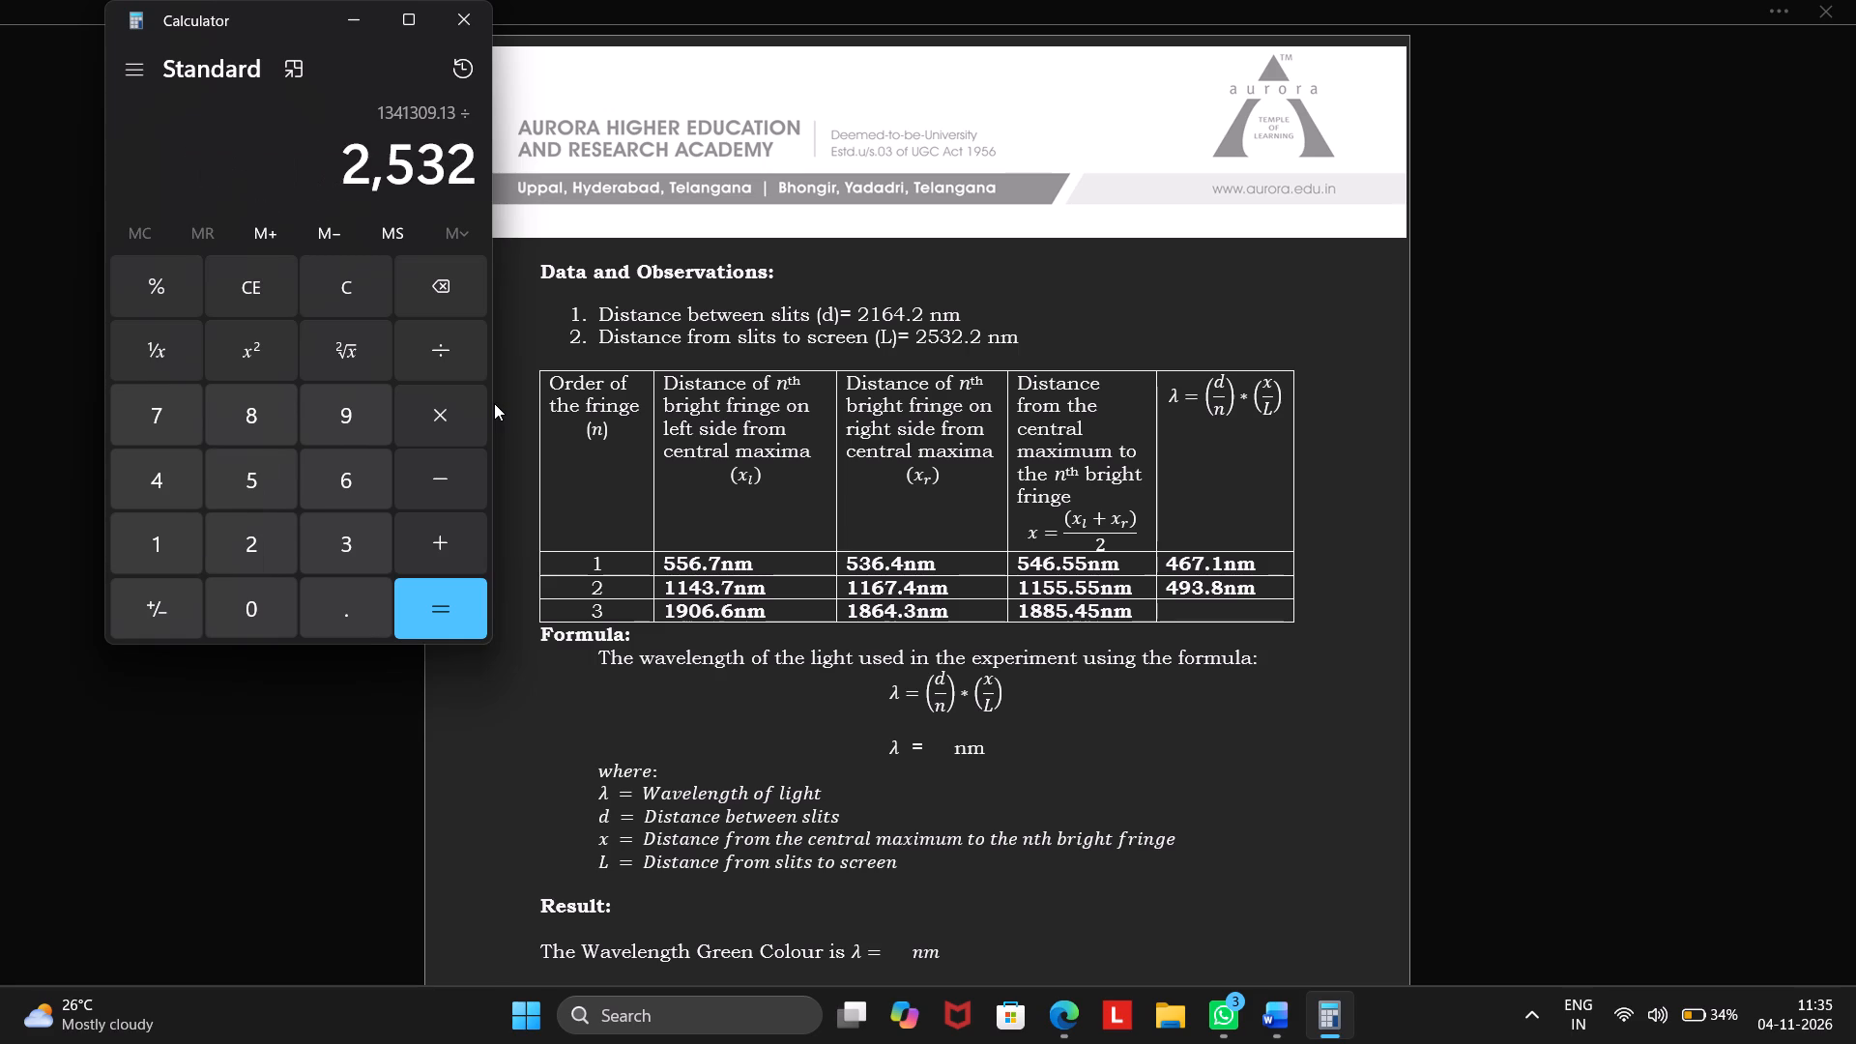
{"action": "type", "text": ".2"}
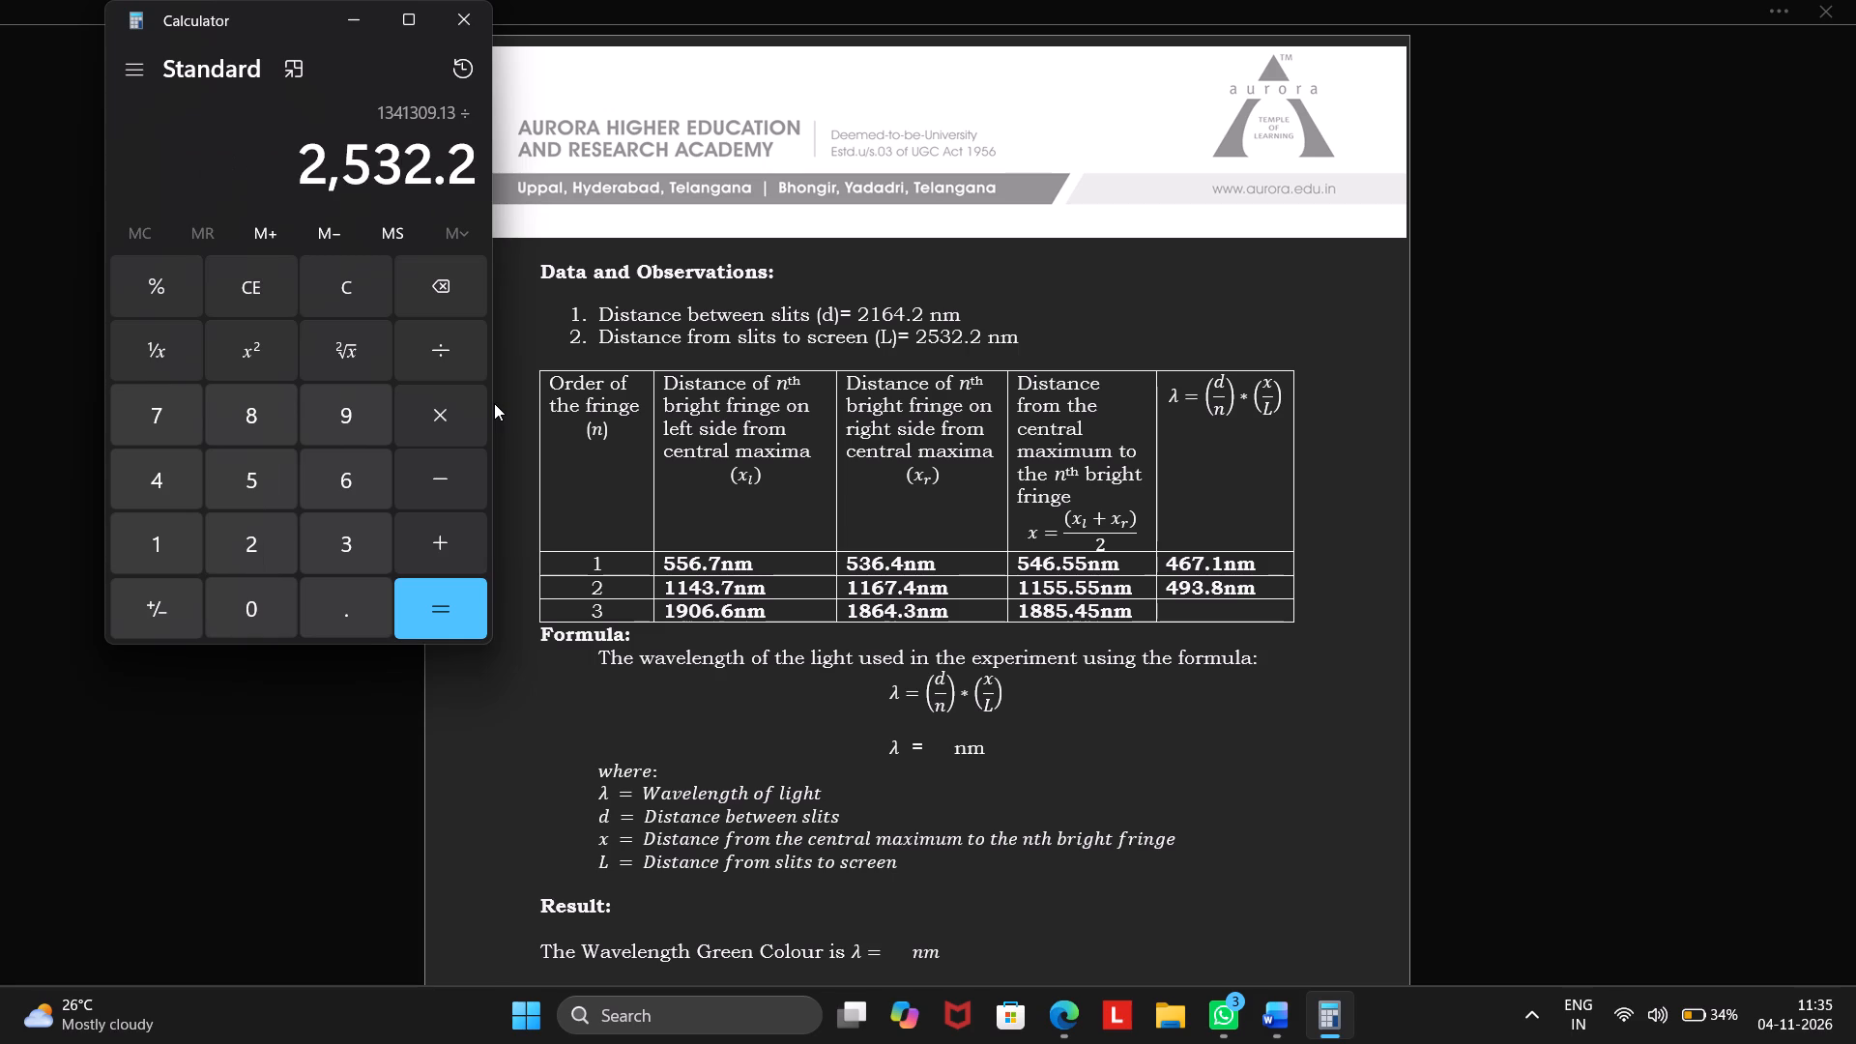
{"action": "left_click", "coordinate": [445, 613]}
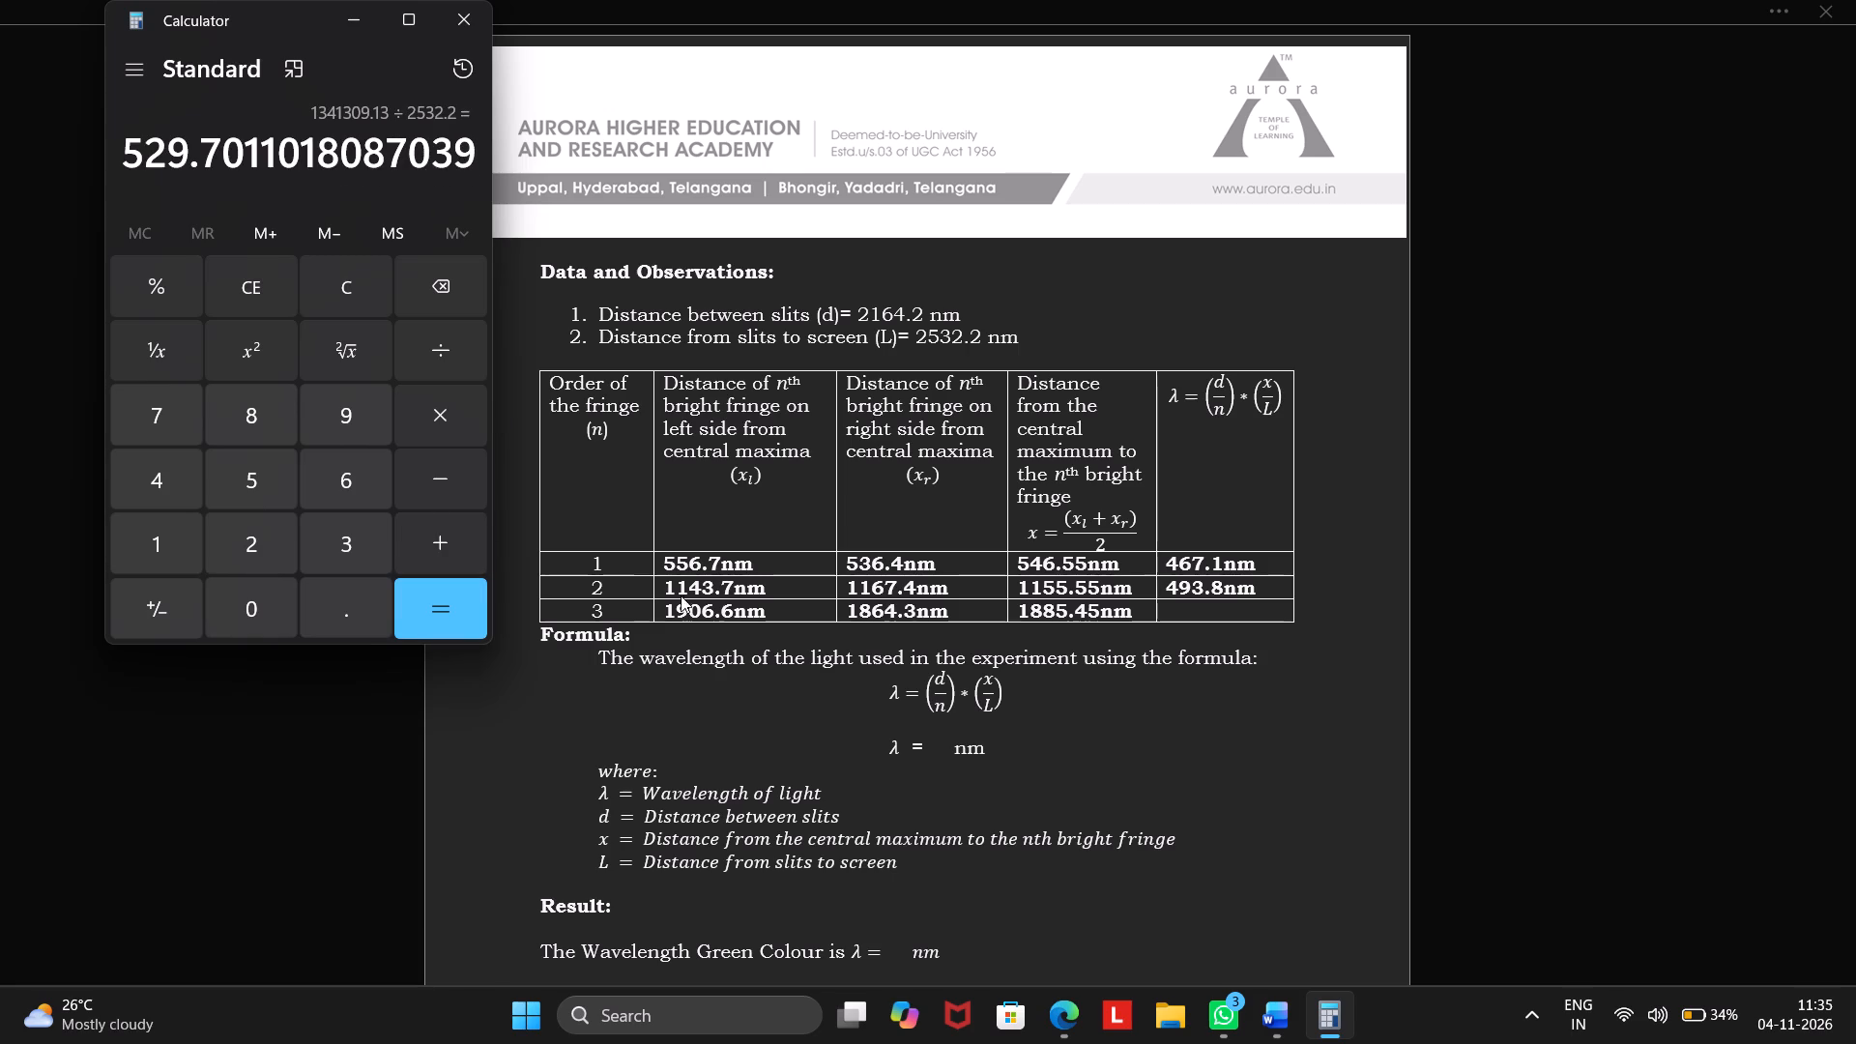
Switch to the Word document and enter 529.7nm in the wavelength column for fringe order 3.
{"action": "left_click", "coordinate": [1210, 601]}
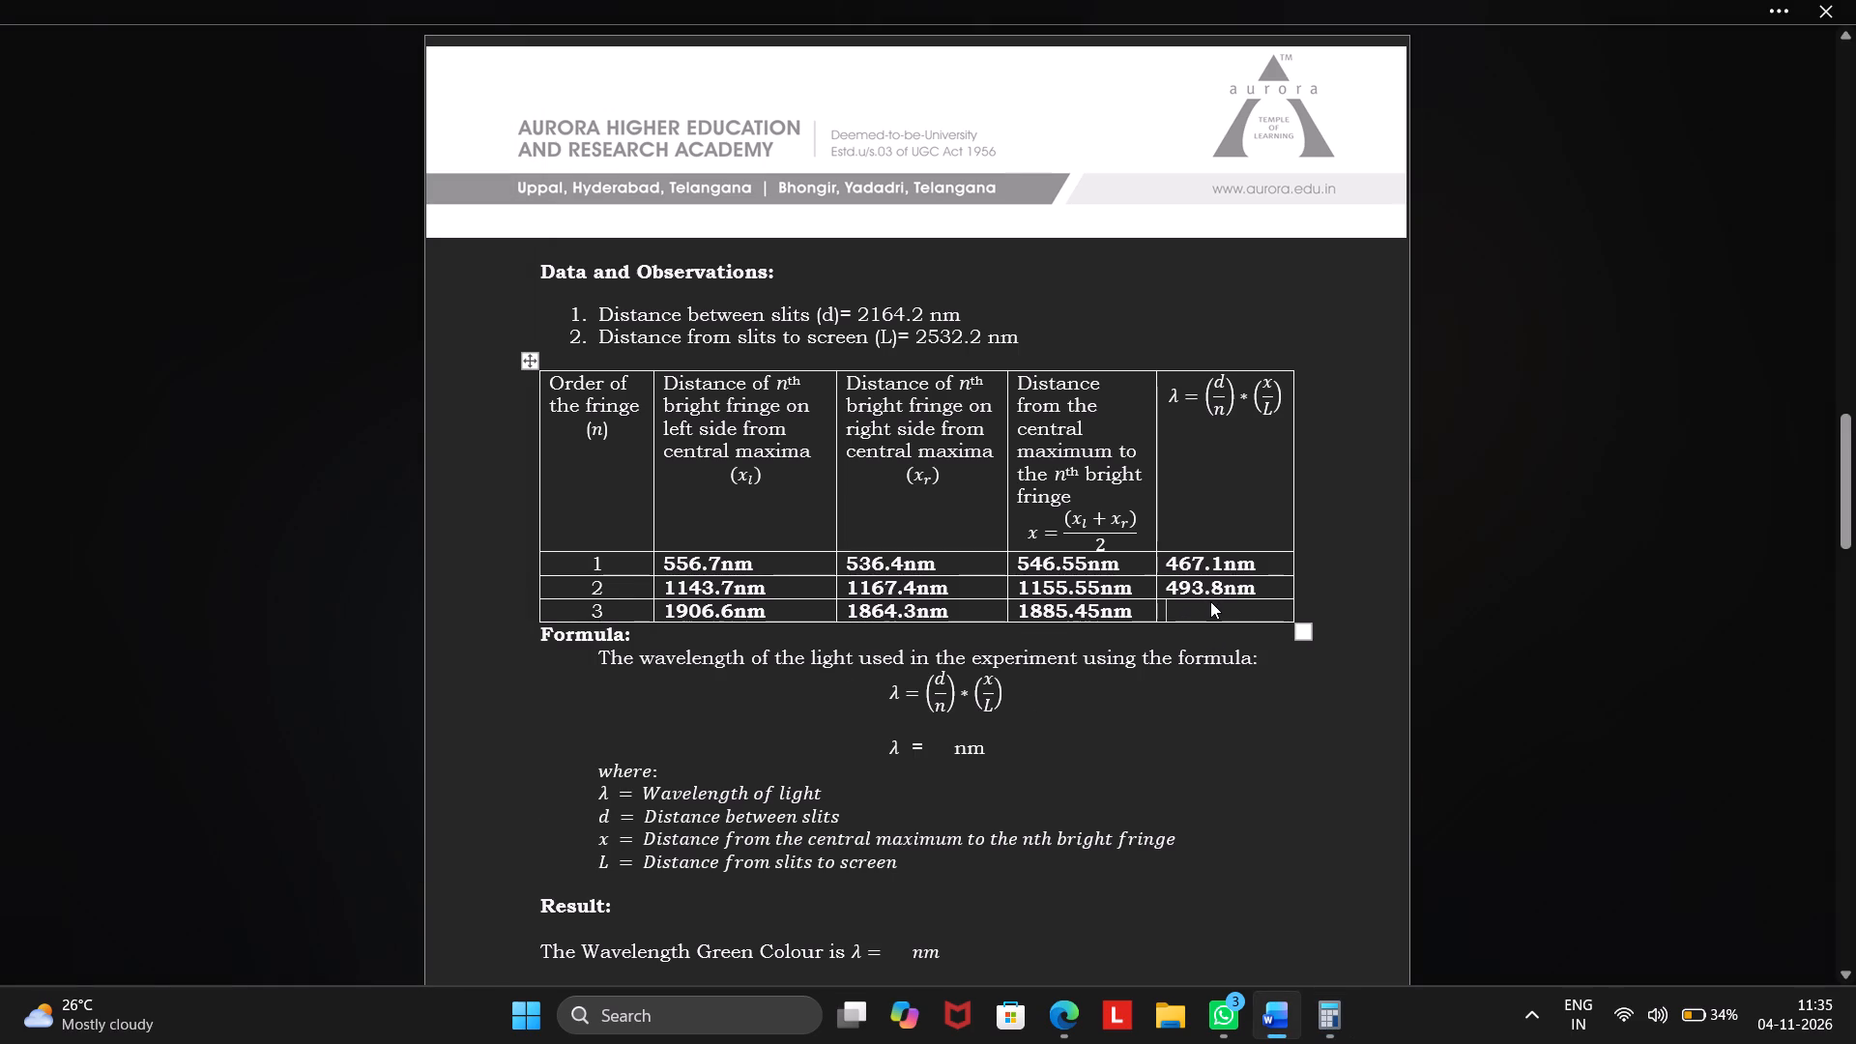
{"action": "left_click", "coordinate": [1323, 1008]}
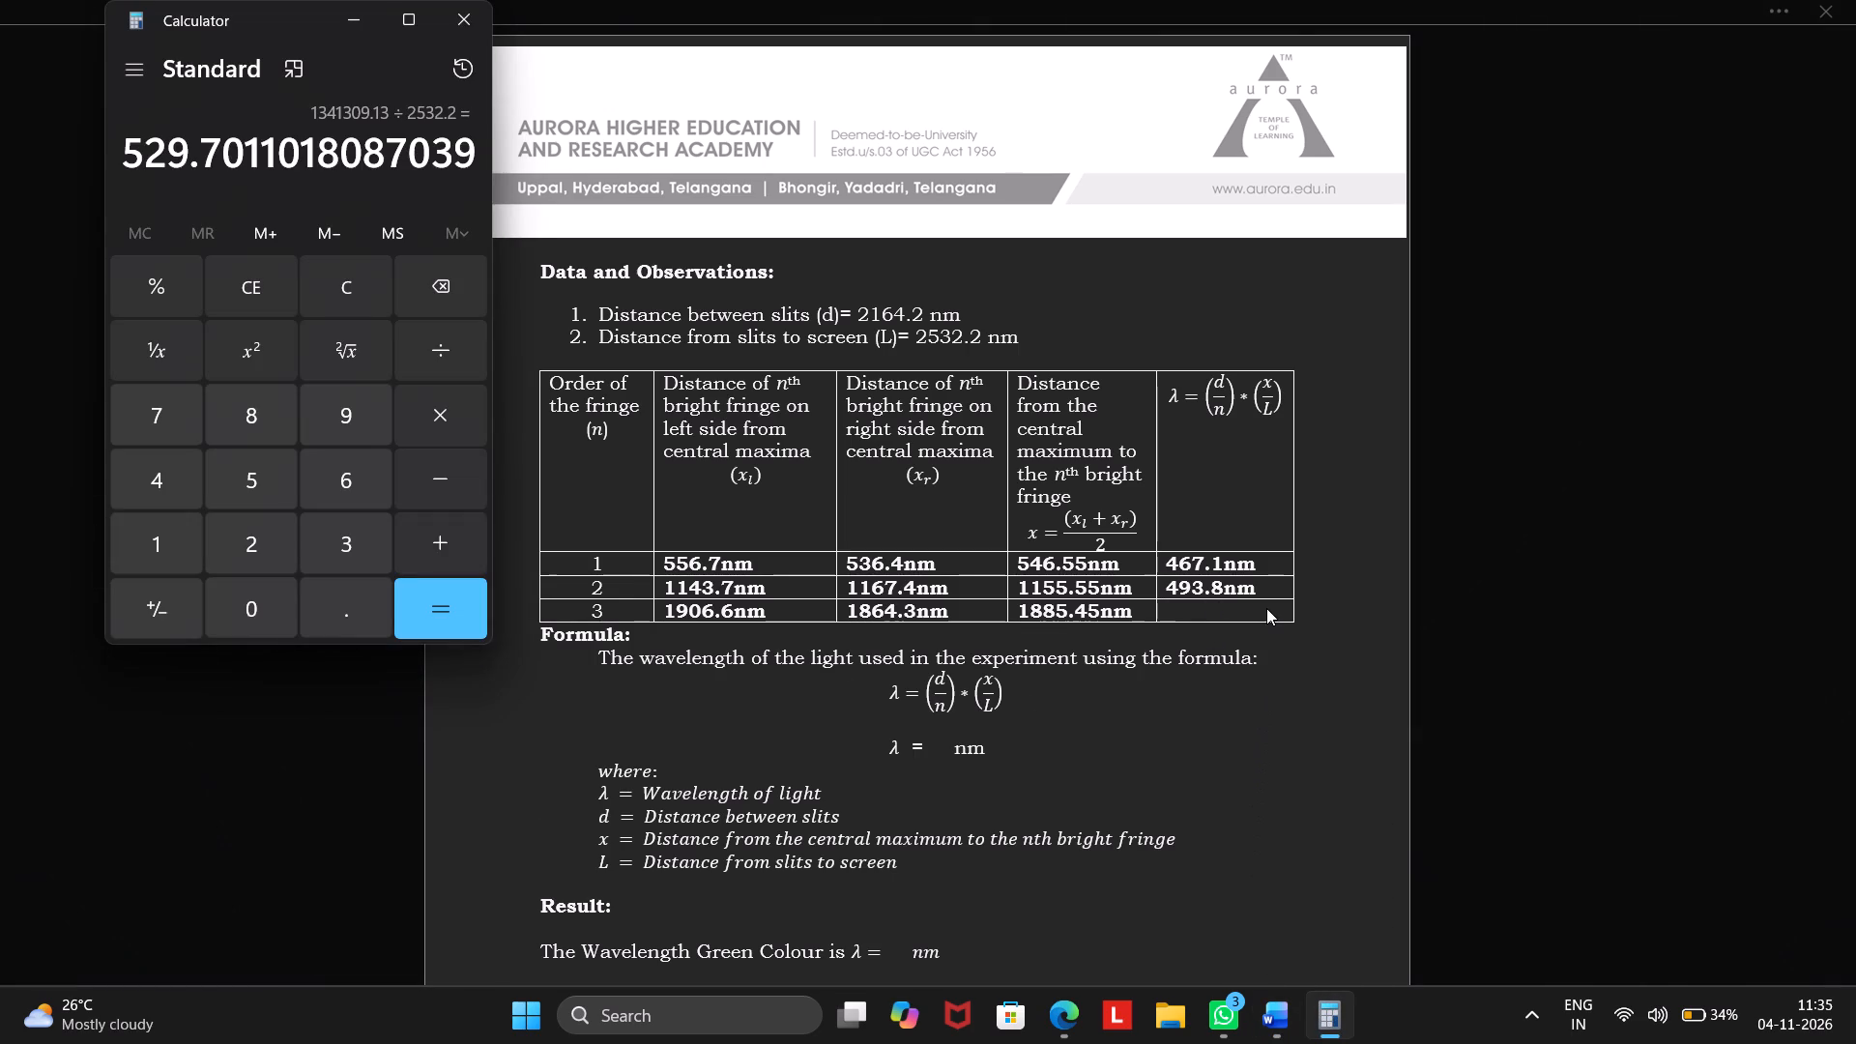
{"action": "left_click", "coordinate": [1266, 608]}
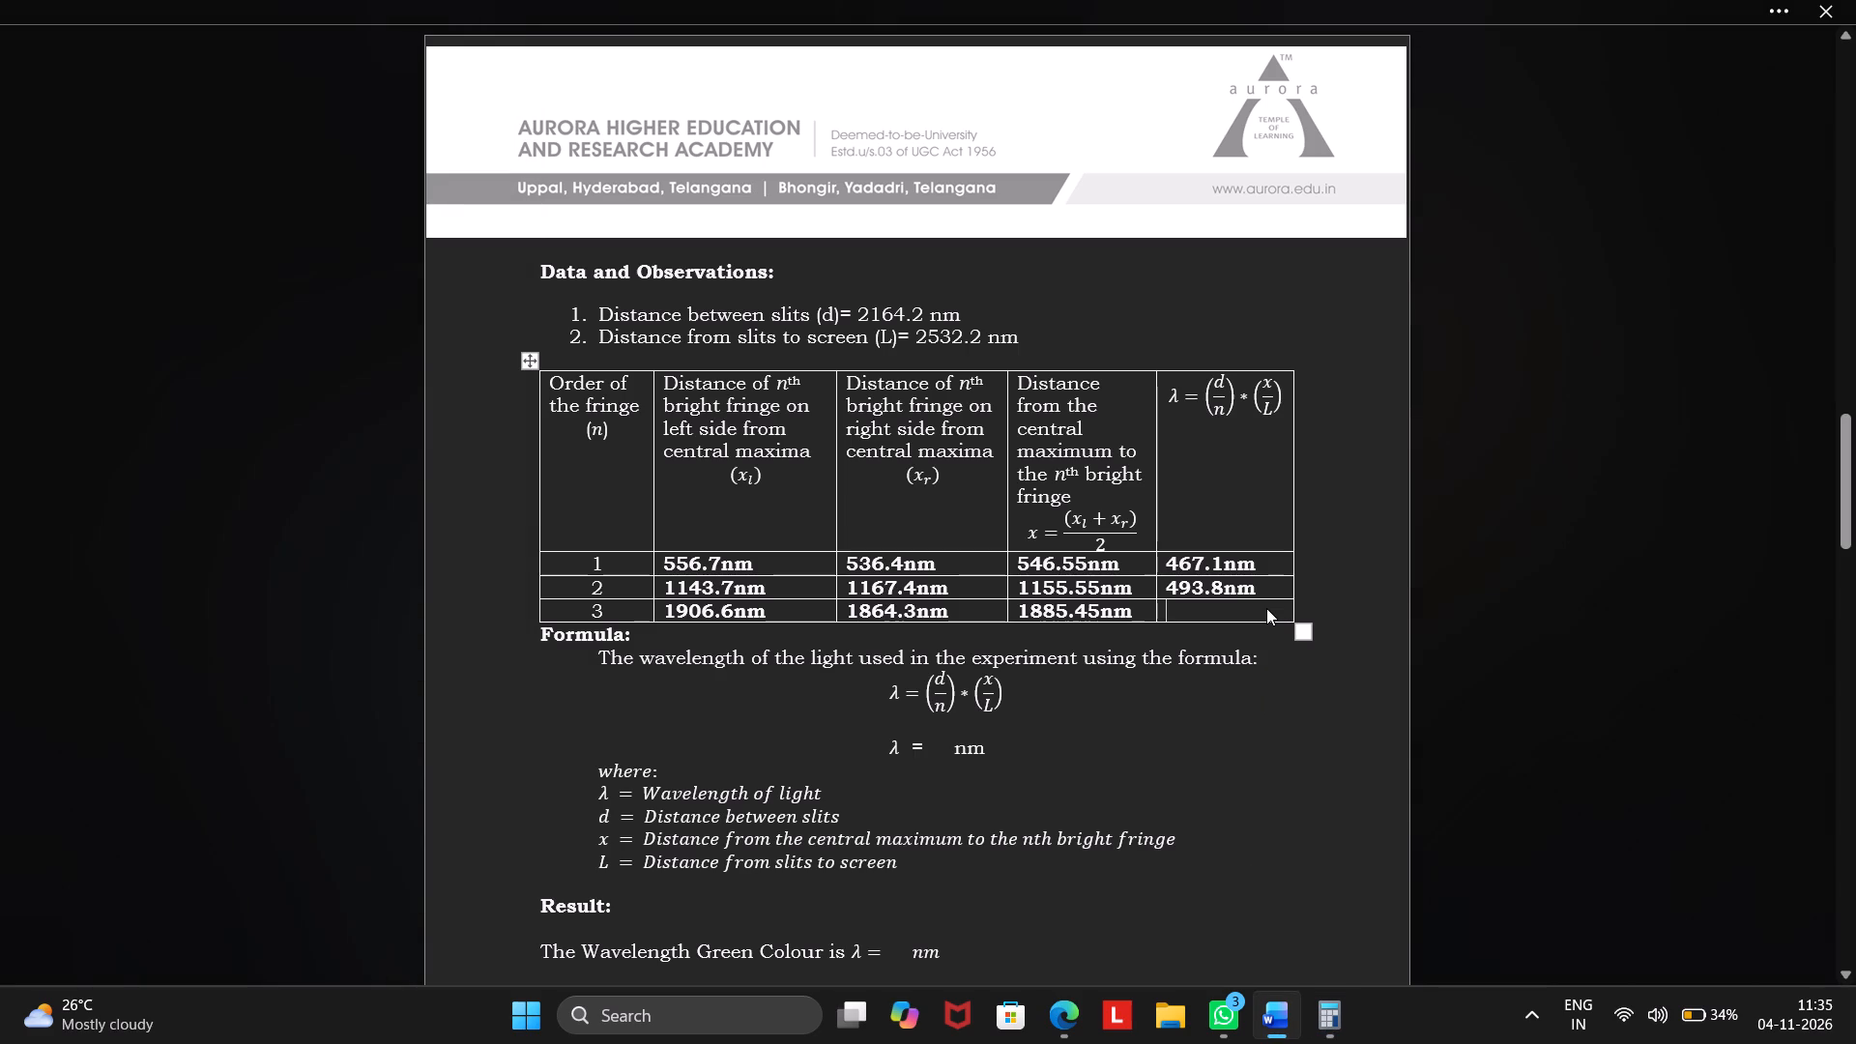
{"action": "type", "text": "529"}
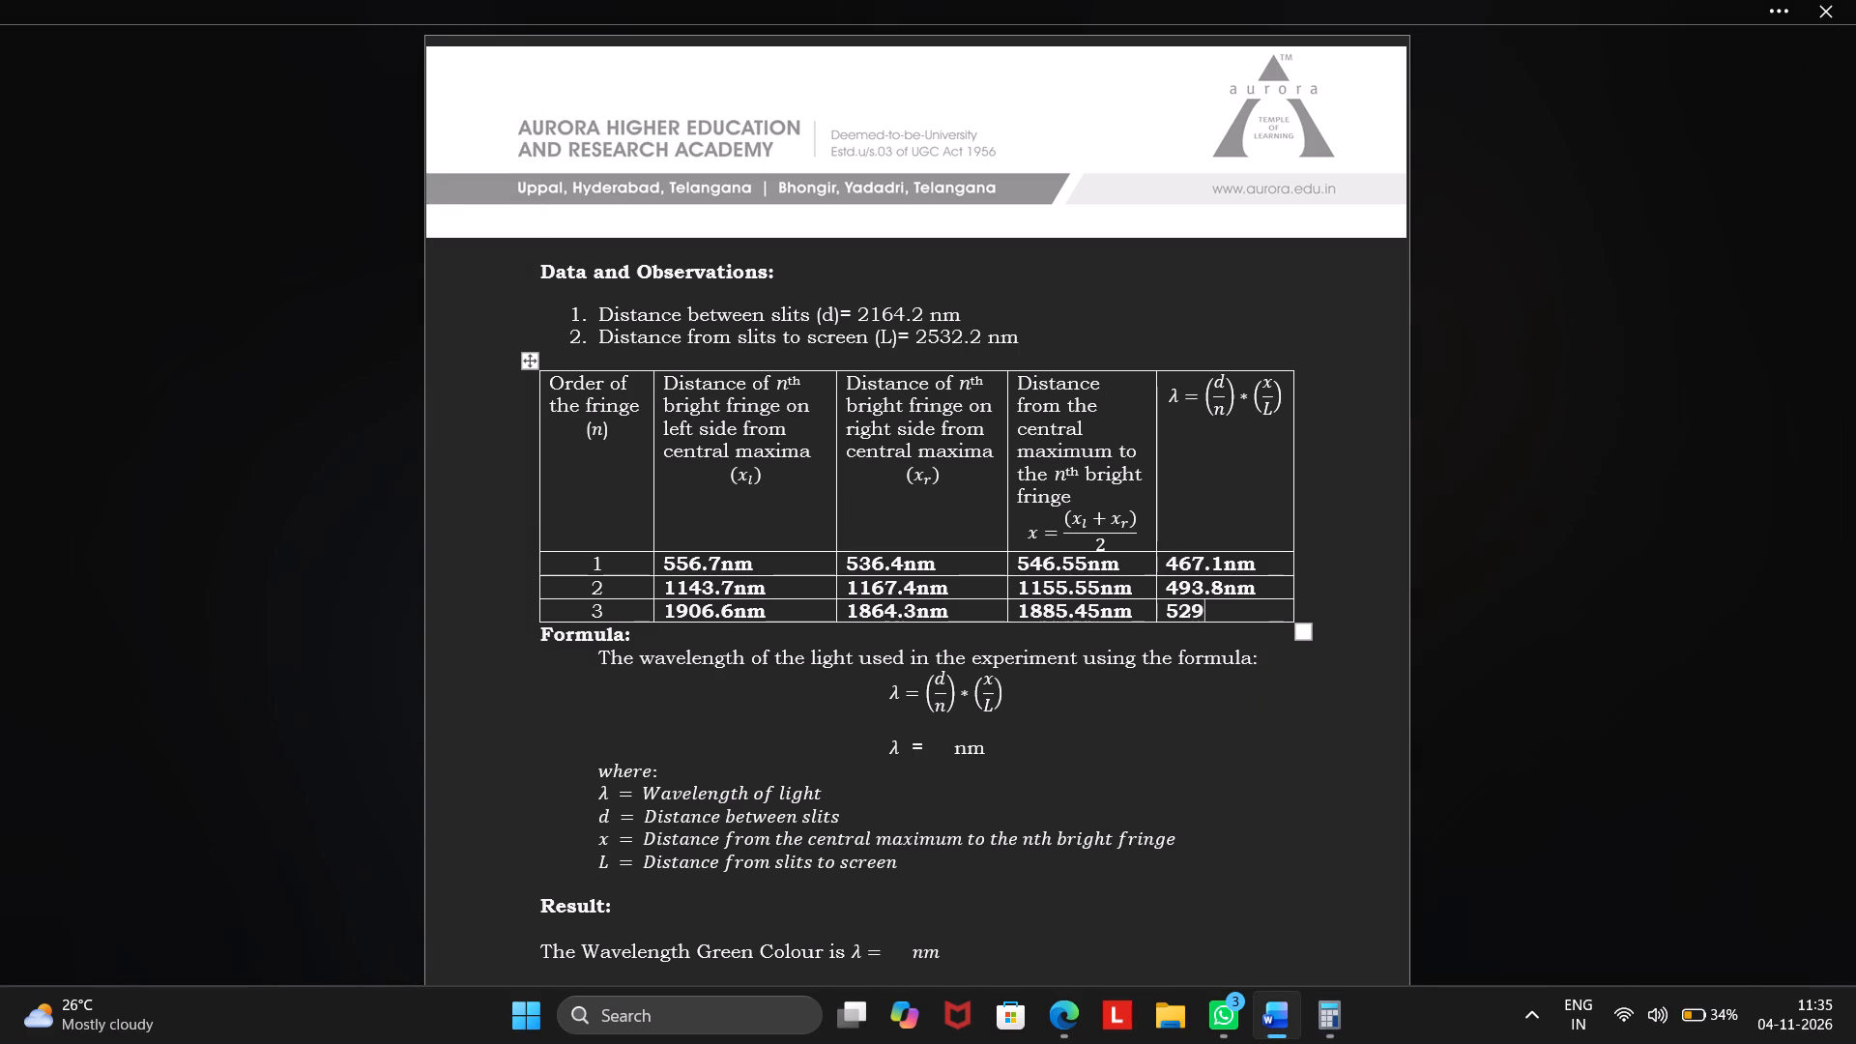
{"action": "left_click", "coordinate": [1322, 1004]}
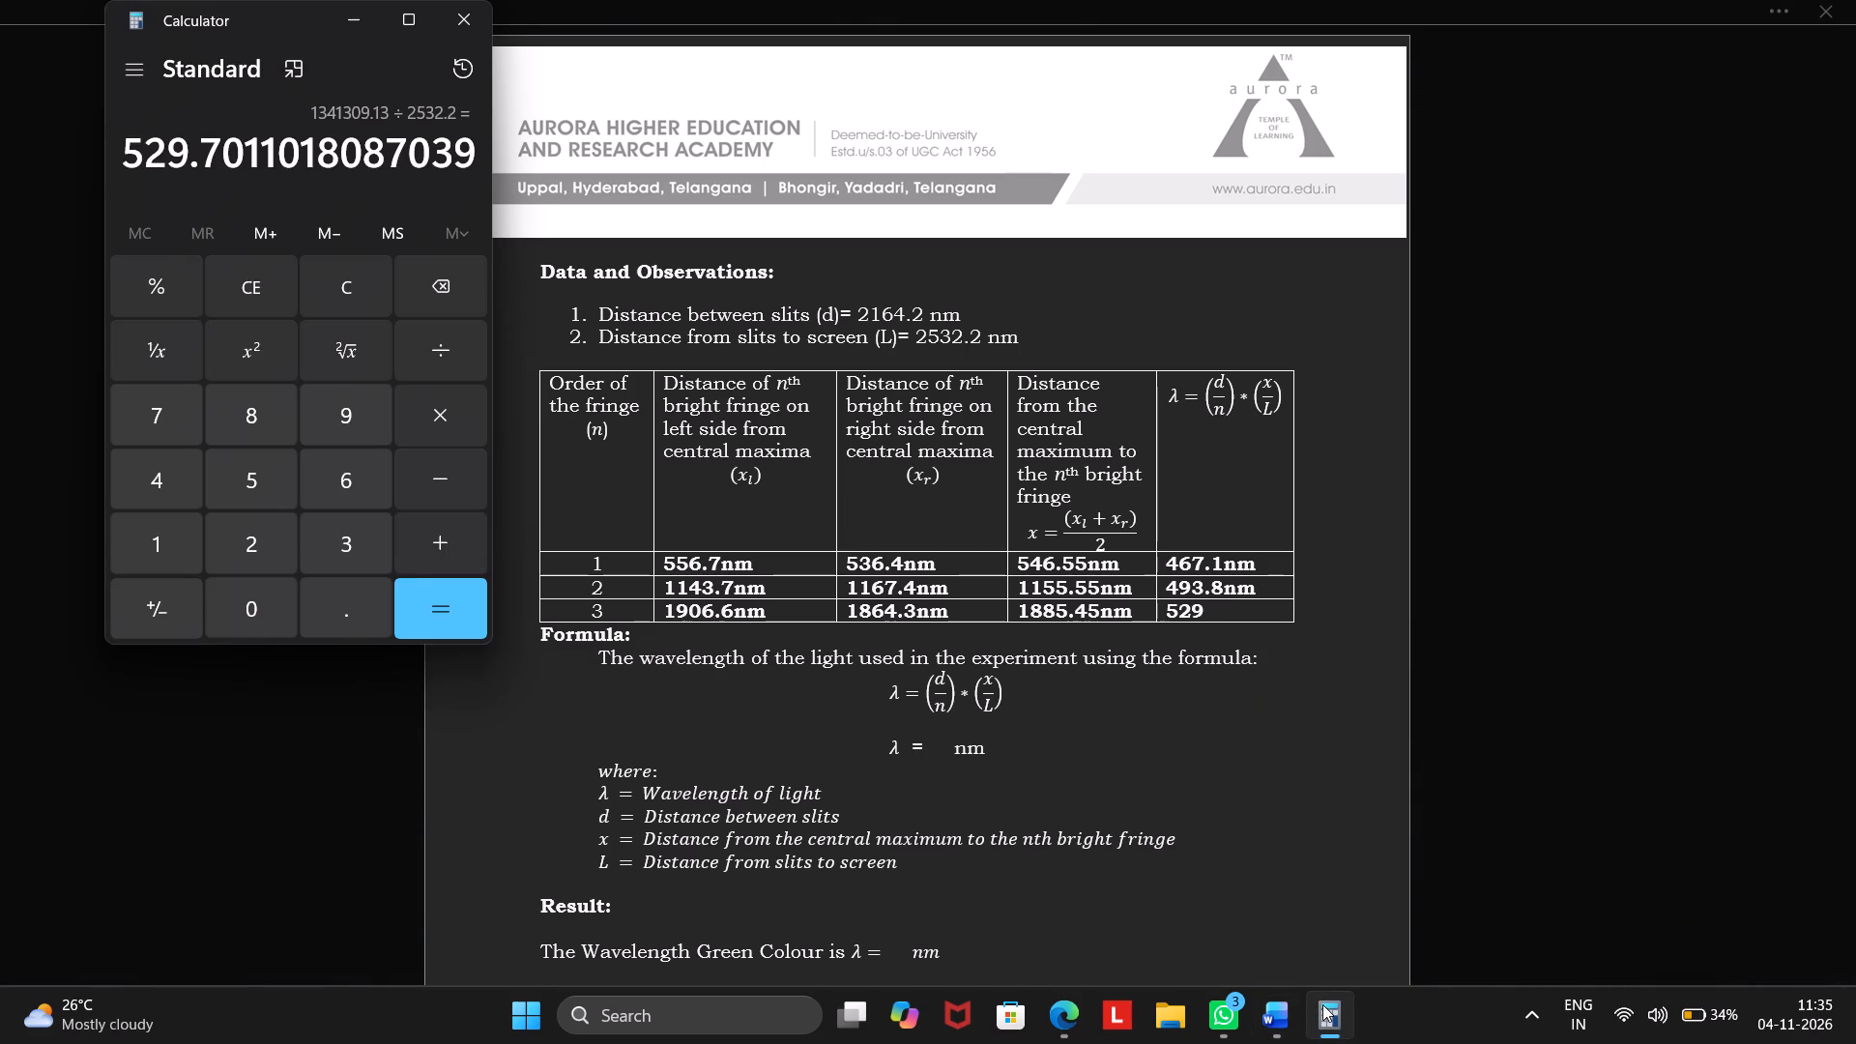
{"action": "left_click", "coordinate": [1235, 604]}
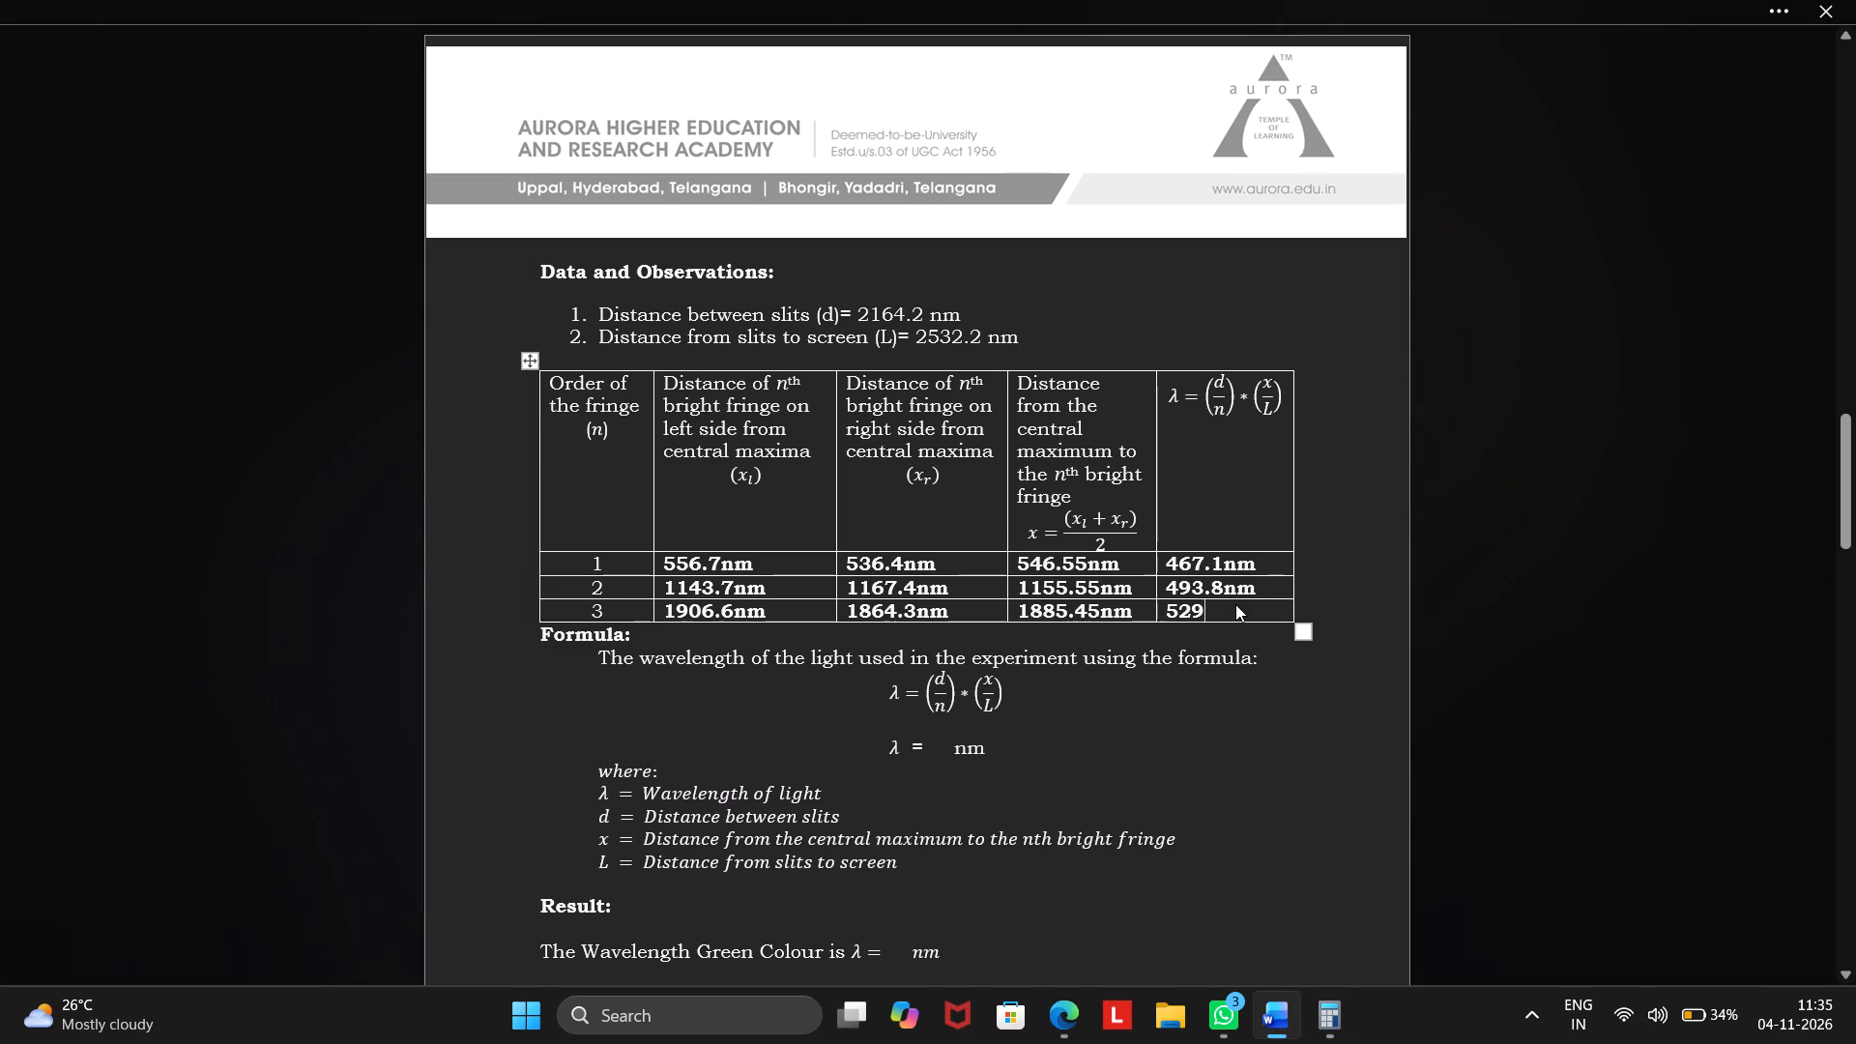
{"action": "type", "text": ".7"}
{"action": "type", "text": "nm"}
Delete the wavelength entry for fringe order 2 from the observations table.
{"action": "left_click", "coordinate": [1253, 589]}
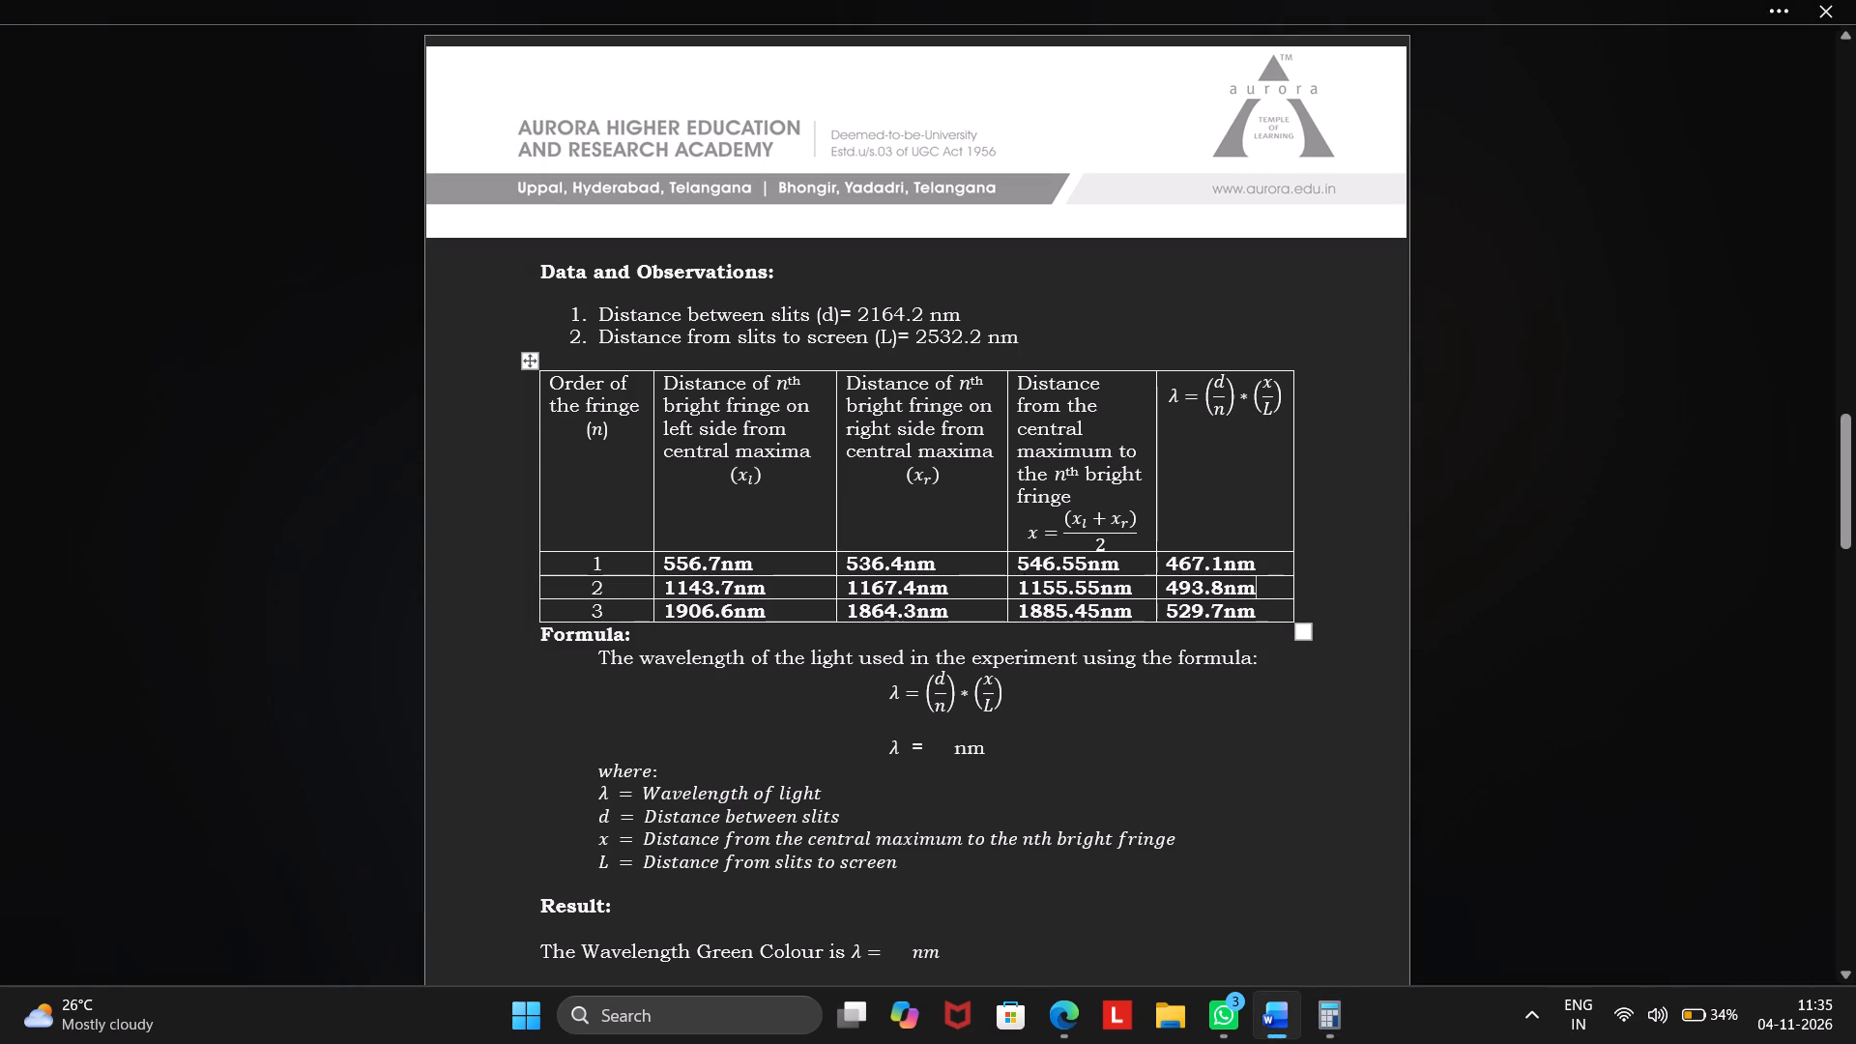
{"action": "left_click", "coordinate": [1222, 588]}
{"action": "key", "text": "BackSpace"}
{"action": "key", "text": "BackSpace"}
{"action": "key", "text": "BackSpace"}
{"action": "key", "text": "BackSpace"}
{"action": "key", "text": "BackSpace"}
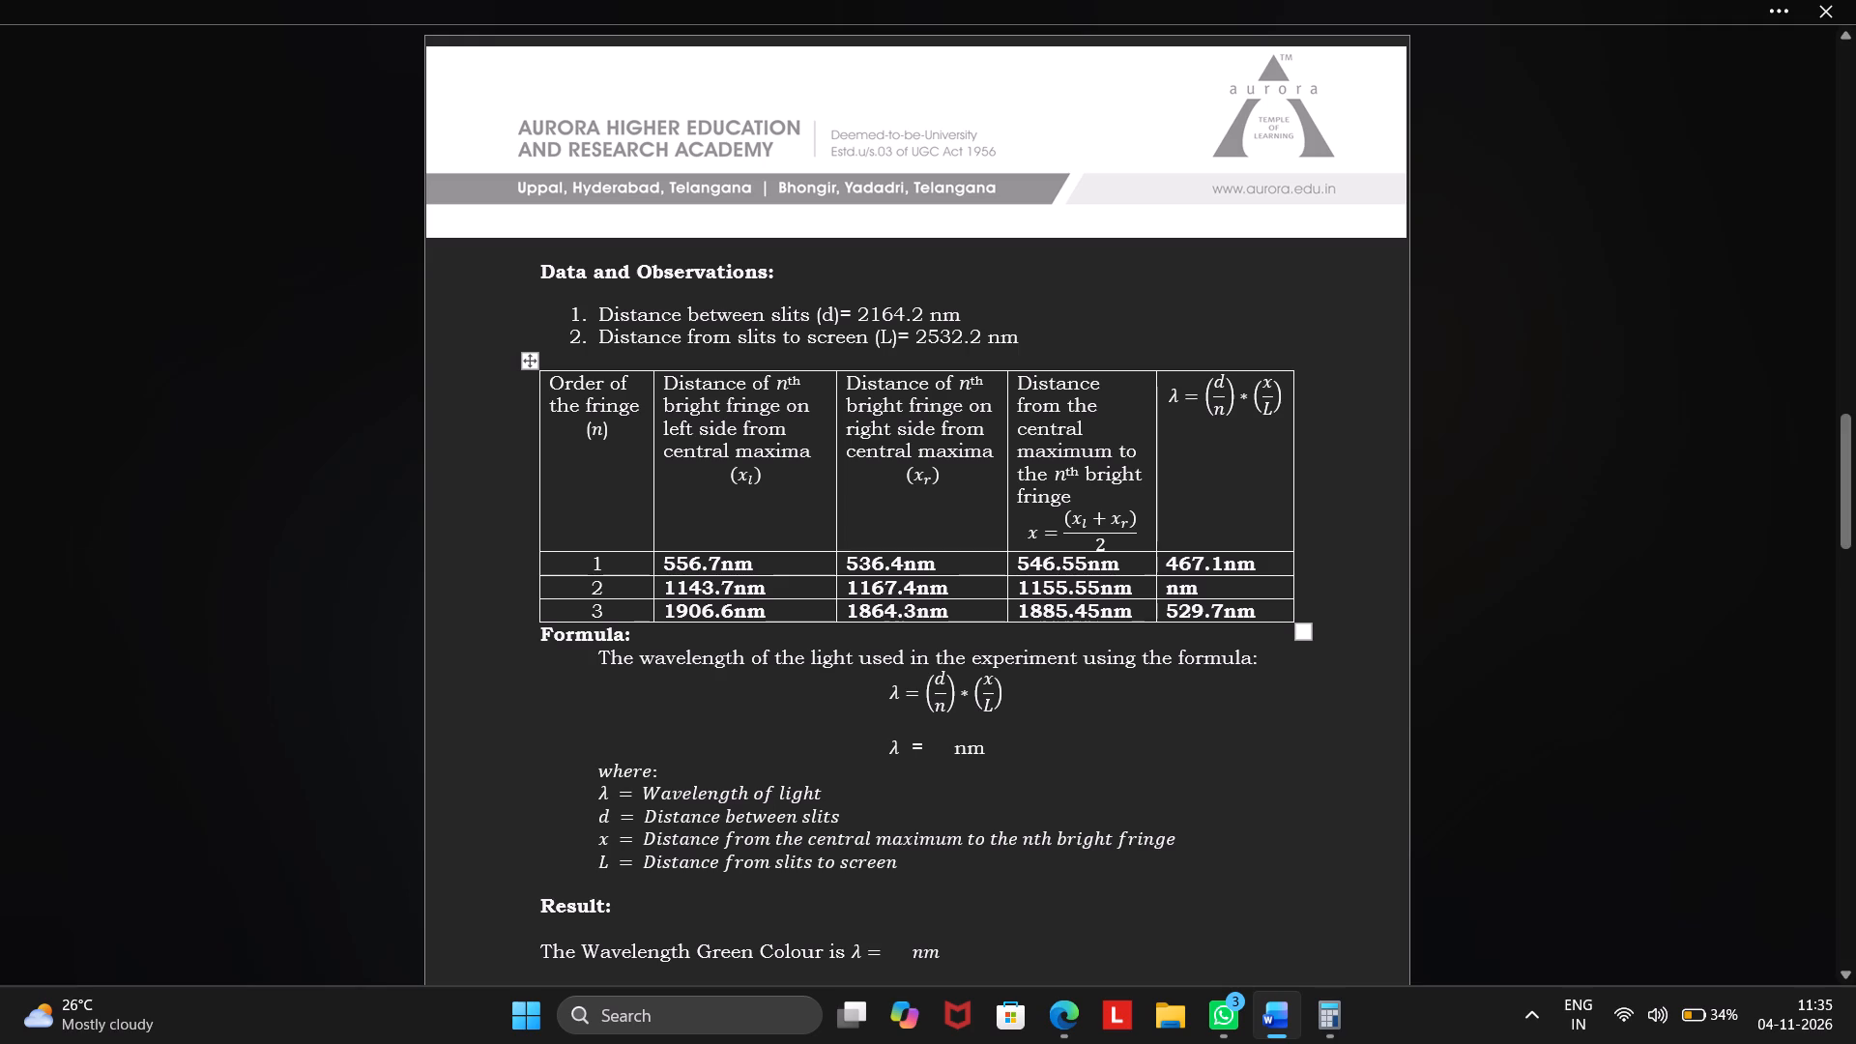
{"action": "left_click", "coordinate": [1220, 585]}
{"action": "key", "text": "BackSpace"}
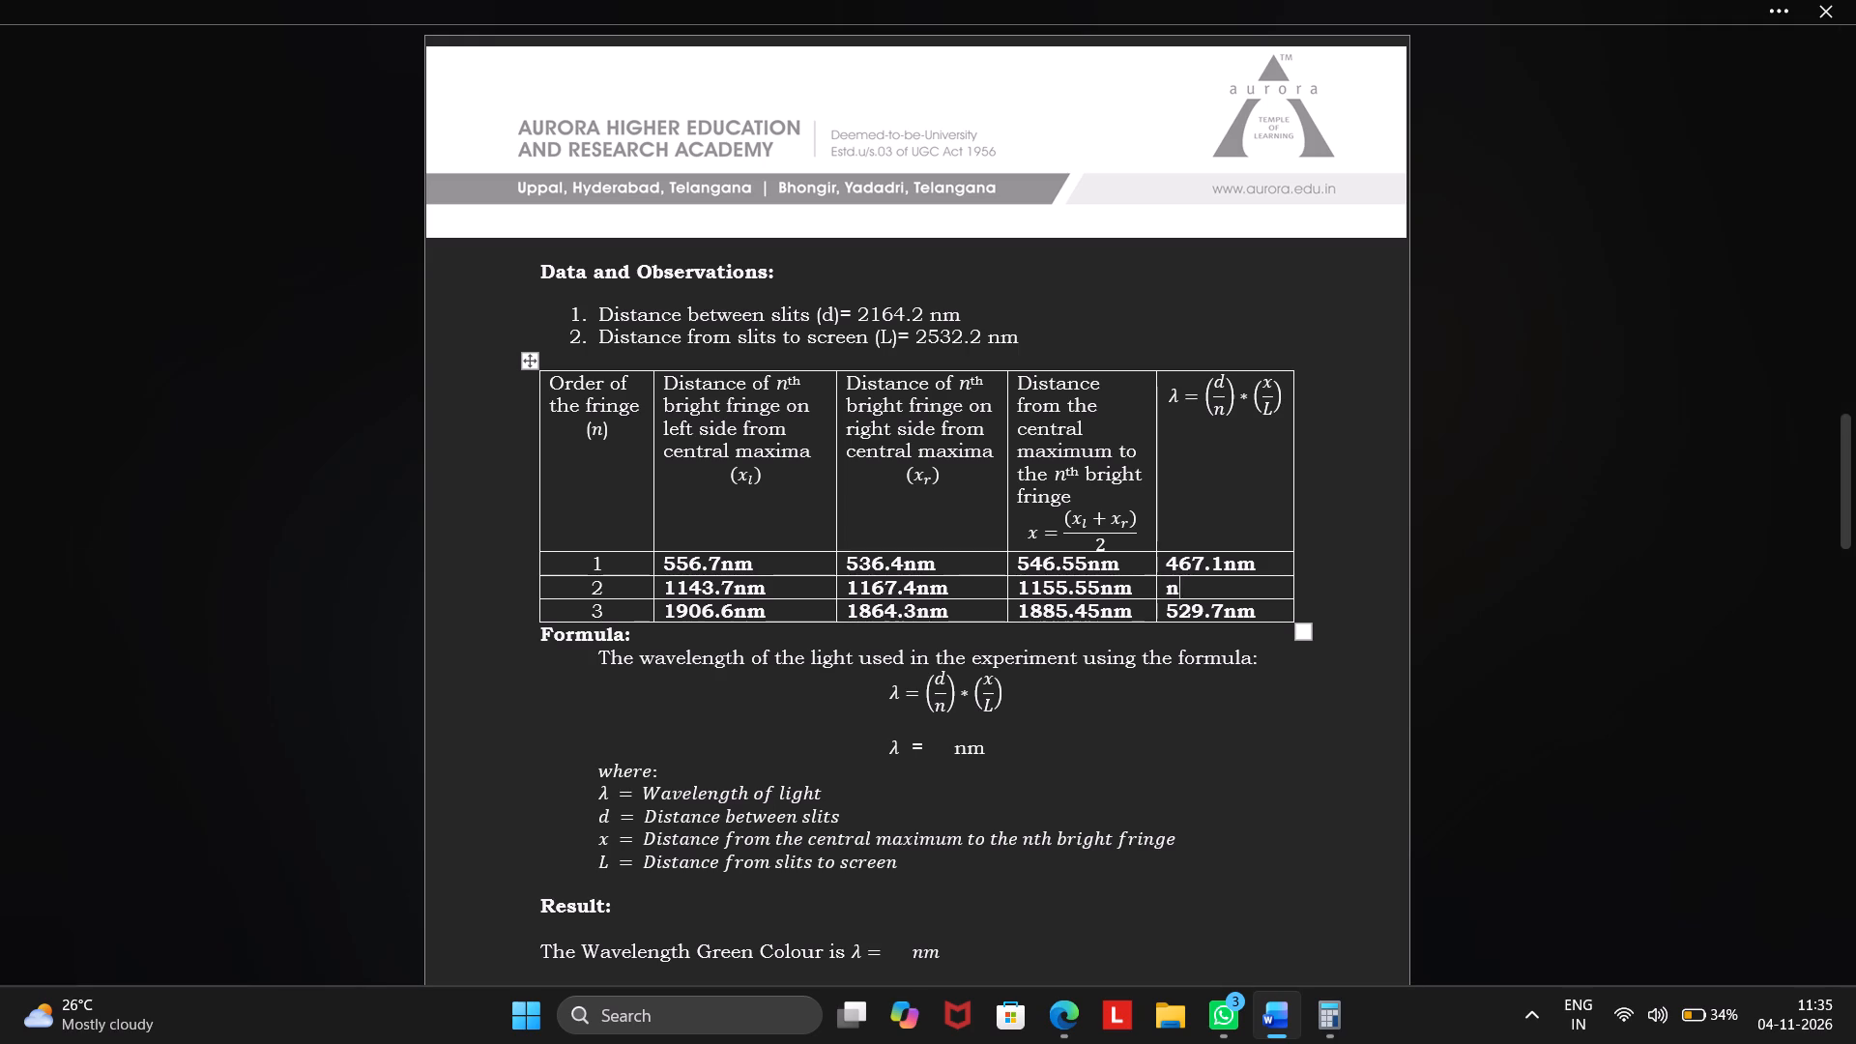
{"action": "key", "text": "BackSpace"}
Switch to Calculator, clear the previous result and recalculate d/n for the second-order fringe by dividing 2164.2 by 2.
{"action": "left_click", "coordinate": [1351, 1037]}
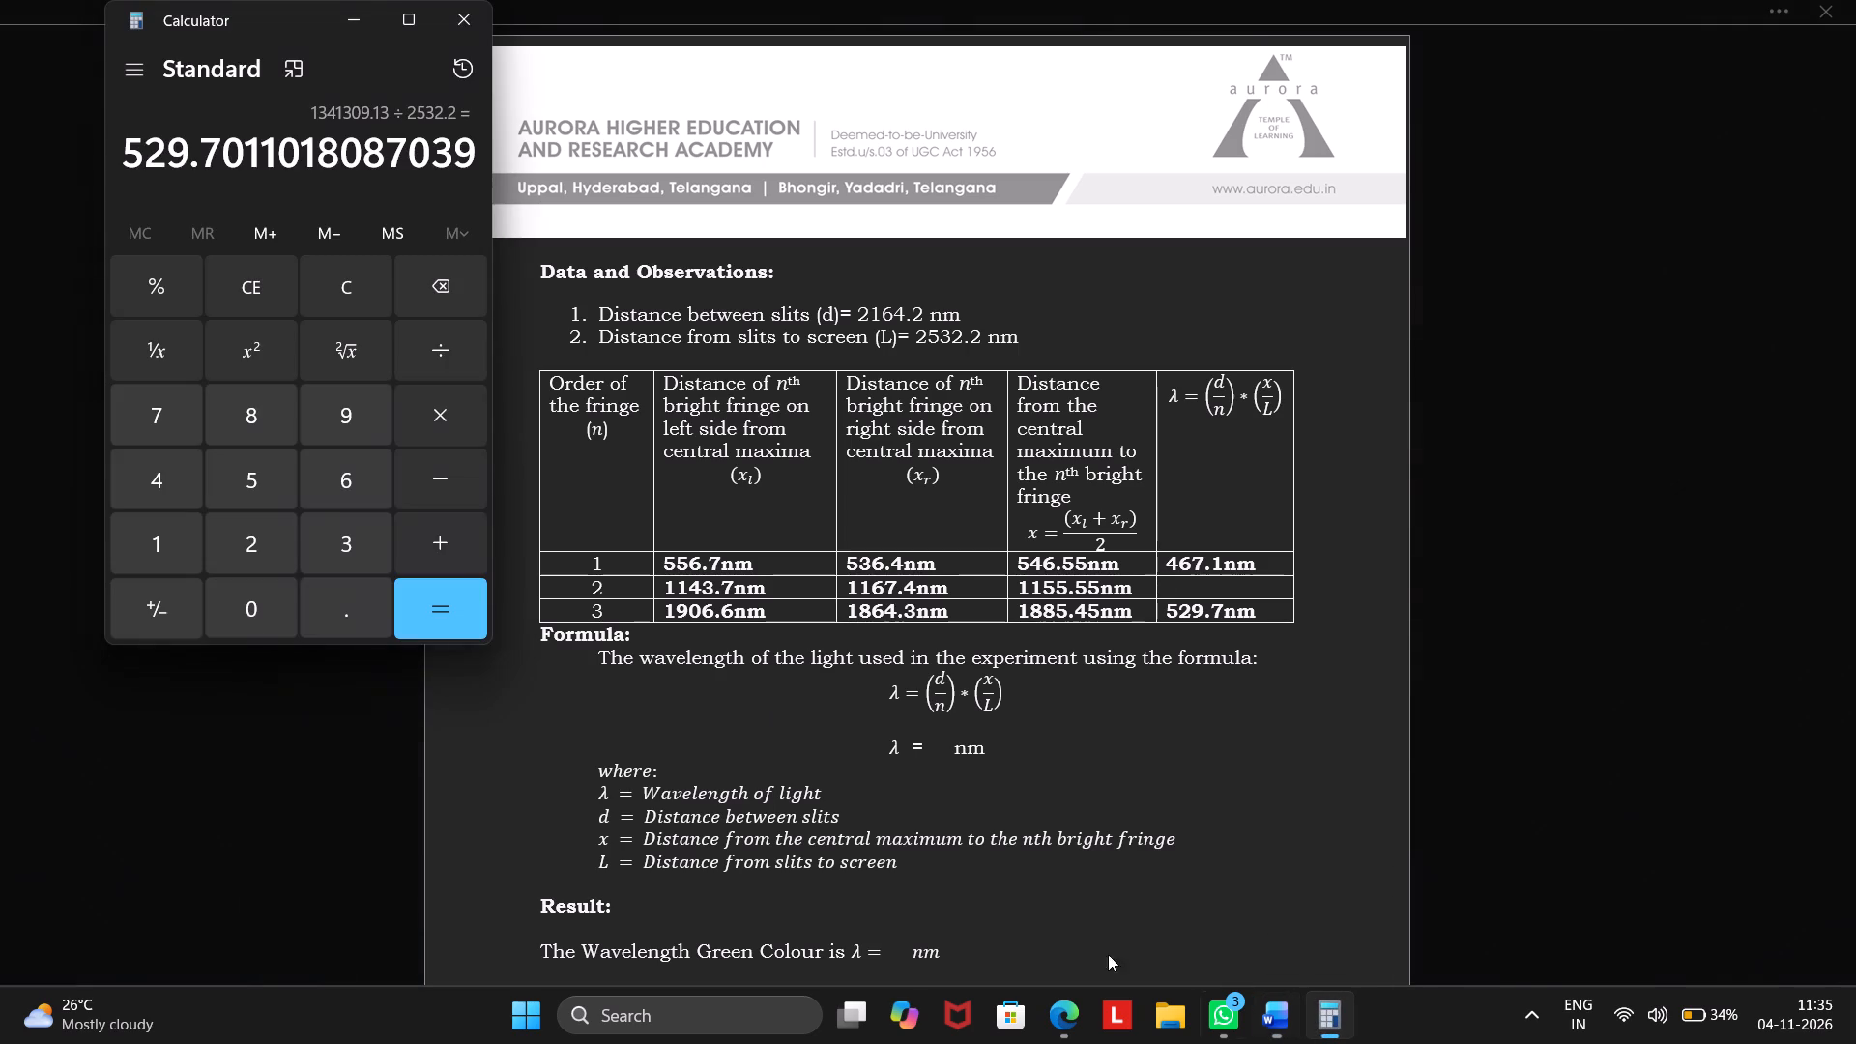
{"action": "left_click", "coordinate": [238, 262]}
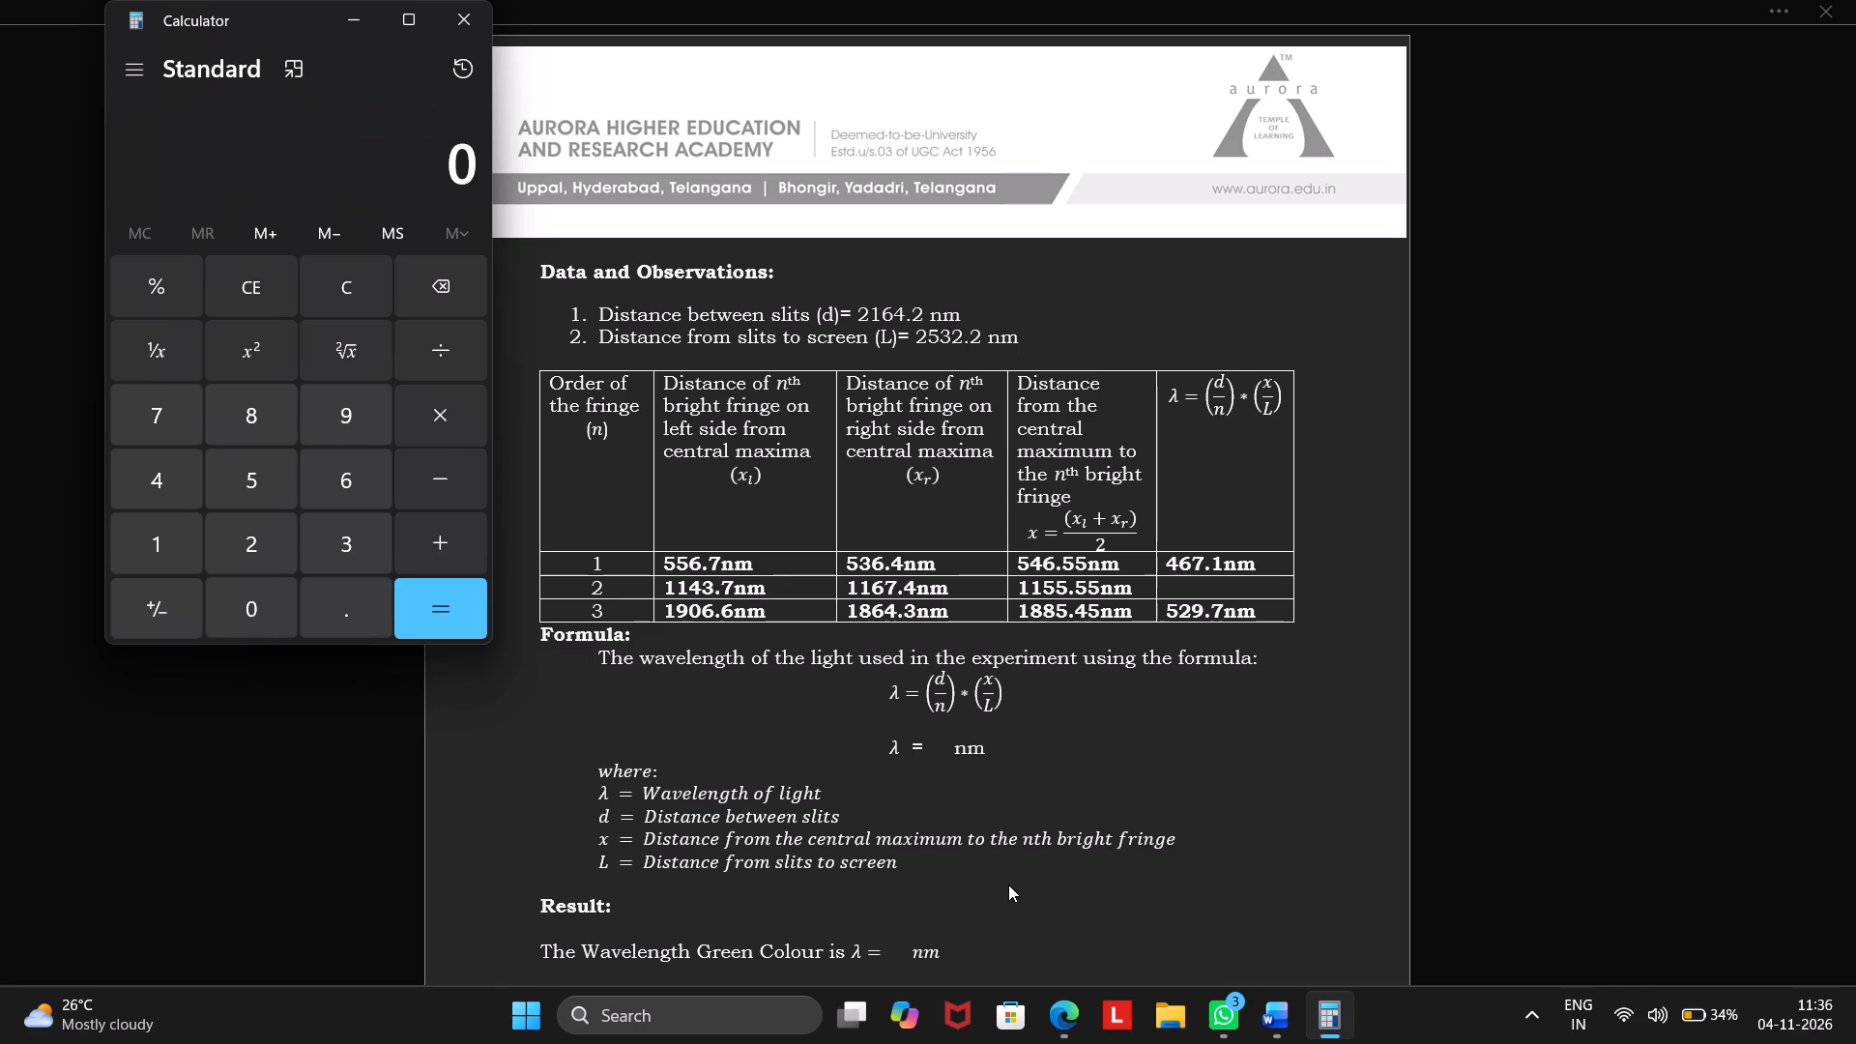
{"action": "type", "text": "21"}
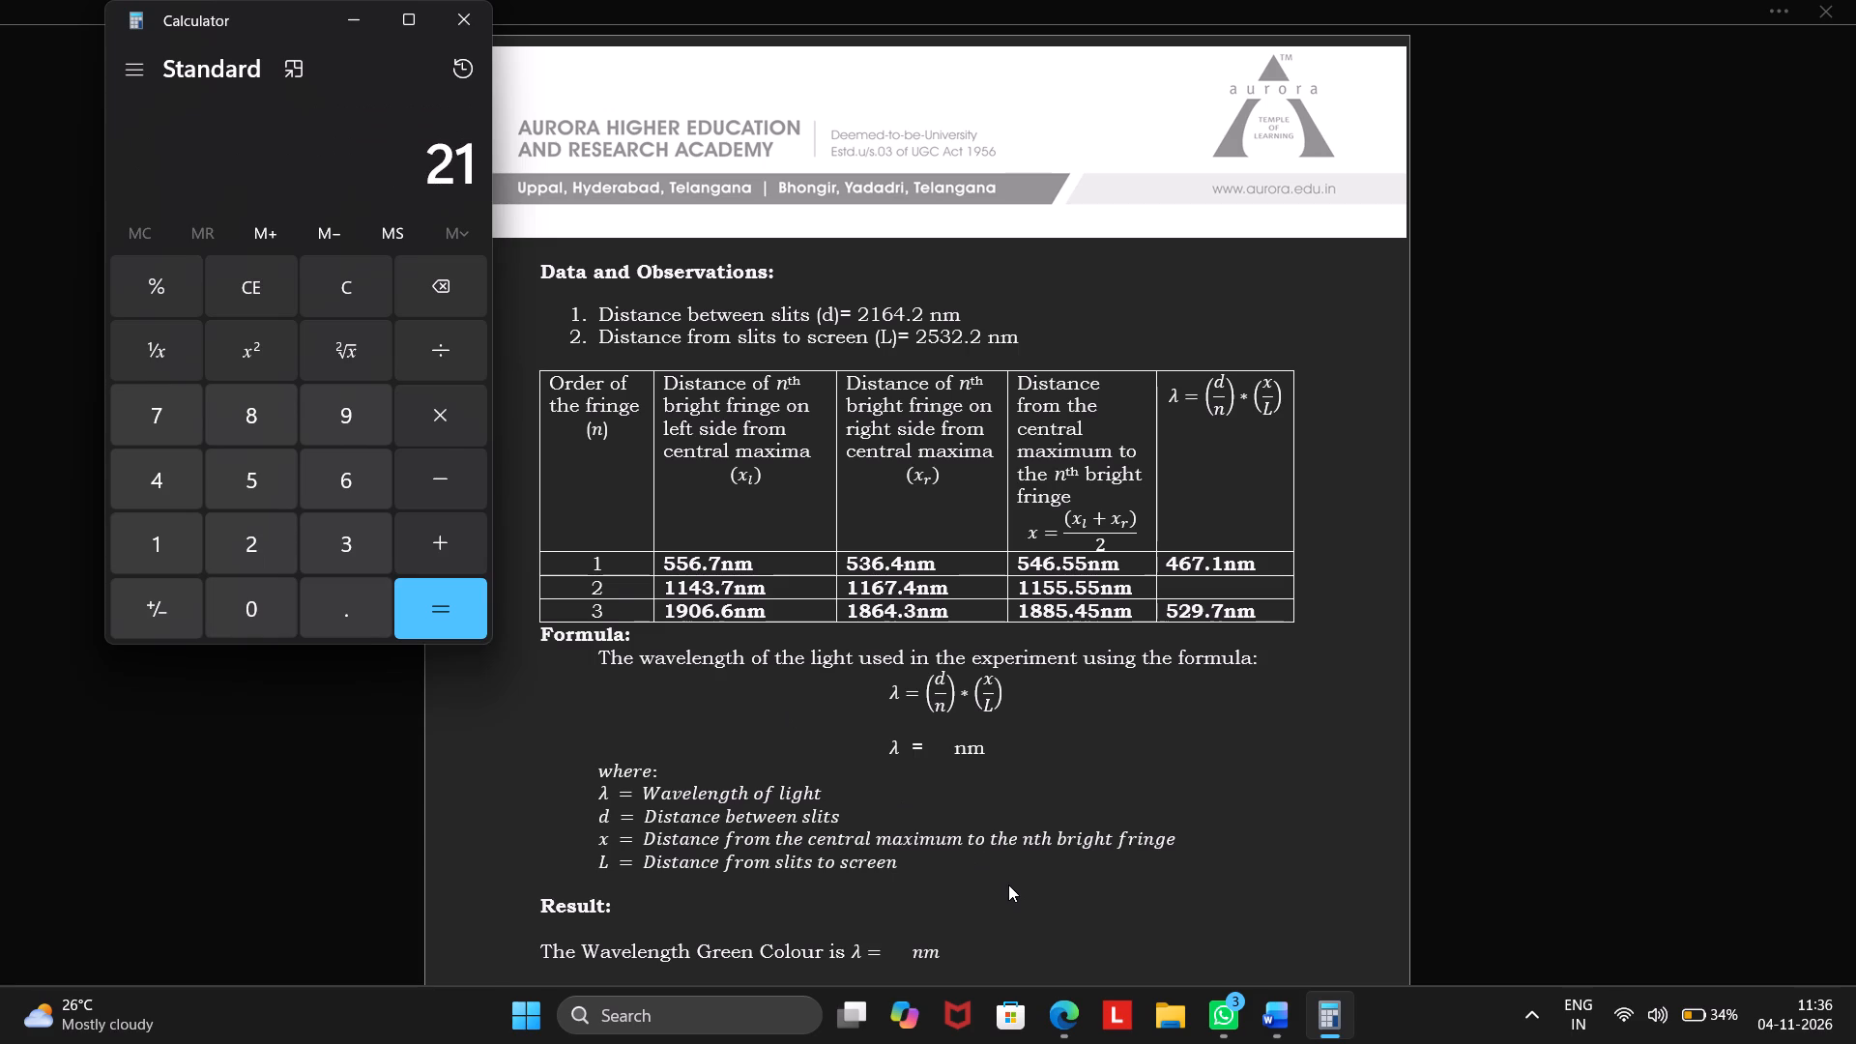
{"action": "key", "text": "6"}
{"action": "type", "text": "4.2"}
{"action": "type", "text": "/2"}
{"action": "key", "text": "equal"}
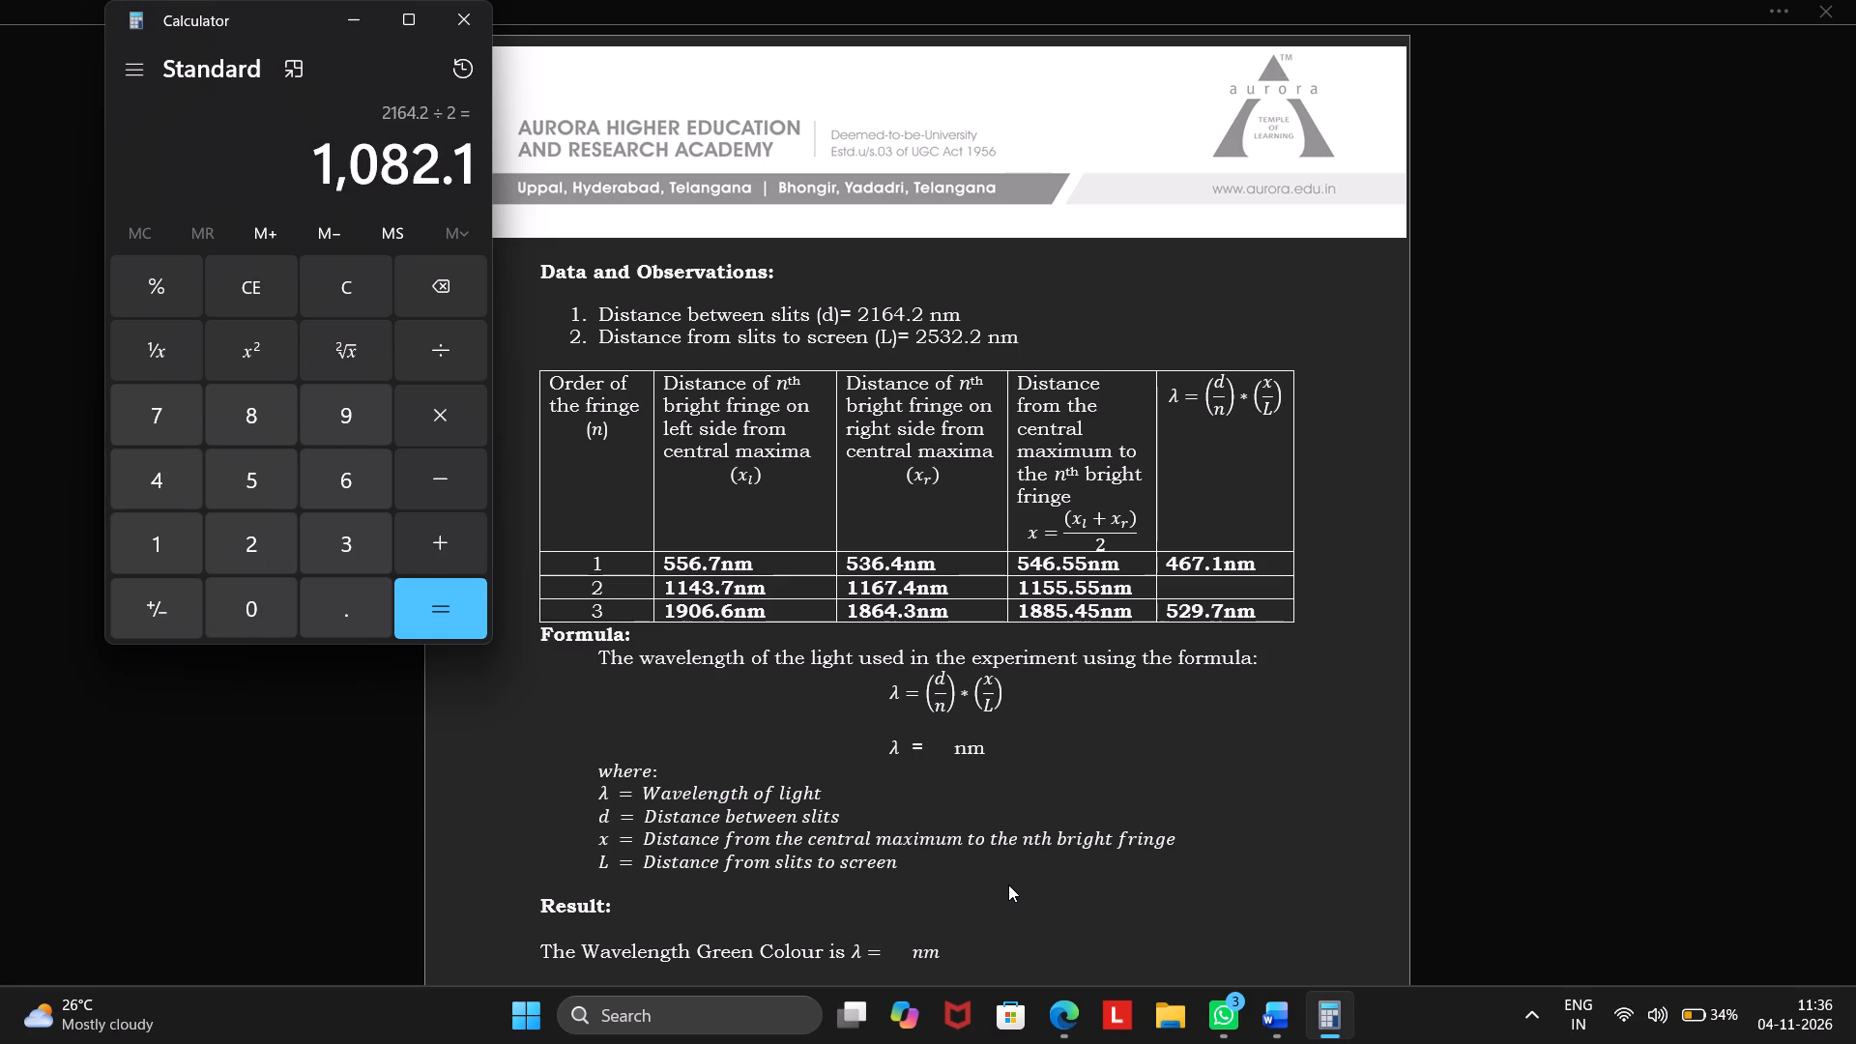
Multiply the d/n quotient by 1155.55 and divide by 2532.2 to recalculate the second-order wavelength.
{"action": "key", "text": "asterisk"}
{"action": "type", "text": "11"}
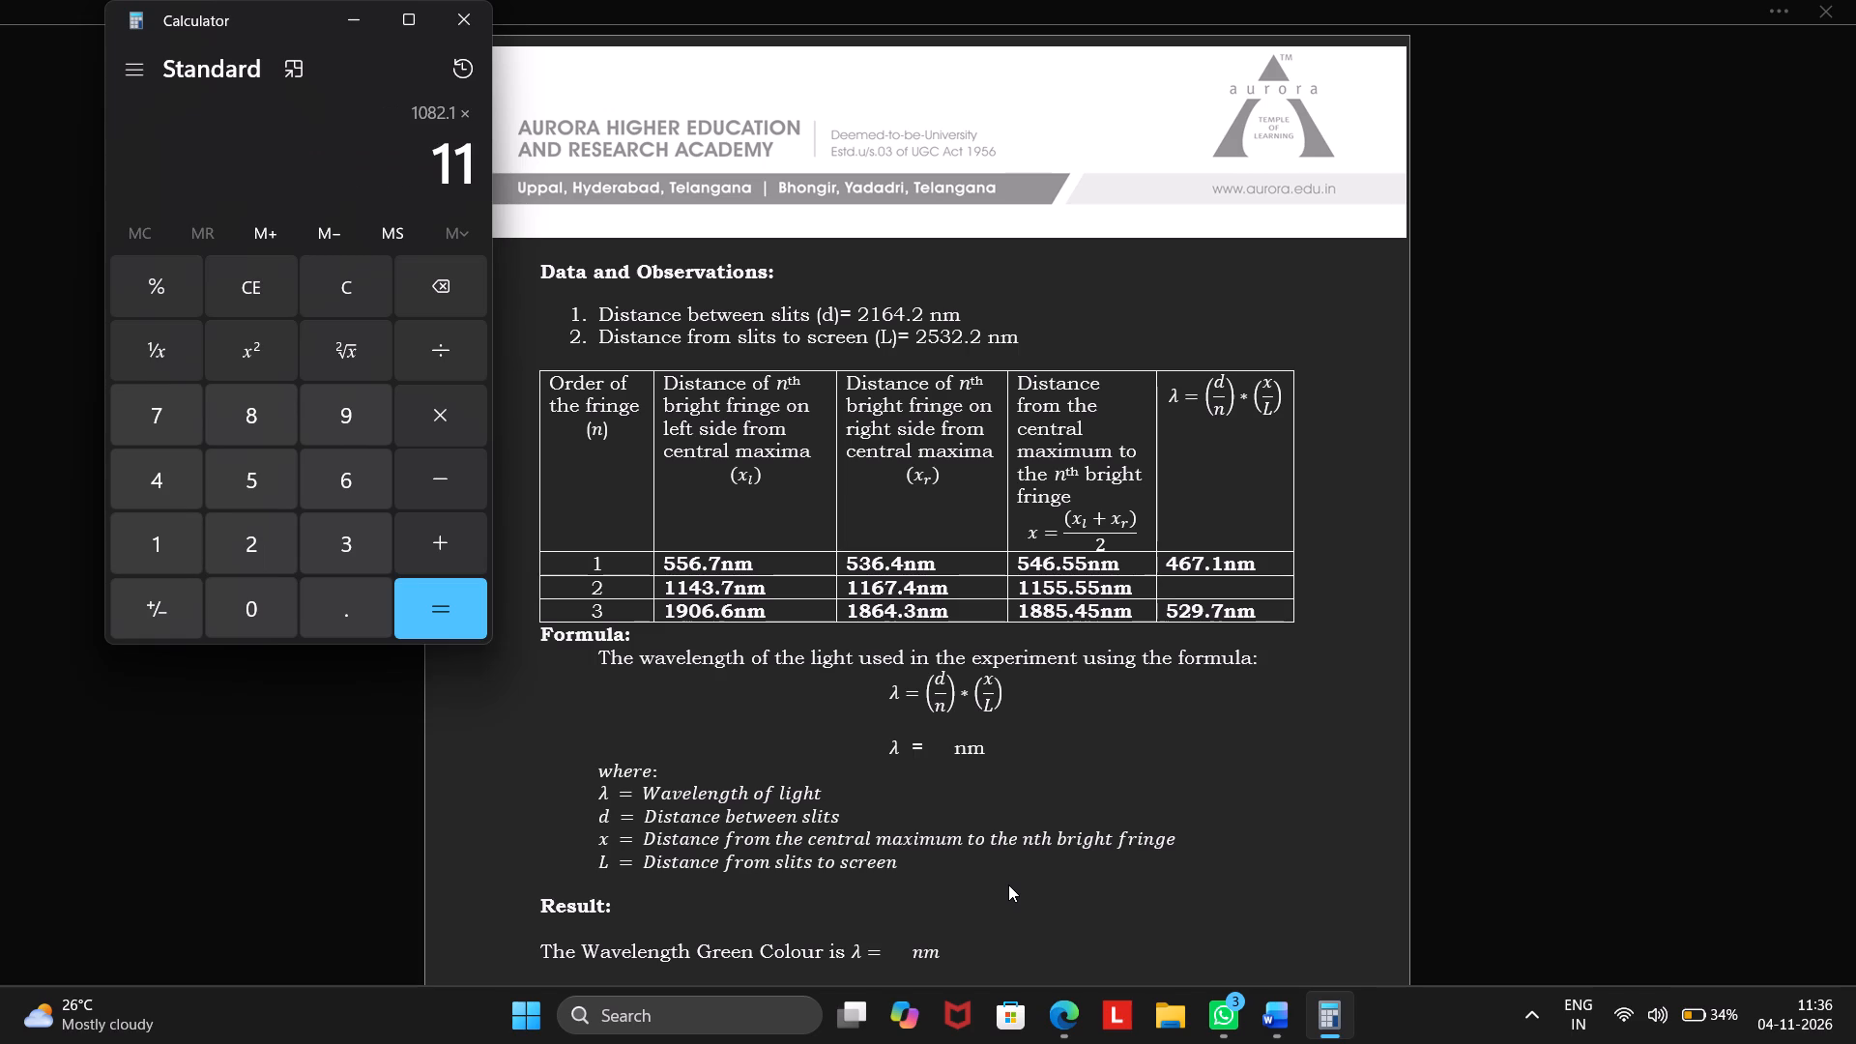
{"action": "type", "text": "55.55"}
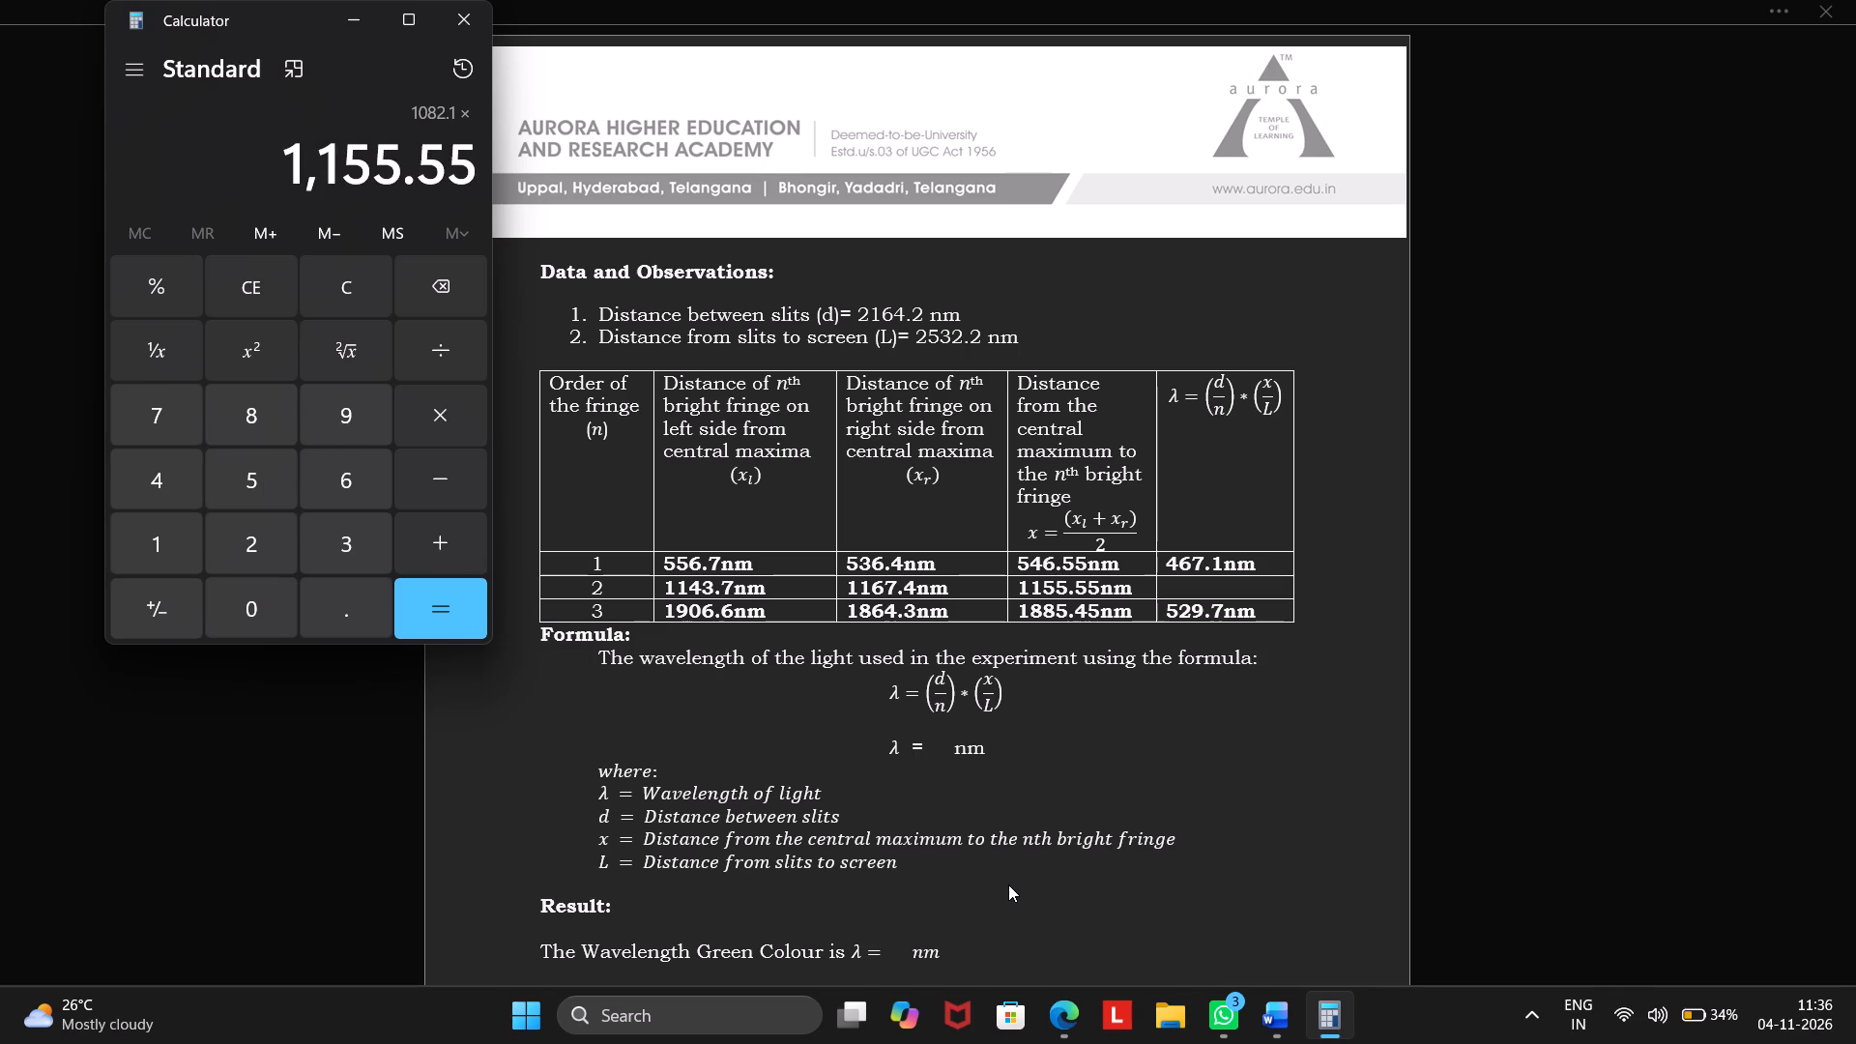
{"action": "key", "text": "slash"}
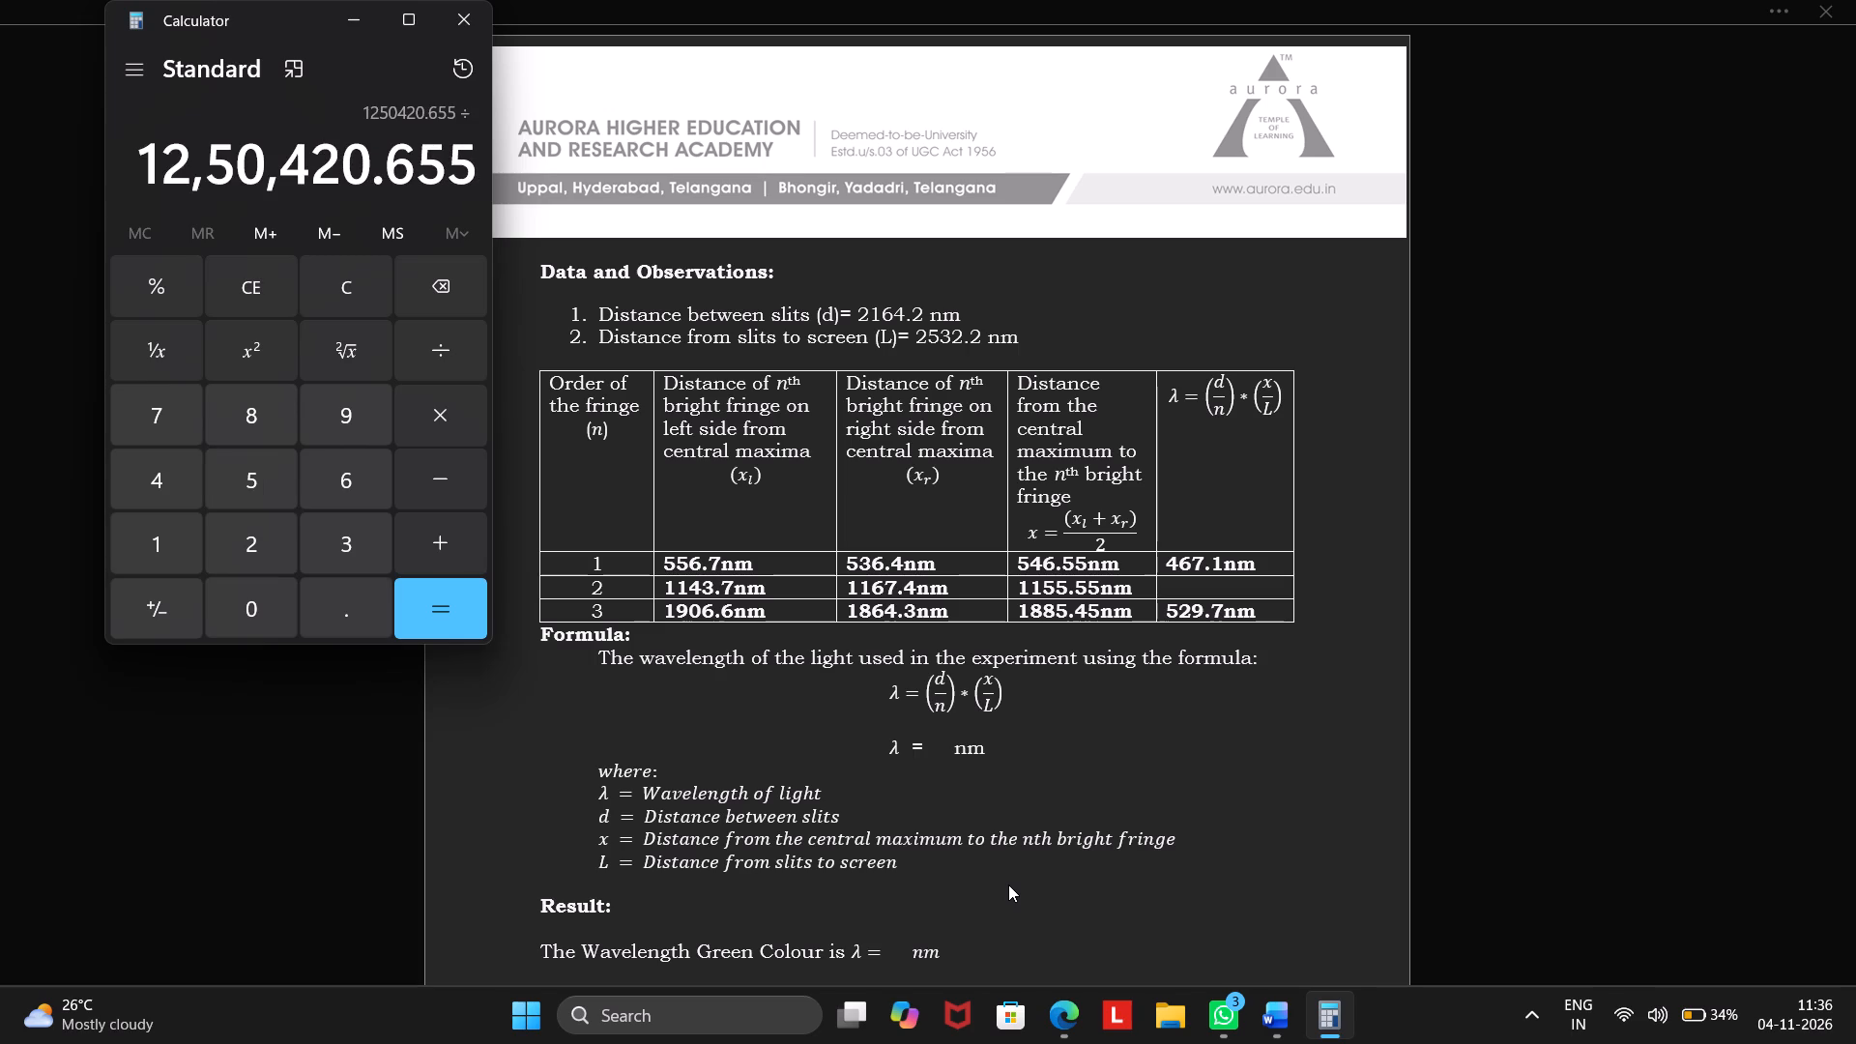
{"action": "type", "text": "25"}
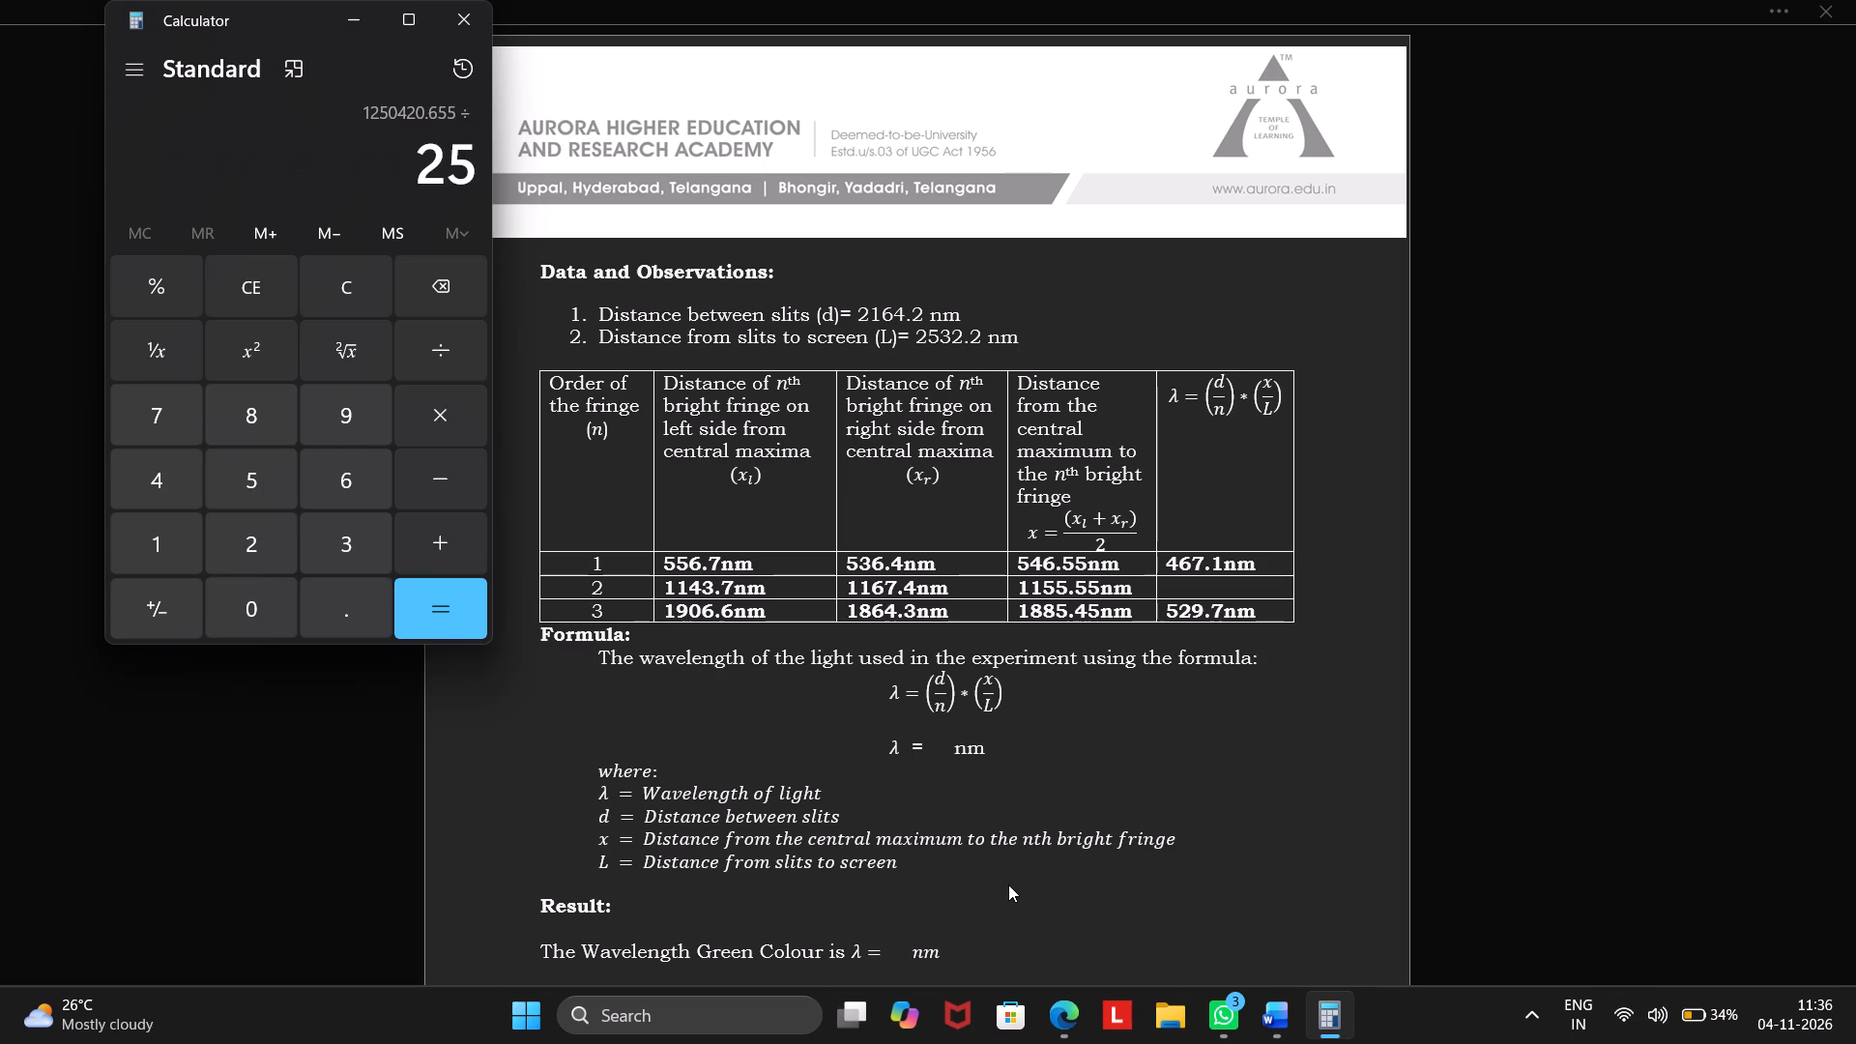
{"action": "type", "text": "32"}
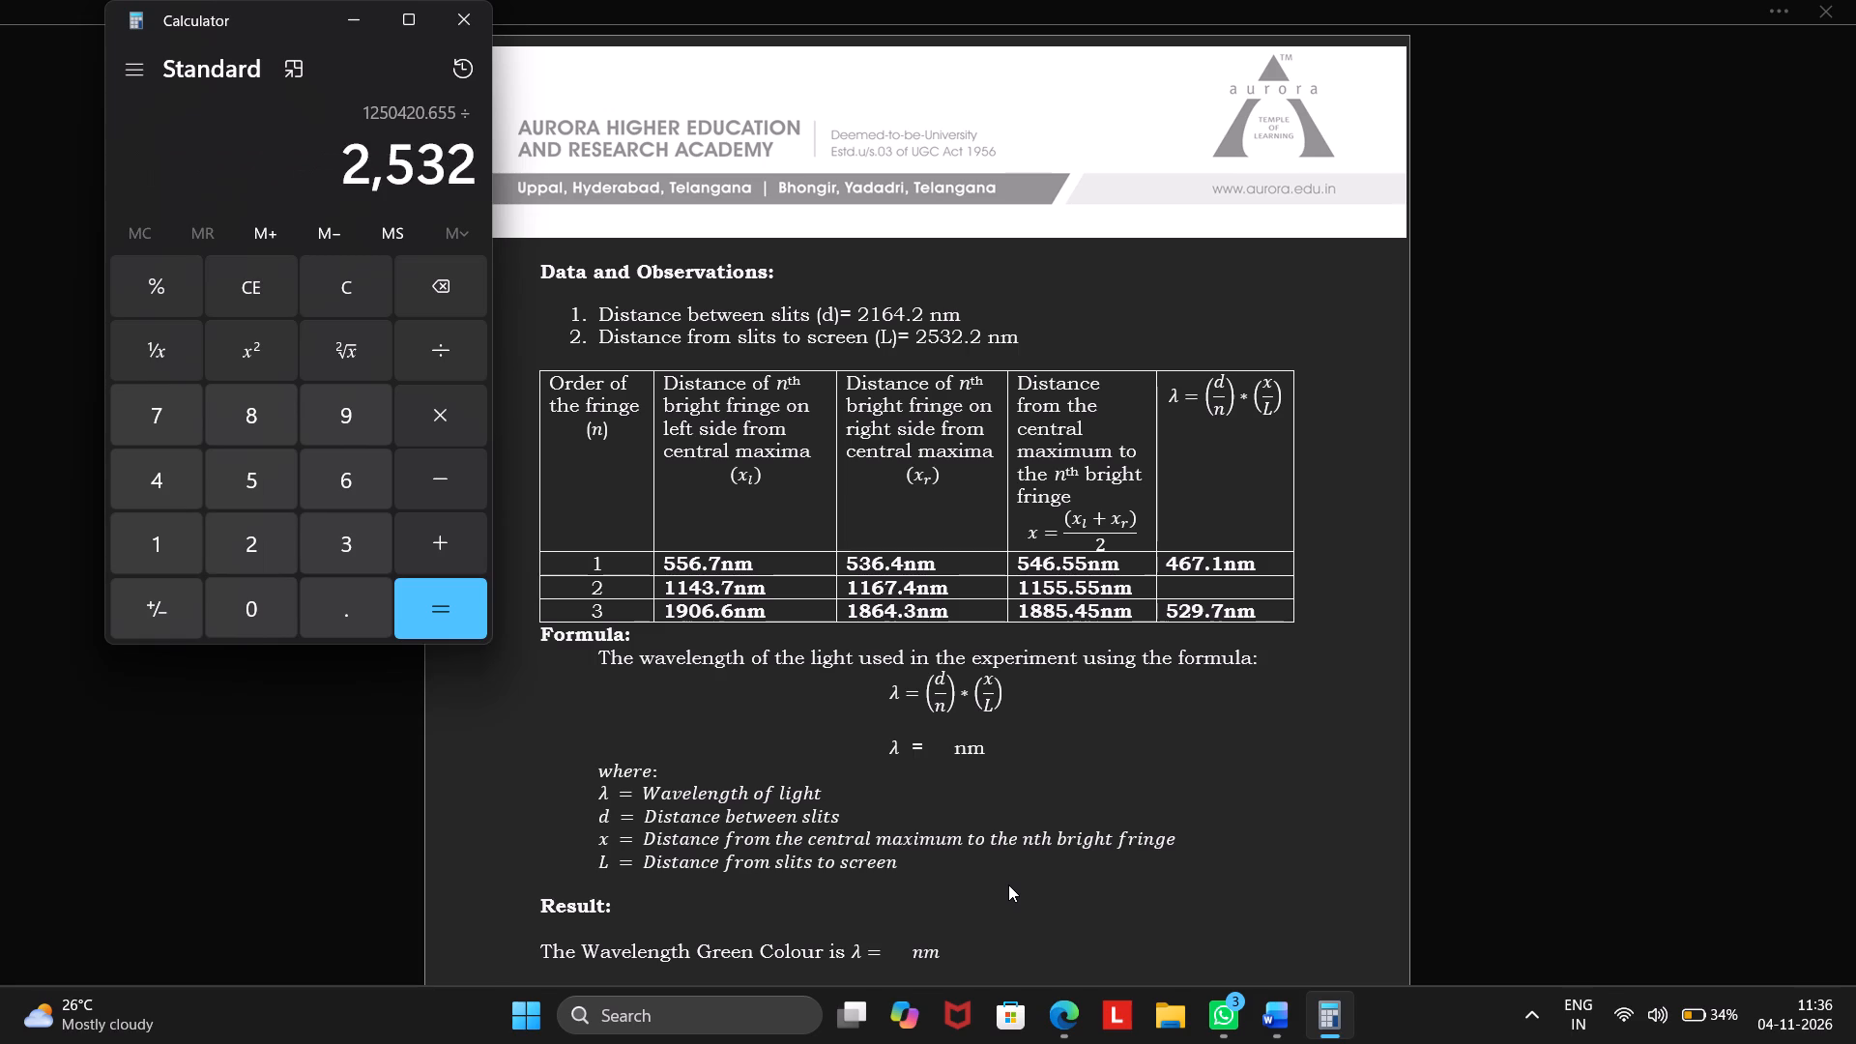
{"action": "type", "text": ".2"}
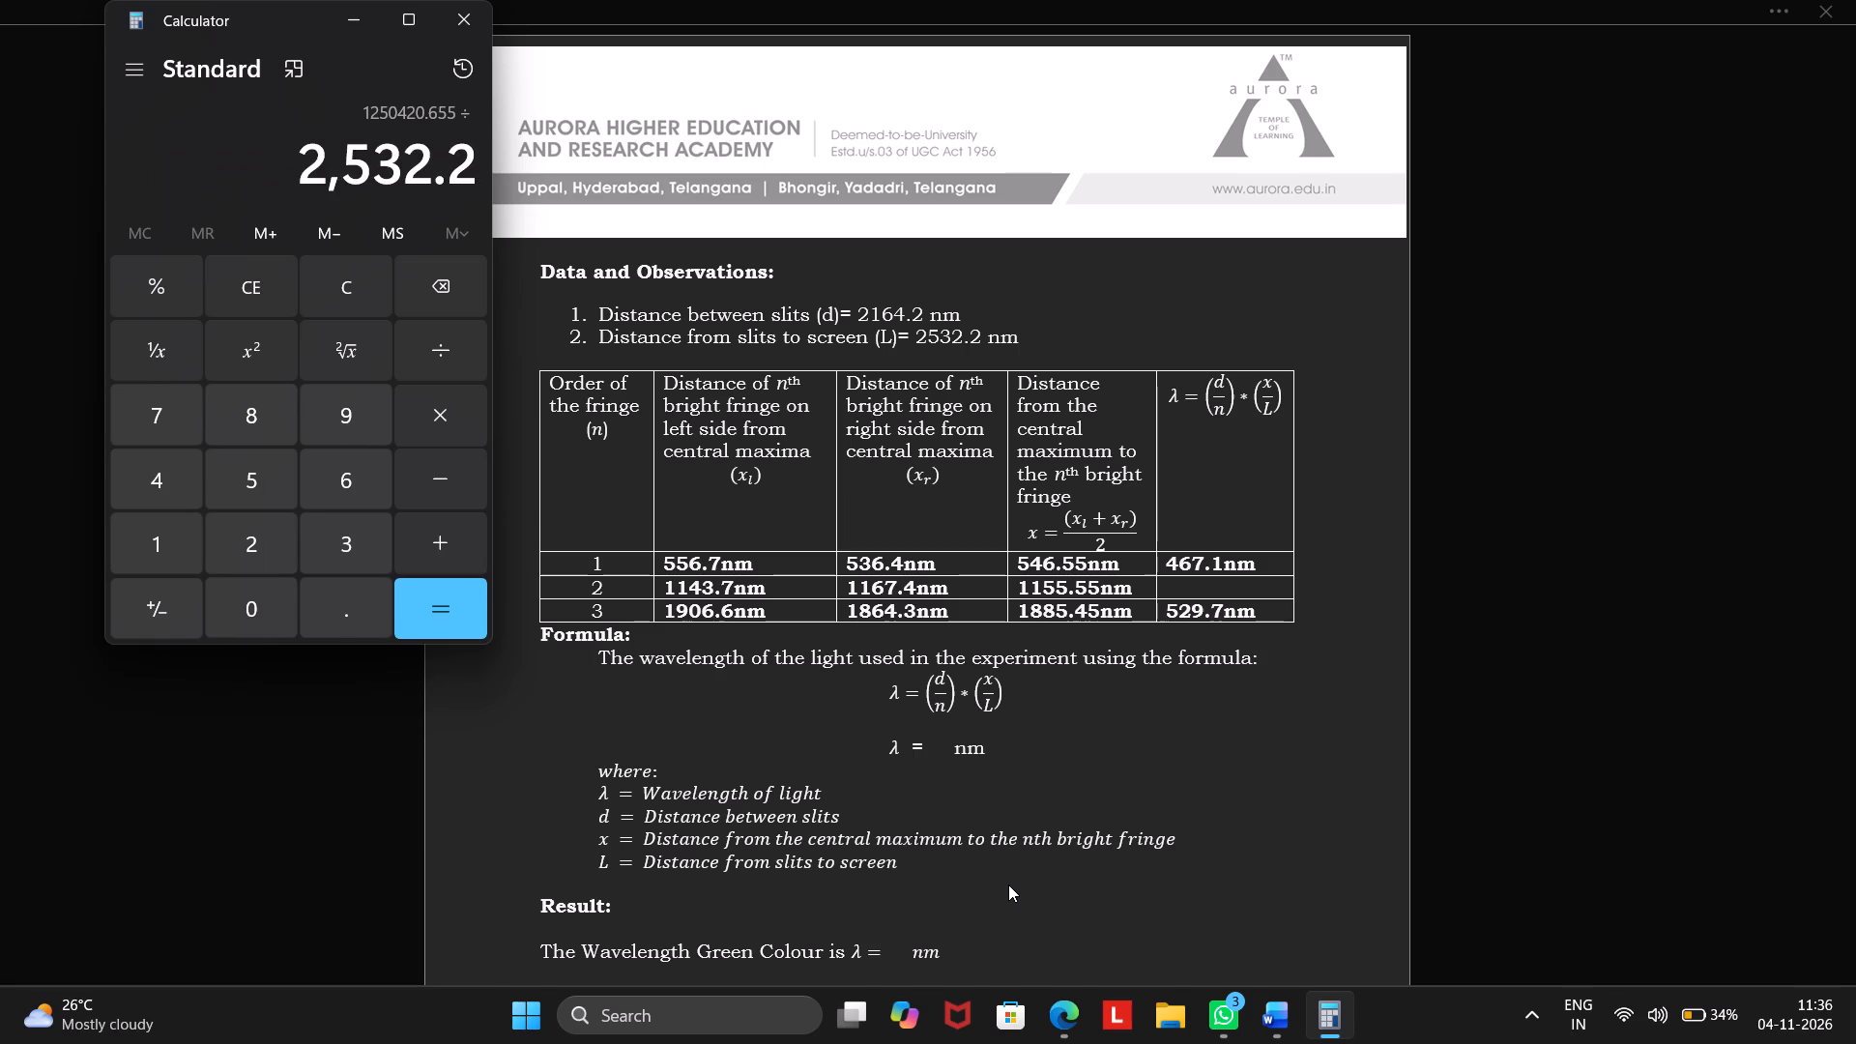
{"action": "key", "text": "equal"}
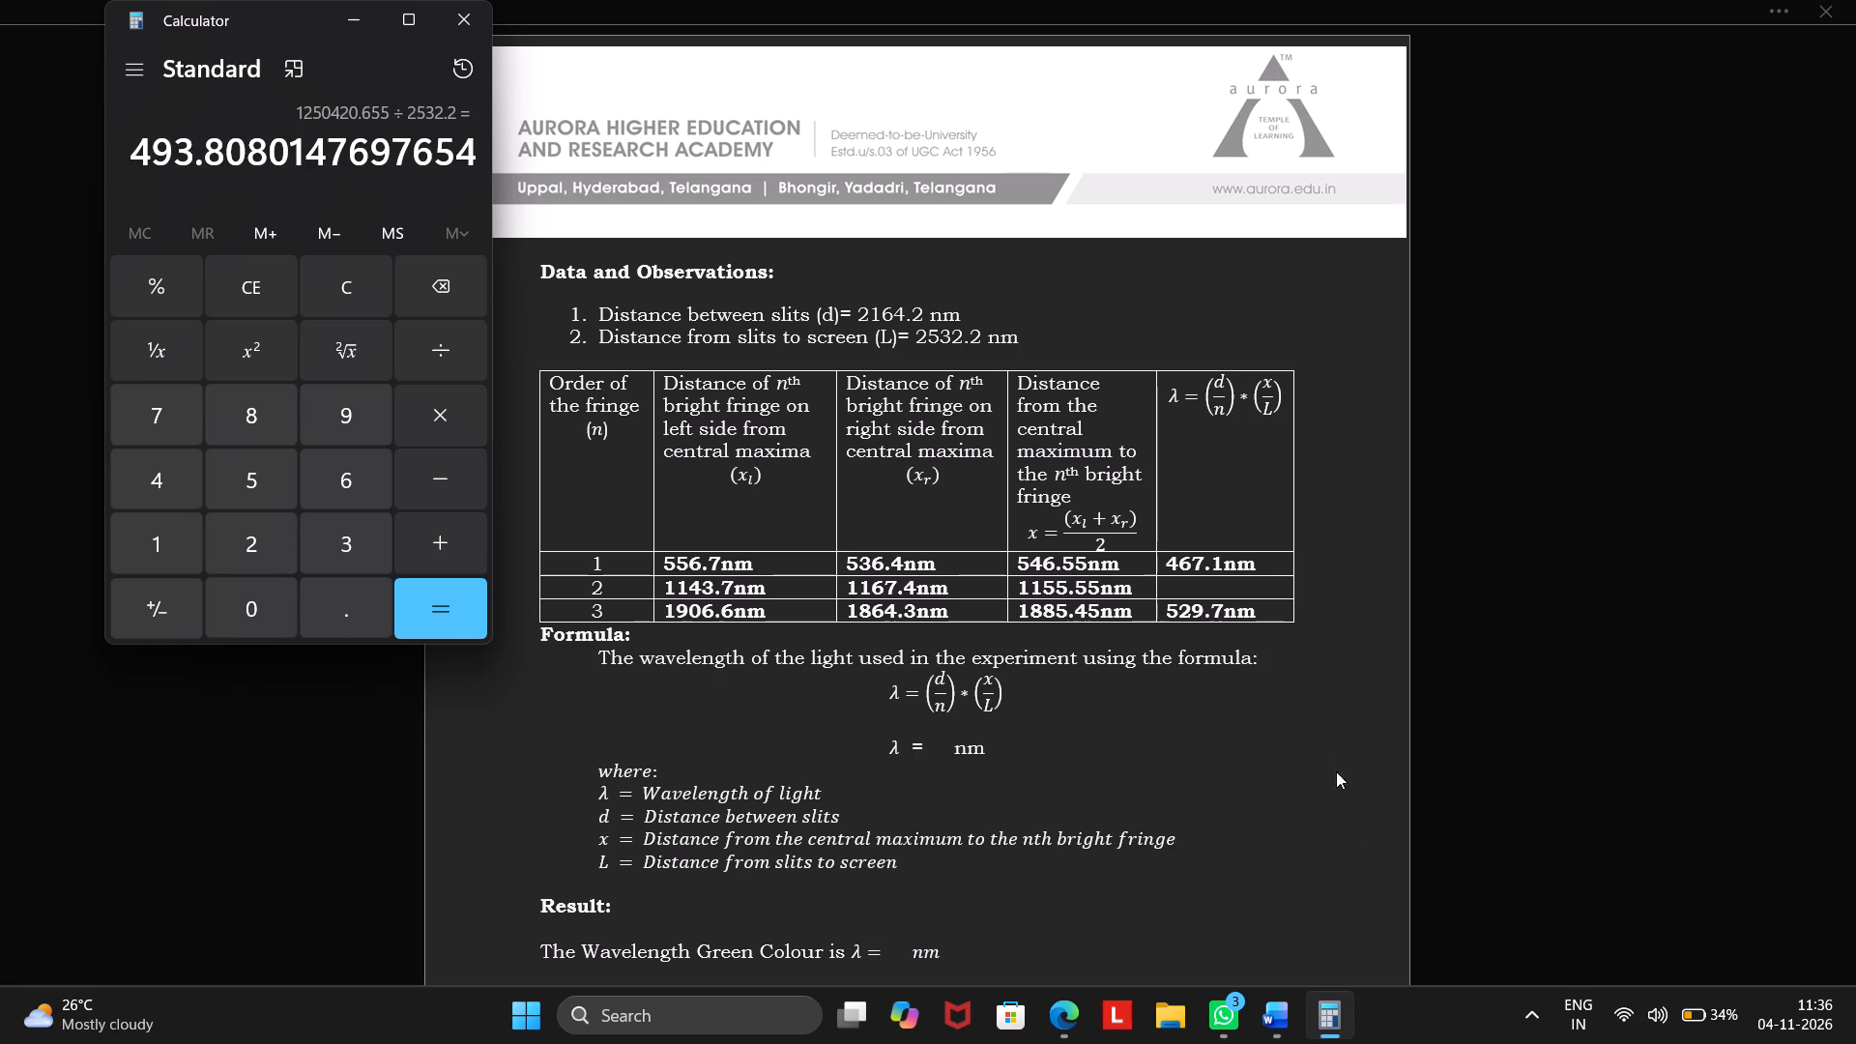
Switch to the Word document and enter 493.8nm in the wavelength column for fringe order 2.
{"action": "left_click", "coordinate": [1205, 582]}
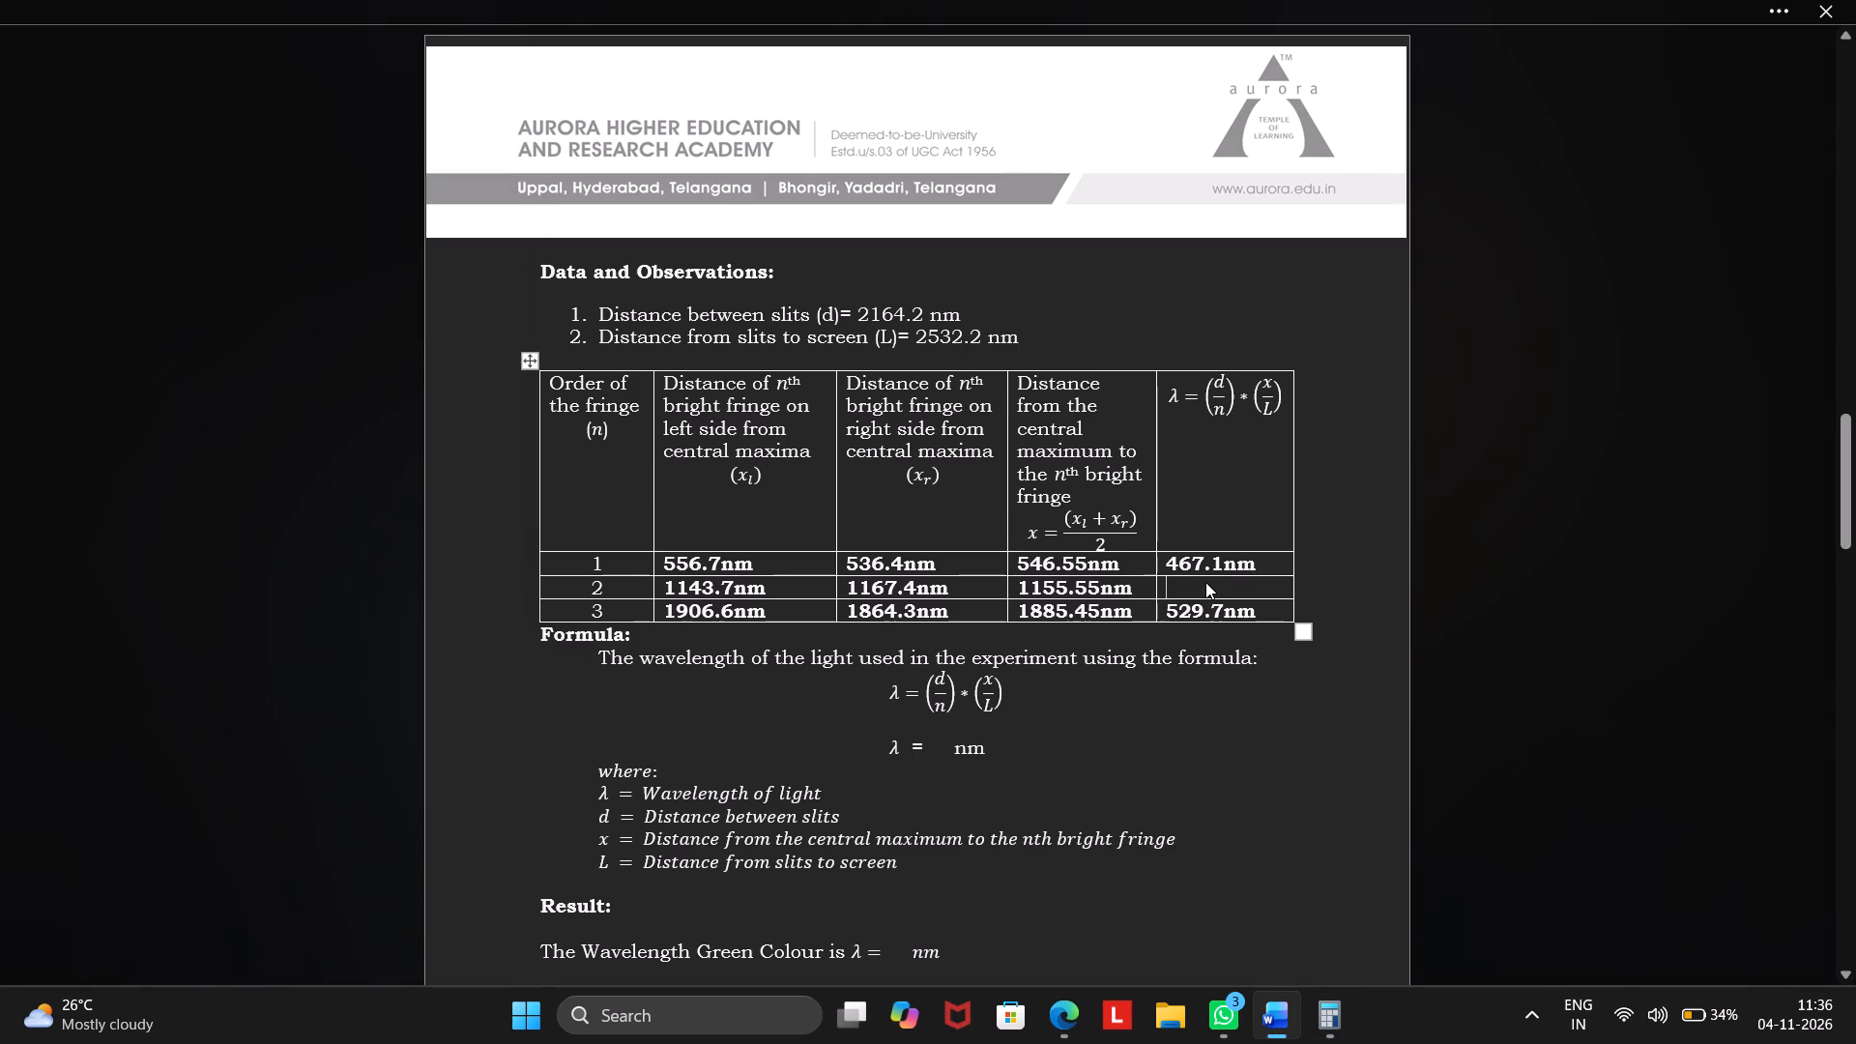
{"action": "type", "text": "493"}
{"action": "key", "text": "period"}
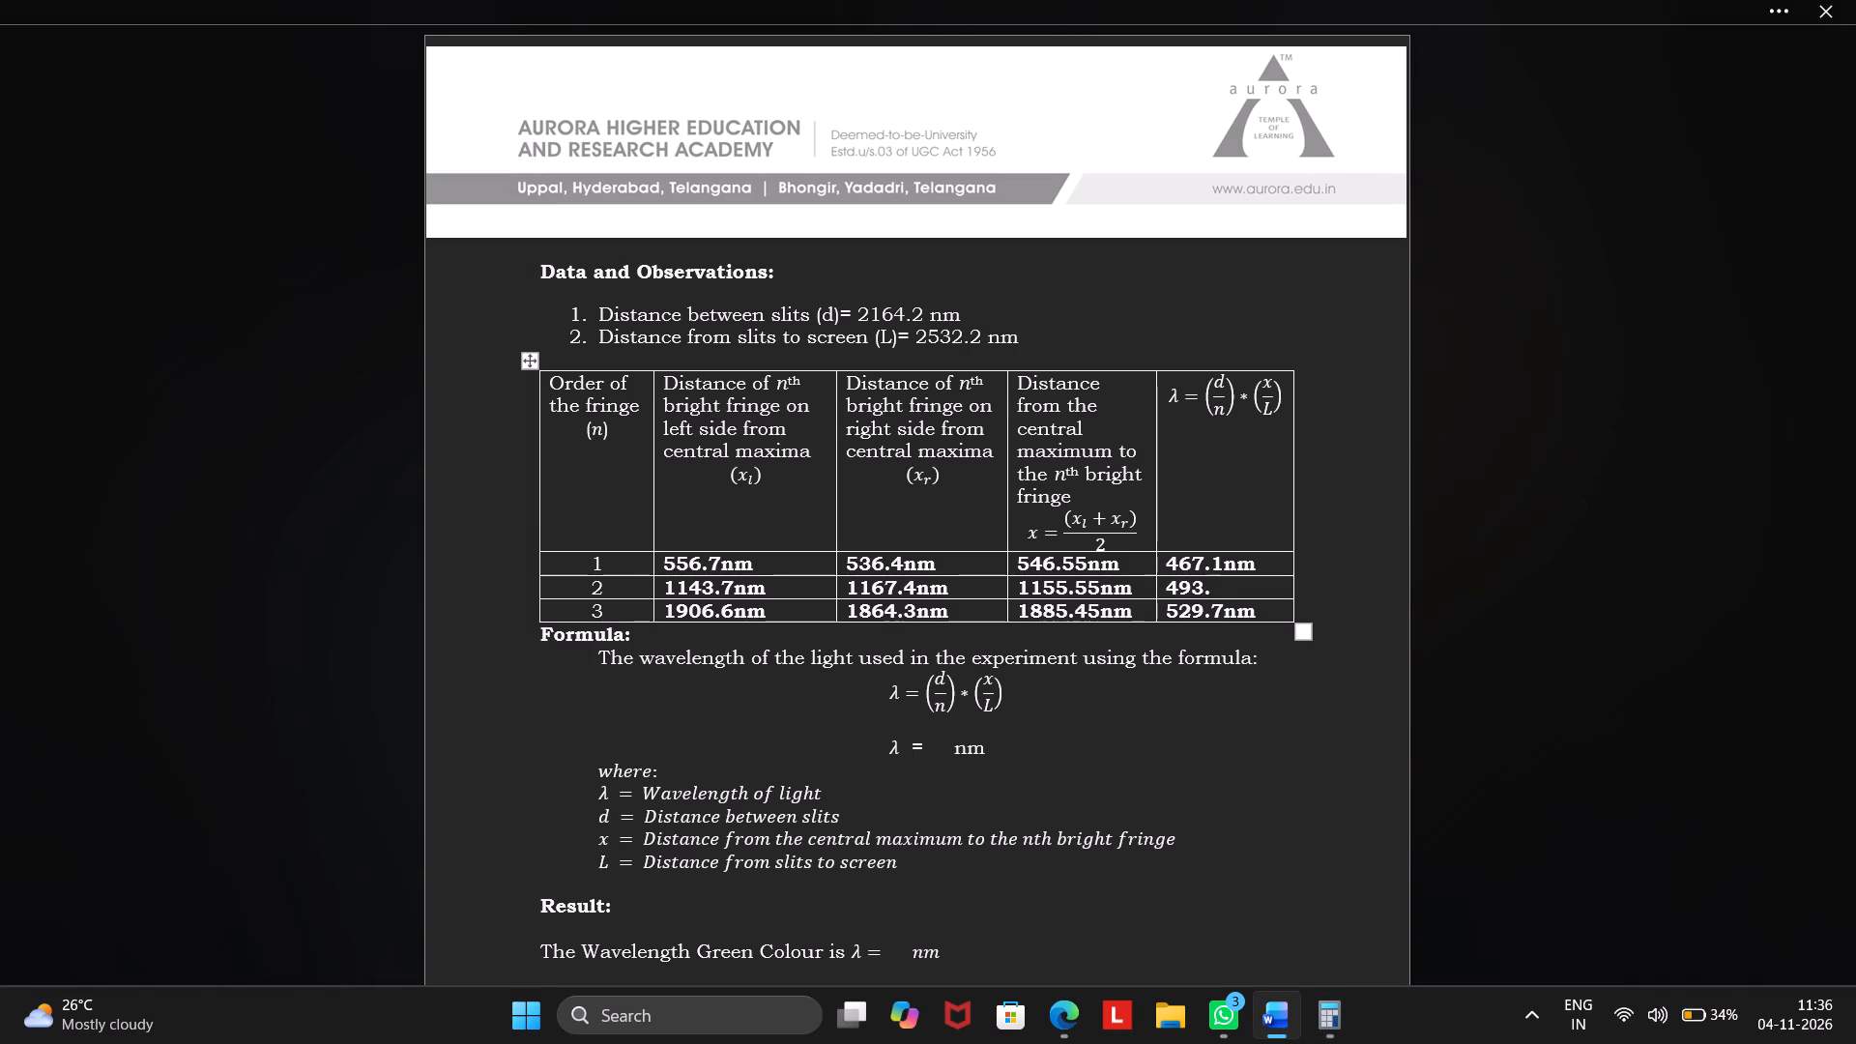
{"action": "left_click", "coordinate": [1330, 1007]}
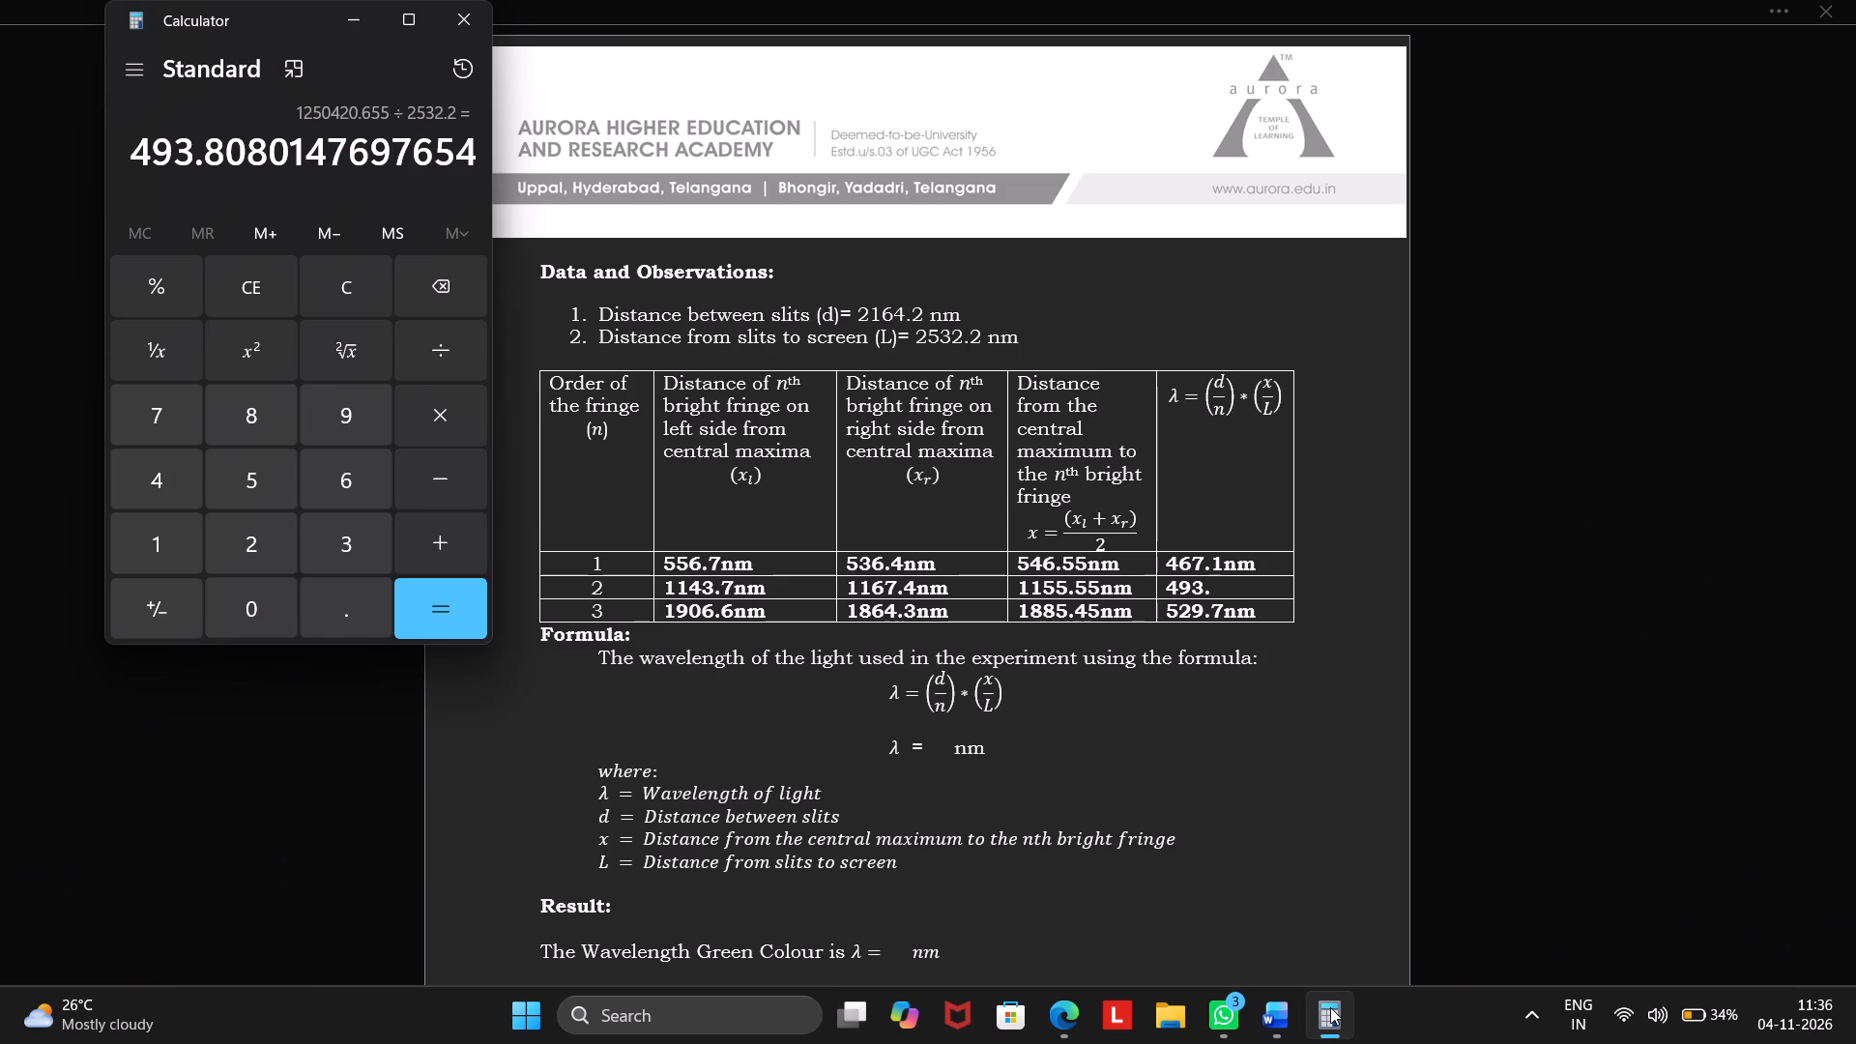
{"action": "left_click", "coordinate": [1232, 585]}
{"action": "key", "text": "8"}
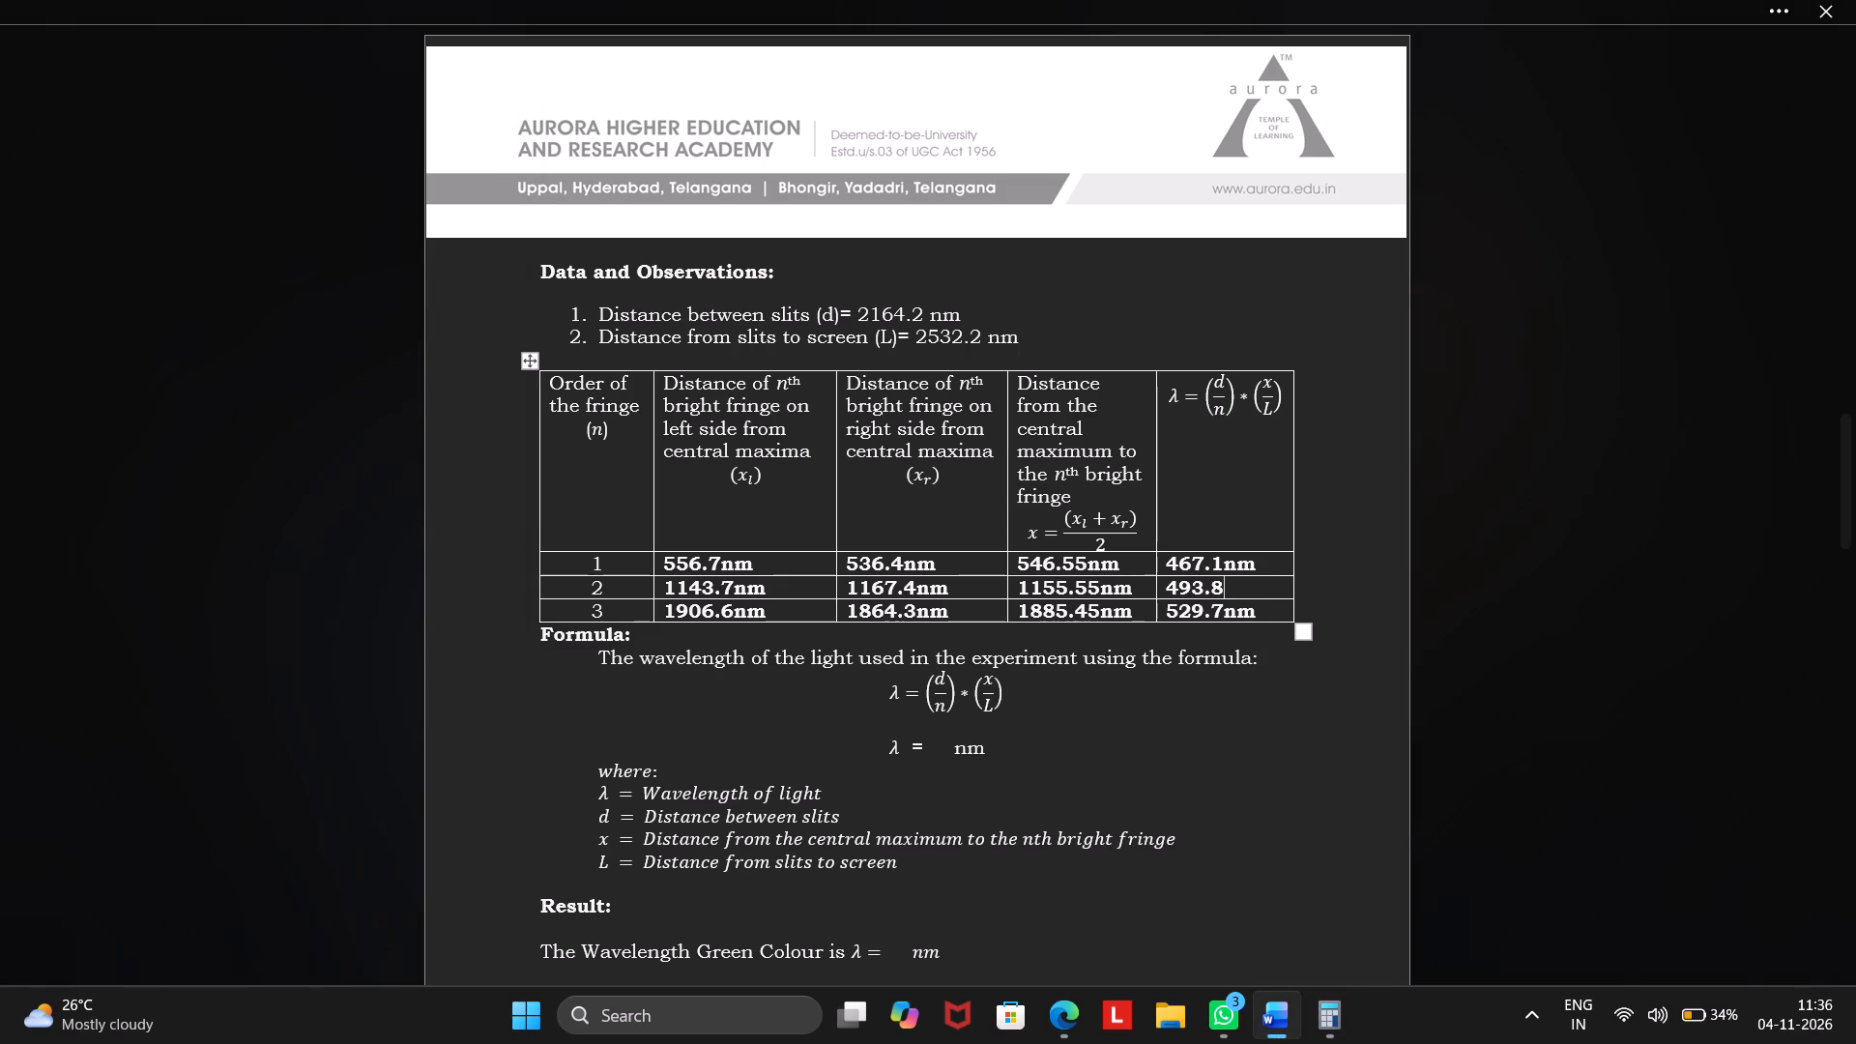
{"action": "type", "text": "nm"}
Place the text cursor in the blank before nm on the λ = line below the wavelength formula.
{"action": "scroll", "coordinate": [1232, 585], "scroll_direction": "down", "scroll_amount": 1}
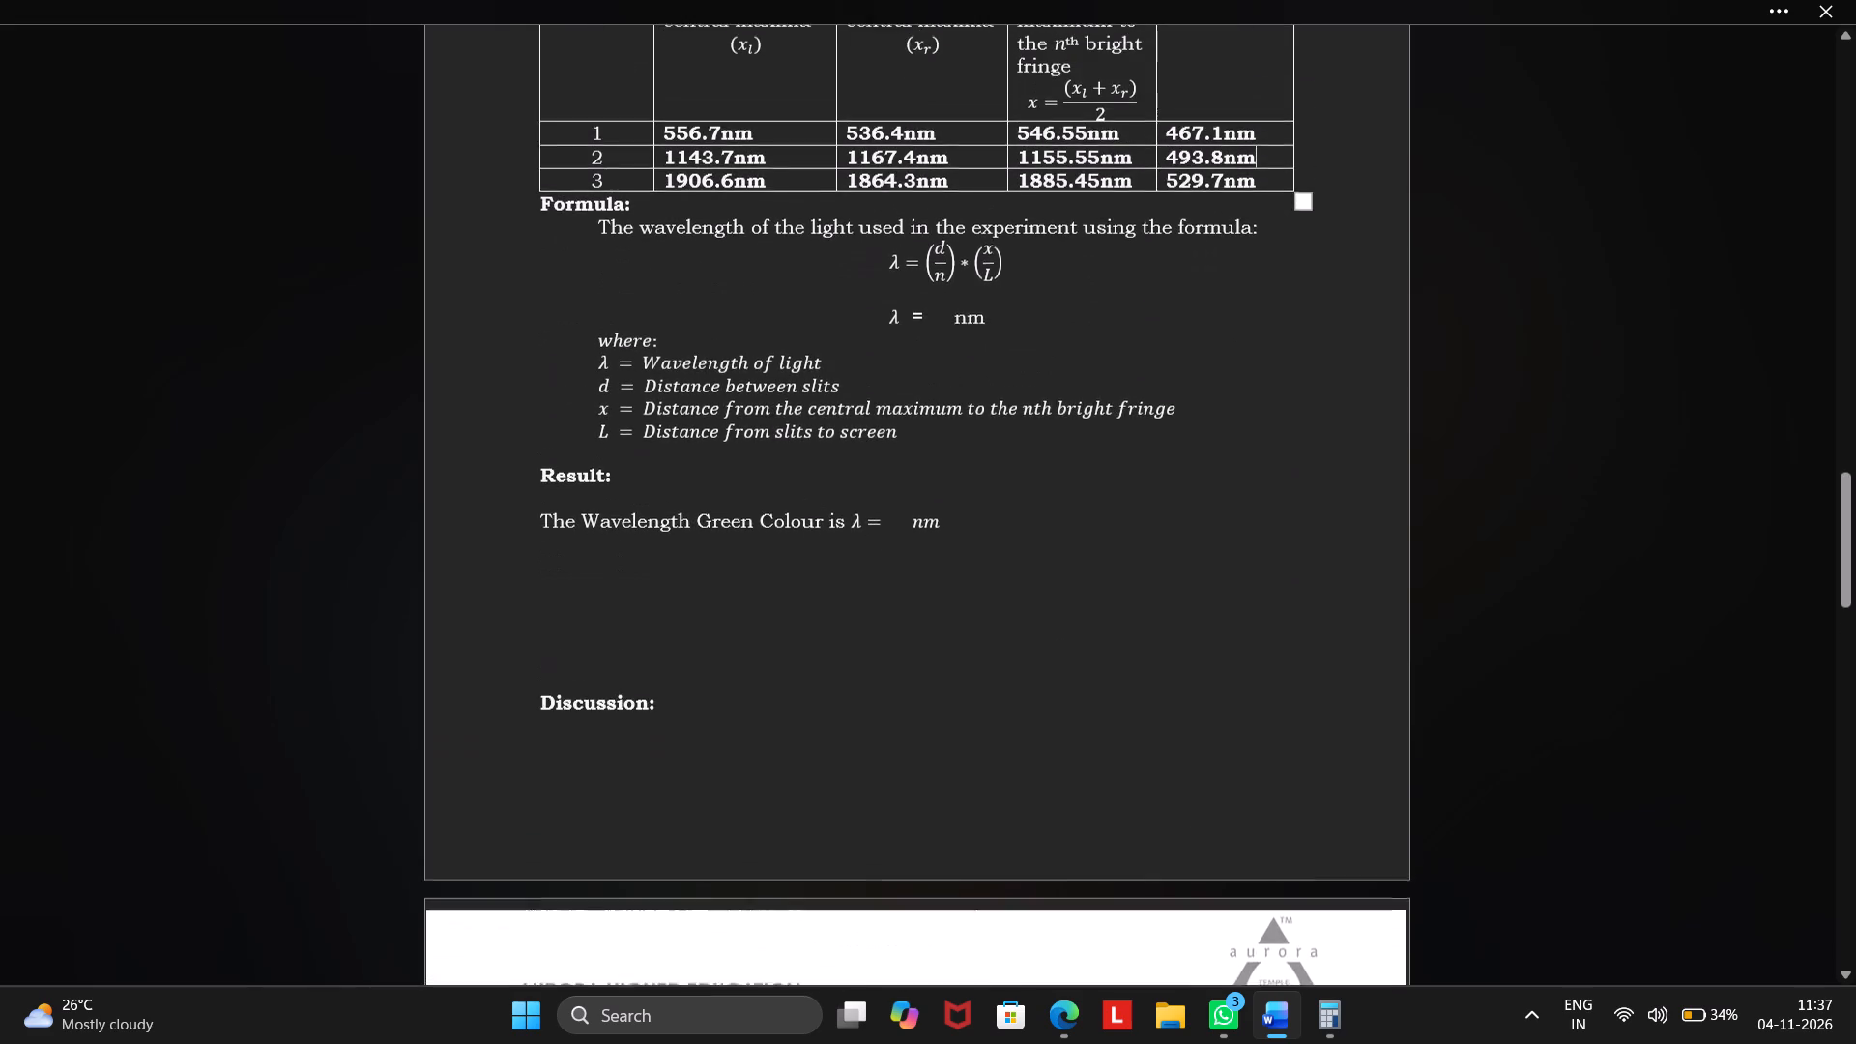
{"action": "scroll", "coordinate": [1232, 585], "scroll_direction": "down", "scroll_amount": 1}
{"action": "scroll", "coordinate": [1232, 585], "scroll_direction": "up", "scroll_amount": 1}
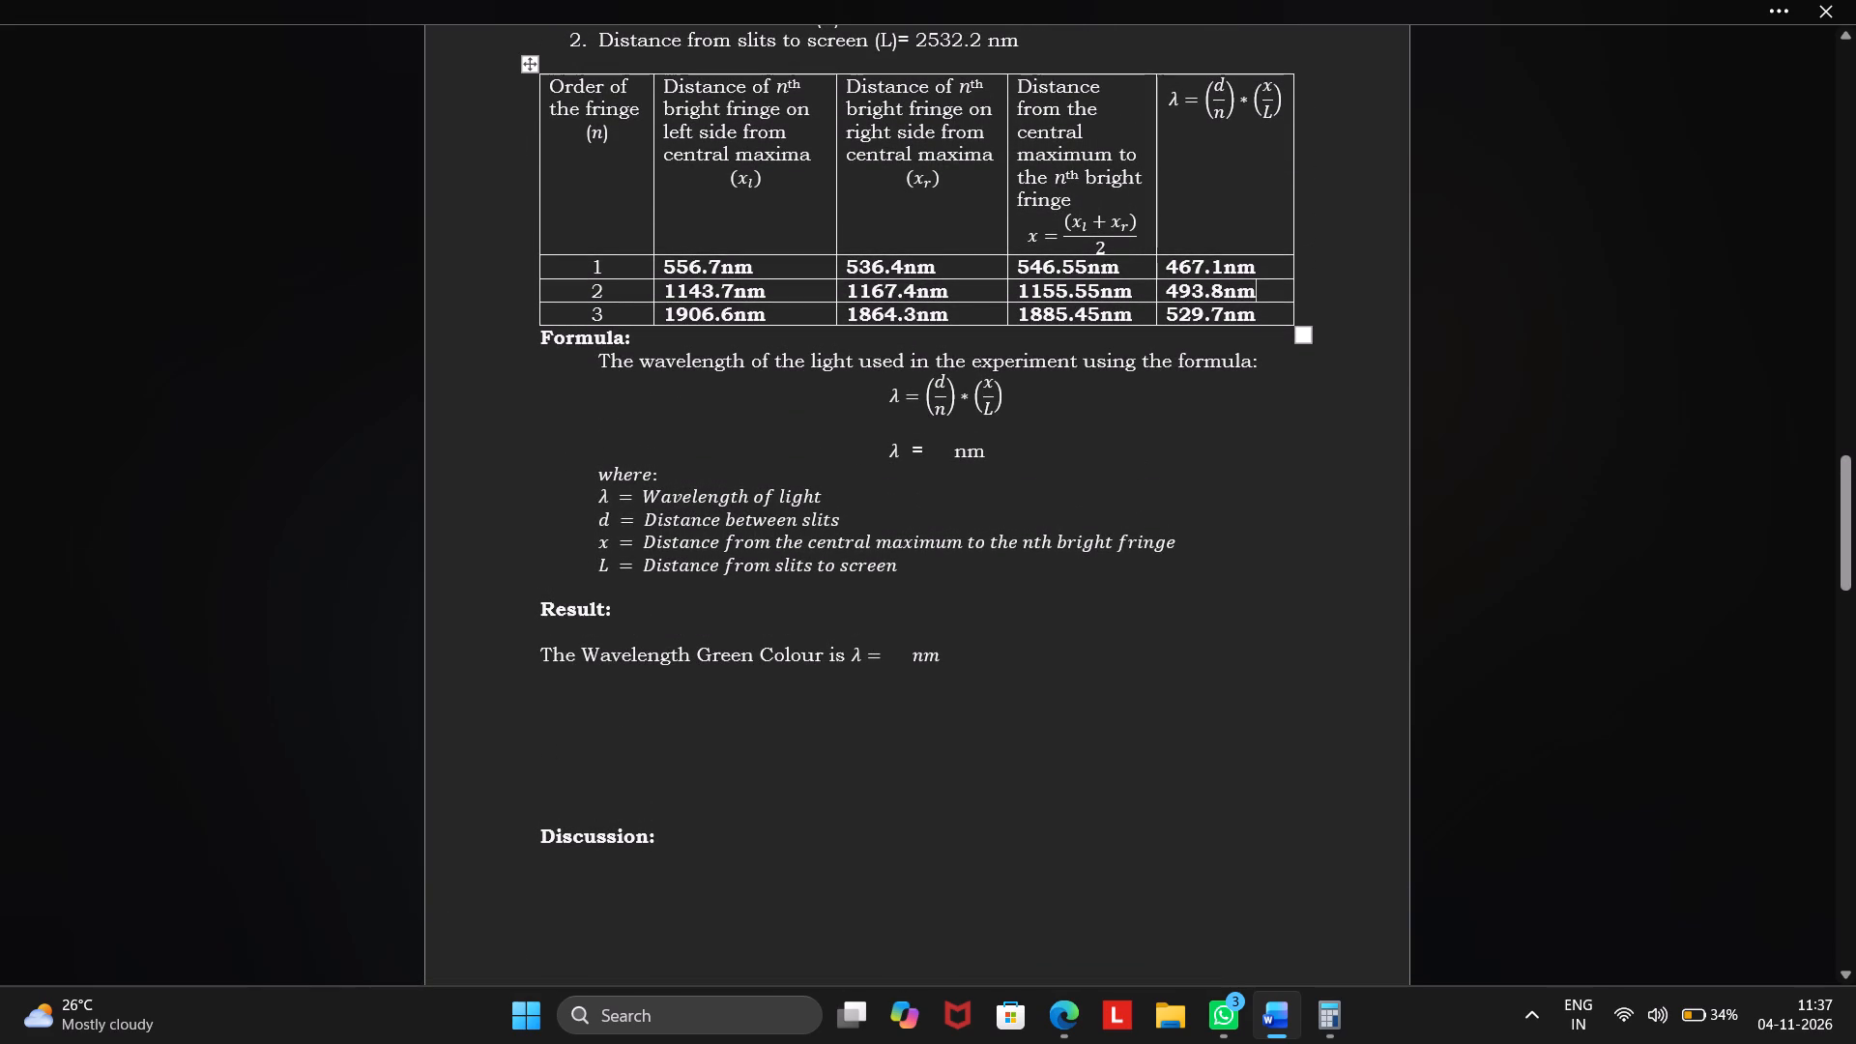
{"action": "left_click", "coordinate": [951, 462]}
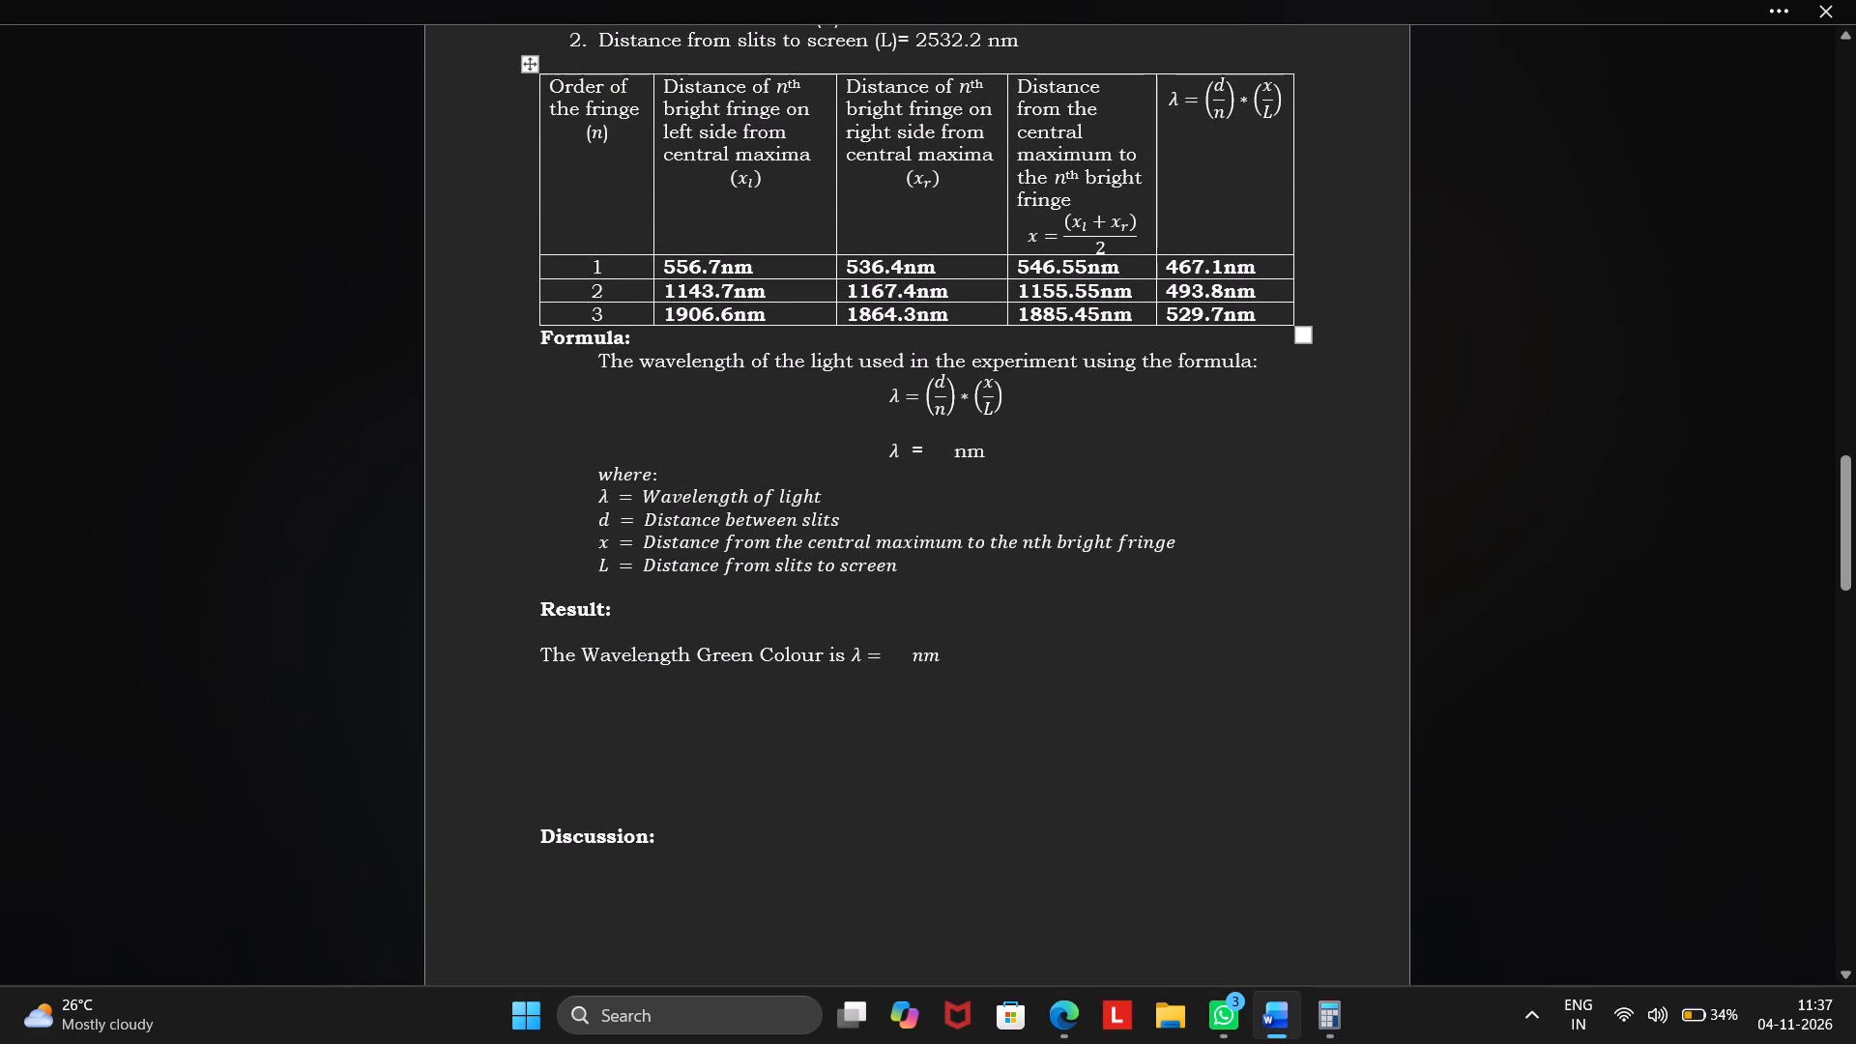
{"action": "left_click", "coordinate": [952, 450]}
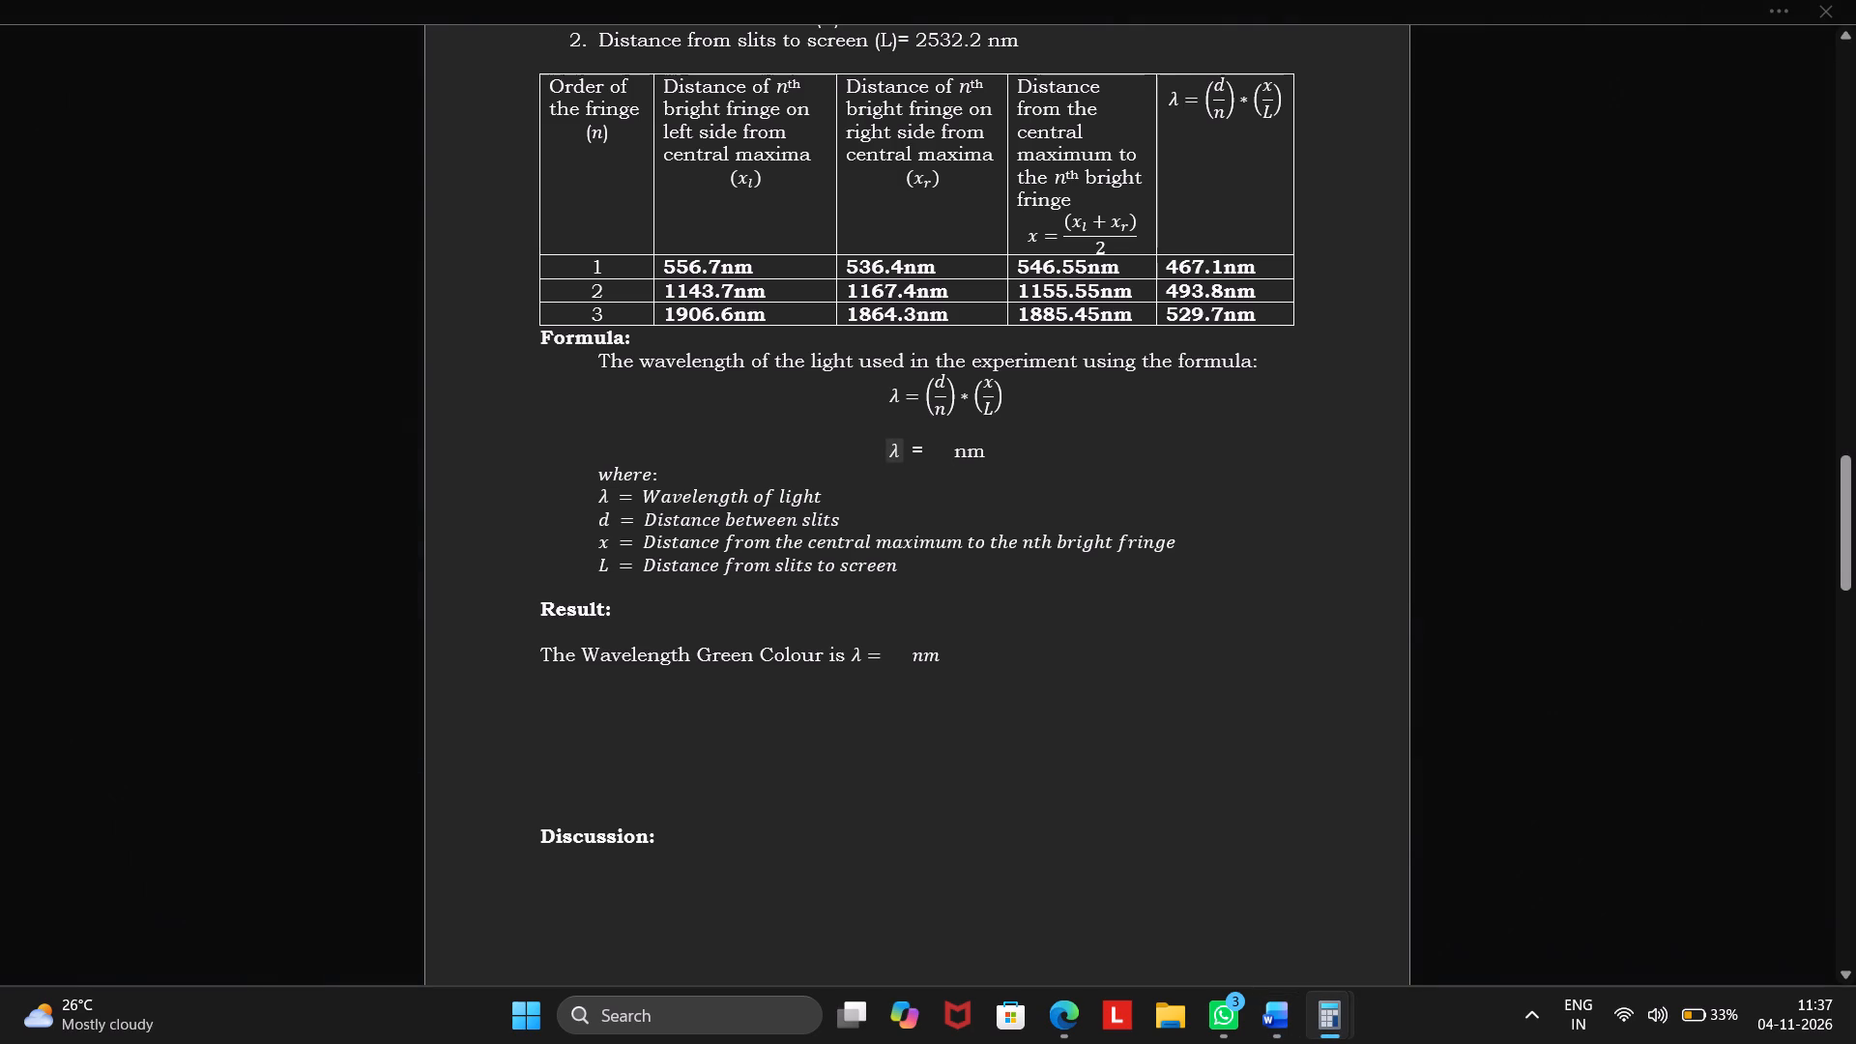
Switch to Calculator and enter the first-order wavelength, 467.1, as the first value of a new calculation.
{"action": "type", "text": "46"}
{"action": "key", "text": "7"}
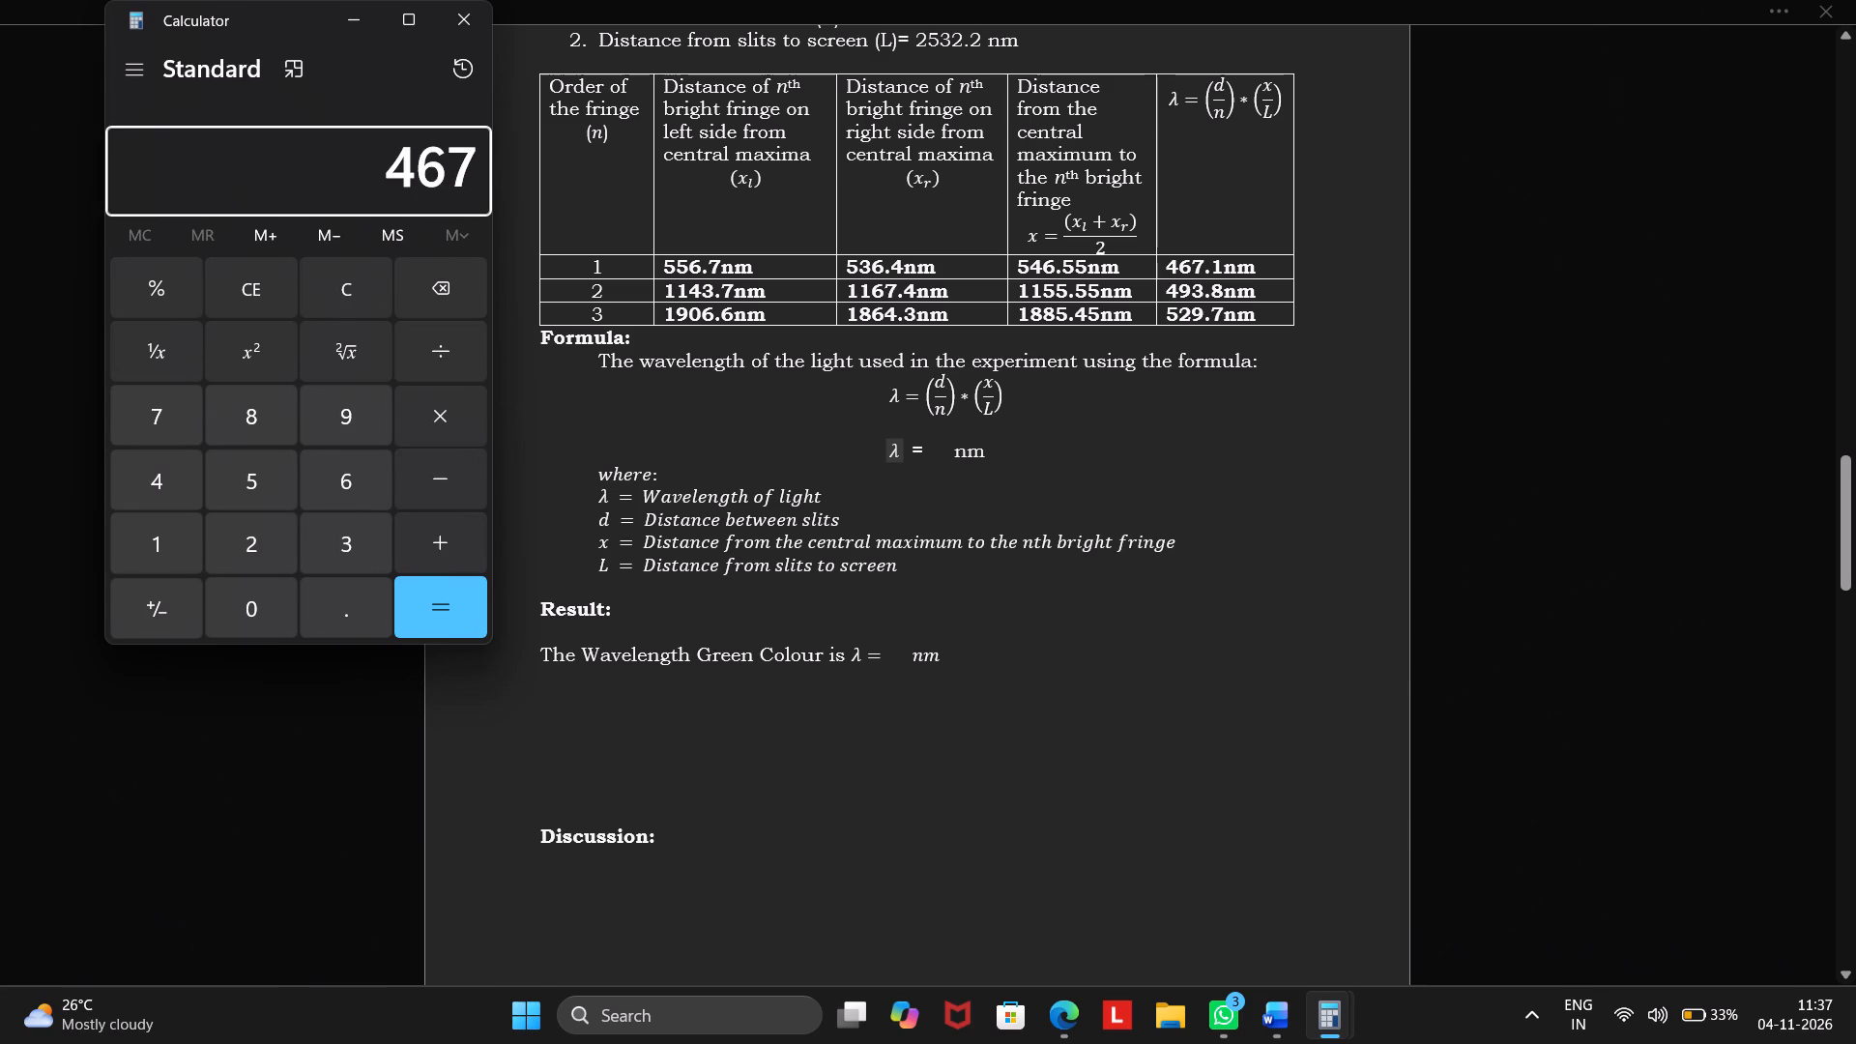
{"action": "type", "text": ".1"}
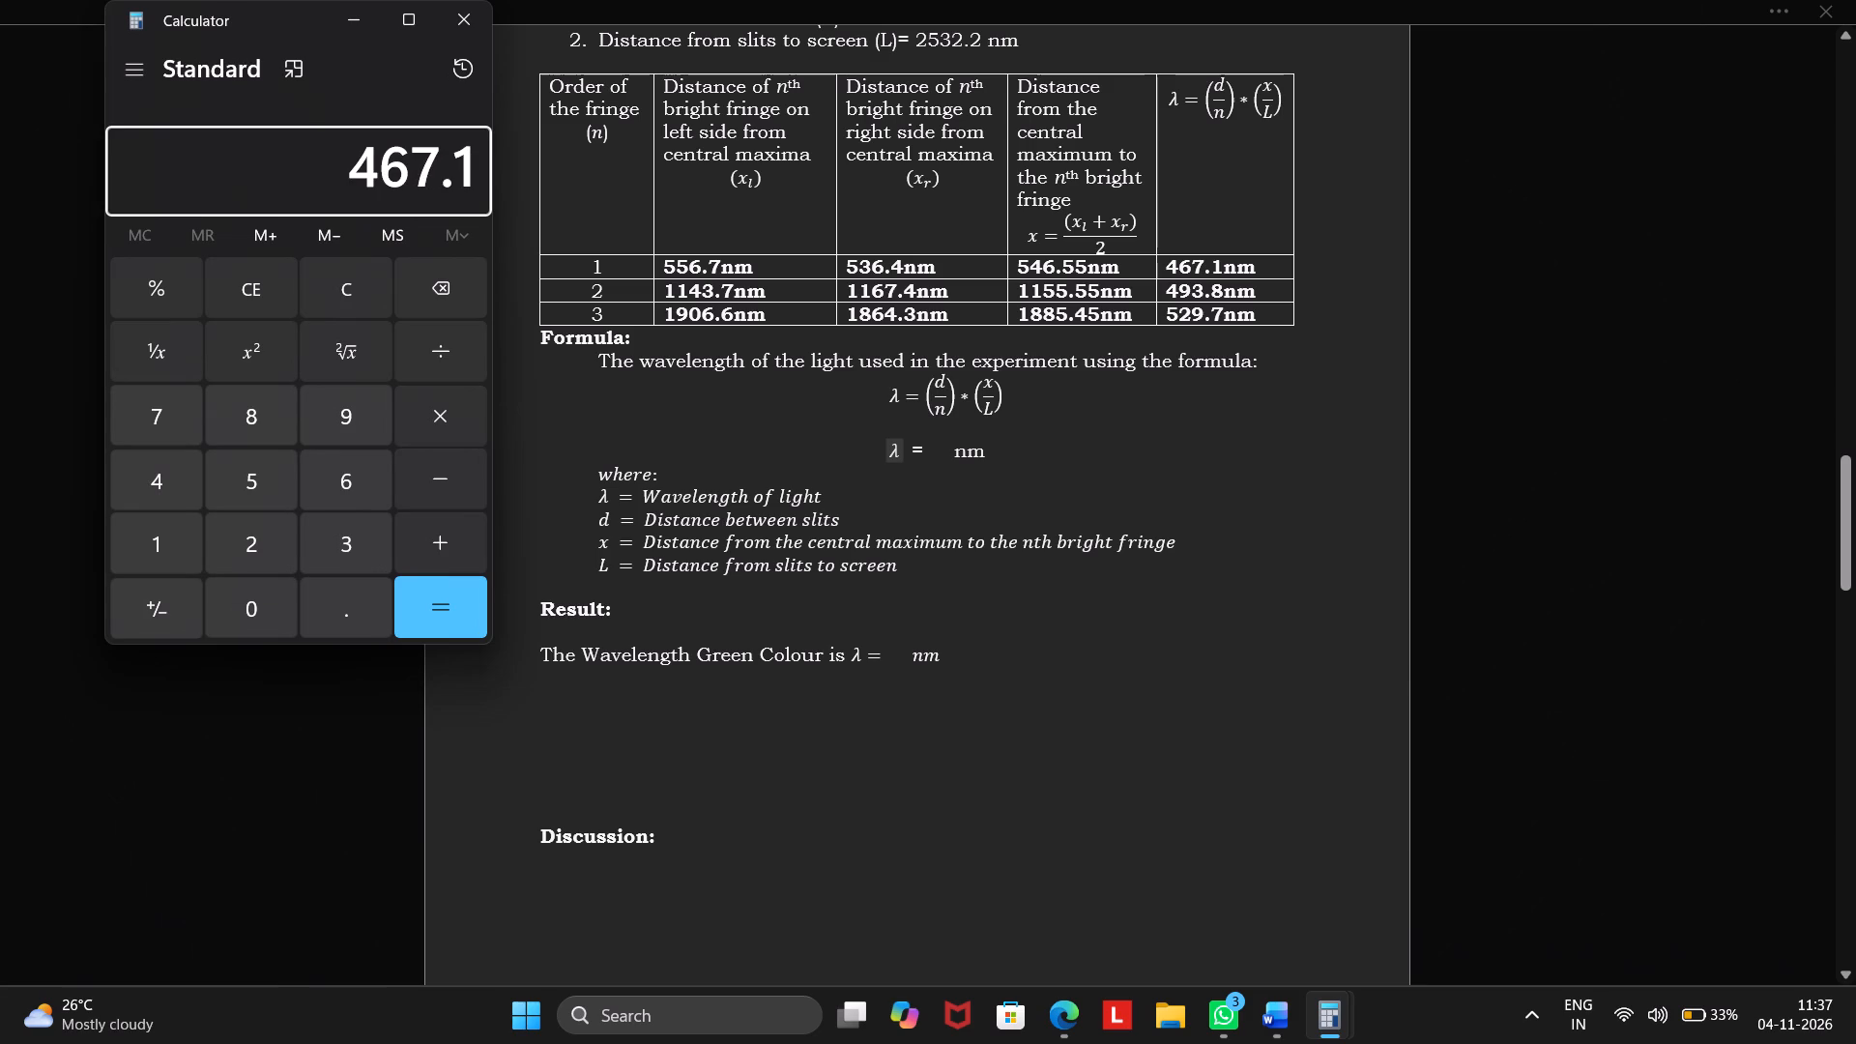
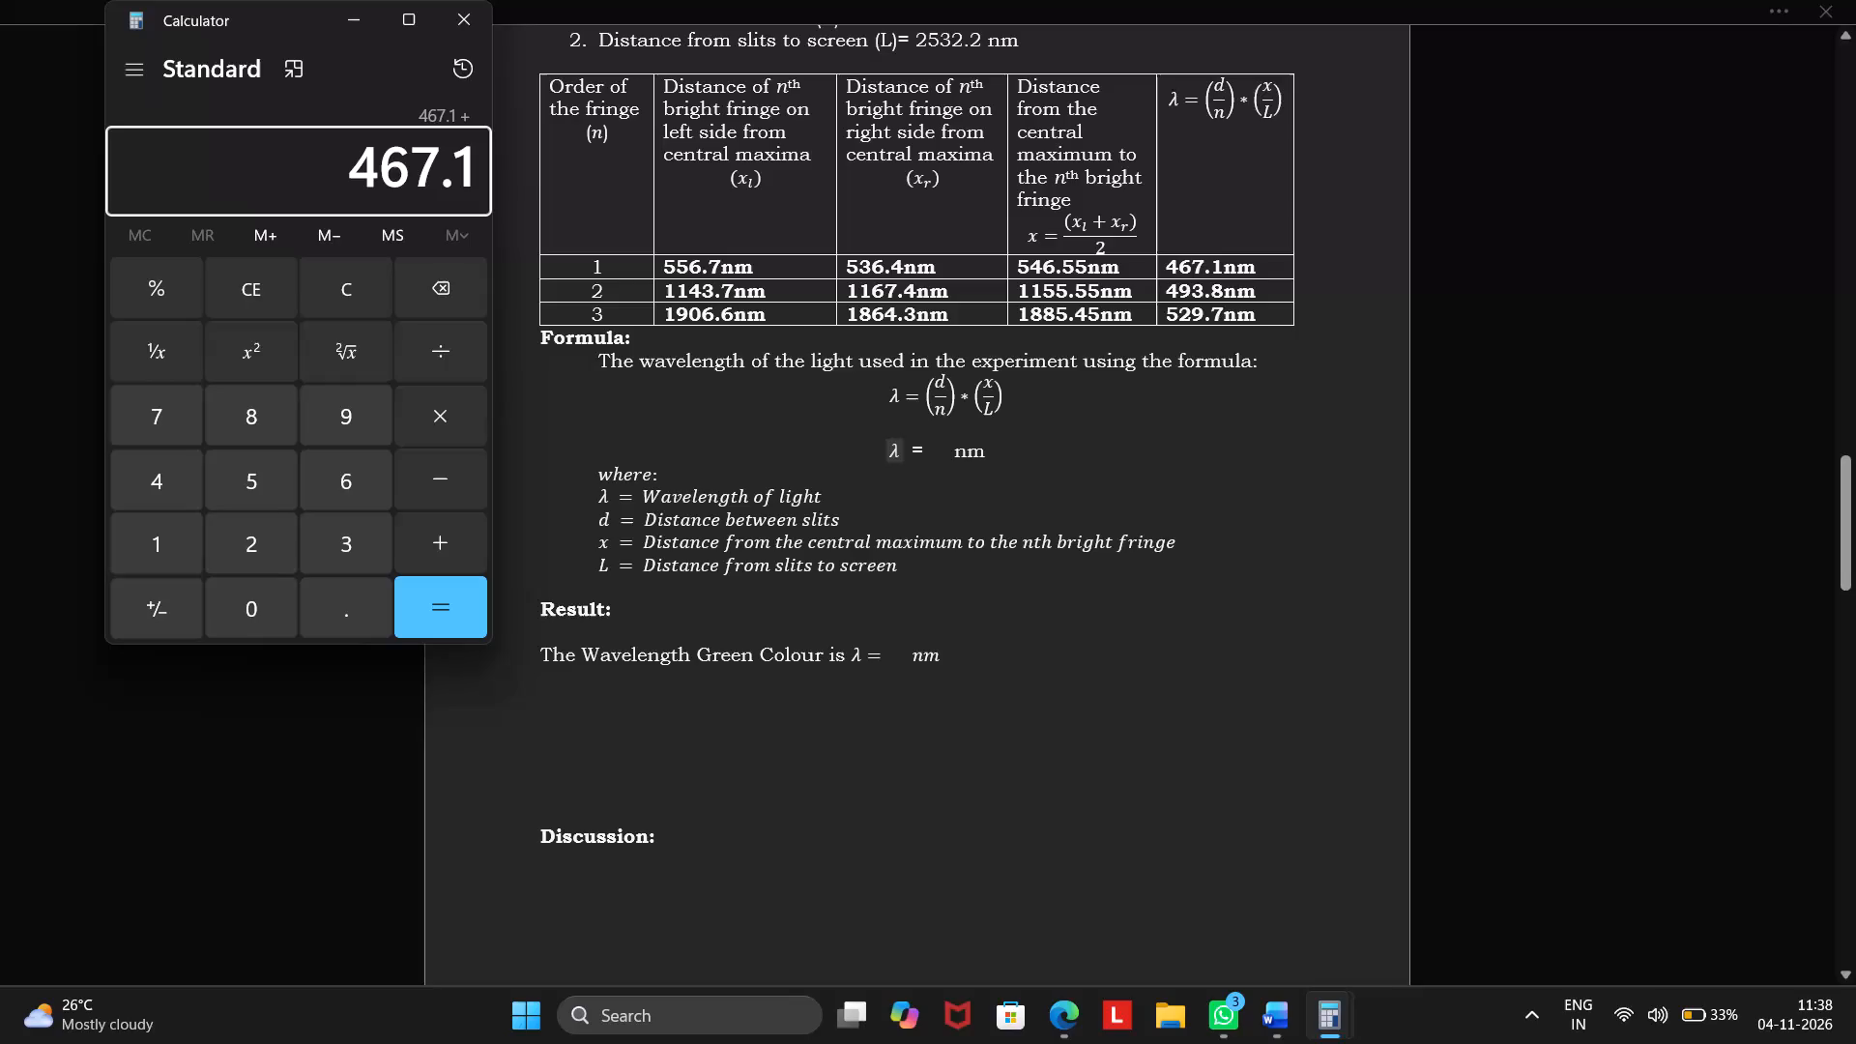
Add 493.8 and 529.7 to the first-order wavelength and divide the sum by 3 to average the three wavelengths.
{"action": "type", "text": "49"}
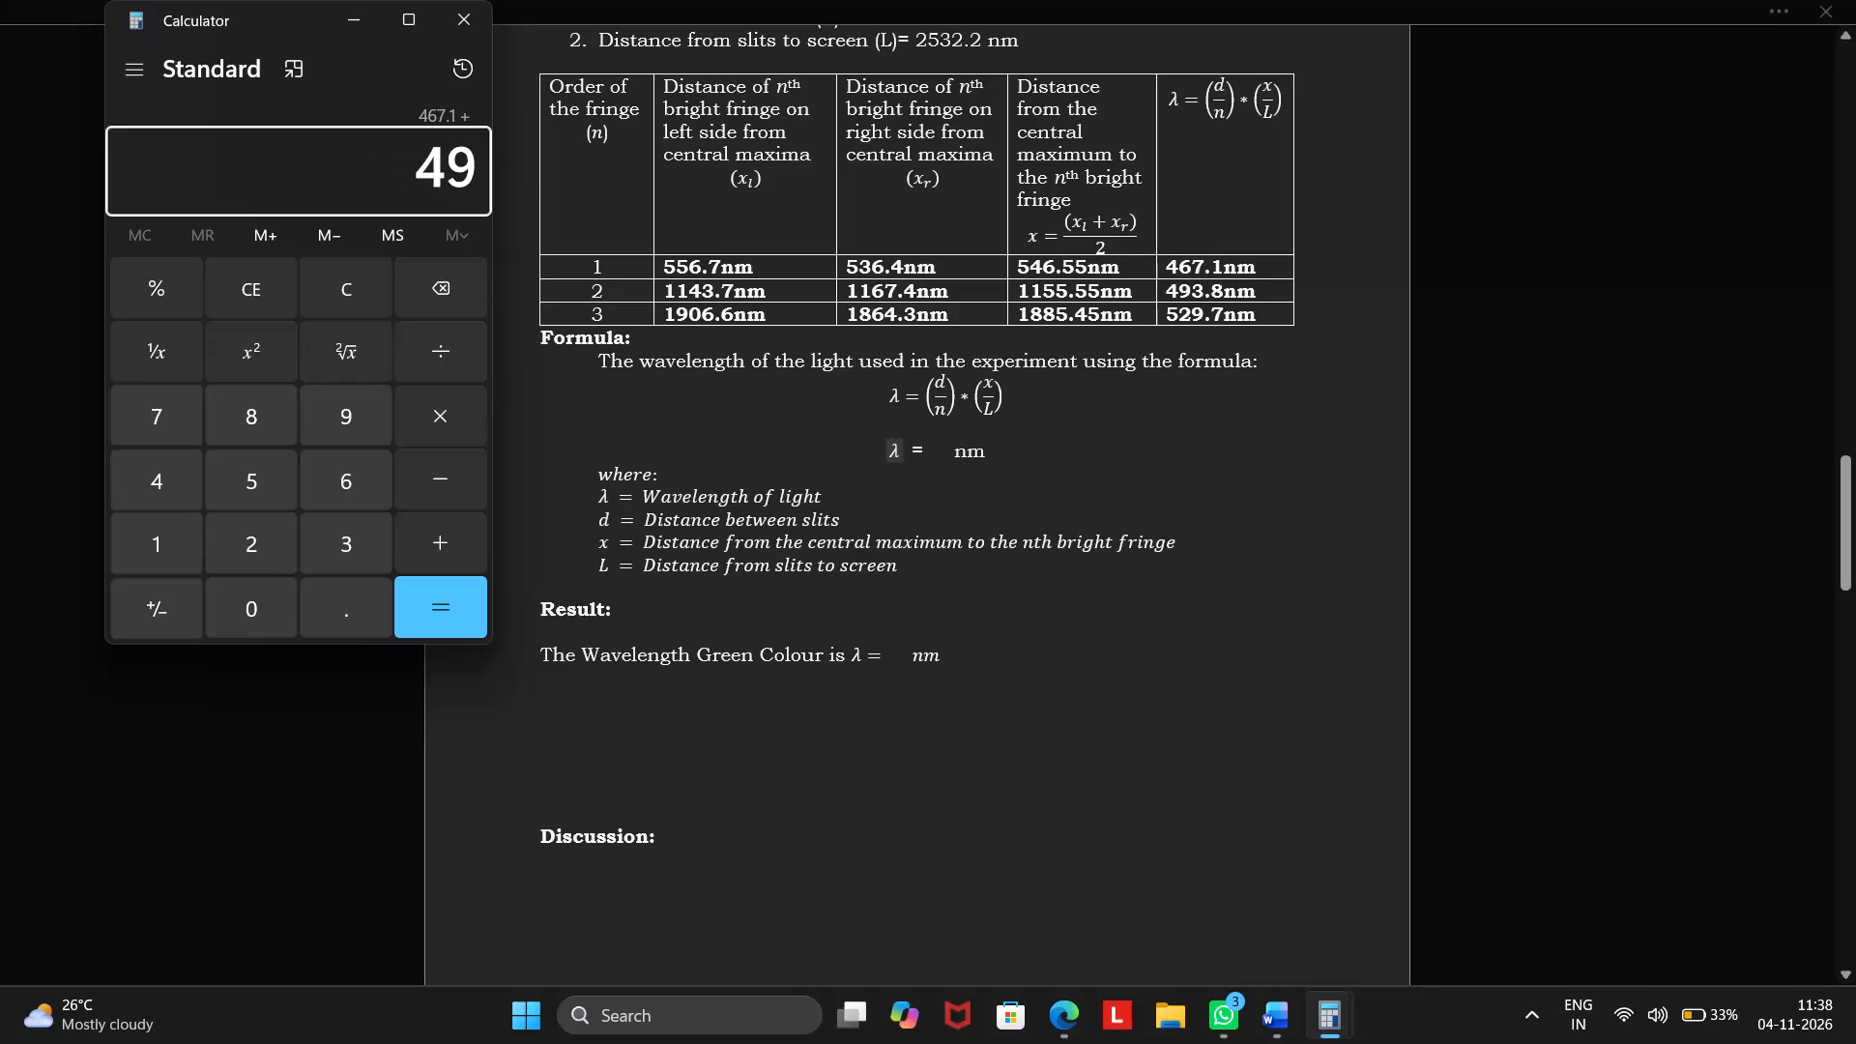
{"action": "key", "text": "3"}
{"action": "type", "text": ".8"}
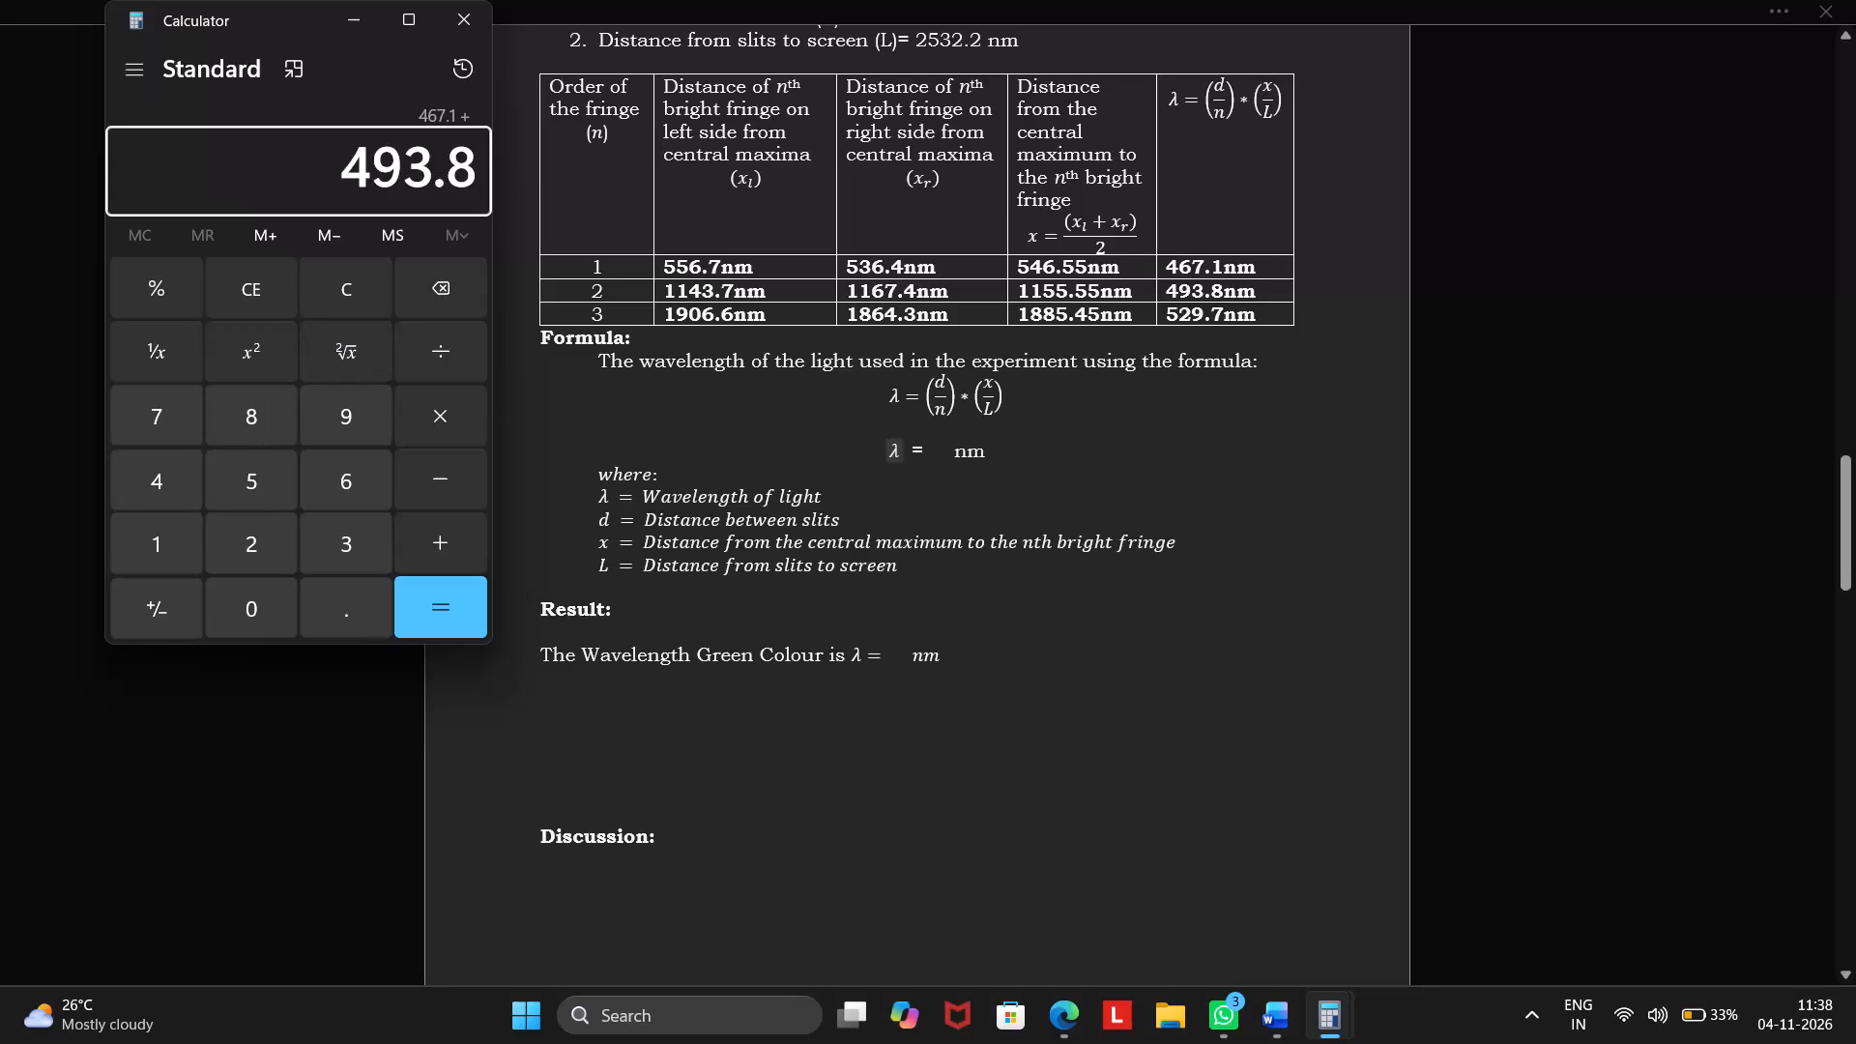
{"action": "key", "text": "plus"}
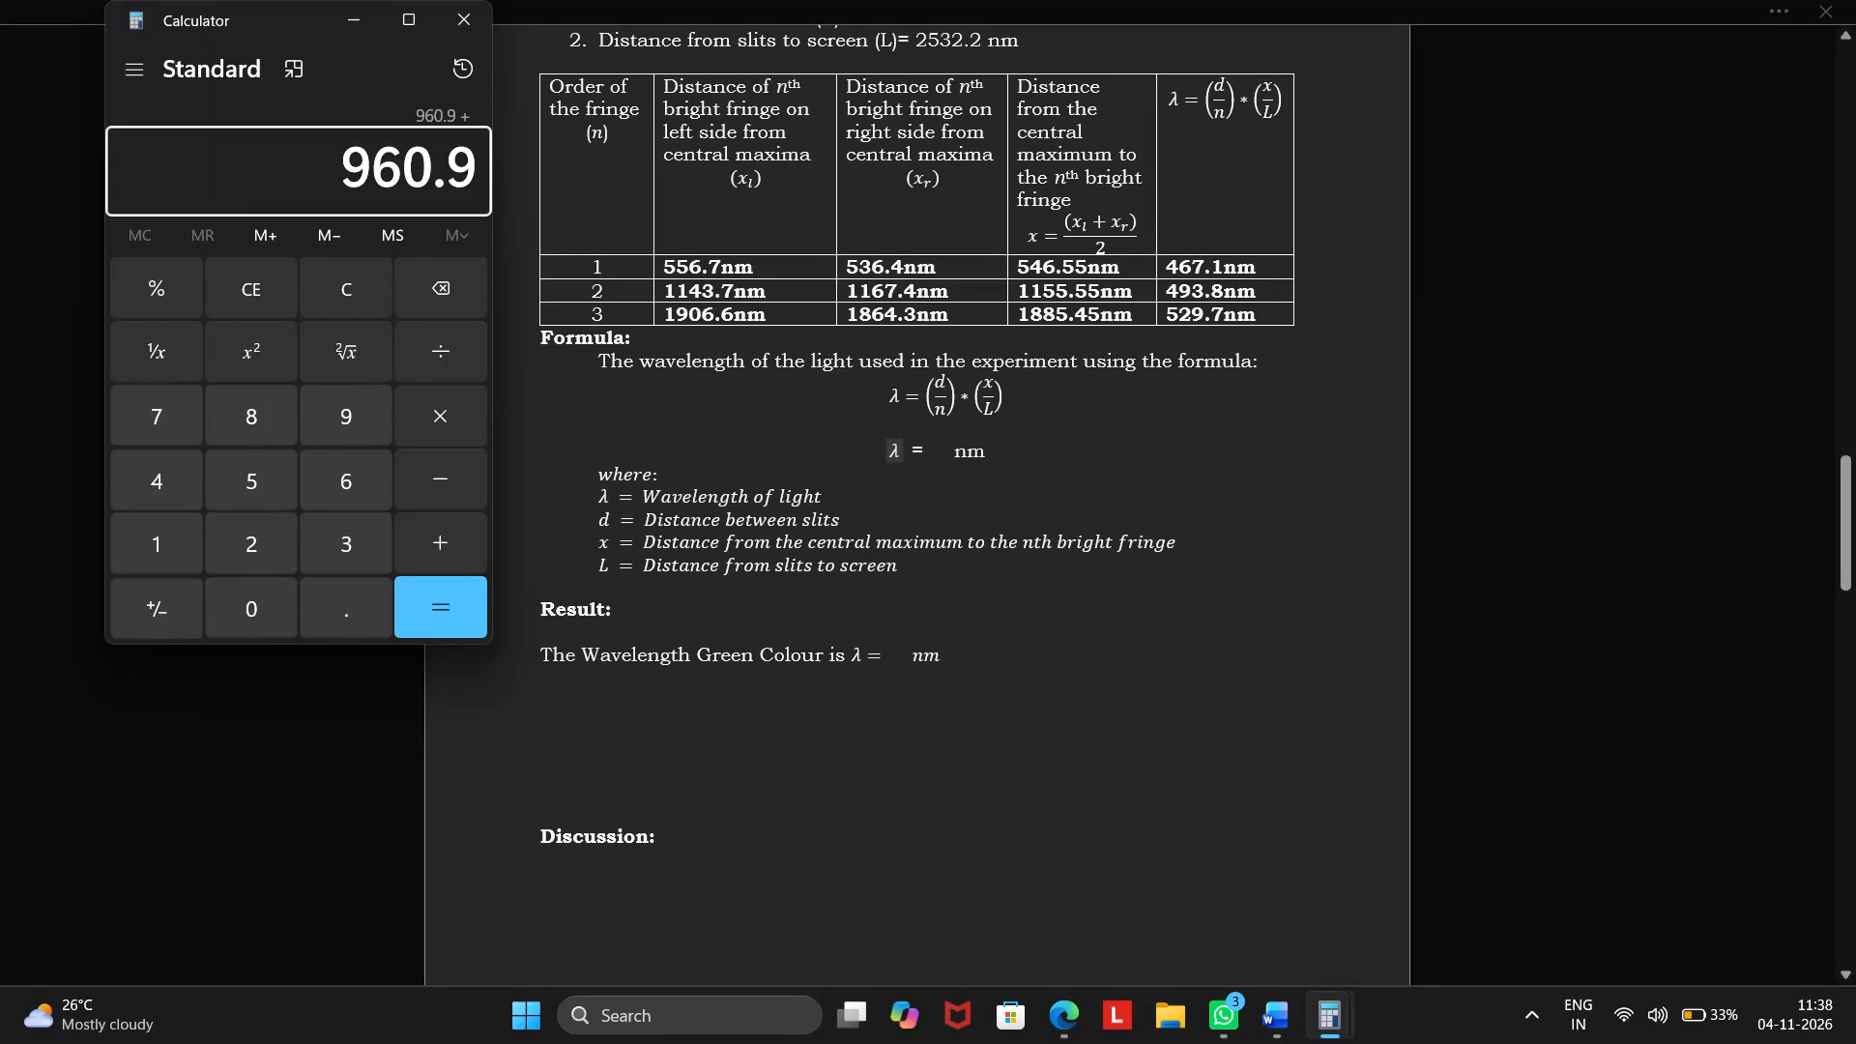
{"action": "type", "text": "52"}
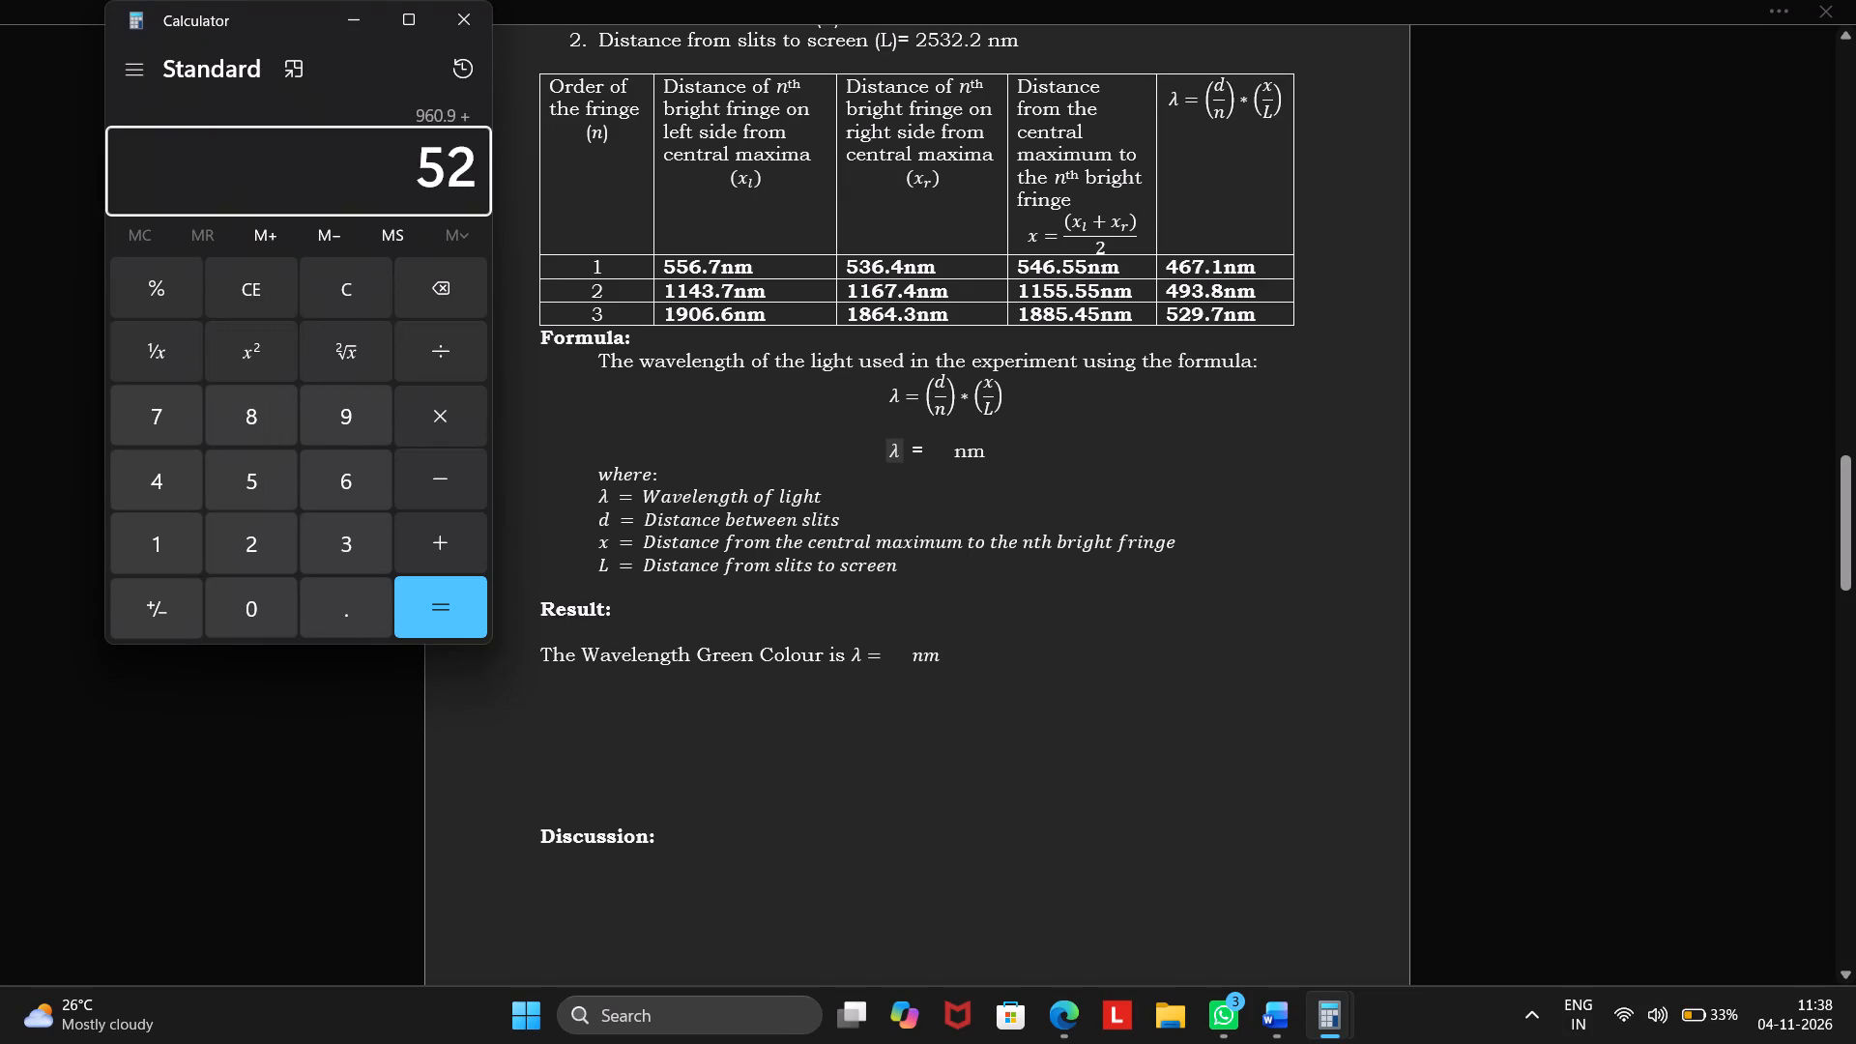
{"action": "key", "text": "9"}
{"action": "key", "text": "period"}
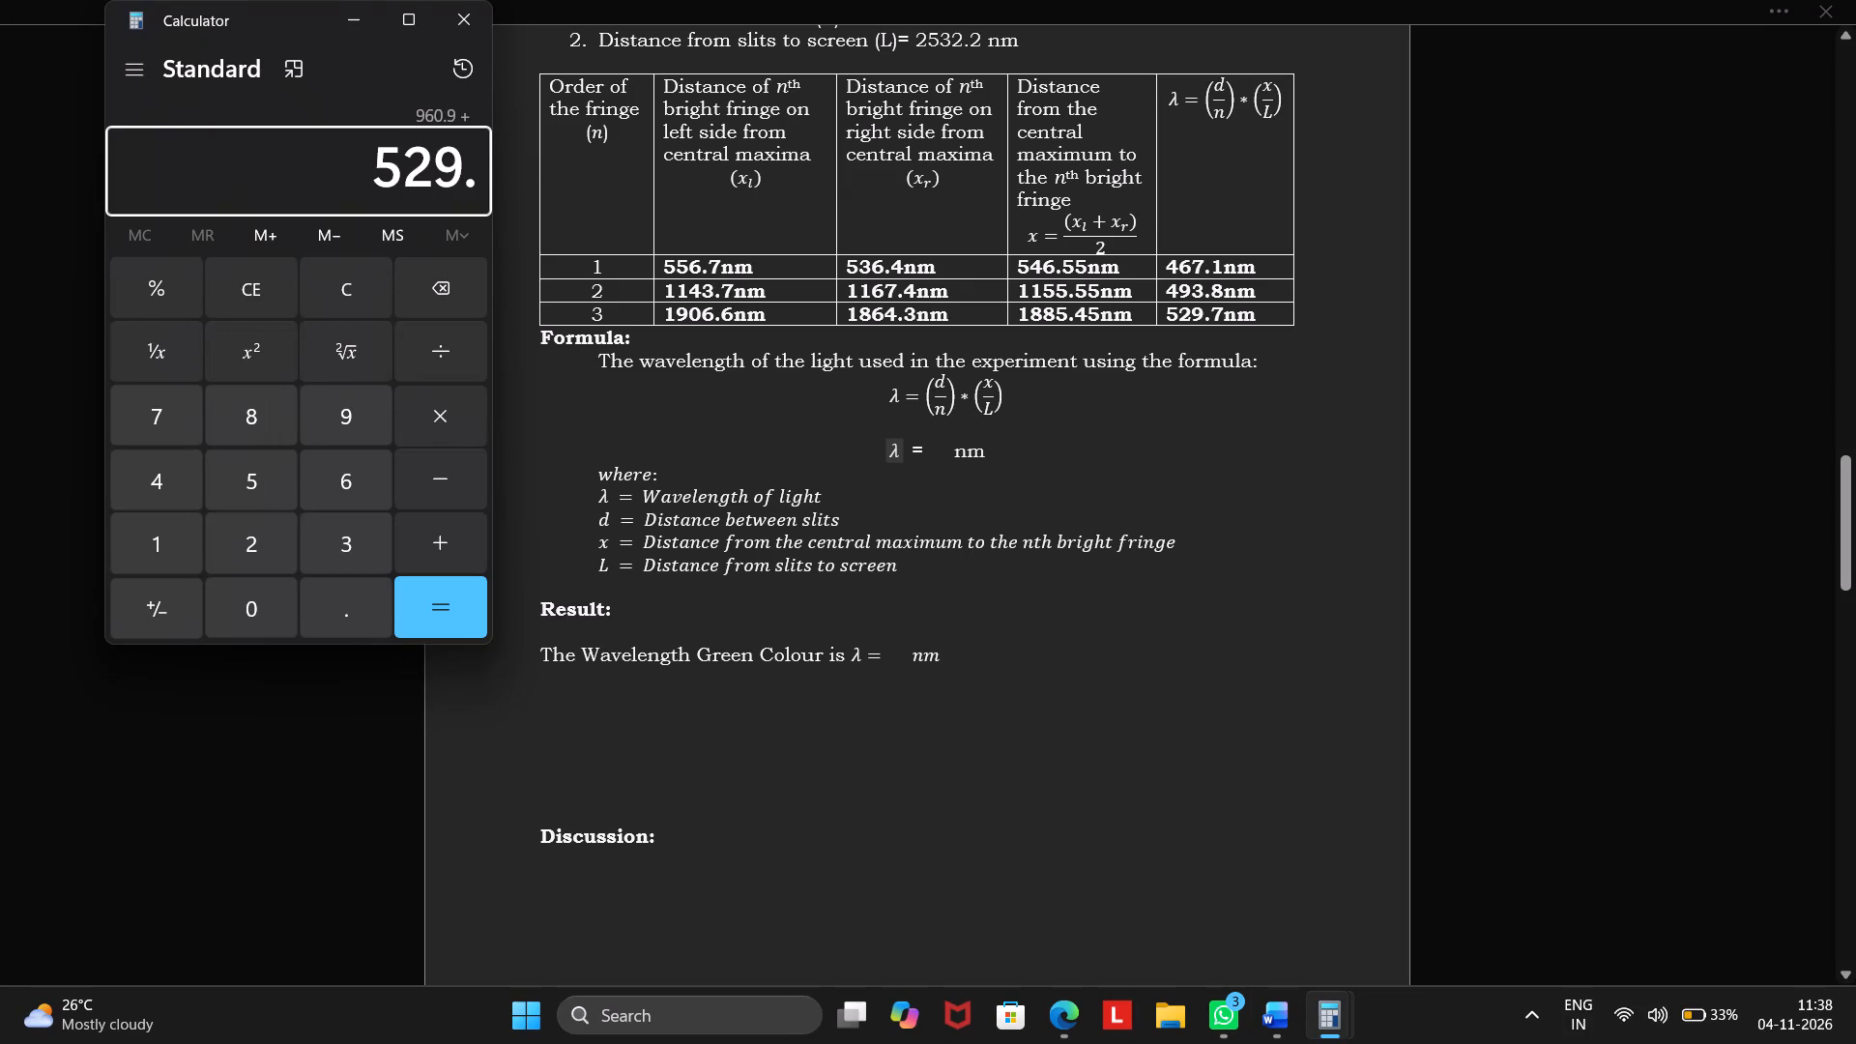
{"action": "key", "text": "7"}
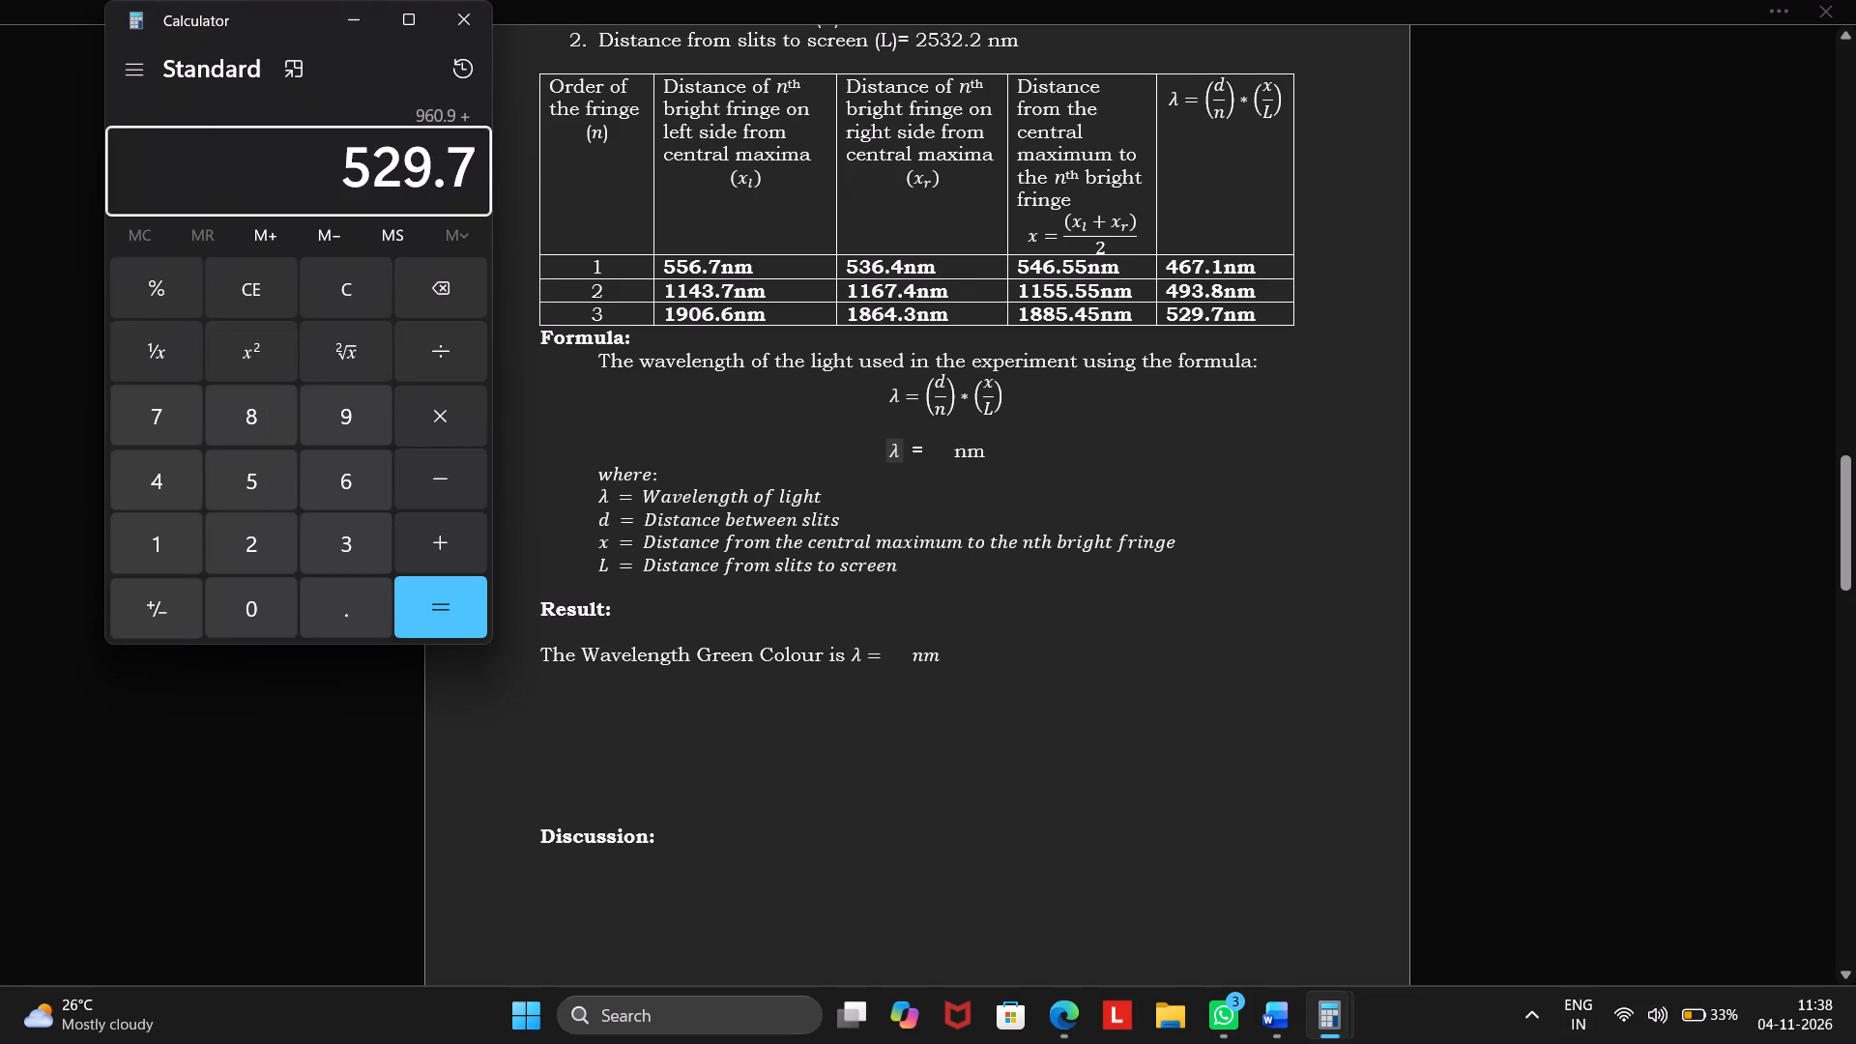
{"action": "key", "text": "equal"}
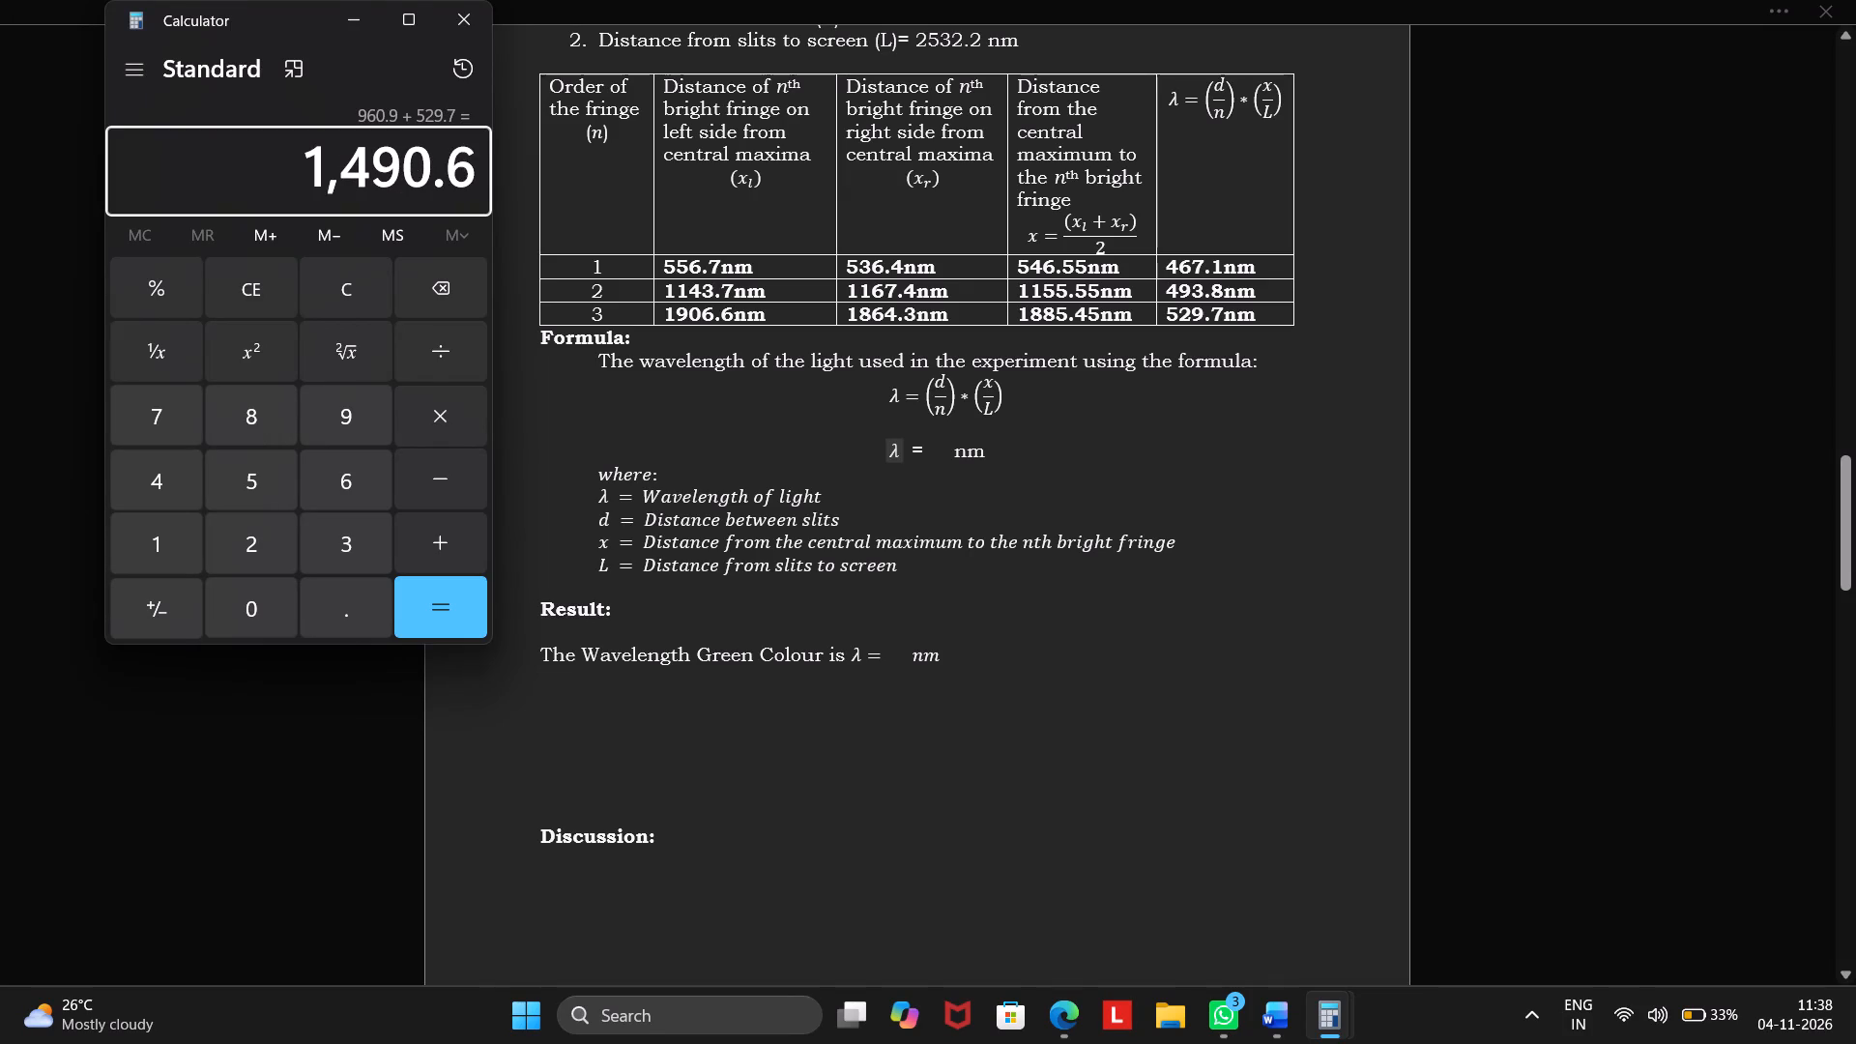
{"action": "type", "text": "/3"}
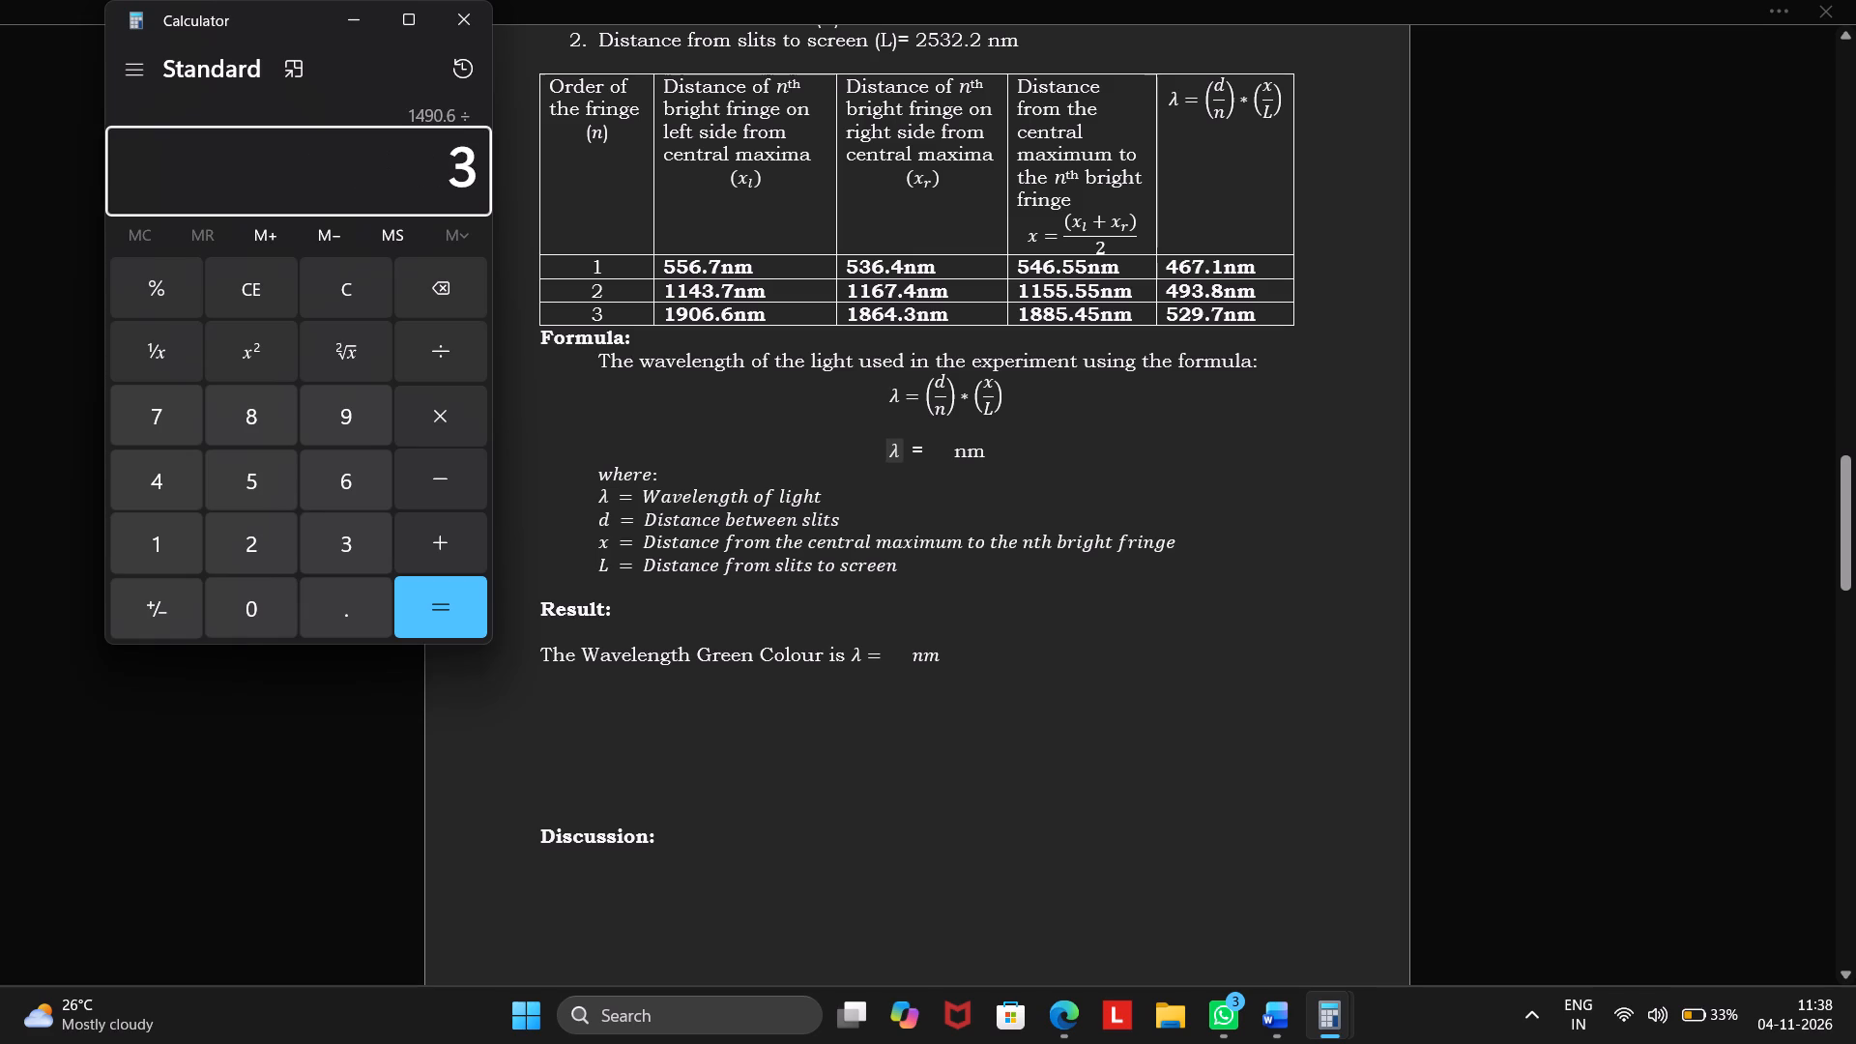
{"action": "key", "text": "equal"}
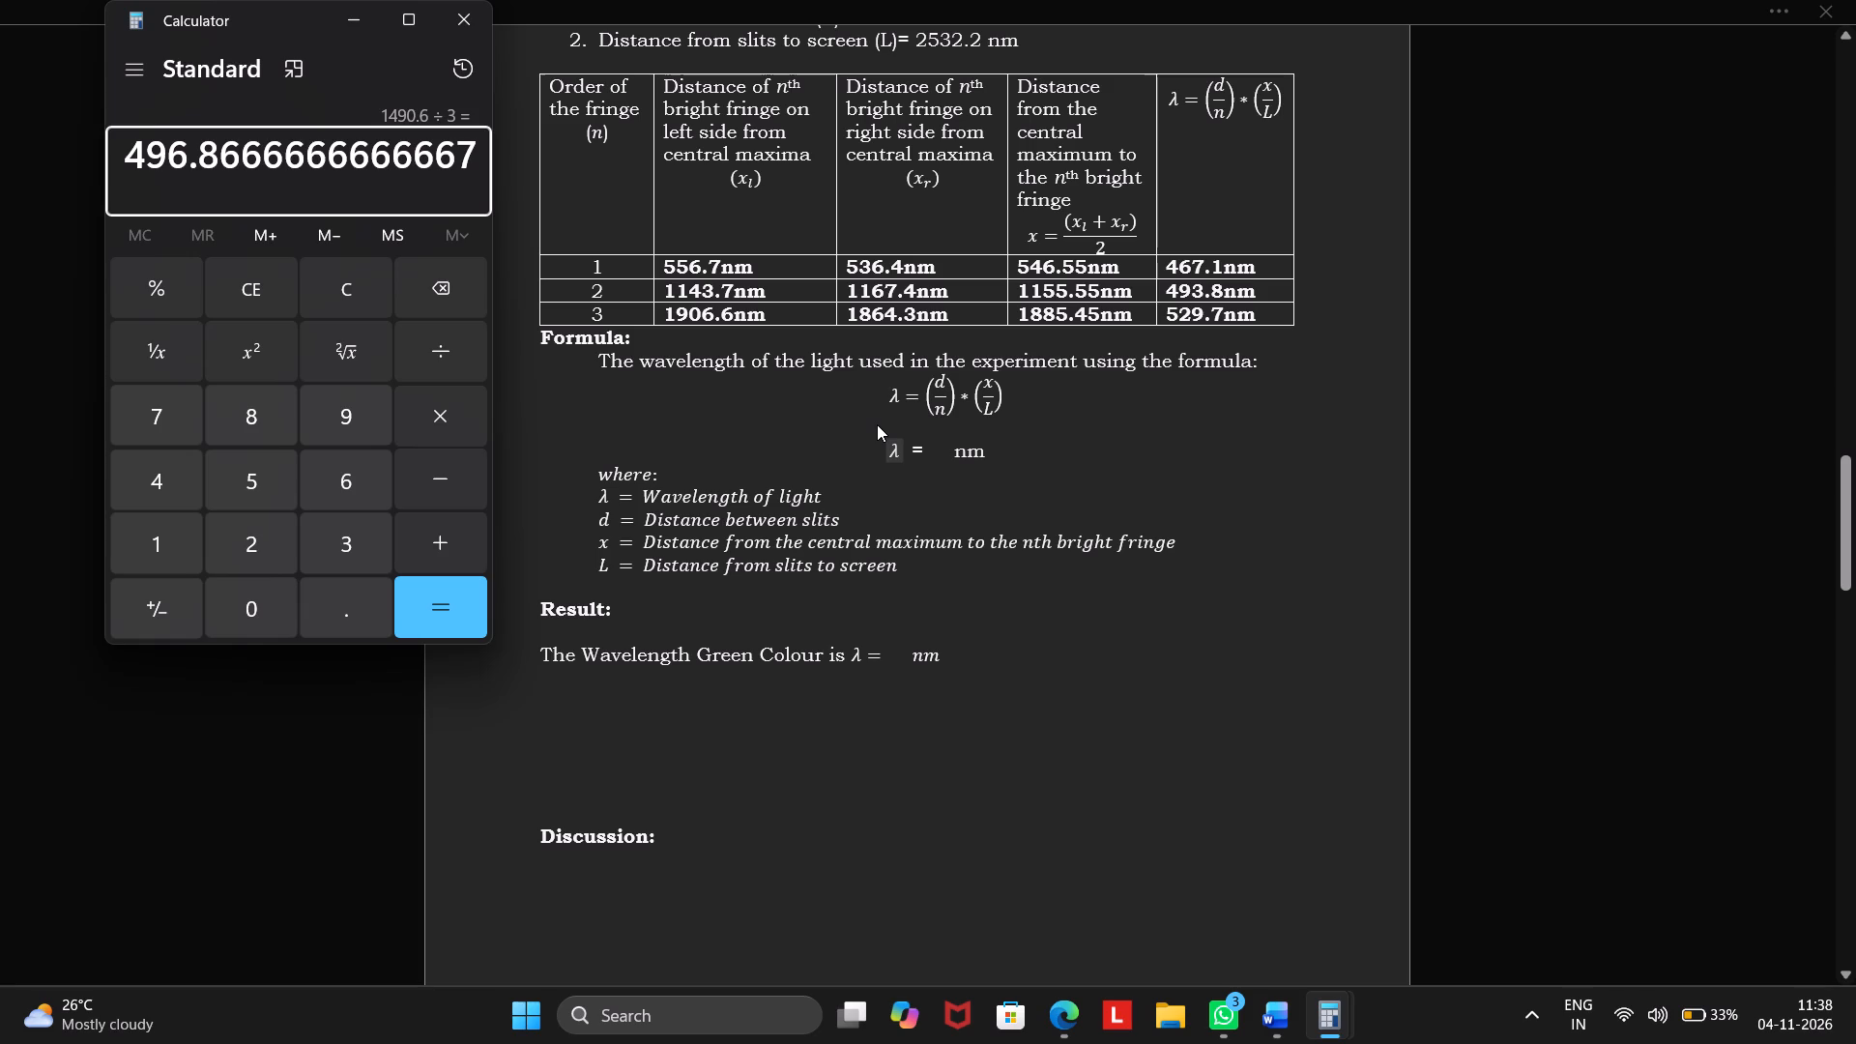
Switch to the Word document, enter 496.8 before nm on the λ = line below the formula, and remove extra spaces before it.
{"action": "left_click", "coordinate": [949, 444]}
{"action": "type", "text": "496"}
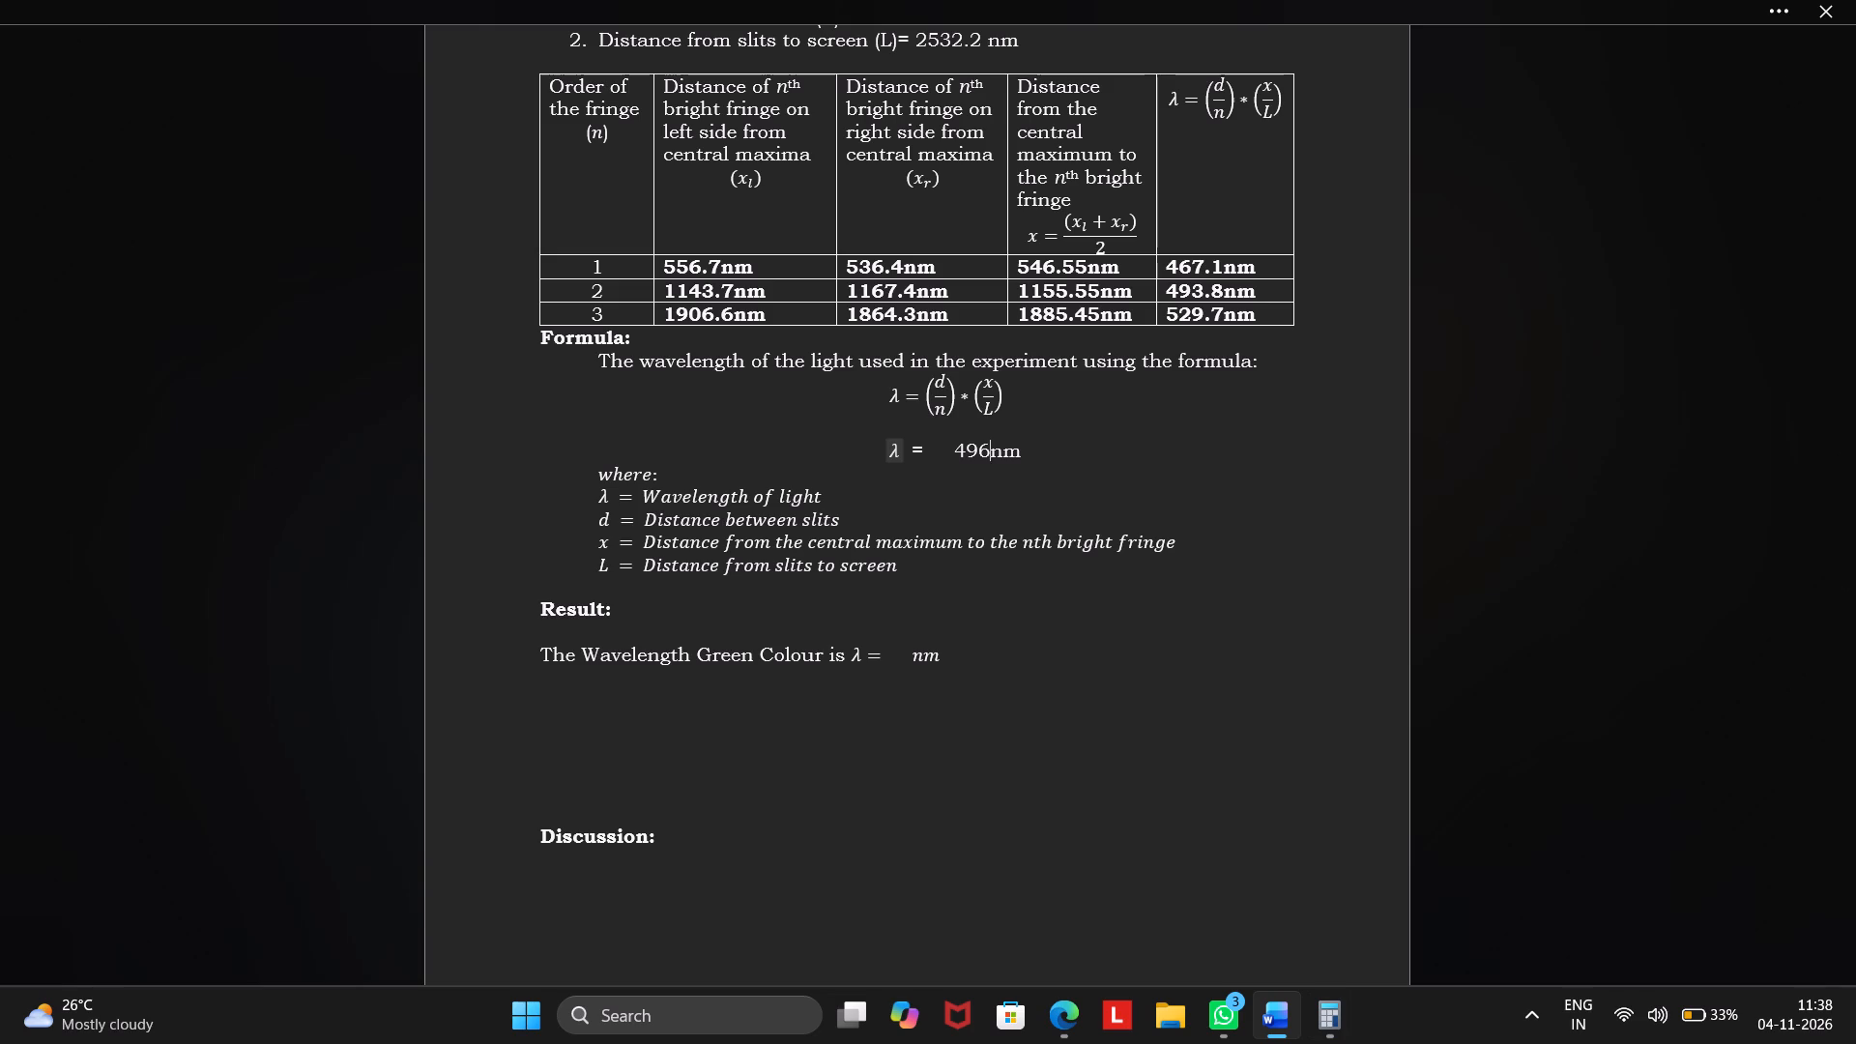
{"action": "type", "text": ".5"}
{"action": "key", "text": "BackSpace"}
{"action": "key", "text": "8"}
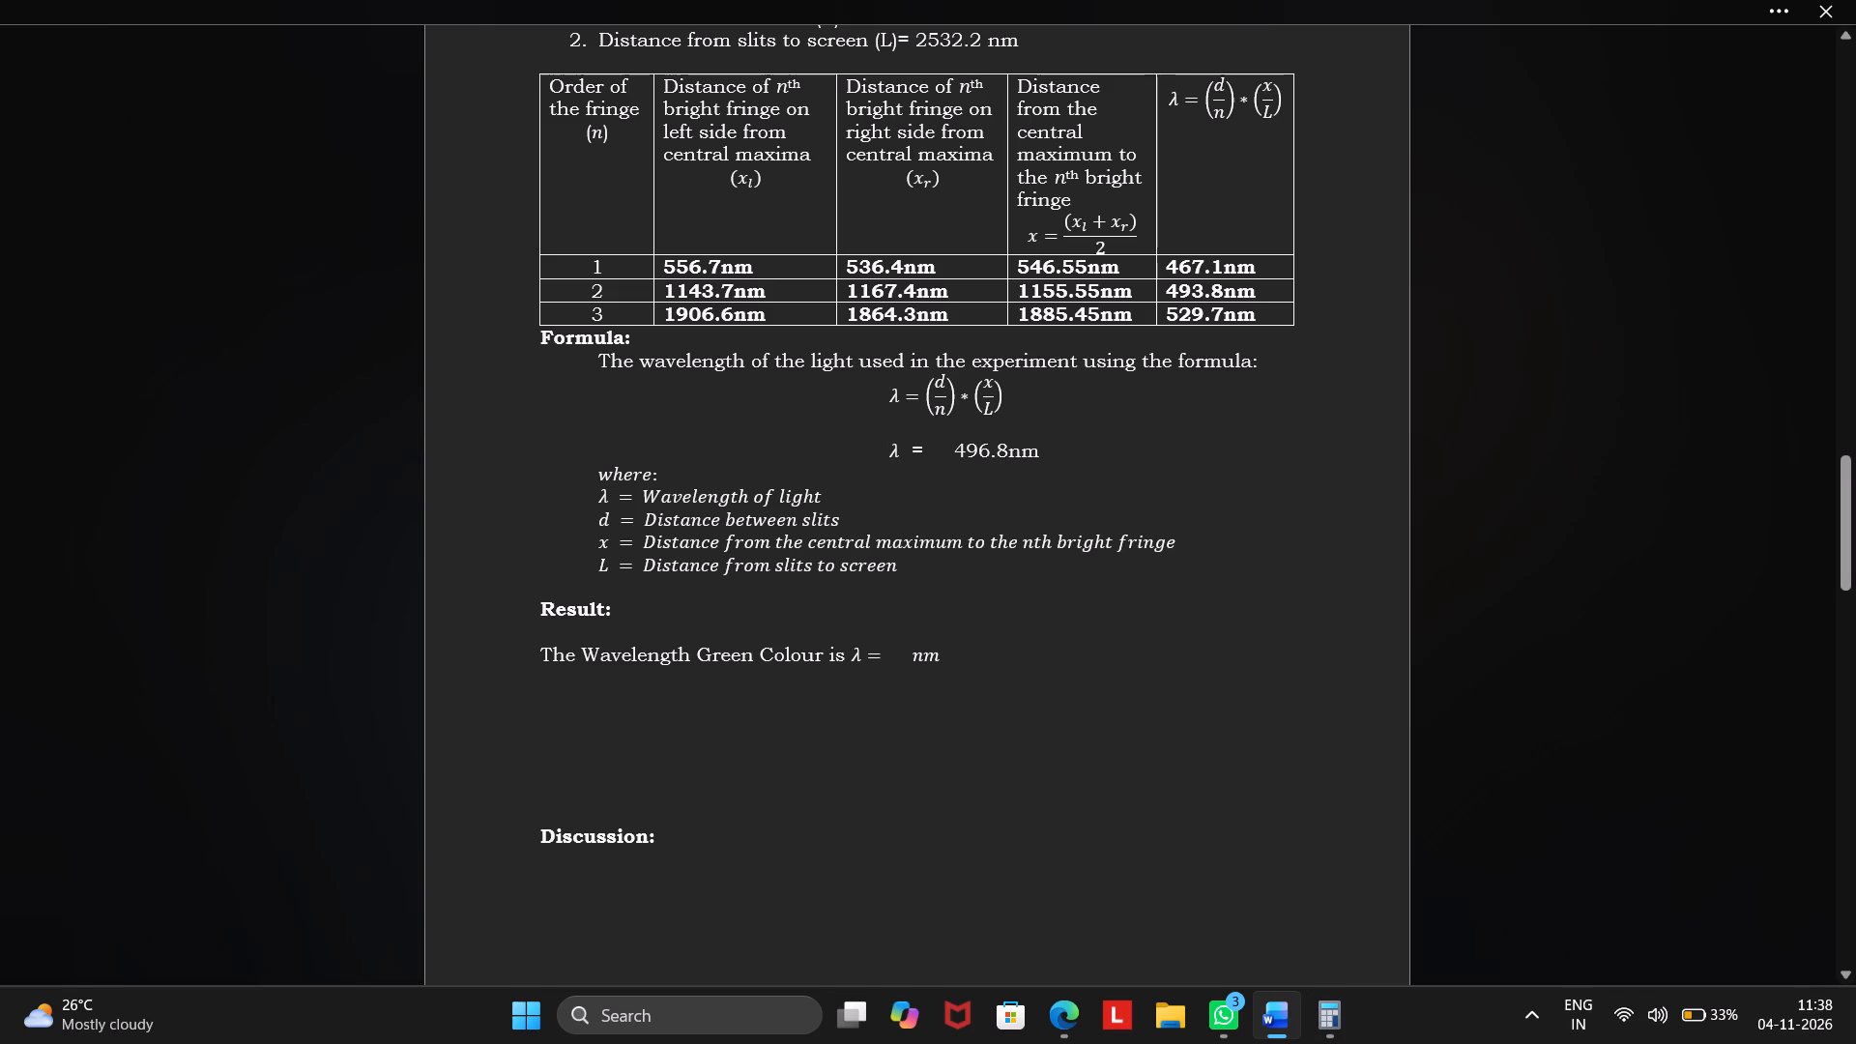
{"action": "left_click", "coordinate": [944, 448]}
{"action": "key", "text": "BackSpace"}
{"action": "key", "text": "BackSpace"}
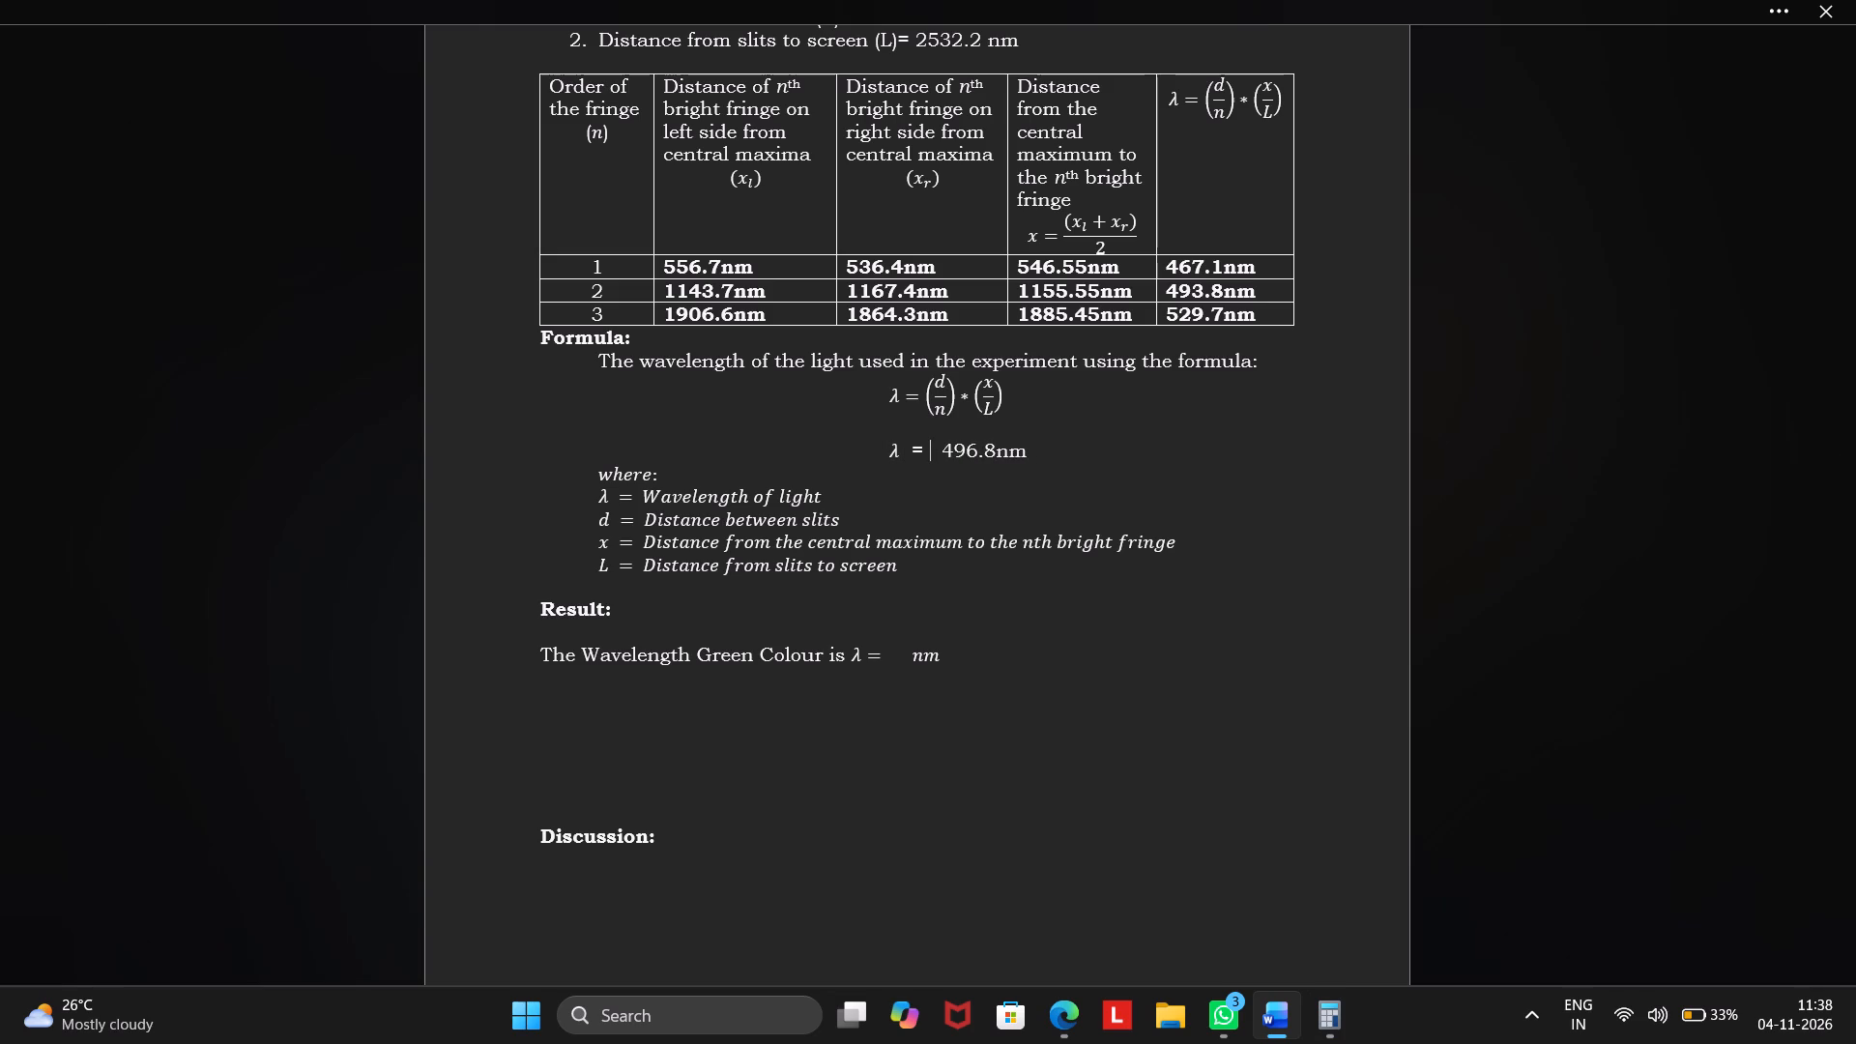
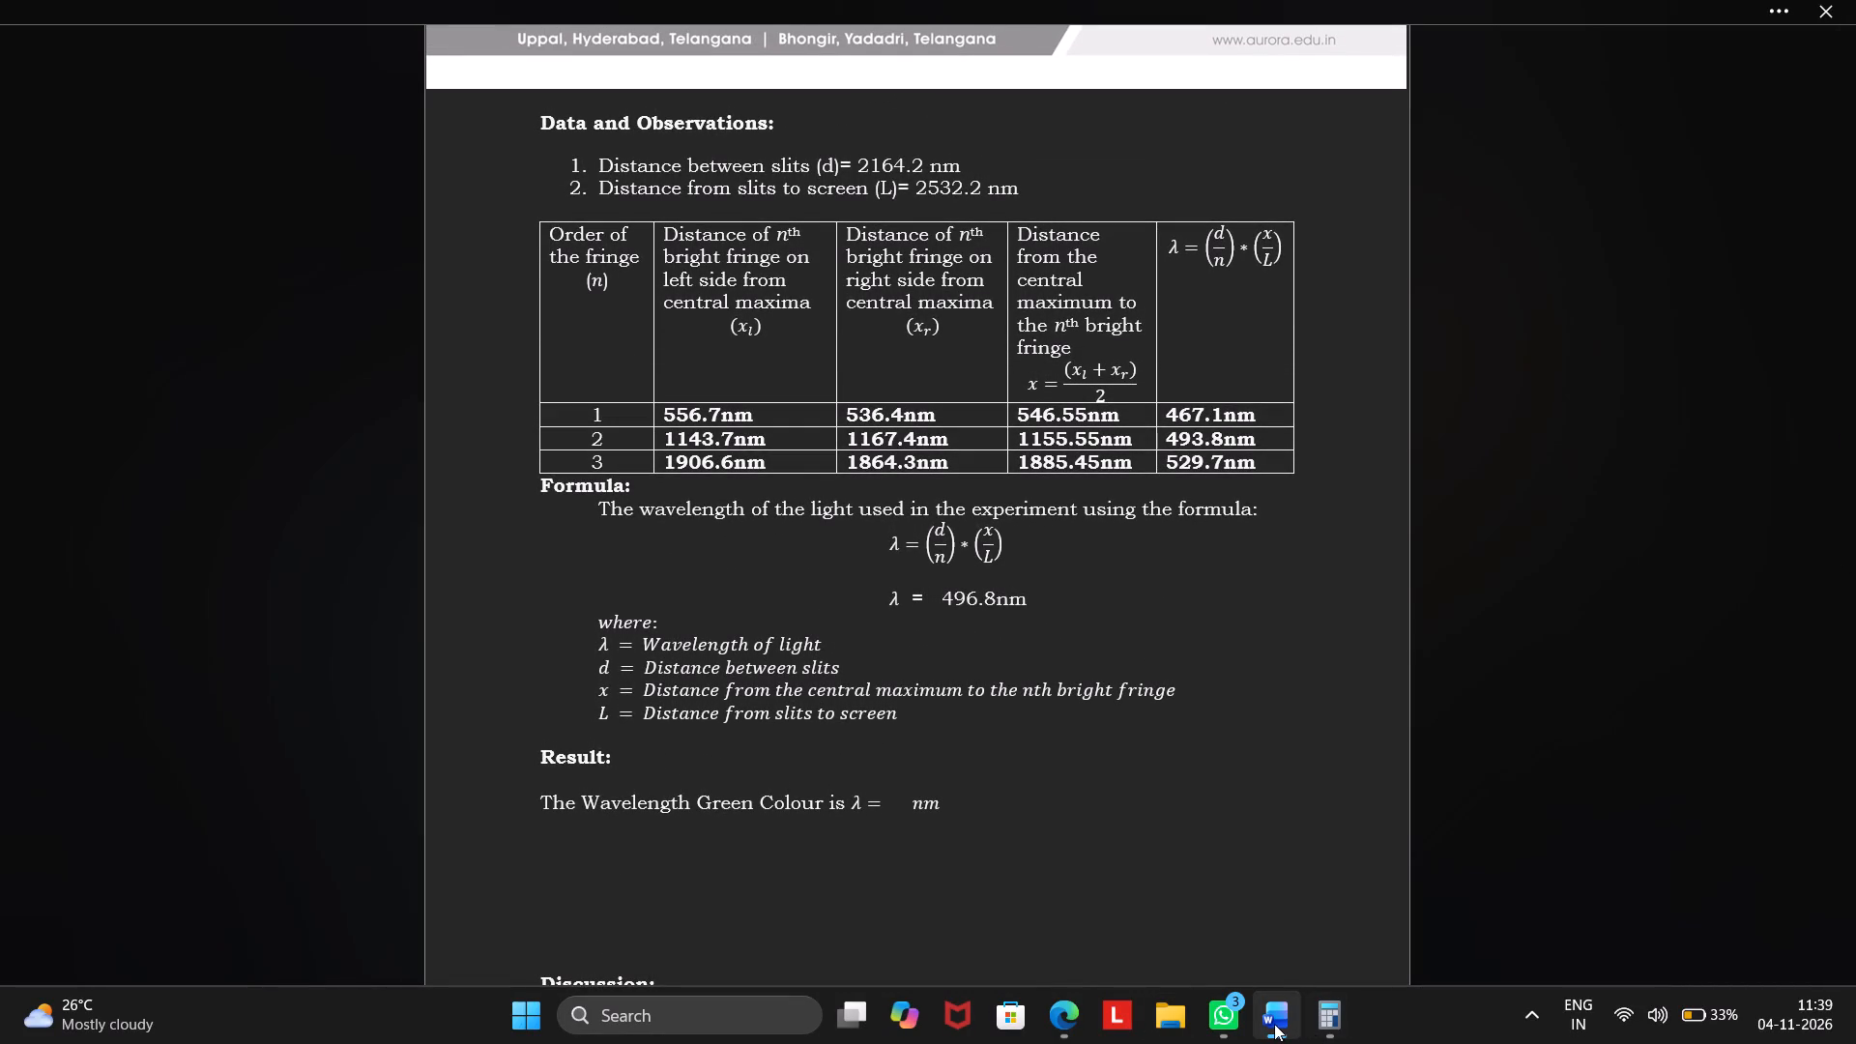
Recheck the averaged wavelength in Calculator, return to the Word document, and open the λ equation on the Green Colour result line for editing.
{"action": "left_click", "coordinate": [1271, 1024]}
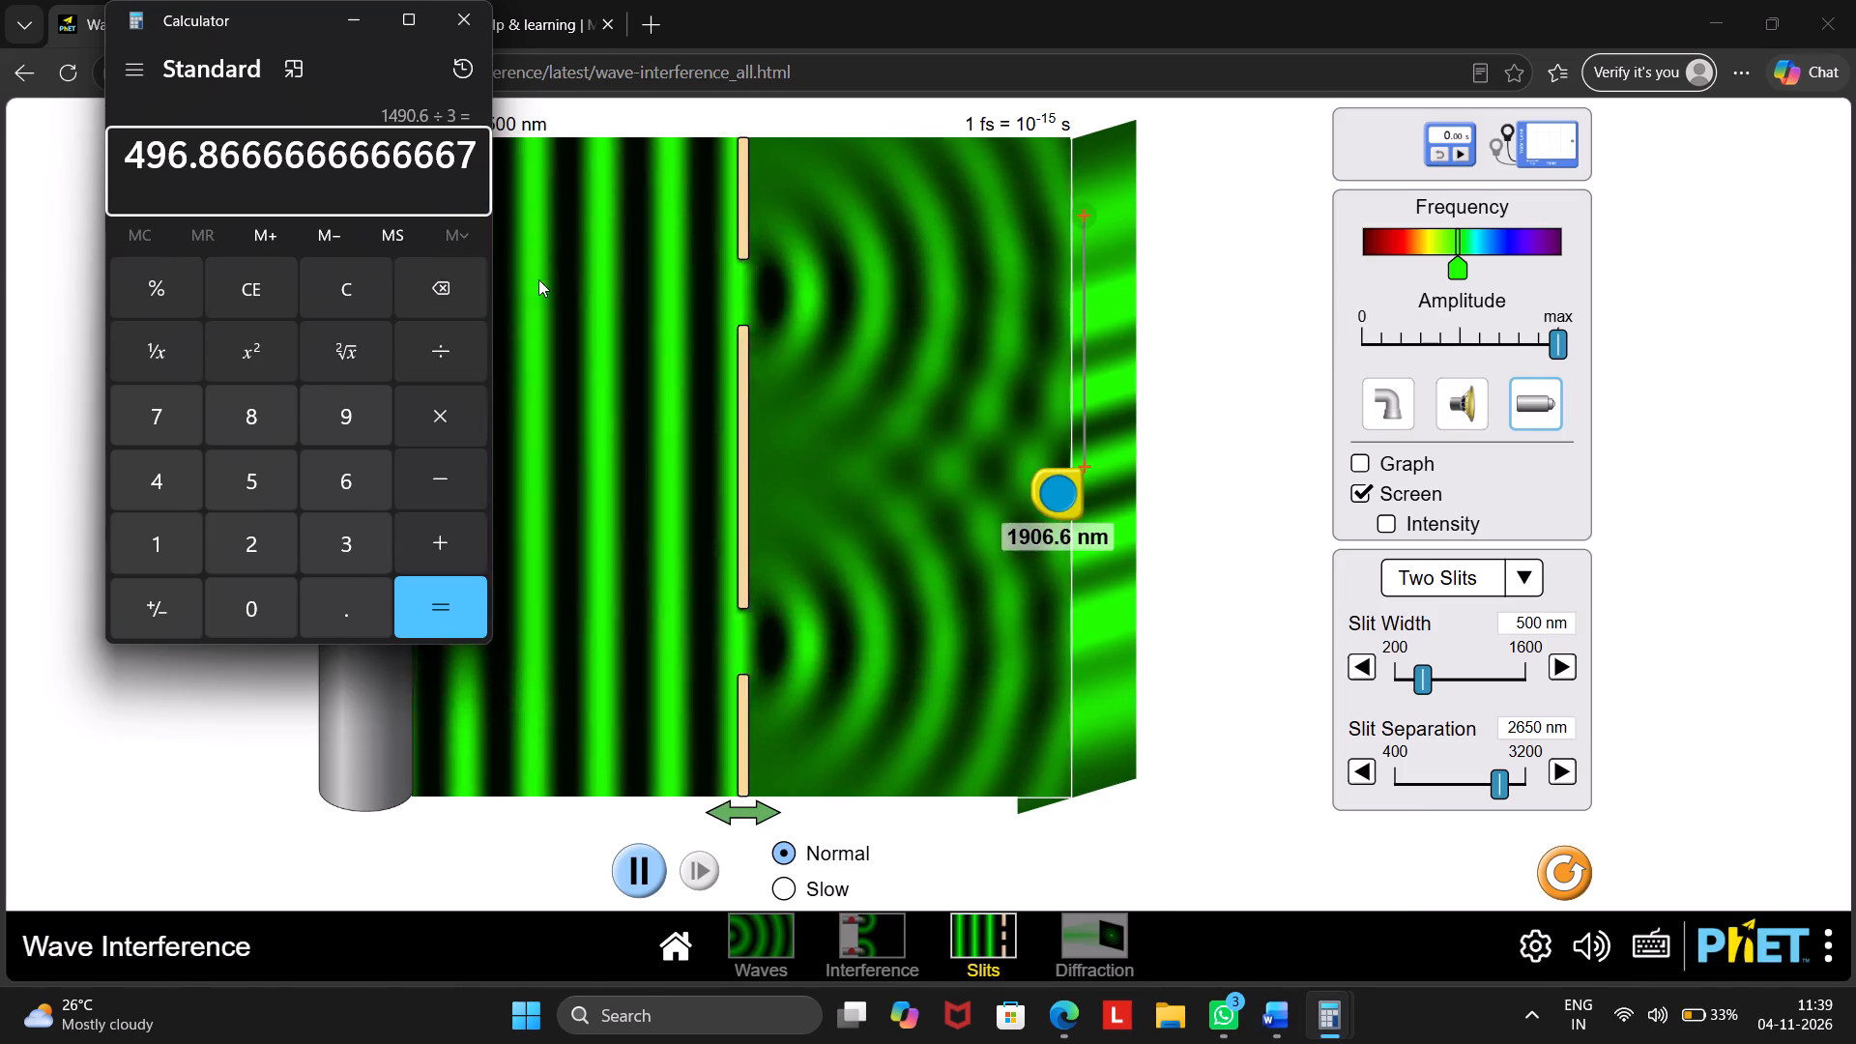
{"action": "left_click", "coordinate": [545, 283]}
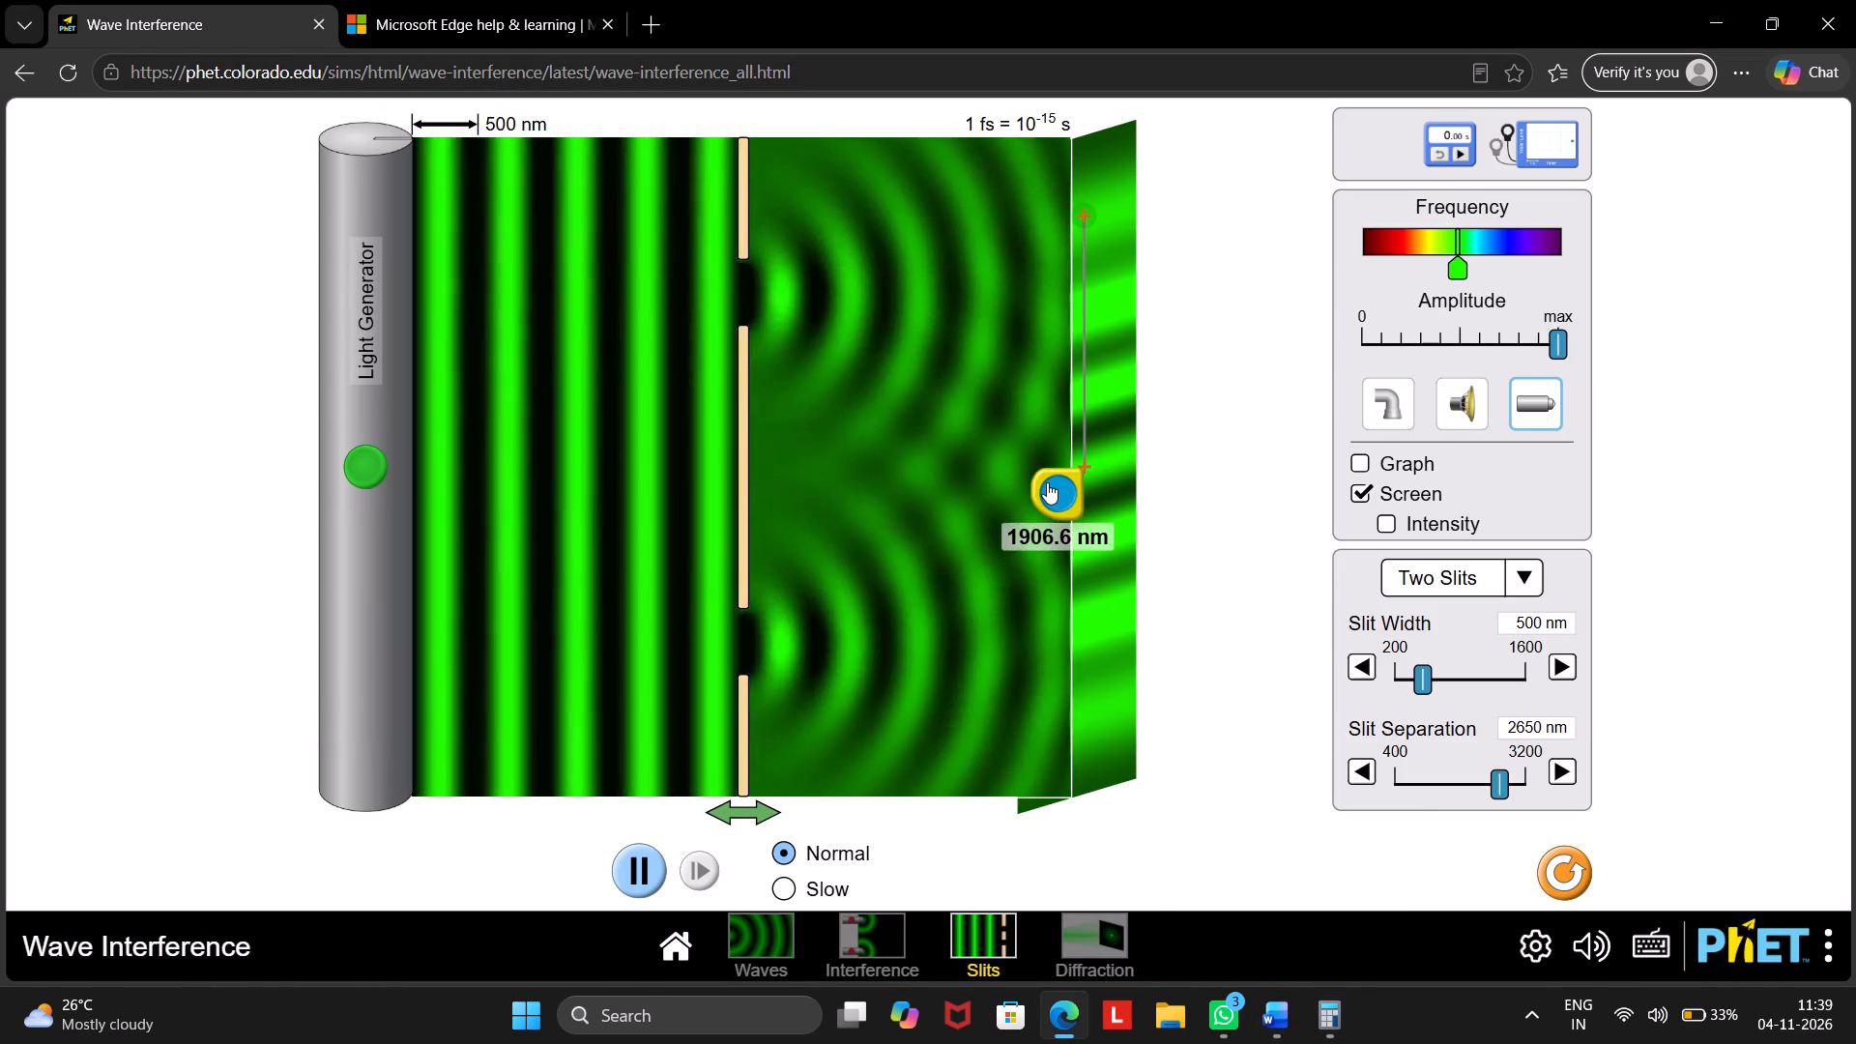
{"action": "left_click", "coordinate": [1316, 1014]}
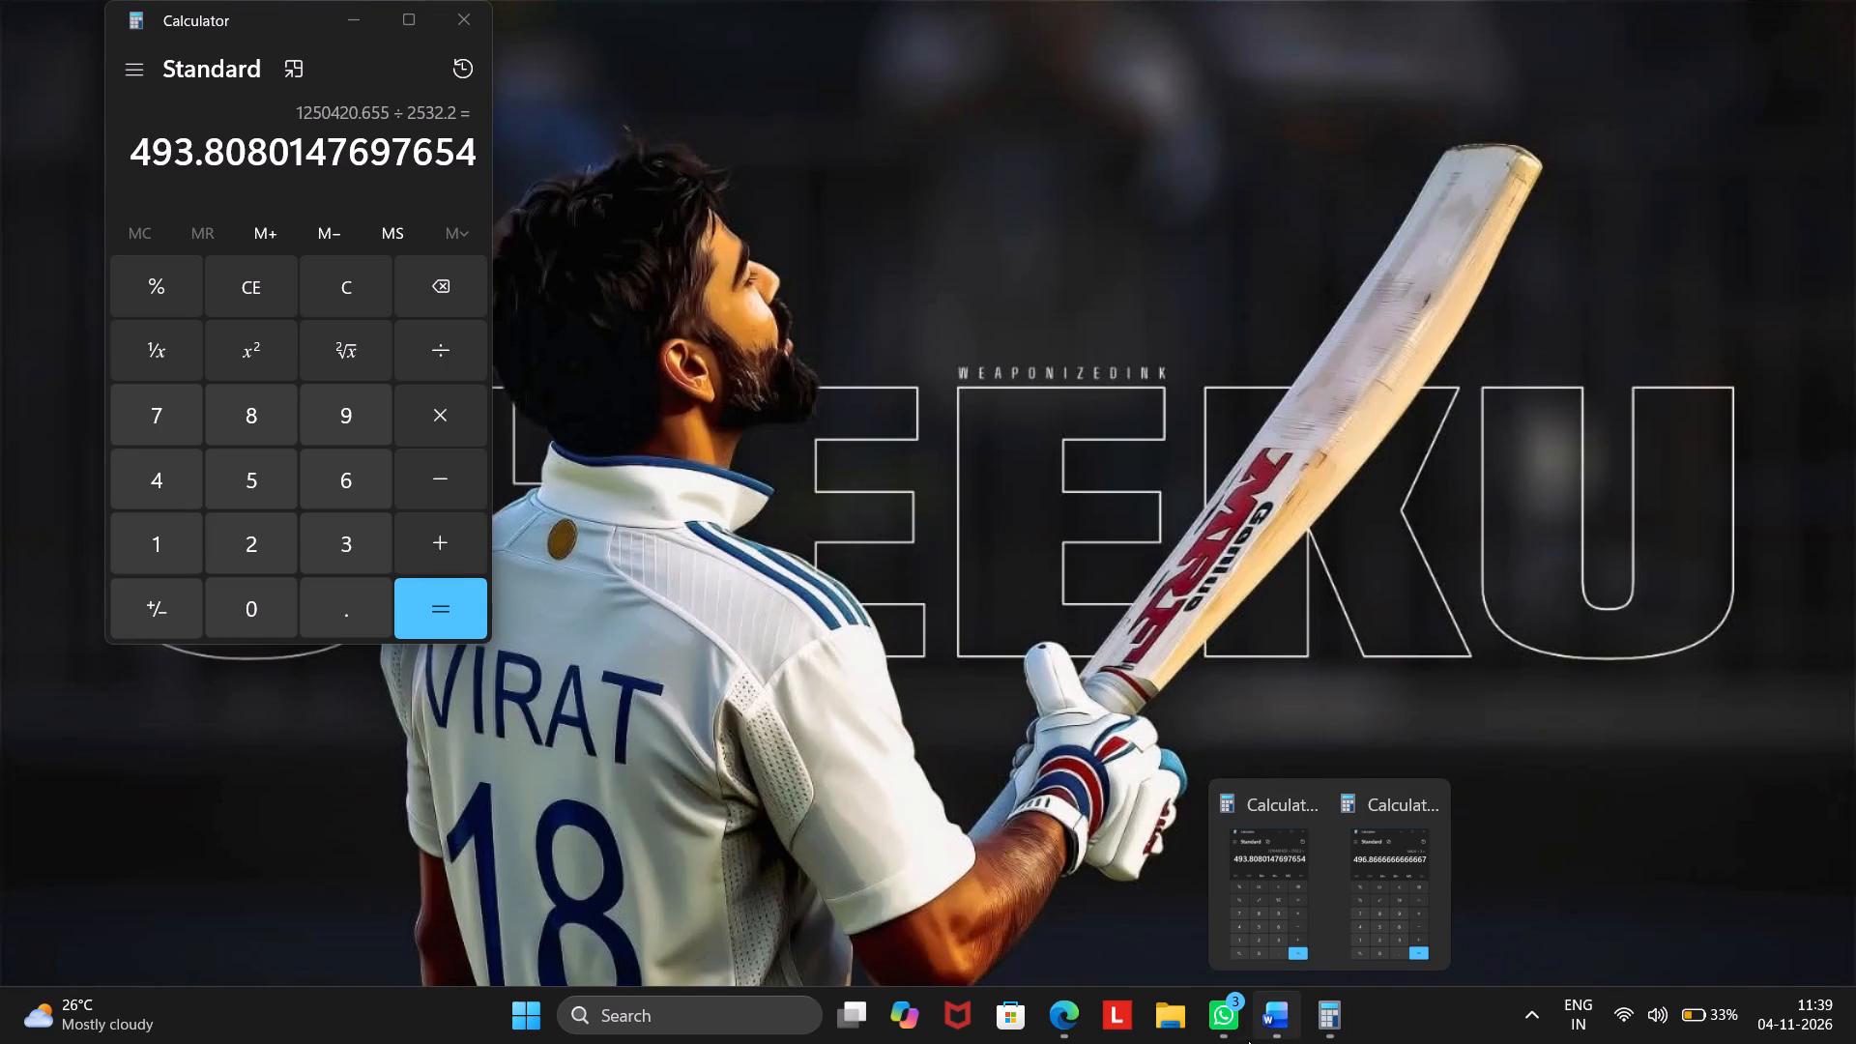
{"action": "left_click", "coordinate": [1261, 1026]}
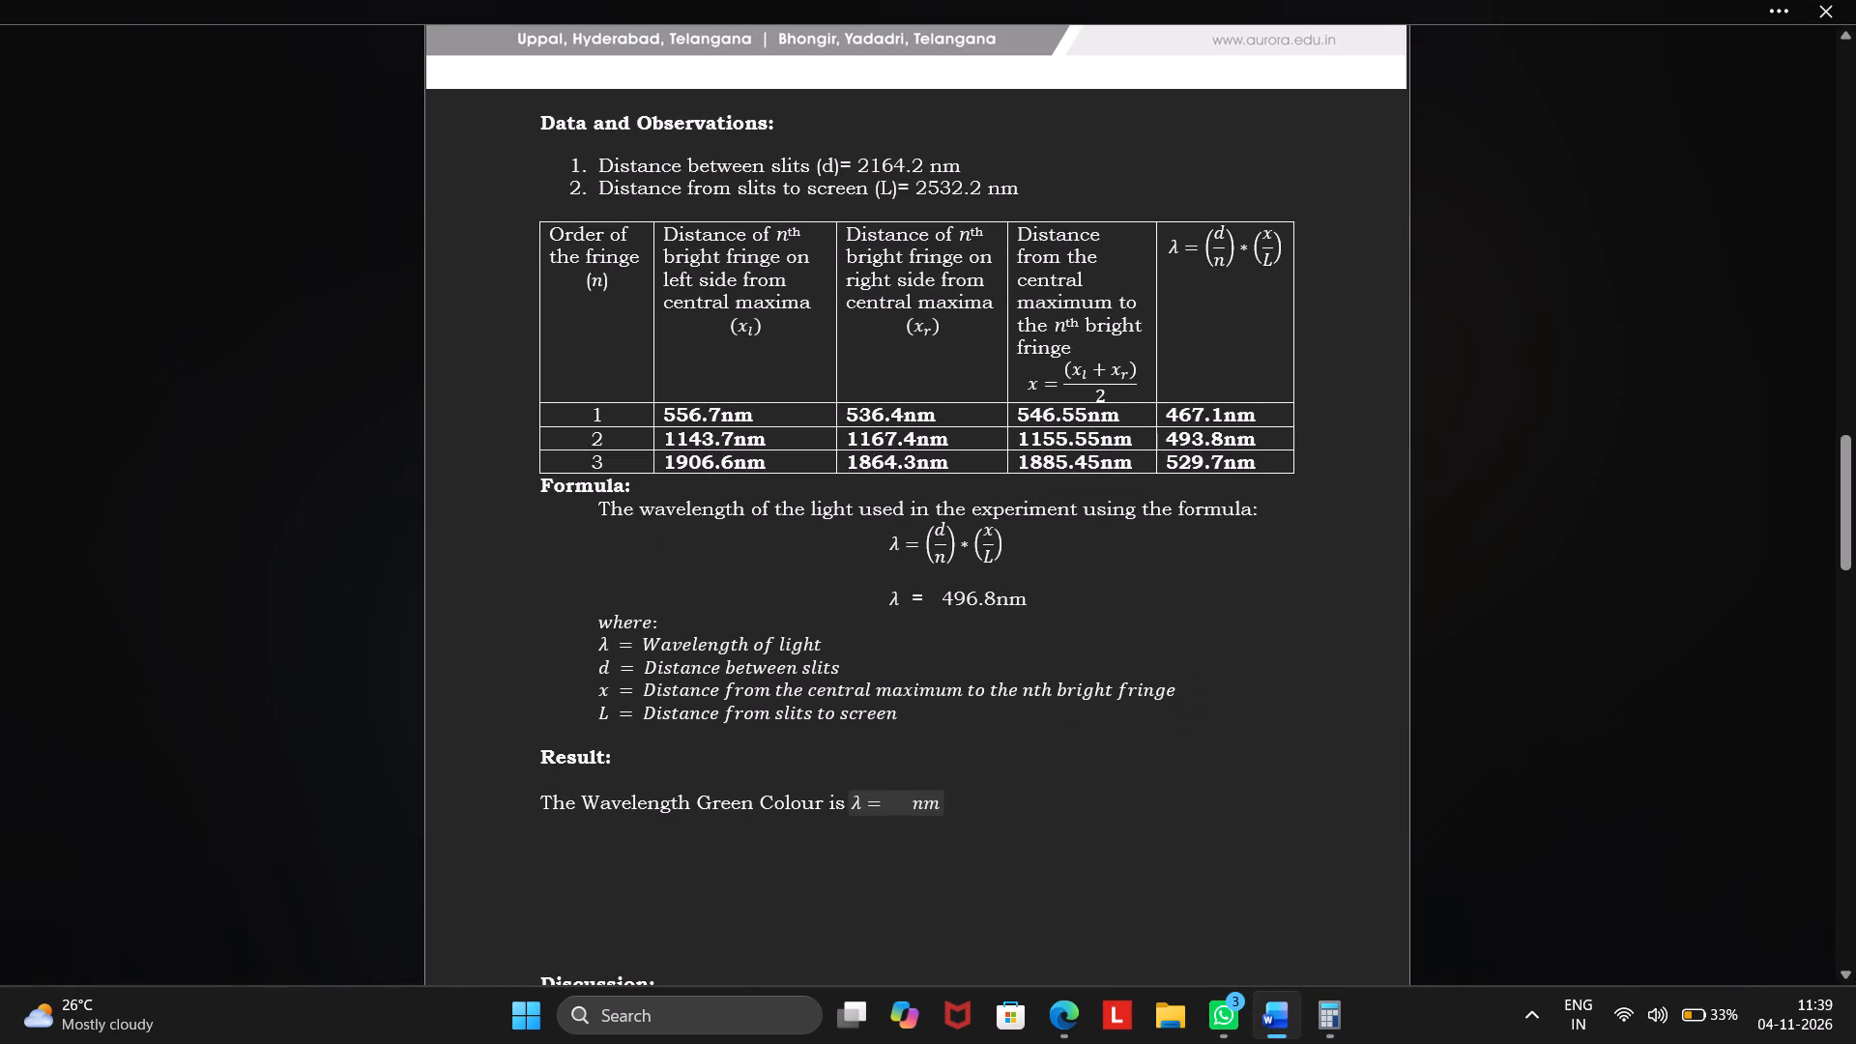
{"action": "left_click", "coordinate": [896, 808]}
{"action": "left_click", "coordinate": [896, 808]}
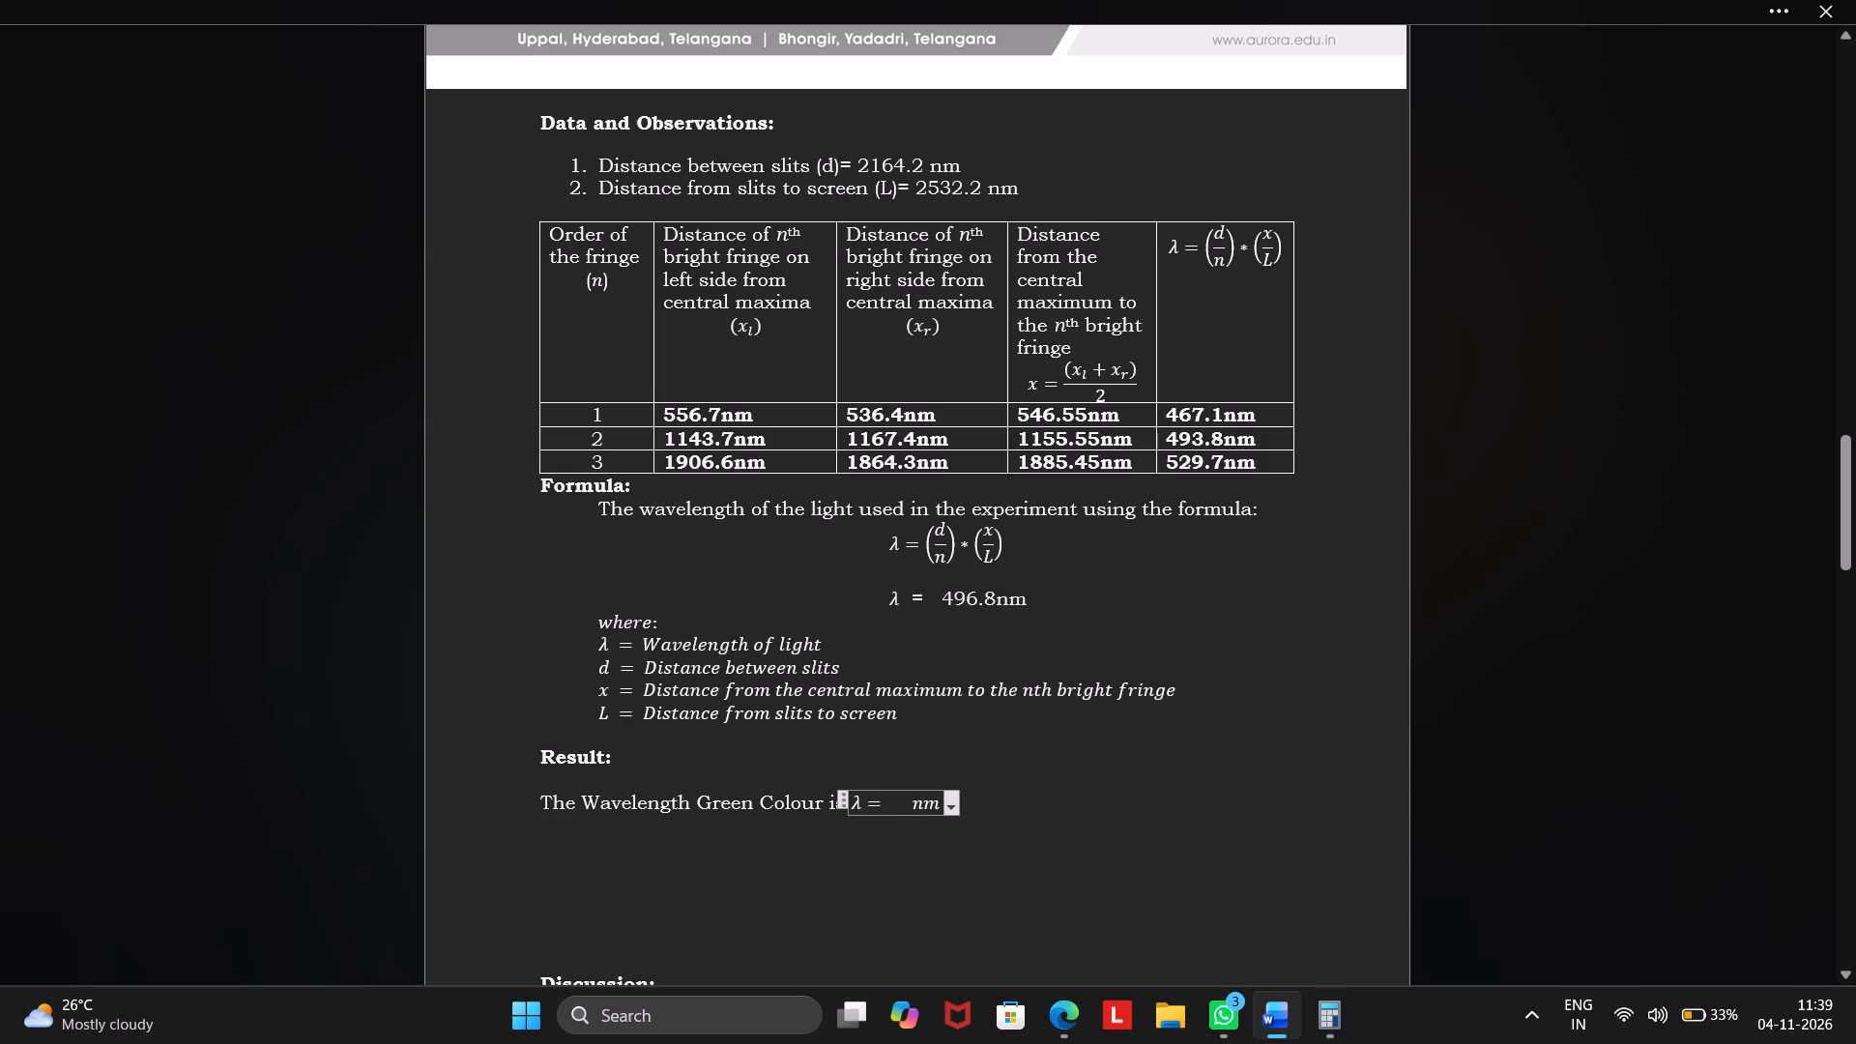
{"action": "left_click", "coordinate": [1254, 845]}
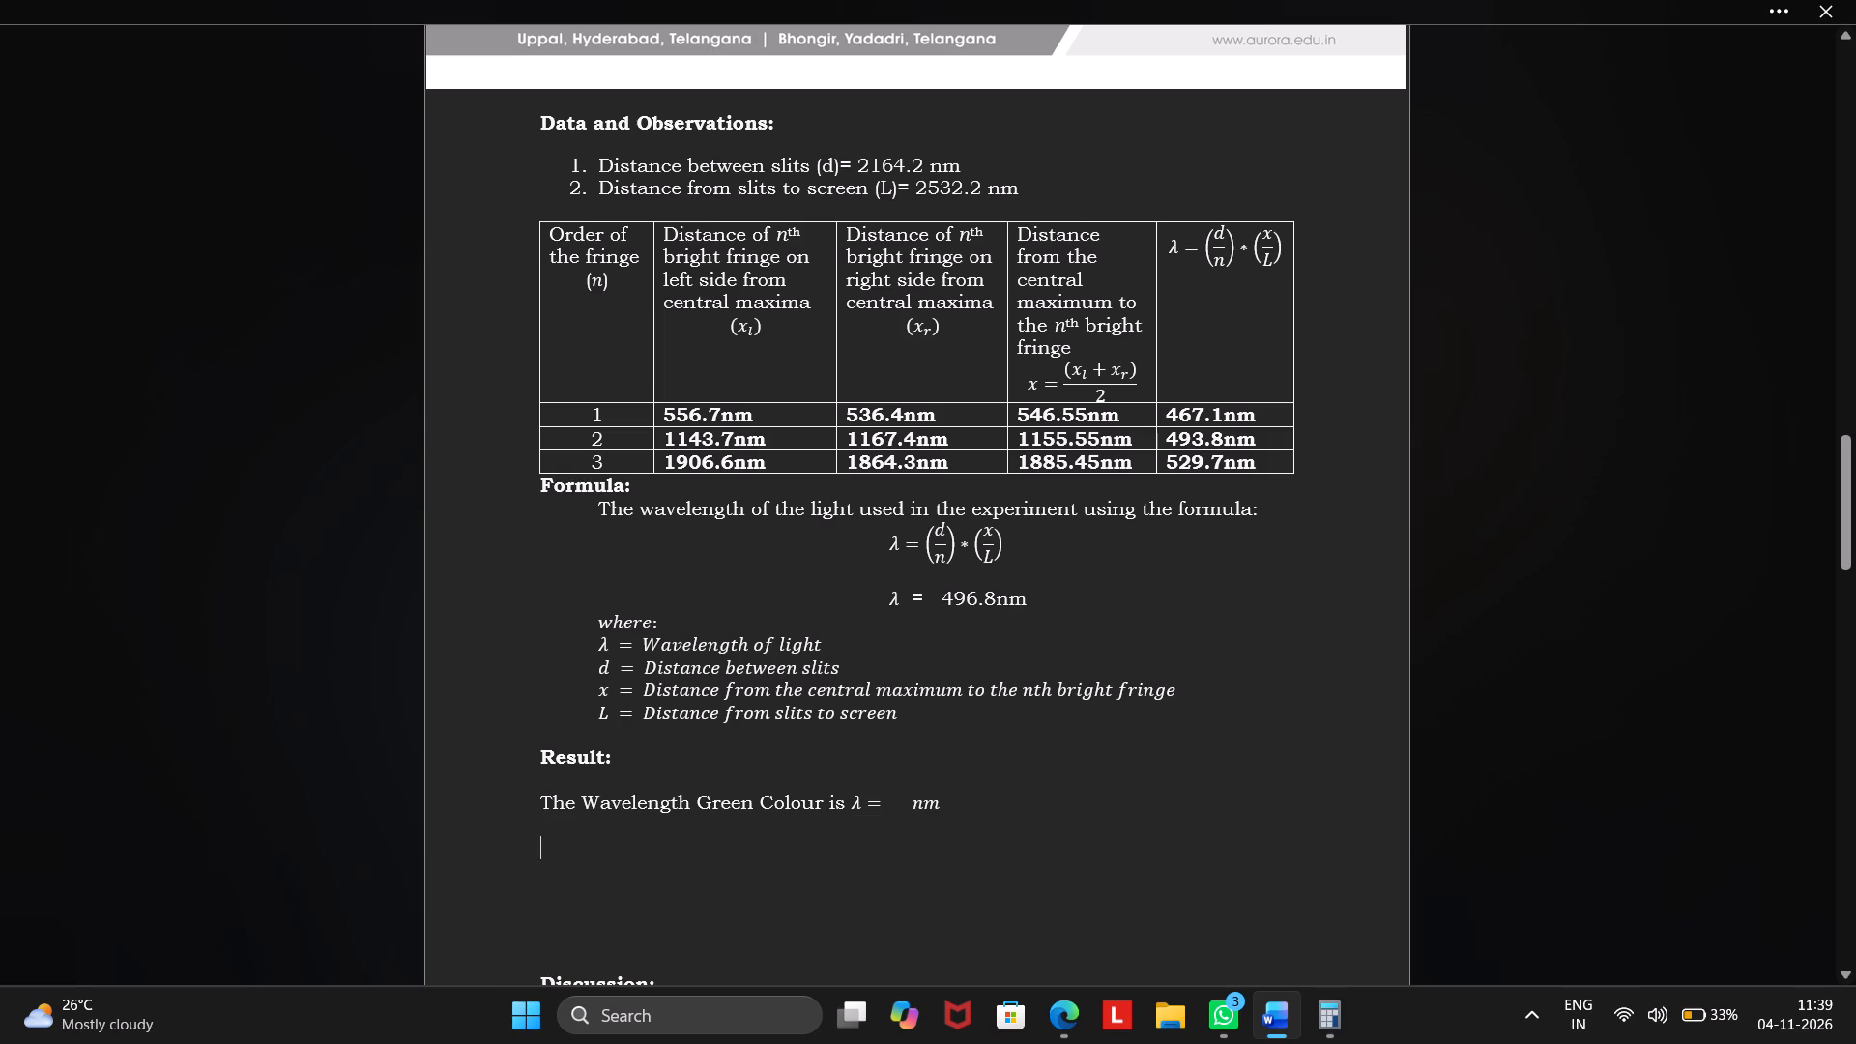
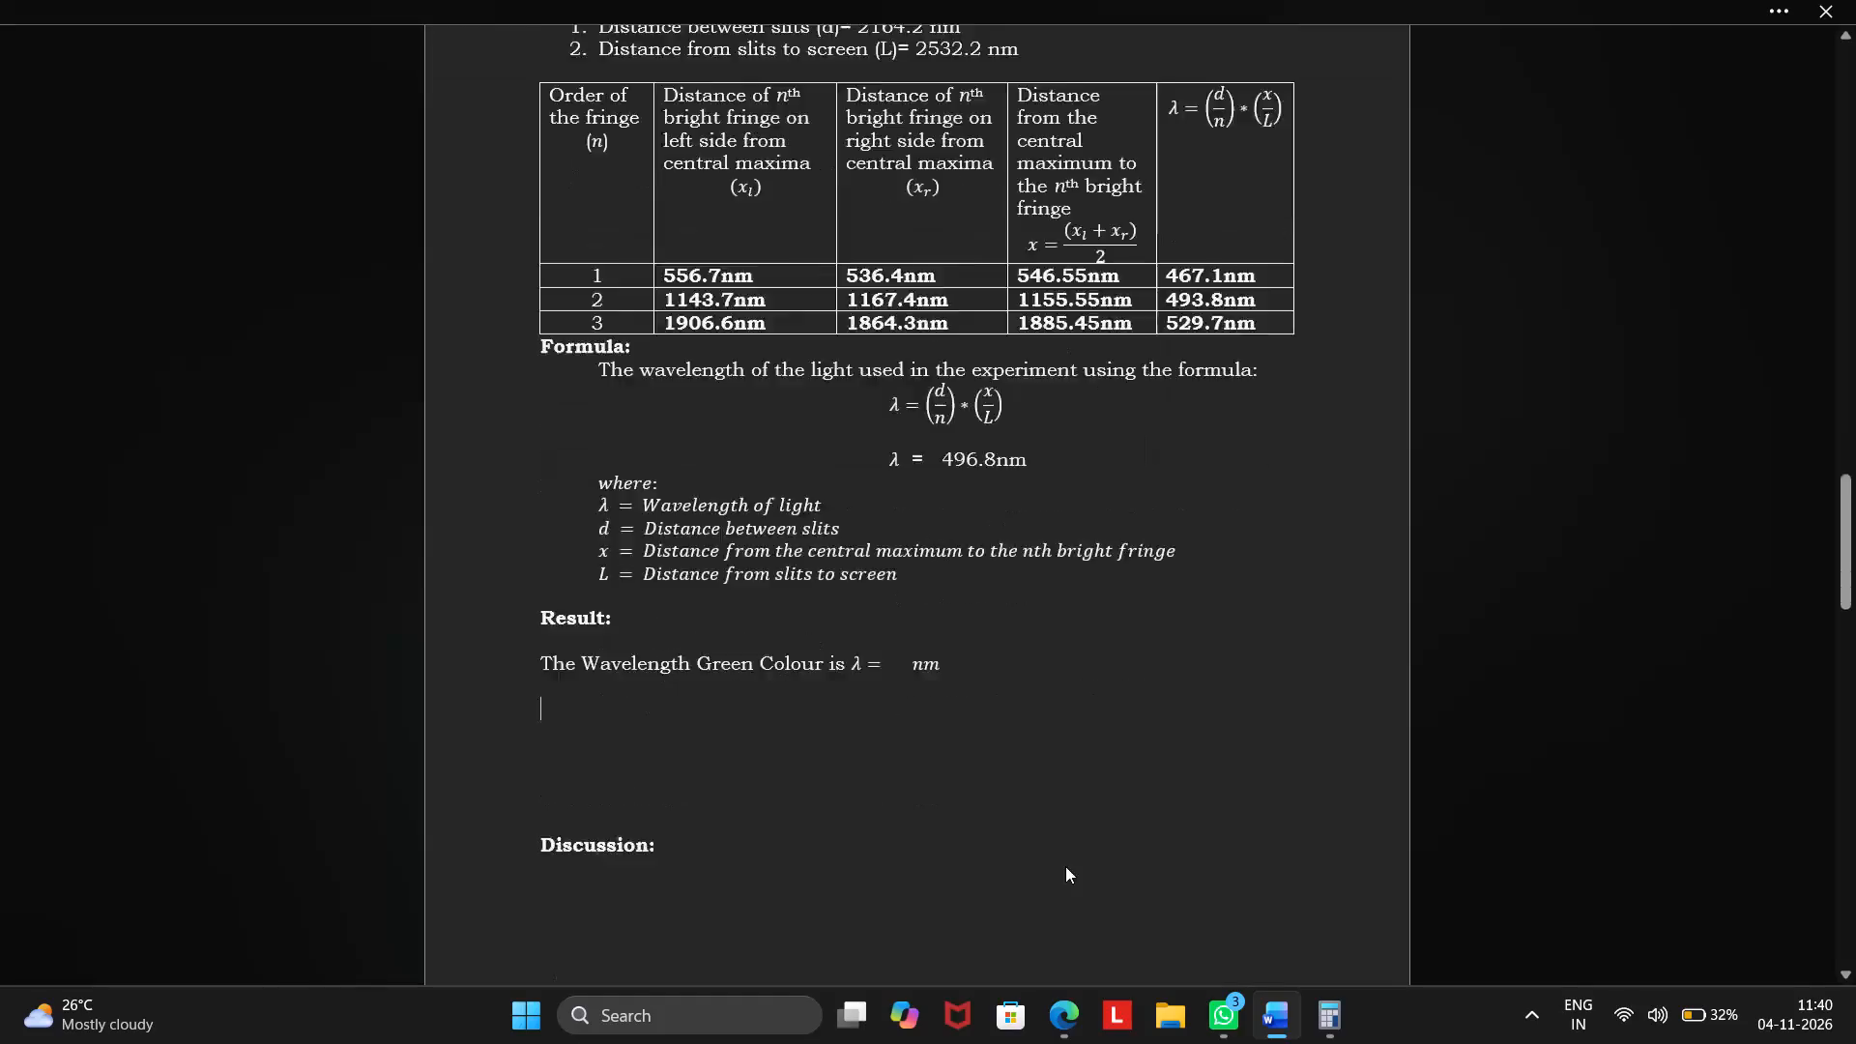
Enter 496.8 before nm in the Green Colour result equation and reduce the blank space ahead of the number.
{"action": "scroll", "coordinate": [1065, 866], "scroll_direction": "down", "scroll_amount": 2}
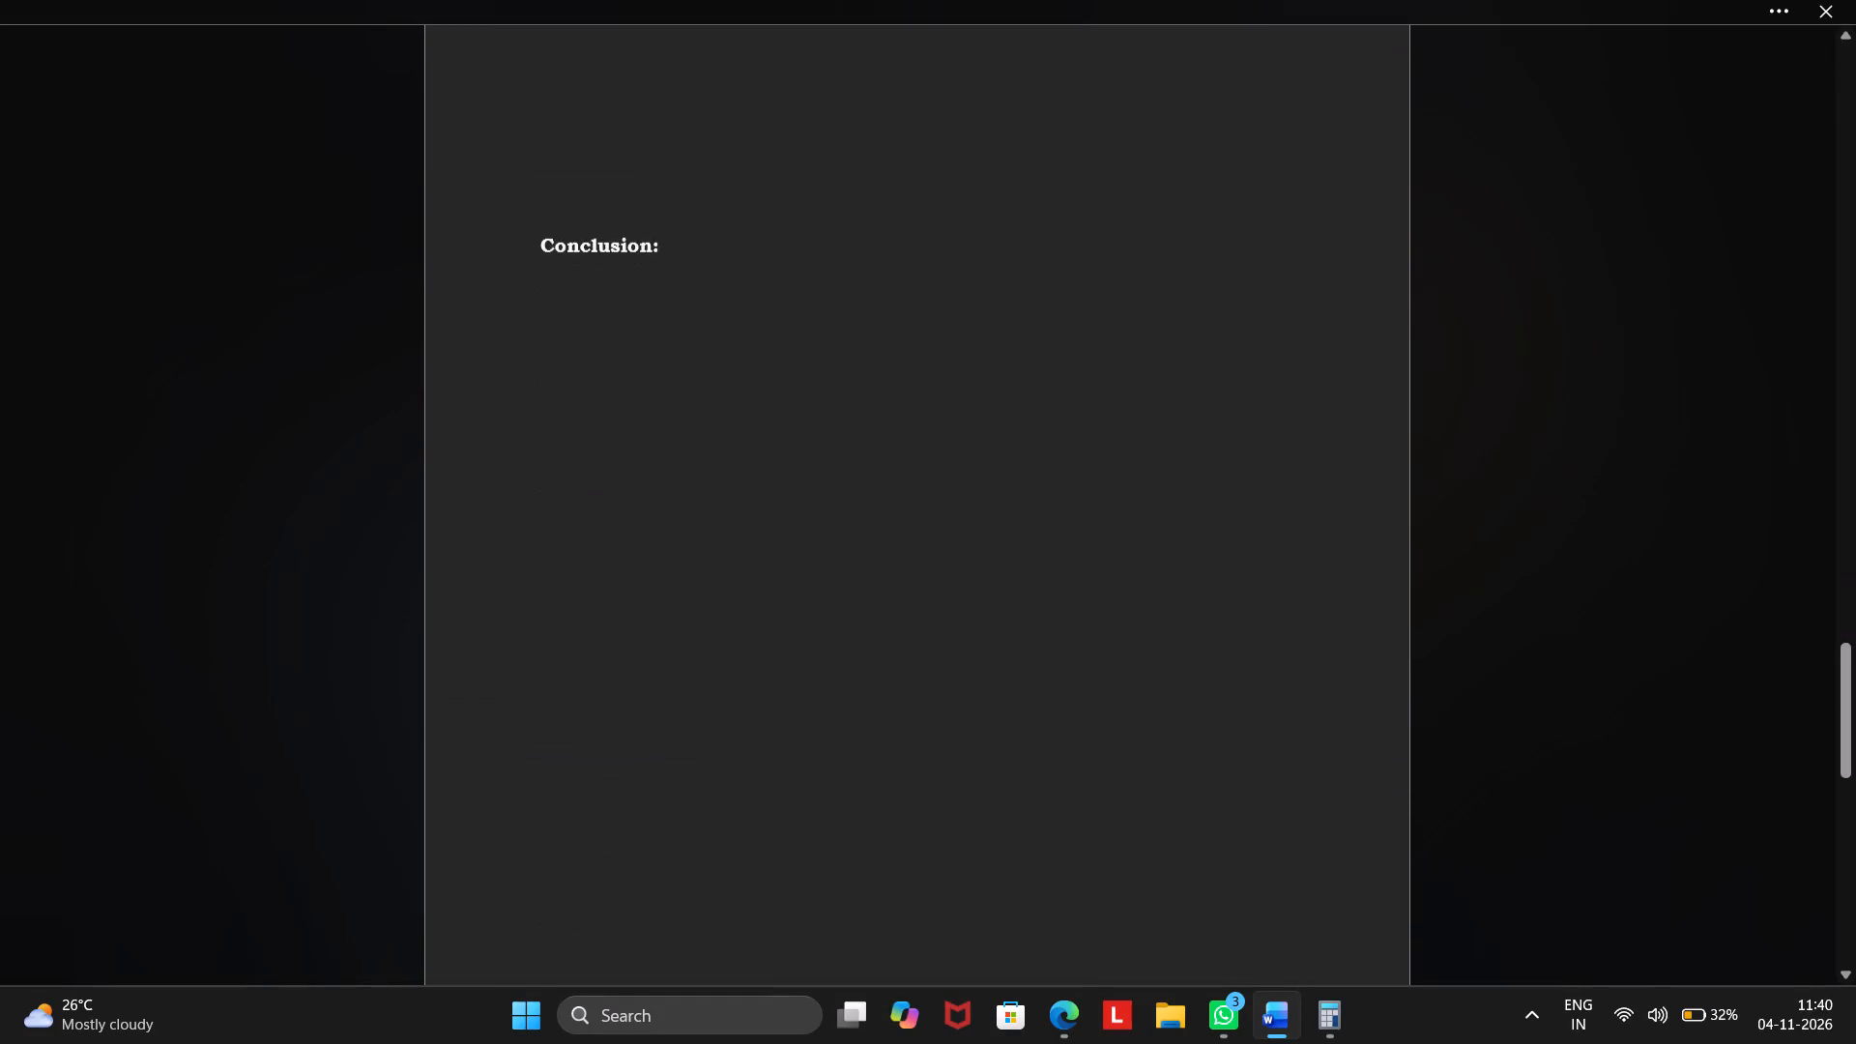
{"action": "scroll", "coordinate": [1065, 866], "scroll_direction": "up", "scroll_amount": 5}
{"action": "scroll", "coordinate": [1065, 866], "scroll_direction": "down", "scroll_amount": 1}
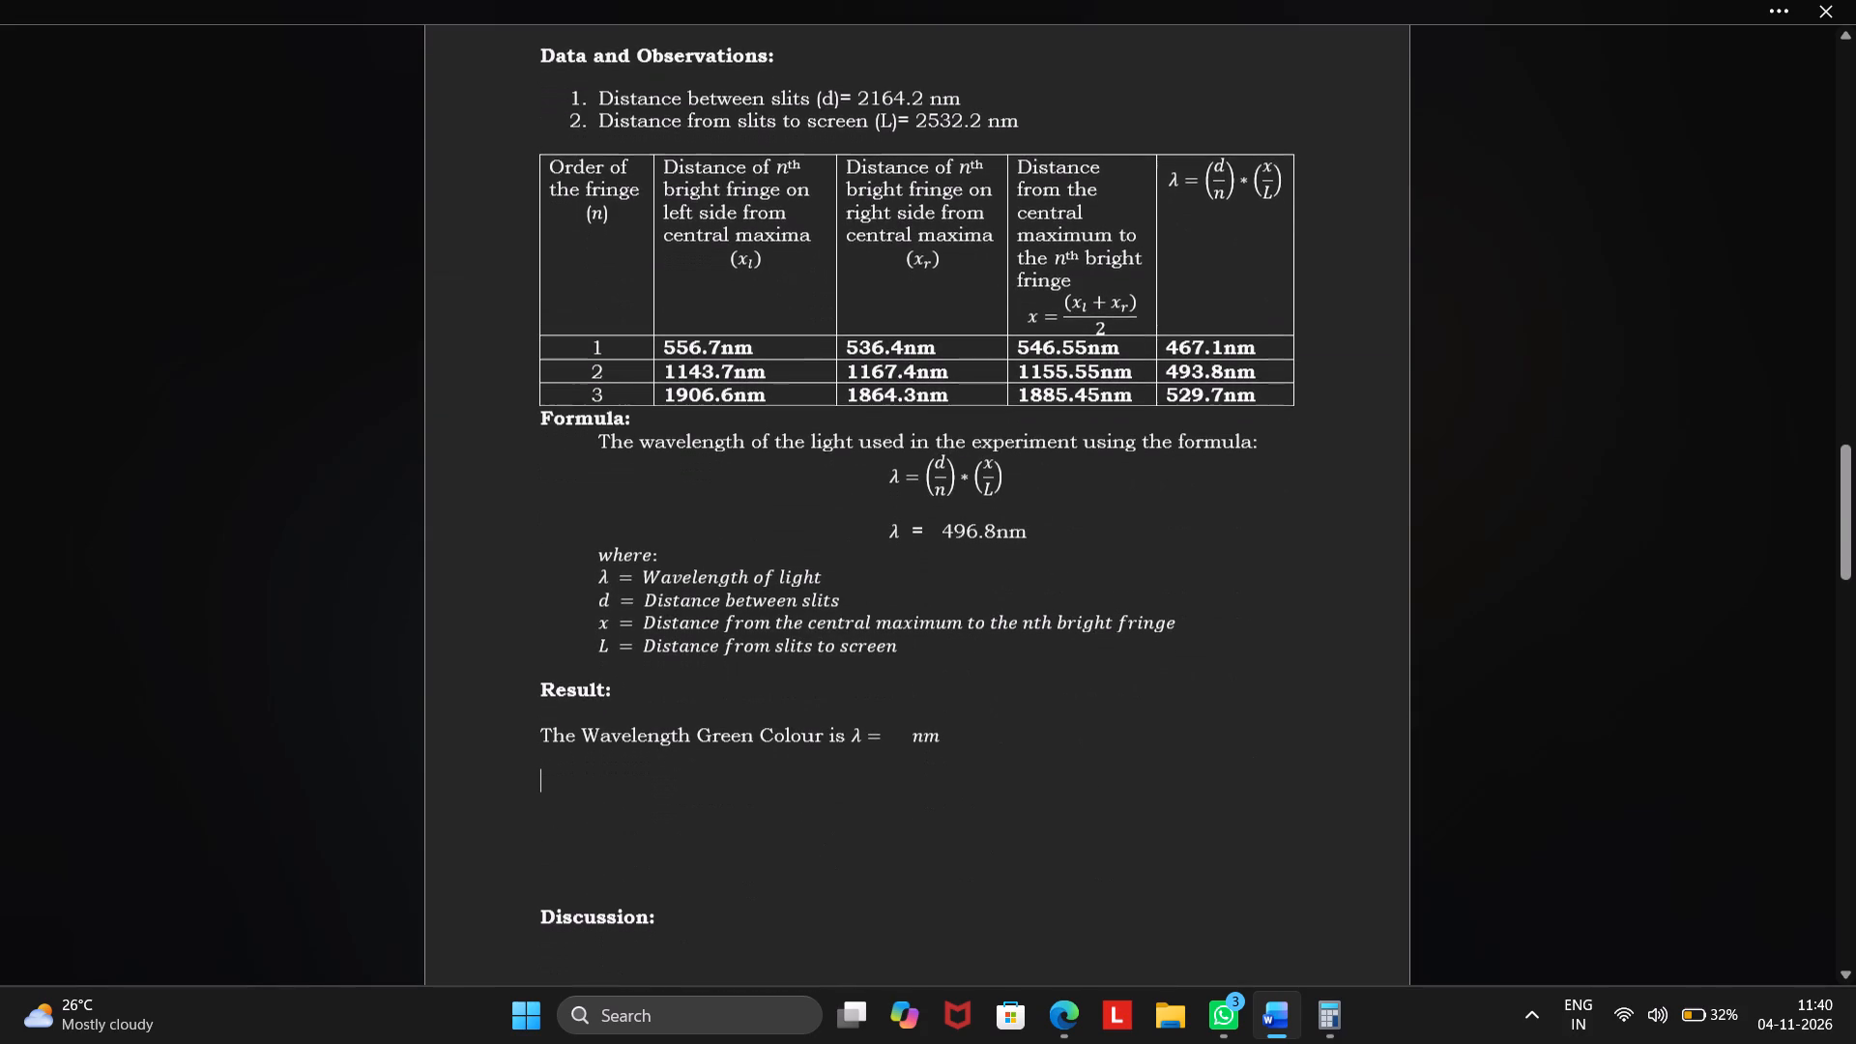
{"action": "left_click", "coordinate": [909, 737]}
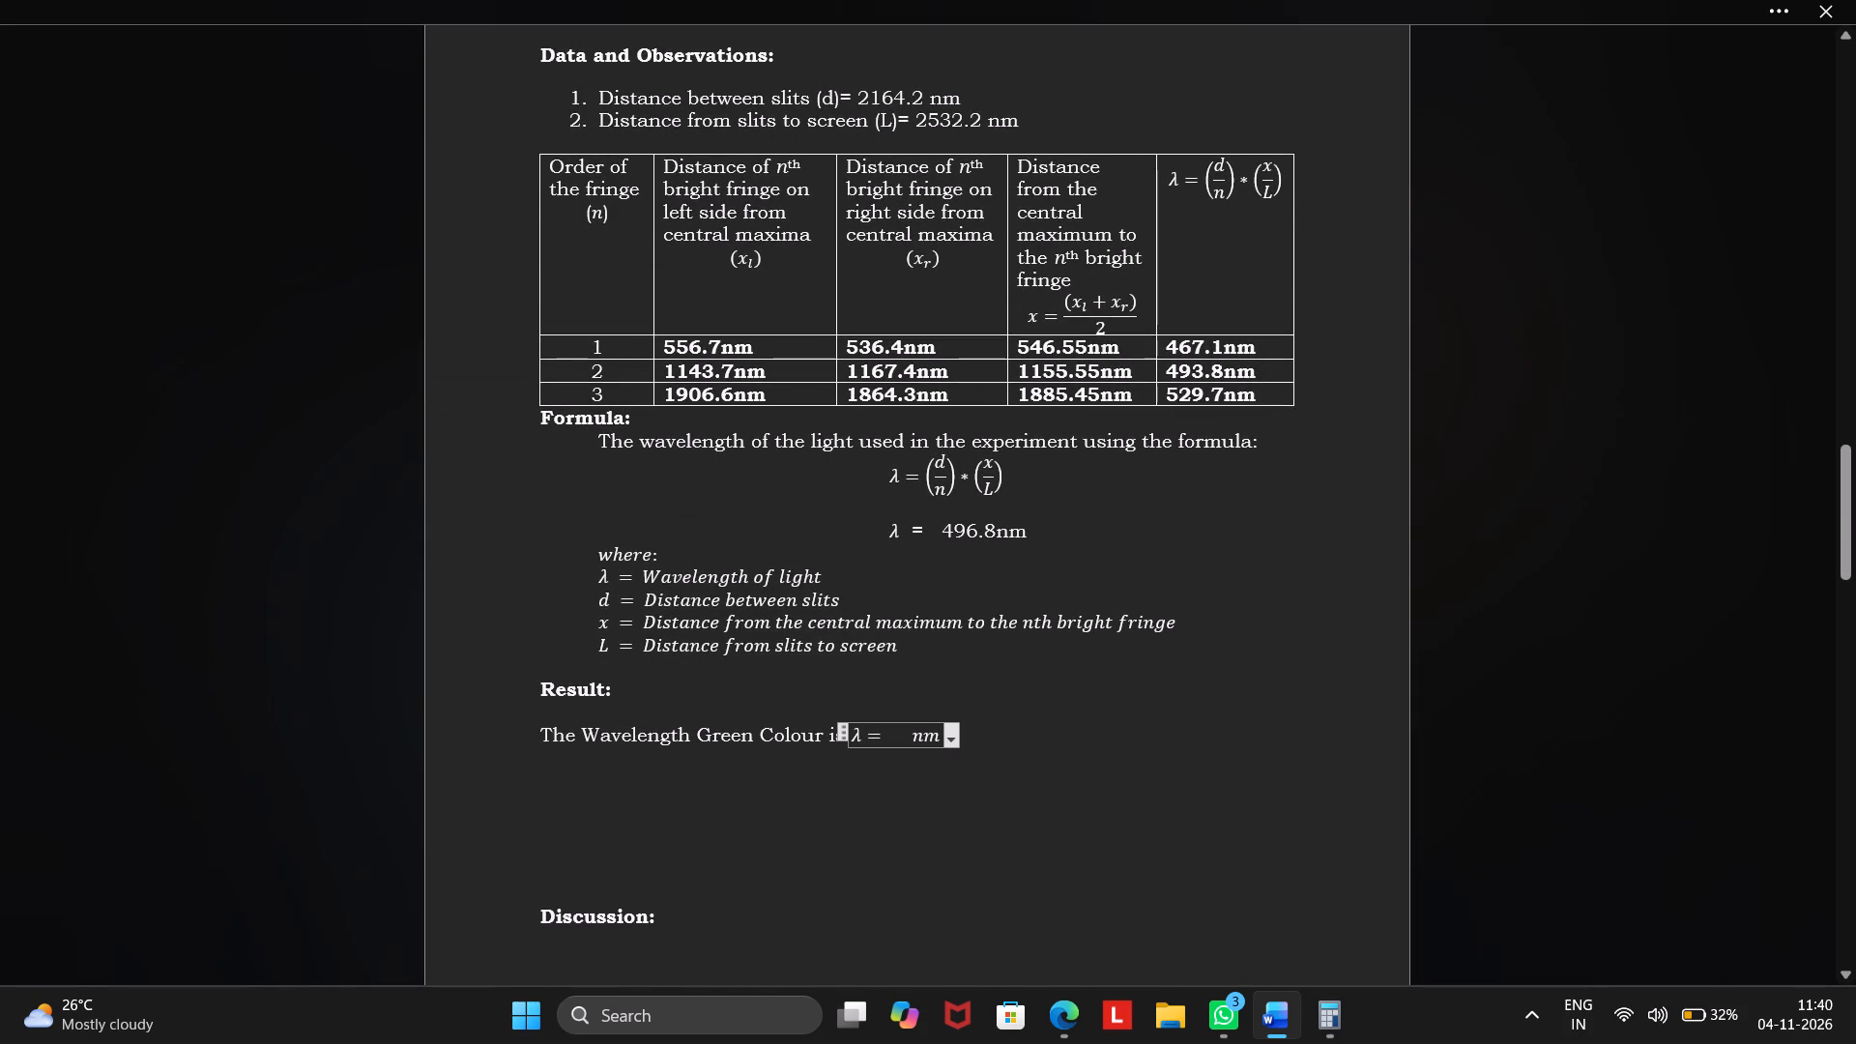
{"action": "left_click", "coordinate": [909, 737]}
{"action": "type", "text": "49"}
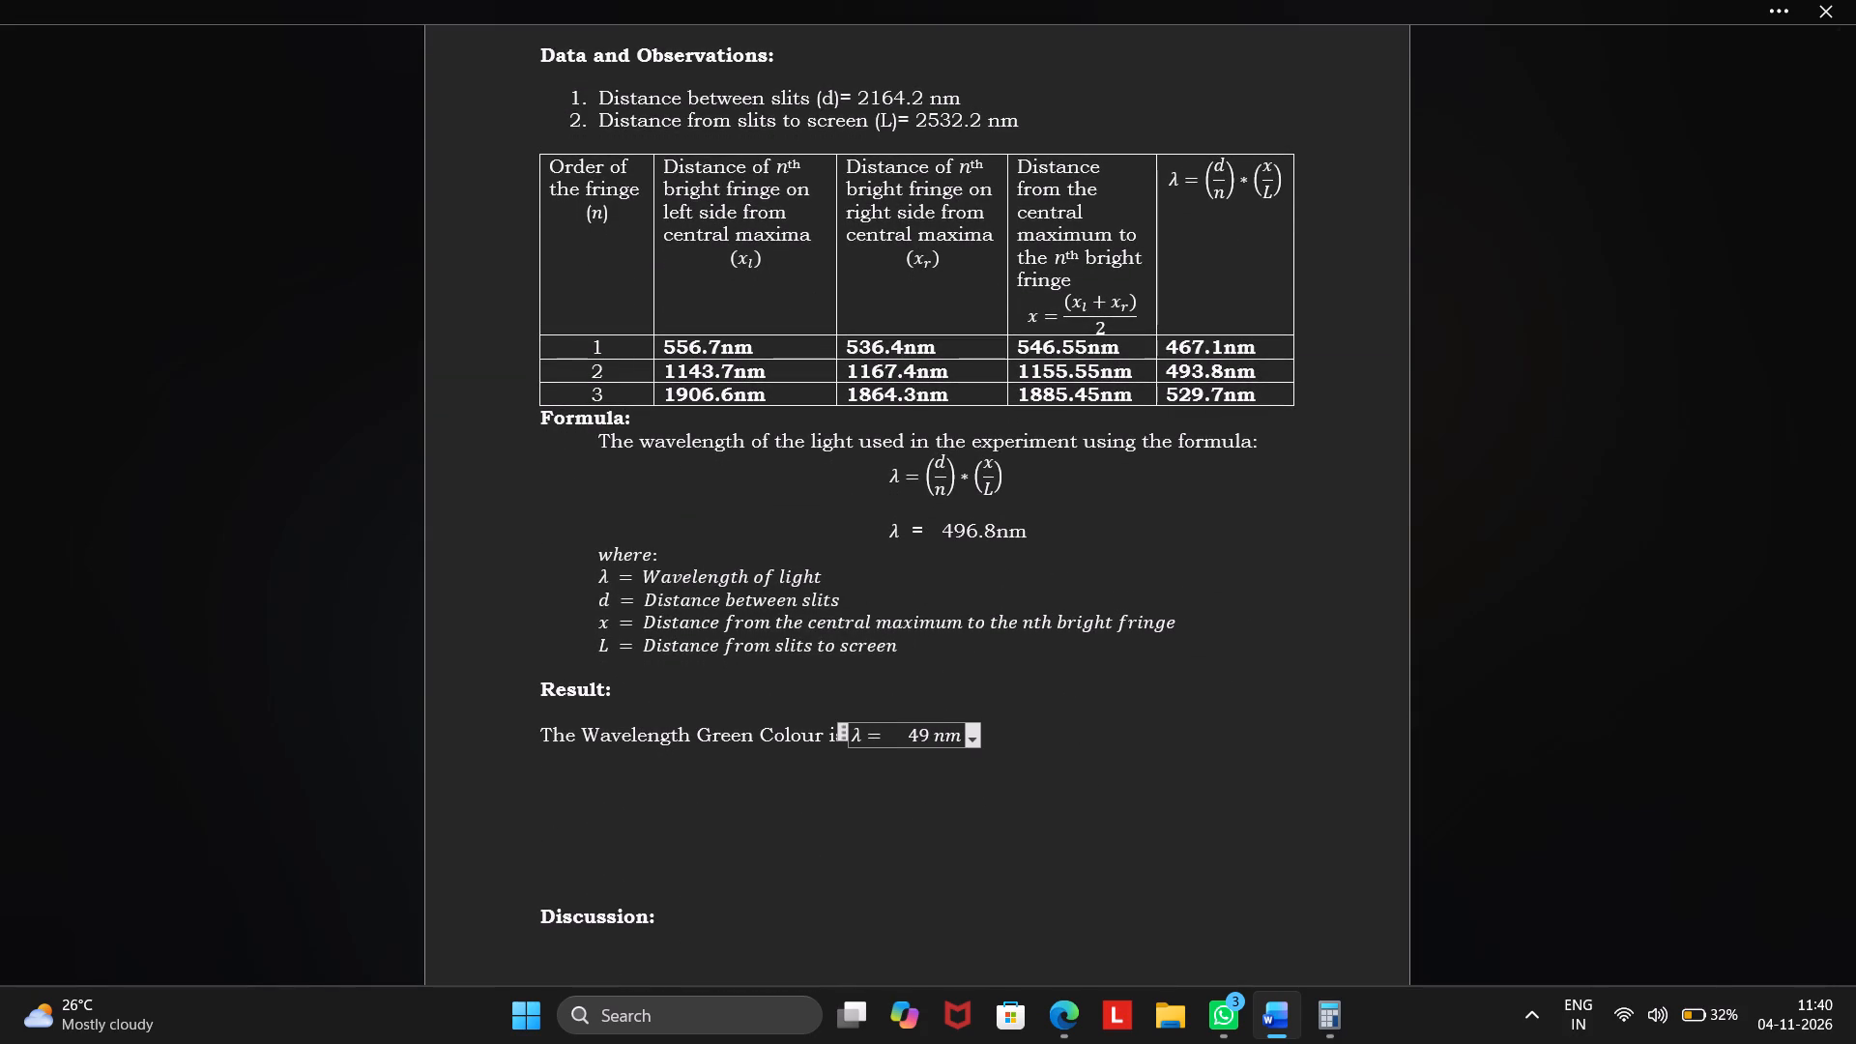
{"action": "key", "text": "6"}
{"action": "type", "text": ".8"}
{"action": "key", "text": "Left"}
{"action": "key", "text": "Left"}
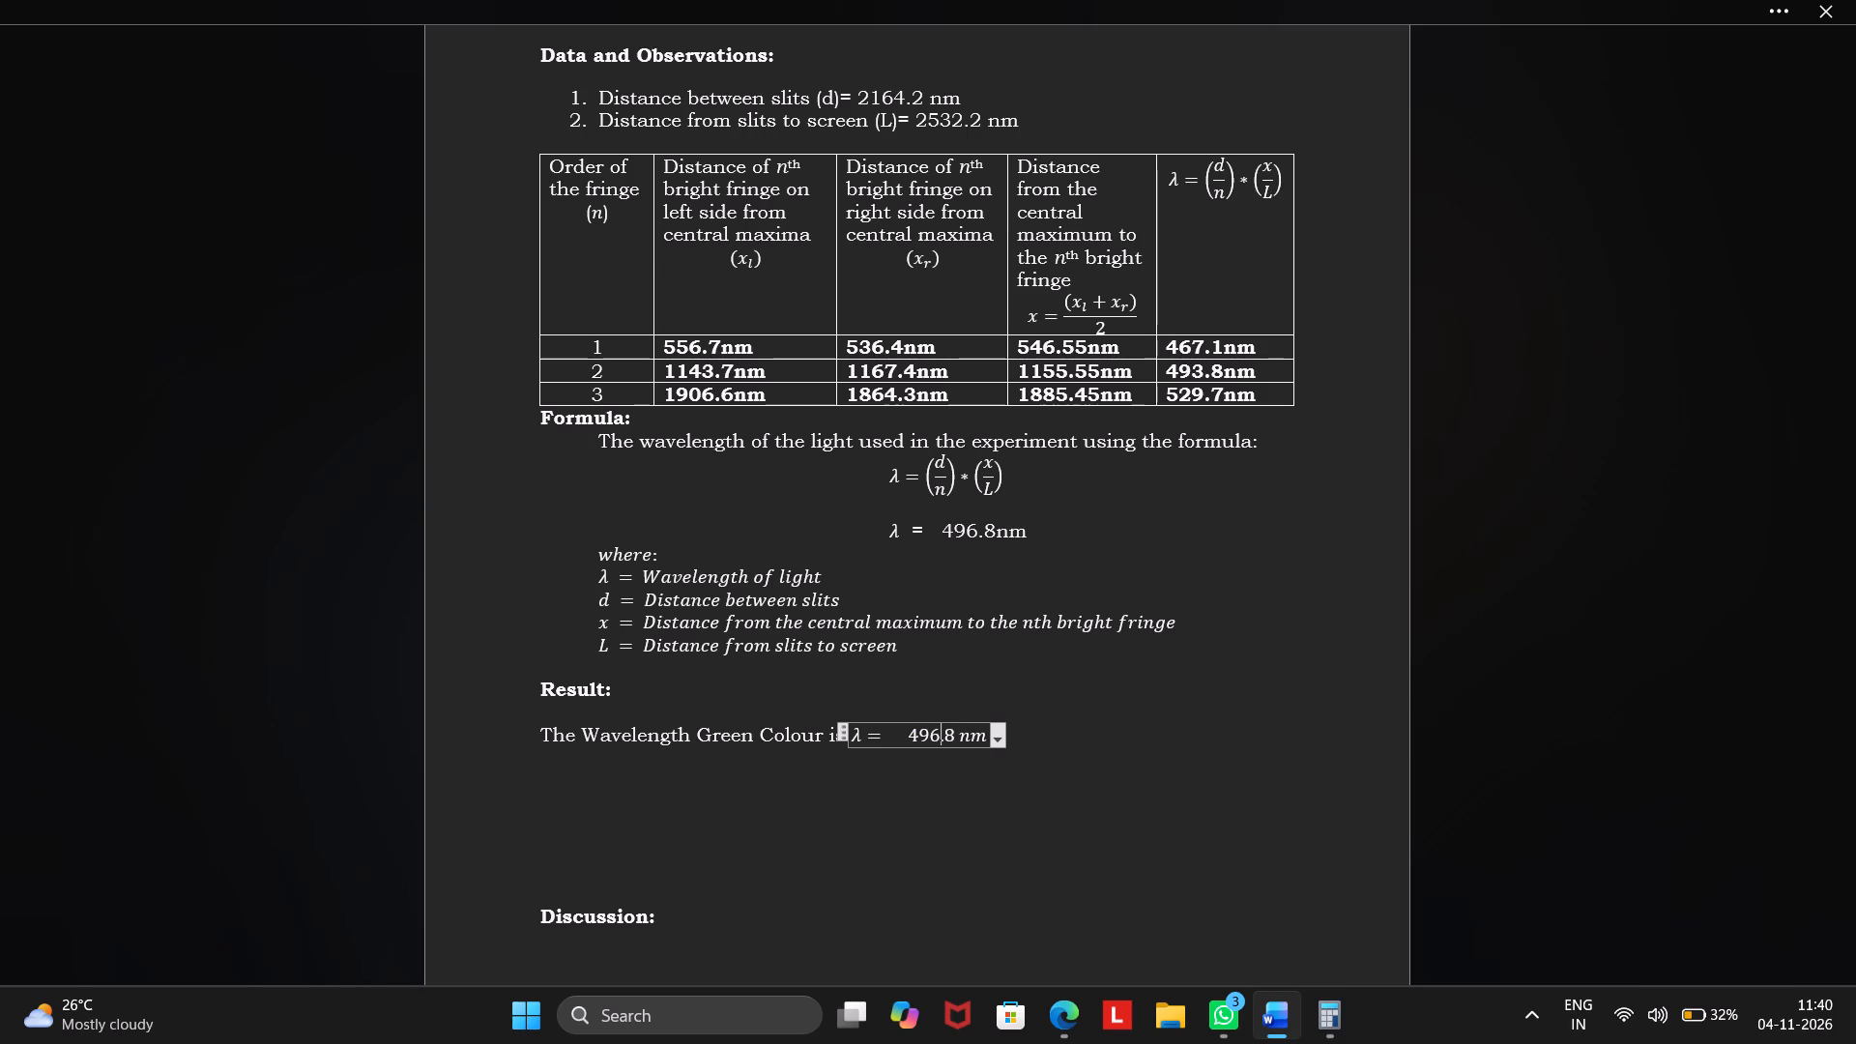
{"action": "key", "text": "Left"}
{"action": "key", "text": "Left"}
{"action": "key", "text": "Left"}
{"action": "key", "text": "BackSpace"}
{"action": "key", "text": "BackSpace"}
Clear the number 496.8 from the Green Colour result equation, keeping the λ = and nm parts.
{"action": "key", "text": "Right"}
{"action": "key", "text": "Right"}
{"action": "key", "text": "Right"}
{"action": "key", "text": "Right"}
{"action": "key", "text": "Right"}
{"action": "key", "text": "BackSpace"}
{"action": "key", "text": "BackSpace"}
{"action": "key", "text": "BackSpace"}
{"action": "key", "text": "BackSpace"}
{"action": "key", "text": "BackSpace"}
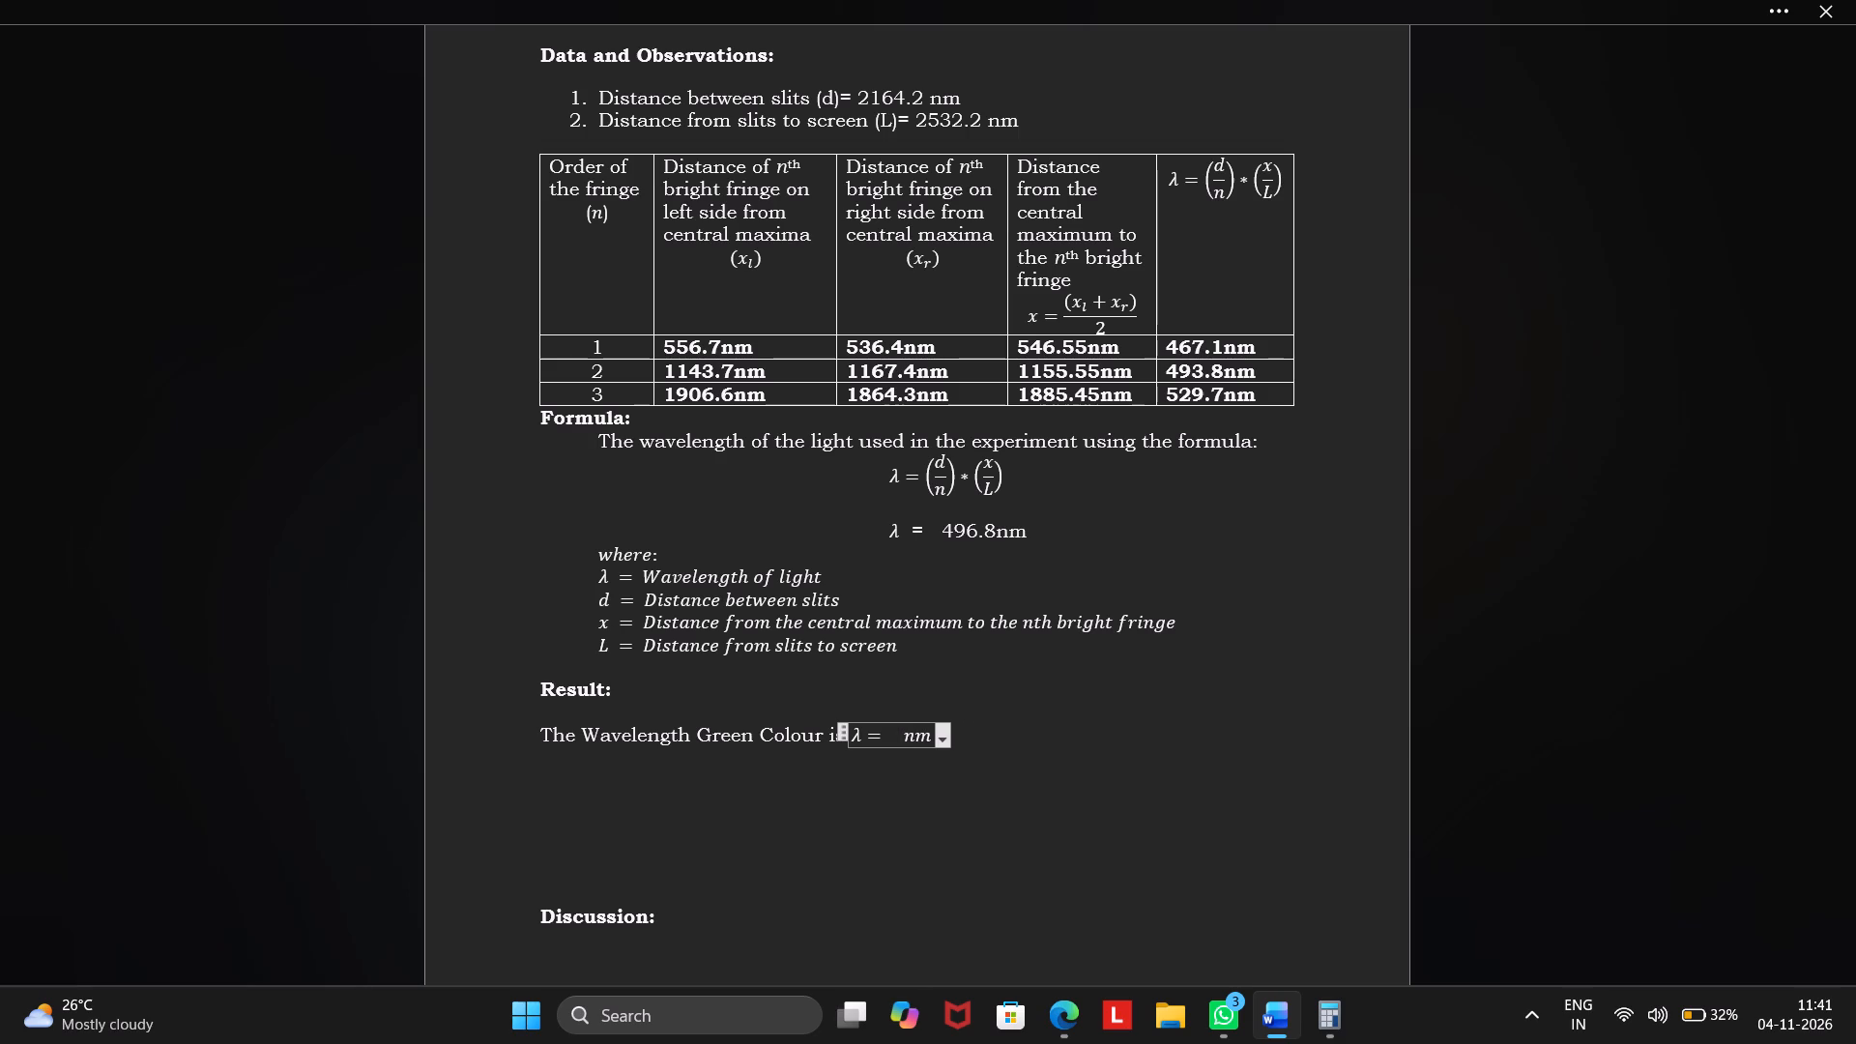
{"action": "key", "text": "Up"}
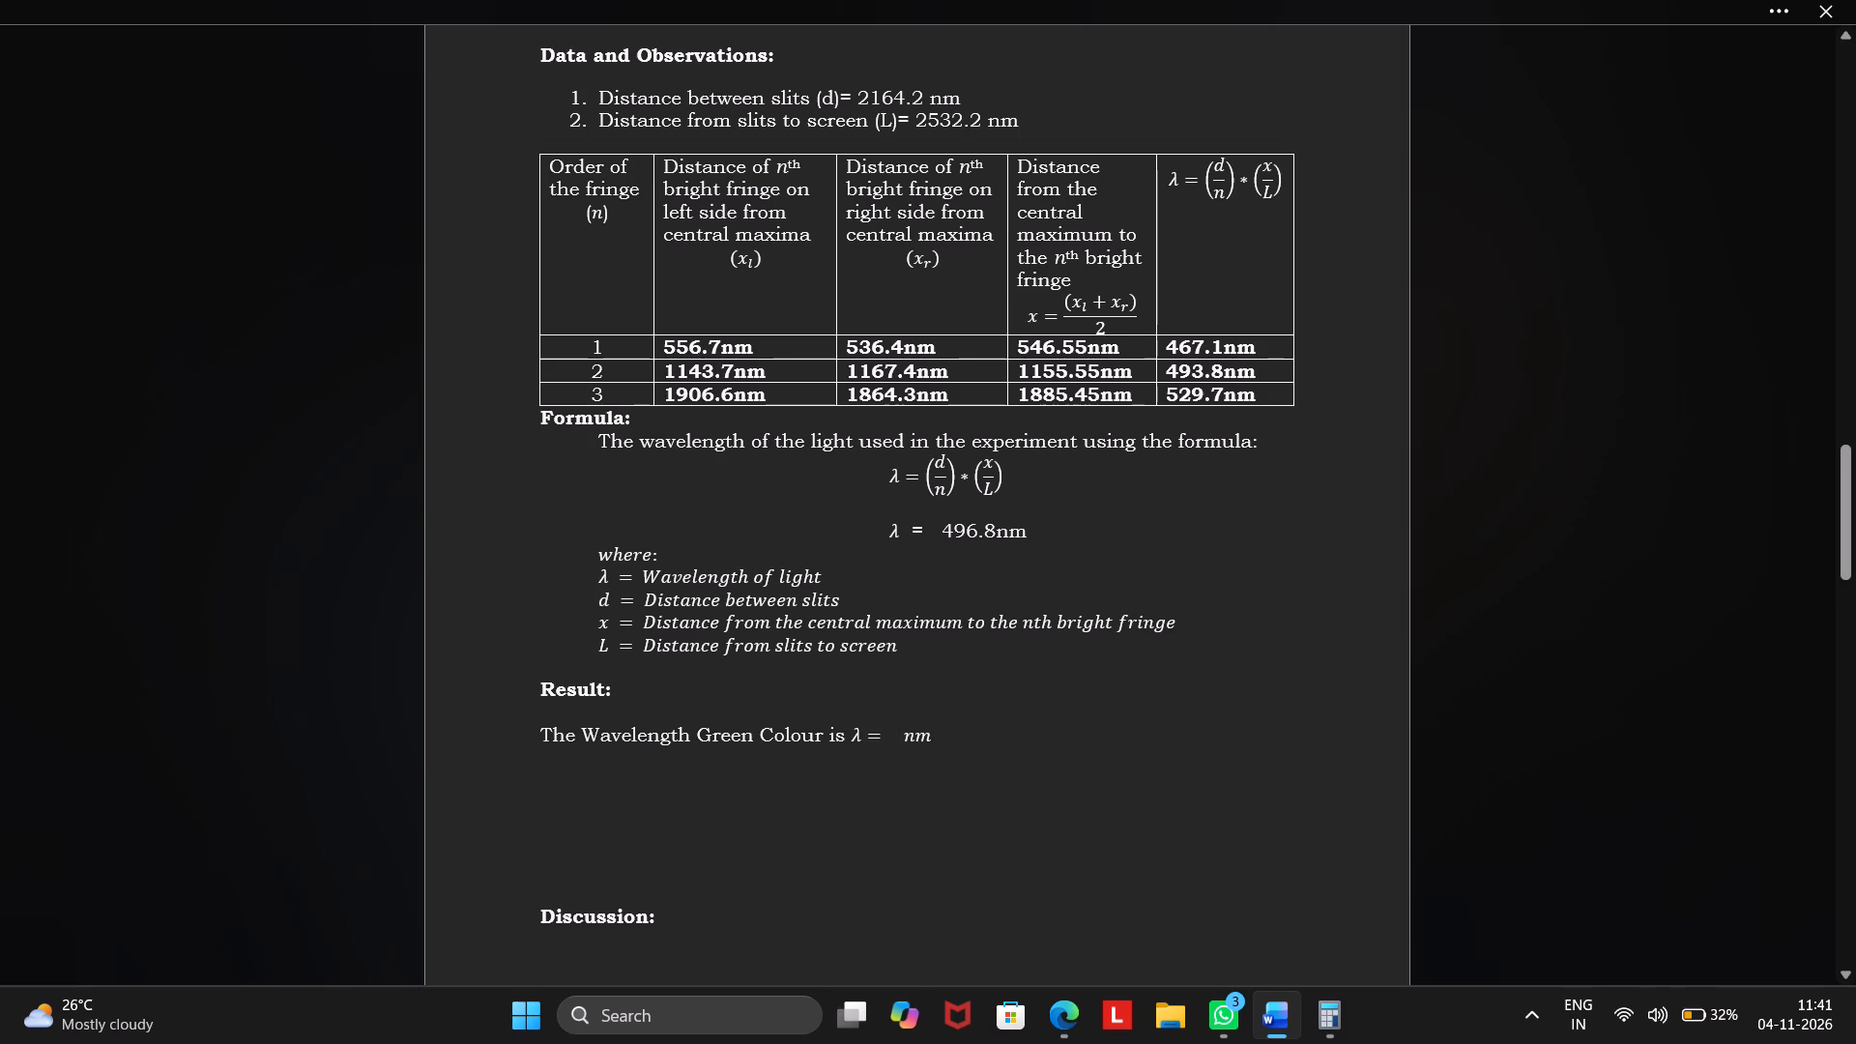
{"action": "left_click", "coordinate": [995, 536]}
Enter 496.8 closer to the equals sign in the Green Colour result equation and leave the equation.
{"action": "left_click", "coordinate": [896, 739]}
{"action": "type", "text": "49"}
{"action": "type", "text": "6.8"}
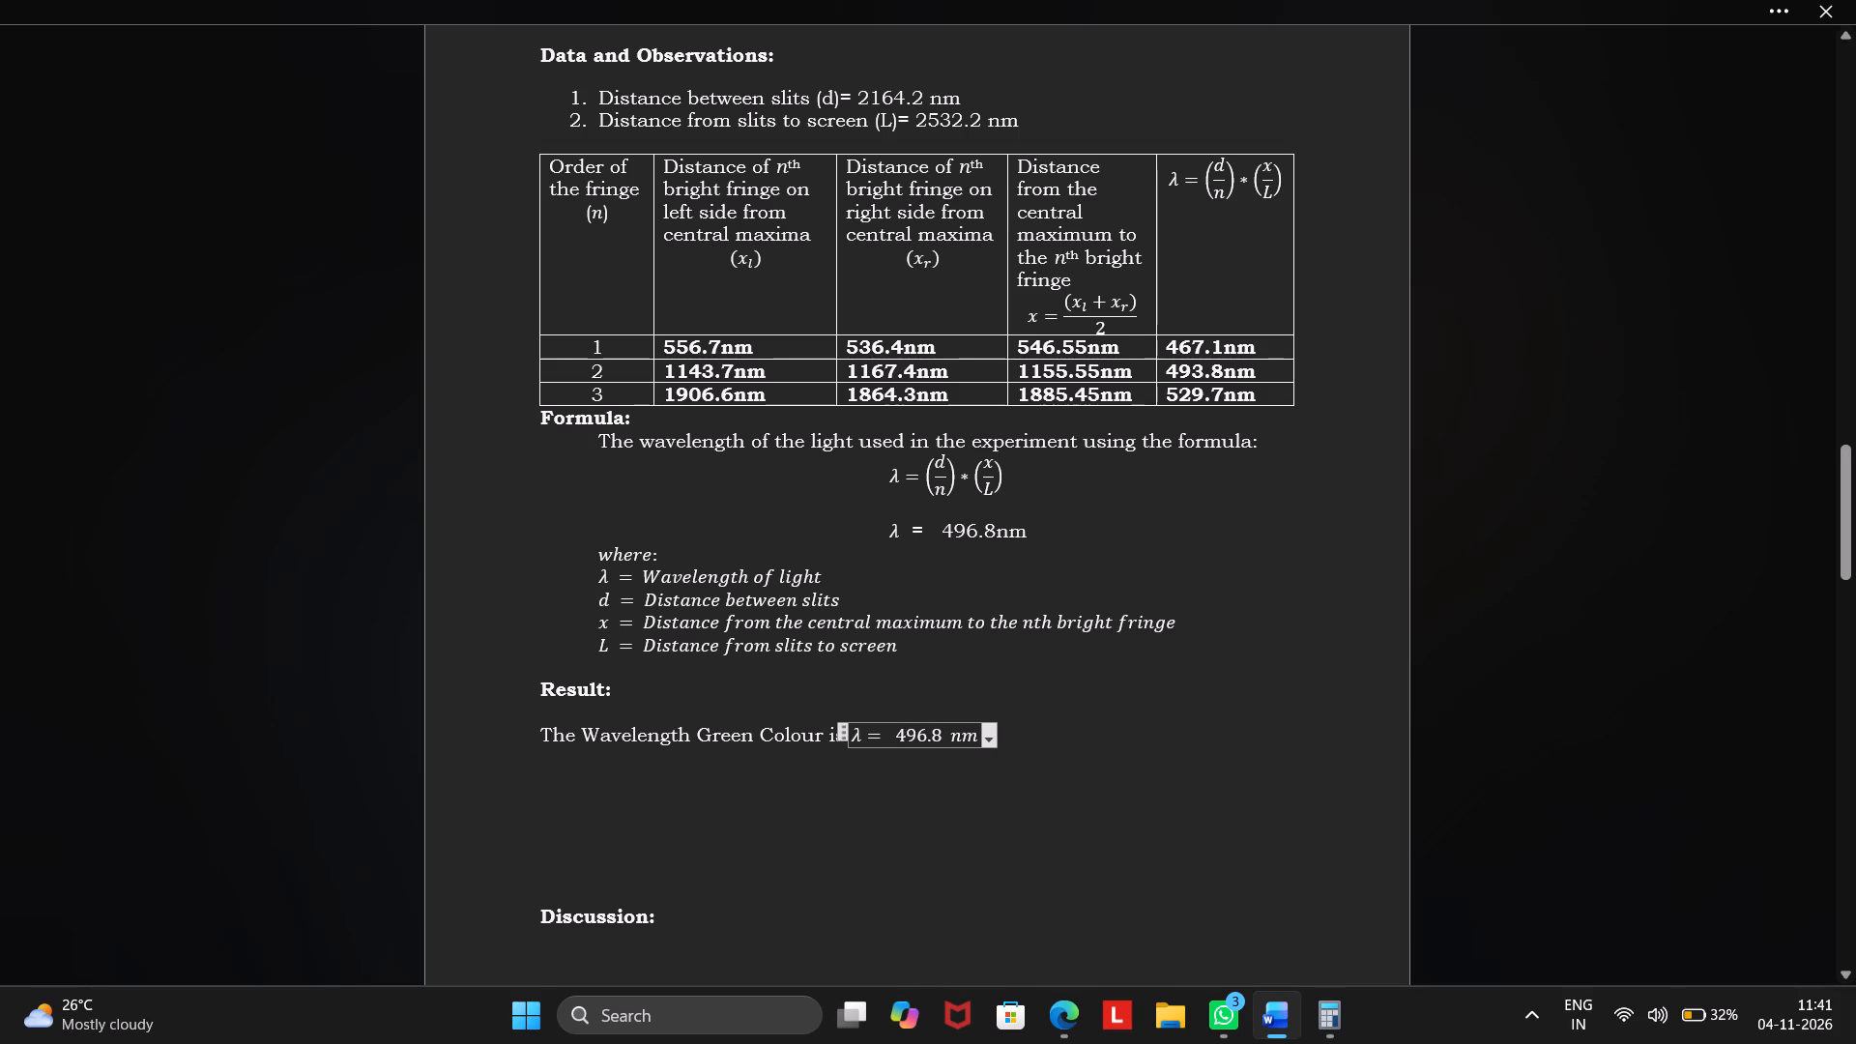
{"action": "left_click", "coordinate": [1223, 630]}
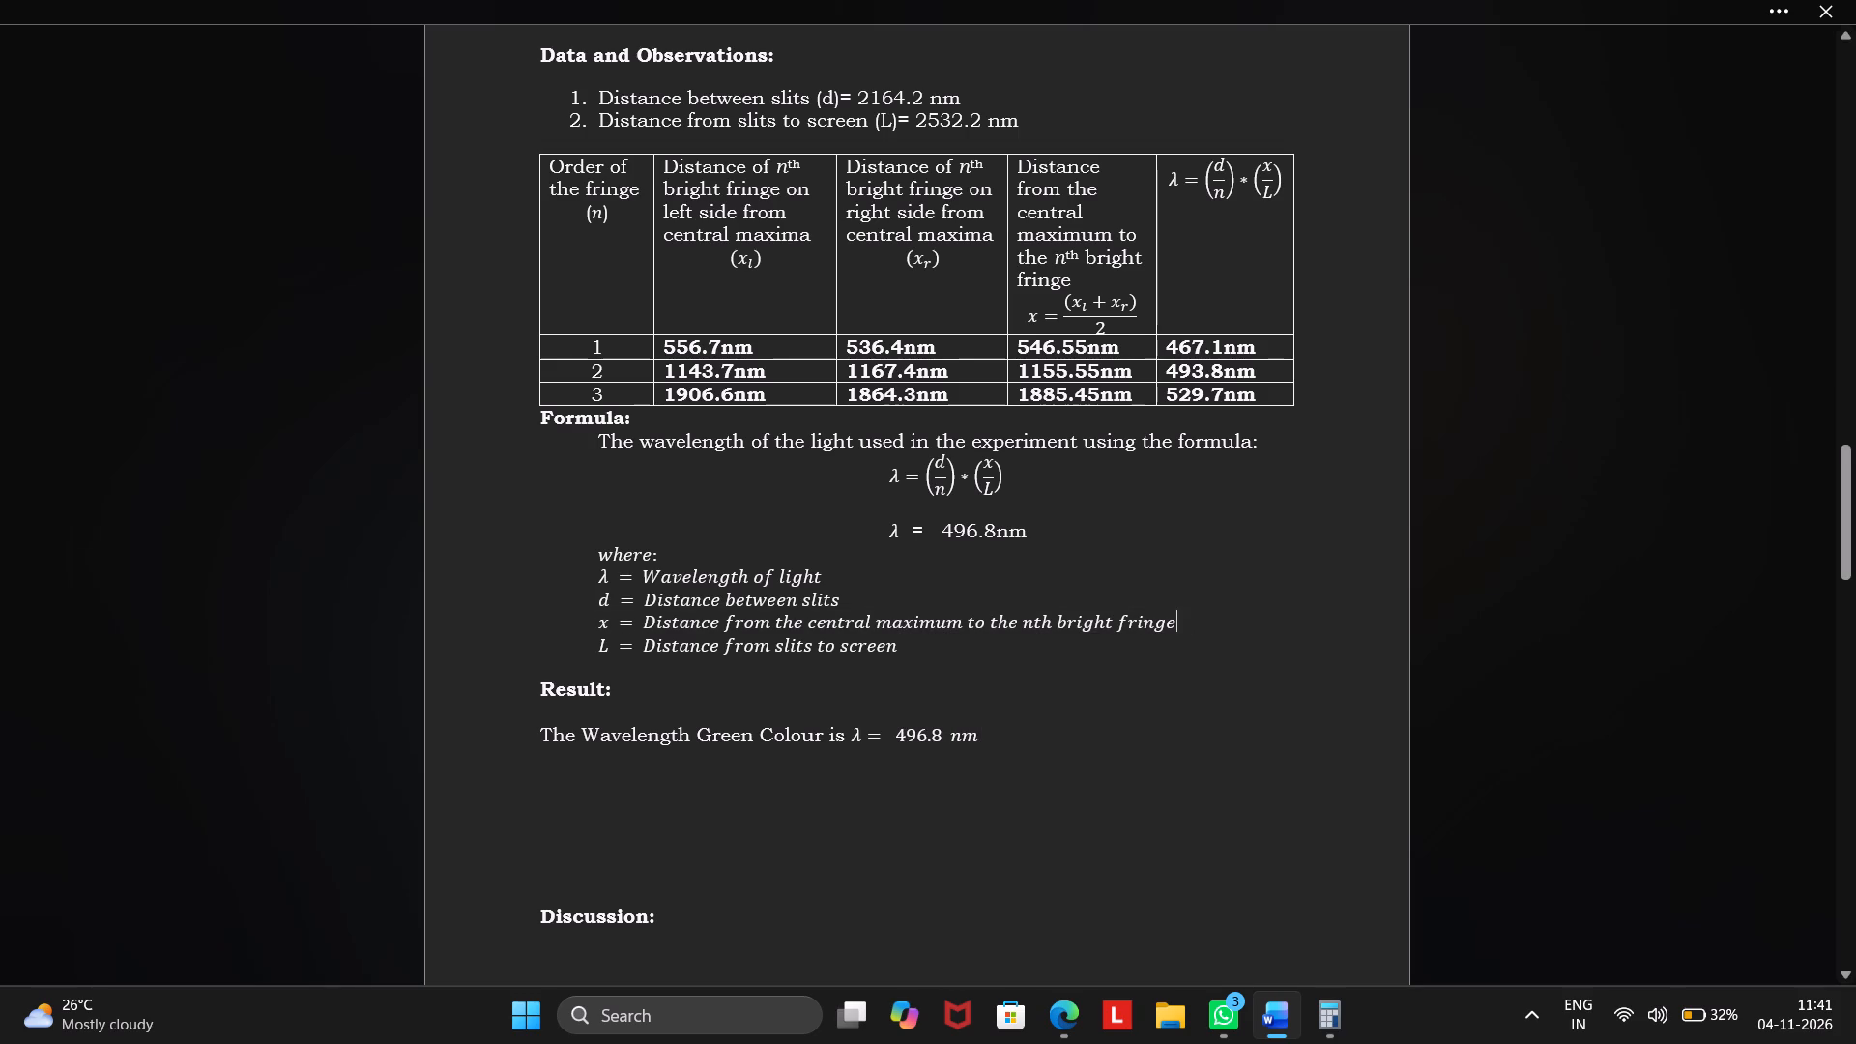
{"action": "left_click", "coordinate": [924, 664]}
{"action": "left_click", "coordinate": [1073, 530]}
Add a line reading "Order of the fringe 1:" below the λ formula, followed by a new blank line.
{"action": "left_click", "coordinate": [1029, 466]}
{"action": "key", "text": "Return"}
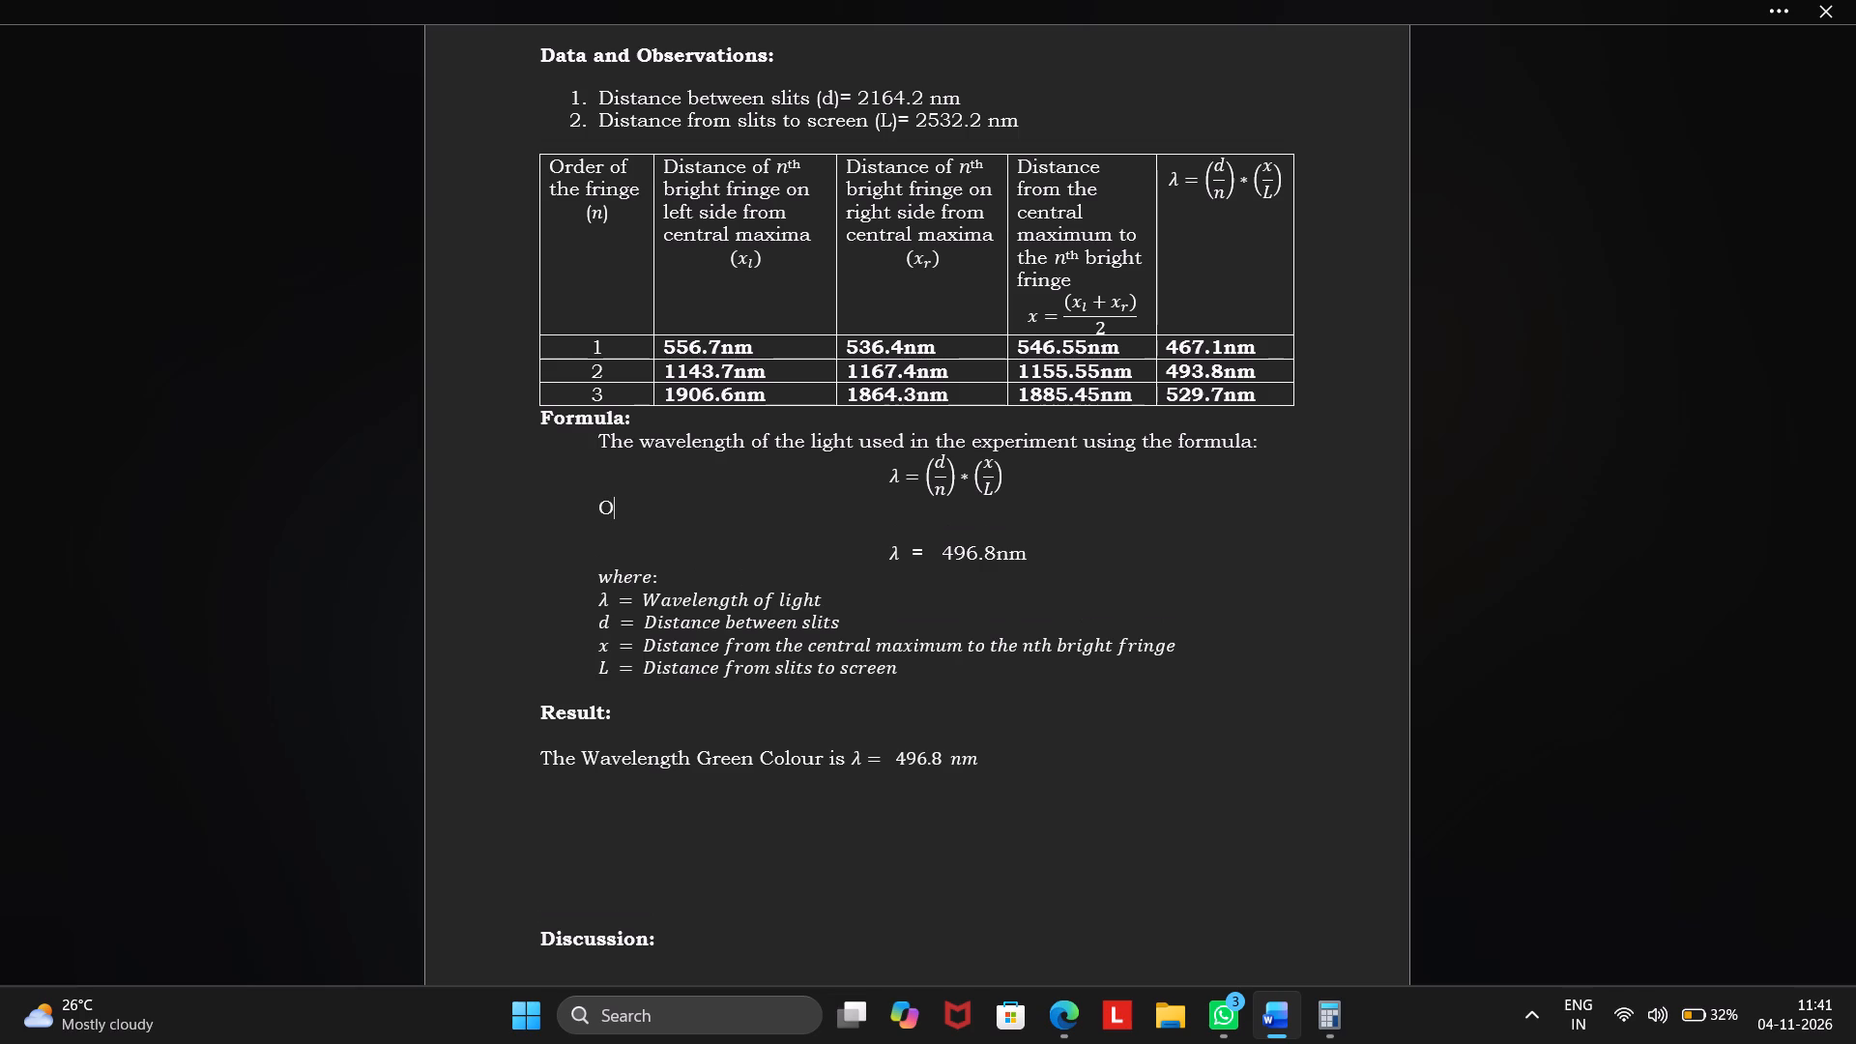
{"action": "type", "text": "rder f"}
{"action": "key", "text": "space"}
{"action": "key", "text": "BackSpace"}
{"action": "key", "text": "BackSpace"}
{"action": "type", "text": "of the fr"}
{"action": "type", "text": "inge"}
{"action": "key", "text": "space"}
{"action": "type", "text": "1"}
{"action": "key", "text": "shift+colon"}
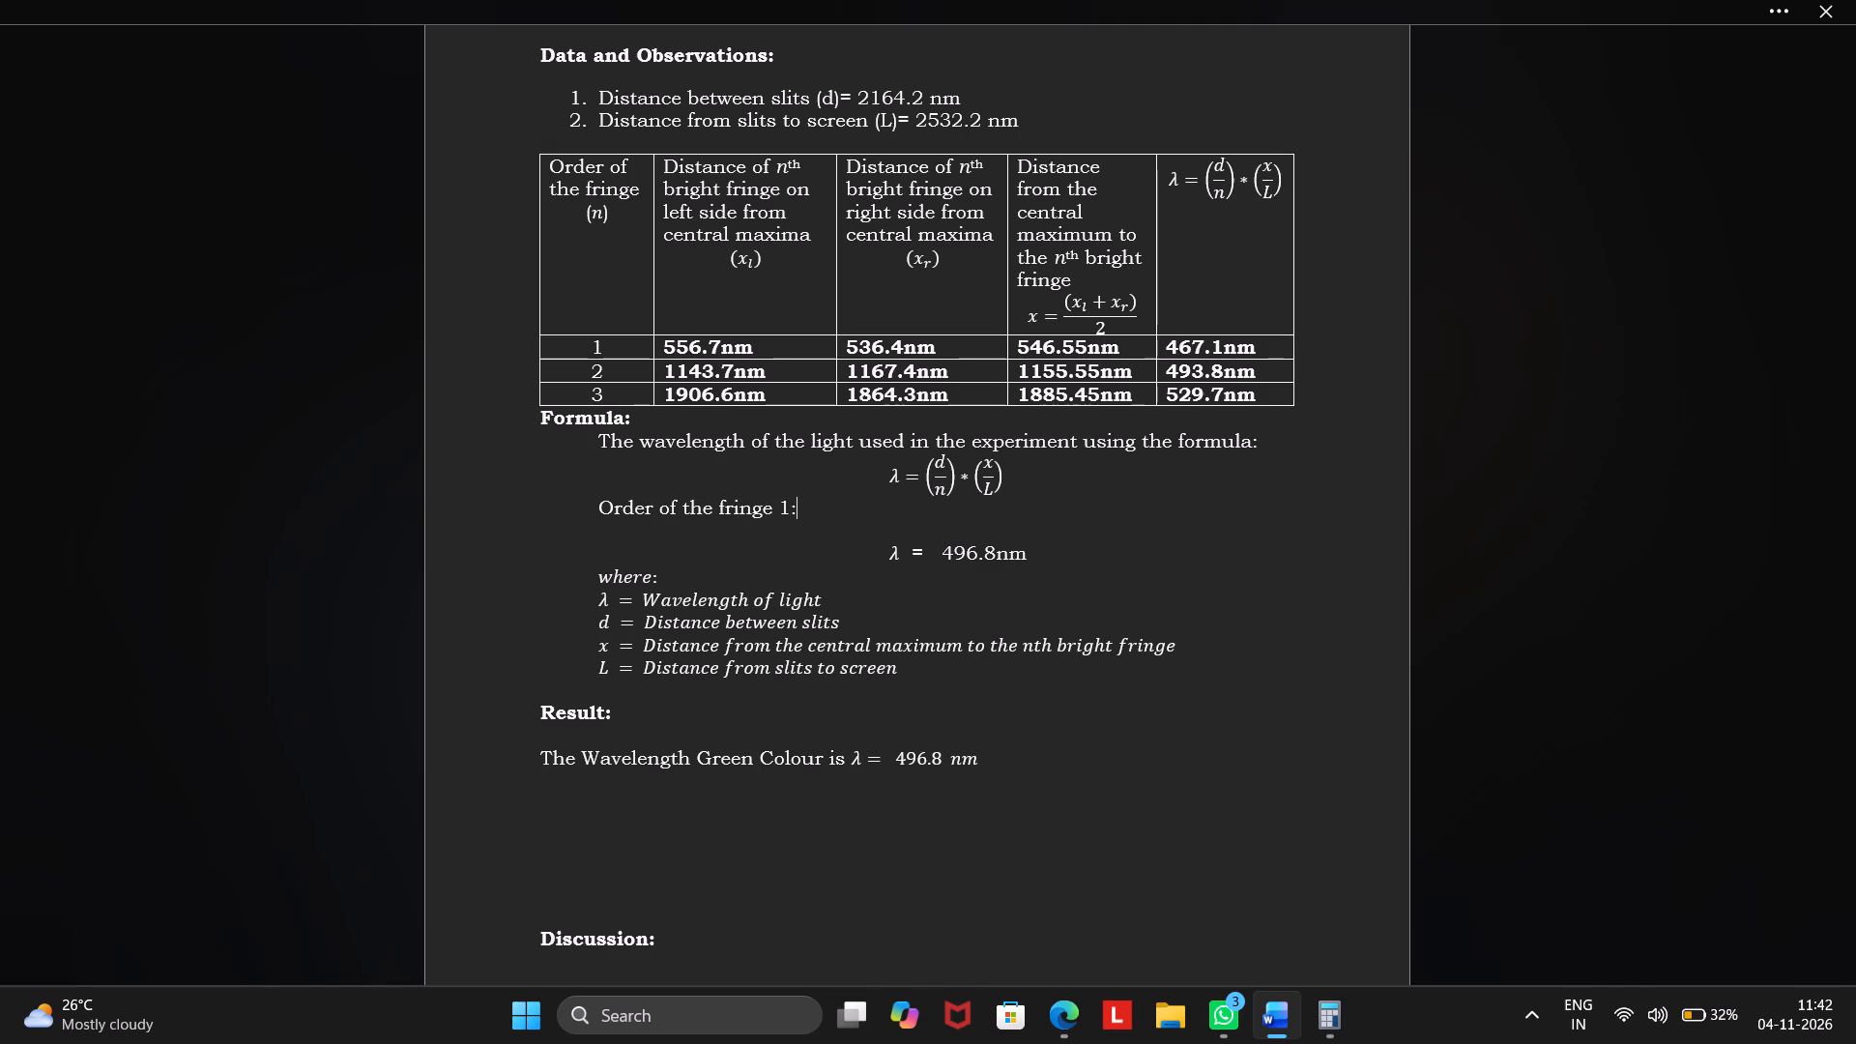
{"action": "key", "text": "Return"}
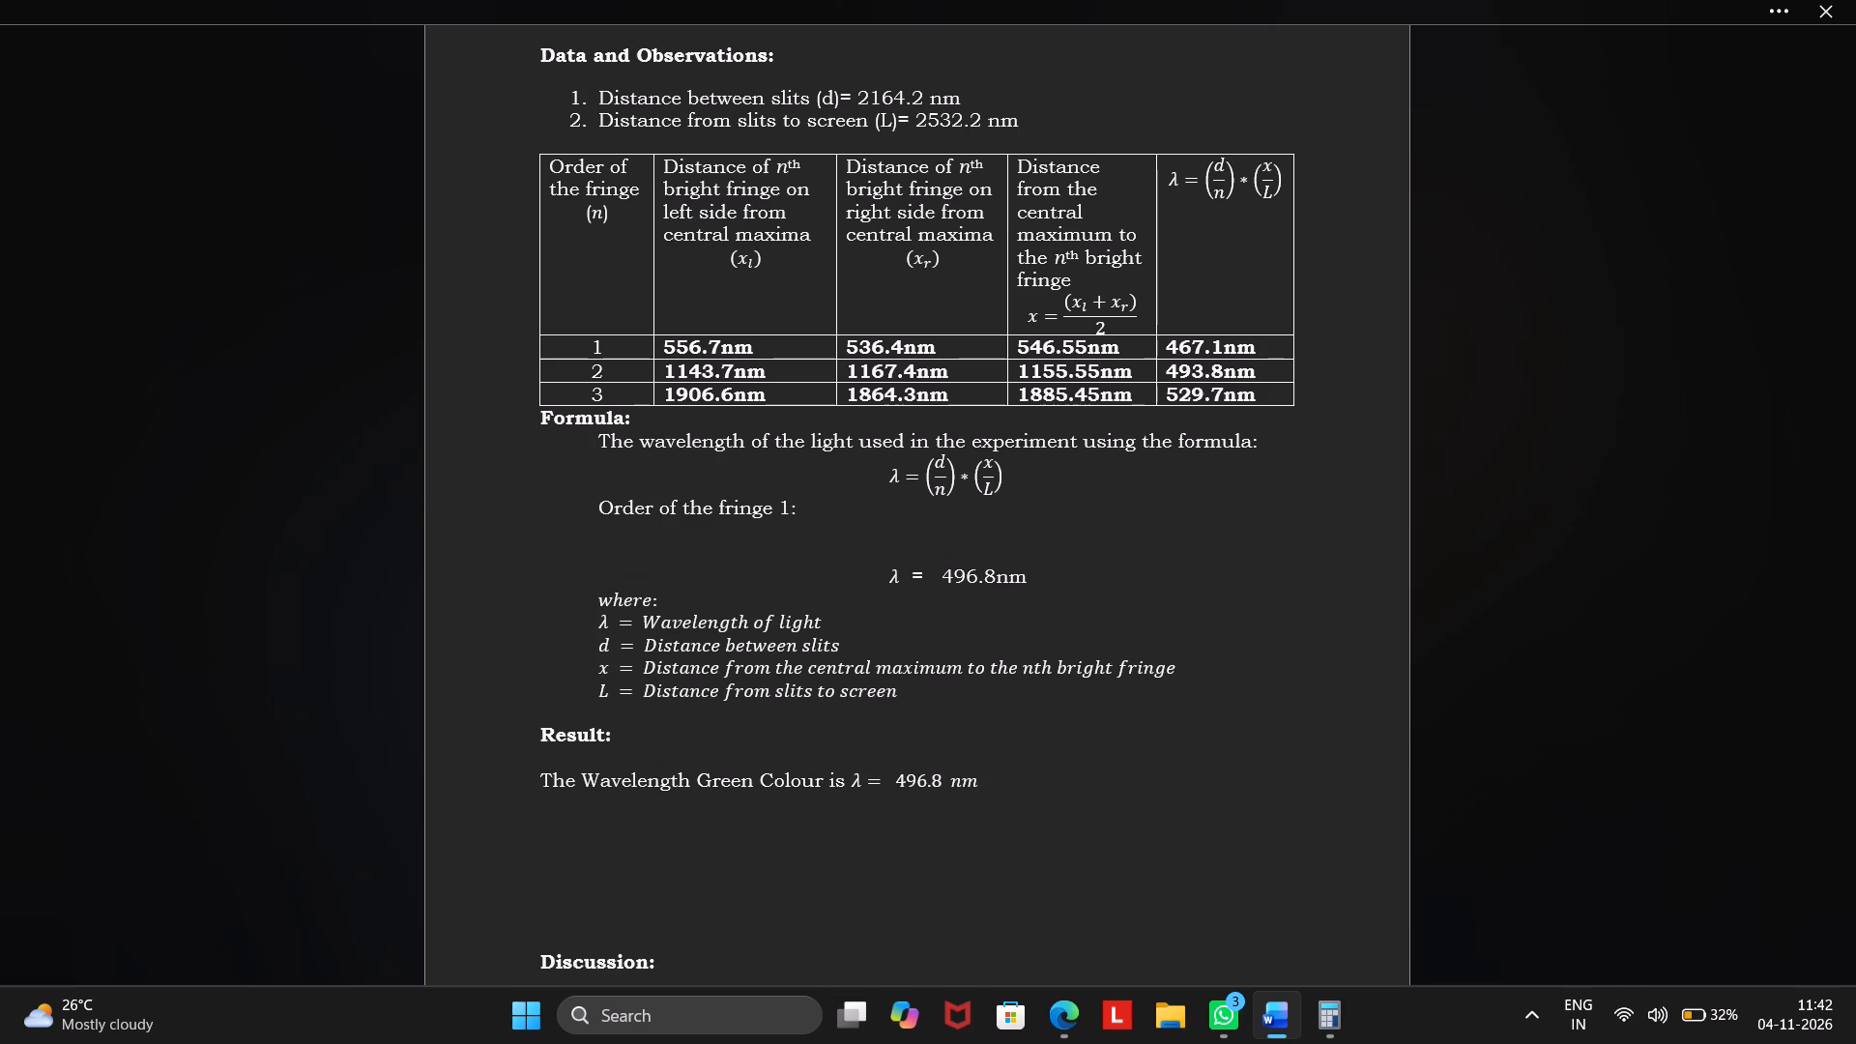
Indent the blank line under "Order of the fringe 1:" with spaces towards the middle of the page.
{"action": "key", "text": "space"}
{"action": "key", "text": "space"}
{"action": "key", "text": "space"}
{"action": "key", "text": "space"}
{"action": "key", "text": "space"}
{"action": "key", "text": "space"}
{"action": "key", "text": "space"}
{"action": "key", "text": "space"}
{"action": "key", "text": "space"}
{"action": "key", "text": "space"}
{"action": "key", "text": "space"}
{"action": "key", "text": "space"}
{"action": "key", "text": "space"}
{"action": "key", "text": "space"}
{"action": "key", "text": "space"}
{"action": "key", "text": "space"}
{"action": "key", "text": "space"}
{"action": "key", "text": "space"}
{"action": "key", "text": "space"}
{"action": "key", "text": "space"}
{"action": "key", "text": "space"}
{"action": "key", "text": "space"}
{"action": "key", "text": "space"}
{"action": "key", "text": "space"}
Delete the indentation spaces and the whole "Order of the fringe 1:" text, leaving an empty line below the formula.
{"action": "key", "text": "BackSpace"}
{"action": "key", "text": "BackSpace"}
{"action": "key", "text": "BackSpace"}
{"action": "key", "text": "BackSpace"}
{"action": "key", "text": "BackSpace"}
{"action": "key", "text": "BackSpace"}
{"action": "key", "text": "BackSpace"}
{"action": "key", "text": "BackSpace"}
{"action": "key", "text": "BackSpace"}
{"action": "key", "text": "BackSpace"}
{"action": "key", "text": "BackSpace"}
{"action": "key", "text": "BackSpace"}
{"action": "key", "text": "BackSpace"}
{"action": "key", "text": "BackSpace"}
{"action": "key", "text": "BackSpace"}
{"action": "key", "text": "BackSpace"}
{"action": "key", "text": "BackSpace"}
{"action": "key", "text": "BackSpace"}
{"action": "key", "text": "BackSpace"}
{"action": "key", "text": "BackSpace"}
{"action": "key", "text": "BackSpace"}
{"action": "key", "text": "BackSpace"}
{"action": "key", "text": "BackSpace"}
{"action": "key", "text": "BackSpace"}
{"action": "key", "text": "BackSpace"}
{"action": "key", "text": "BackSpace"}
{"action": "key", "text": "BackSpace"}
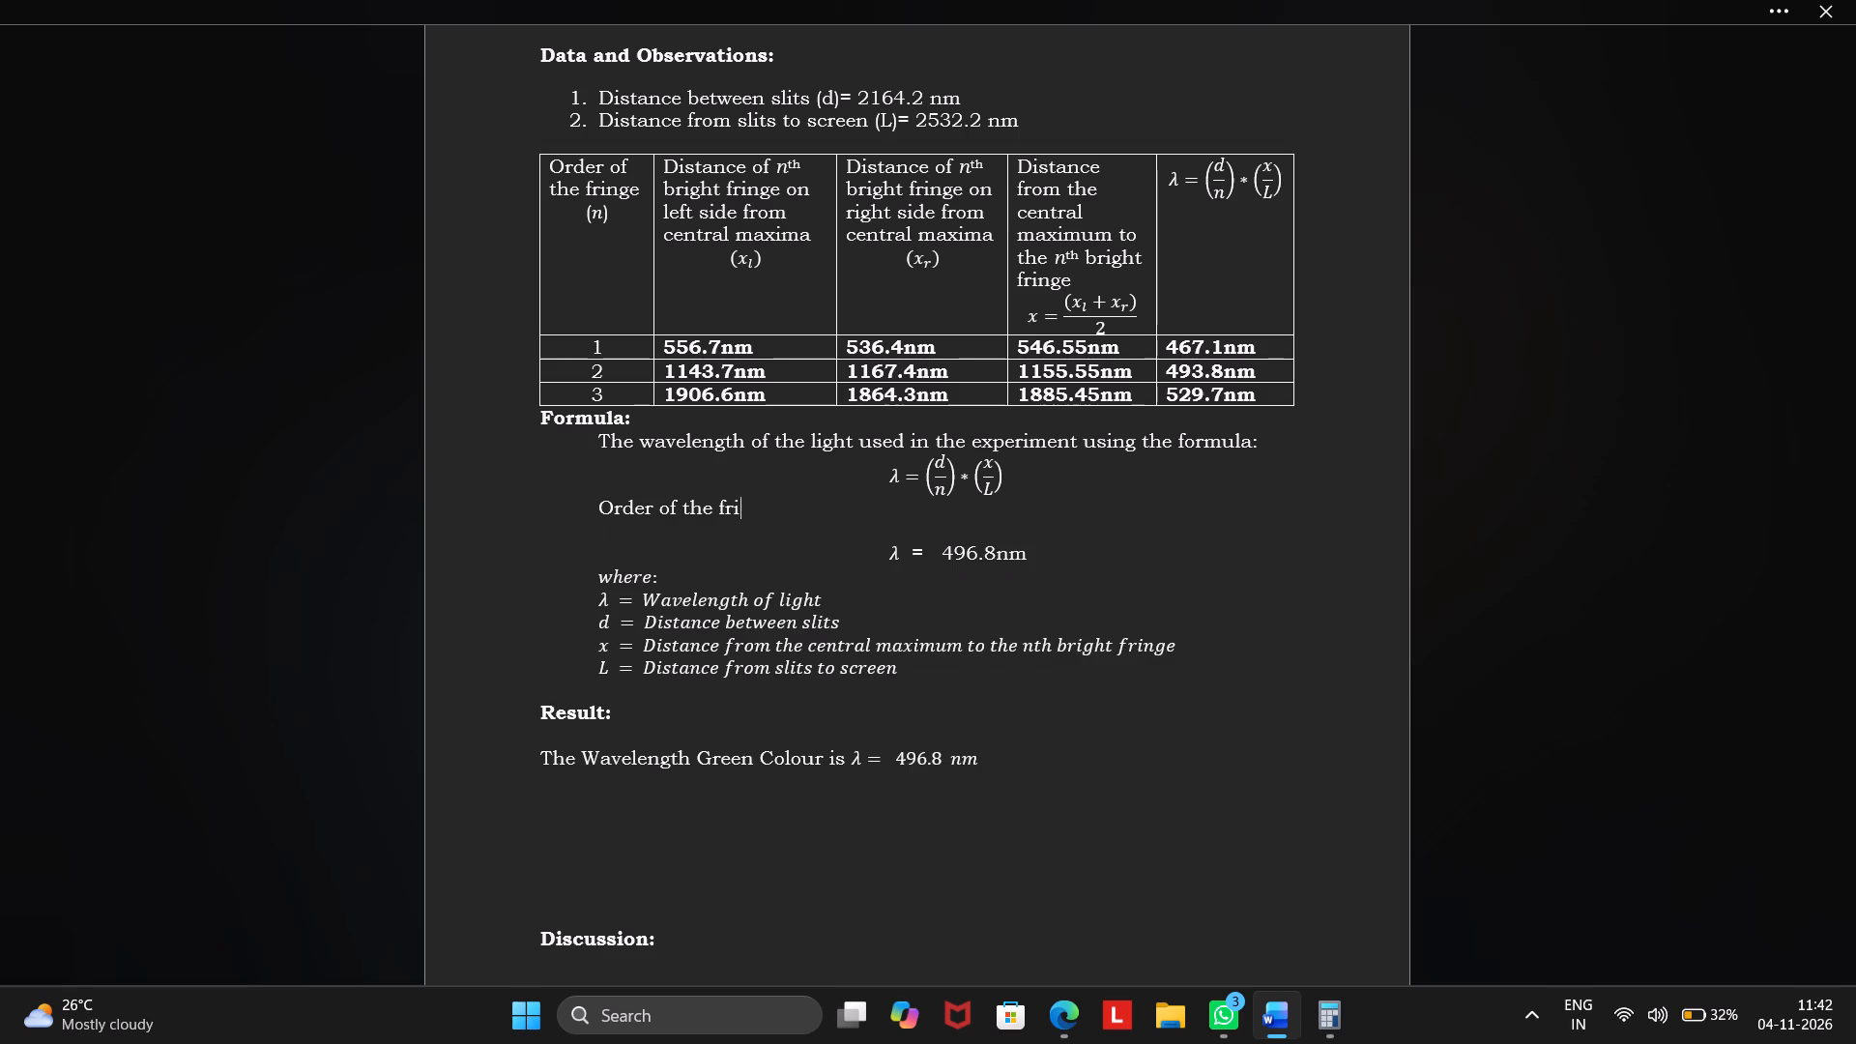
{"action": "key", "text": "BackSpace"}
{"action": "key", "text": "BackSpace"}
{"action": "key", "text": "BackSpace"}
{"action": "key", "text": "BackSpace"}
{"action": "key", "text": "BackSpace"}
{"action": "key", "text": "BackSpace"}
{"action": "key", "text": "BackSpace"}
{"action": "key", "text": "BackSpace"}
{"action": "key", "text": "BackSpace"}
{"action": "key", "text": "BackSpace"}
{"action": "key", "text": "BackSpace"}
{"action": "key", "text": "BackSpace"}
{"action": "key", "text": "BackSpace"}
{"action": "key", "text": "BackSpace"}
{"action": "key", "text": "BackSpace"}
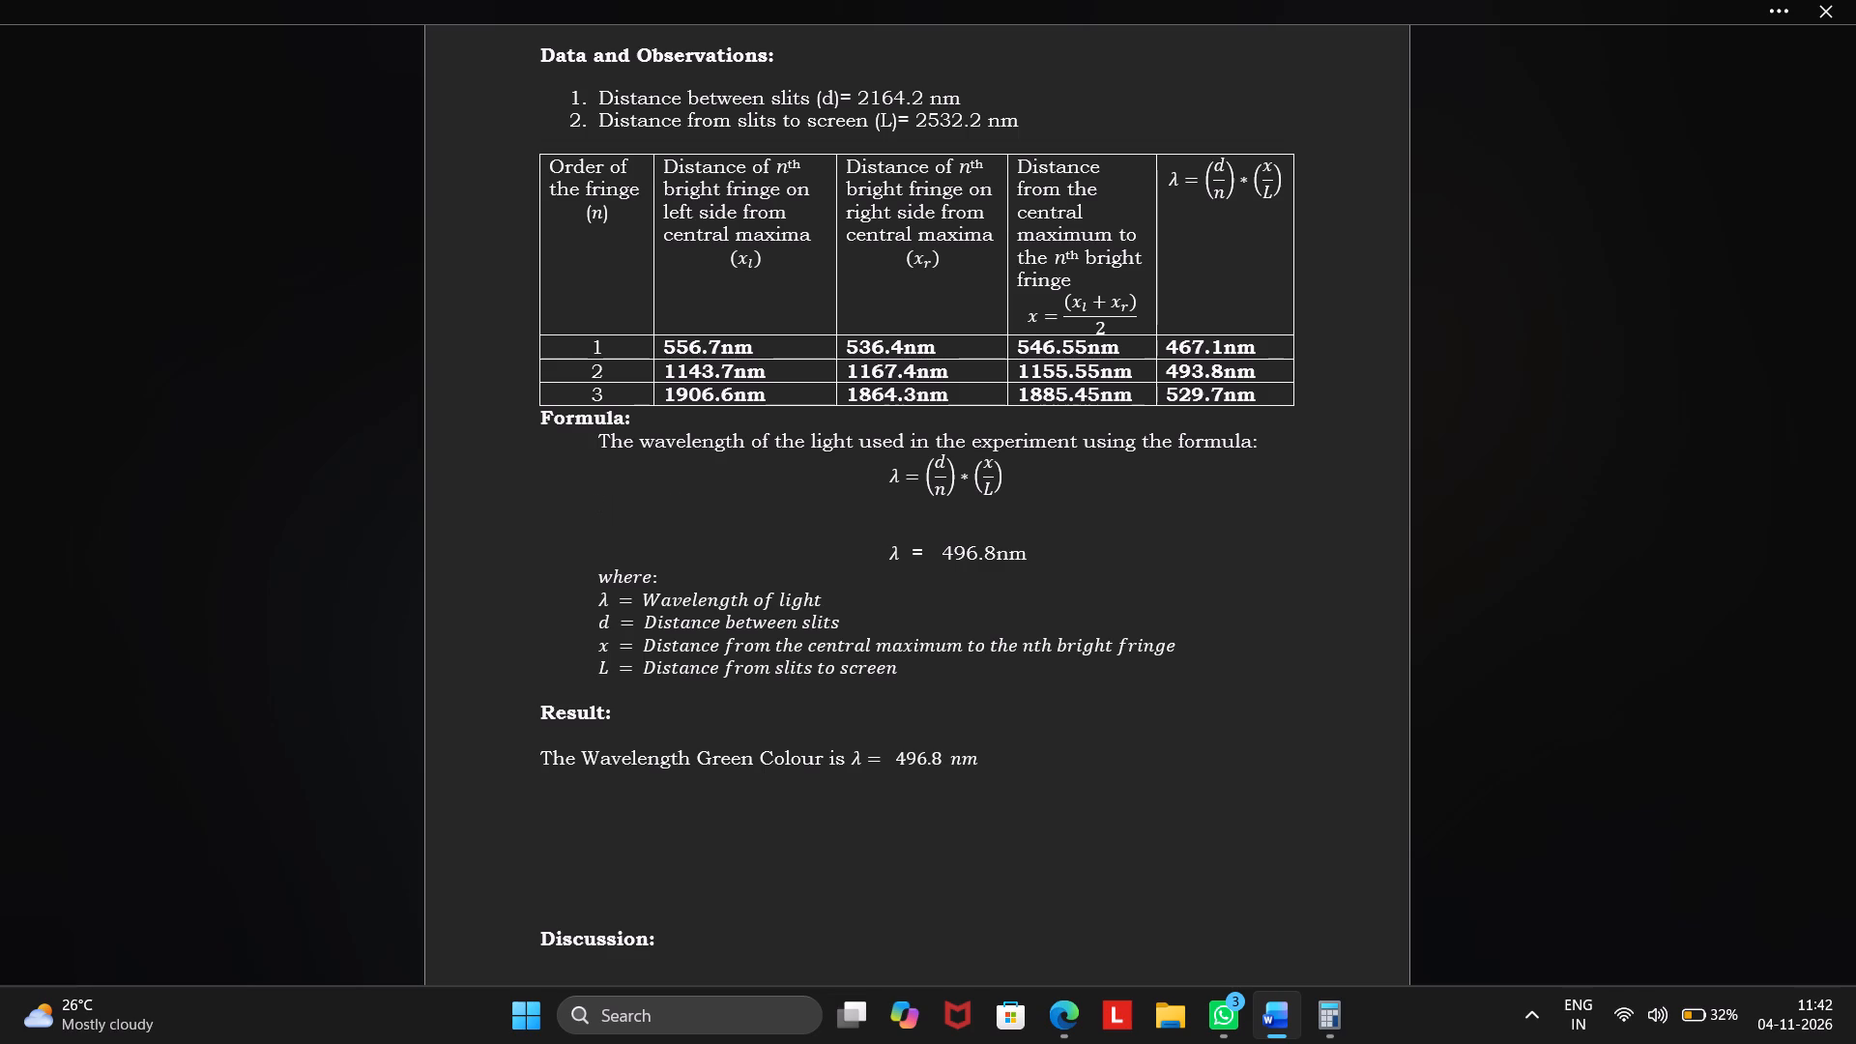
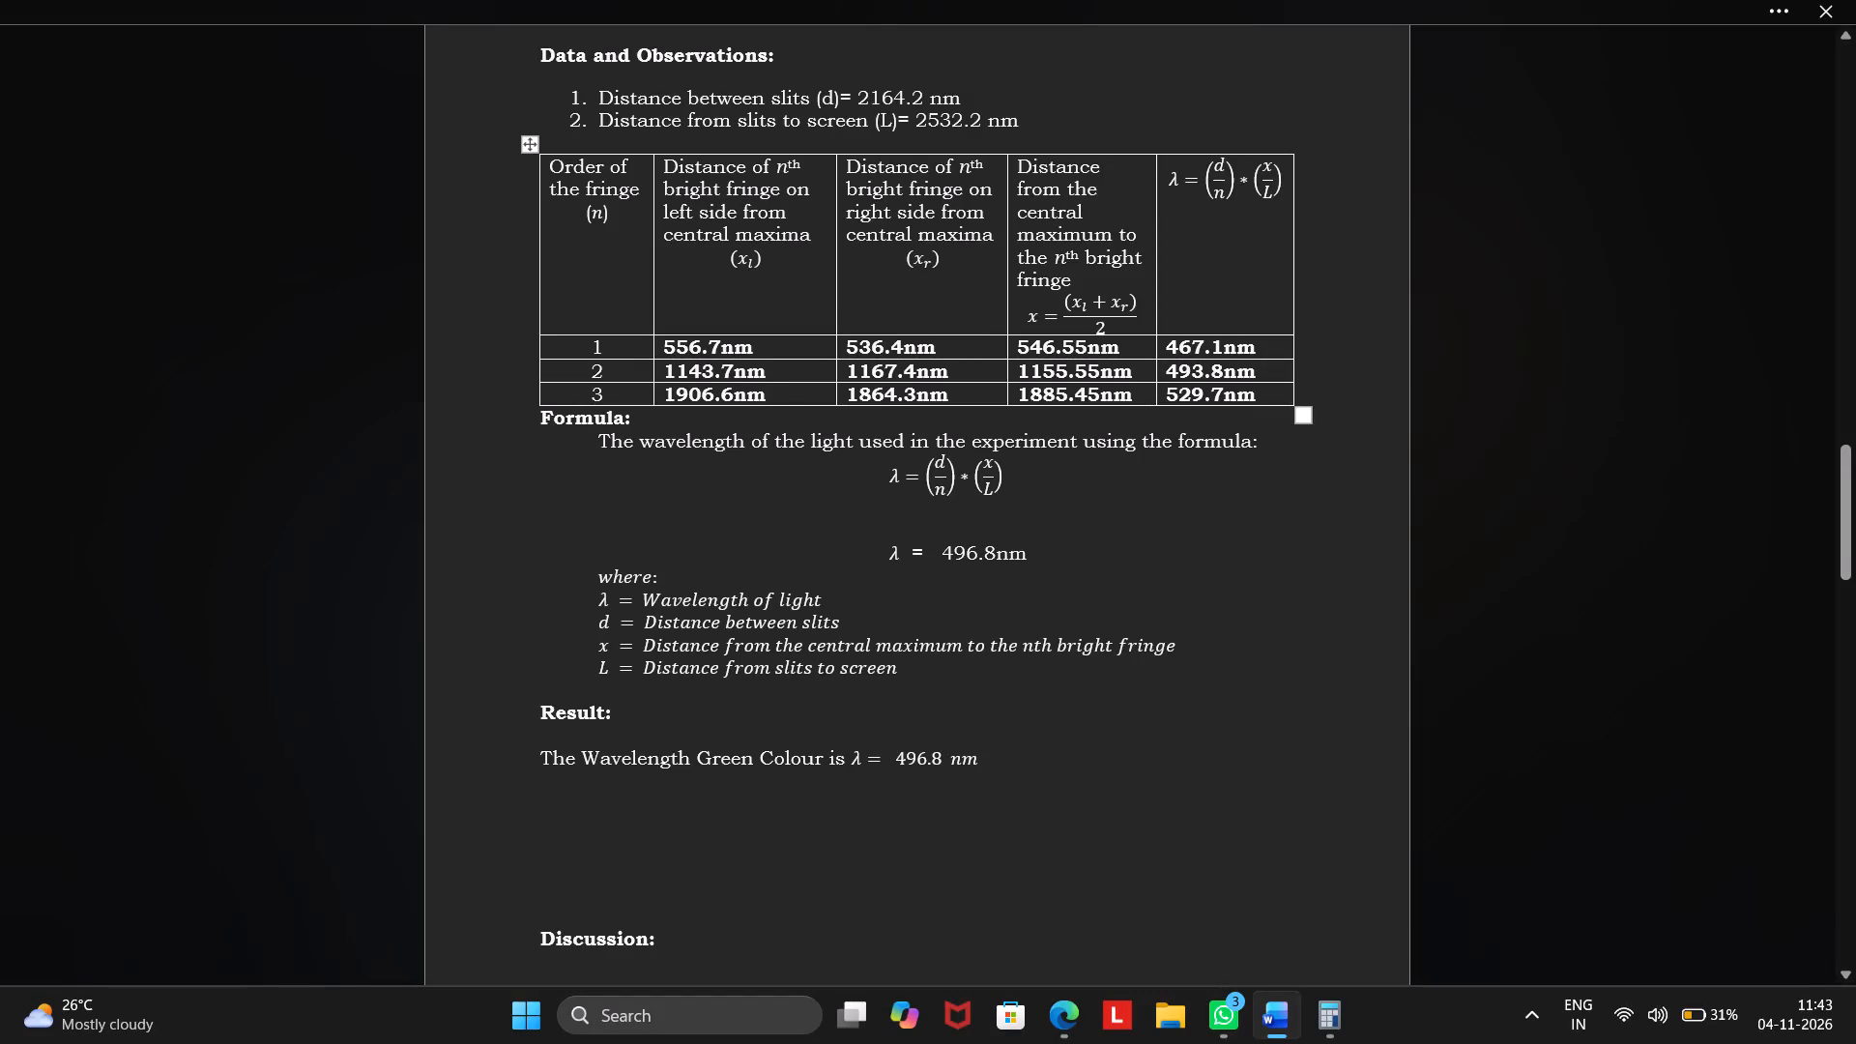
Enter the label "First order:" on the empty line below the λ formula.
{"action": "type", "text": "first order"}
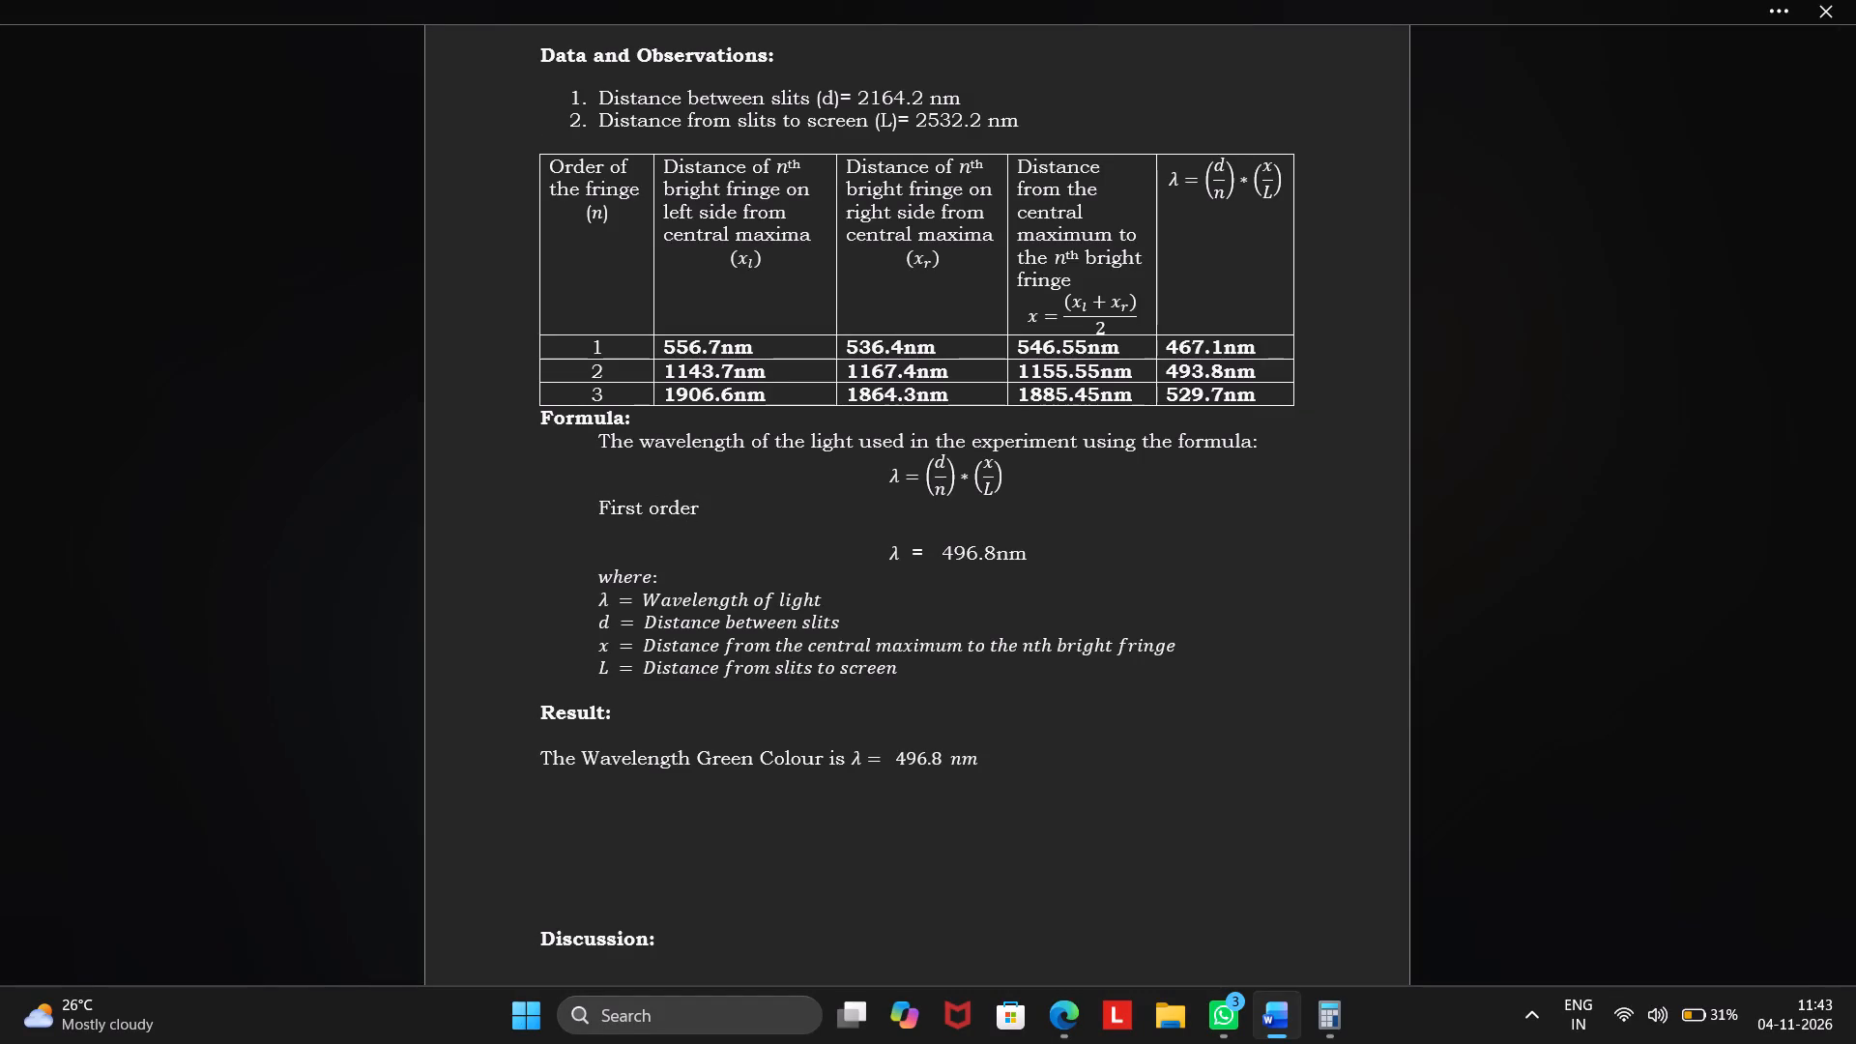
{"action": "key", "text": "shift+colon"}
{"action": "key", "text": "space"}
Copy the λ symbol from the formula and paste it after "First order:", spaced out towards the middle of the page.
{"action": "left_click", "coordinate": [889, 478]}
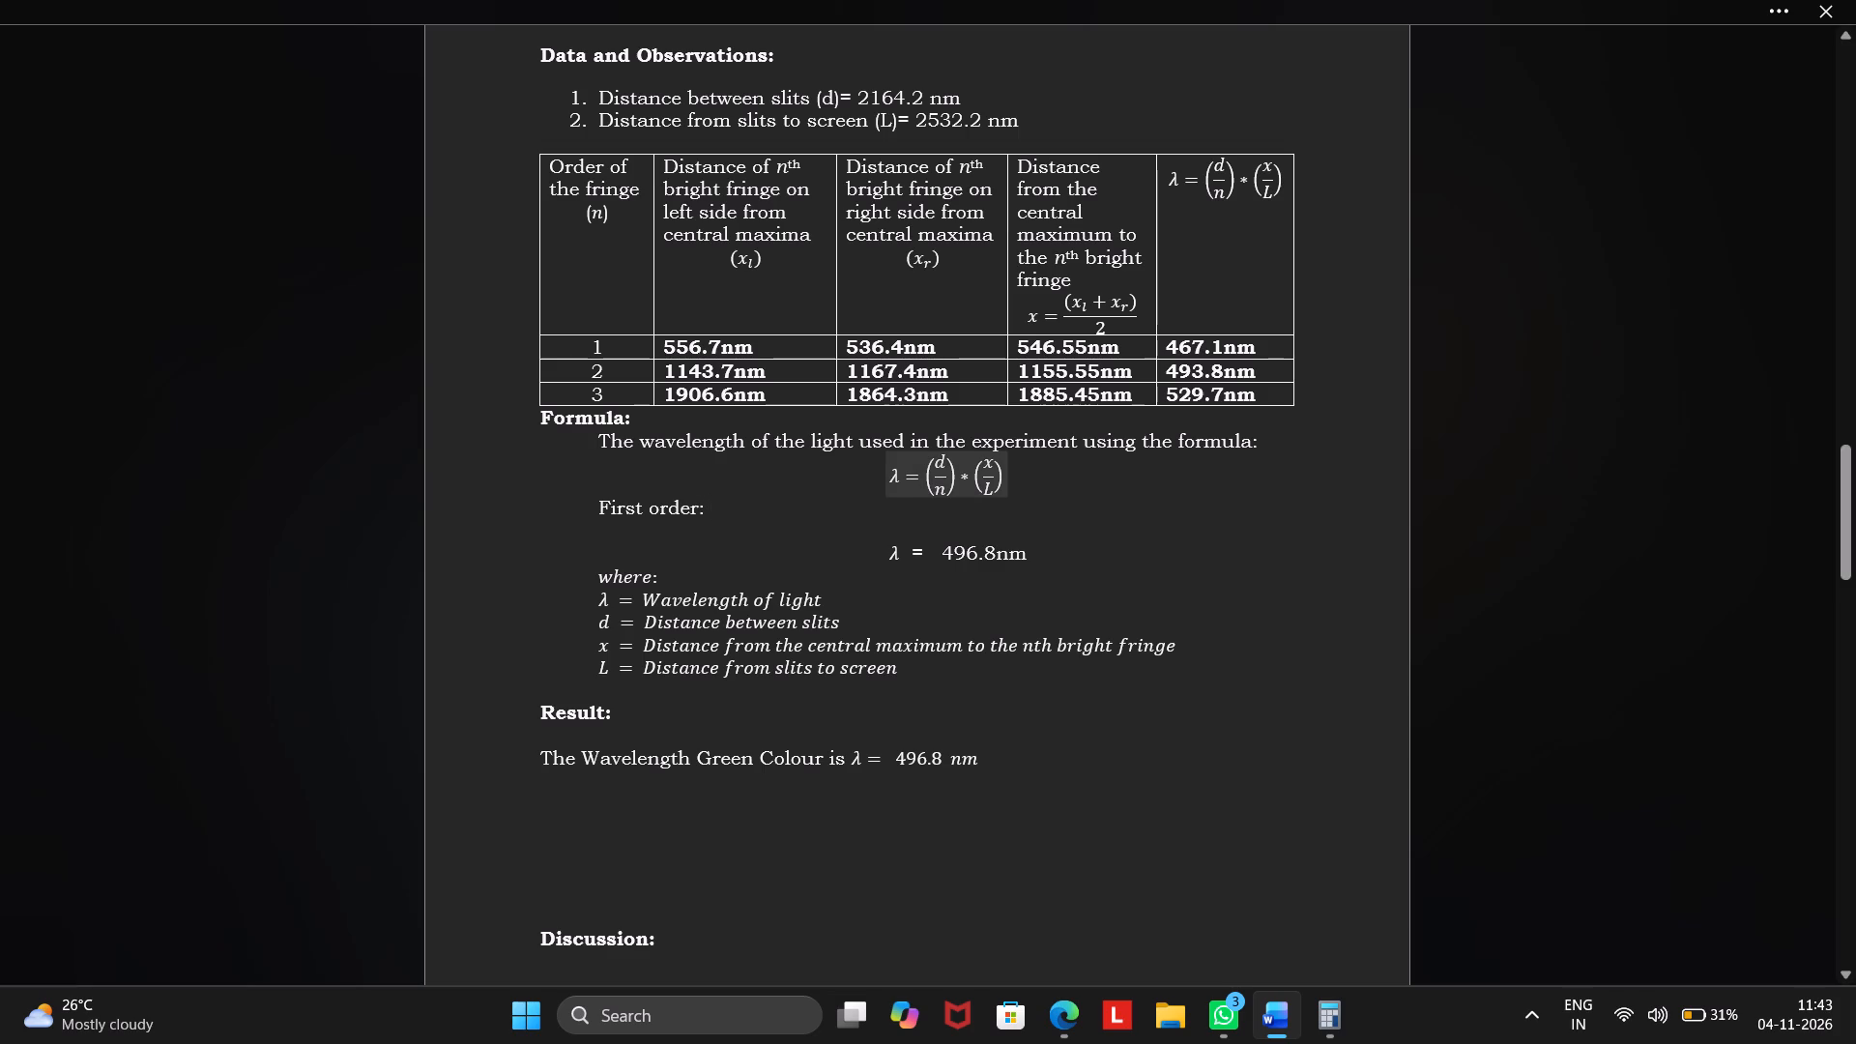
{"action": "left_click", "coordinate": [889, 478]}
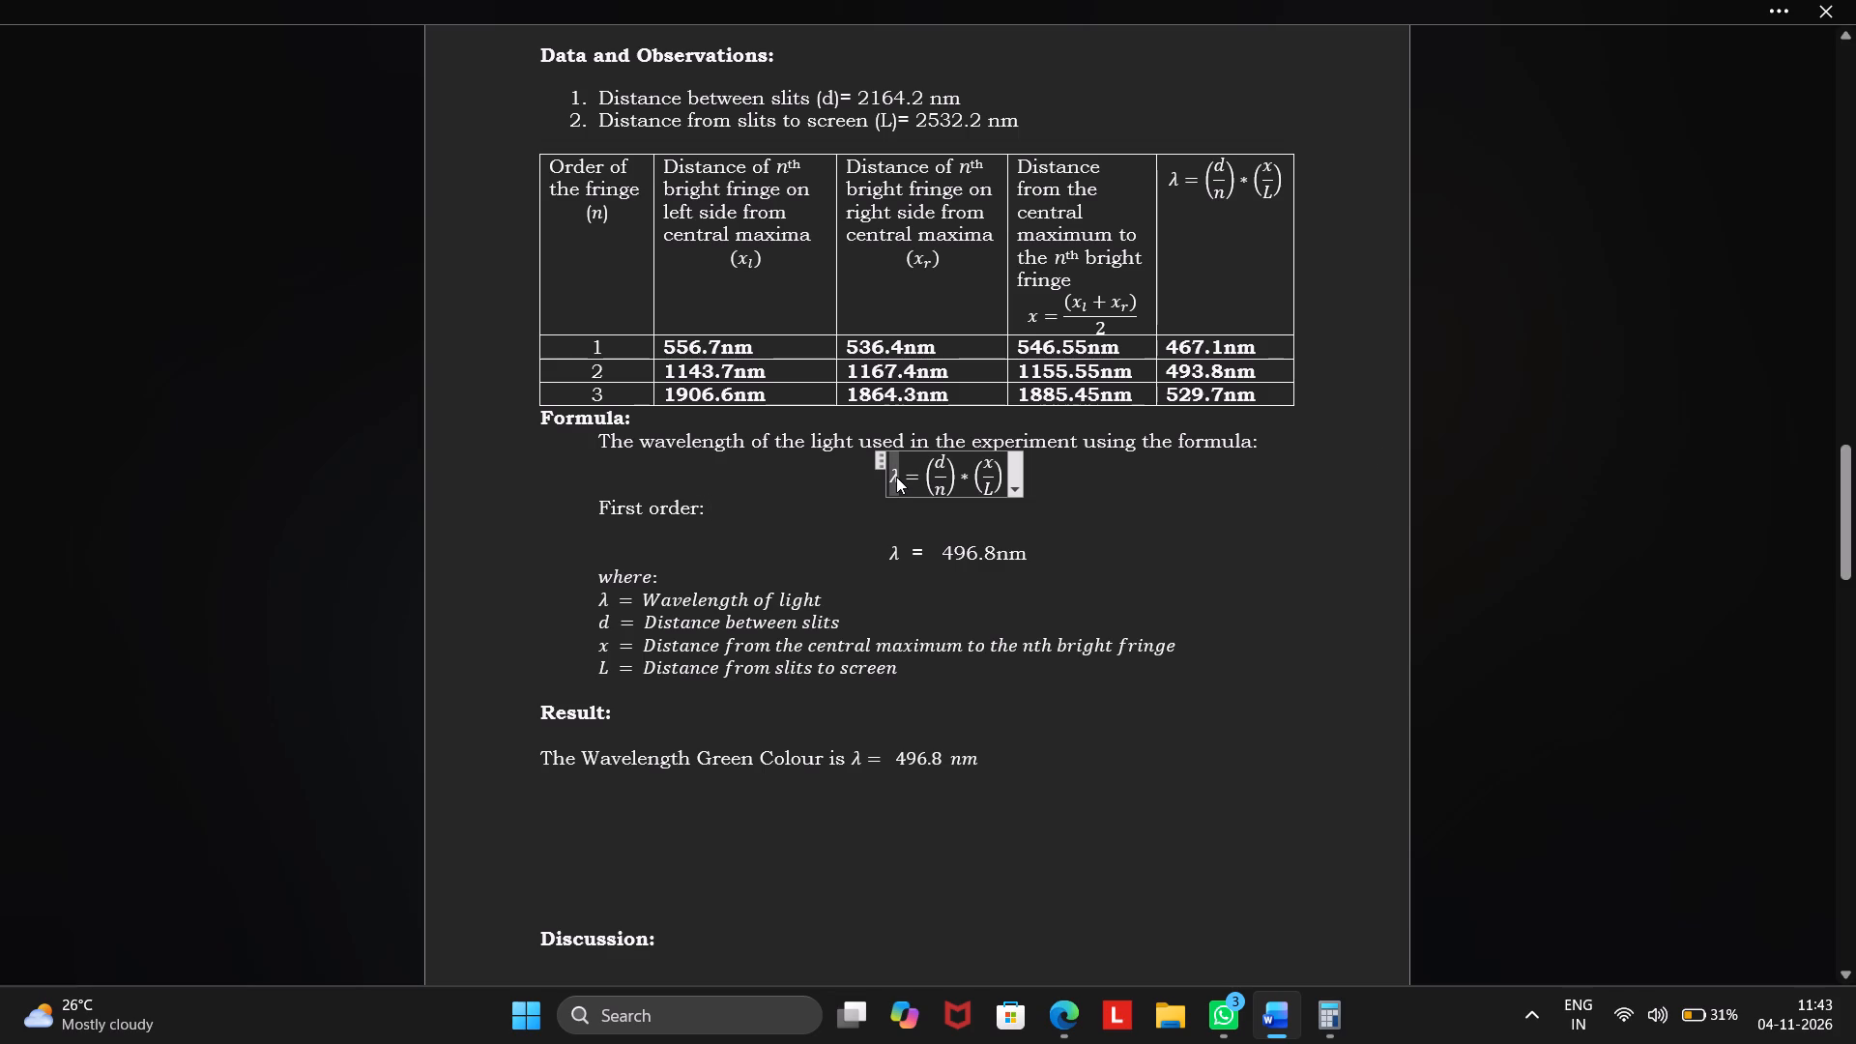
{"action": "key", "text": "ctrl+c"}
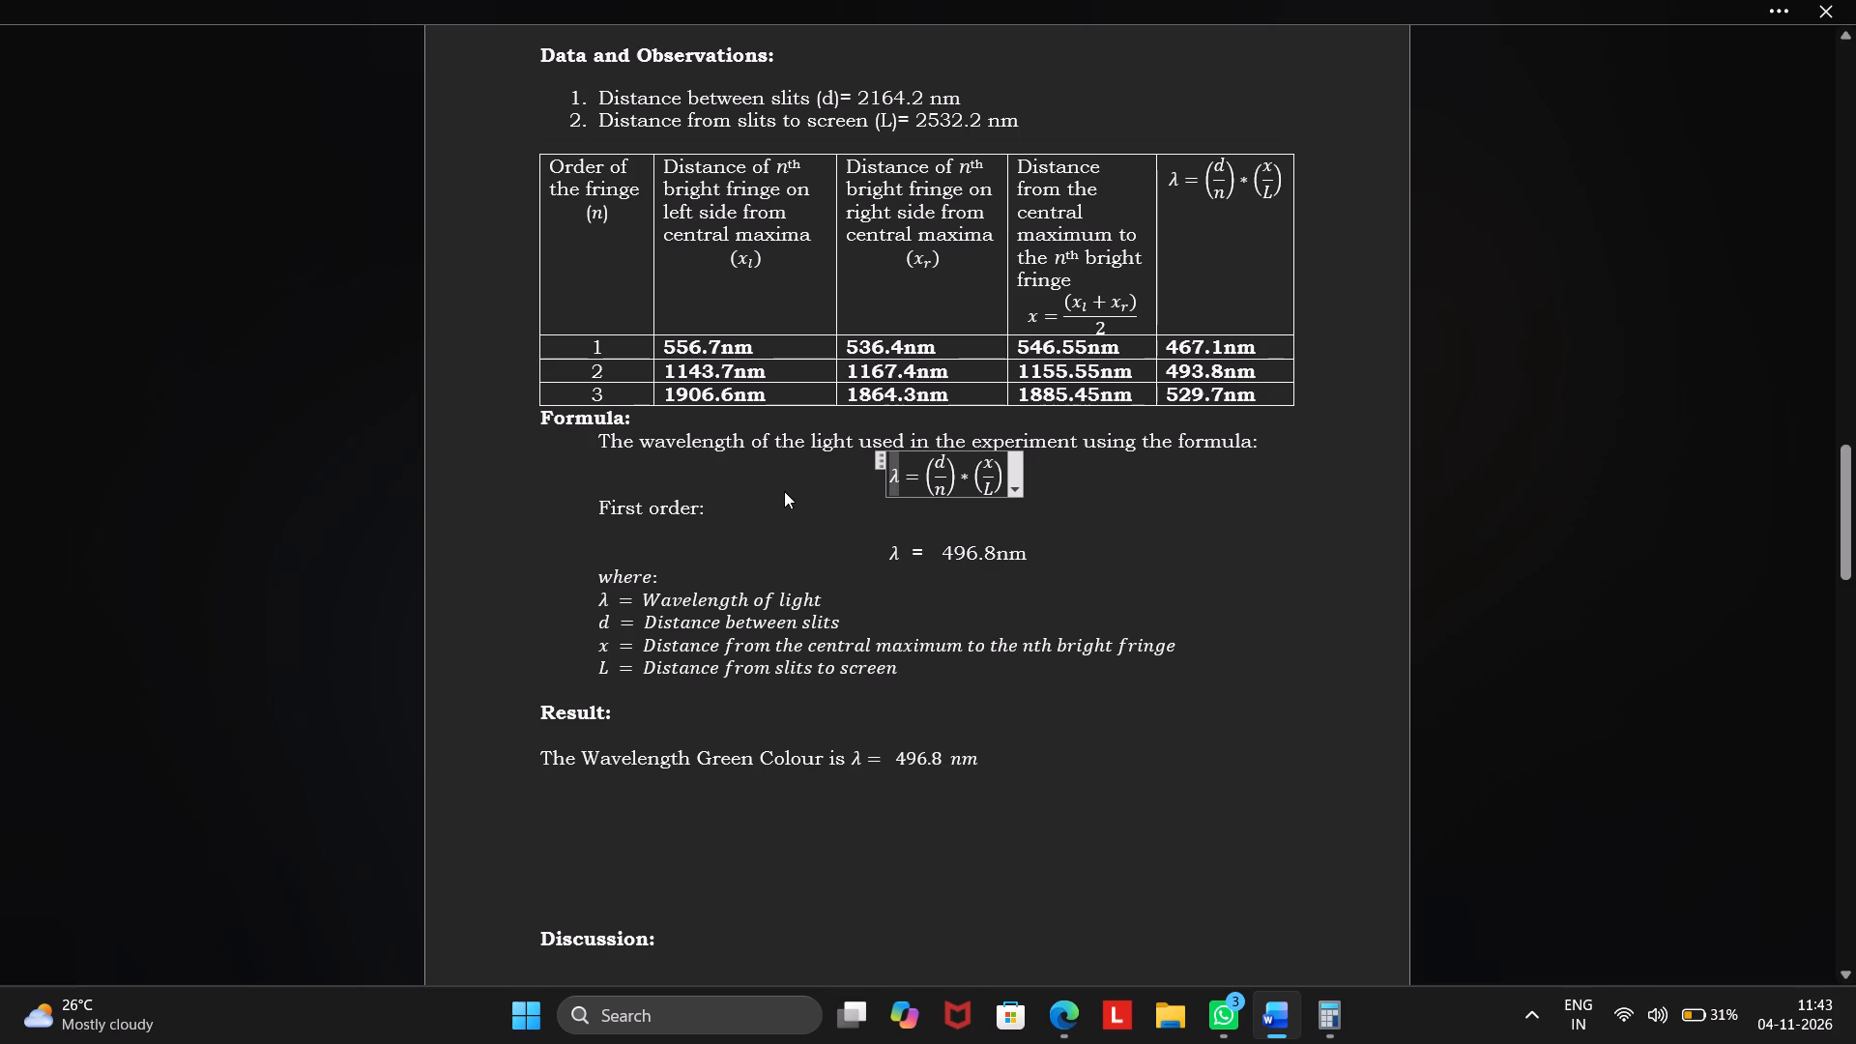
{"action": "left_click", "coordinate": [784, 491]}
{"action": "left_click", "coordinate": [774, 510]}
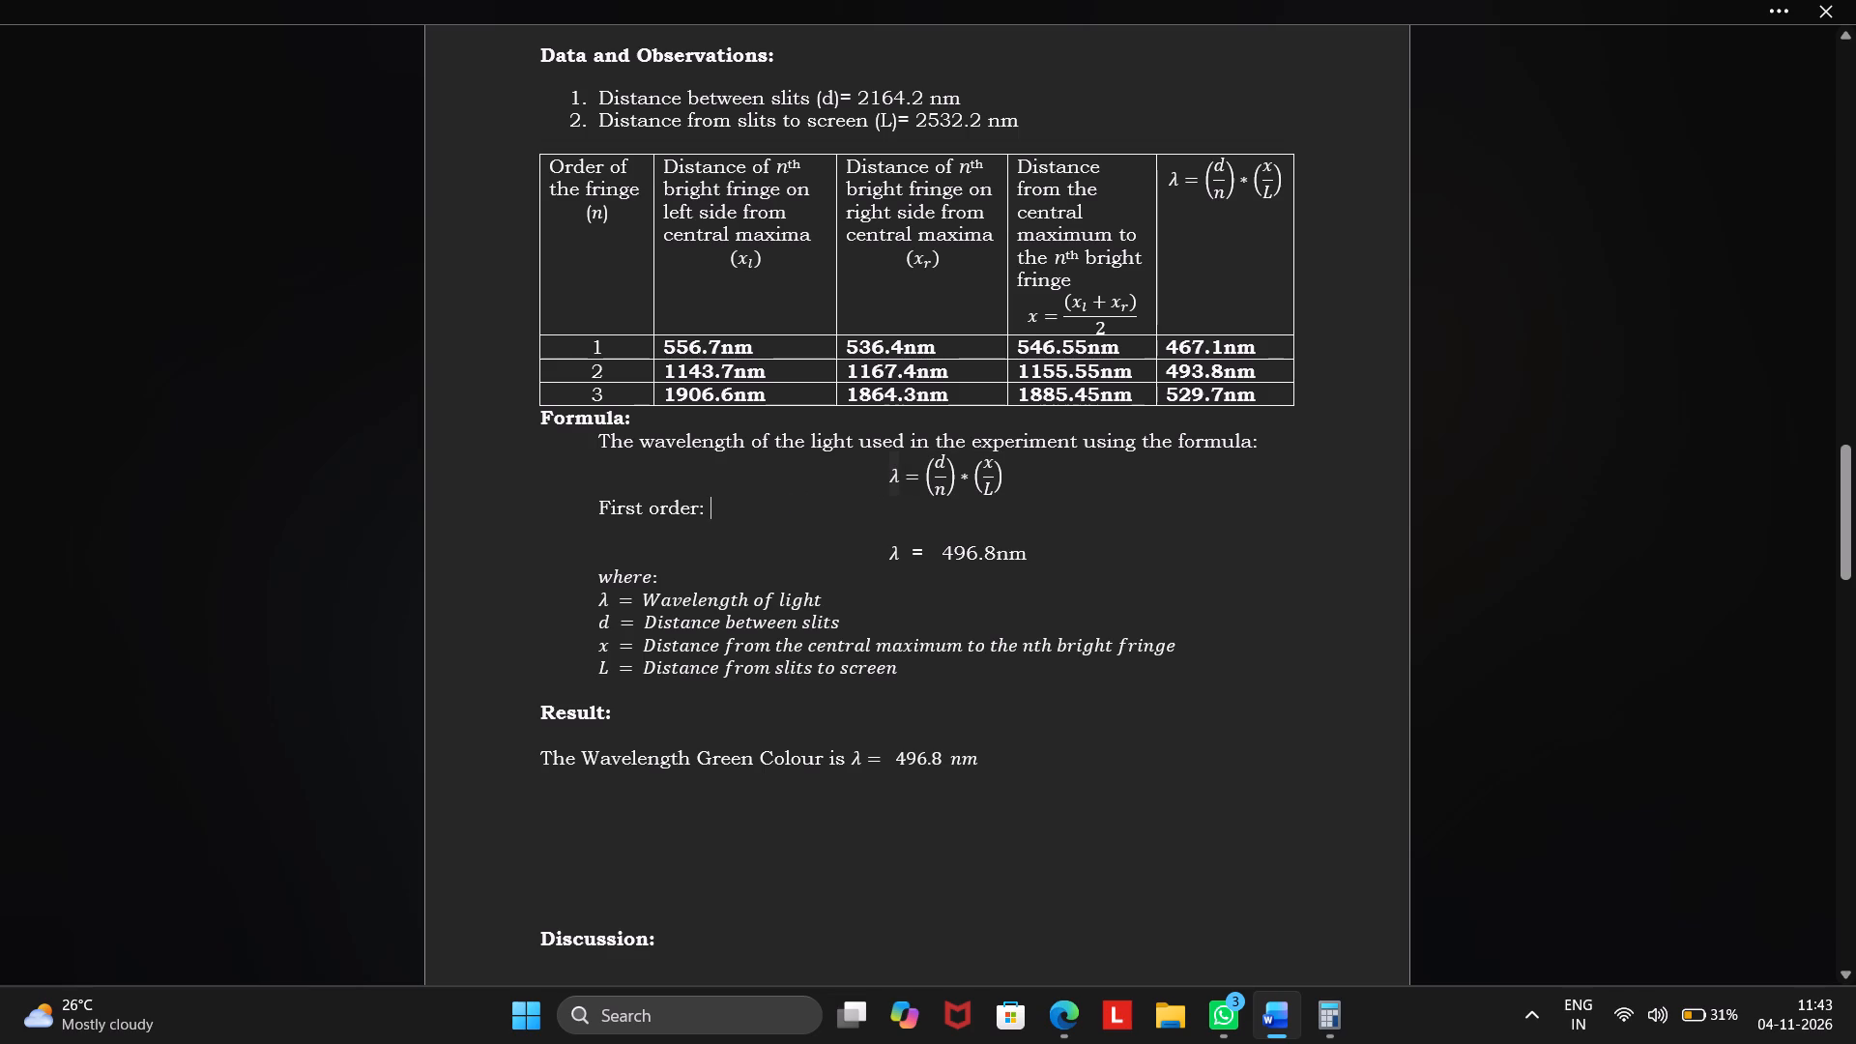
{"action": "key", "text": "space"}
{"action": "key", "text": "space"}
{"action": "key", "text": "space"}
{"action": "key", "text": "space"}
{"action": "key", "text": "space"}
{"action": "key", "text": "space"}
{"action": "key", "text": "space"}
{"action": "key", "text": "space"}
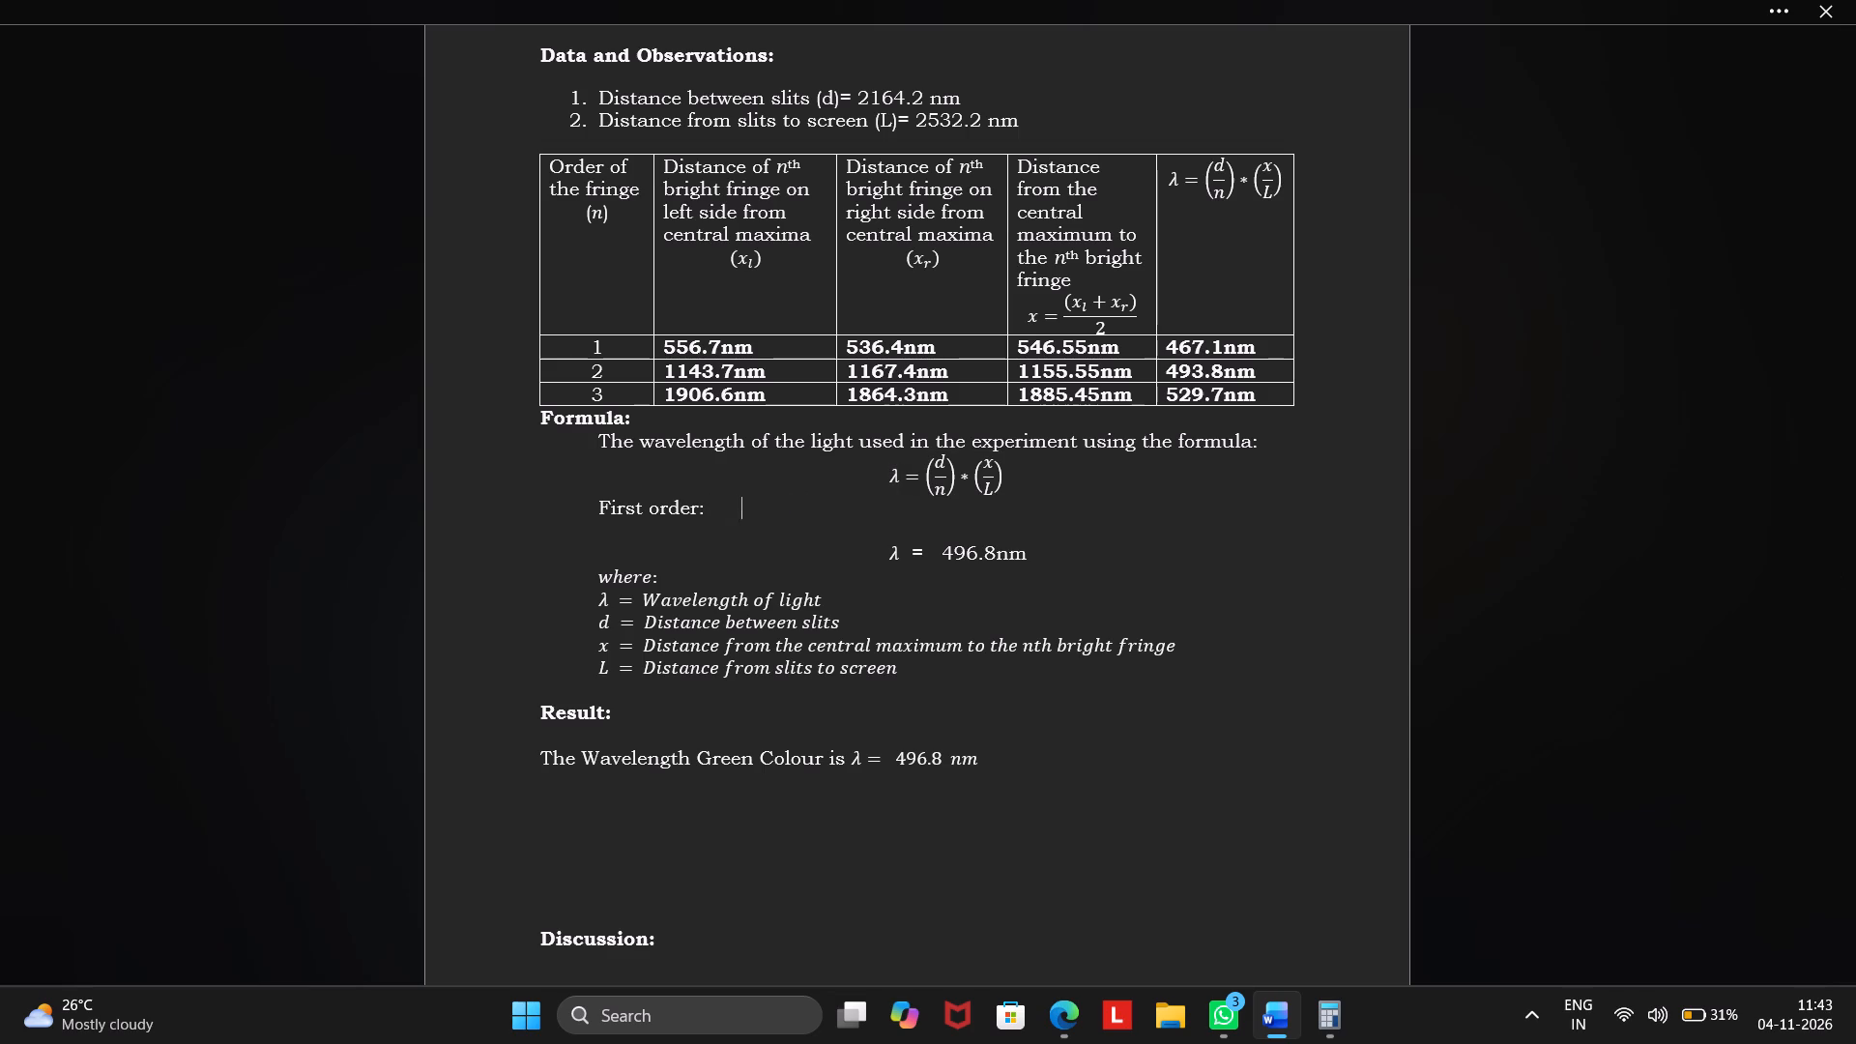
{"action": "key", "text": "space"}
{"action": "key", "text": "space"}
{"action": "key", "text": "space"}
{"action": "key", "text": "space"}
{"action": "key", "text": "space"}
{"action": "key", "text": "ctrl+v"}
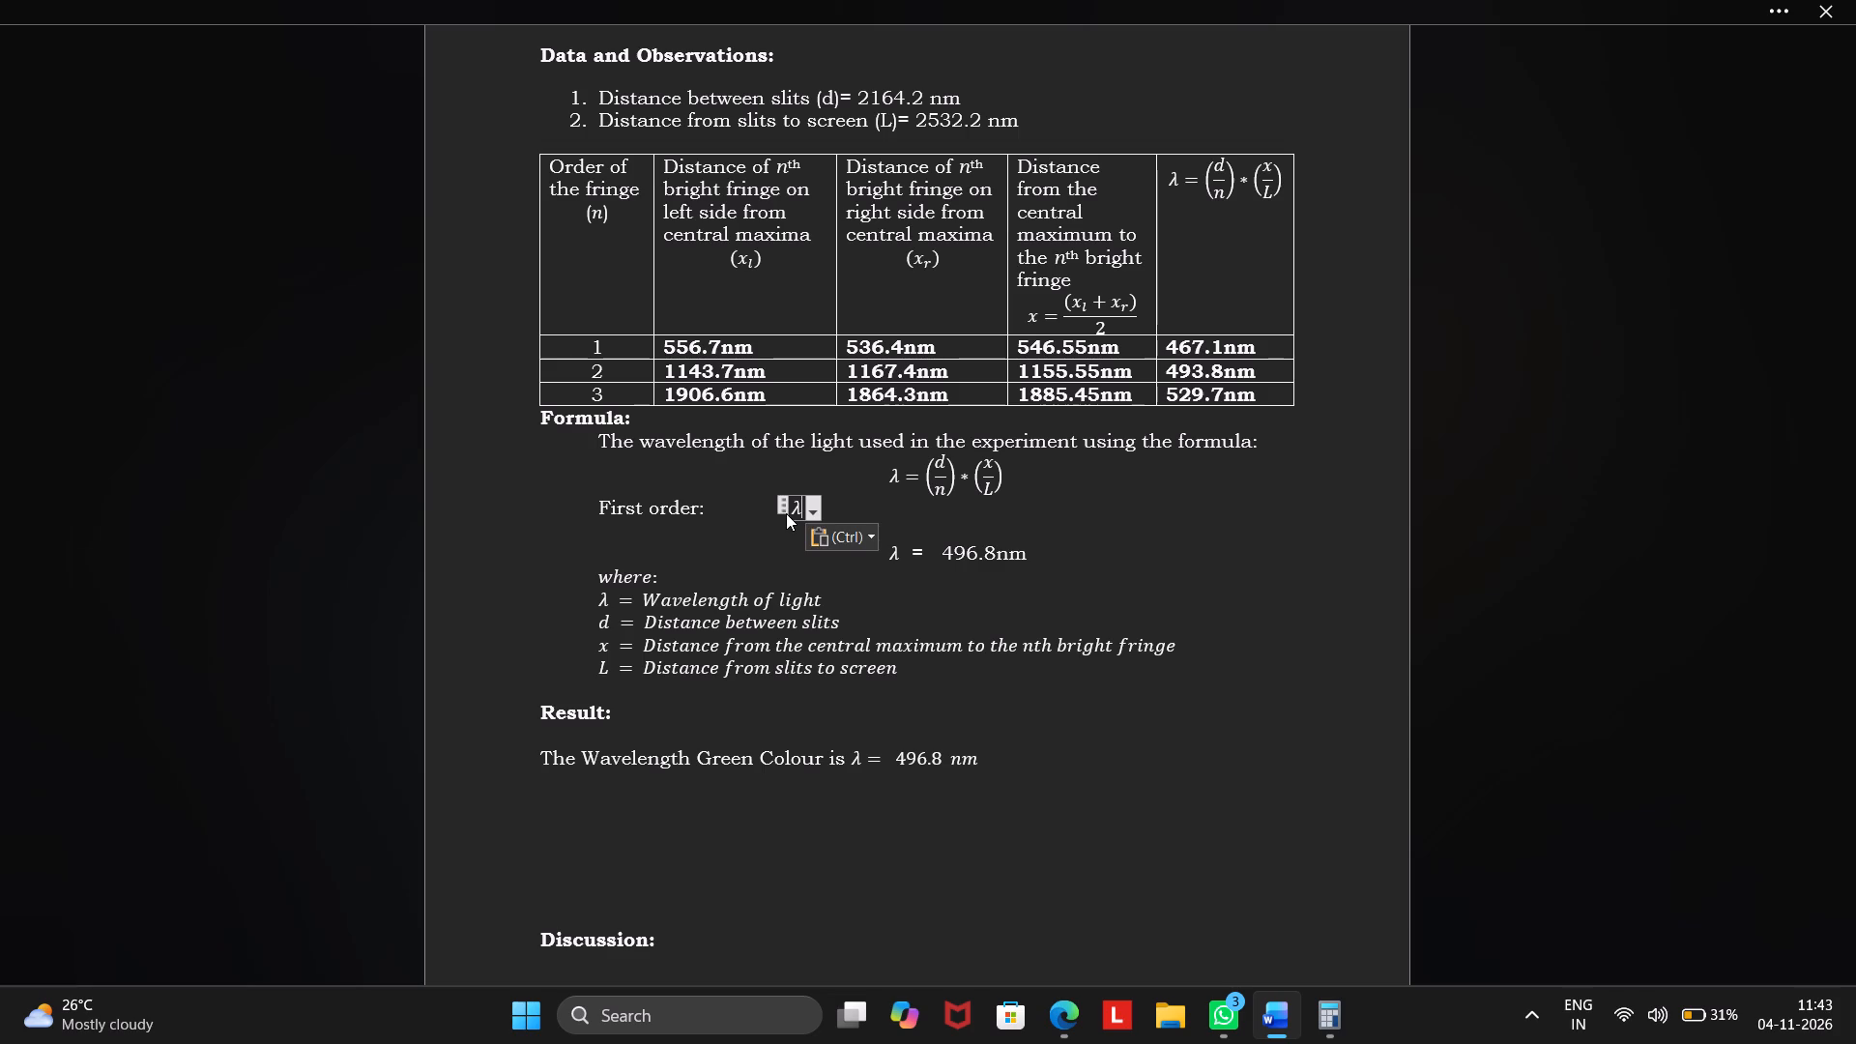
Continue the first-order equation after λ with an equals sign, the fraction 2164.2/1 and a multiplication asterisk.
{"action": "key", "text": "space"}
{"action": "type", "text": "="}
{"action": "key", "text": "space"}
{"action": "type", "text": "21"}
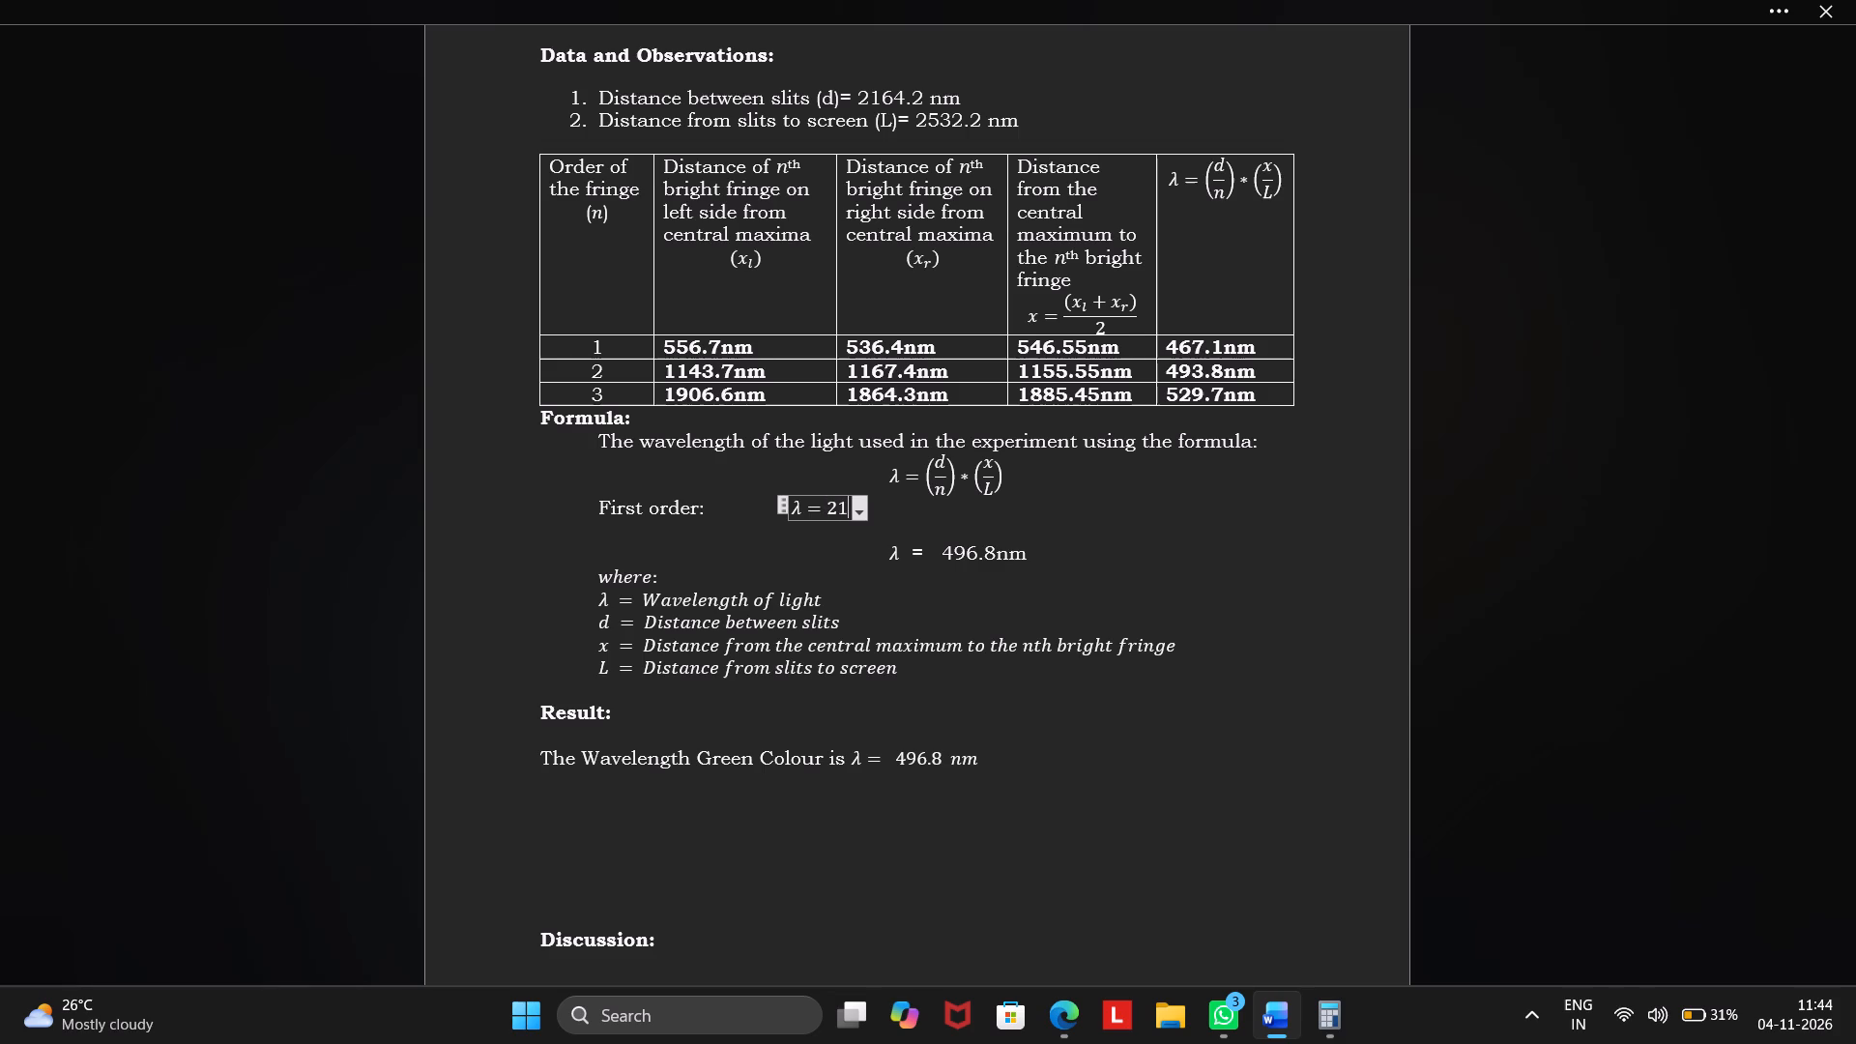
{"action": "key", "text": "6"}
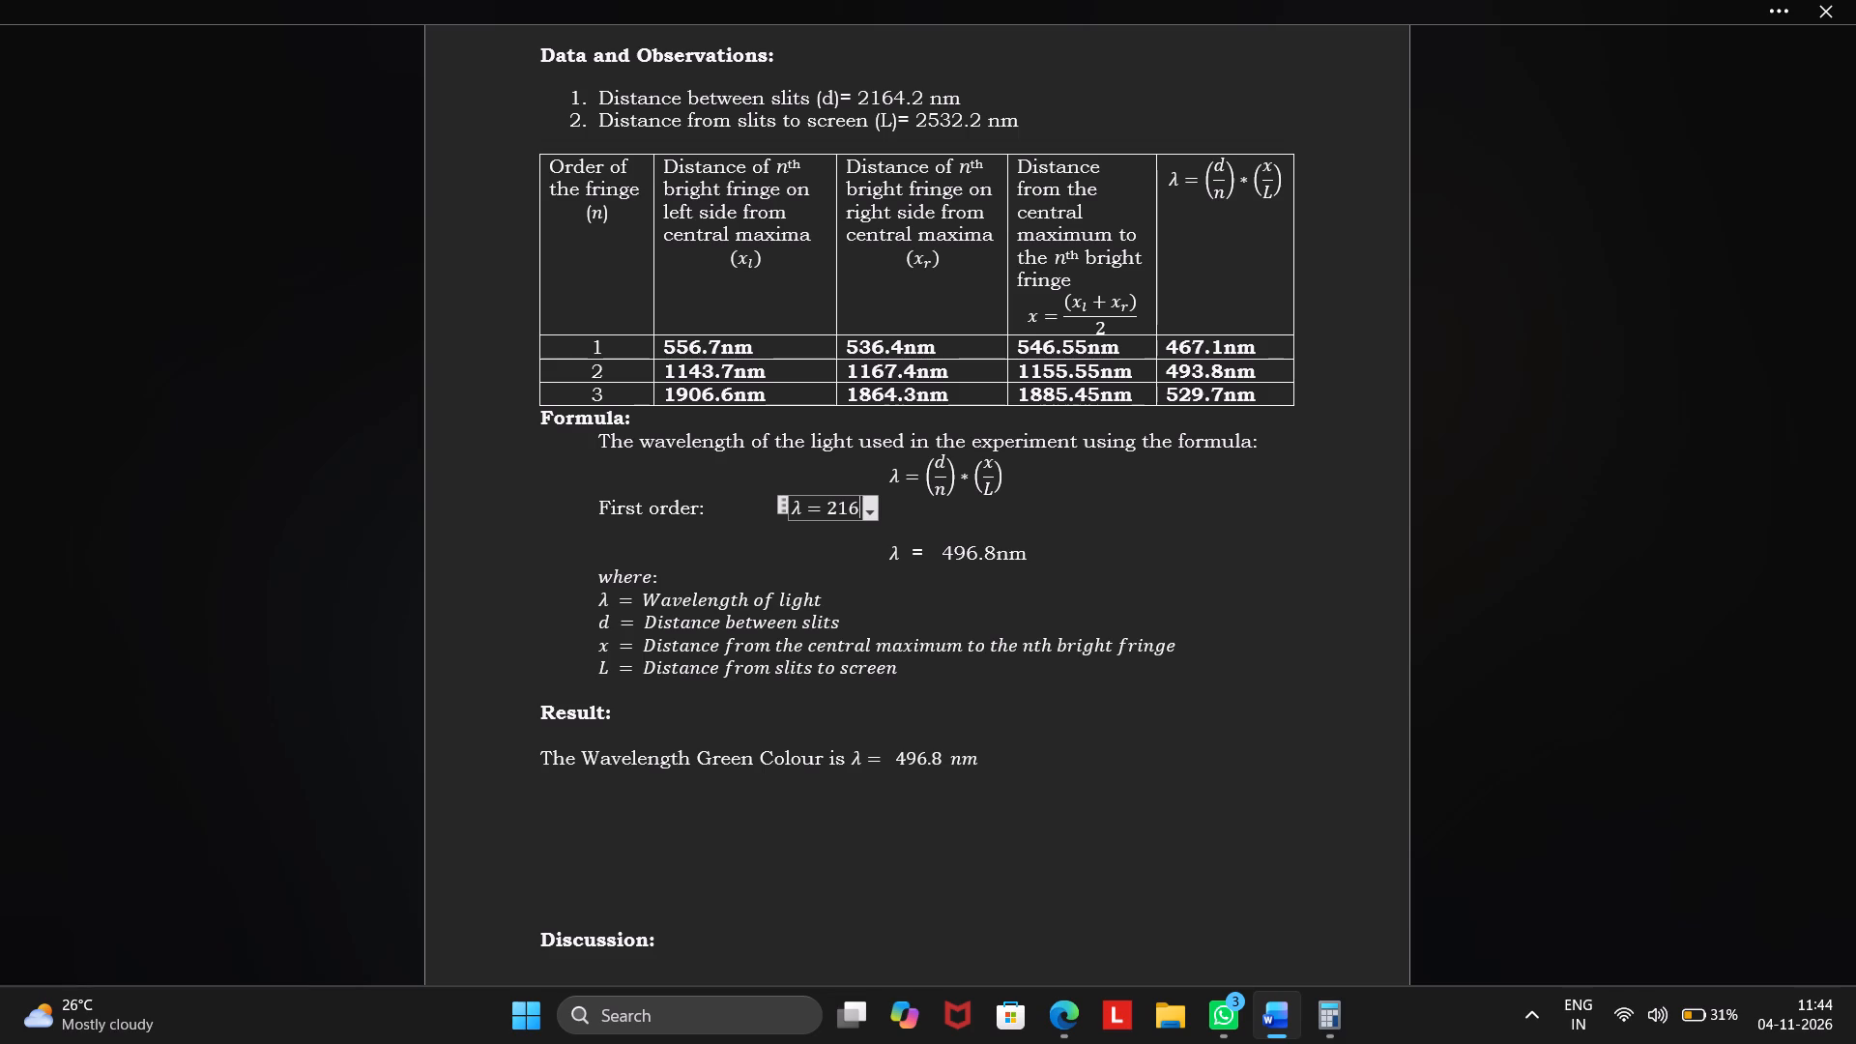
{"action": "key", "text": "4"}
{"action": "type", "text": ".2/1"}
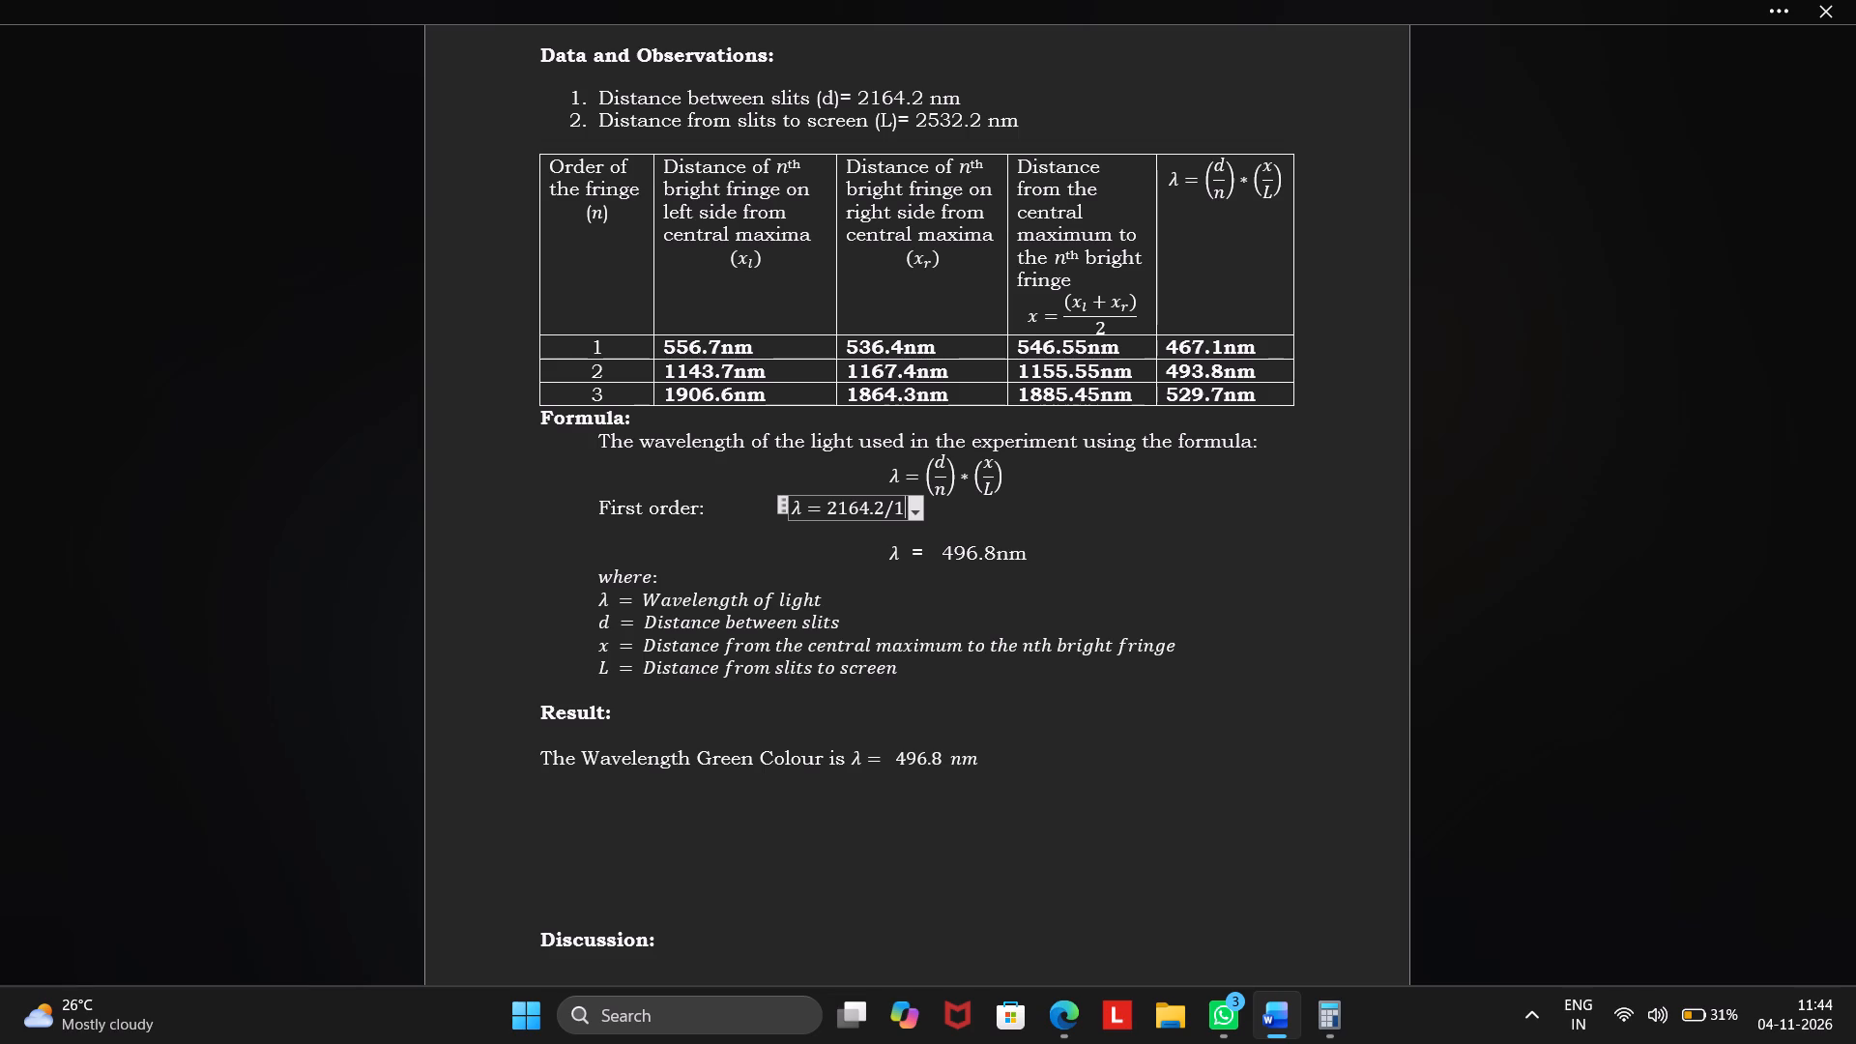
{"action": "key", "text": "asterisk"}
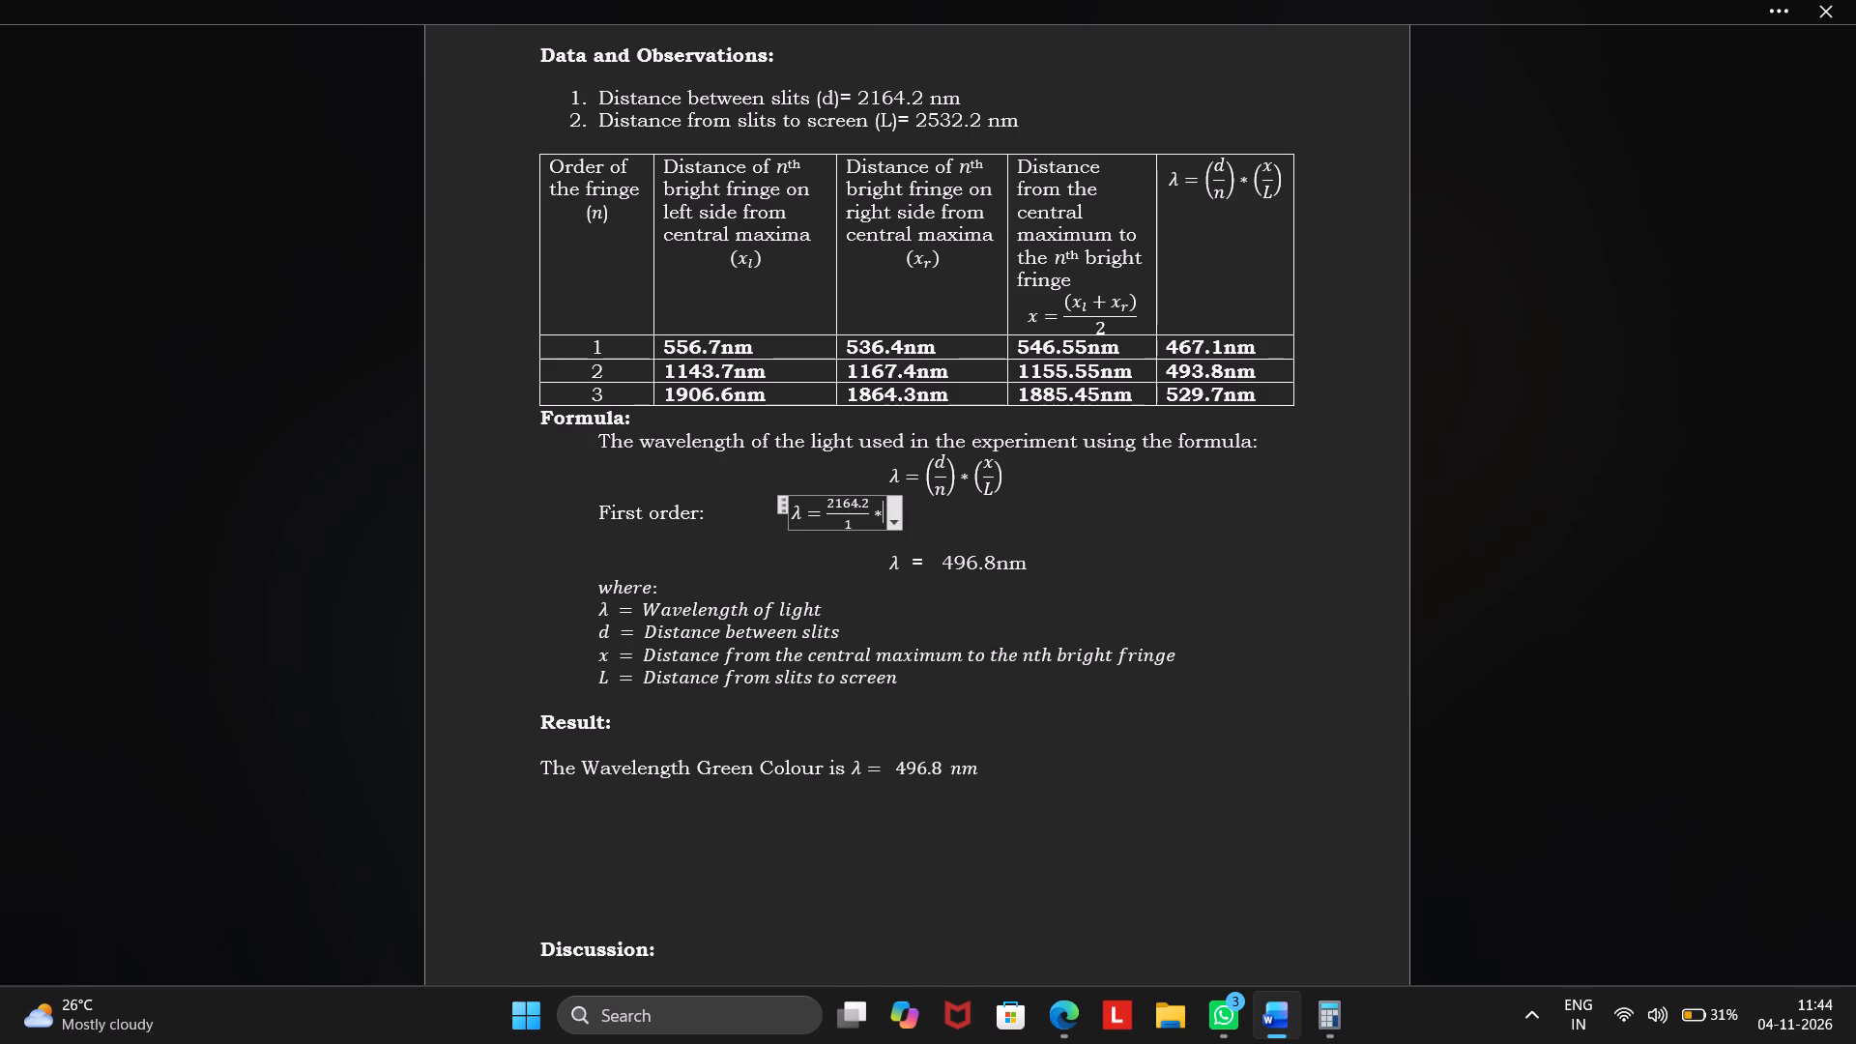
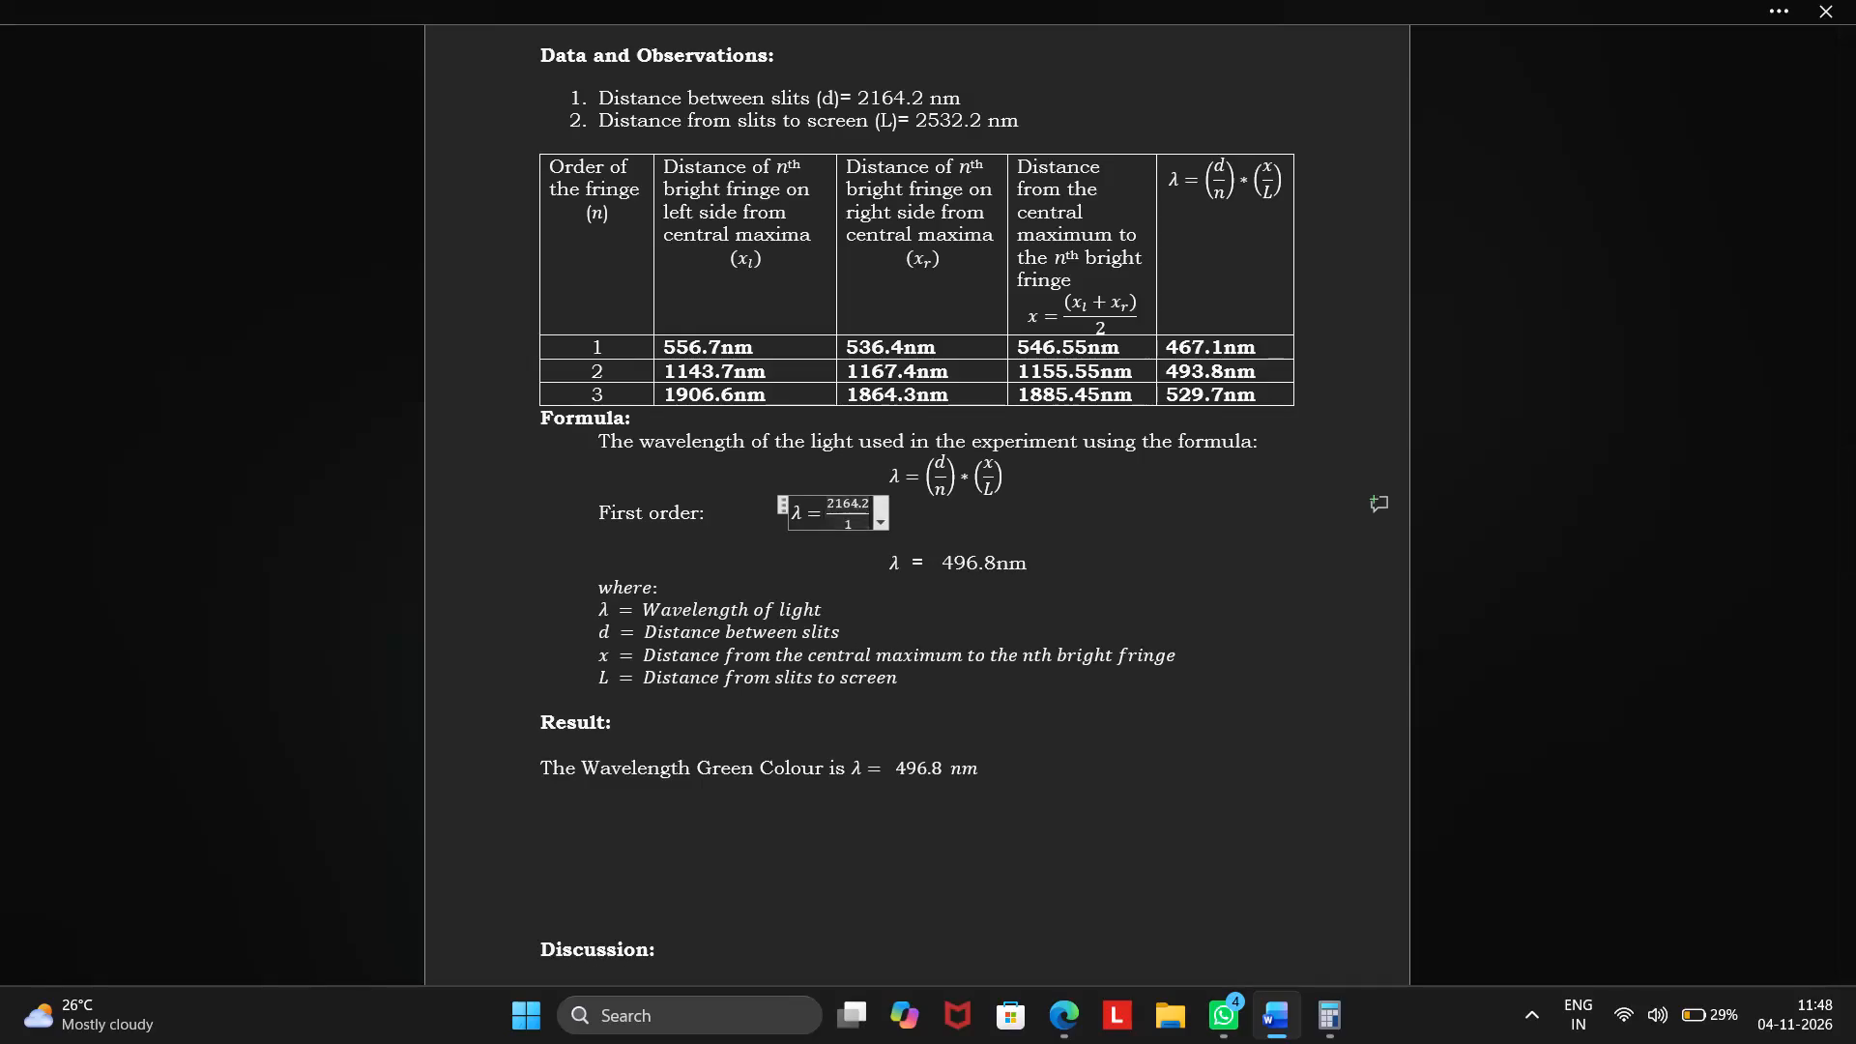
Delete the unfinished first-order equation and its "First order:" label from the line below the λ formula.
{"action": "key", "text": "BackSpace"}
{"action": "key", "text": "BackSpace"}
{"action": "key", "text": "BackSpace"}
{"action": "key", "text": "BackSpace"}
{"action": "key", "text": "BackSpace"}
{"action": "key", "text": "BackSpace"}
{"action": "key", "text": "BackSpace"}
{"action": "key", "text": "BackSpace"}
{"action": "key", "text": "BackSpace"}
{"action": "key", "text": "BackSpace"}
{"action": "key", "text": "BackSpace"}
{"action": "key", "text": "BackSpace"}
{"action": "key", "text": "BackSpace"}
{"action": "key", "text": "BackSpace"}
{"action": "key", "text": "BackSpace"}
{"action": "key", "text": "BackSpace"}
{"action": "key", "text": "BackSpace"}
{"action": "key", "text": "BackSpace"}
{"action": "key", "text": "BackSpace"}
{"action": "key", "text": "BackSpace"}
{"action": "key", "text": "BackSpace"}
{"action": "key", "text": "BackSpace"}
{"action": "key", "text": "BackSpace"}
{"action": "key", "text": "BackSpace"}
{"action": "key", "text": "BackSpace"}
{"action": "key", "text": "BackSpace"}
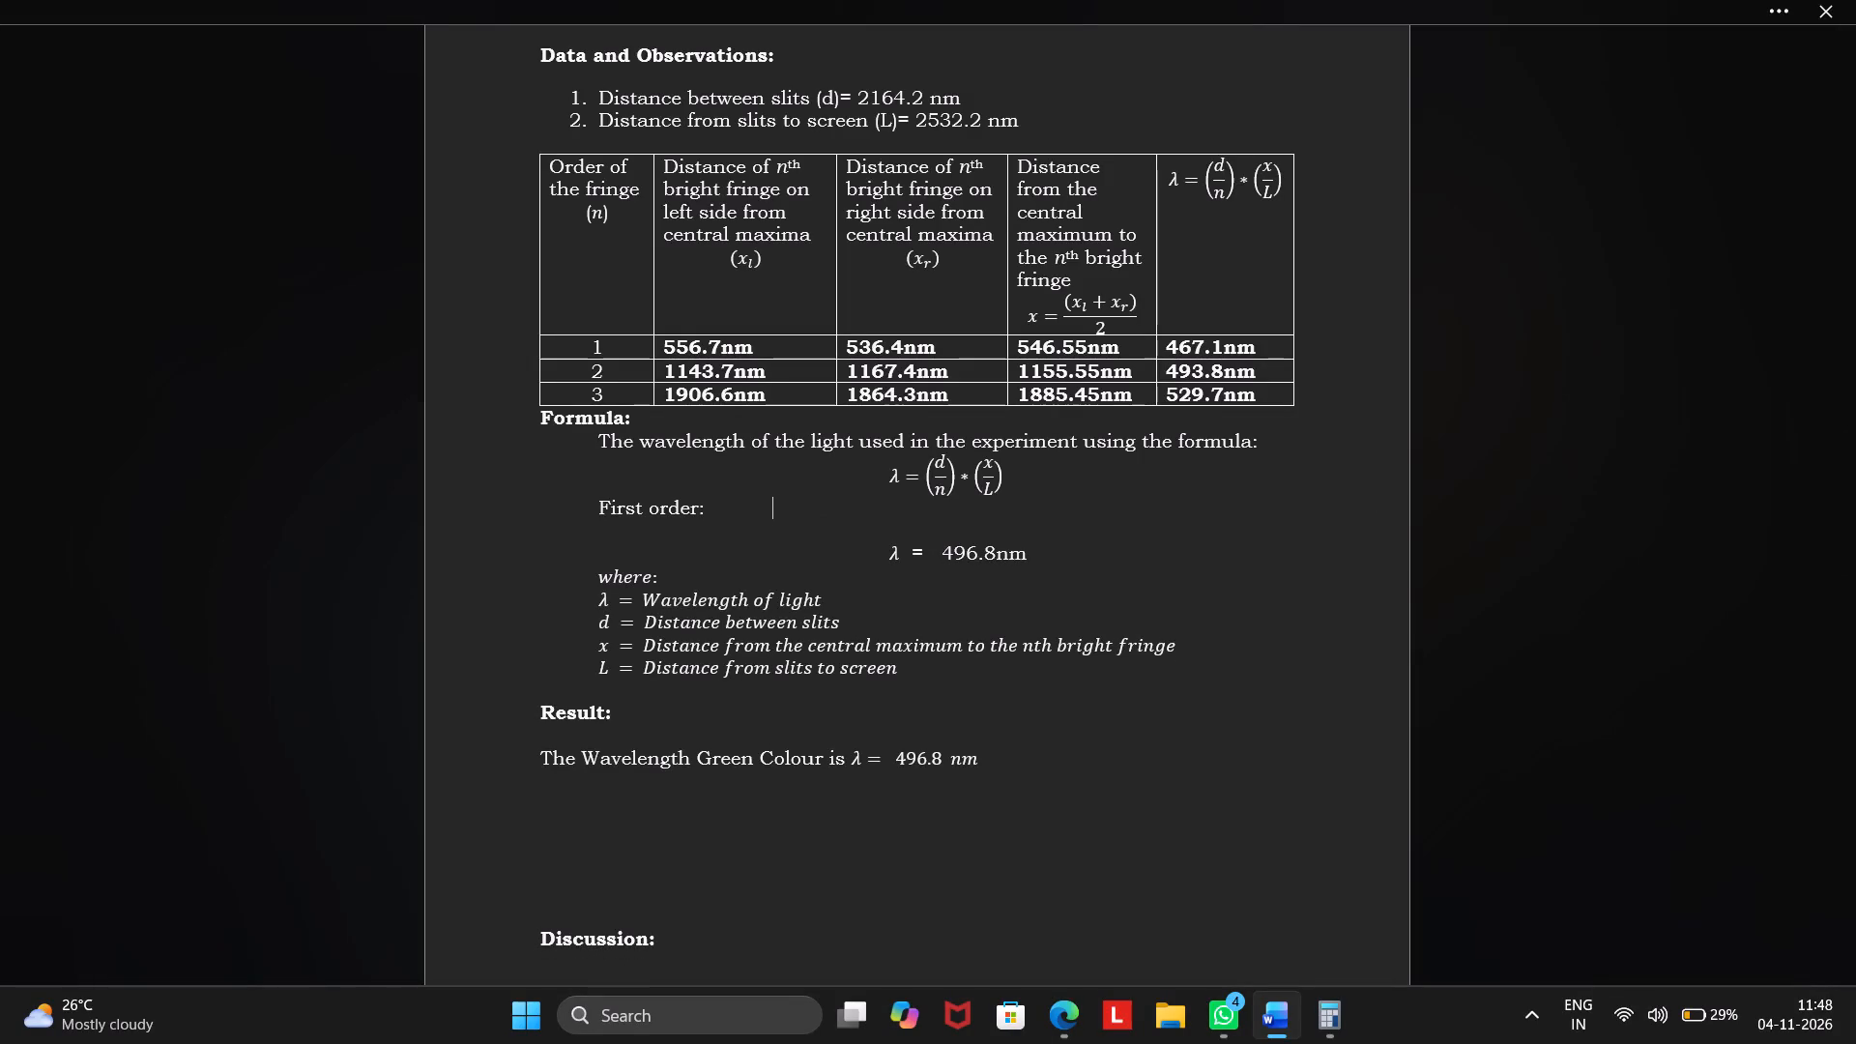
{"action": "key", "text": "BackSpace"}
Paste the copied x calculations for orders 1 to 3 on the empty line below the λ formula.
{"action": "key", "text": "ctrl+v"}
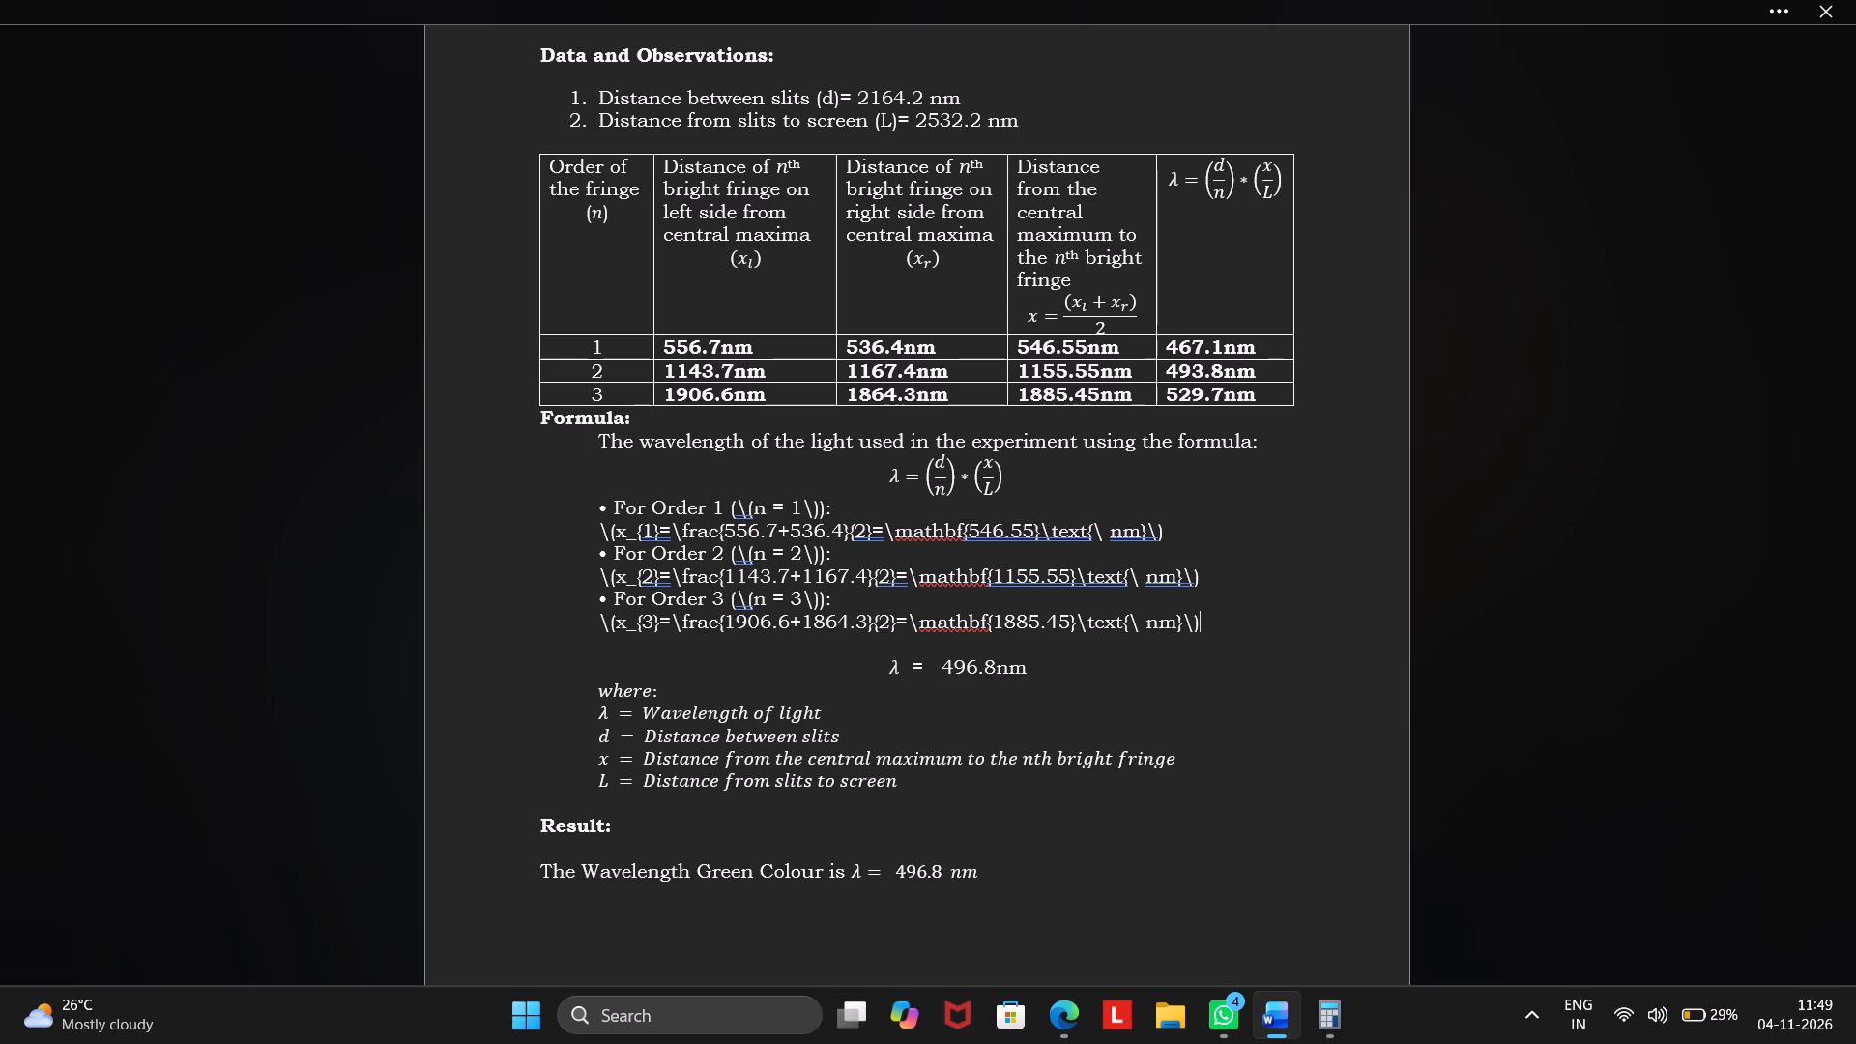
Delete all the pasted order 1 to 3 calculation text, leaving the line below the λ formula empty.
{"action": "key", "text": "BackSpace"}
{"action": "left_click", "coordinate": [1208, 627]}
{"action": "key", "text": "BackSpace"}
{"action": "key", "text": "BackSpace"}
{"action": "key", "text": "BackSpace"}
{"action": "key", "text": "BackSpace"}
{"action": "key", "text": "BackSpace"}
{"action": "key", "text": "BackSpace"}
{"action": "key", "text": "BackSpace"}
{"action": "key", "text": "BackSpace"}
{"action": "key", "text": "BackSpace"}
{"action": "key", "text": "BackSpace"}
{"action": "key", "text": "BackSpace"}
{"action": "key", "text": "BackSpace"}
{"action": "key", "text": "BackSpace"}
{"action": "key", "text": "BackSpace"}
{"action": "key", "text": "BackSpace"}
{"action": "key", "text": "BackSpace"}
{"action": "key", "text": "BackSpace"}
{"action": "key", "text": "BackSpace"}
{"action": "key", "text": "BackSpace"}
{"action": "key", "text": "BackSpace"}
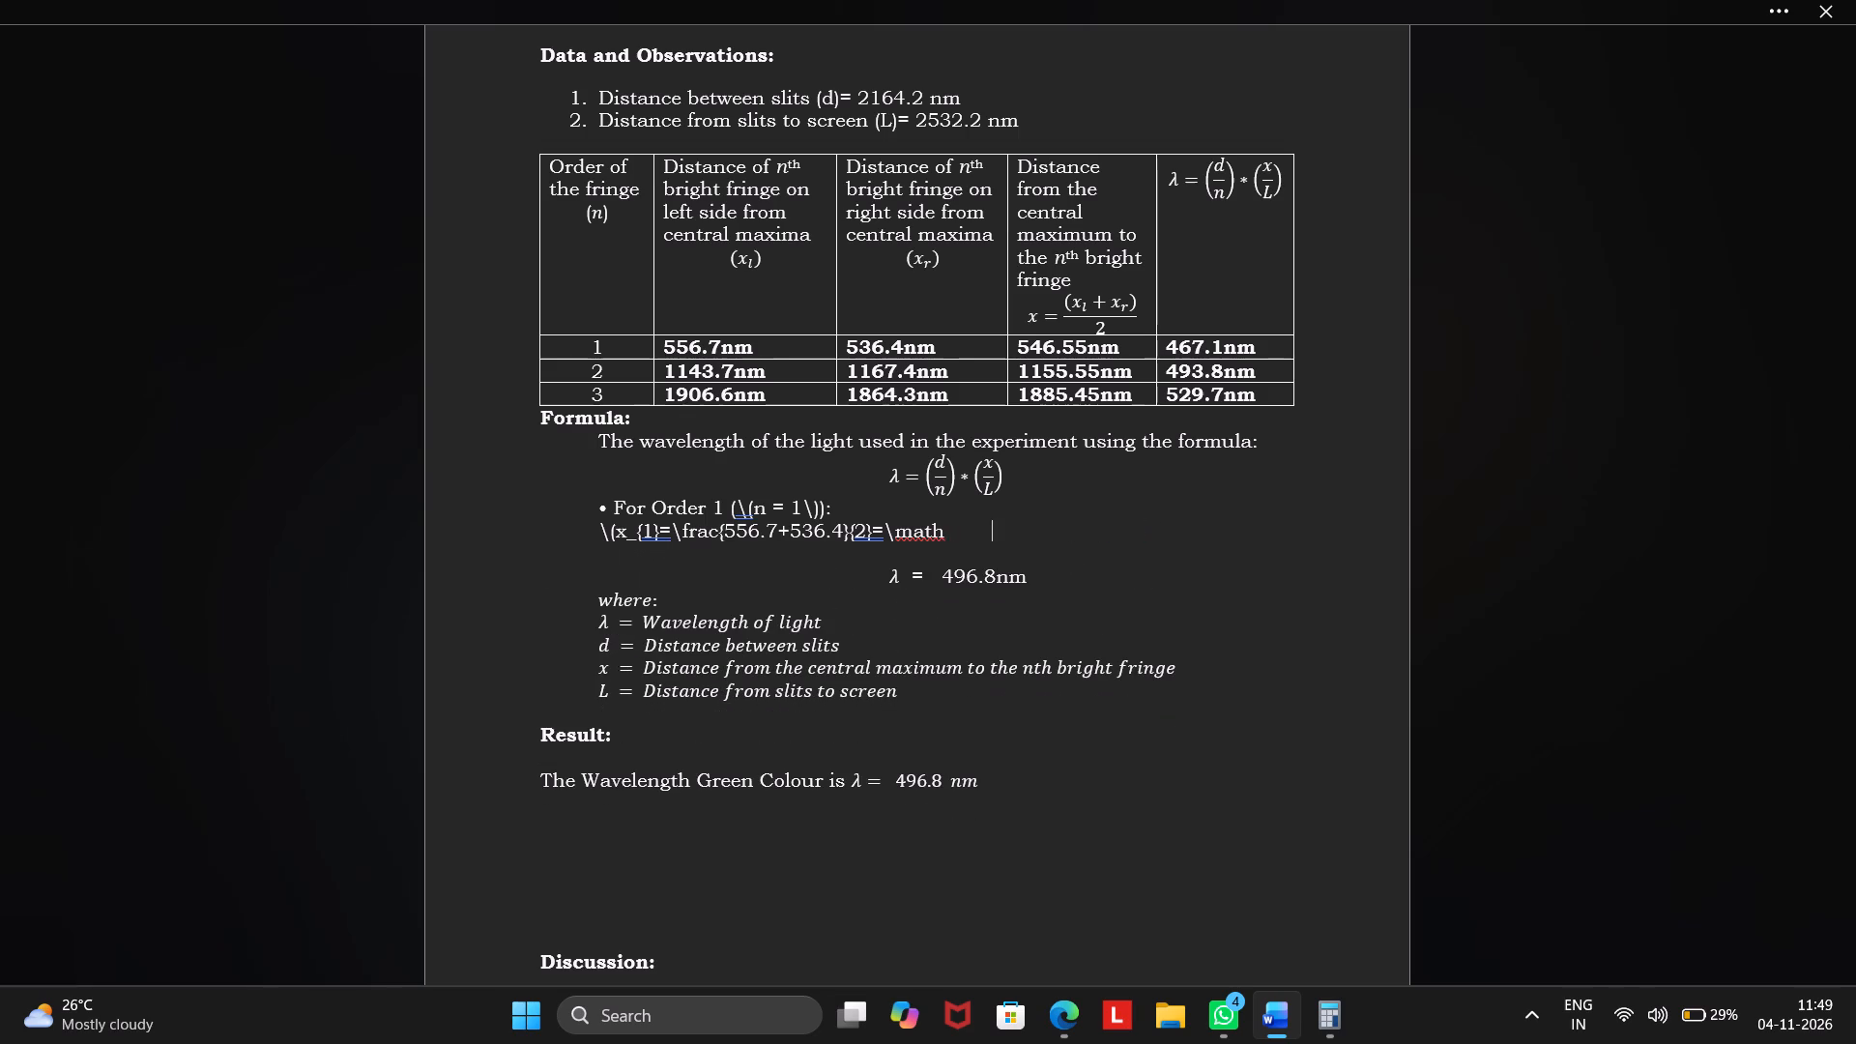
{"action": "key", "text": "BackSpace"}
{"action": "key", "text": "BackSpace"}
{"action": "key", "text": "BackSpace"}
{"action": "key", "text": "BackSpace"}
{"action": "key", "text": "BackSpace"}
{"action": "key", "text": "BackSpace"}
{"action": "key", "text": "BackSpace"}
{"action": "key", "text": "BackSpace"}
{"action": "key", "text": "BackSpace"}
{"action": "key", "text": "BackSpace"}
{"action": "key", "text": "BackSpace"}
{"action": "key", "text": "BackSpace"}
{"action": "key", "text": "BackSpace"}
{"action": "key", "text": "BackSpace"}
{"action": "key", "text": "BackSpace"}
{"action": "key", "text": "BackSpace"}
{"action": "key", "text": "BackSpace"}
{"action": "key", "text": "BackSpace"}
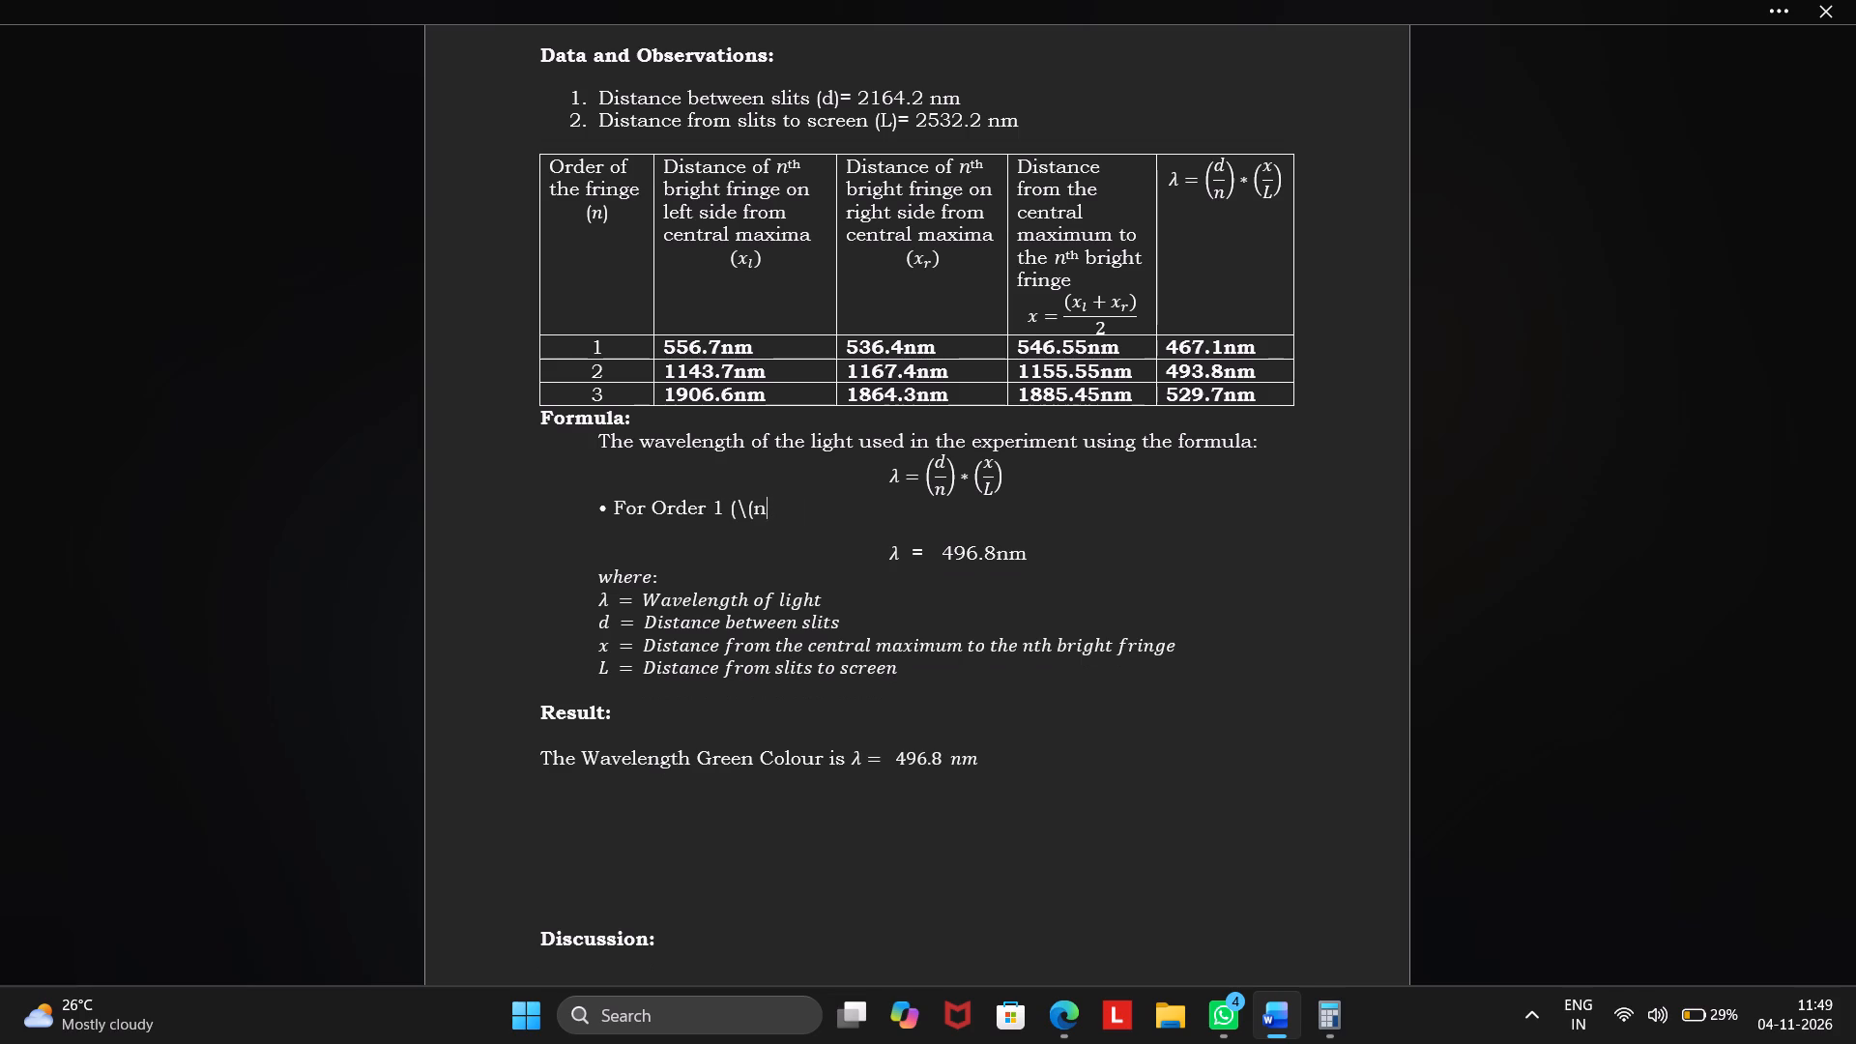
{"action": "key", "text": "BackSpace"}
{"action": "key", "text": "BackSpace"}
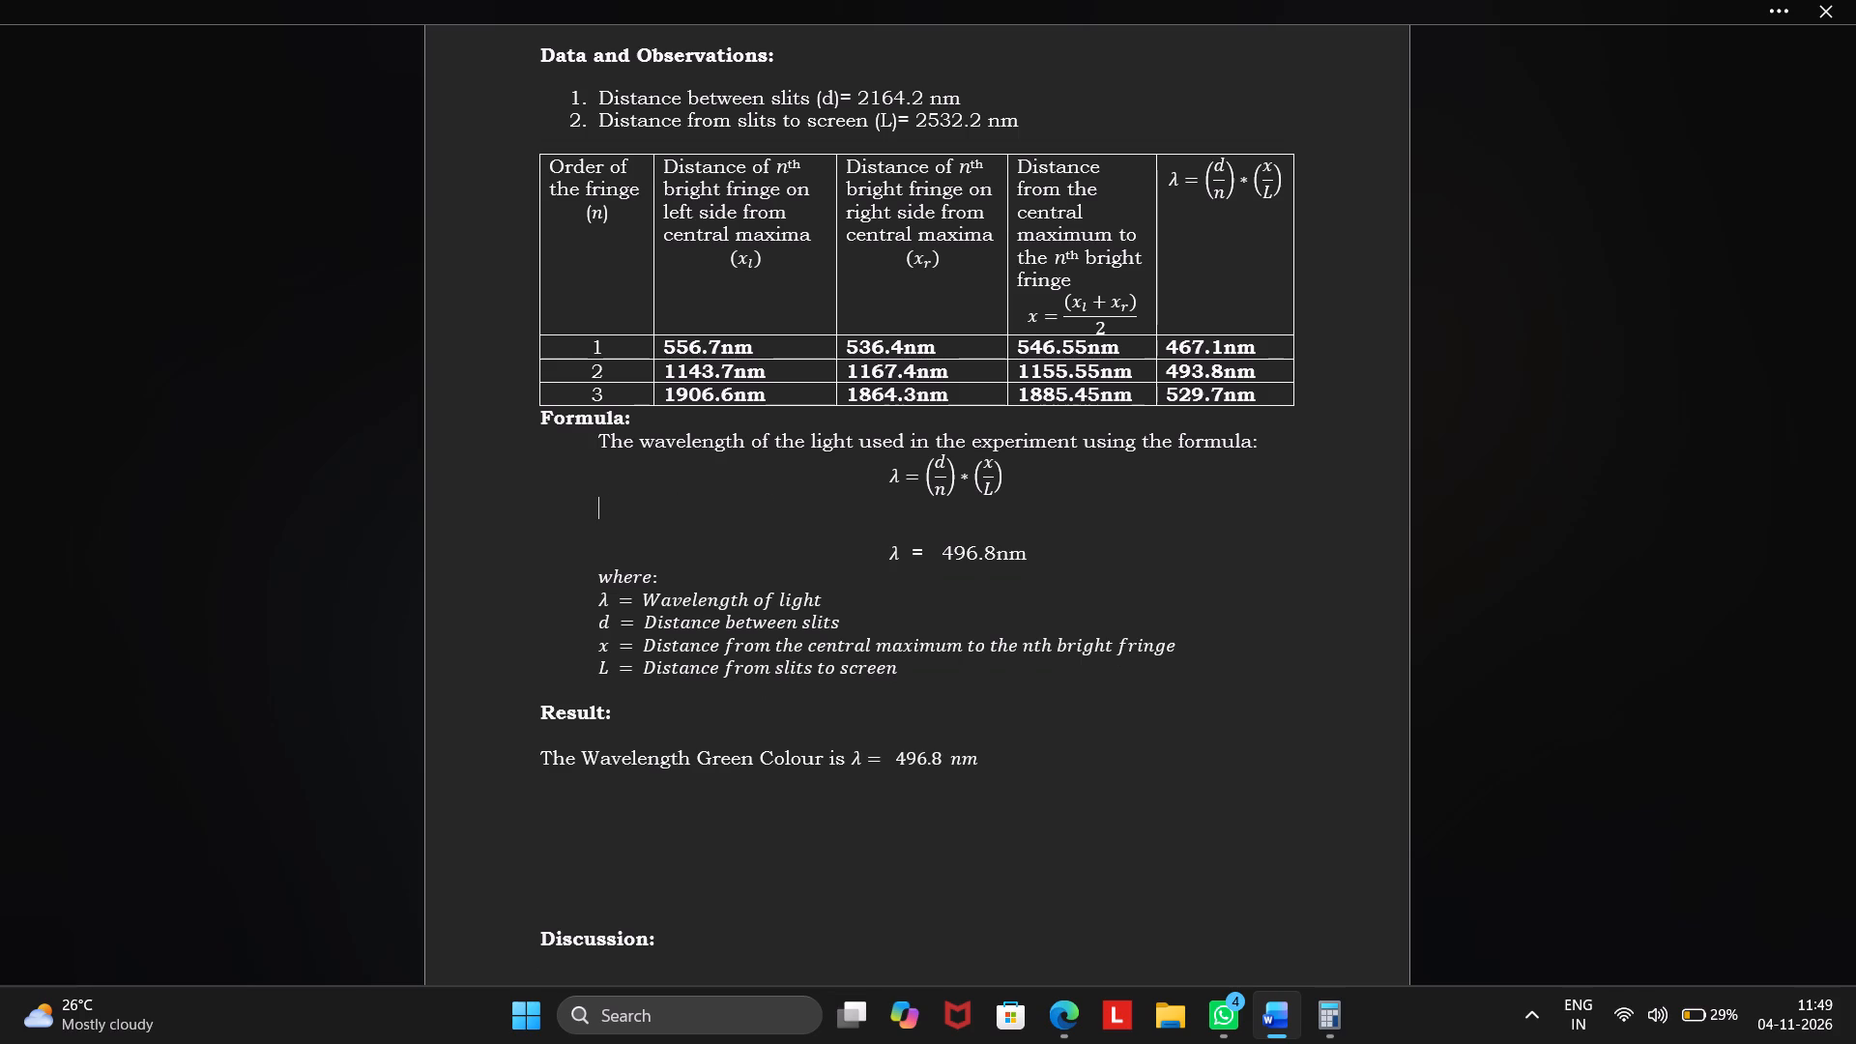
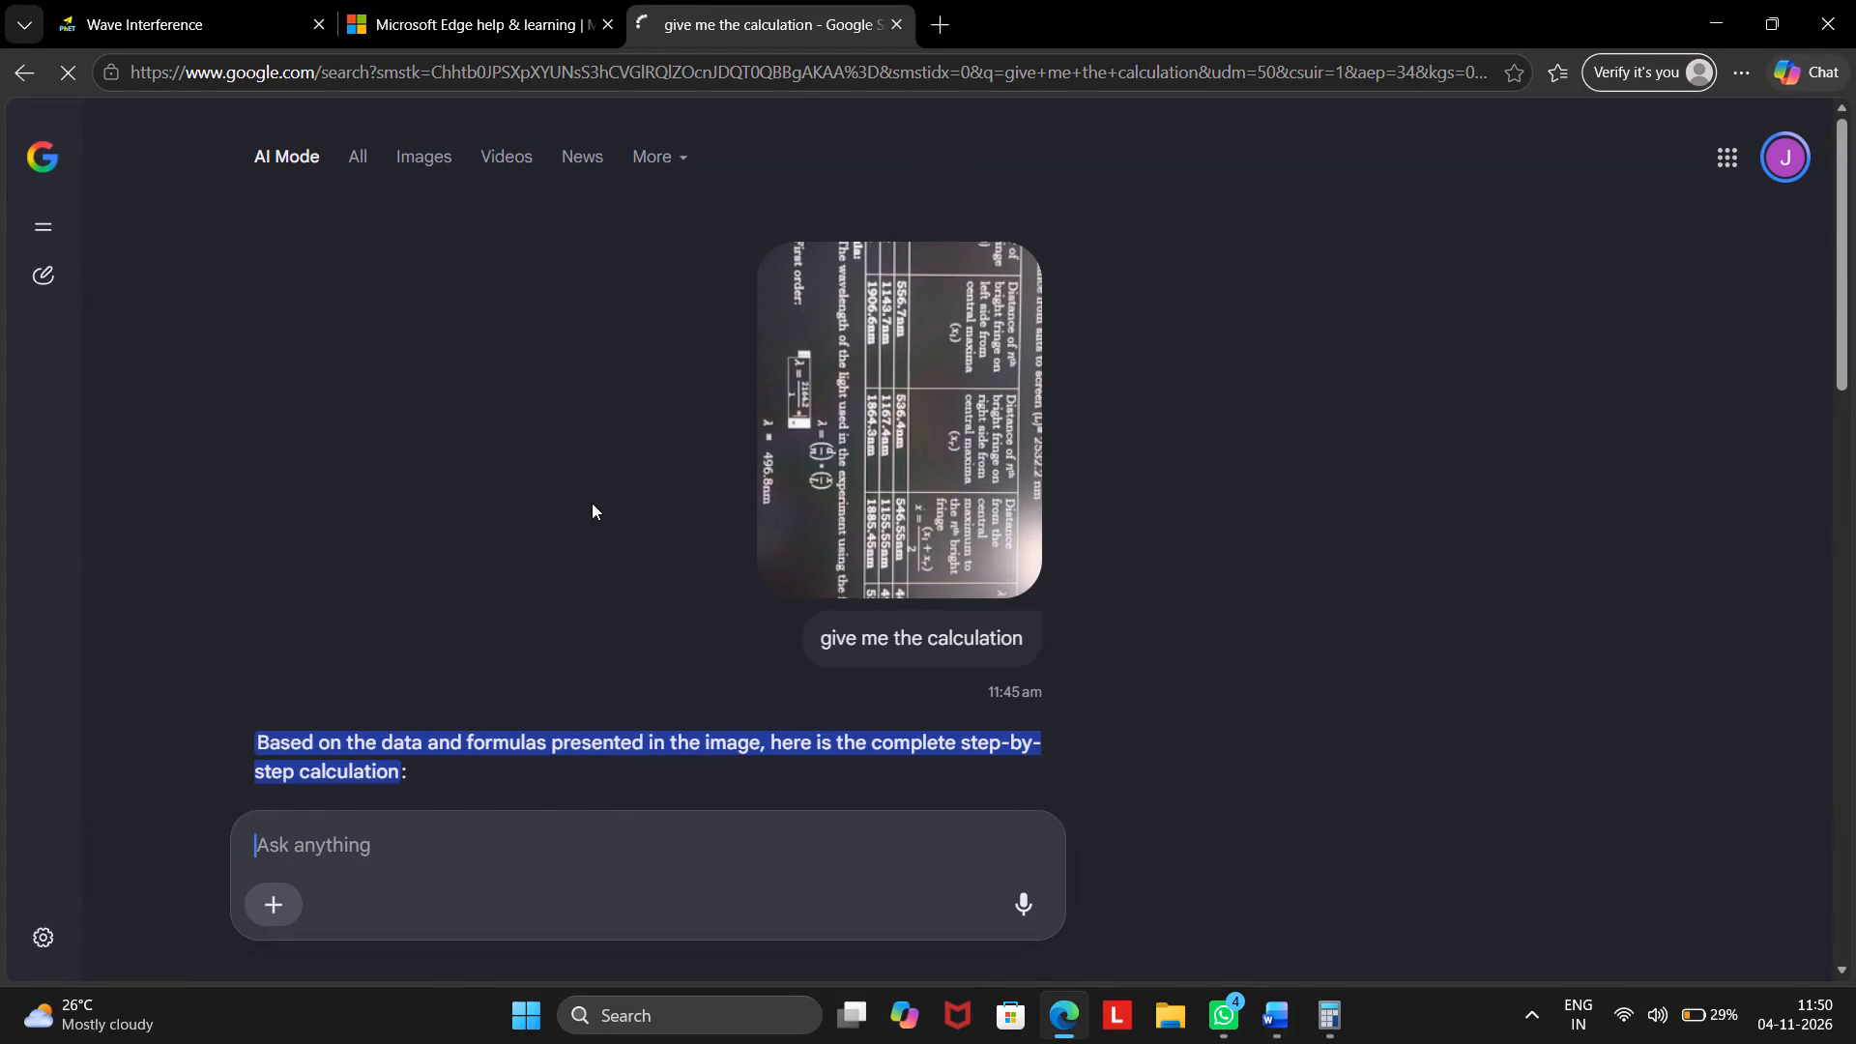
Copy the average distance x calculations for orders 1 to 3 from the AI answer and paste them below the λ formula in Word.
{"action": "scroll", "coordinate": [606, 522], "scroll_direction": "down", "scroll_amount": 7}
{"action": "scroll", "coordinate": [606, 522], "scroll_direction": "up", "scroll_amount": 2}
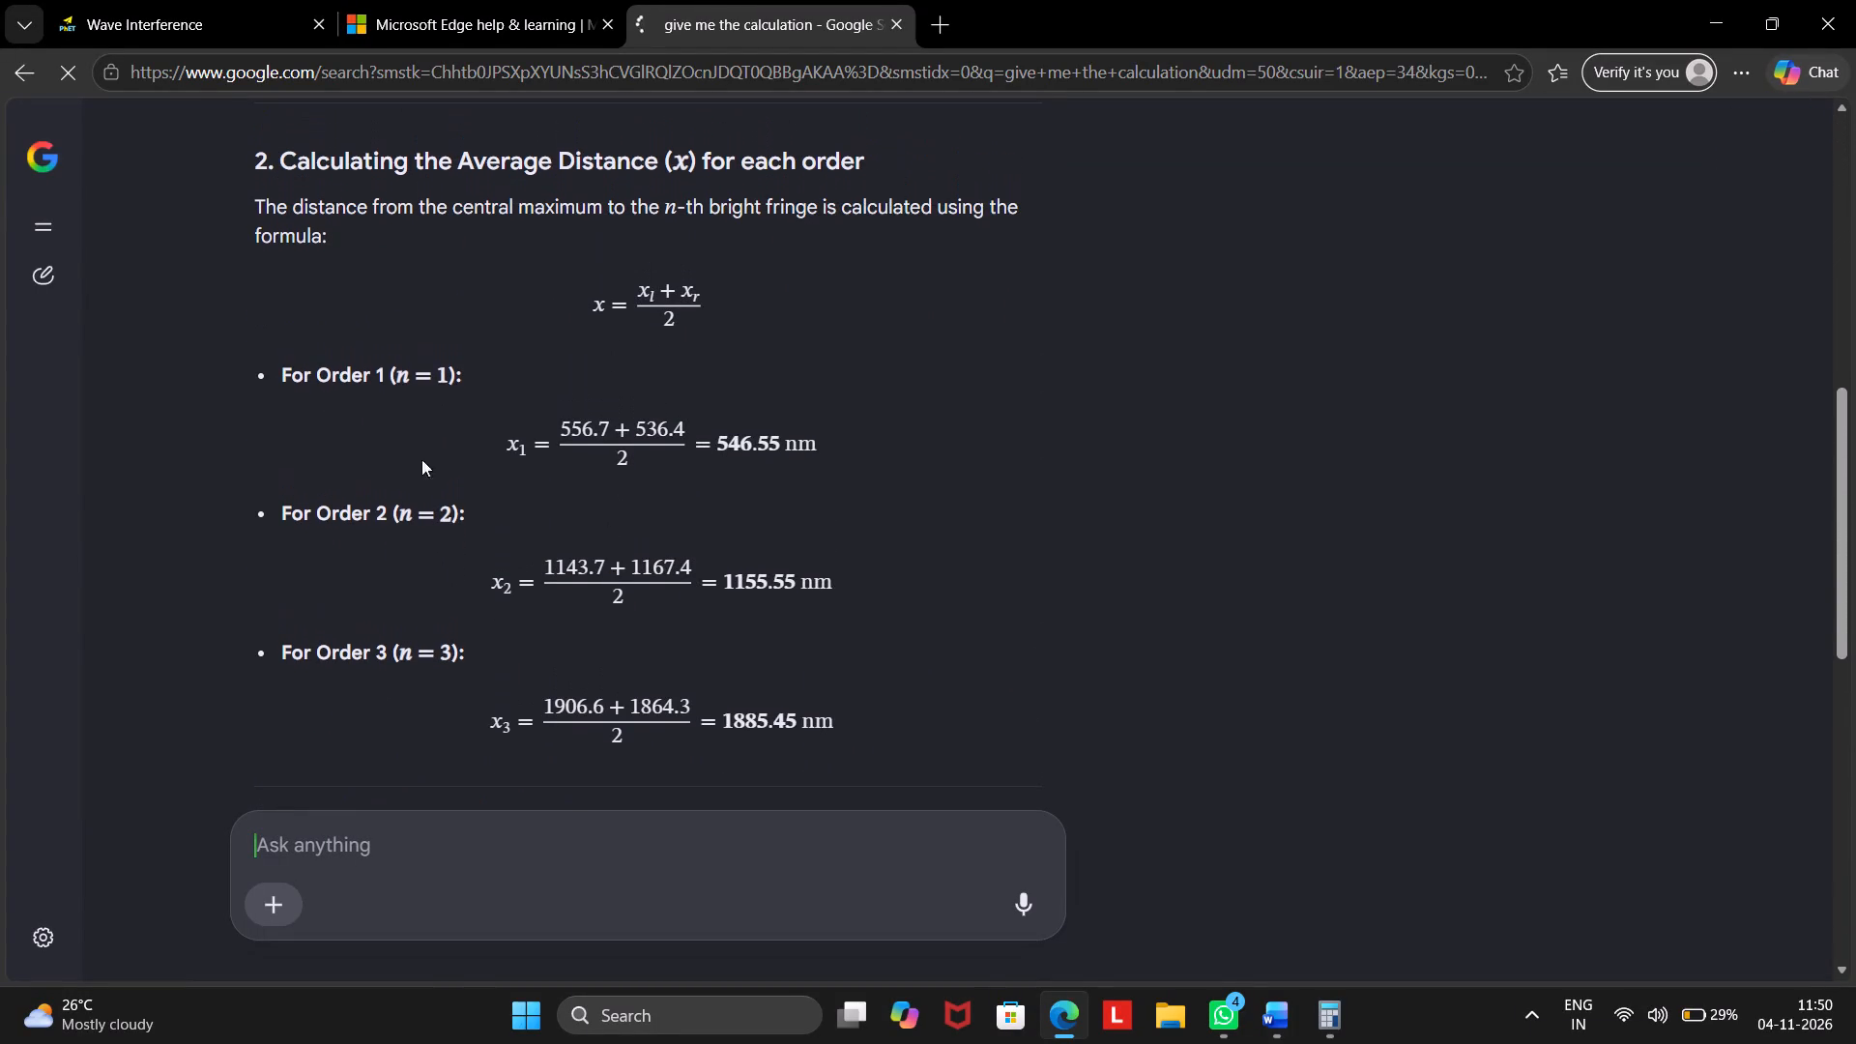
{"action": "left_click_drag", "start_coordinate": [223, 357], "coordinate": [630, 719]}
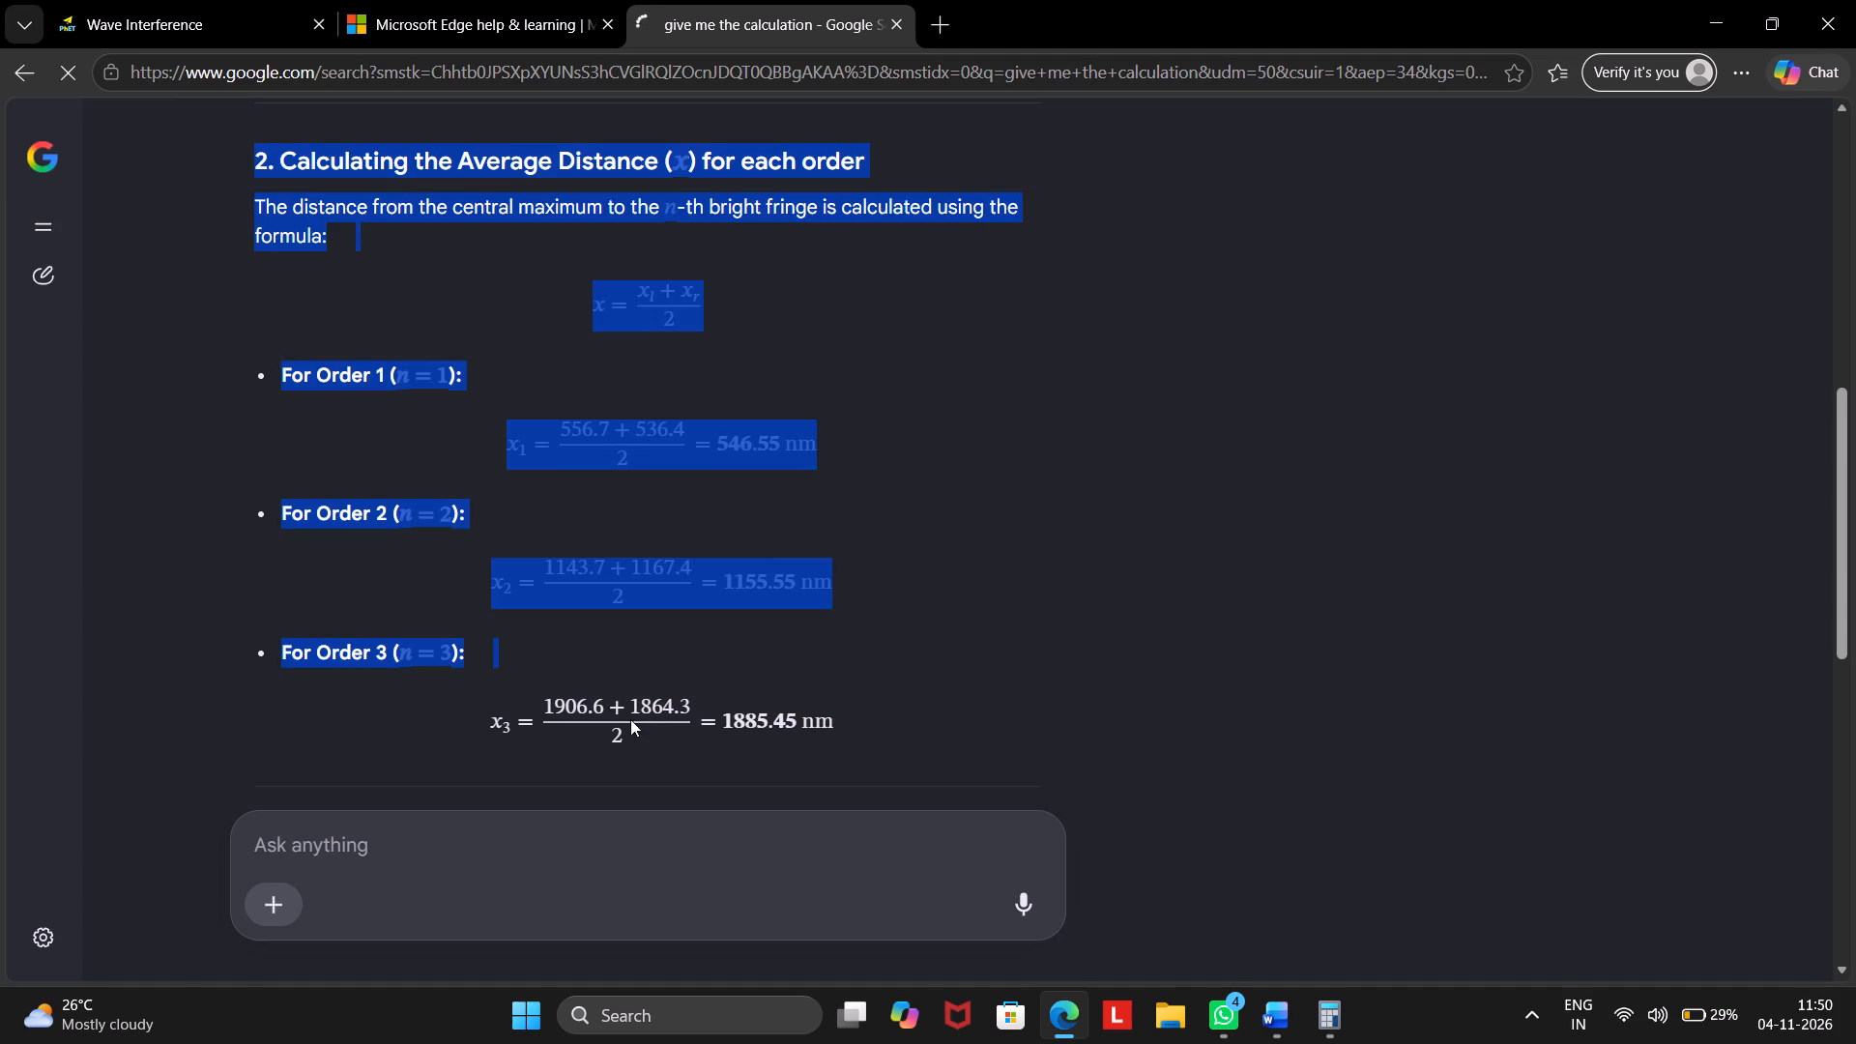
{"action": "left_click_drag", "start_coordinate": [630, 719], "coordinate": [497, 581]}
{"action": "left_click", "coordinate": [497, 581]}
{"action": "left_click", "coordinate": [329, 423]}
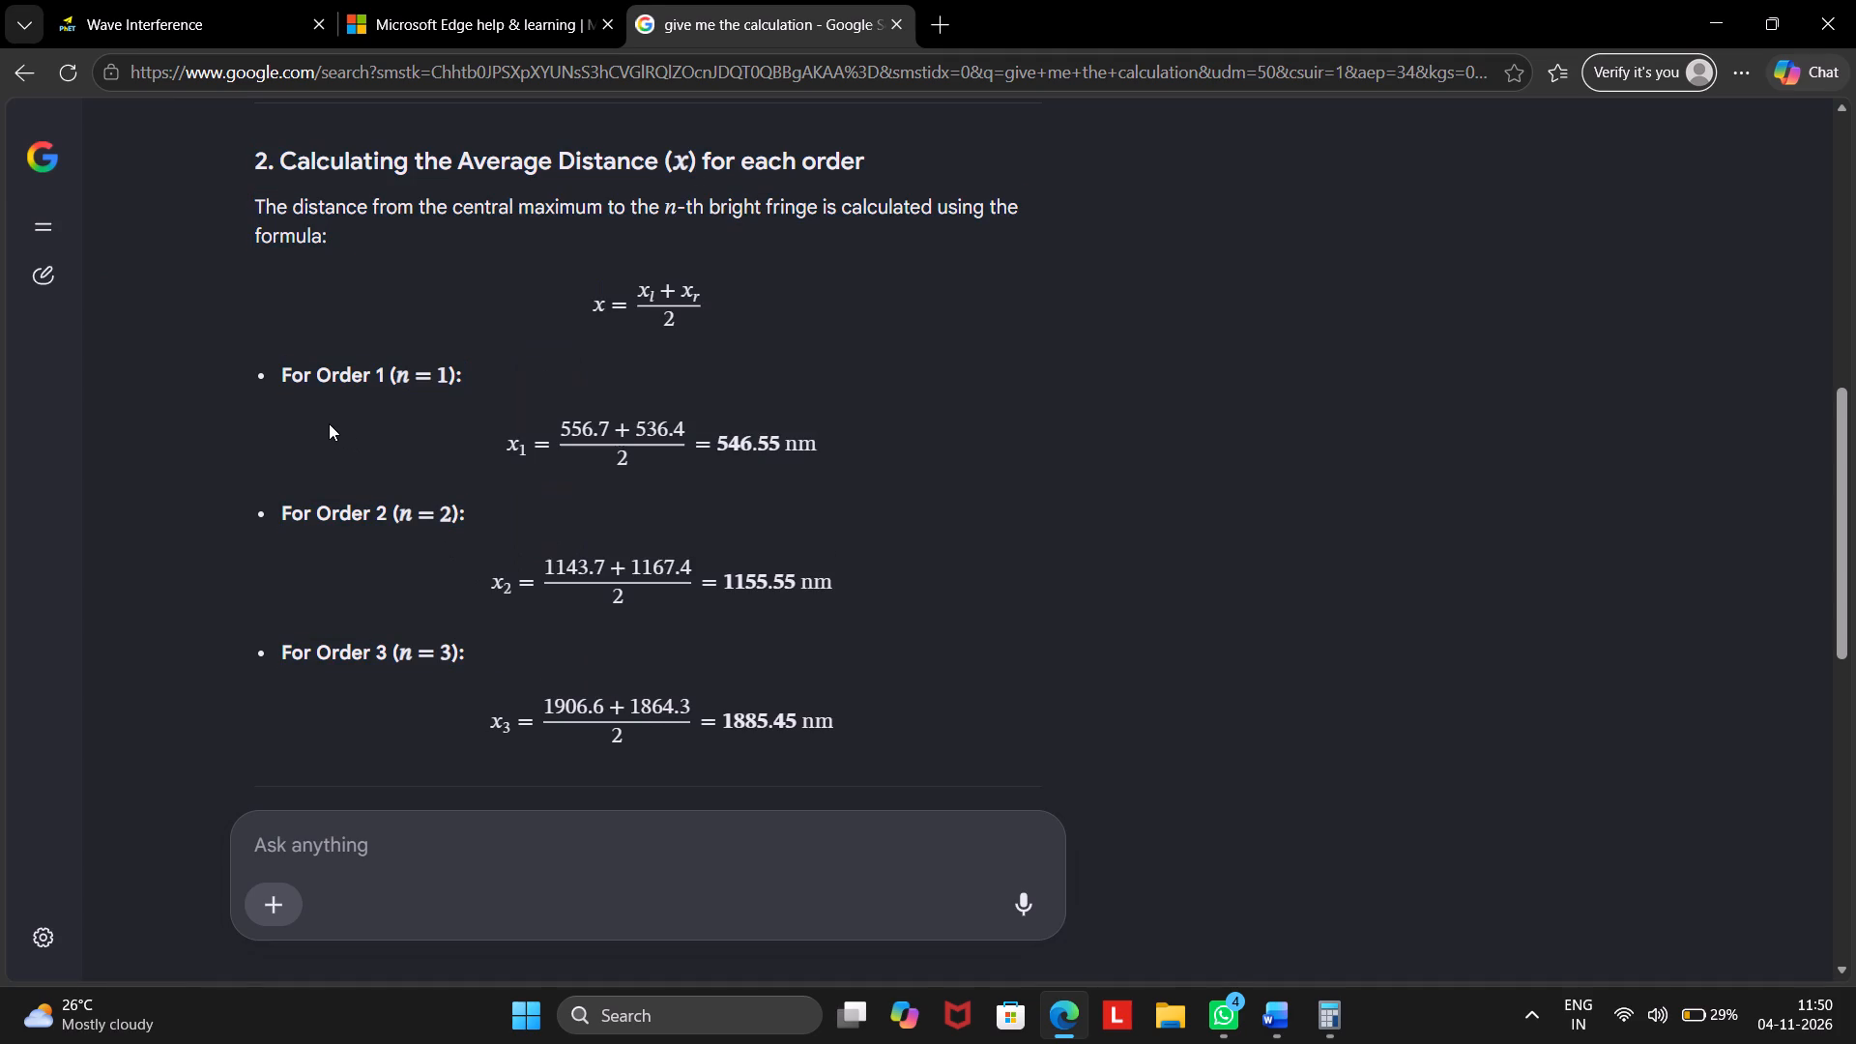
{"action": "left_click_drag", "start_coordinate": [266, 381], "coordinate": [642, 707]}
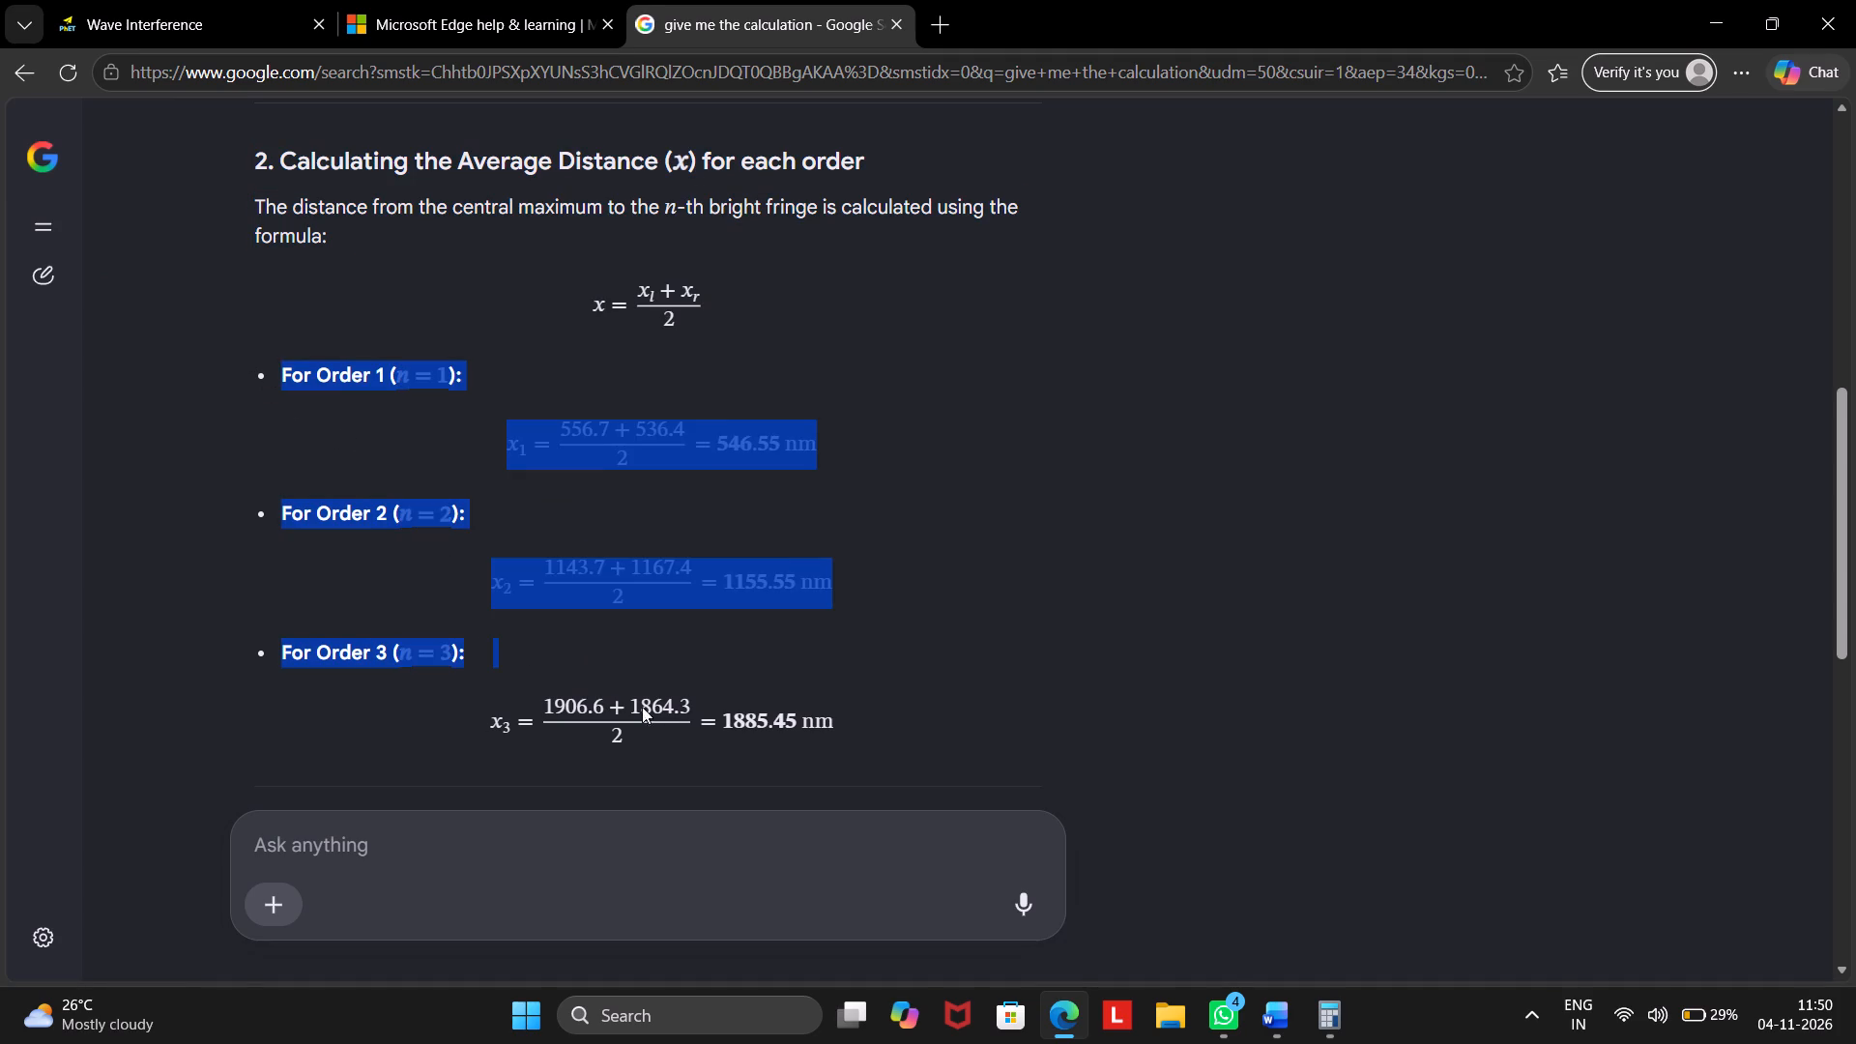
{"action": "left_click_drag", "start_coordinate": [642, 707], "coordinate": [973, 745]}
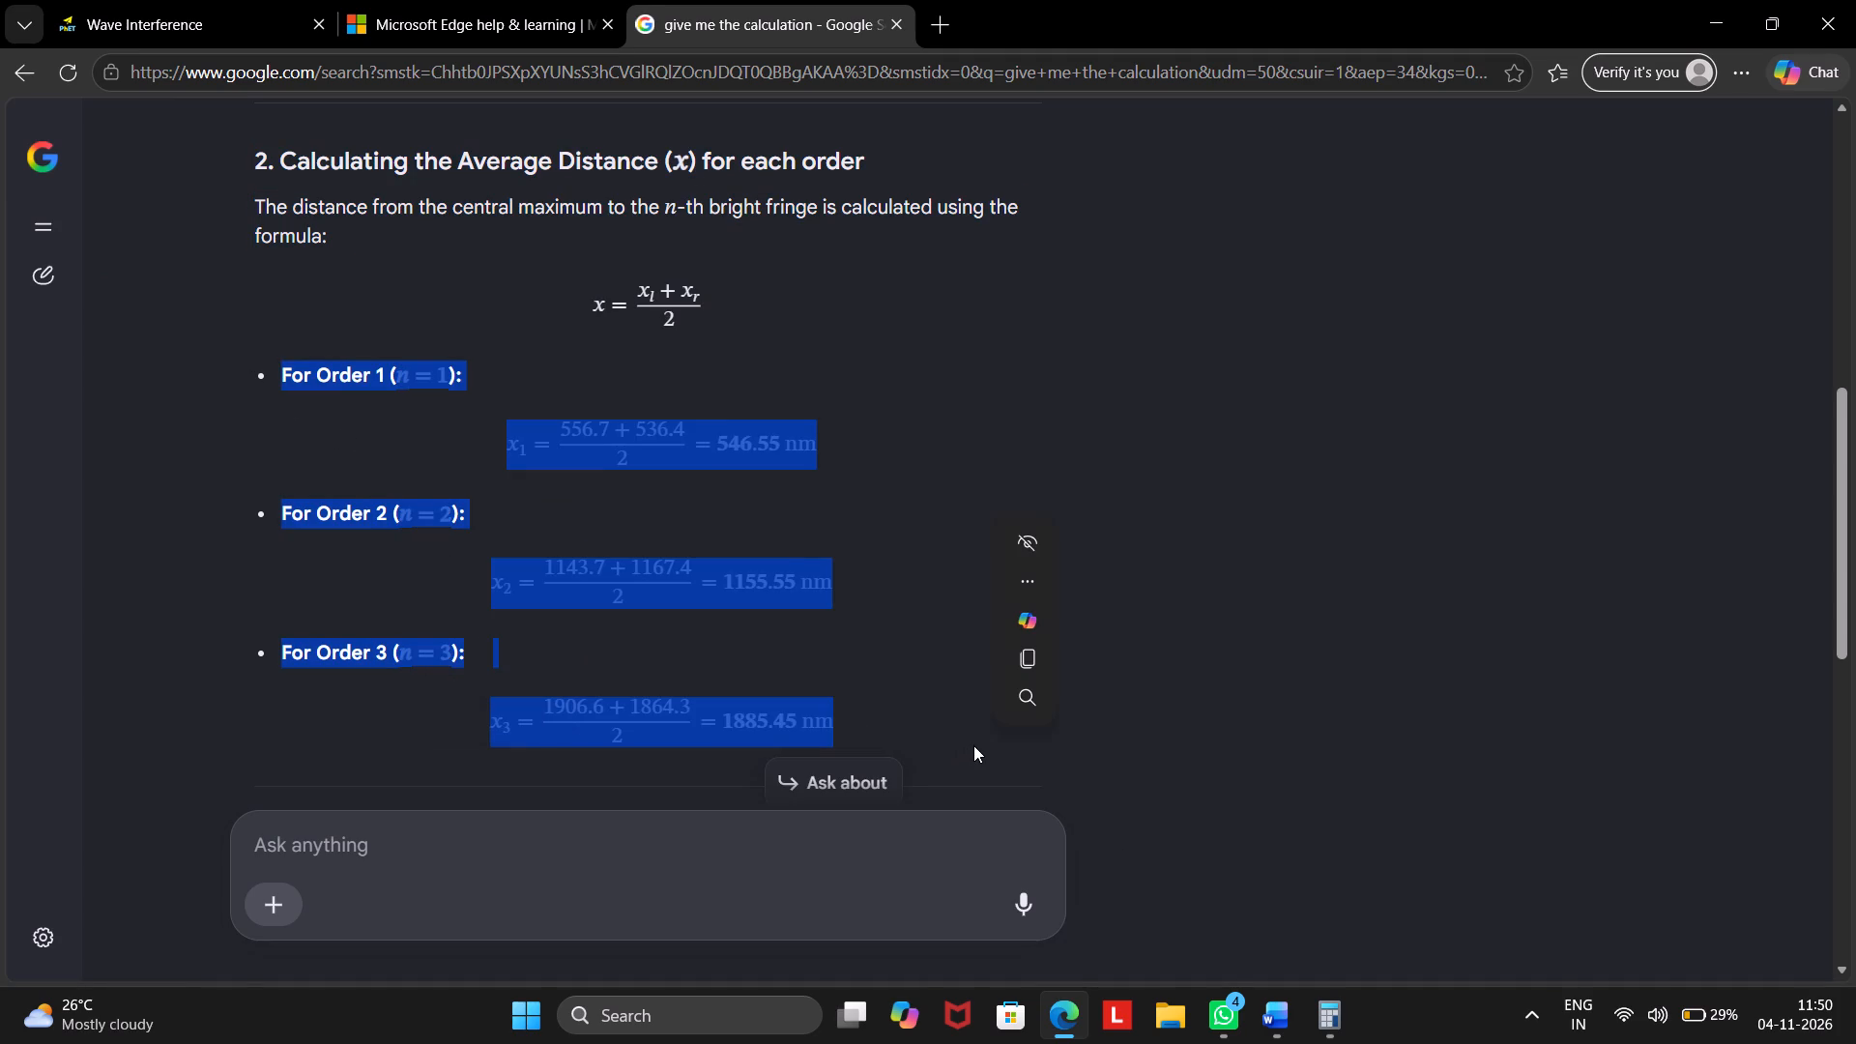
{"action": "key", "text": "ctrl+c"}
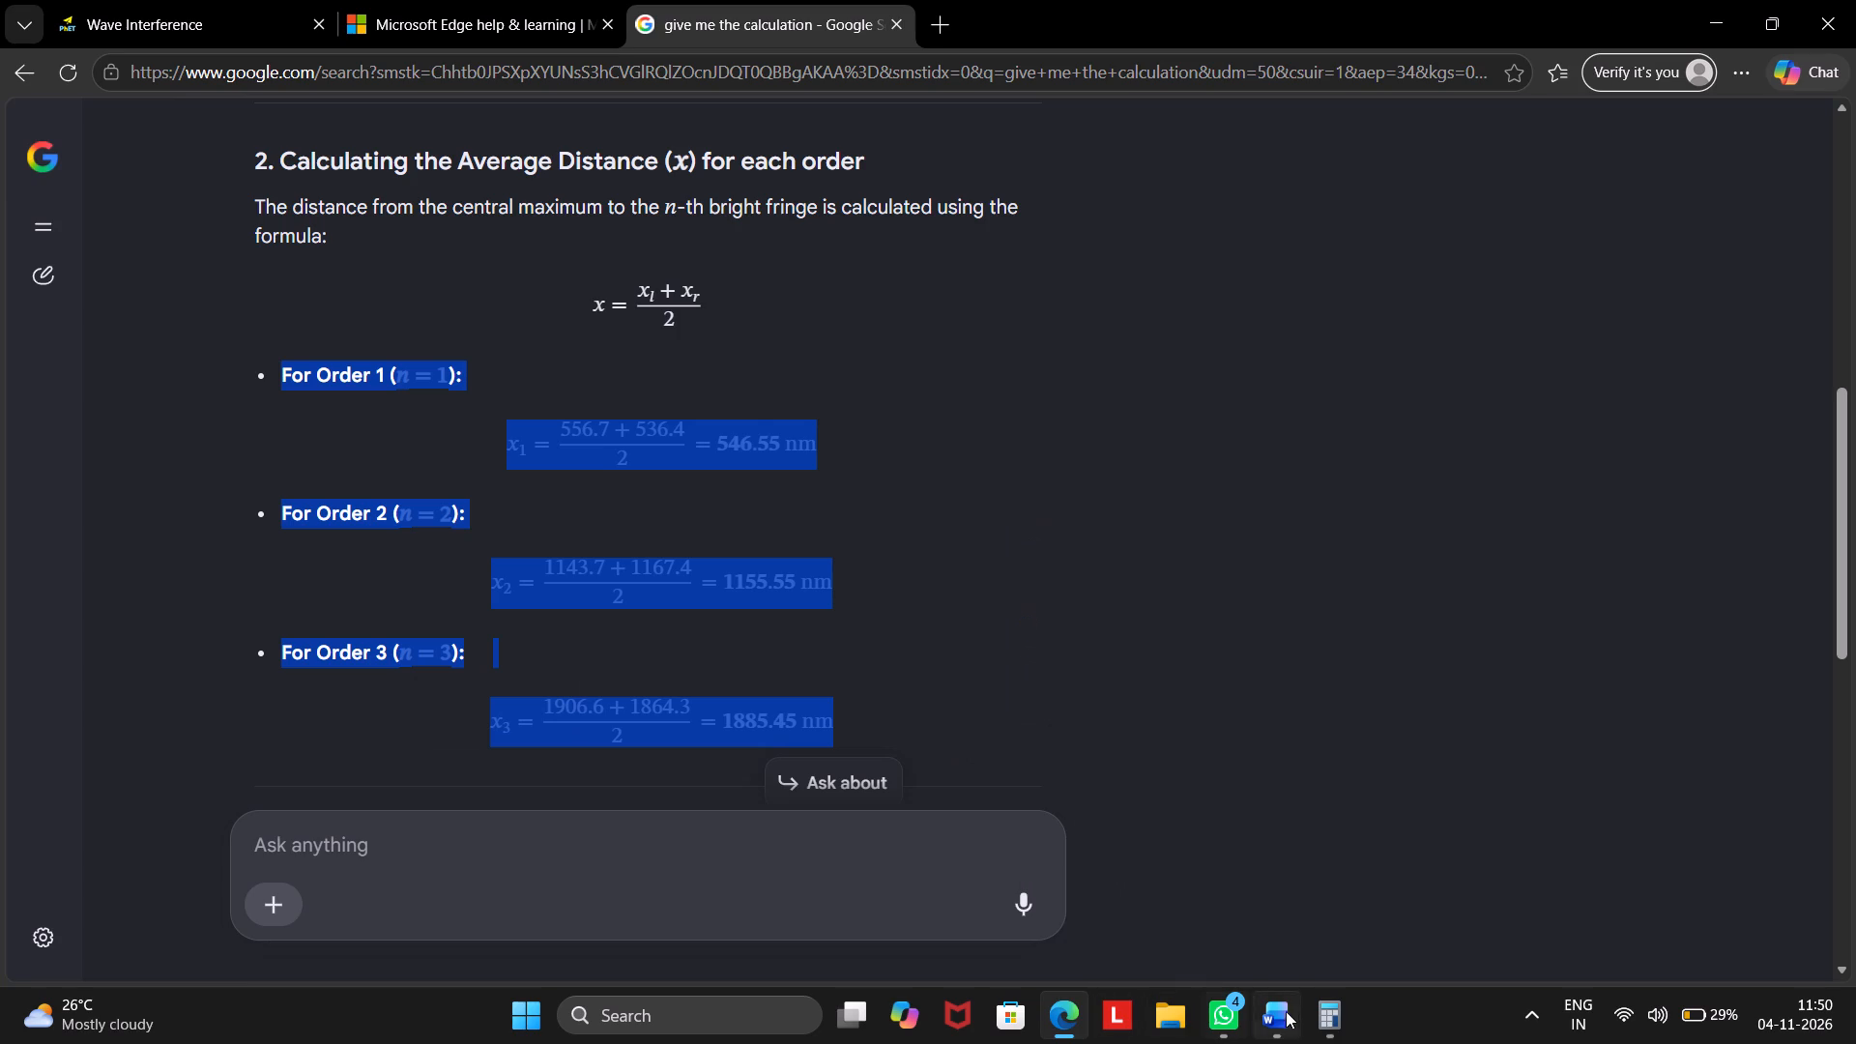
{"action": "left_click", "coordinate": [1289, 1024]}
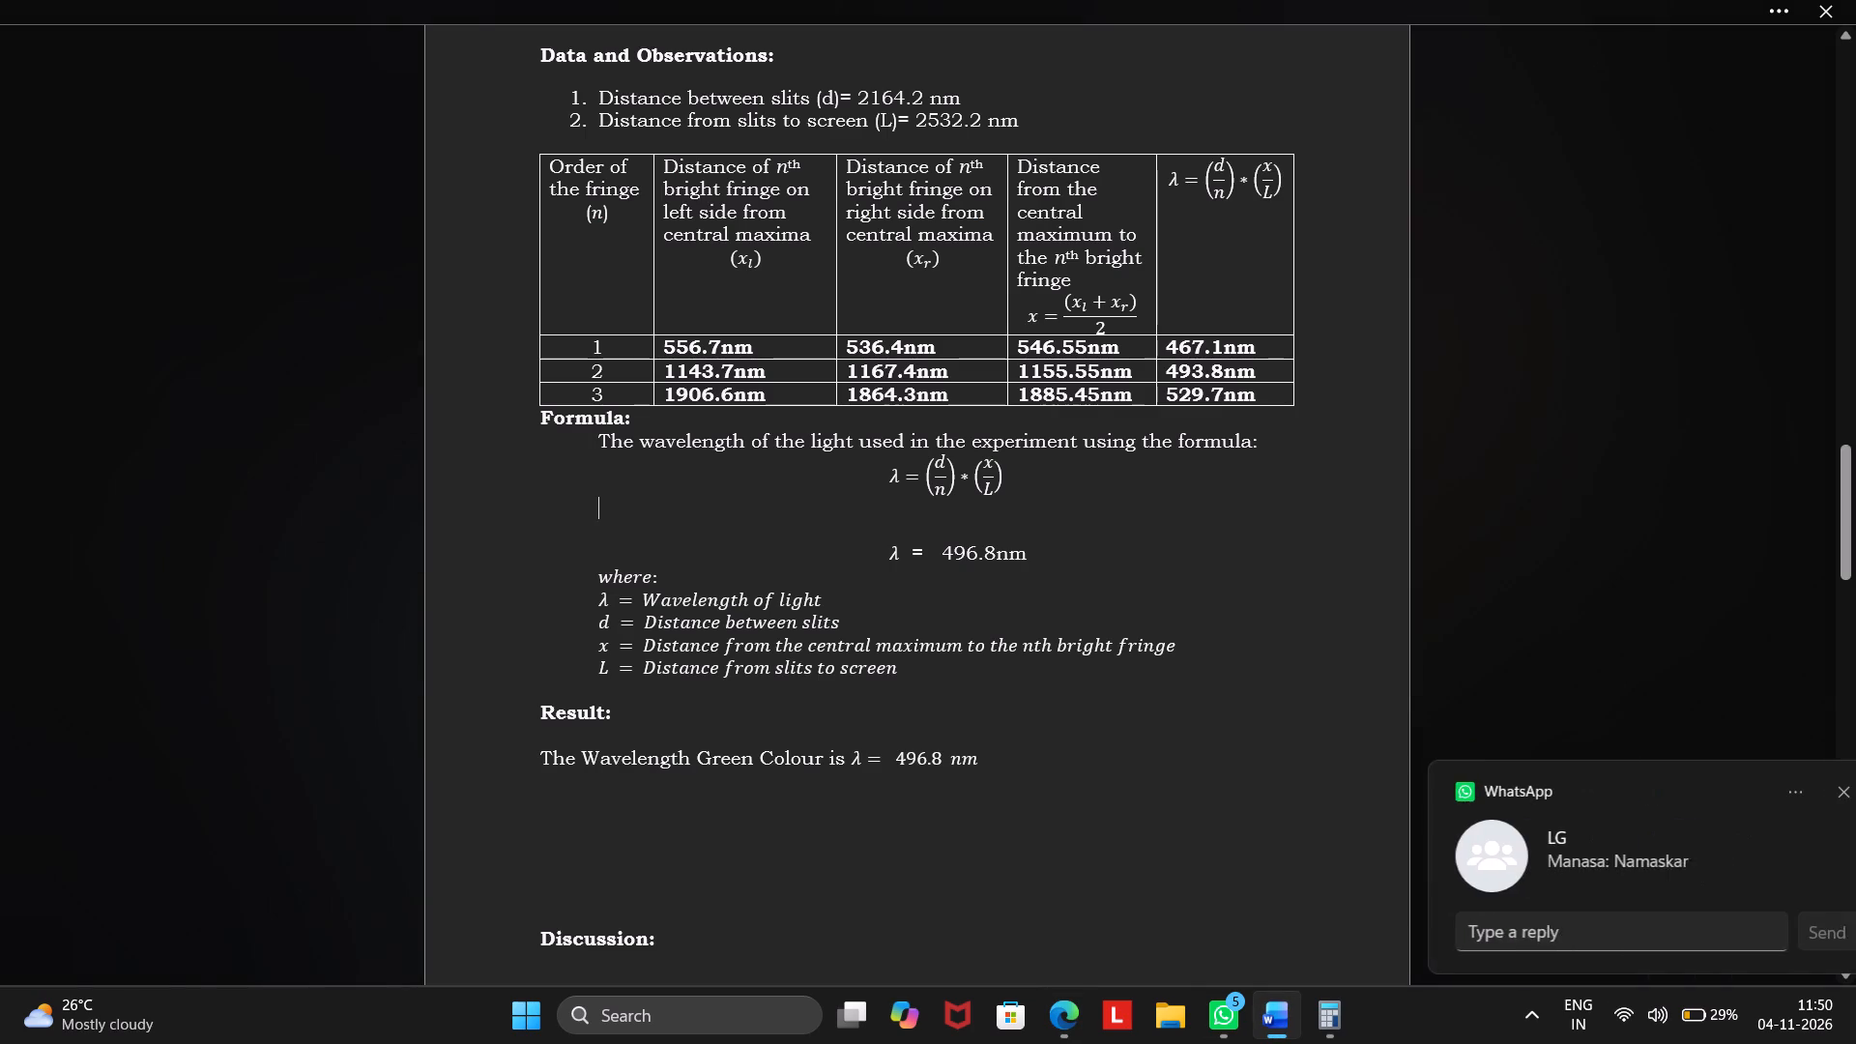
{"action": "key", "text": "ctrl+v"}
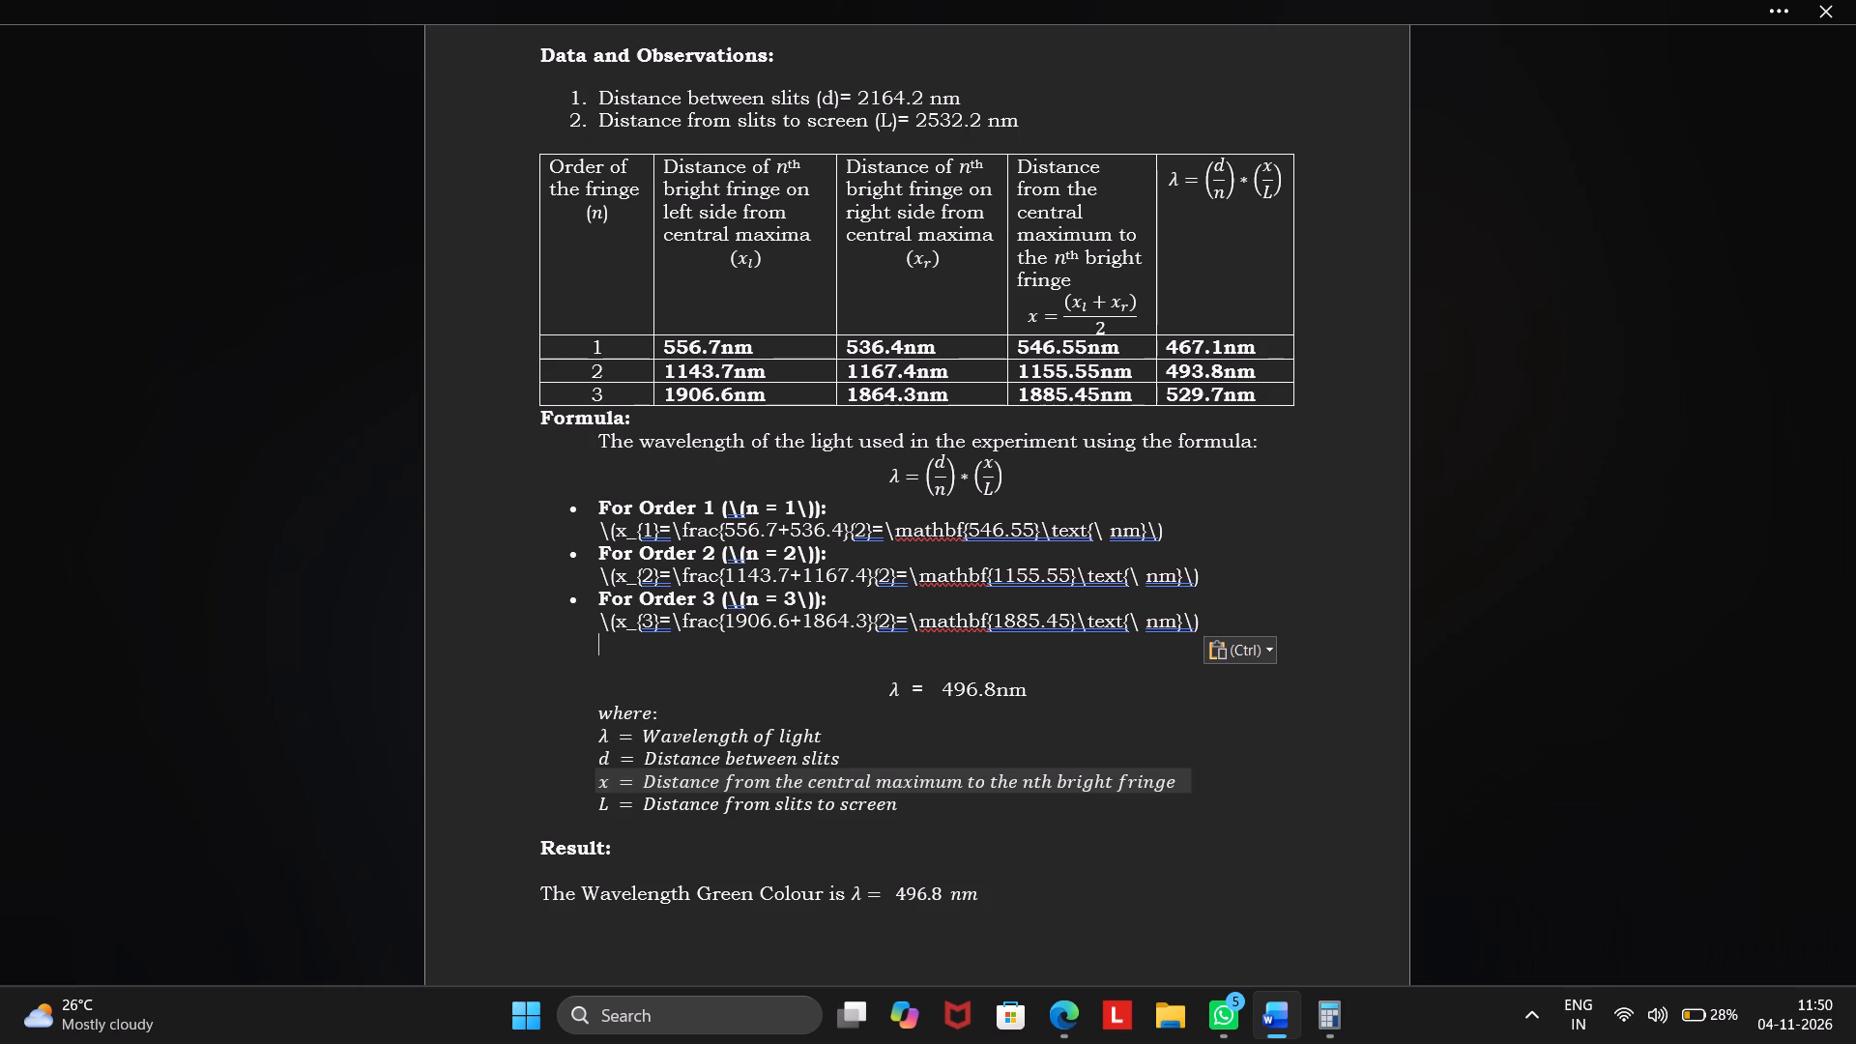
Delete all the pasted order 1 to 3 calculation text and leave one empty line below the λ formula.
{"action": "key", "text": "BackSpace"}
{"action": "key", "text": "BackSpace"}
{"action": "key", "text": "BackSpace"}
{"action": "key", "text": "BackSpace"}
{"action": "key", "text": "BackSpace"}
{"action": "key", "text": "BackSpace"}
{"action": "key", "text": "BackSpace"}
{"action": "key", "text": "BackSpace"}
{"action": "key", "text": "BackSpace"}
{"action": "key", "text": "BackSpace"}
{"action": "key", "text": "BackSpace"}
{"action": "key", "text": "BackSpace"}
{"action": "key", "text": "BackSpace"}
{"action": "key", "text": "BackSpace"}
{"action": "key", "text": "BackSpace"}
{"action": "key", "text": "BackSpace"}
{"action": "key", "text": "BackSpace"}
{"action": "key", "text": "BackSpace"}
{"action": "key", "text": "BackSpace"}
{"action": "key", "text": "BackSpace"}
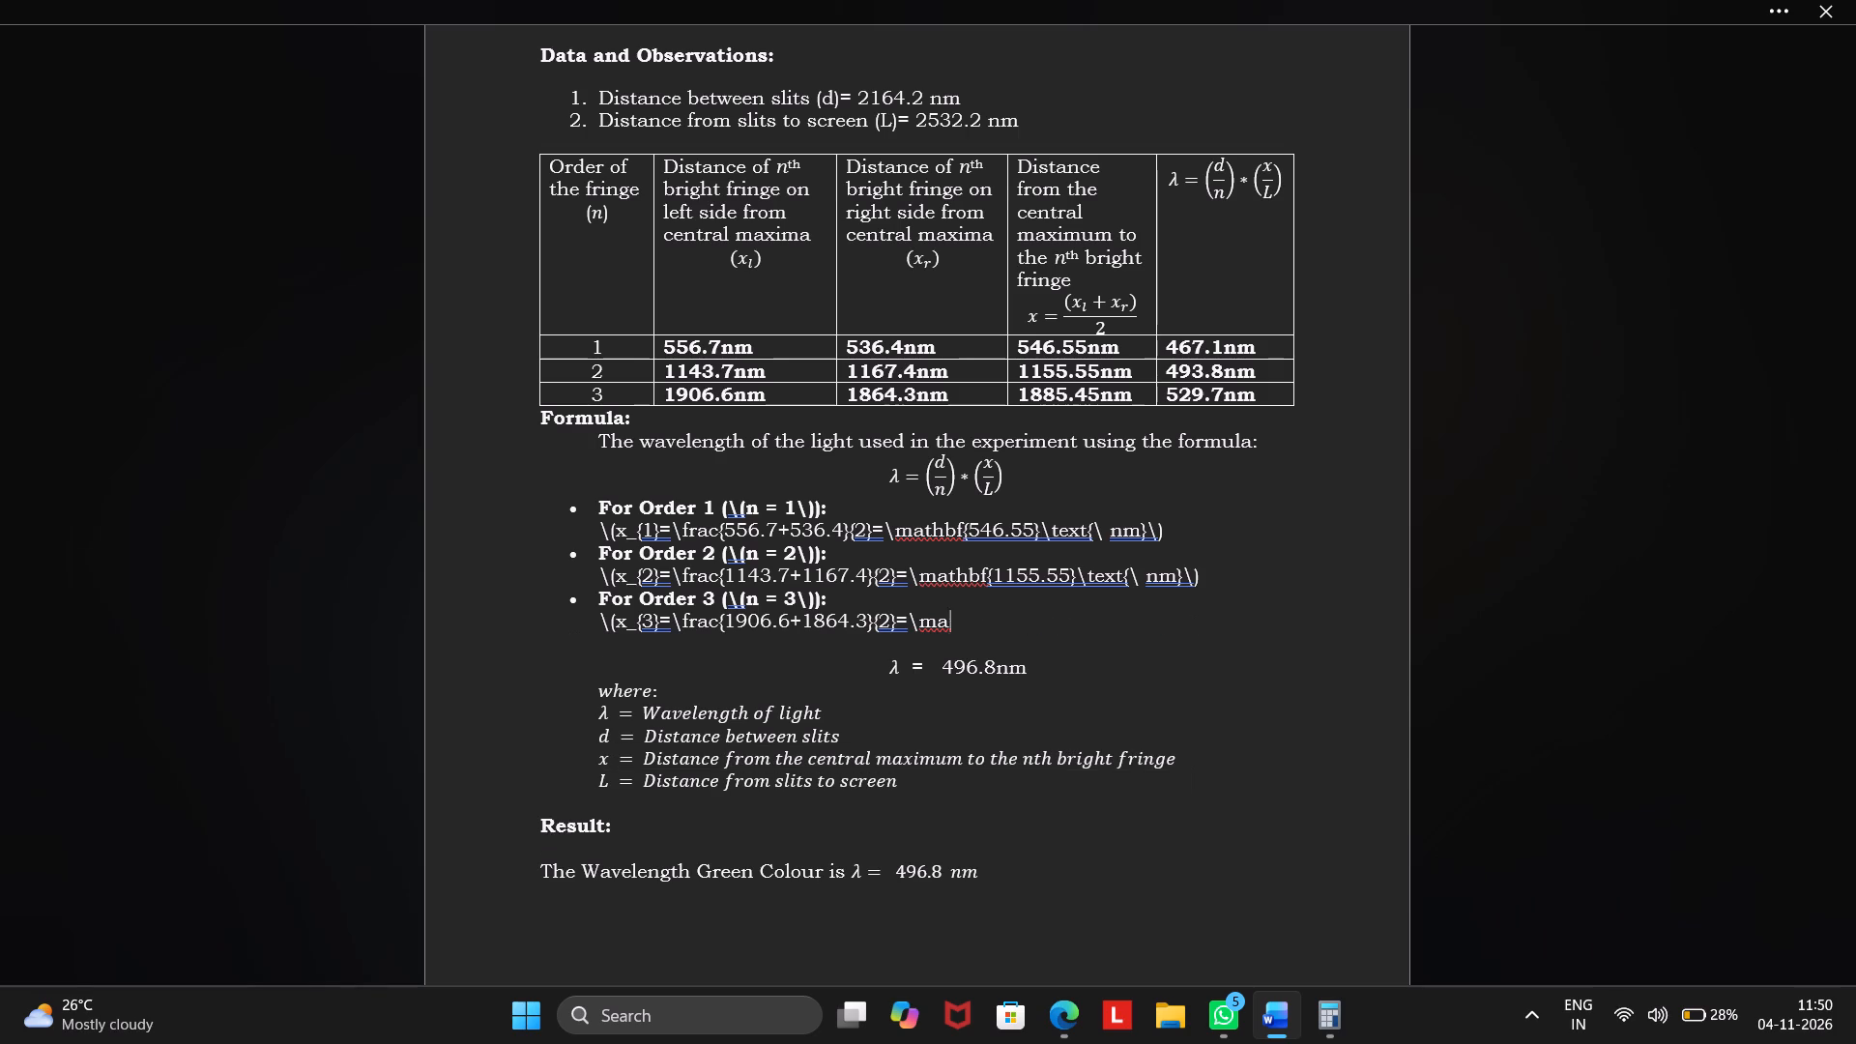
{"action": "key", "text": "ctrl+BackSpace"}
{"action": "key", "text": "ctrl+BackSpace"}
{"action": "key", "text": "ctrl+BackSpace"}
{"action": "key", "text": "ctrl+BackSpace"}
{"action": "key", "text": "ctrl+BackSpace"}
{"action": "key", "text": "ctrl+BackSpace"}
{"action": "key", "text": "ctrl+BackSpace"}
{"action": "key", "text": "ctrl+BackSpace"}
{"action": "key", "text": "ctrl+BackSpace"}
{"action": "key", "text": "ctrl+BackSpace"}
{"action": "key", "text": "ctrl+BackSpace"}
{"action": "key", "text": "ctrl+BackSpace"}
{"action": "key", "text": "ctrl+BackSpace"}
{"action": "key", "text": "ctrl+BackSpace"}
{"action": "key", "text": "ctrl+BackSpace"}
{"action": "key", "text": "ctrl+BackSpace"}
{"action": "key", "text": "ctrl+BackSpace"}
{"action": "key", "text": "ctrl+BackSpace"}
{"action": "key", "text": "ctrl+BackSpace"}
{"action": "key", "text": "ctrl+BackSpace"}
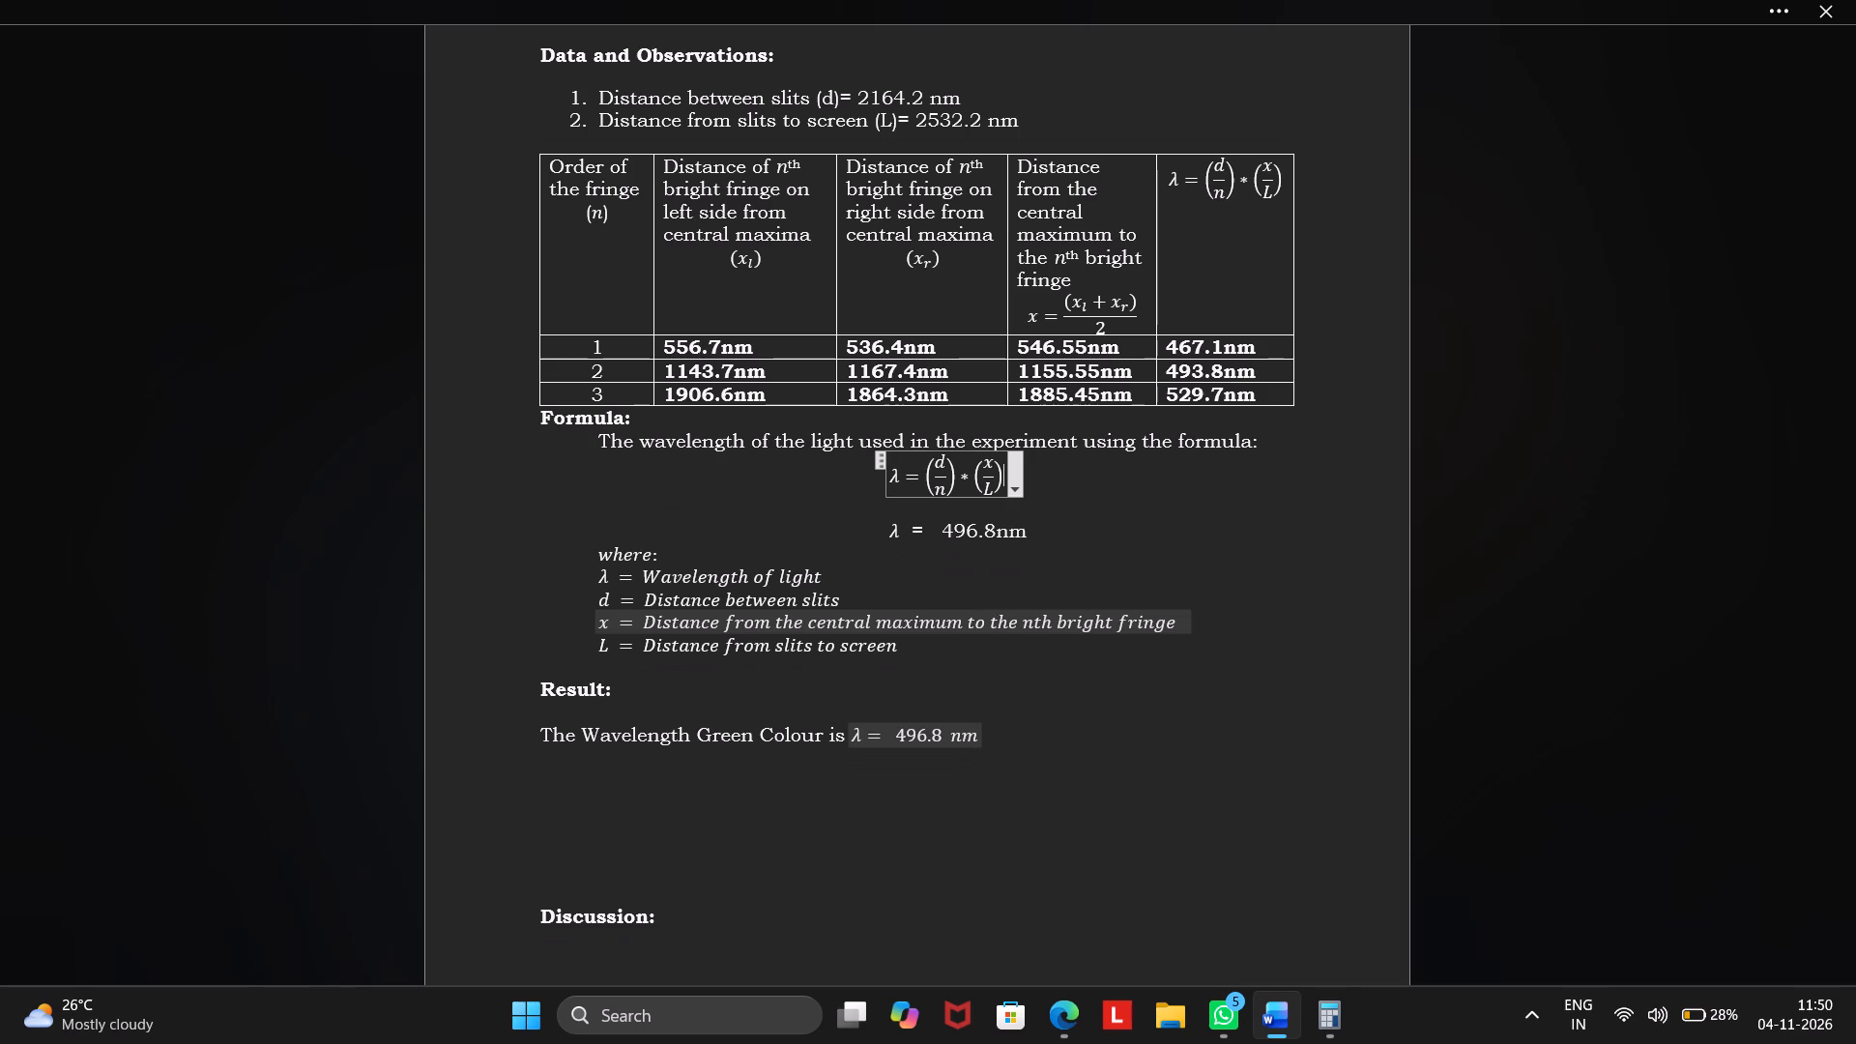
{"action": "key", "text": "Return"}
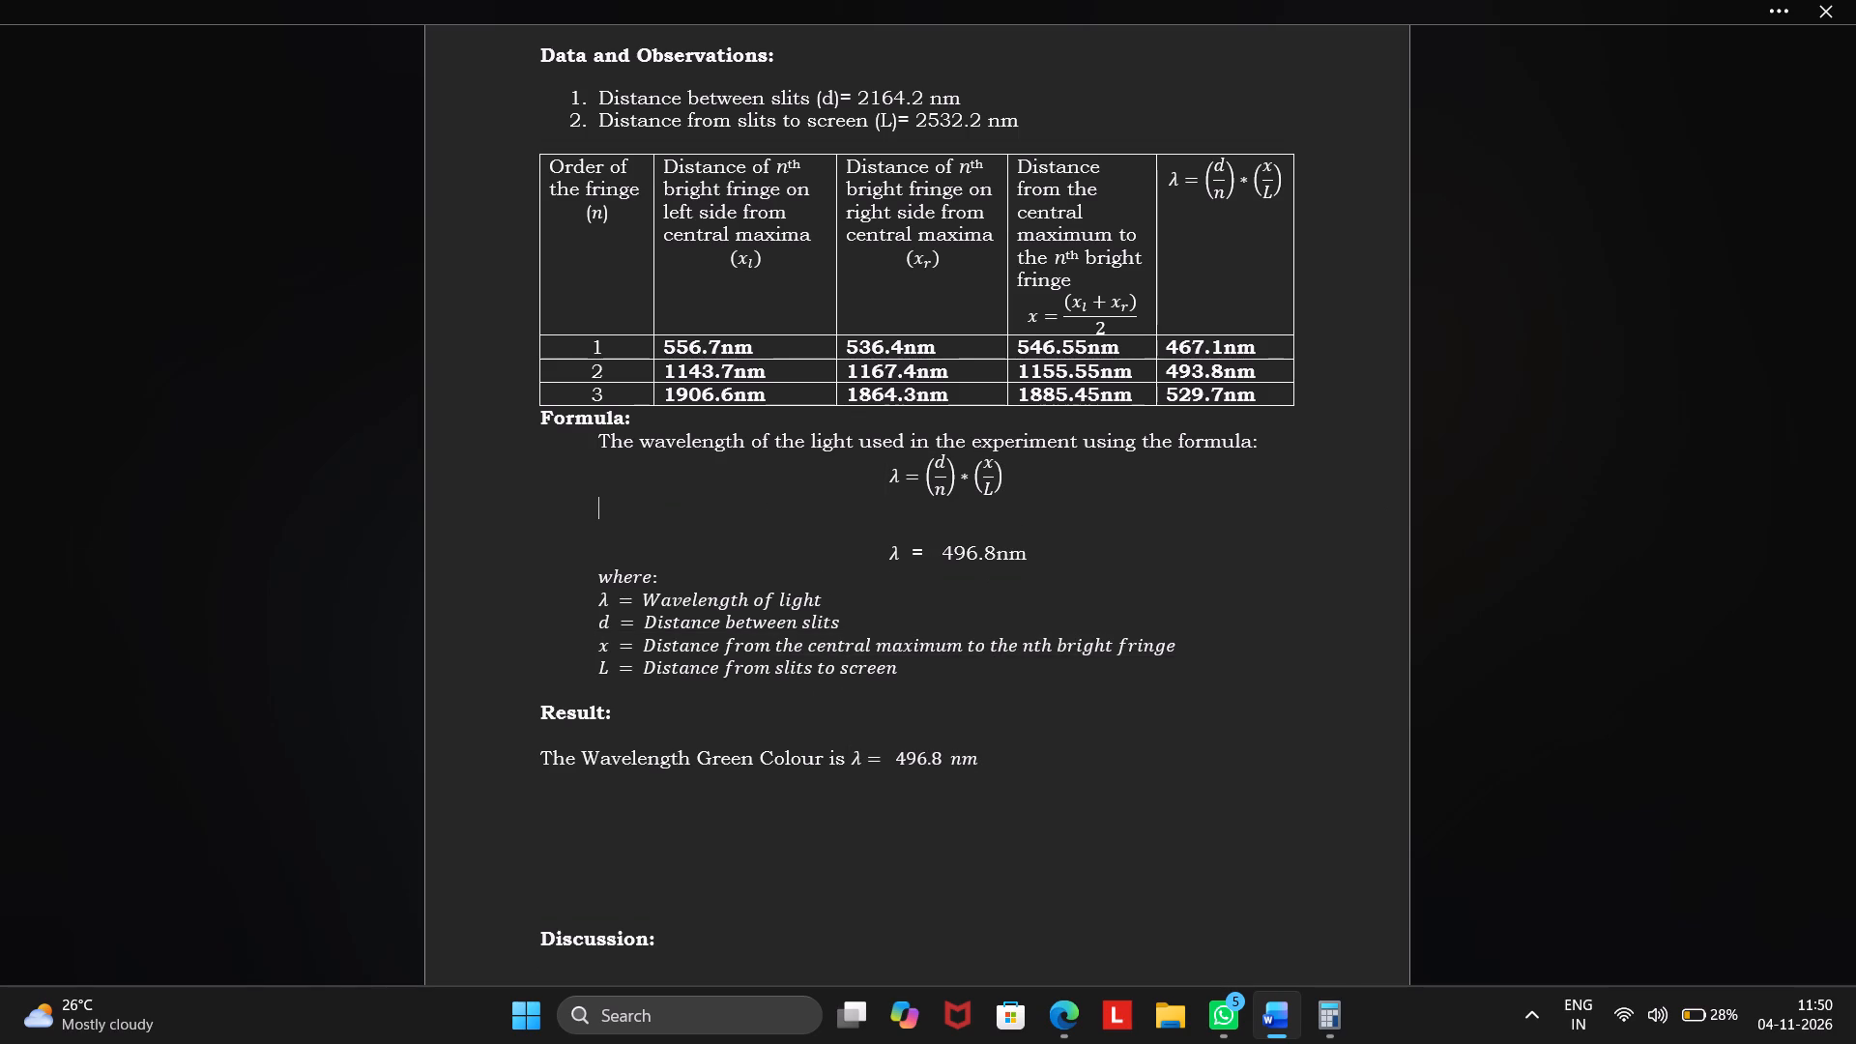
Copy only the "For Order 1 (n = 1):" label from the AI answer in Edge and paste it below the λ formula in Word.
{"action": "left_click", "coordinate": [1267, 1021]}
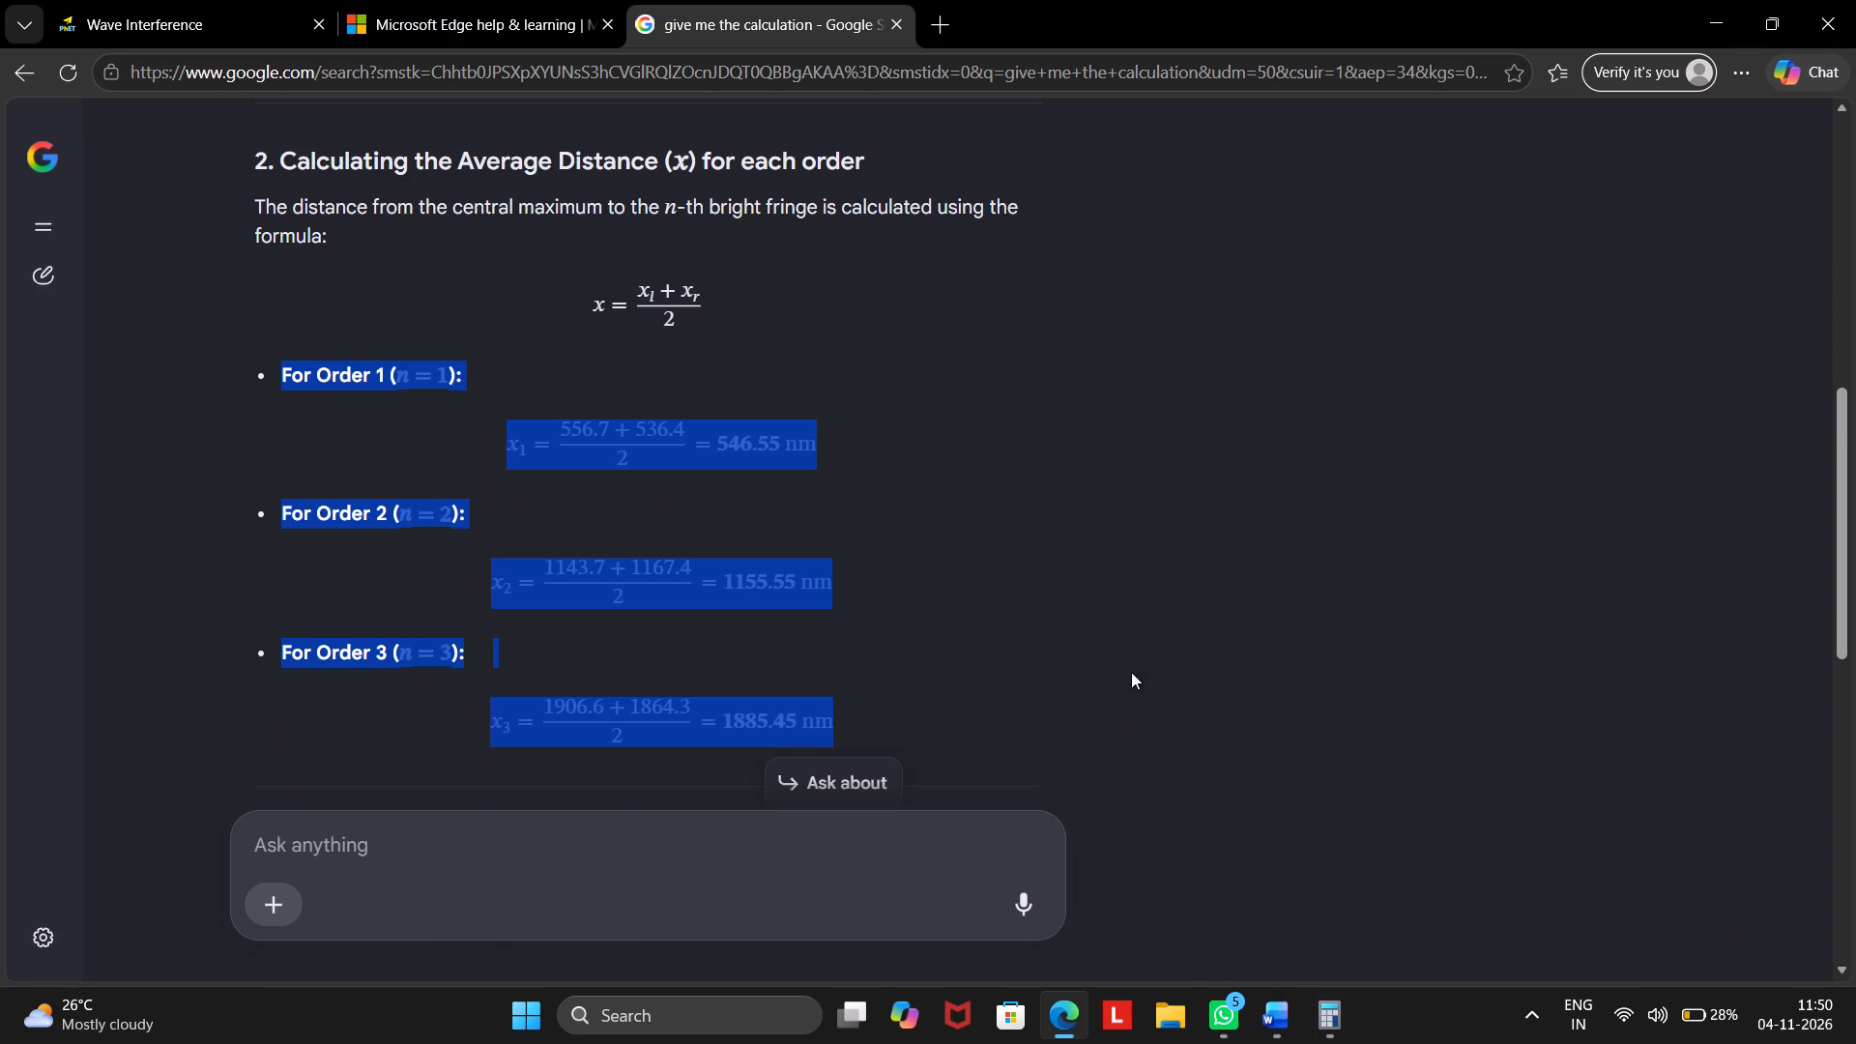
{"action": "left_click", "coordinate": [1145, 655]}
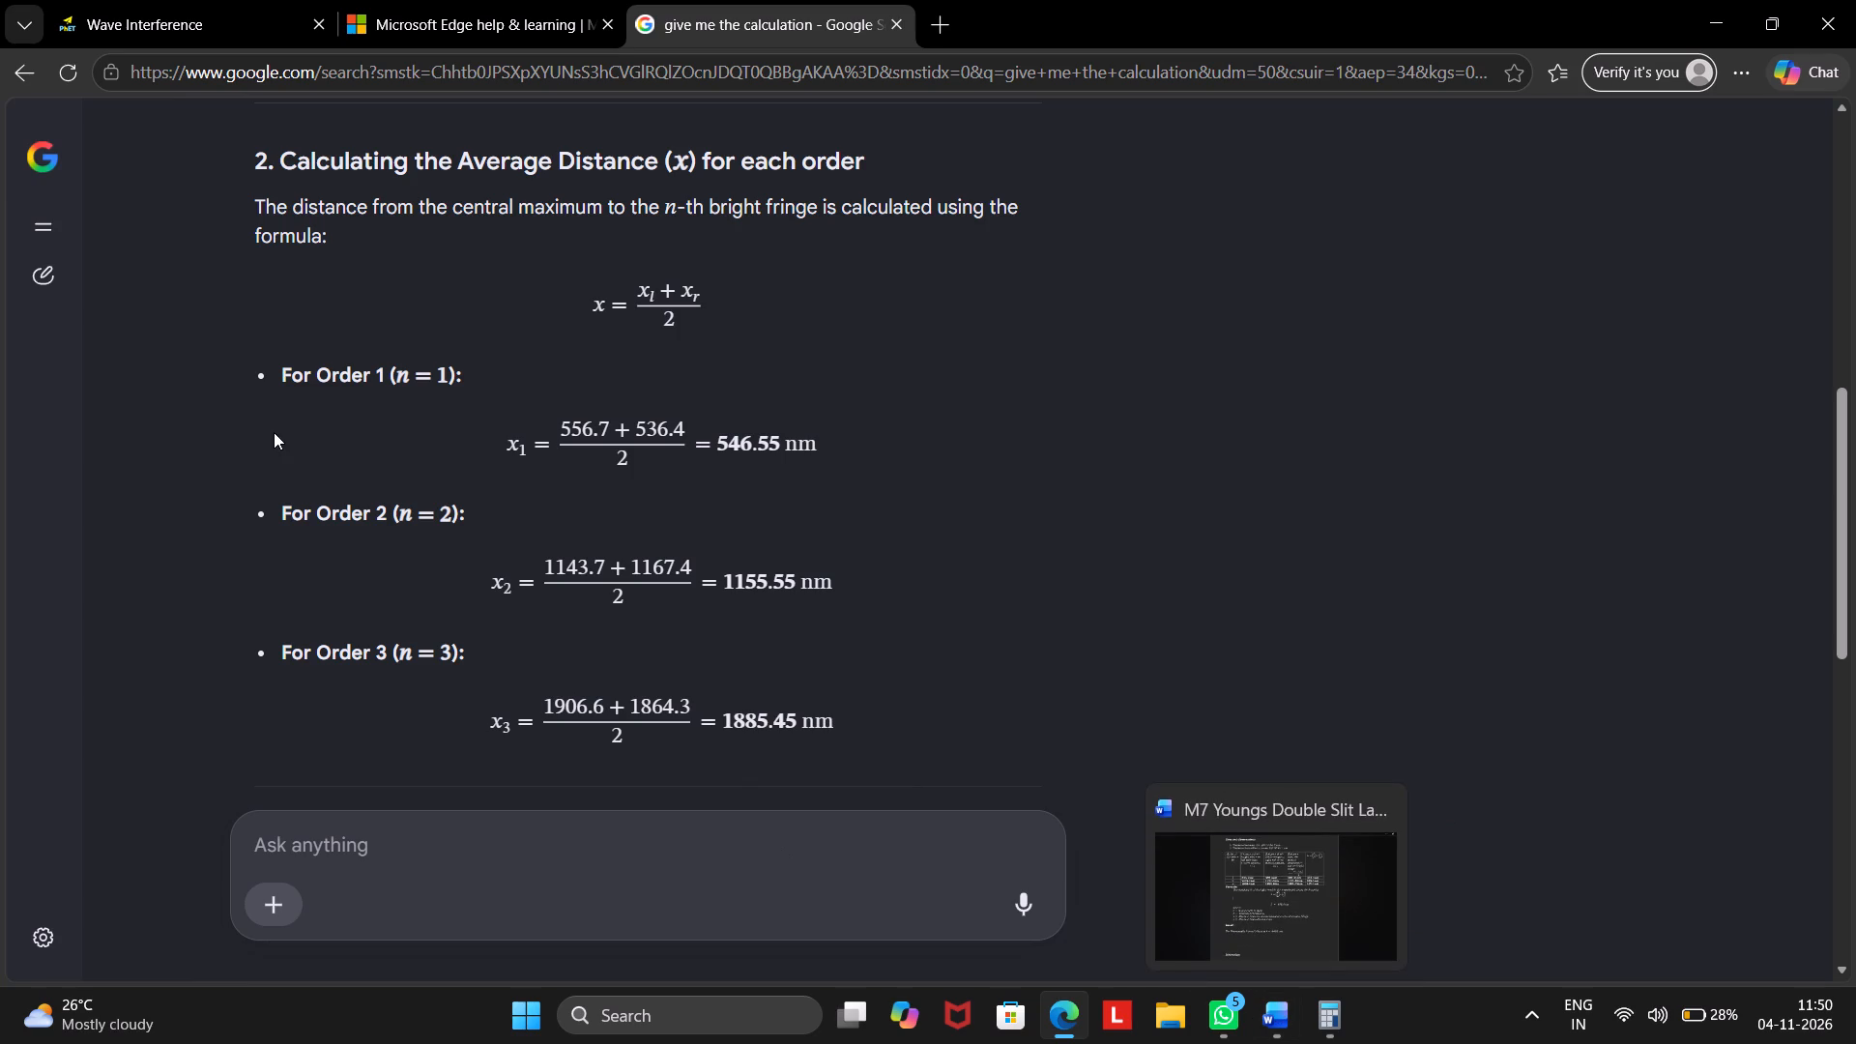
{"action": "left_click_drag", "start_coordinate": [280, 373], "coordinate": [395, 377]}
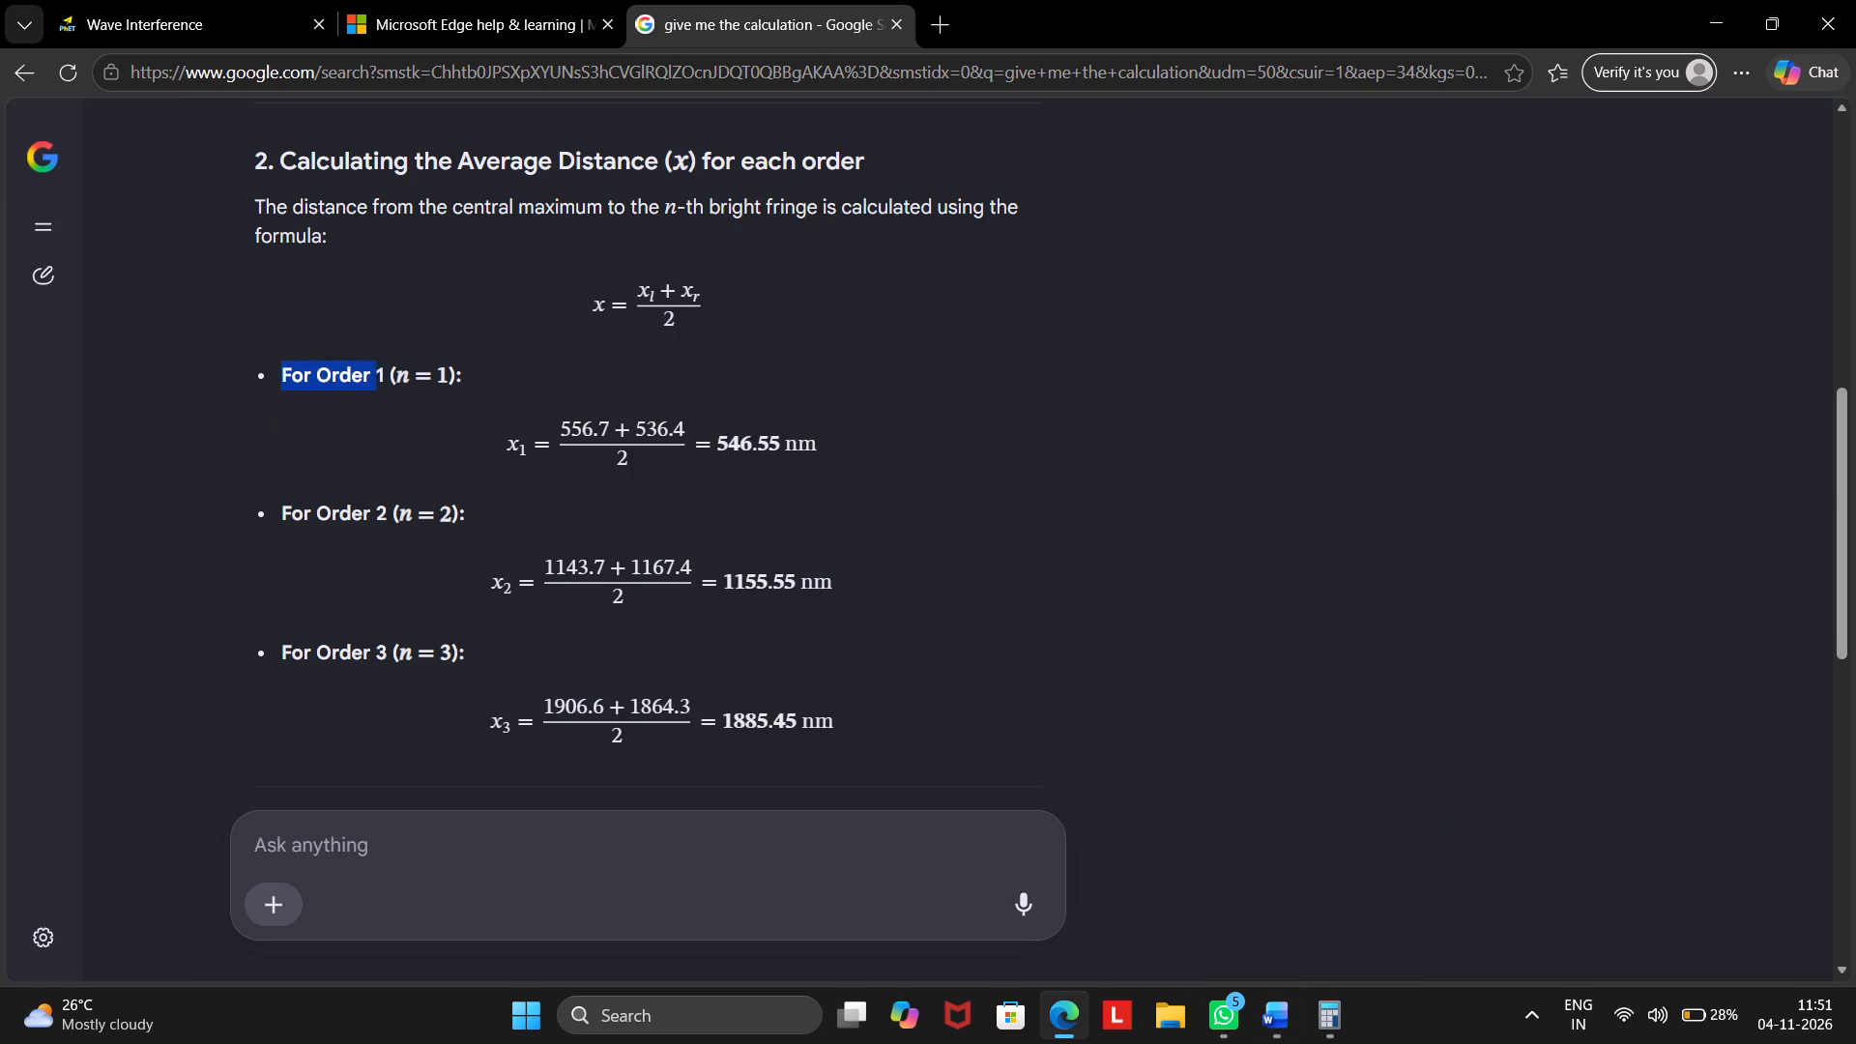
{"action": "left_click_drag", "start_coordinate": [395, 377], "coordinate": [475, 373]}
{"action": "key", "text": "ctrl+c"}
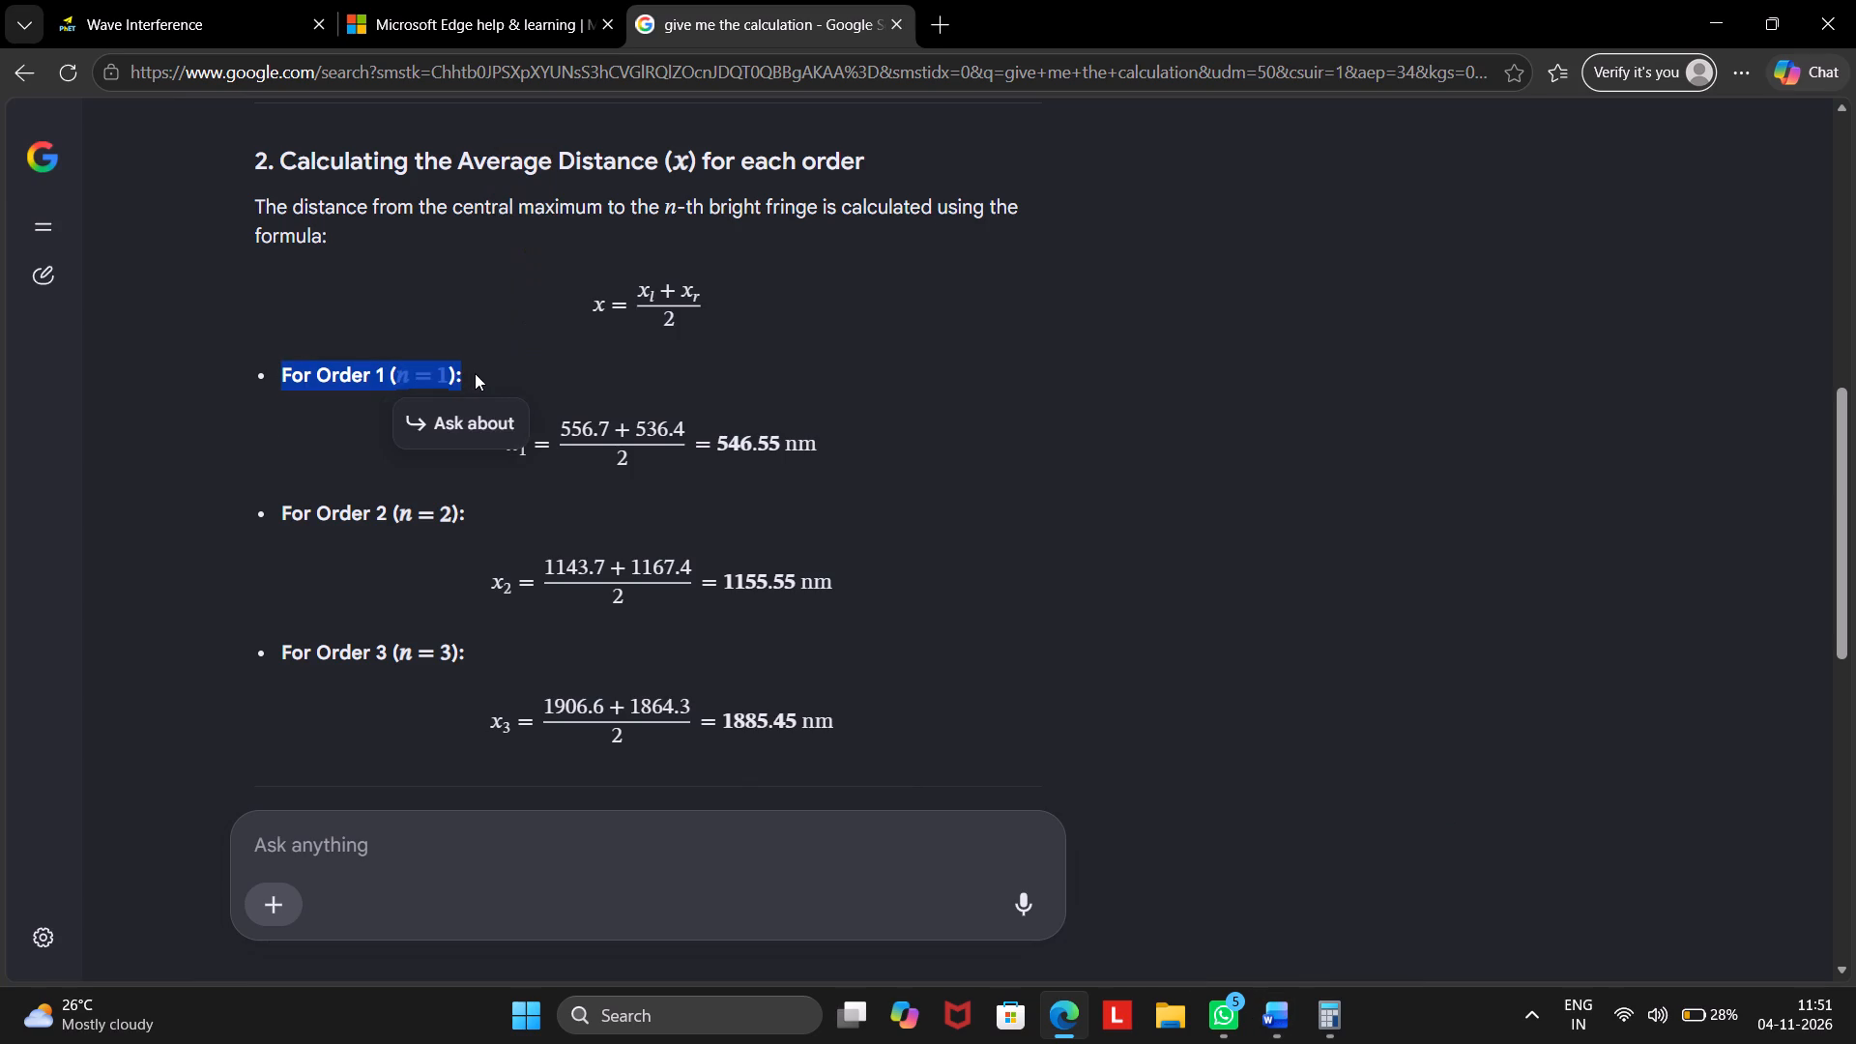
{"action": "left_click", "coordinate": [1290, 1019]}
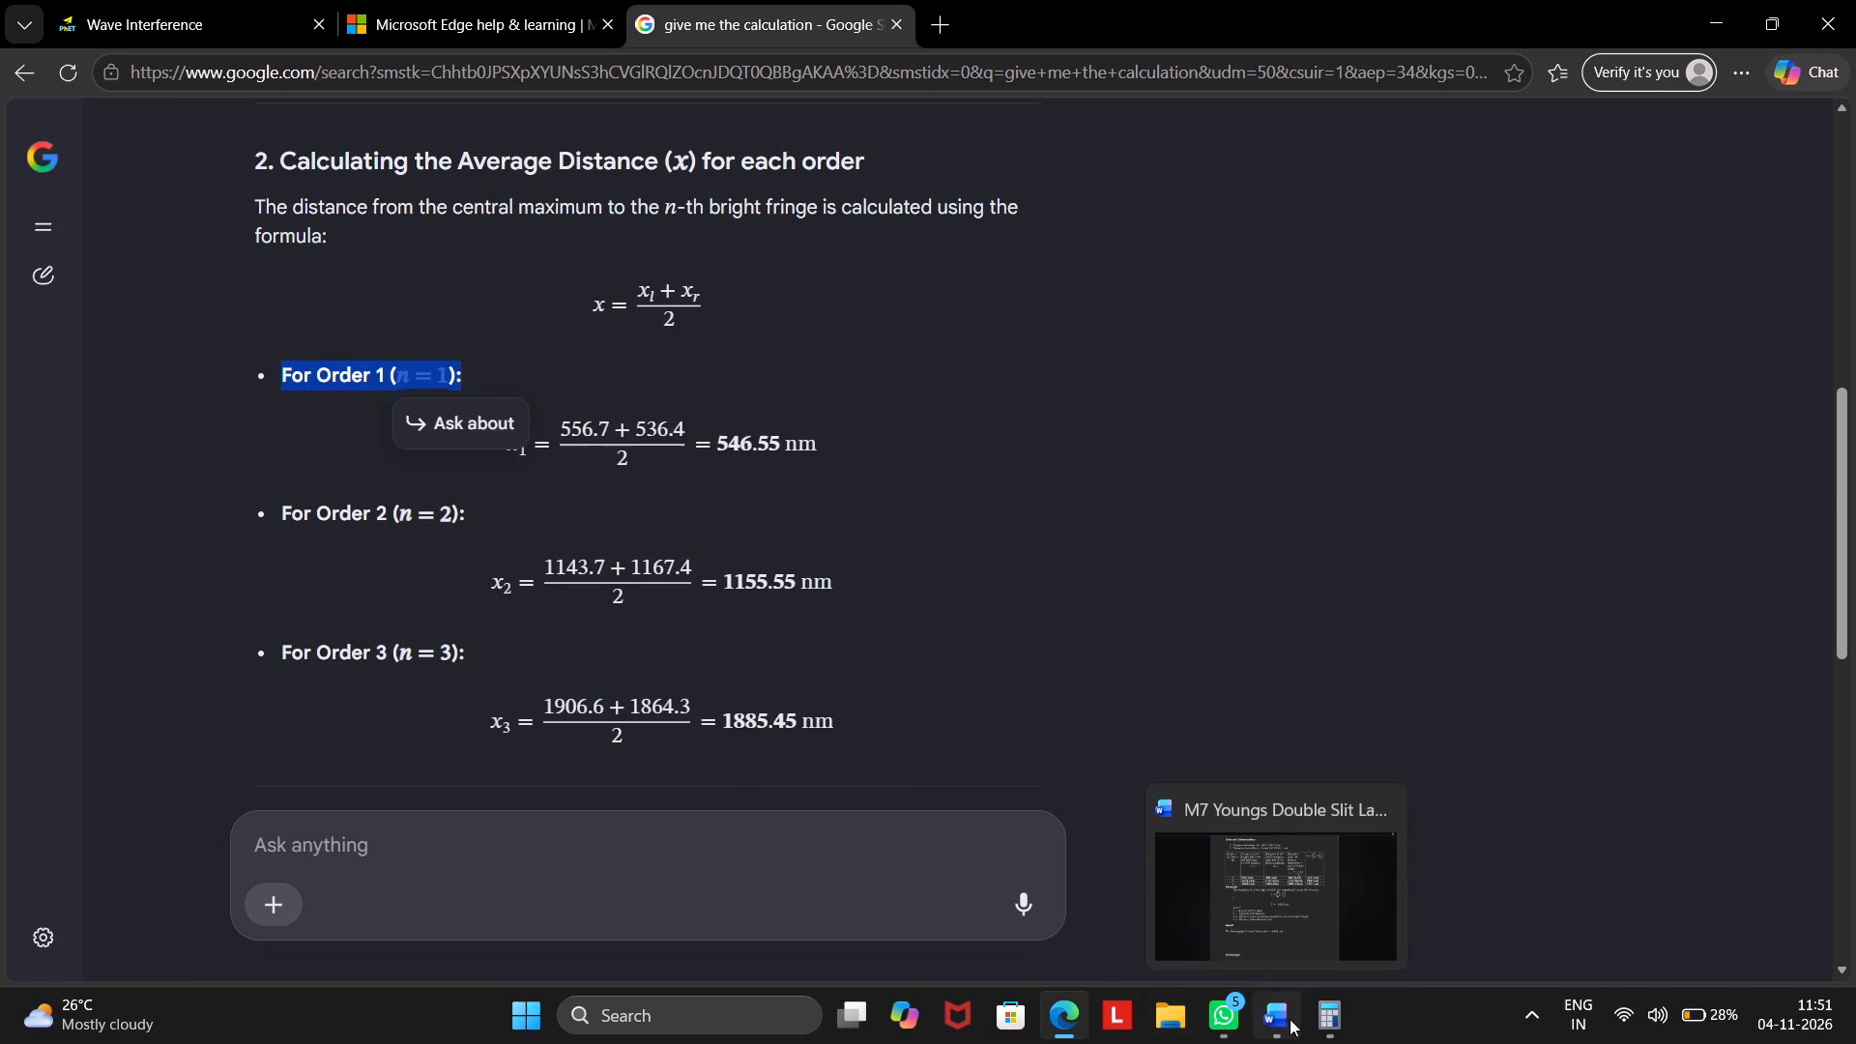
{"action": "key", "text": "ctrl+v"}
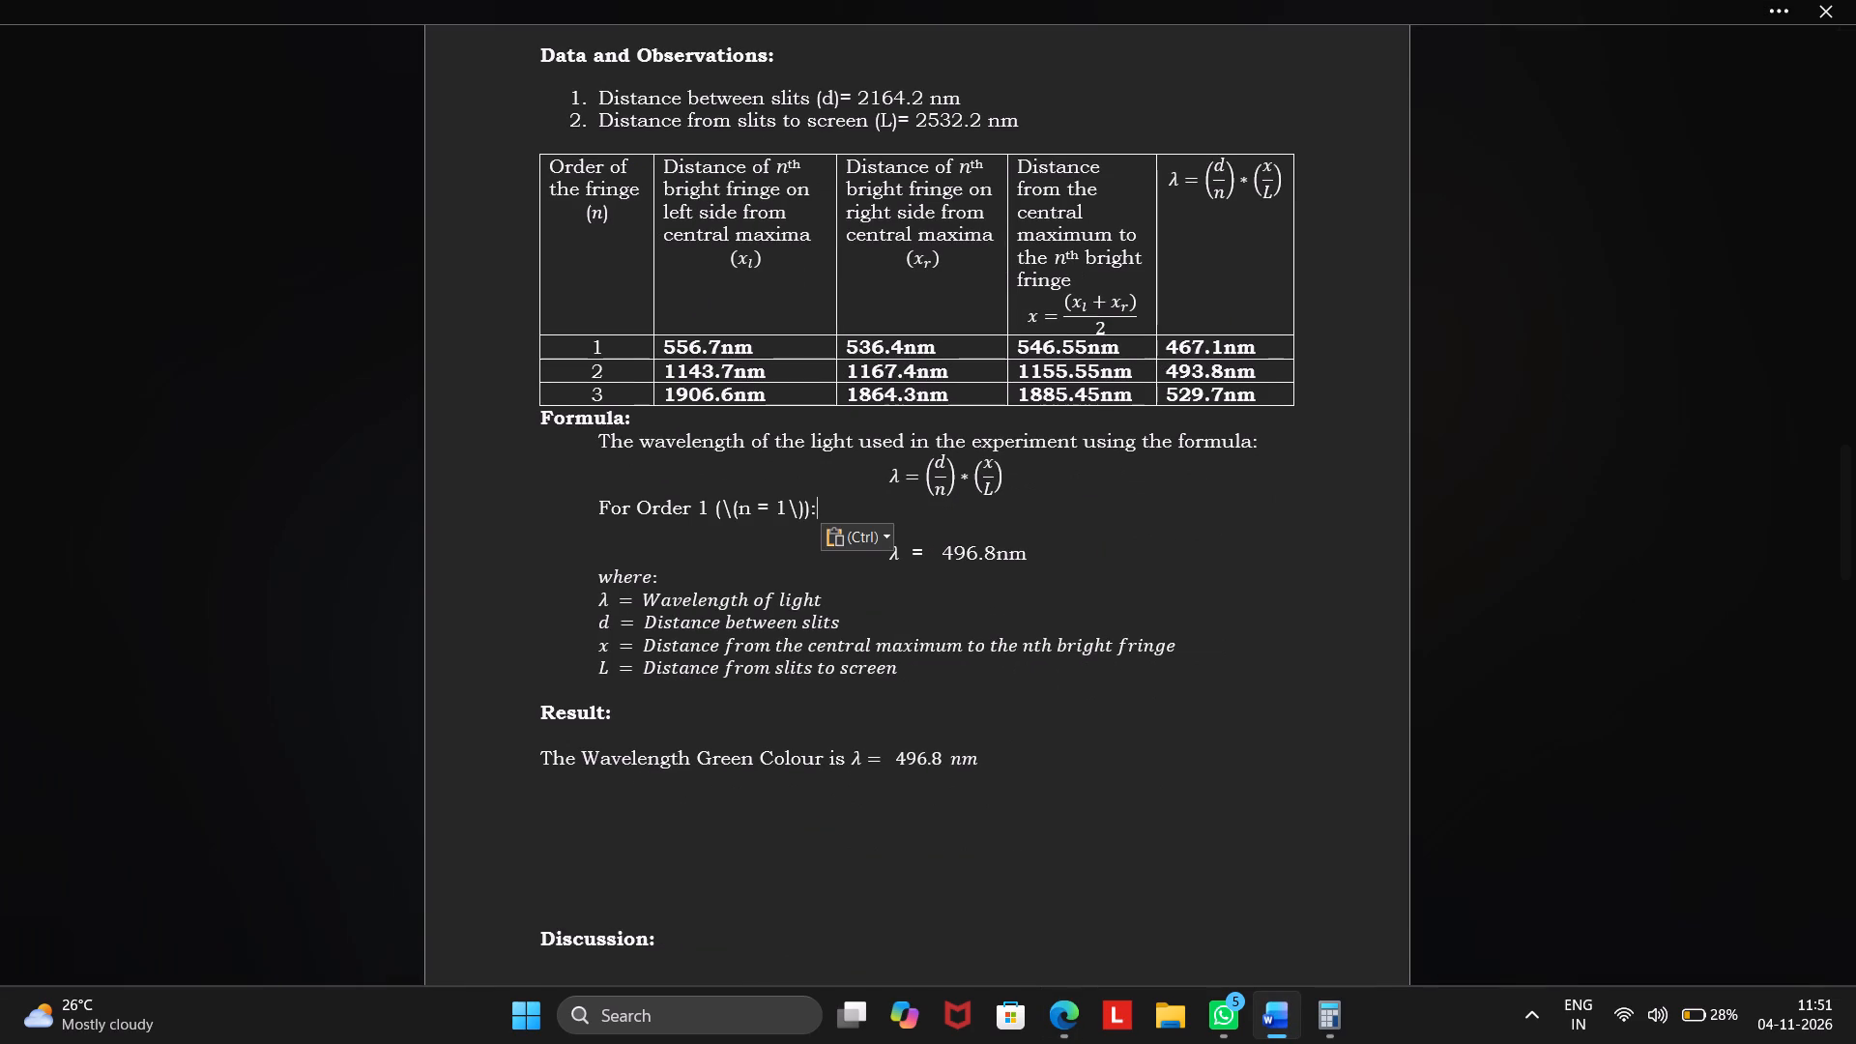
{"action": "left_click", "coordinate": [866, 537]}
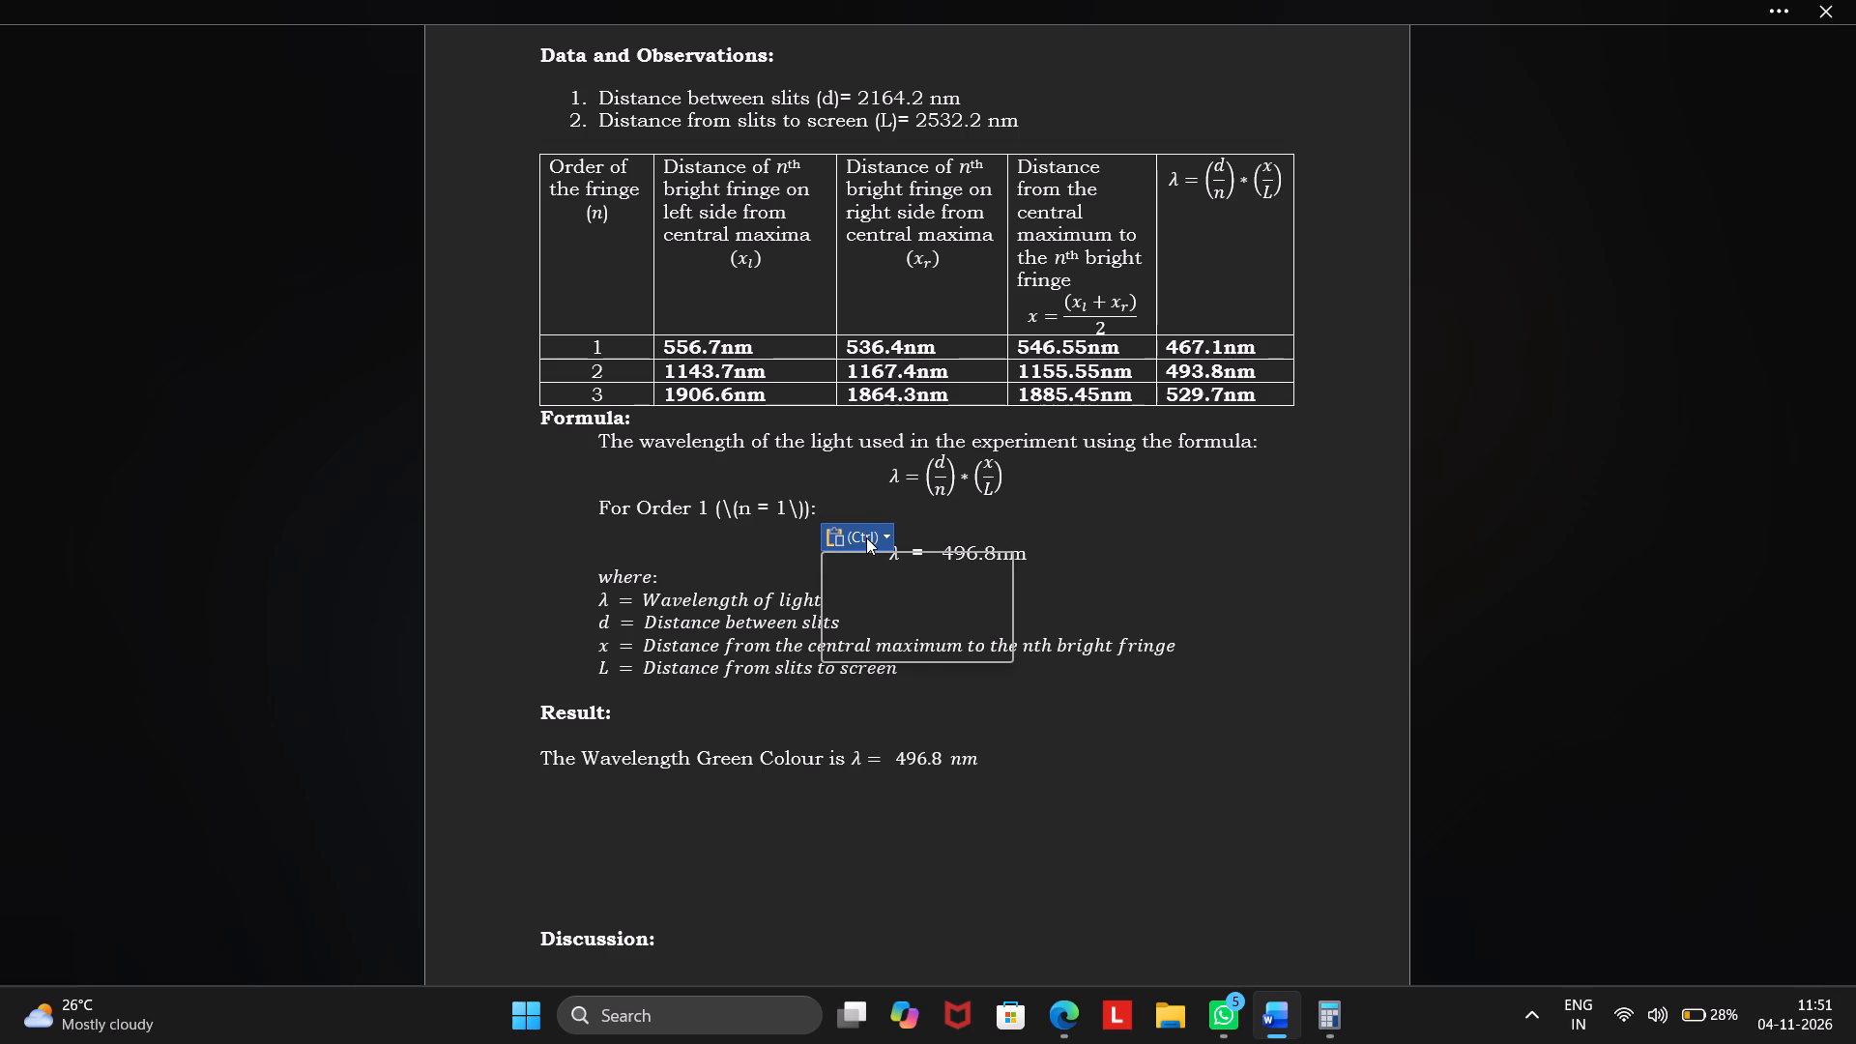
{"action": "left_click", "coordinate": [912, 604]}
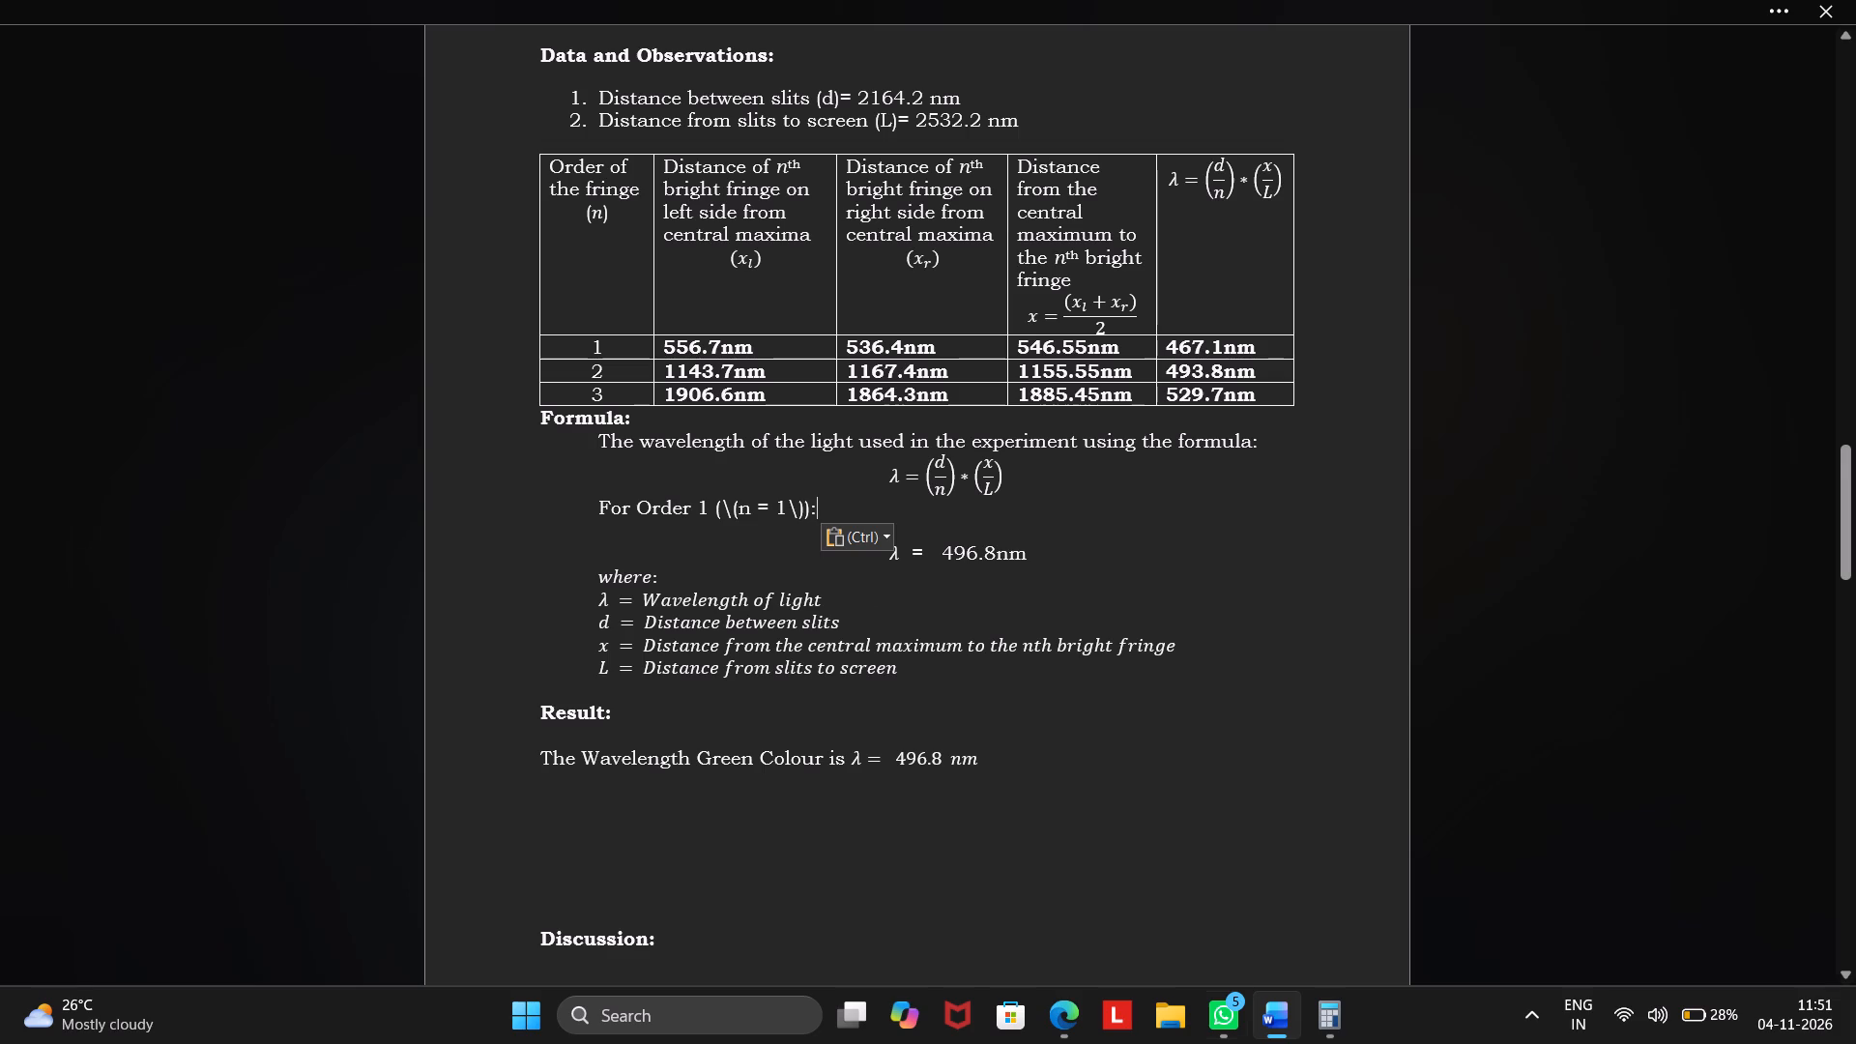
Replace the garbled code after "For Order 1" in the pasted label with plain text "(n=1)".
{"action": "left_click", "coordinate": [1269, 1016]}
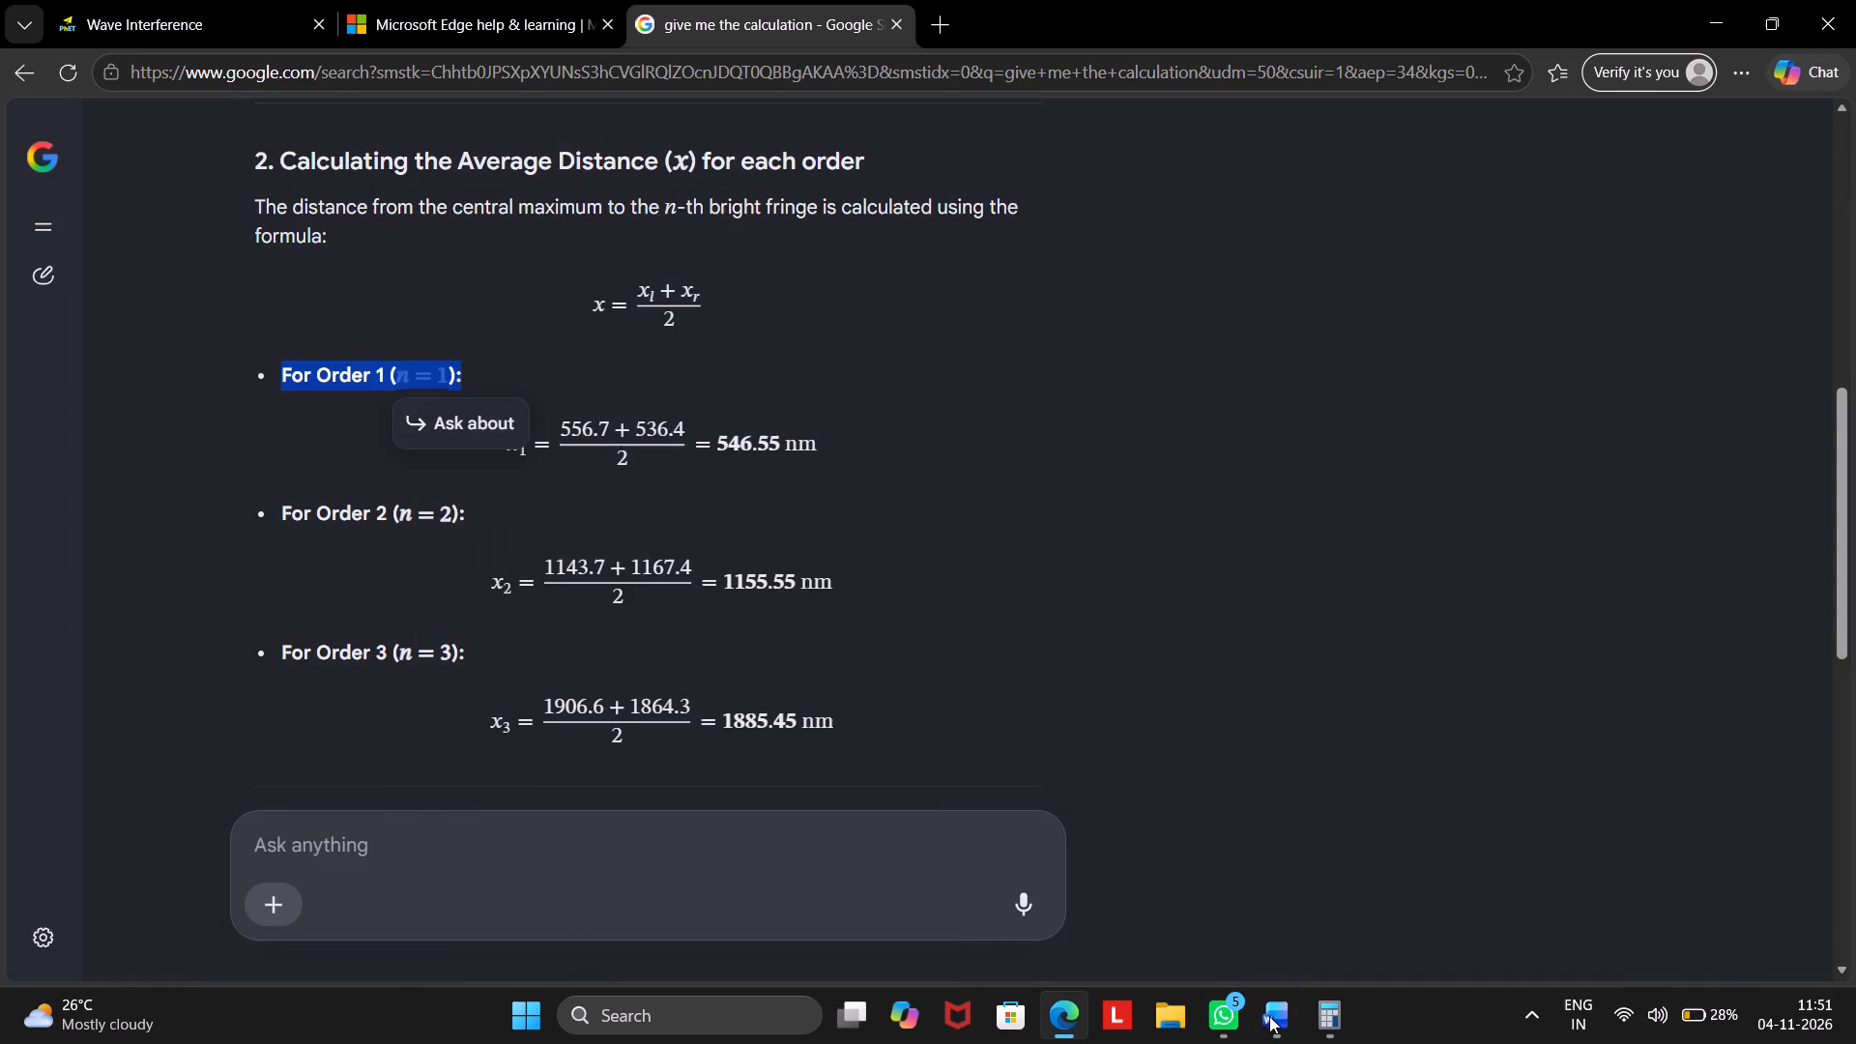
{"action": "left_click", "coordinate": [1269, 1016]}
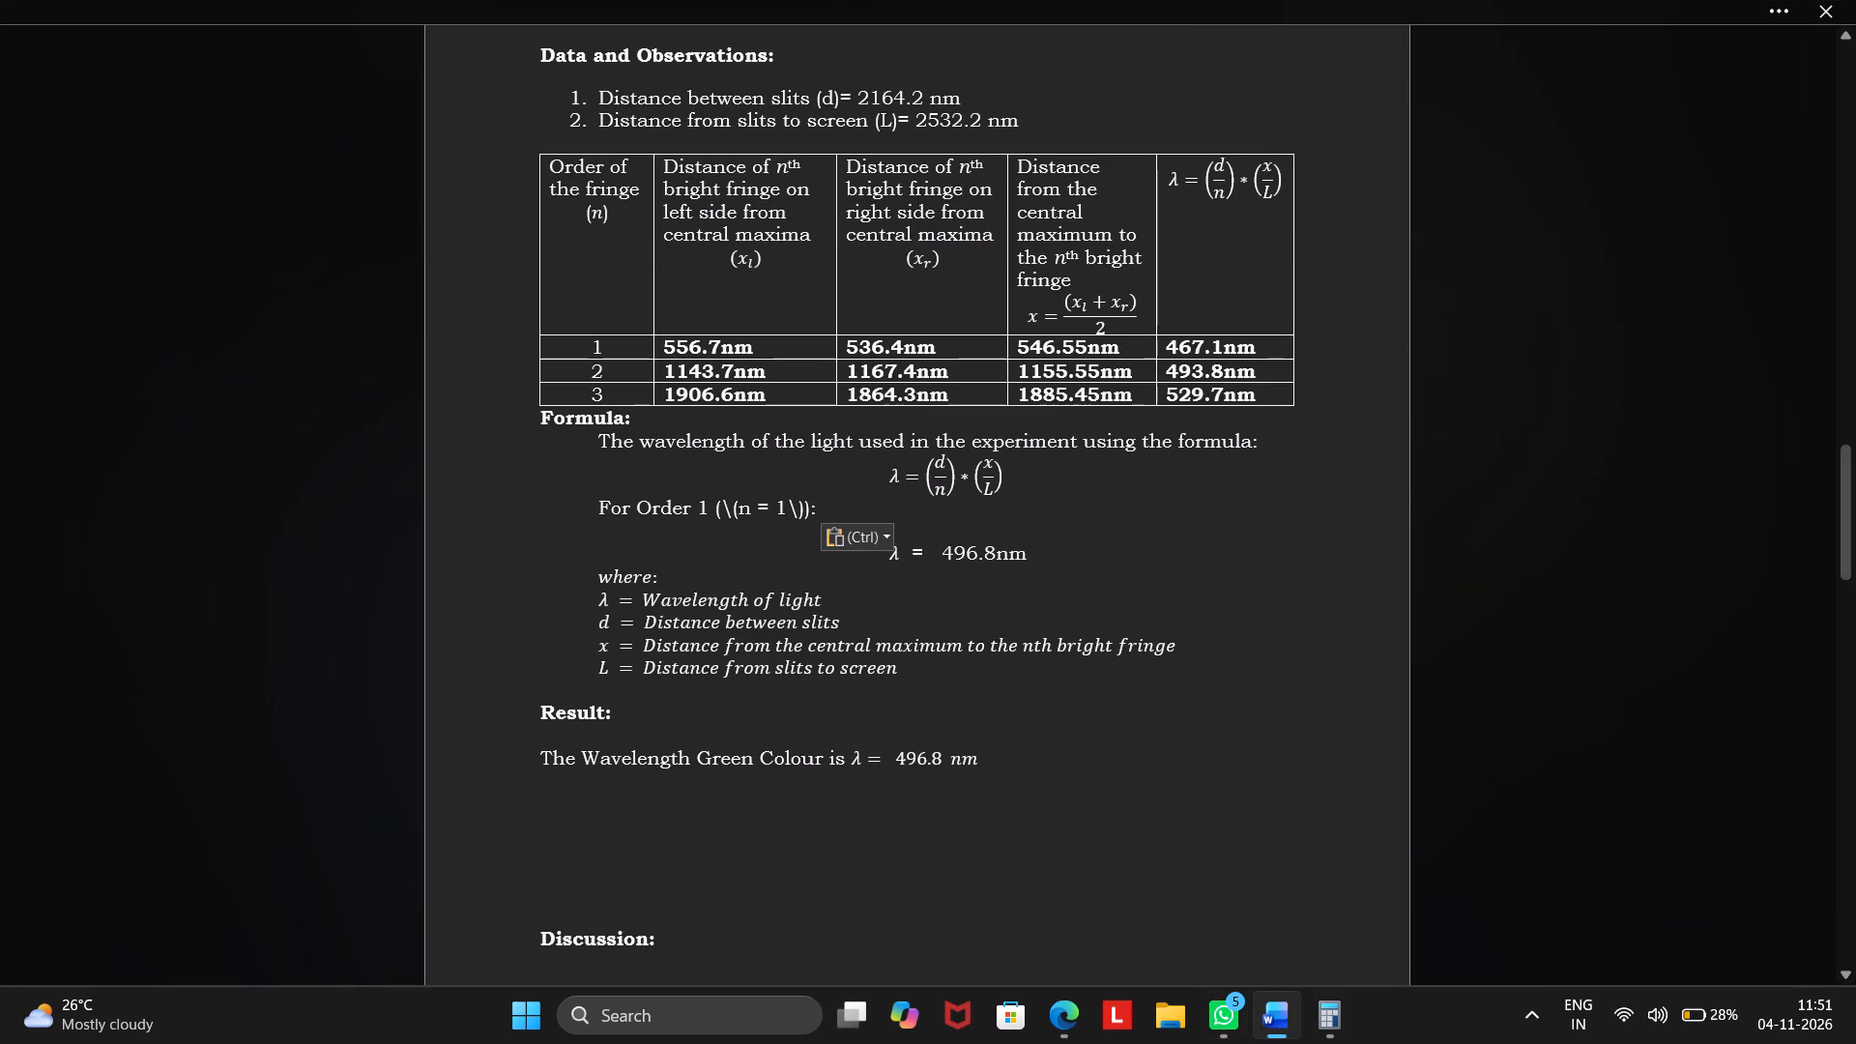
{"action": "key", "text": "BackSpace"}
{"action": "key", "text": "BackSpace"}
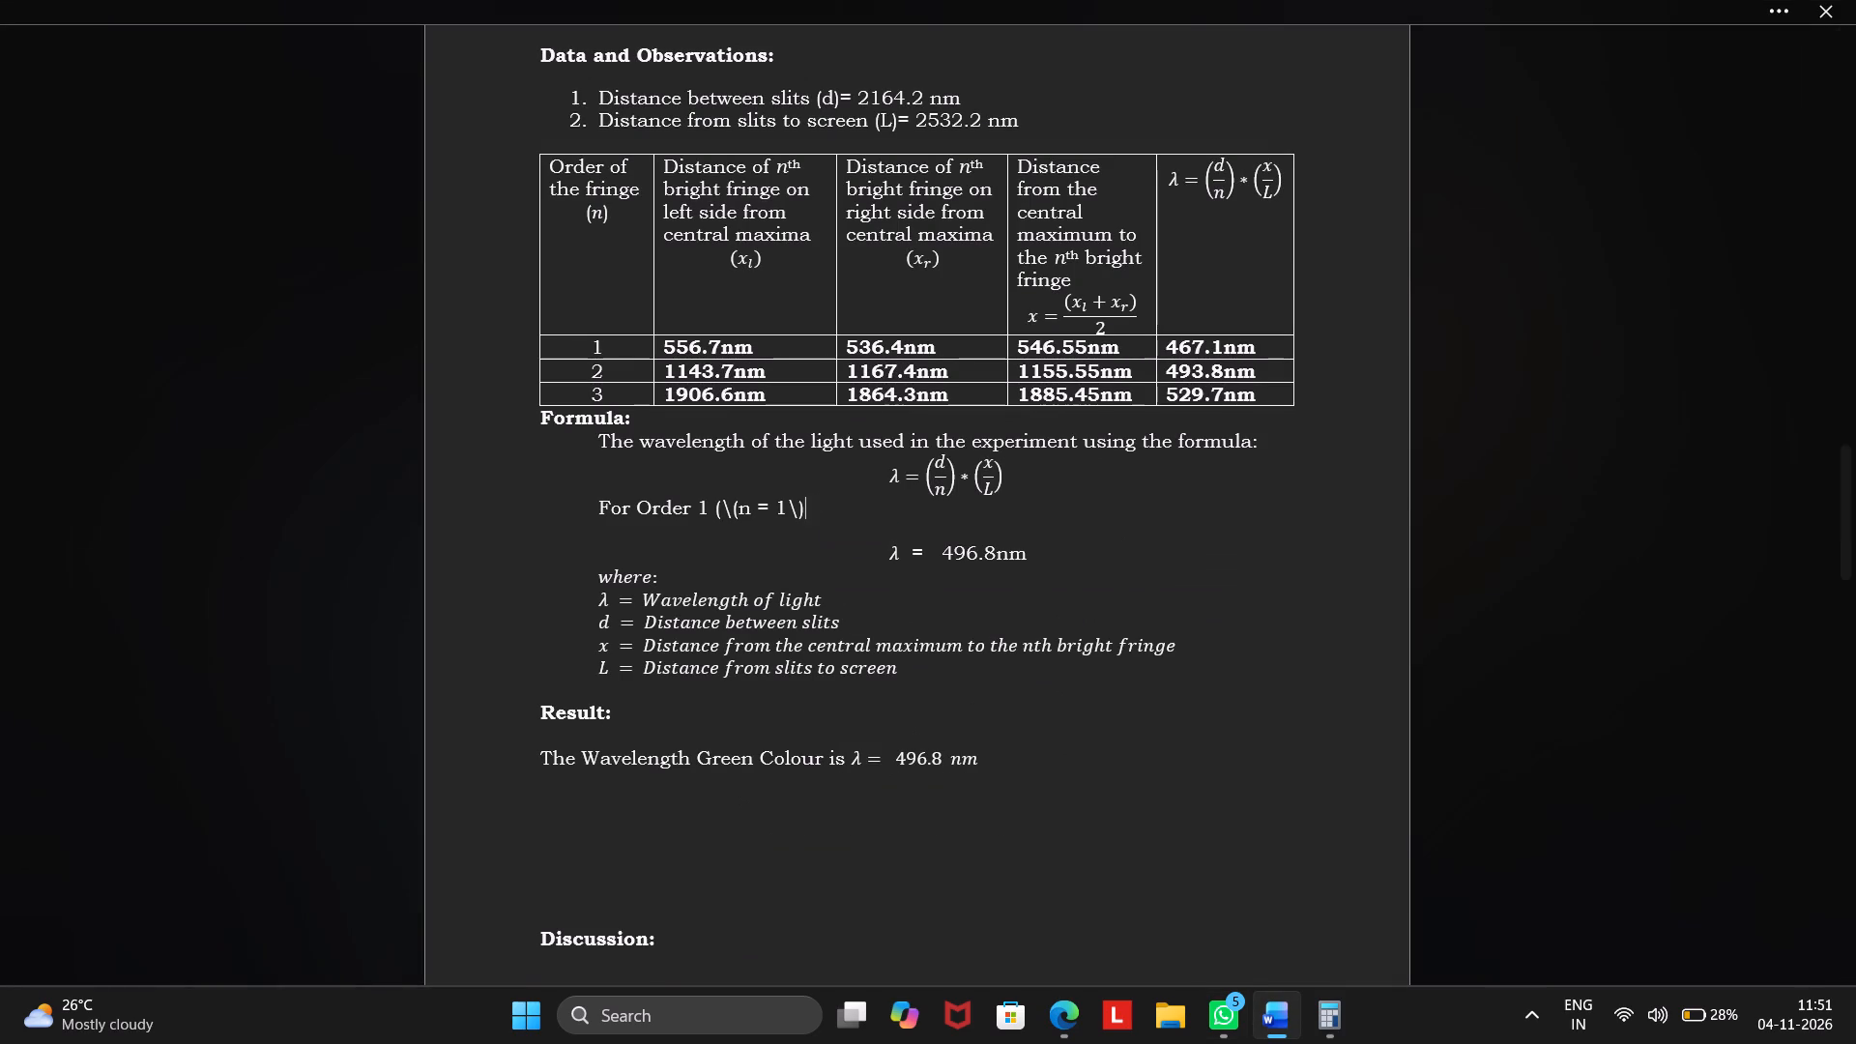
{"action": "key", "text": "BackSpace"}
{"action": "key", "text": "BackSpace"}
{"action": "key", "text": "BackSpace"}
{"action": "key", "text": "BackSpace"}
{"action": "key", "text": "BackSpace"}
{"action": "key", "text": "BackSpace"}
{"action": "key", "text": "BackSpace"}
{"action": "key", "text": "BackSpace"}
{"action": "key", "text": "BackSpace"}
{"action": "type", "text": "n="}
{"action": "key", "text": "1"}
{"action": "key", "text": "shift+parenright"}
{"action": "key", "text": "Left"}
{"action": "key", "text": "Left"}
{"action": "key", "text": "Left"}
{"action": "key", "text": "Left"}
{"action": "key", "text": "Right"}
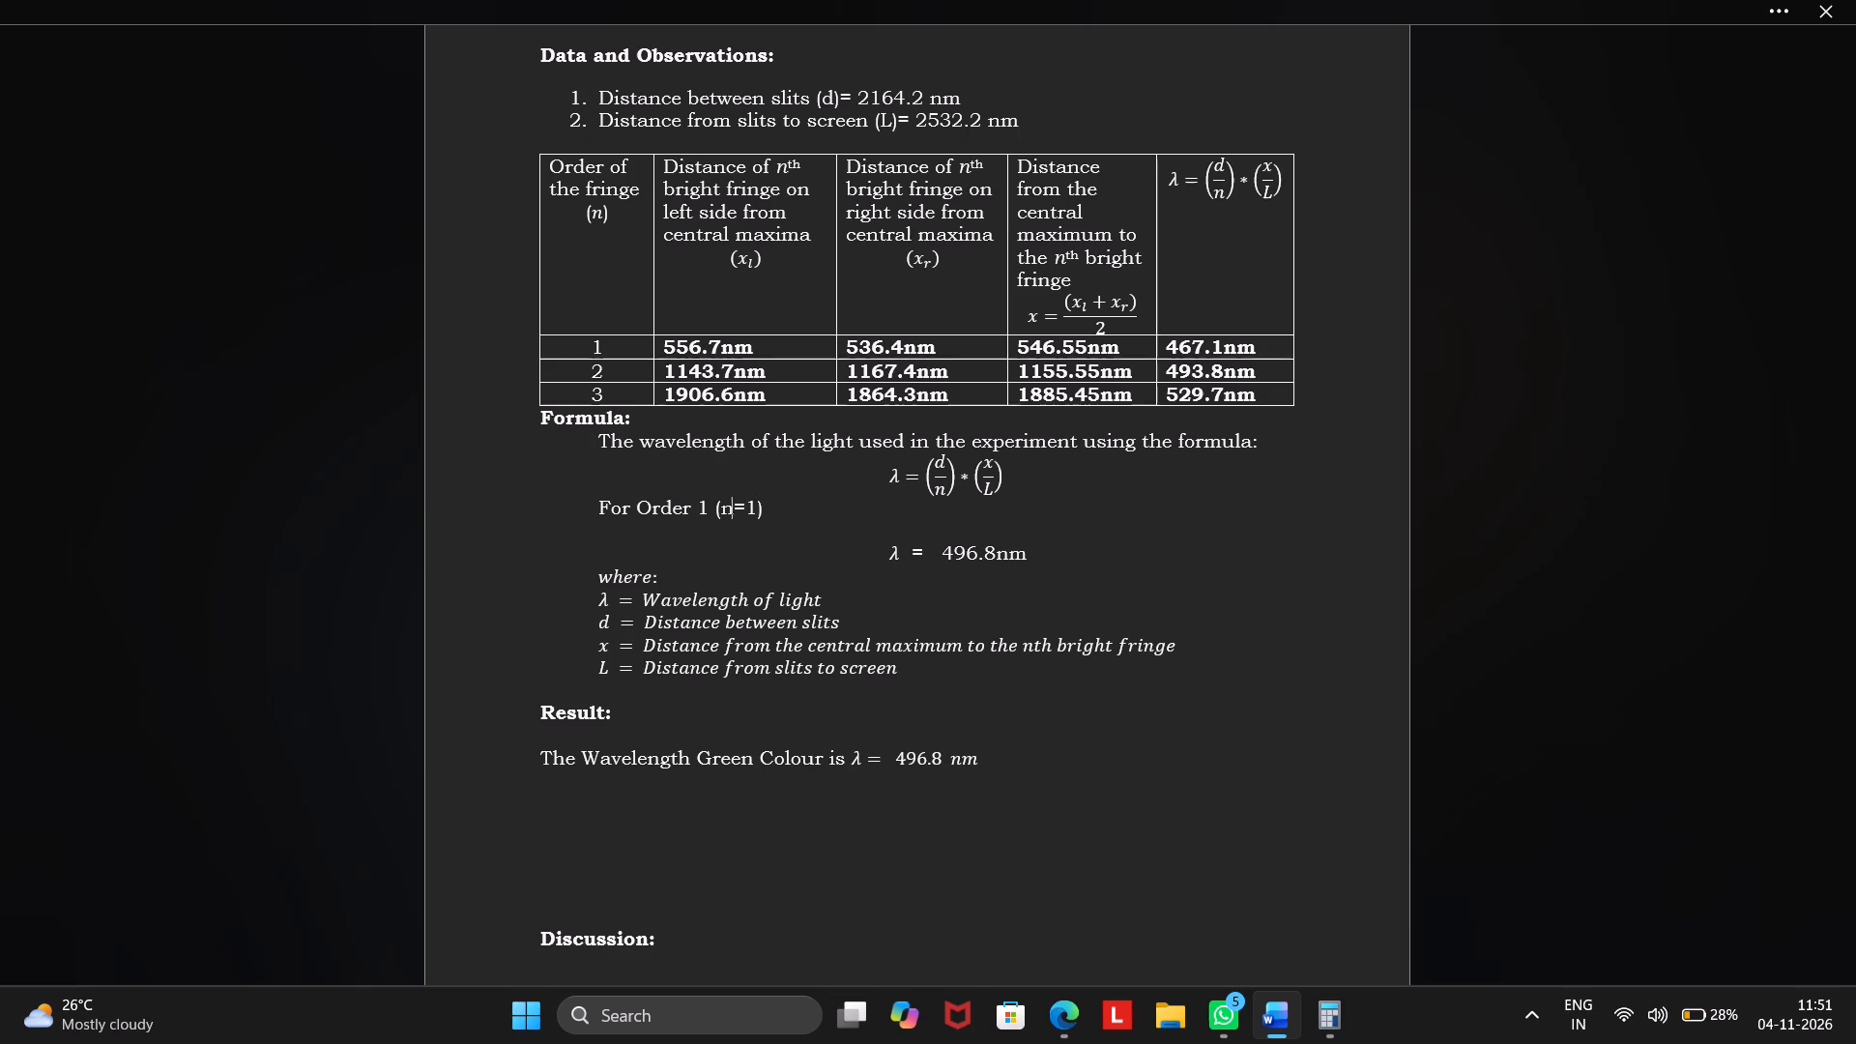
{"action": "key", "text": "BackSpace"}
{"action": "key", "text": "n"}
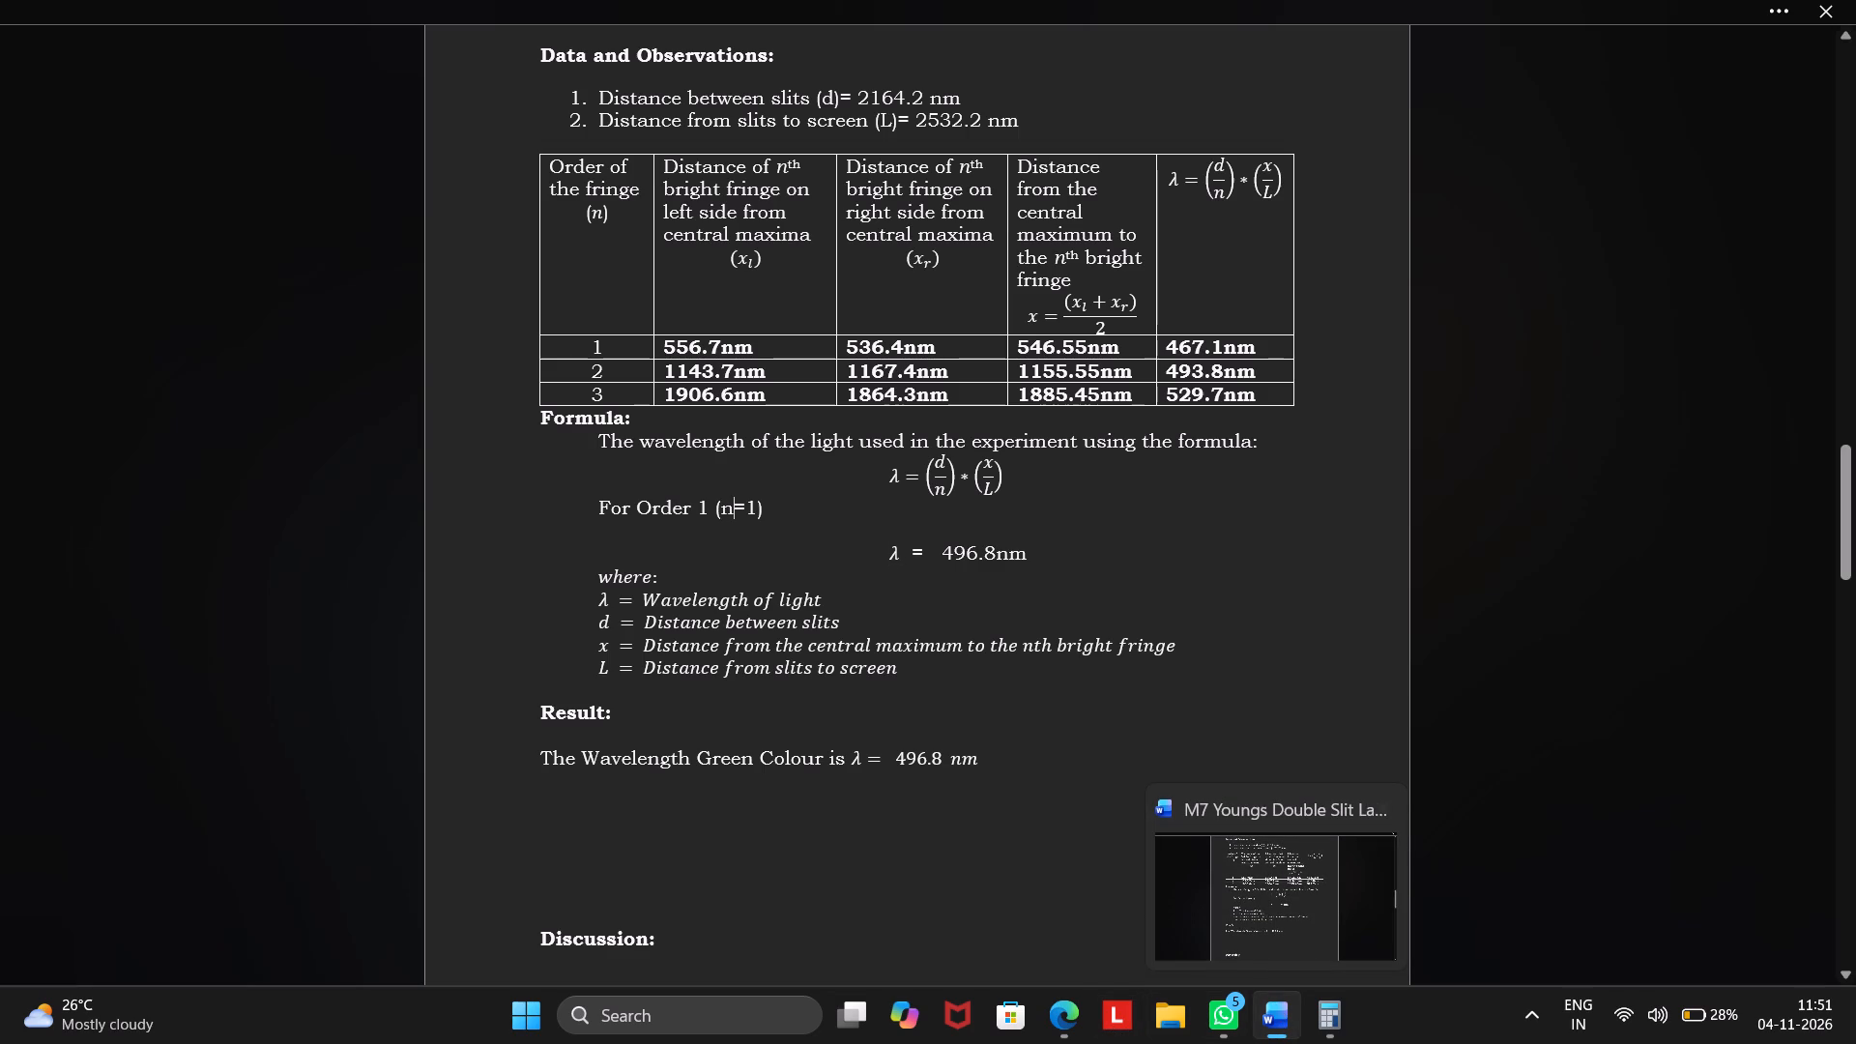
Add a colon and a space at the end of the "For Order 1 (n=1)" label.
{"action": "left_click", "coordinate": [1580, 685]}
{"action": "left_click", "coordinate": [1280, 1010]}
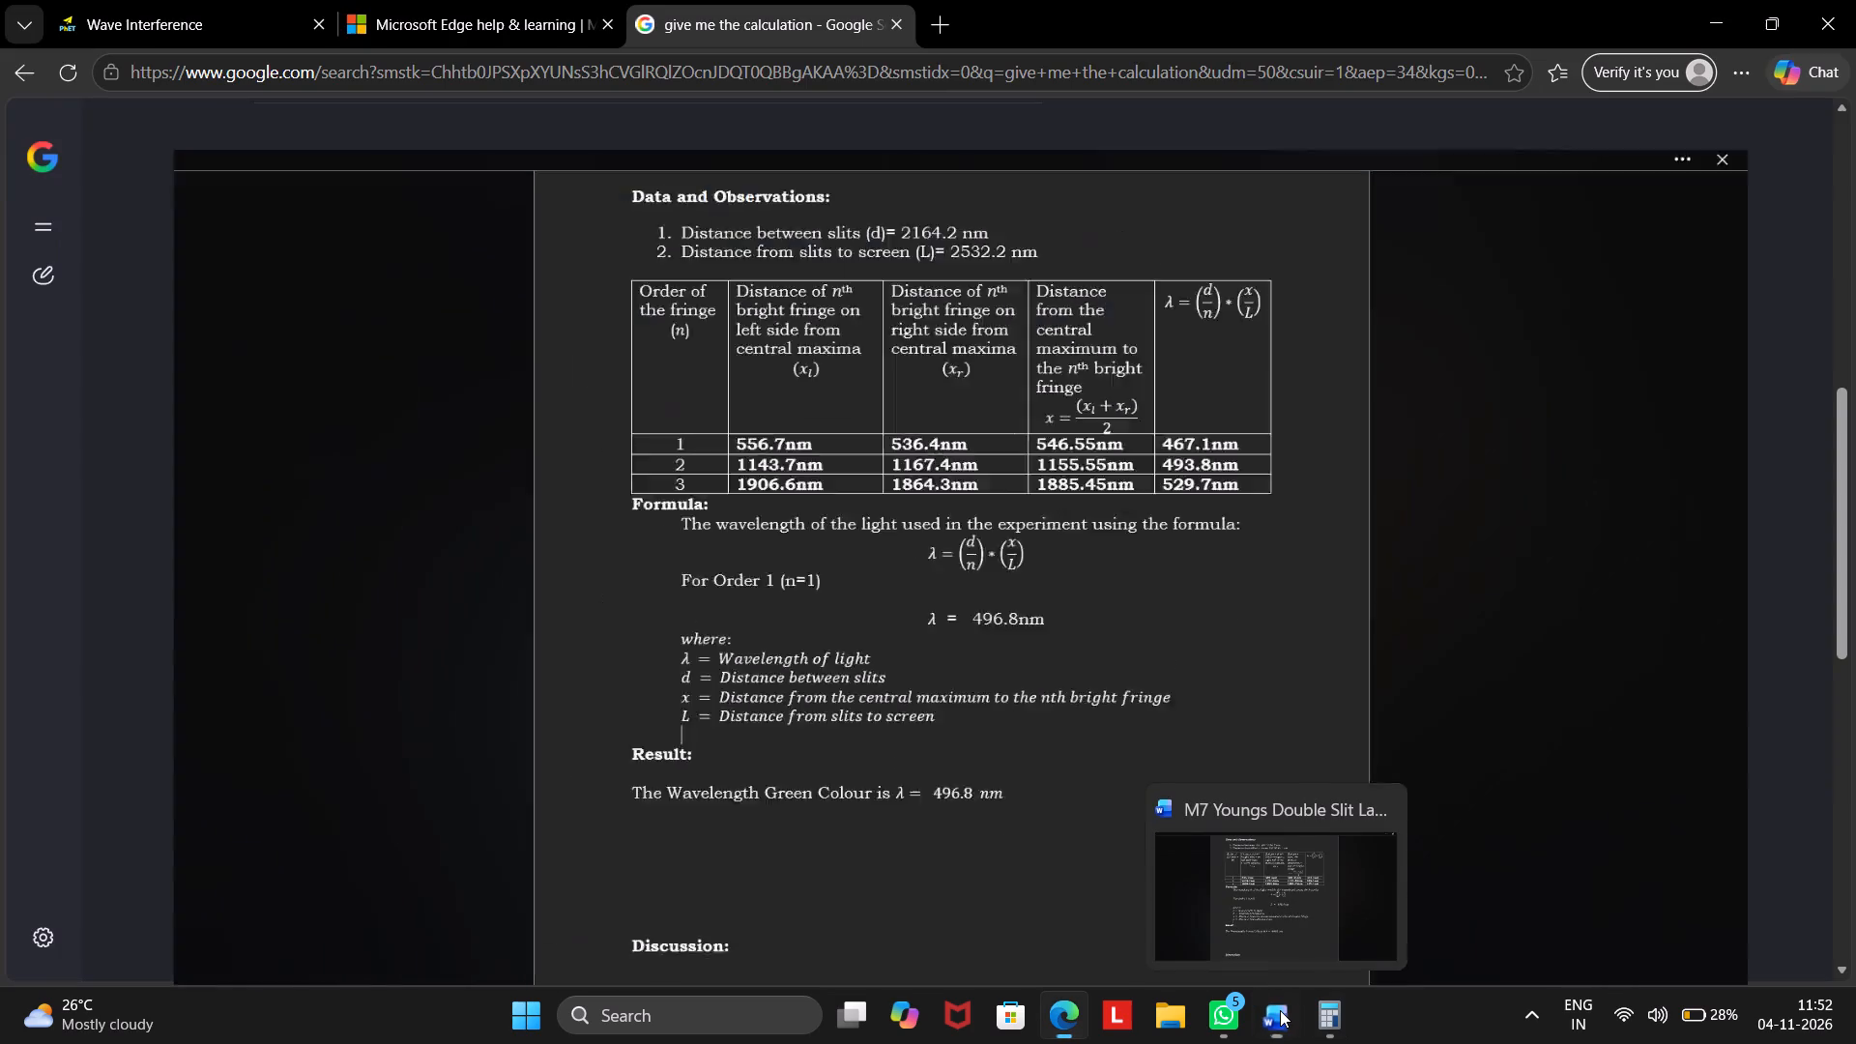
{"action": "left_click", "coordinate": [1280, 1010]}
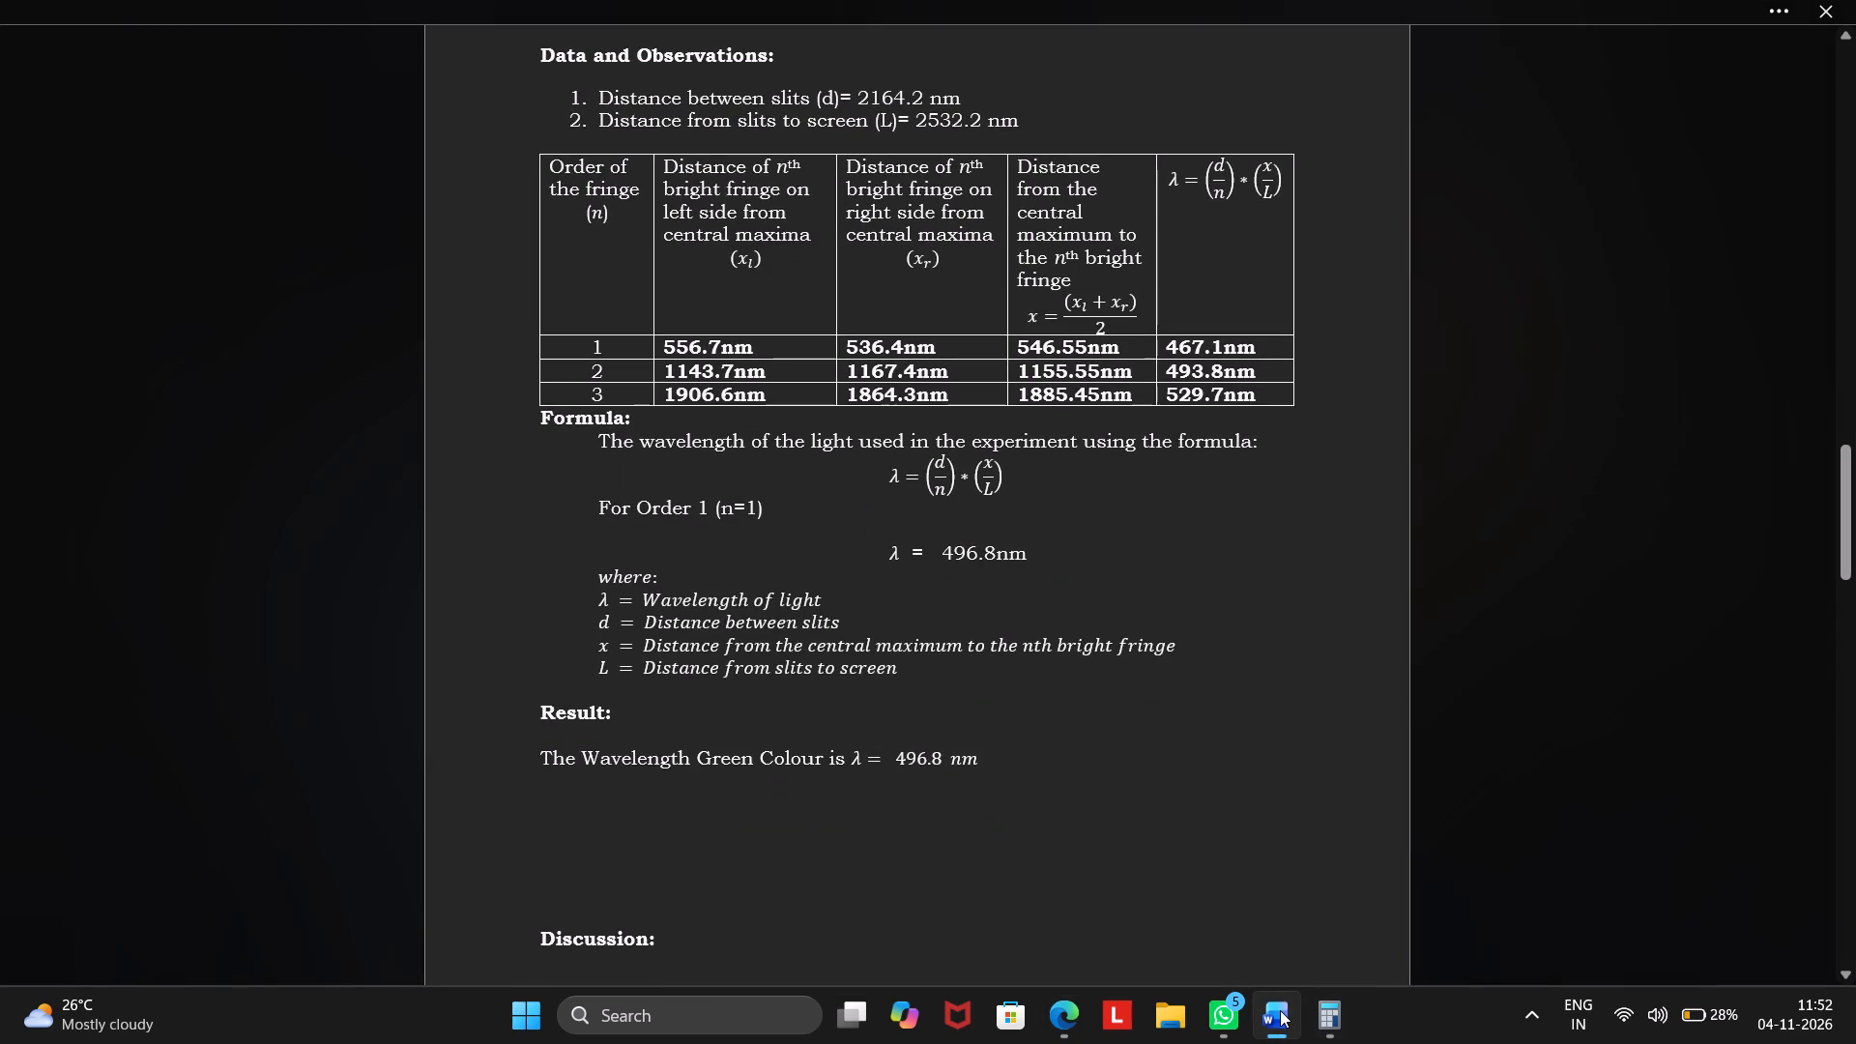
{"action": "key", "text": "Up"}
{"action": "key", "text": "Up"}
{"action": "key", "text": "Up"}
{"action": "key", "text": "Up"}
{"action": "key", "text": "Up"}
{"action": "key", "text": "Up"}
{"action": "key", "text": "Up"}
{"action": "key", "text": "Up"}
{"action": "key", "text": "Up"}
{"action": "key", "text": "Up"}
{"action": "key", "text": "Up"}
{"action": "key", "text": "Up"}
{"action": "key", "text": "Up"}
{"action": "key", "text": "Up"}
{"action": "key", "text": "Up"}
{"action": "key", "text": "Down"}
{"action": "key", "text": "Down"}
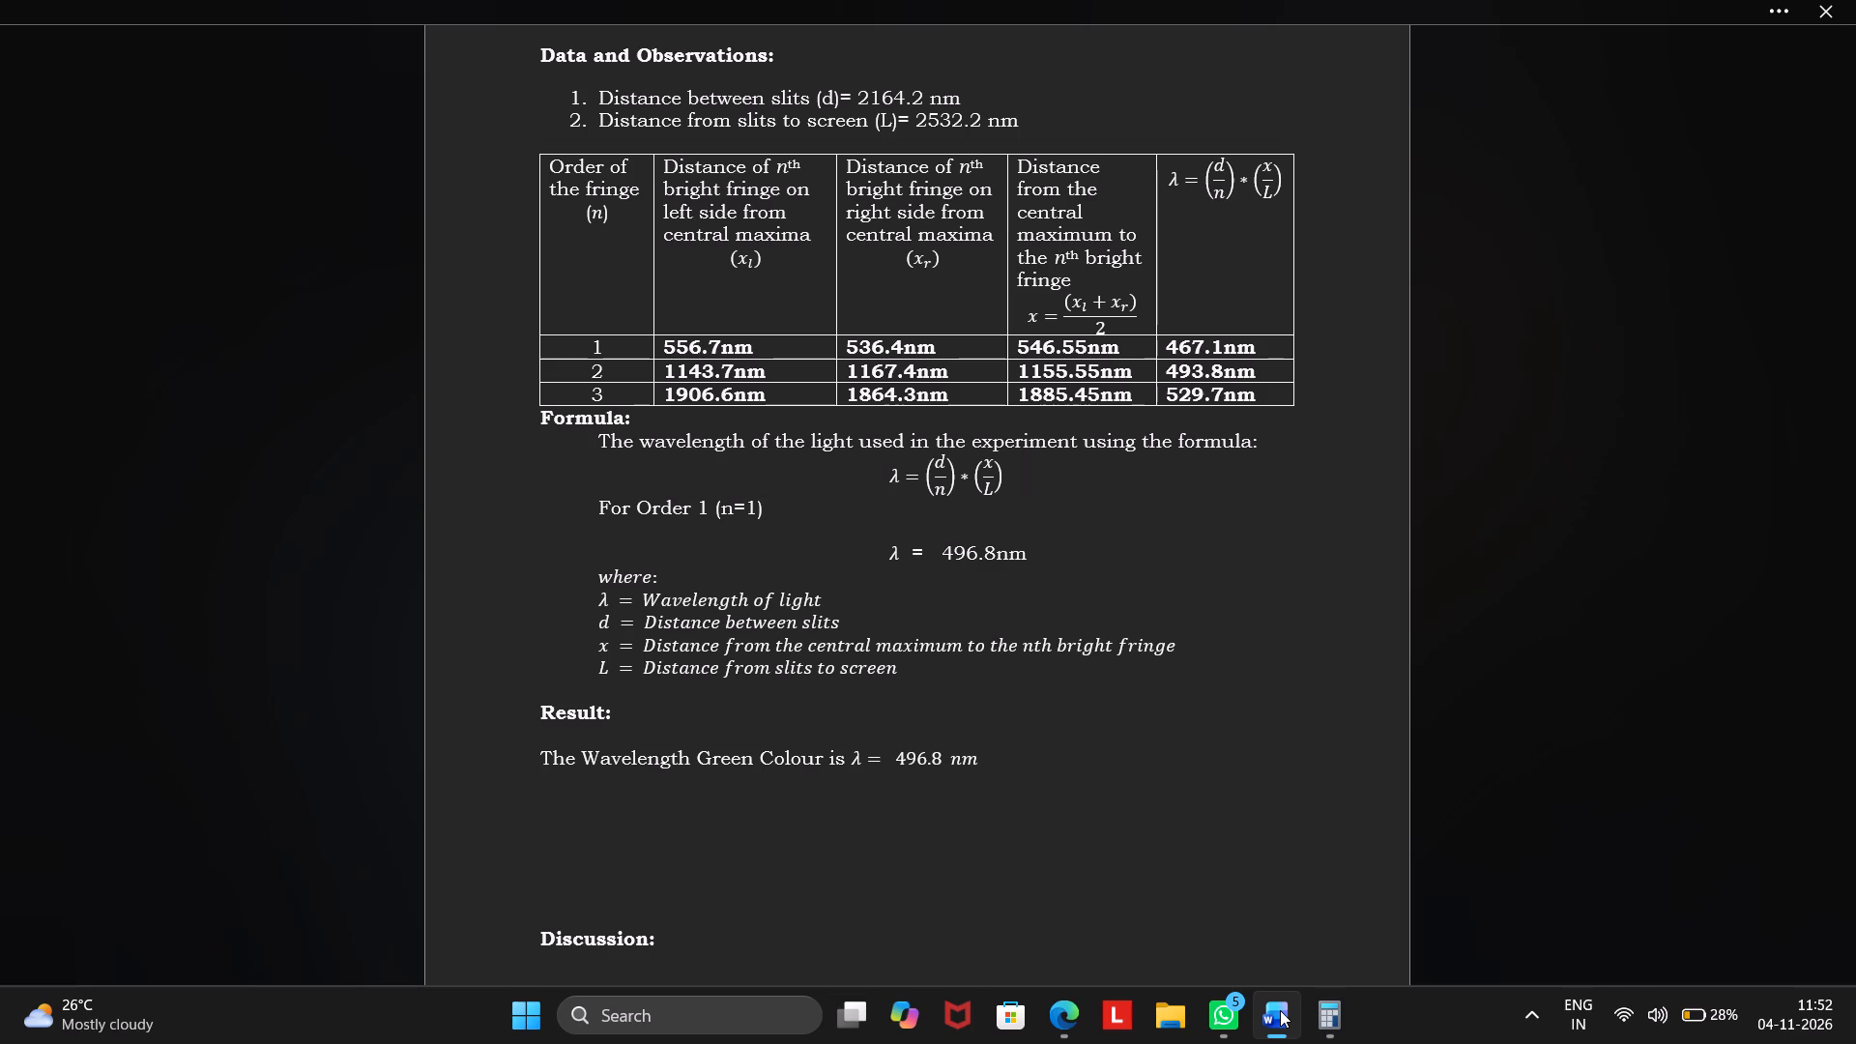
{"action": "key", "text": "shift+colon"}
{"action": "key", "text": "space"}
Insert a new line below the "For Order 1 (n=1):" label and pad it with spaces.
{"action": "key", "text": "Return"}
{"action": "key", "text": "Down"}
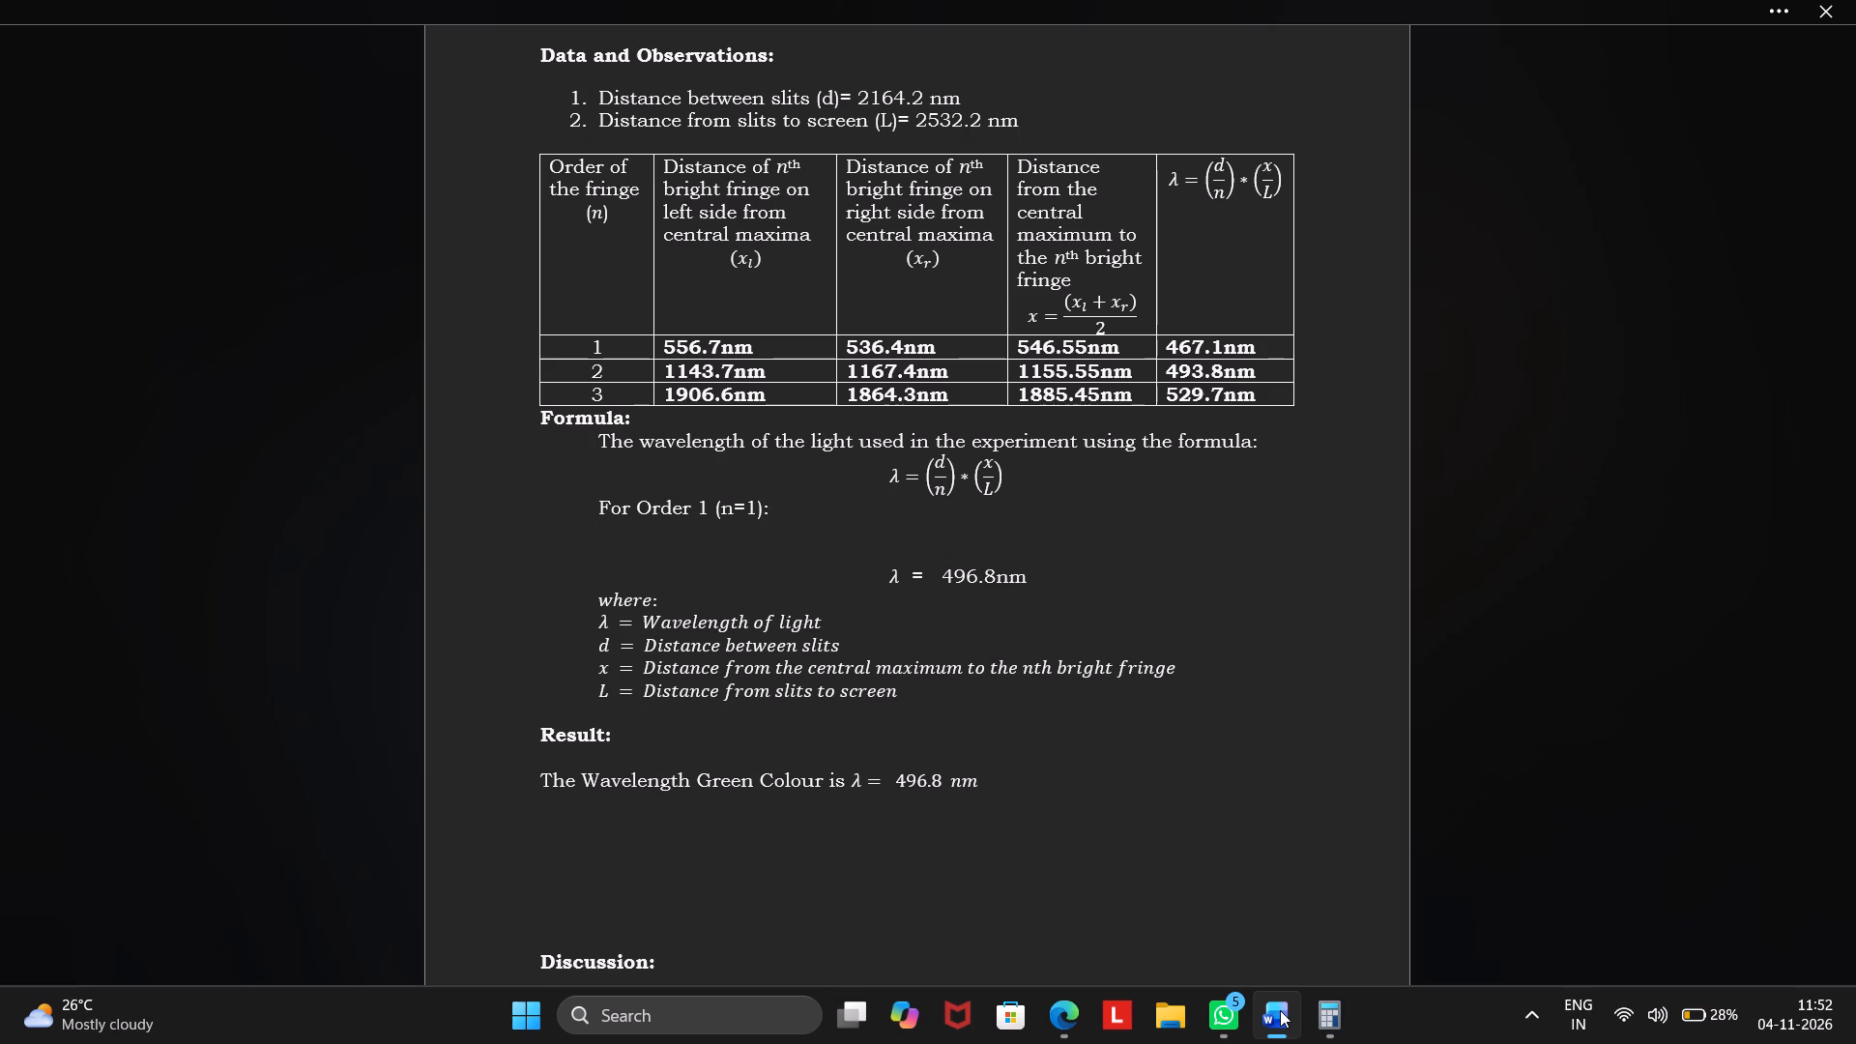
{"action": "key", "text": "Up"}
{"action": "key", "text": "space"}
{"action": "key", "text": "space"}
{"action": "key", "text": "space"}
{"action": "key", "text": "space"}
{"action": "key", "text": "space"}
{"action": "key", "text": "space"}
{"action": "key", "text": "space"}
{"action": "key", "text": "space"}
{"action": "key", "text": "space"}
{"action": "key", "text": "space"}
{"action": "key", "text": "space"}
{"action": "key", "text": "space"}
{"action": "key", "text": "space"}
{"action": "key", "text": "space"}
{"action": "key", "text": "space"}
{"action": "key", "text": "space"}
{"action": "key", "text": "space"}
{"action": "key", "text": "space"}
{"action": "key", "text": "space"}
Indent the empty line directly above "λ = 496.8nm" with spaces, bringing the insertion point near the page centre.
{"action": "key", "text": "Down"}
{"action": "key", "text": "Right"}
{"action": "key", "text": "space"}
{"action": "key", "text": "Up"}
{"action": "key", "text": "space"}
{"action": "key", "text": "space"}
{"action": "key", "text": "space"}
{"action": "key", "text": "space"}
{"action": "key", "text": "space"}
{"action": "key", "text": "space"}
{"action": "key", "text": "space"}
{"action": "key", "text": "space"}
{"action": "key", "text": "space"}
{"action": "key", "text": "space"}
{"action": "key", "text": "space"}
{"action": "key", "text": "space"}
{"action": "key", "text": "space"}
{"action": "key", "text": "space"}
{"action": "key", "text": "space"}
{"action": "key", "text": "space"}
{"action": "key", "text": "space"}
{"action": "key", "text": "space"}
{"action": "key", "text": "space"}
{"action": "key", "text": "space"}
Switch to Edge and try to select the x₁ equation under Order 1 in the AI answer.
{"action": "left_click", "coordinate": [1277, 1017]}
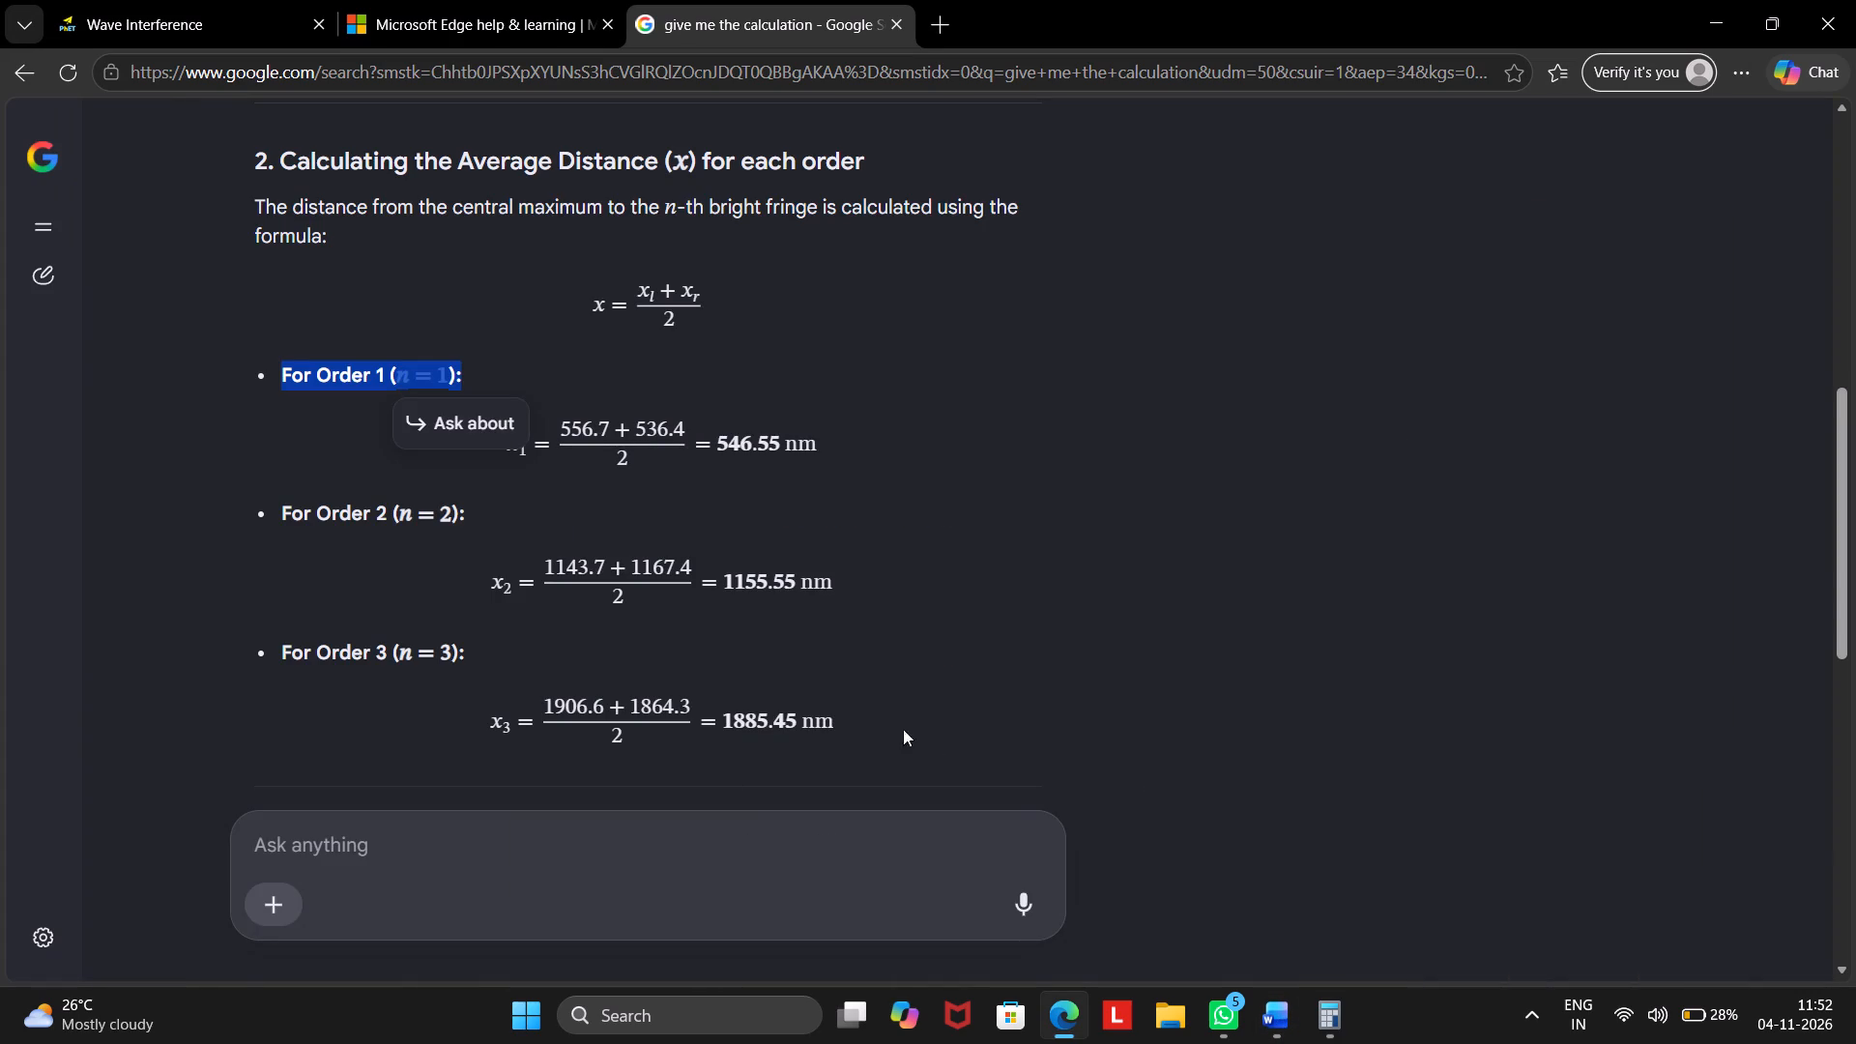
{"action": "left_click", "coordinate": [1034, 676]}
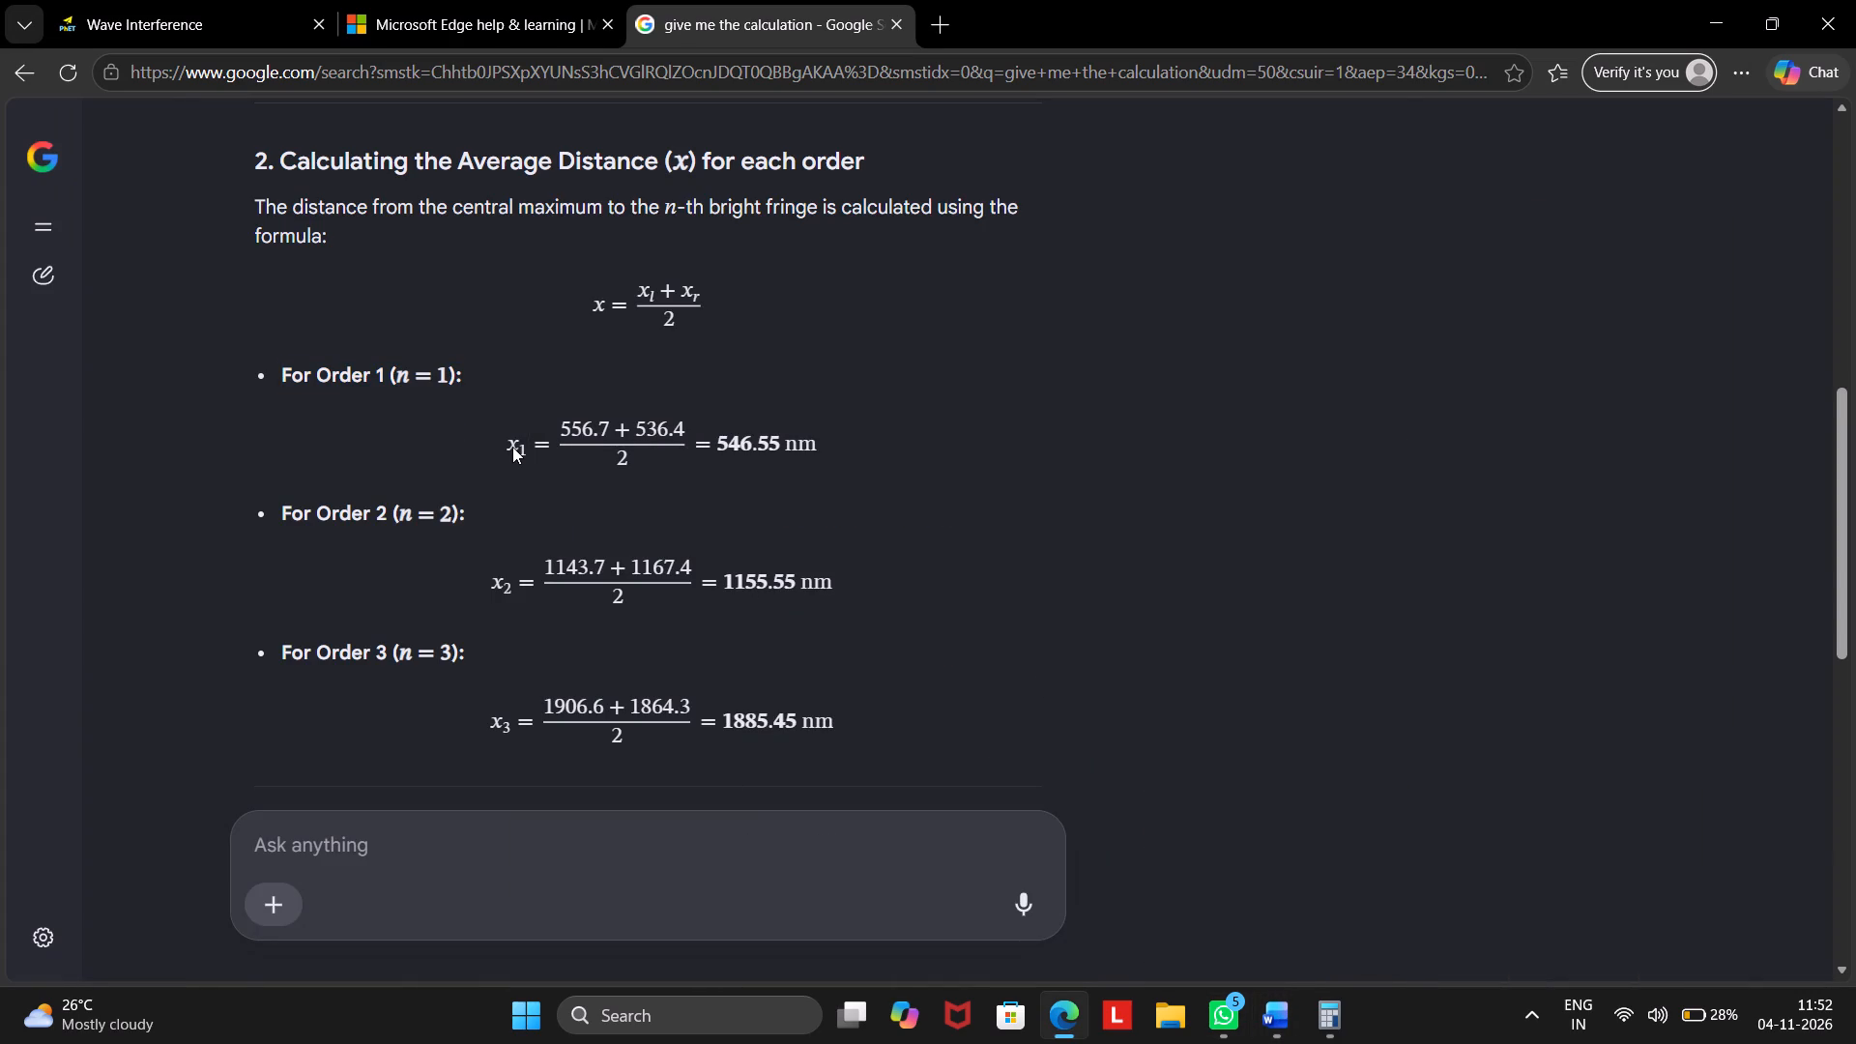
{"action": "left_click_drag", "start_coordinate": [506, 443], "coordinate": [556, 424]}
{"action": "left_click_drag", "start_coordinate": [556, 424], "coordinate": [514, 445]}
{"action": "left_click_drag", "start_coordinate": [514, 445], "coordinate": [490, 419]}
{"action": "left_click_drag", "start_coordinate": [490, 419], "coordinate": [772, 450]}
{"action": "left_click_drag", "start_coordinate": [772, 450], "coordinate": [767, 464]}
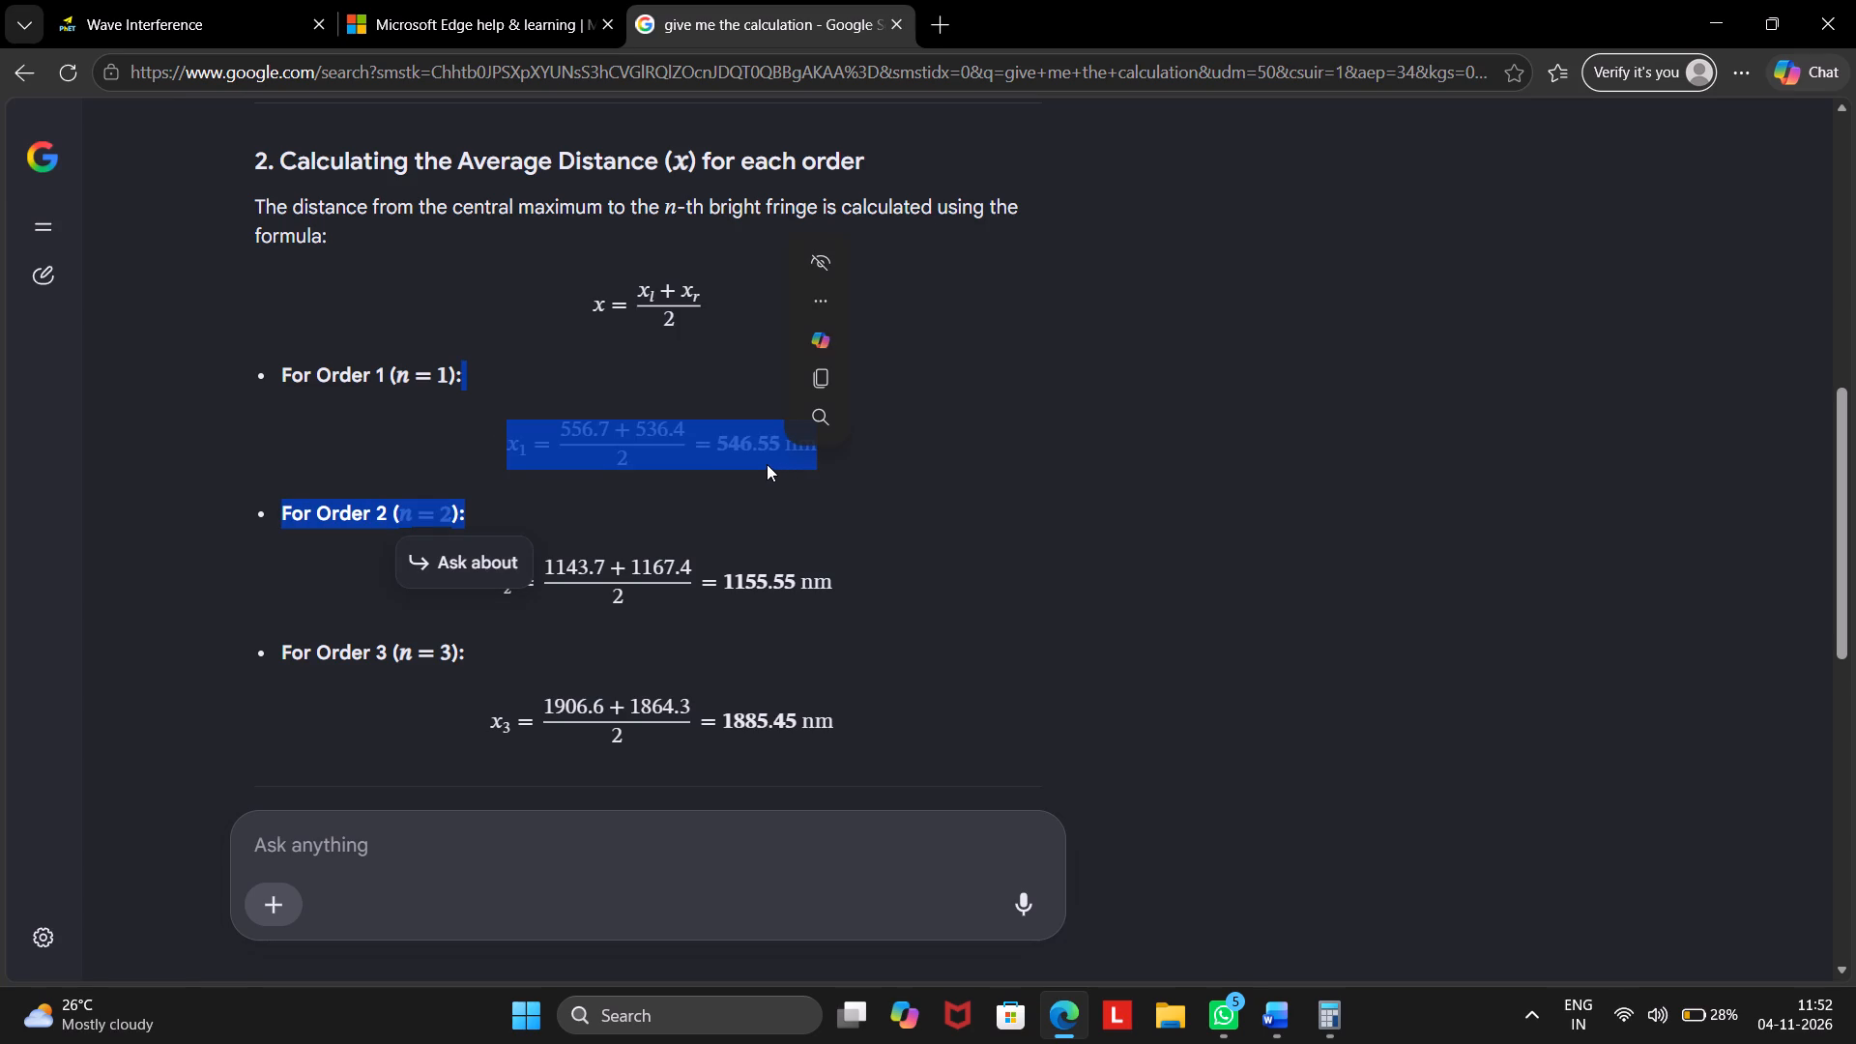
Back in Word, enter "X1" on the indented line above "λ = 496.8nm".
{"action": "left_click", "coordinate": [1278, 1021]}
{"action": "key", "text": "d"}
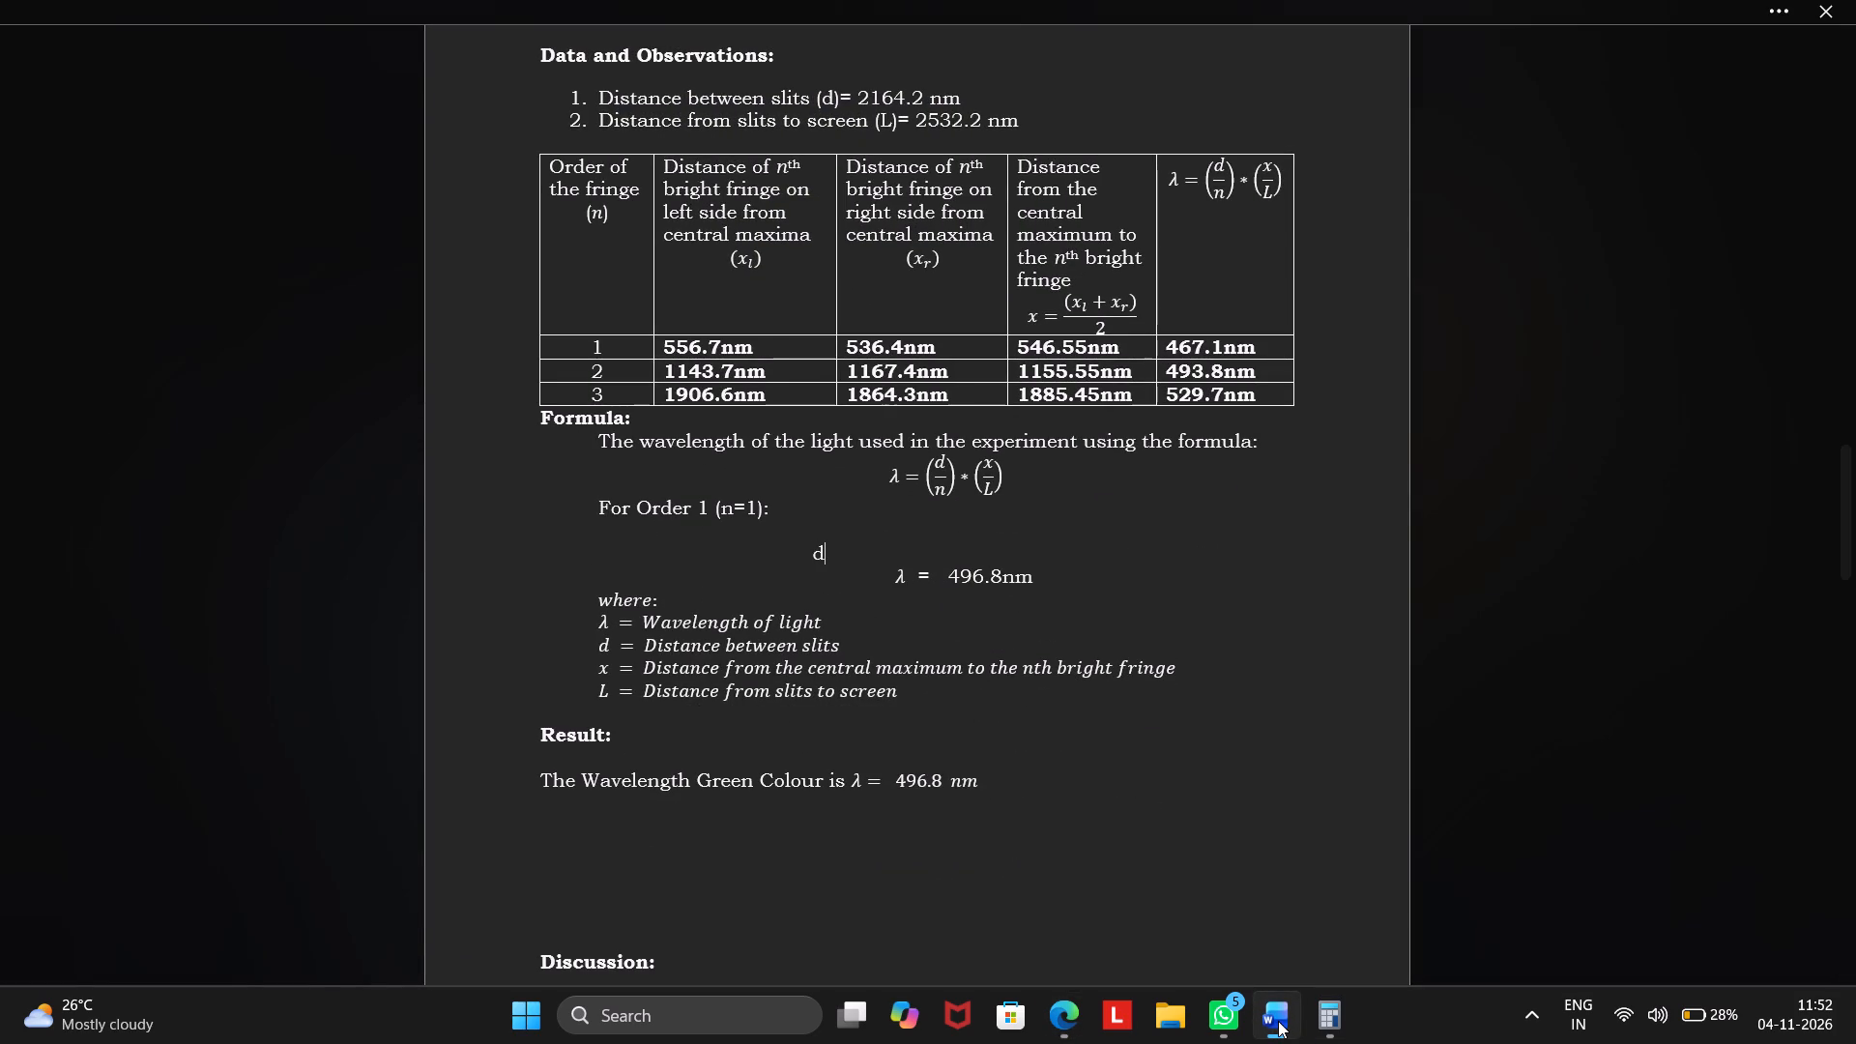
{"action": "key", "text": "1"}
{"action": "key", "text": "BackSpace"}
{"action": "key", "text": "BackSpace"}
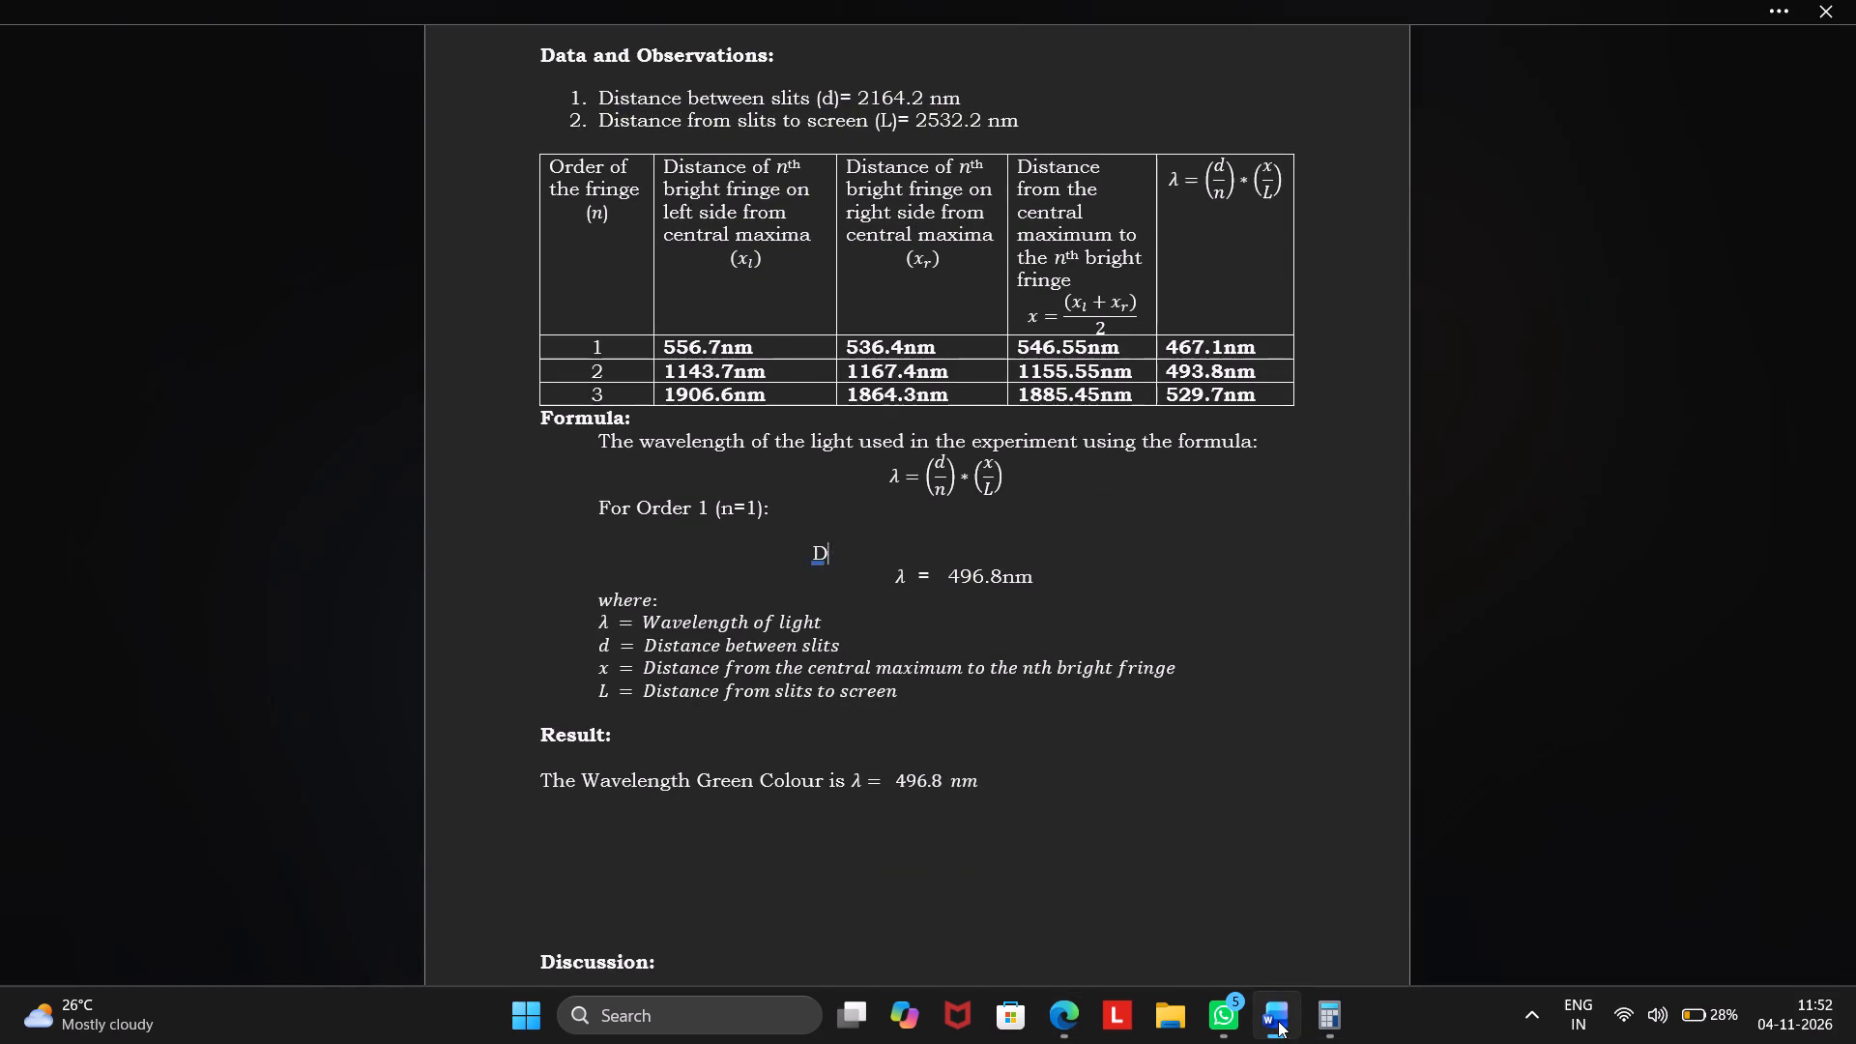
{"action": "key", "text": "x"}
{"action": "key", "text": "1"}
{"action": "key", "text": "BackSpace"}
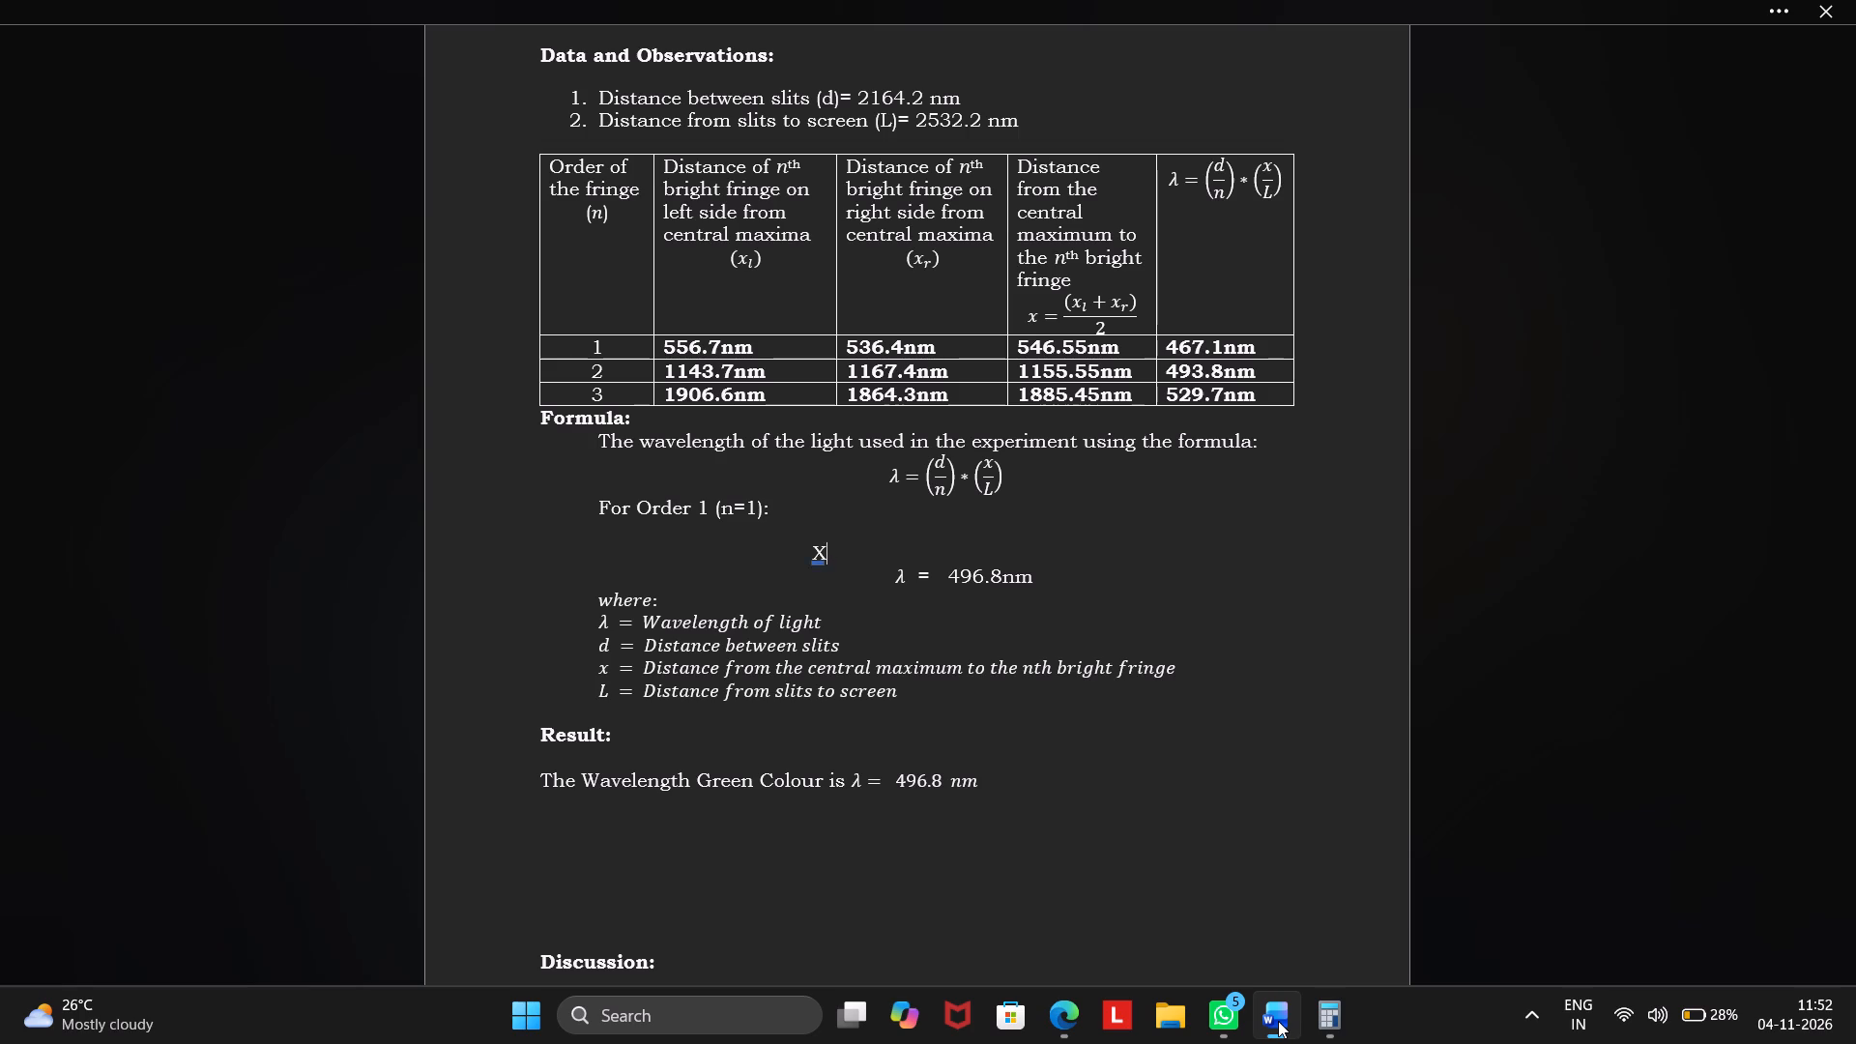
{"action": "key", "text": "BackSpace"}
{"action": "key", "text": "x"}
{"action": "key", "text": "minus"}
{"action": "key", "text": "BackSpace"}
{"action": "key", "text": "shift+underscore"}
{"action": "key", "text": "1"}
{"action": "key", "text": "space"}
{"action": "key", "text": "BackSpace"}
{"action": "key", "text": "BackSpace"}
{"action": "key", "text": "BackSpace"}
{"action": "key", "text": "1"}
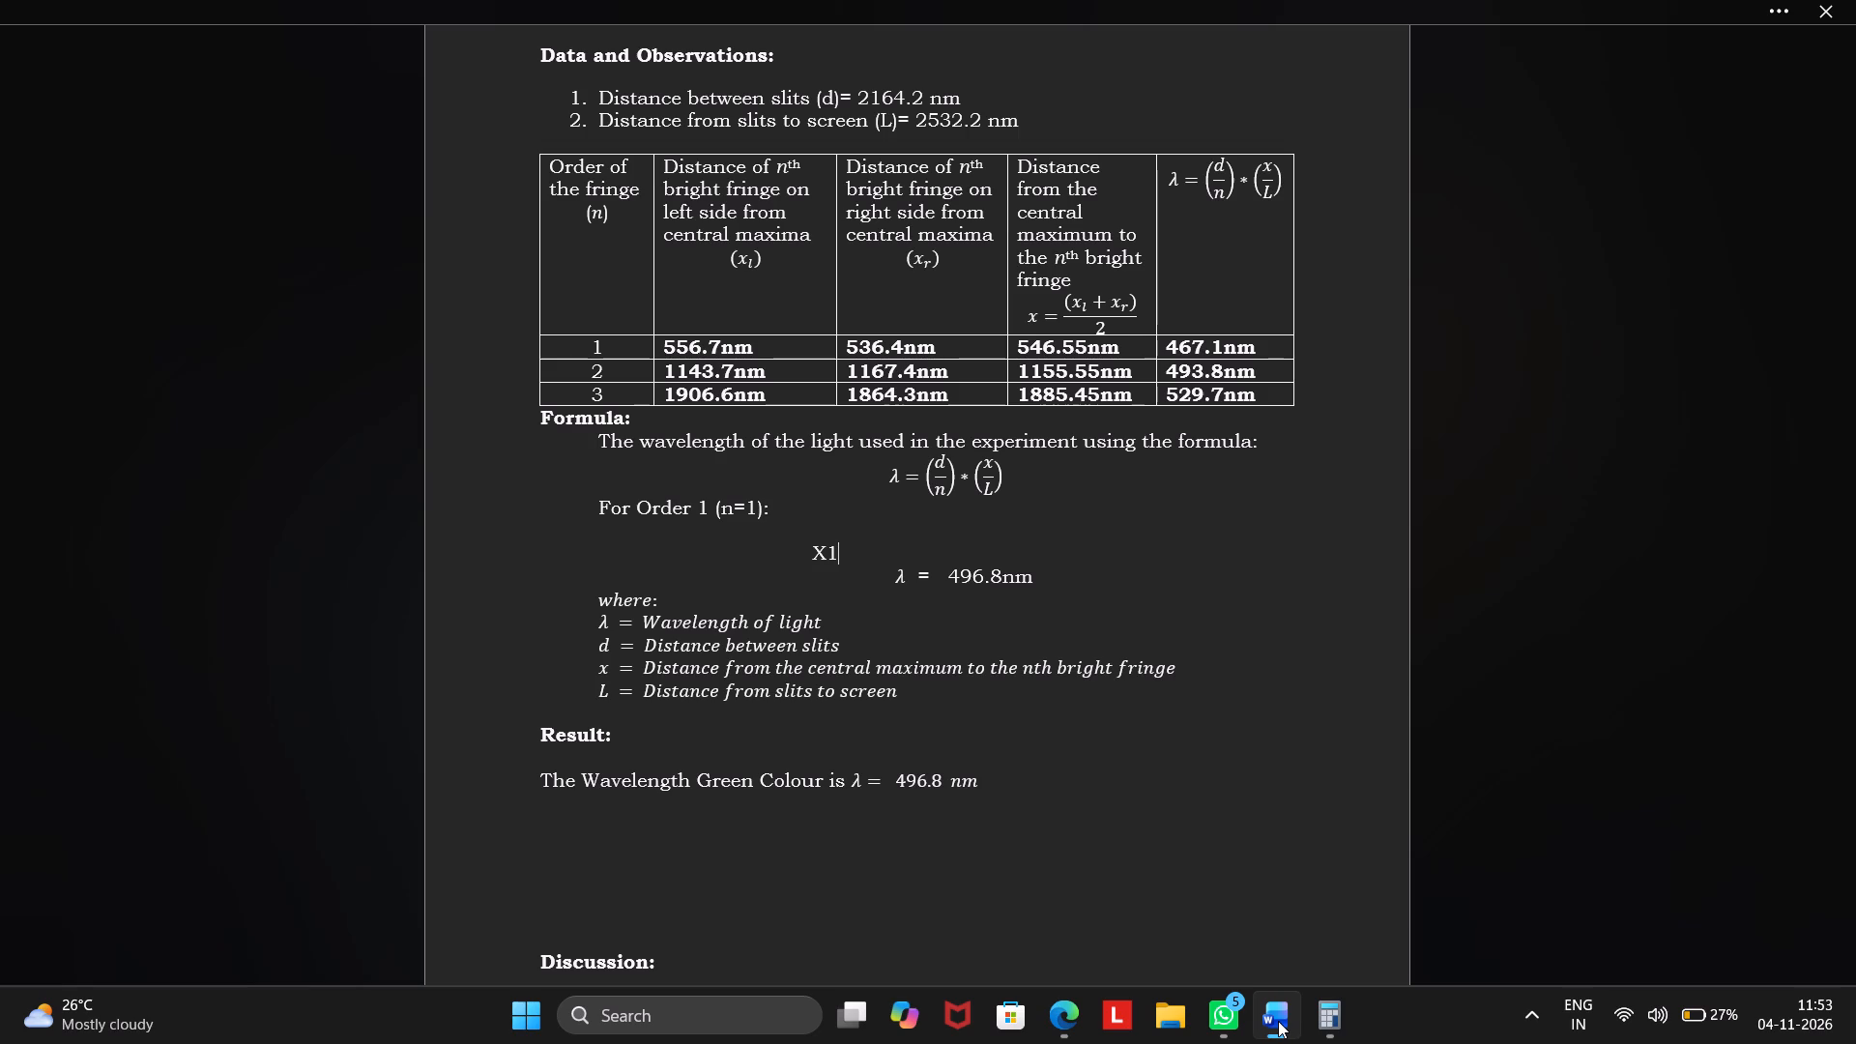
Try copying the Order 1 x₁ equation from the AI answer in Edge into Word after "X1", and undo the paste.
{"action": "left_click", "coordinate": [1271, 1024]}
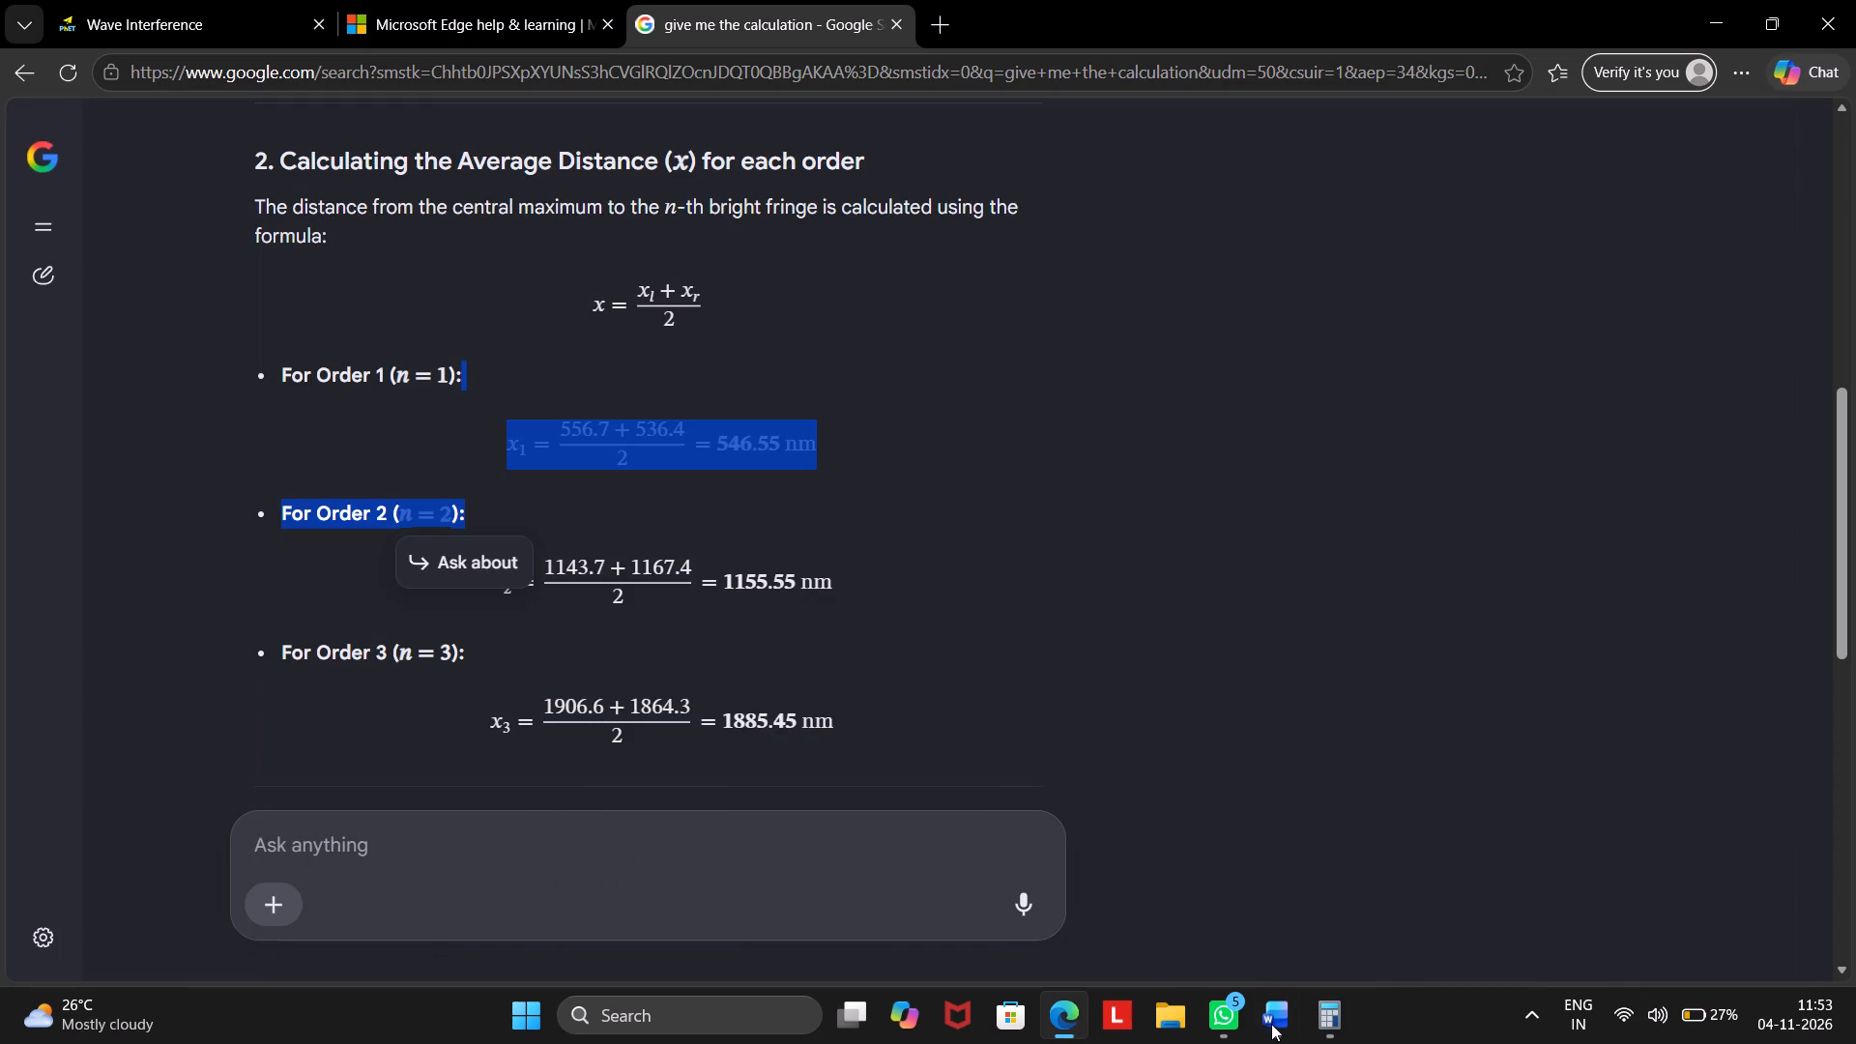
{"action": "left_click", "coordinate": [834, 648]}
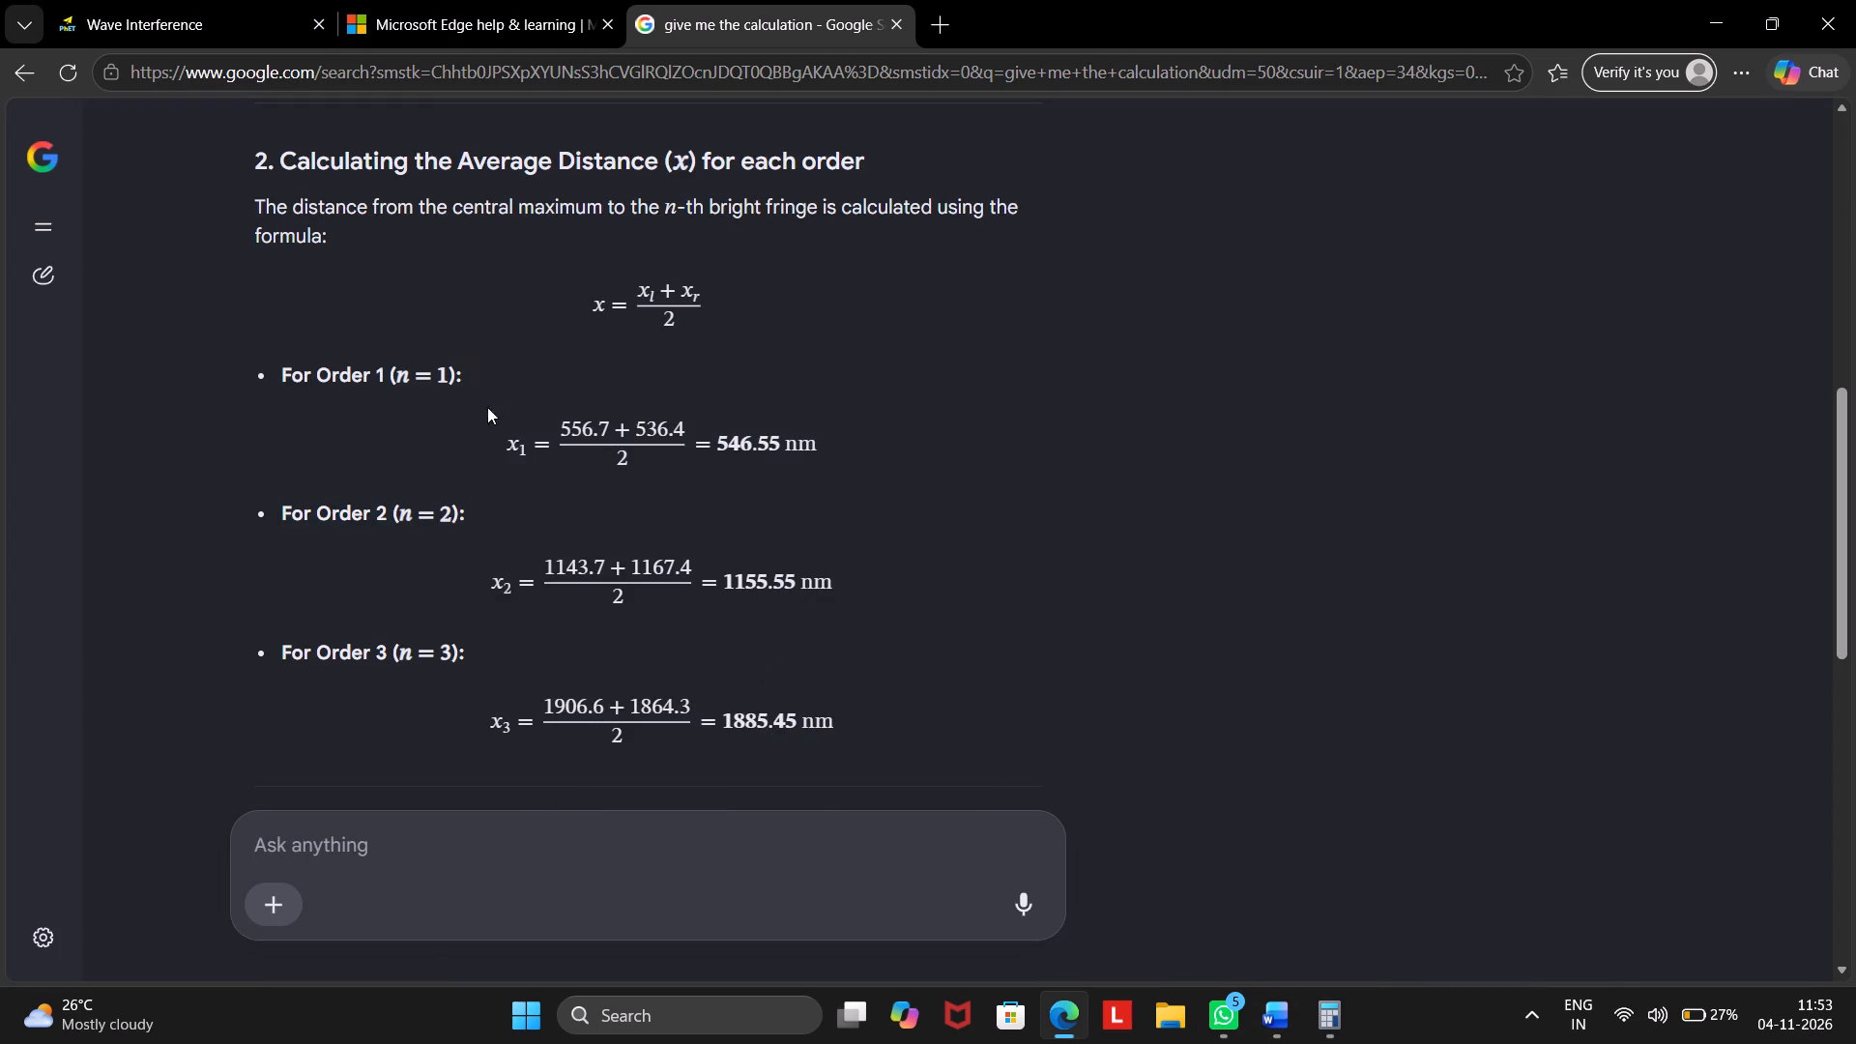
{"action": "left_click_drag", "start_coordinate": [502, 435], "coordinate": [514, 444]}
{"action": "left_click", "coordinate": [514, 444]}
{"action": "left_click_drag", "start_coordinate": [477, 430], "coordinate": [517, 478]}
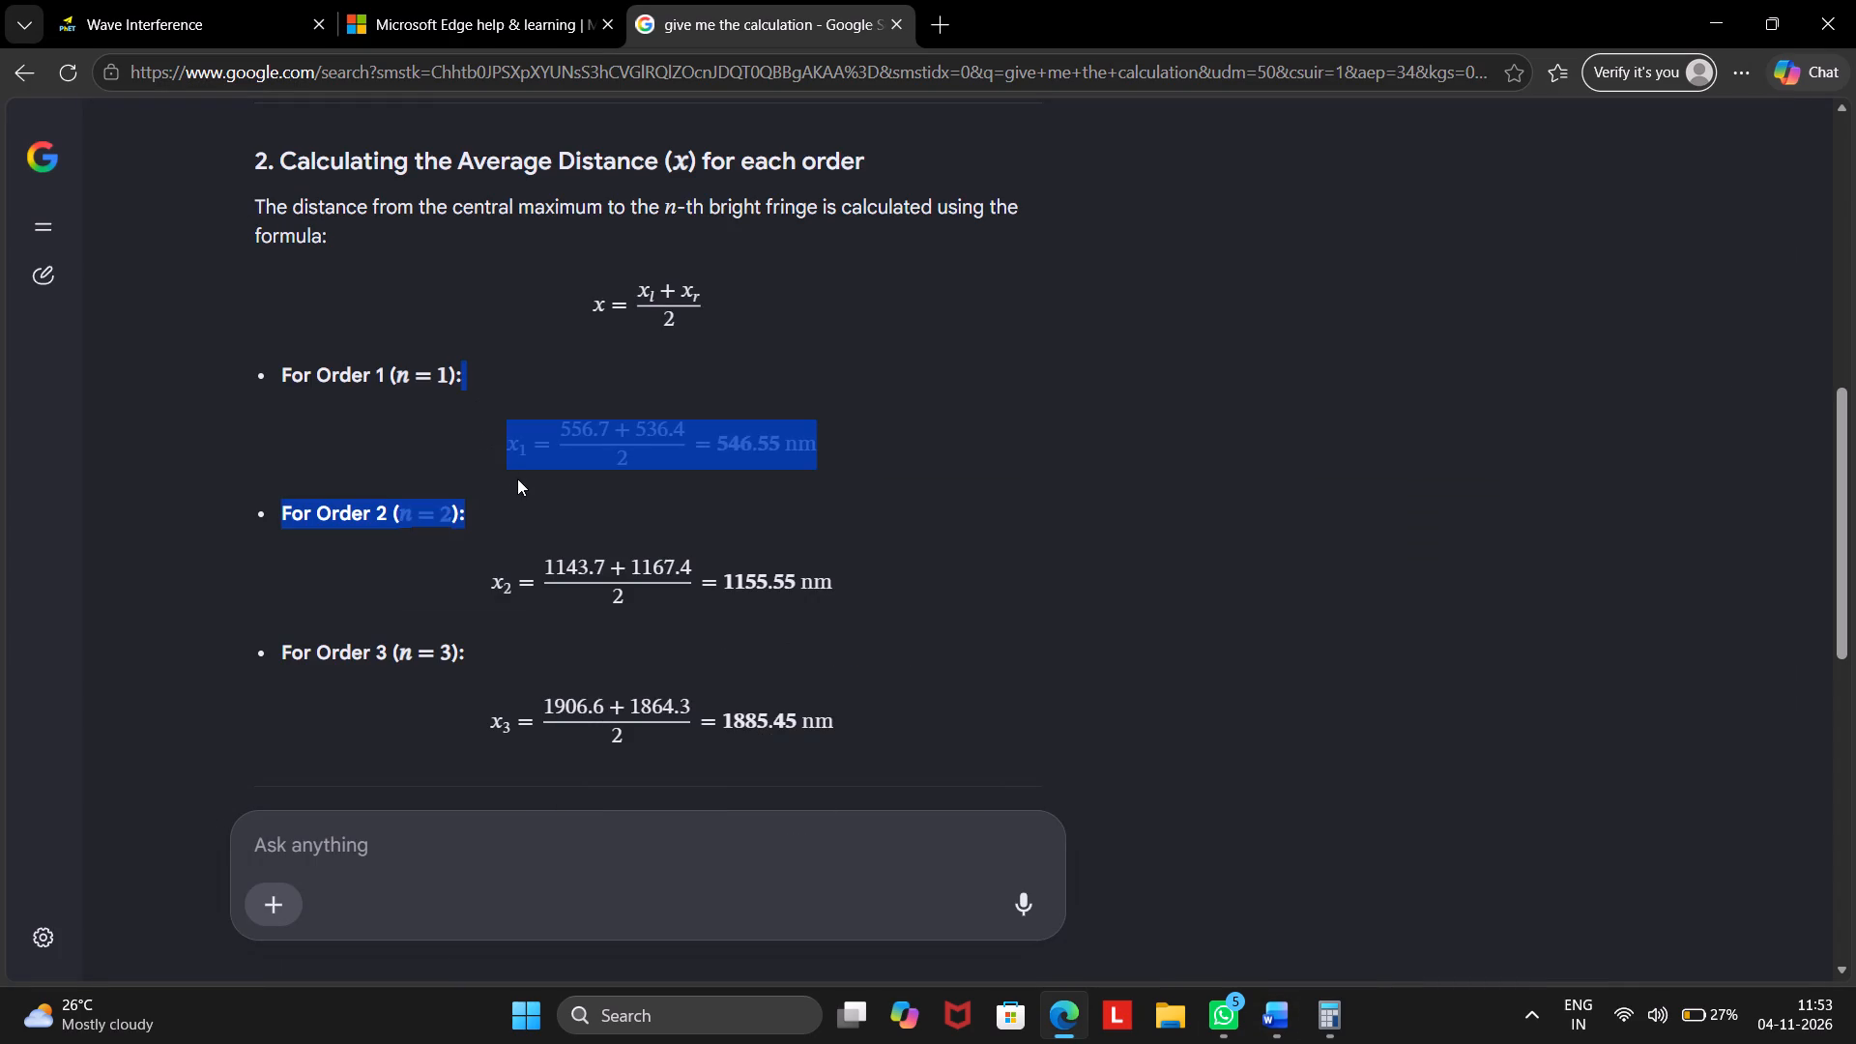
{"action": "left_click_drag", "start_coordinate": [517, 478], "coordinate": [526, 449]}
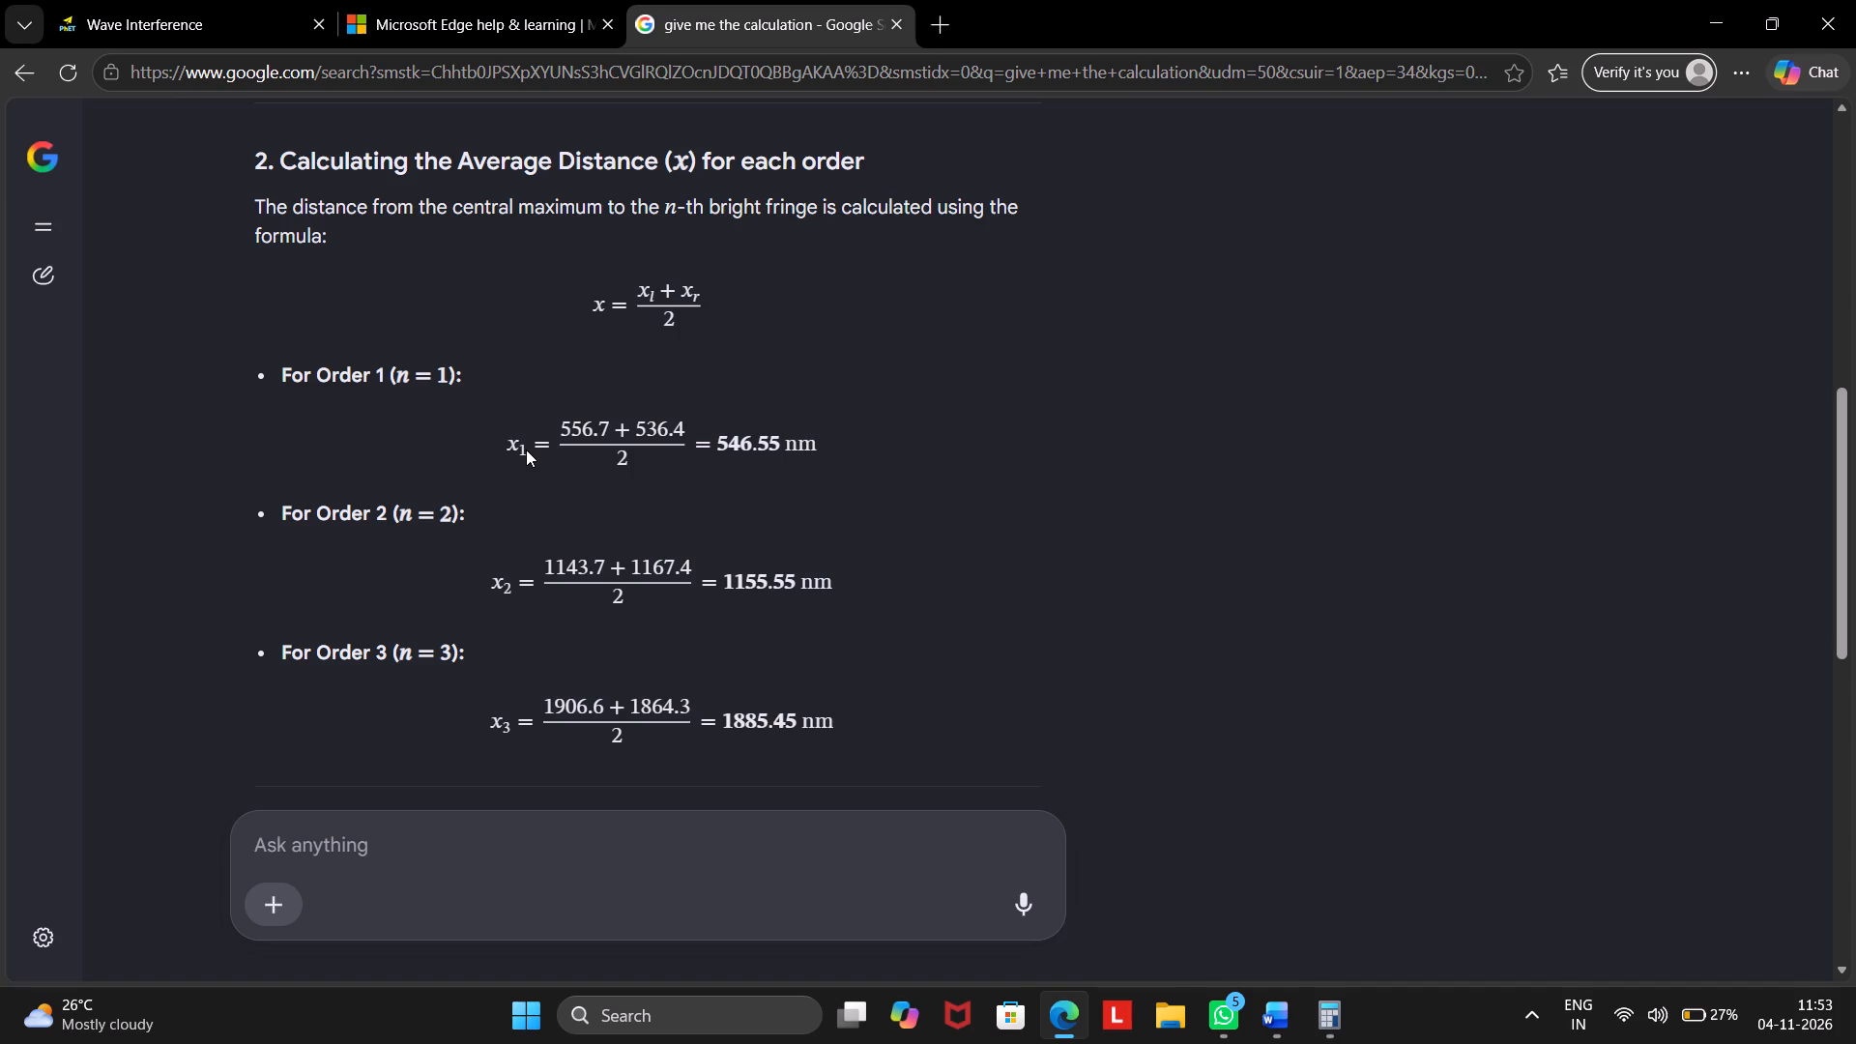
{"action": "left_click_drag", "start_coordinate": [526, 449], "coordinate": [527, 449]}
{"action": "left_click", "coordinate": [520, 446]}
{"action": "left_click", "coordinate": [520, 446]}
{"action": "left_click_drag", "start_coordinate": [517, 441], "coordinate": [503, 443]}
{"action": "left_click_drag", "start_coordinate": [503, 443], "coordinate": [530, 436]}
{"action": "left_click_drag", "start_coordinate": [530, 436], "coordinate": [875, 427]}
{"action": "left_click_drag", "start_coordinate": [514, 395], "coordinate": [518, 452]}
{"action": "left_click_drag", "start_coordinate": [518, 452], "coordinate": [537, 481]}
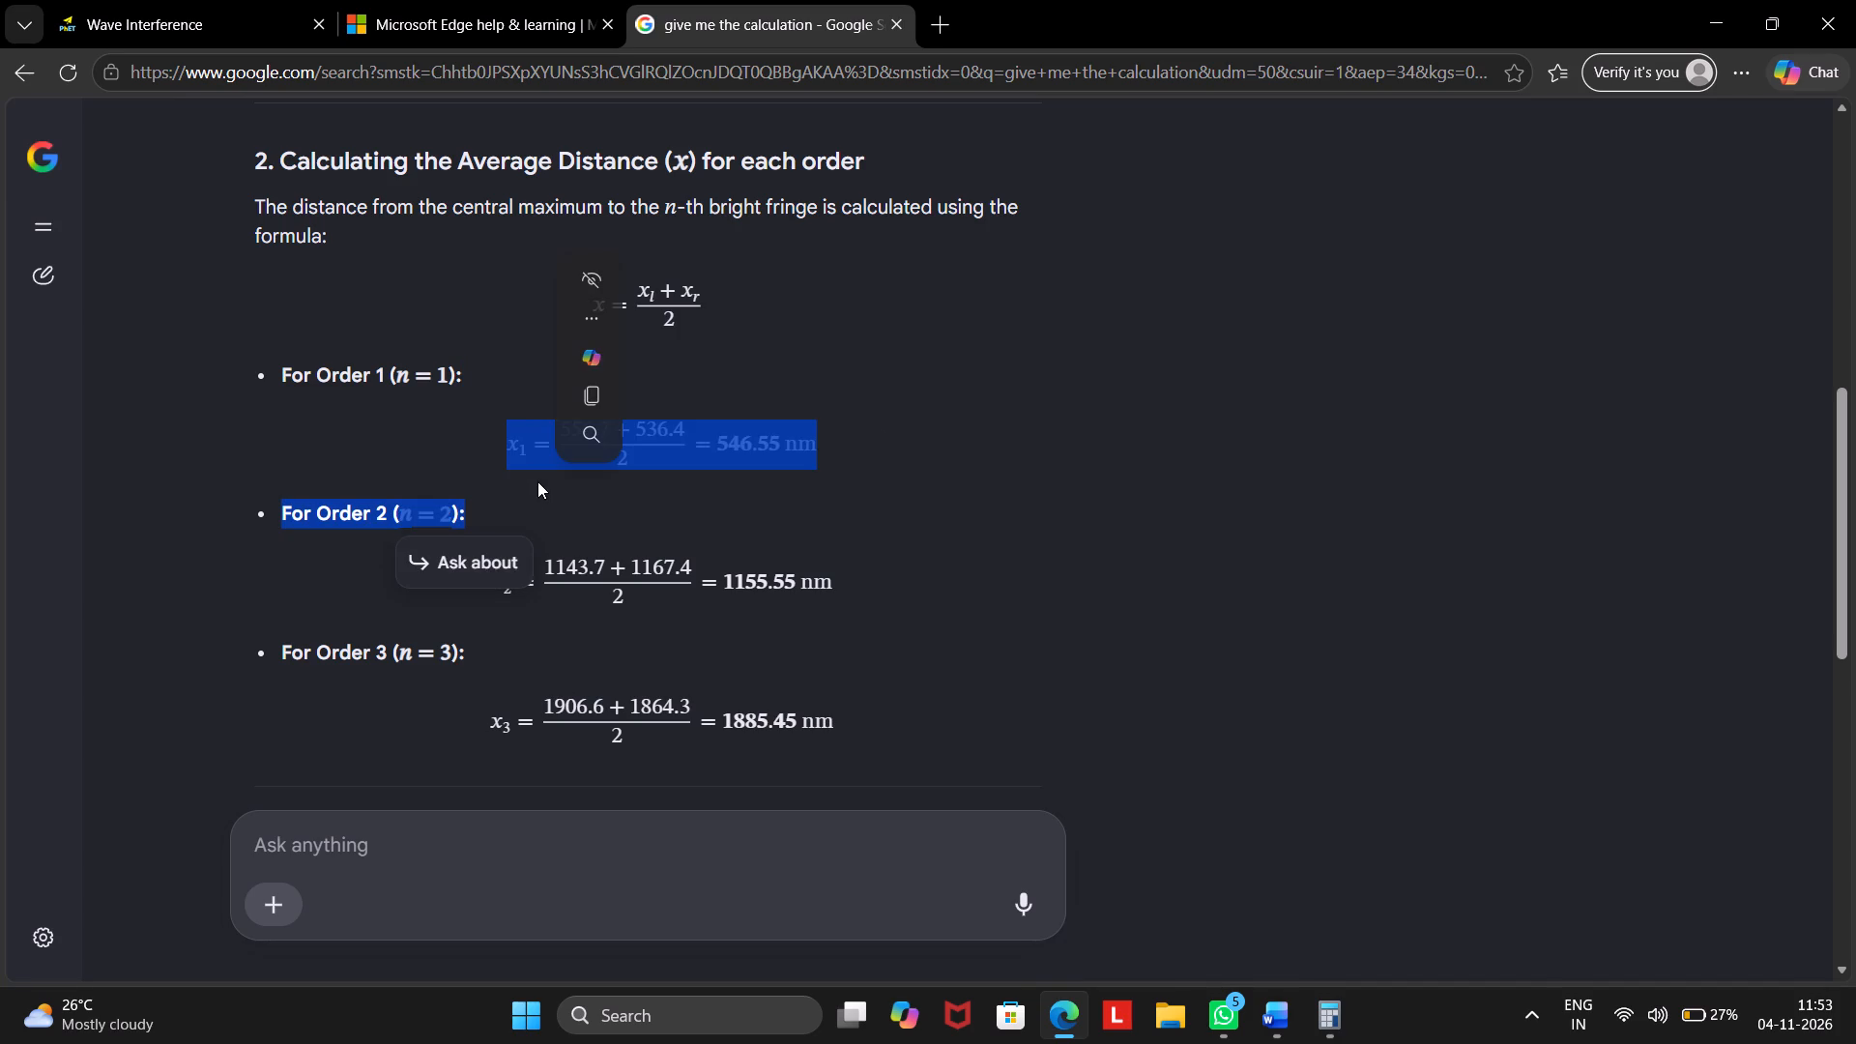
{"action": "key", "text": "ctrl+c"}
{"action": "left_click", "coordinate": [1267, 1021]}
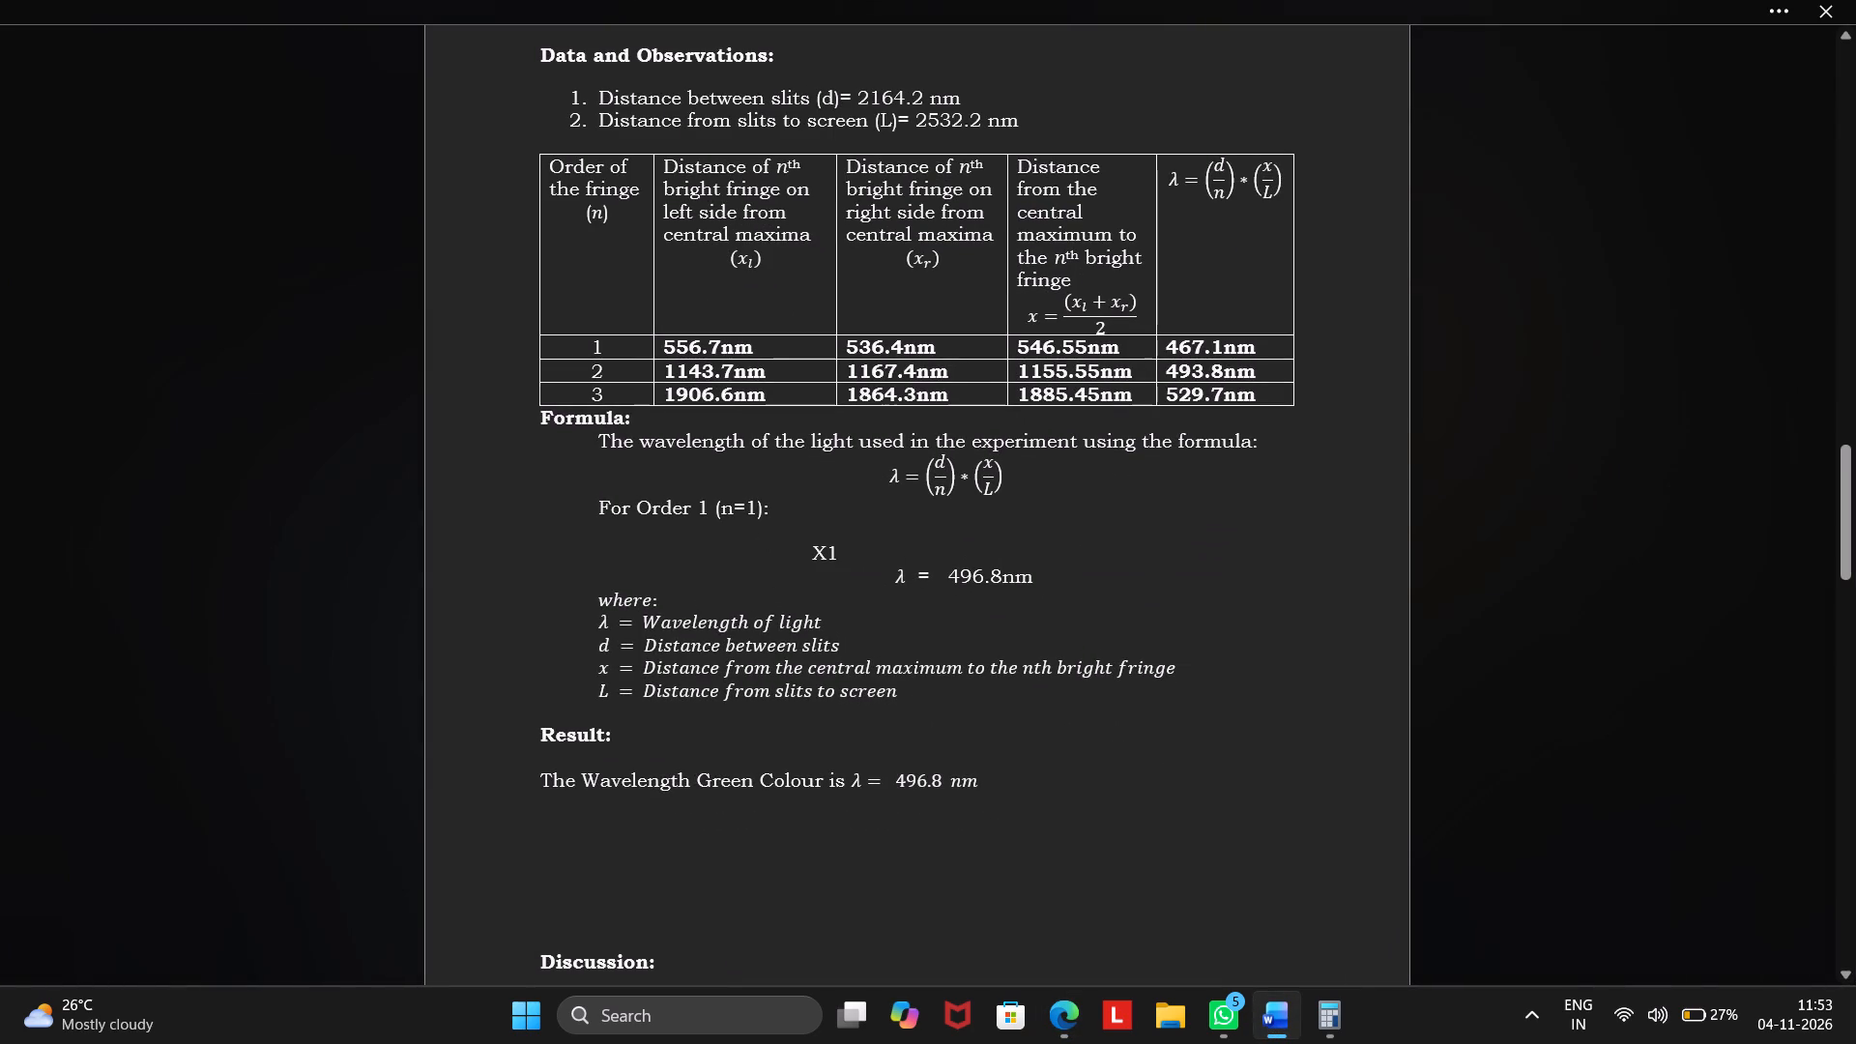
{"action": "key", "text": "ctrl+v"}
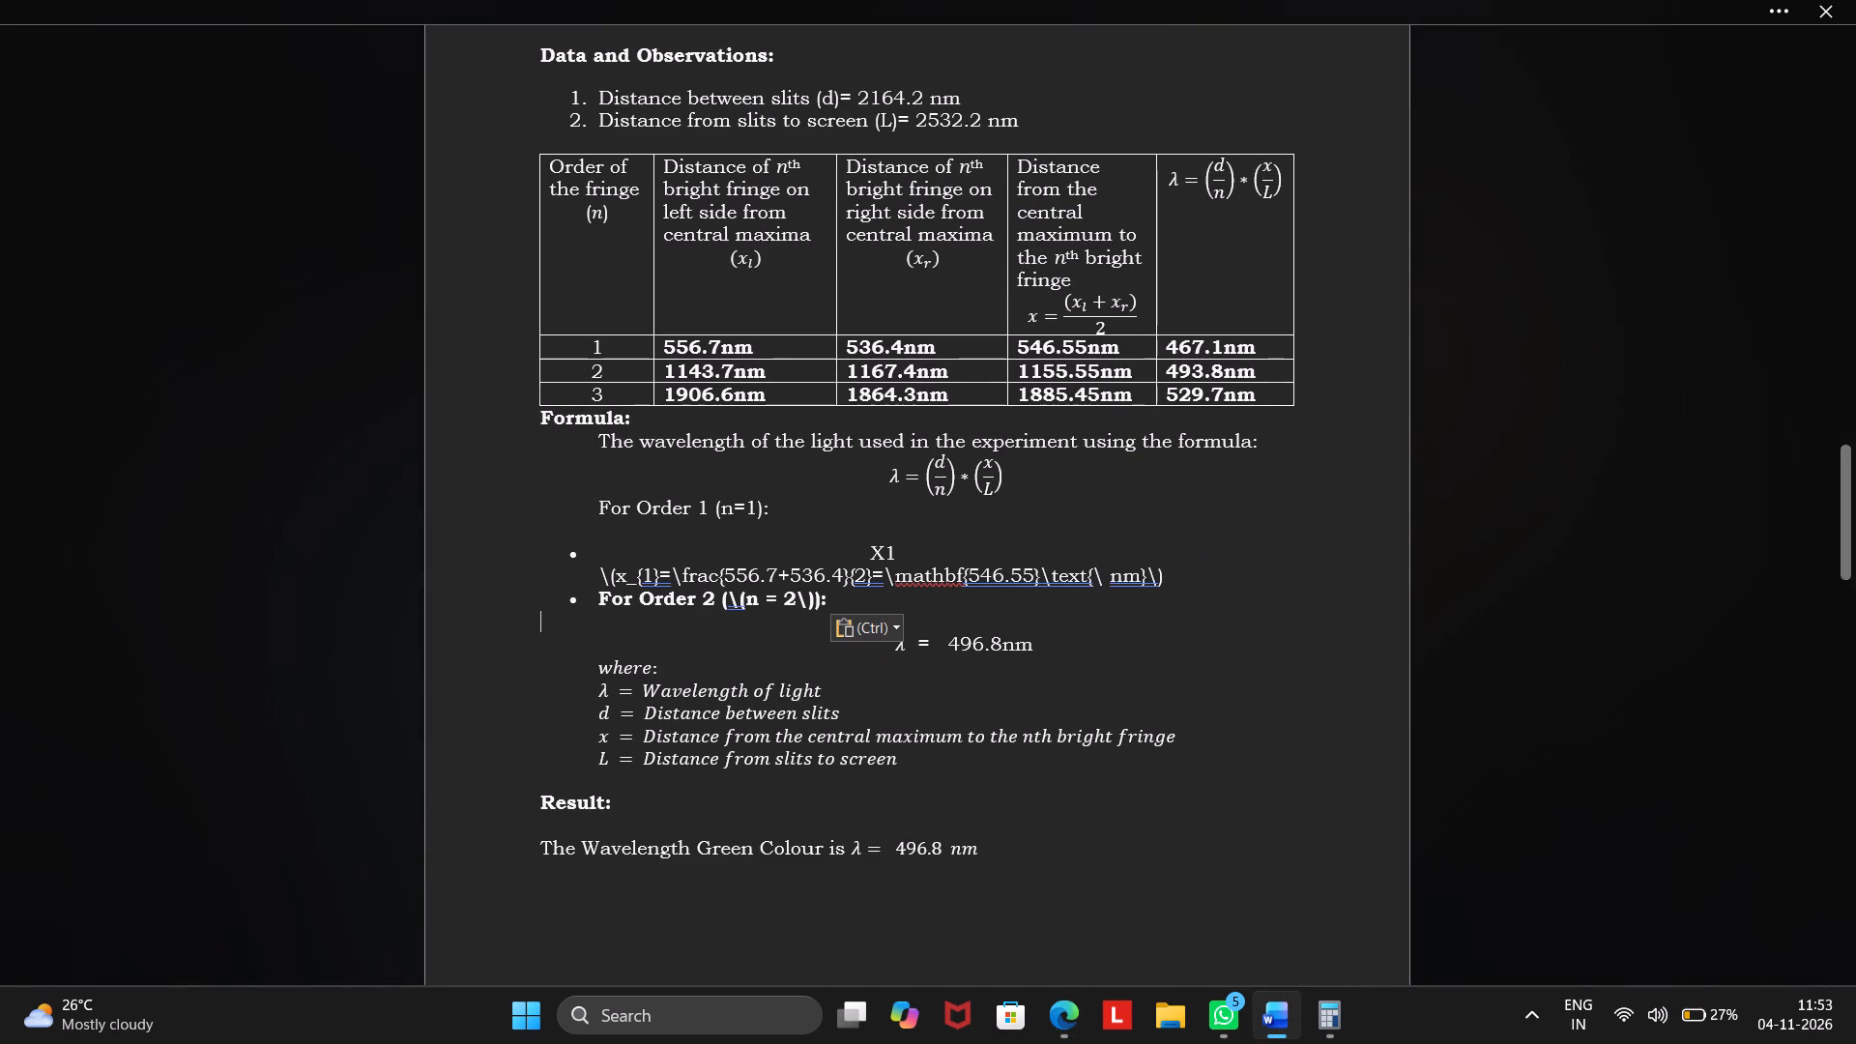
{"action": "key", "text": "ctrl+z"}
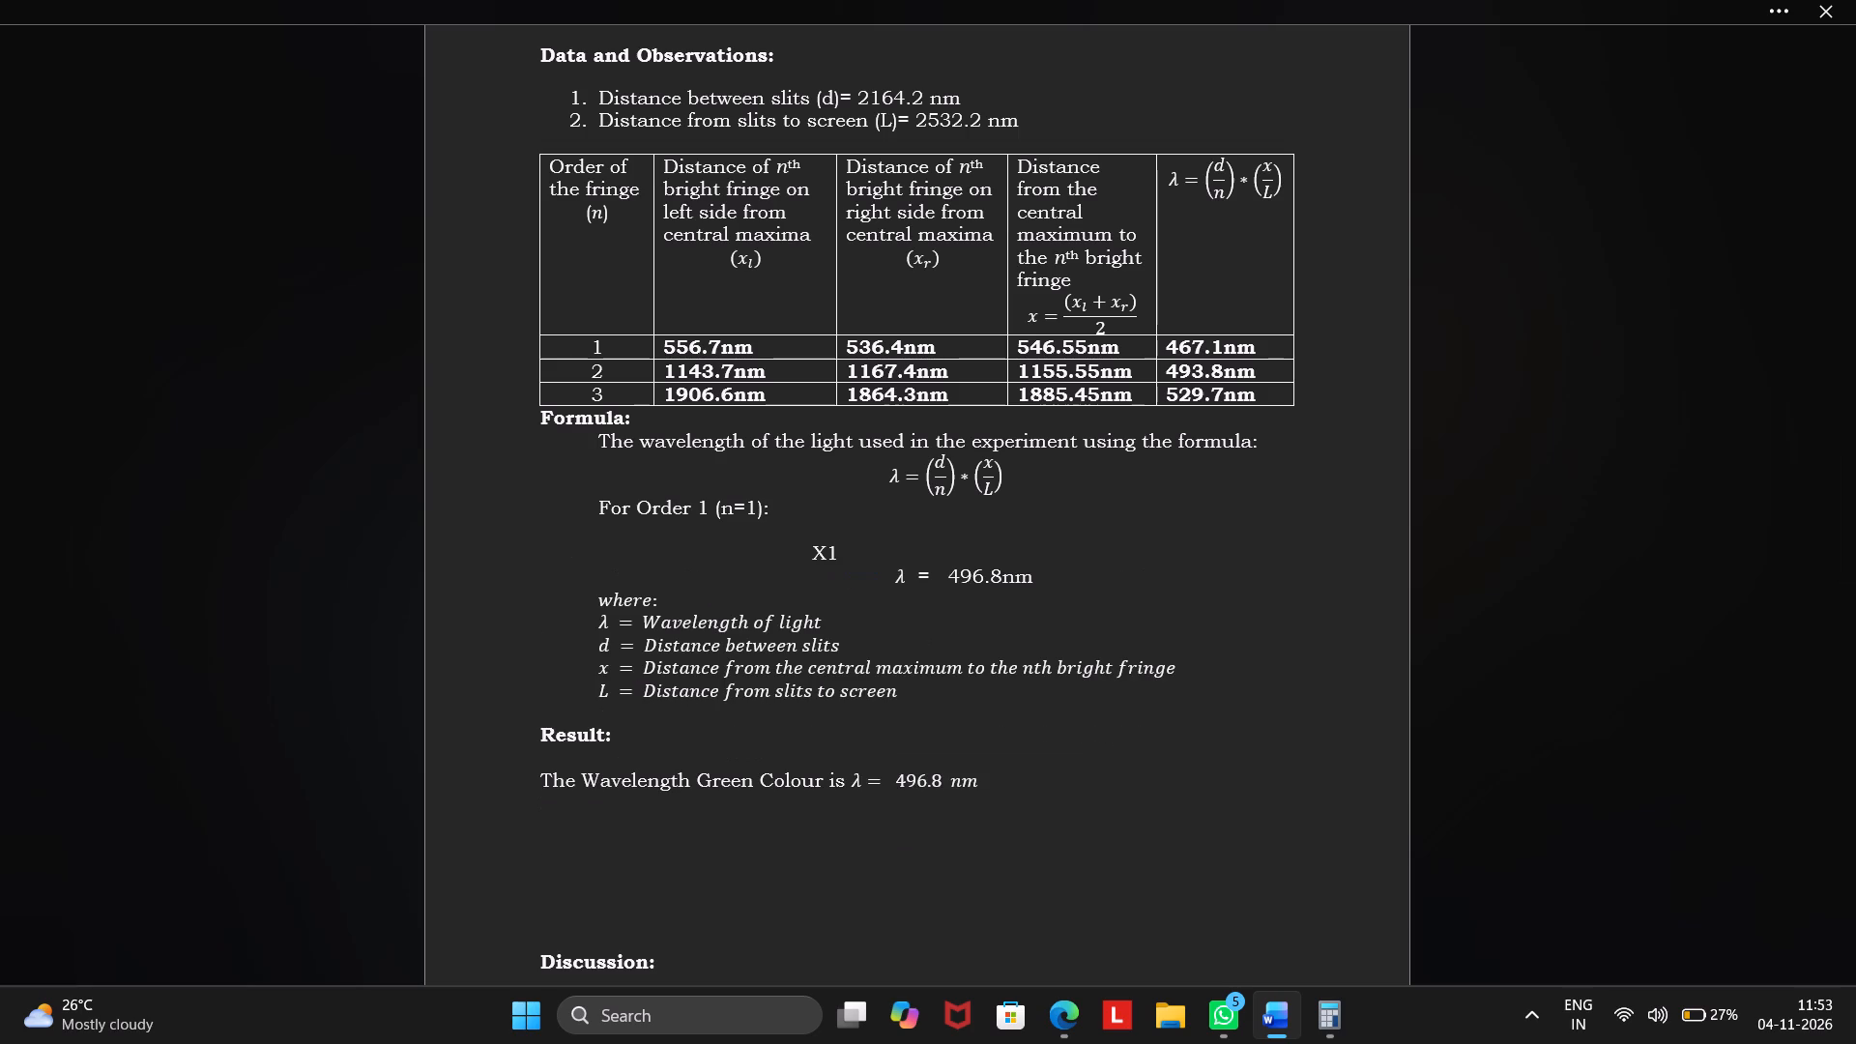
Add an equals sign with a space on each side after "X1", checking the Order 1 calculation in Edge along the way.
{"action": "key", "text": "equal"}
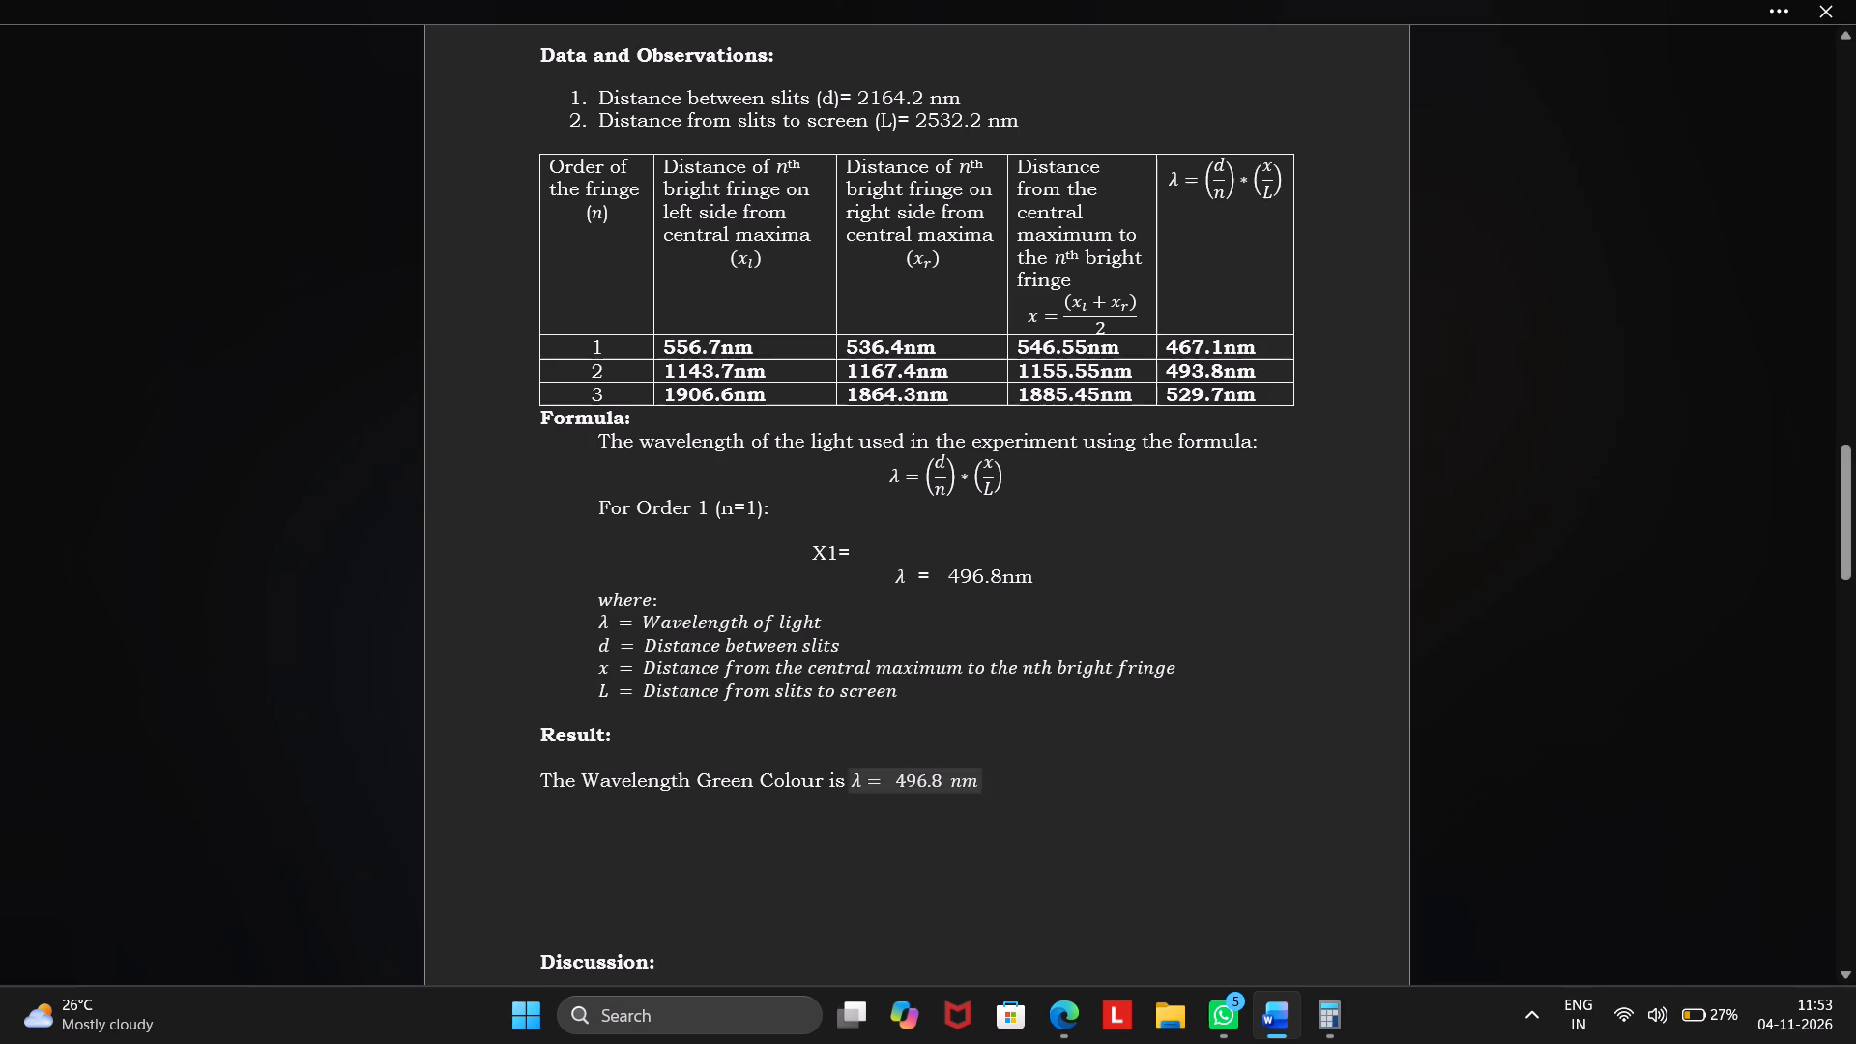
{"action": "left_click", "coordinate": [1293, 1014]}
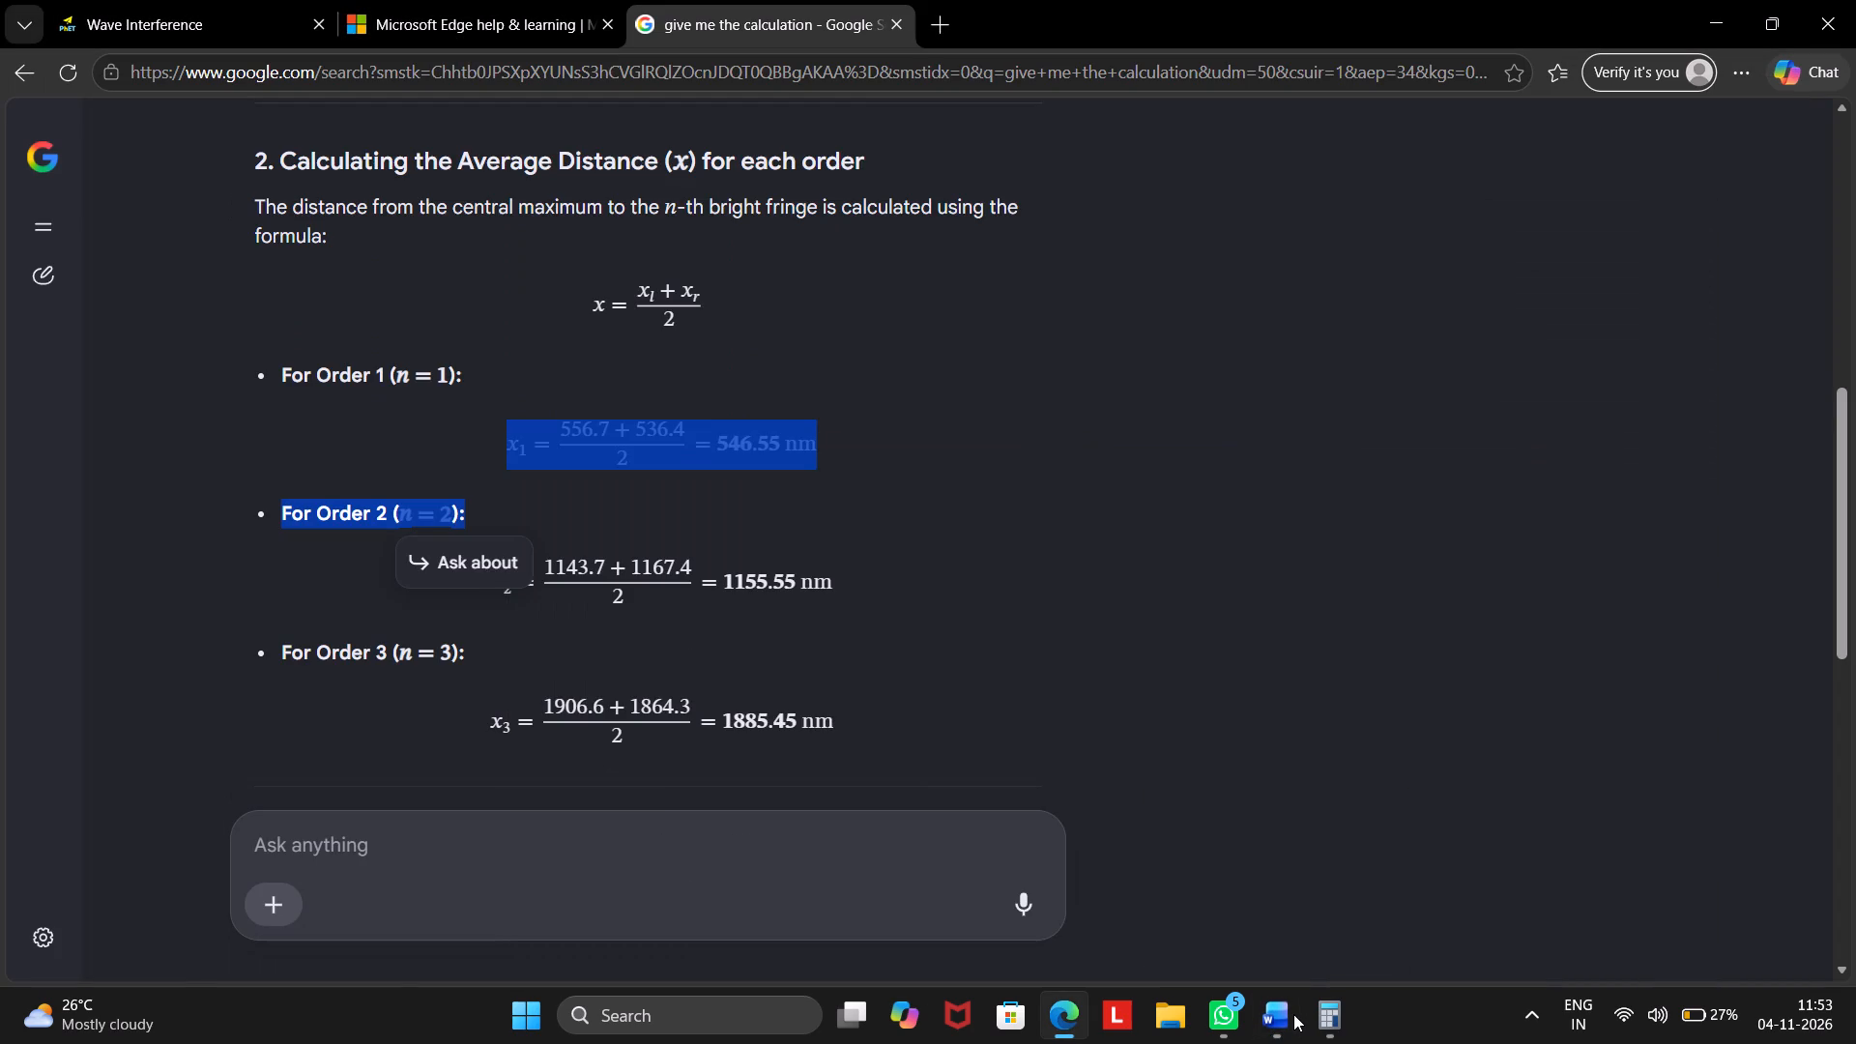
{"action": "left_click", "coordinate": [1293, 1014]}
{"action": "key", "text": "space"}
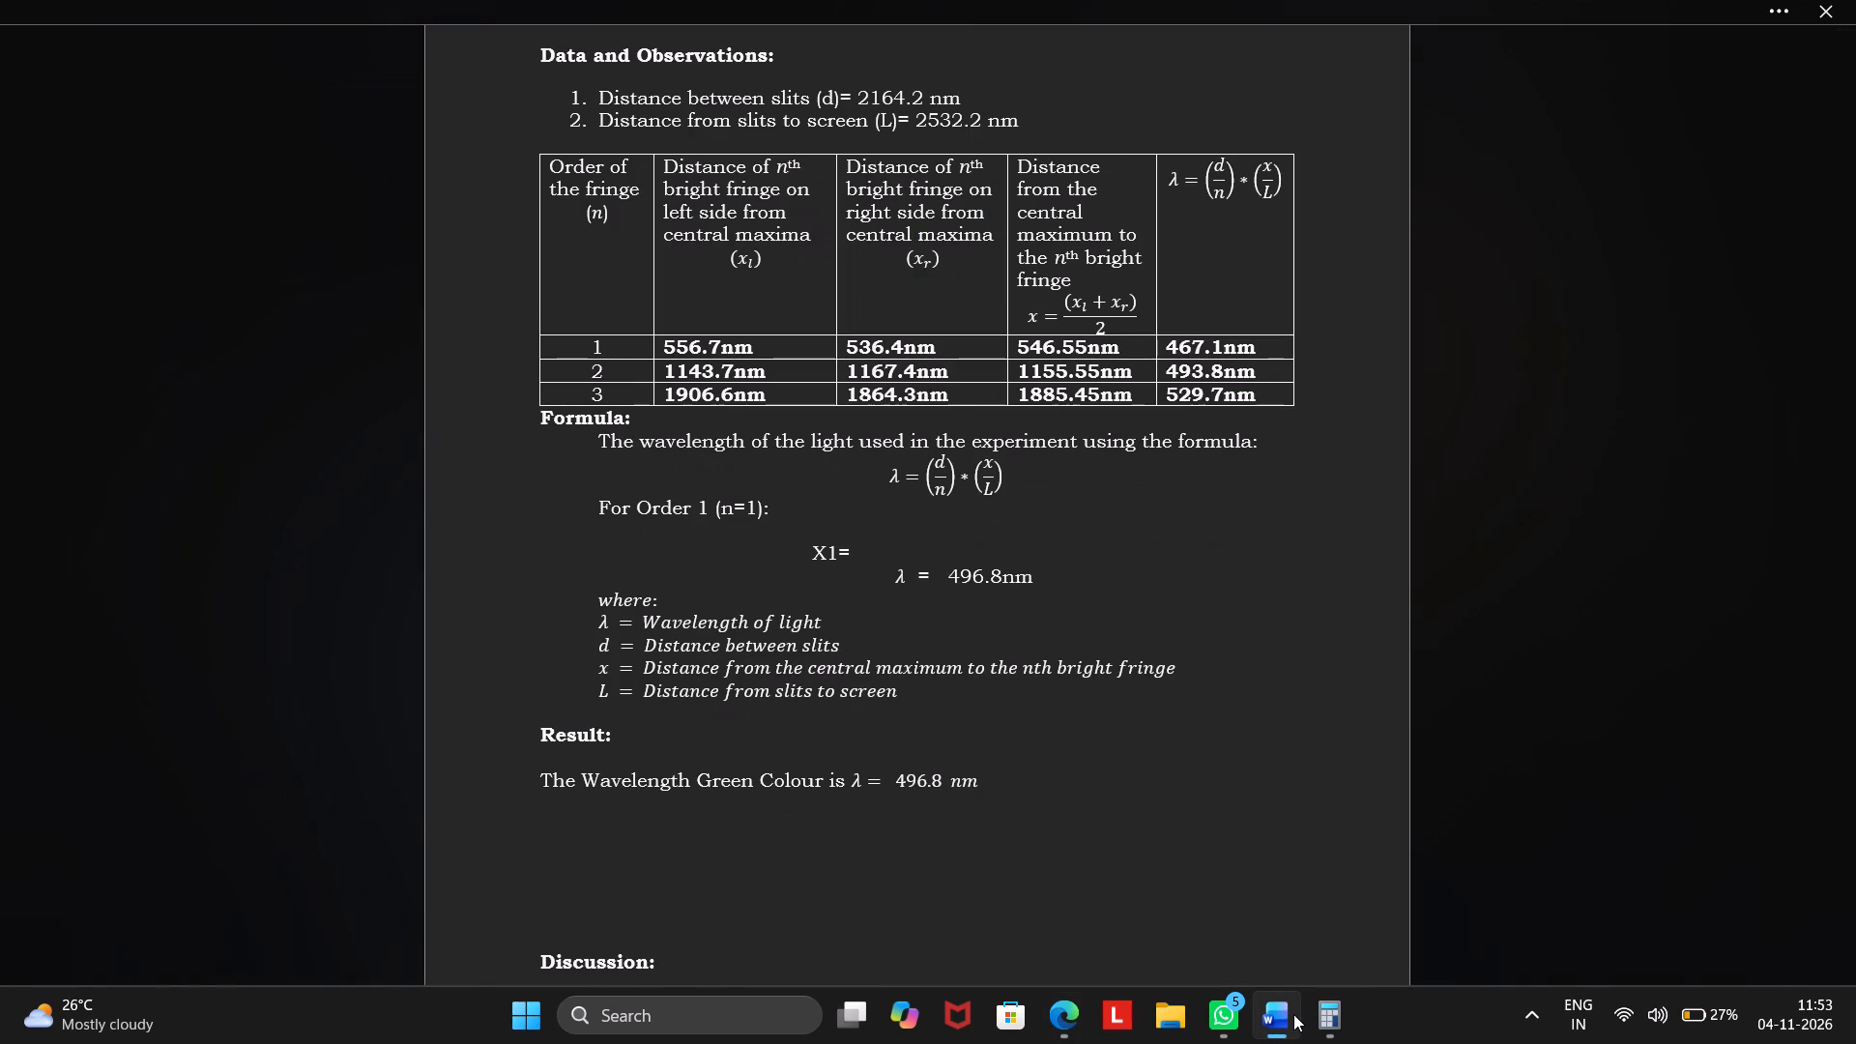
{"action": "key", "text": "BackSpace"}
{"action": "key", "text": "BackSpace"}
{"action": "key", "text": "space"}
{"action": "type", "text": "="}
{"action": "key", "text": "space"}
Enter the Order 1 expression "556.7 + 536.4/2" after "X1 =", followed by a space.
{"action": "type", "text": "55"}
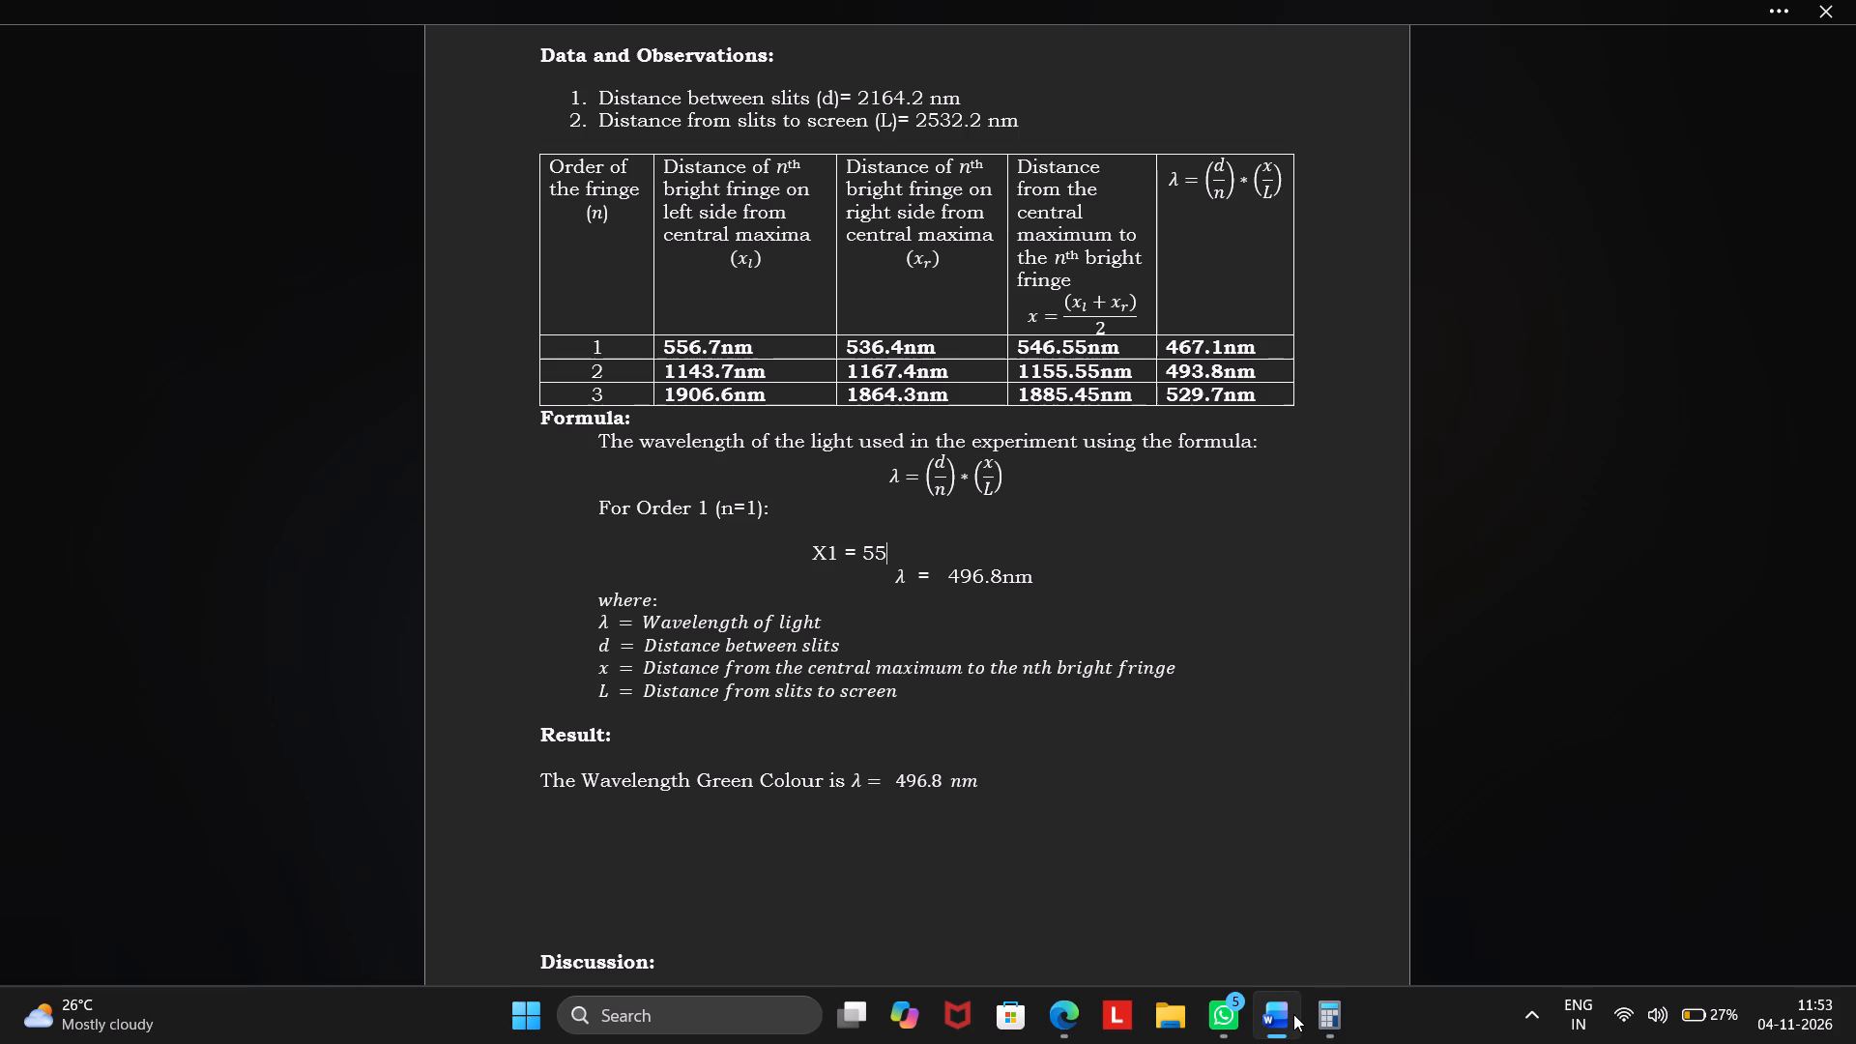
{"action": "key", "text": "6"}
{"action": "type", "text": ".7"}
{"action": "key", "text": "space"}
{"action": "type", "text": "="}
{"action": "key", "text": "BackSpace"}
{"action": "key", "text": "shift+plus"}
{"action": "key", "text": "space"}
{"action": "type", "text": "536"}
{"action": "type", "text": ".4"}
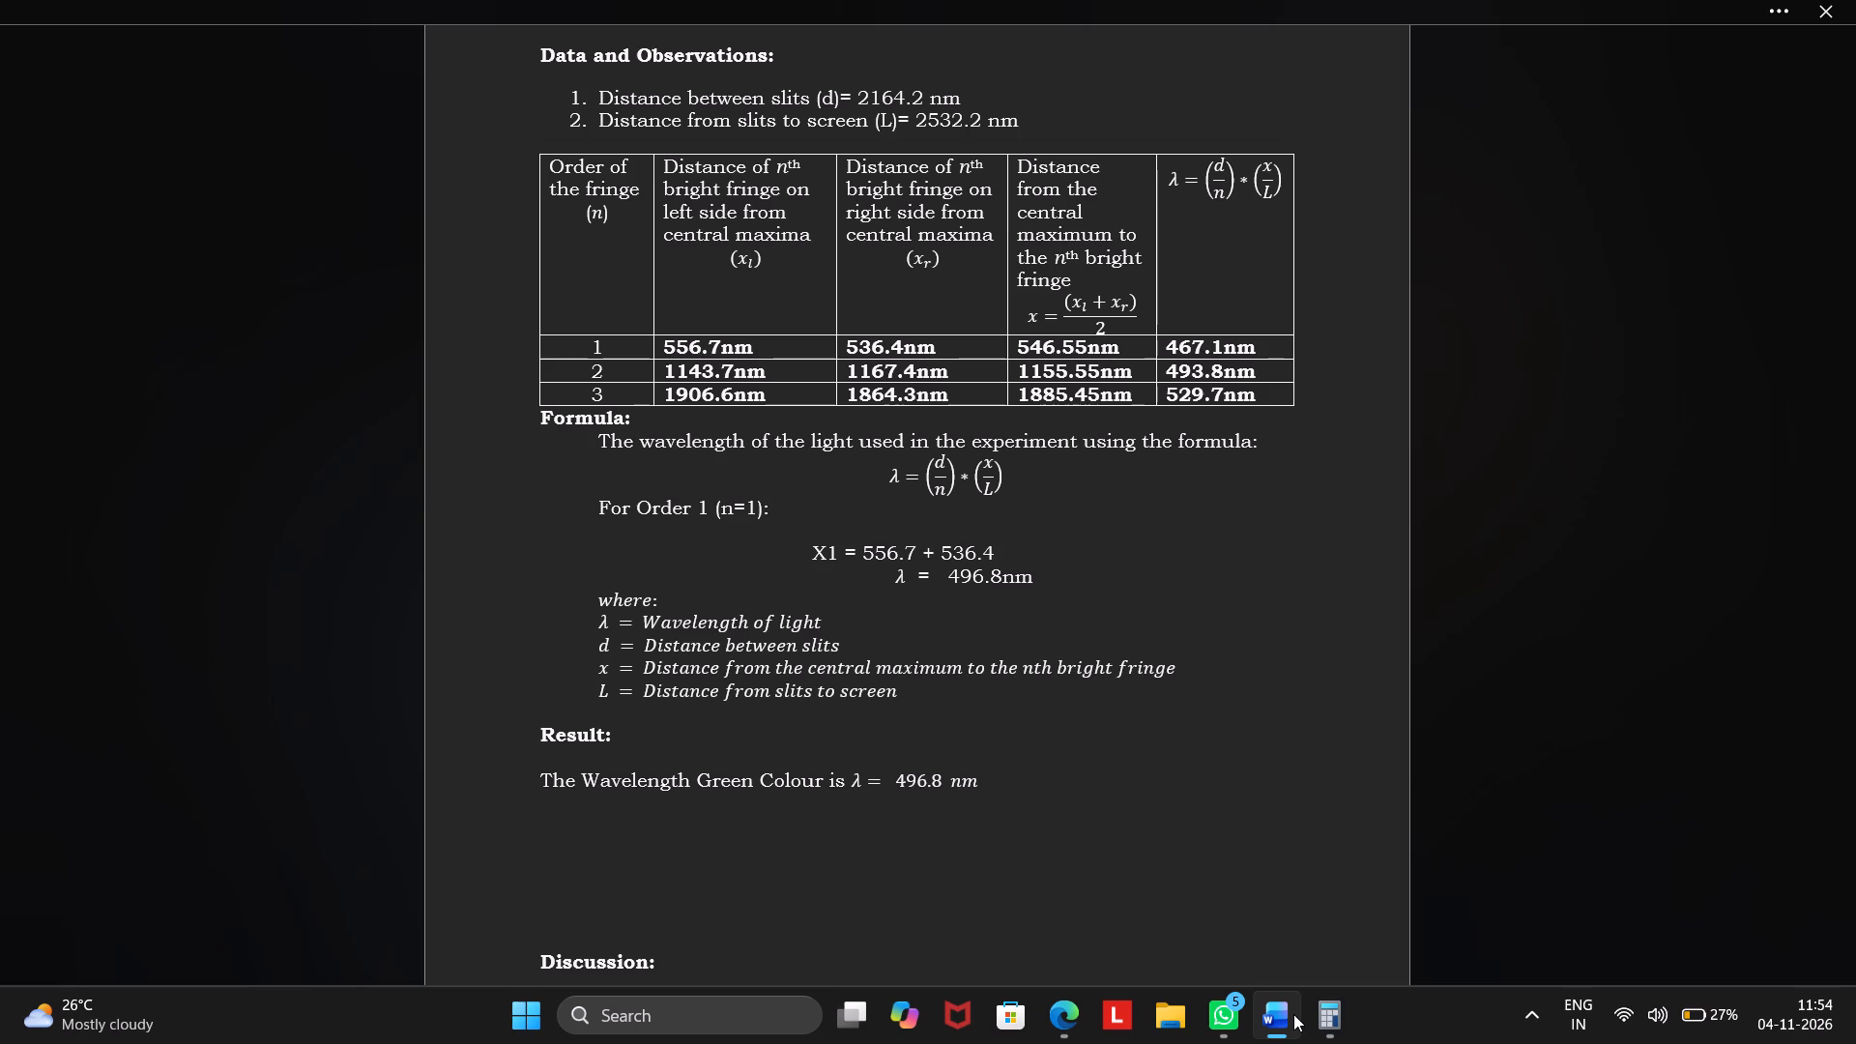
{"action": "type", "text": "/2"}
{"action": "key", "text": "space"}
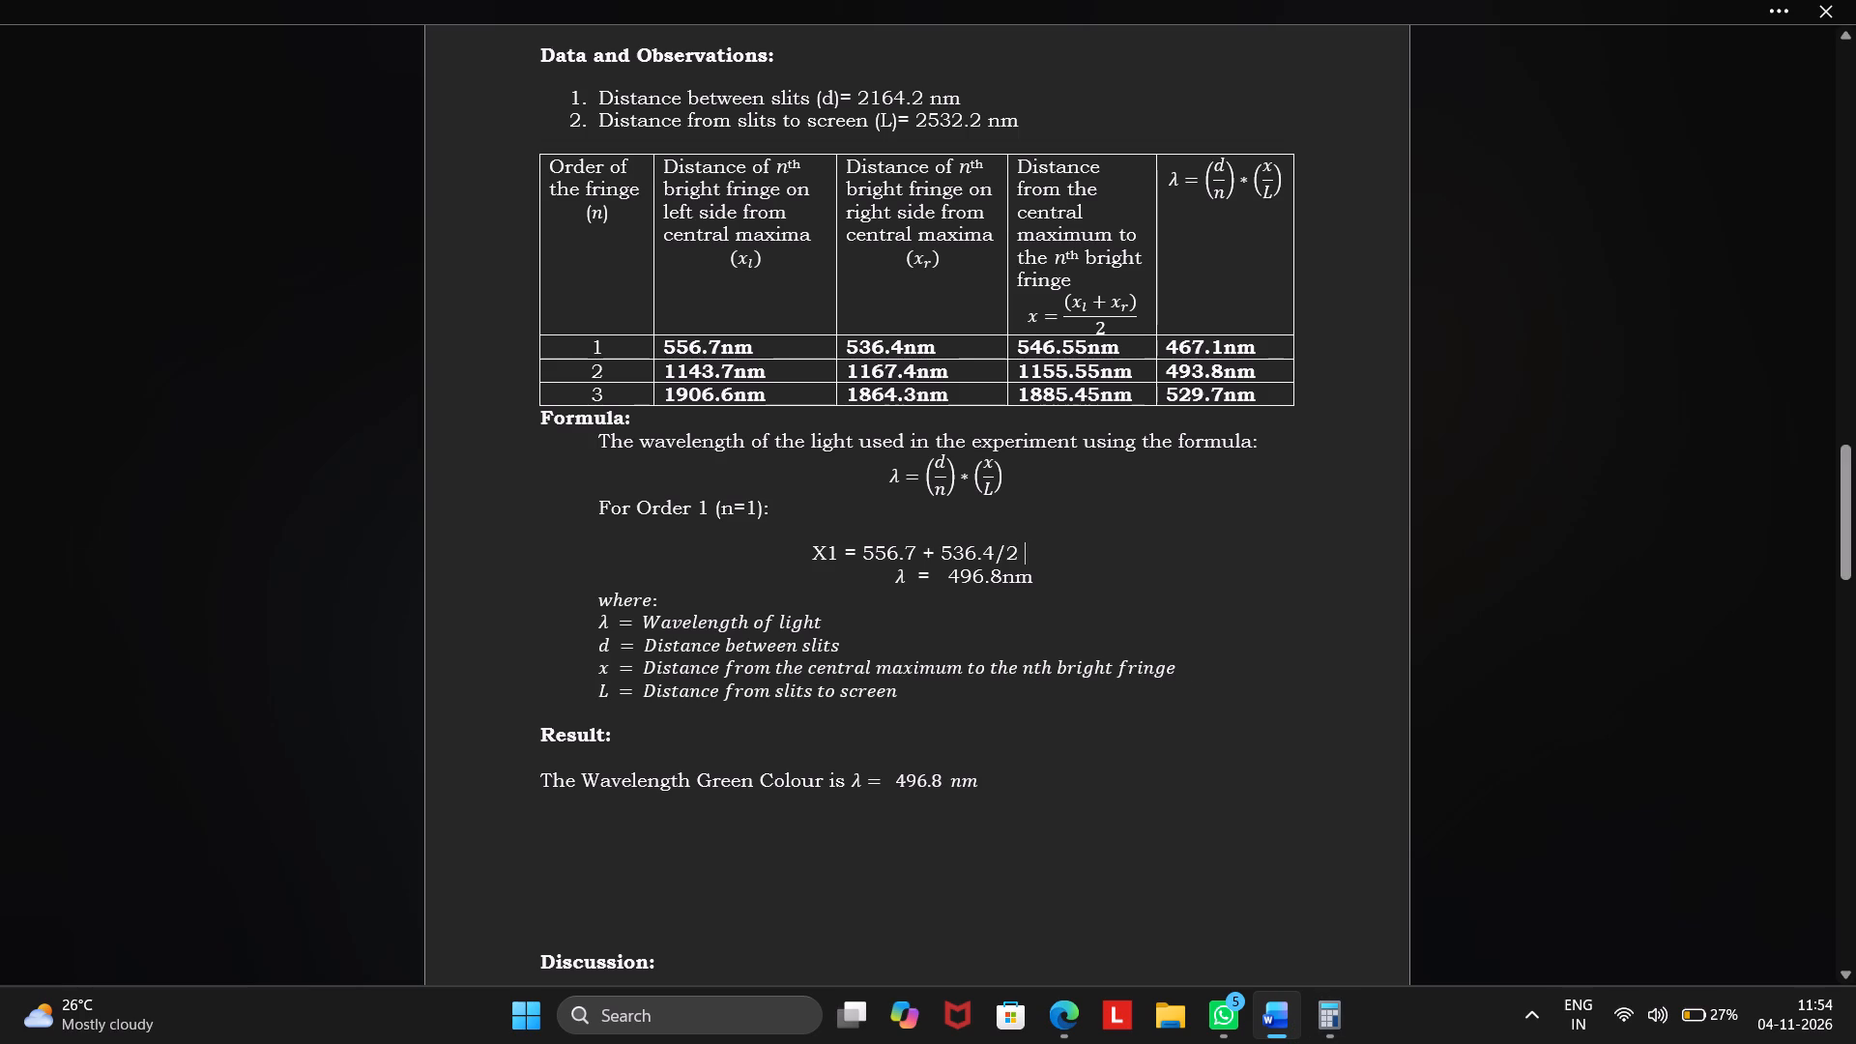
Cut the "λ = 496.8nm" text from the line below the X1 calculation.
{"action": "left_click_drag", "start_coordinate": [893, 572], "coordinate": [1026, 578]}
{"action": "key", "text": "ctrl+x"}
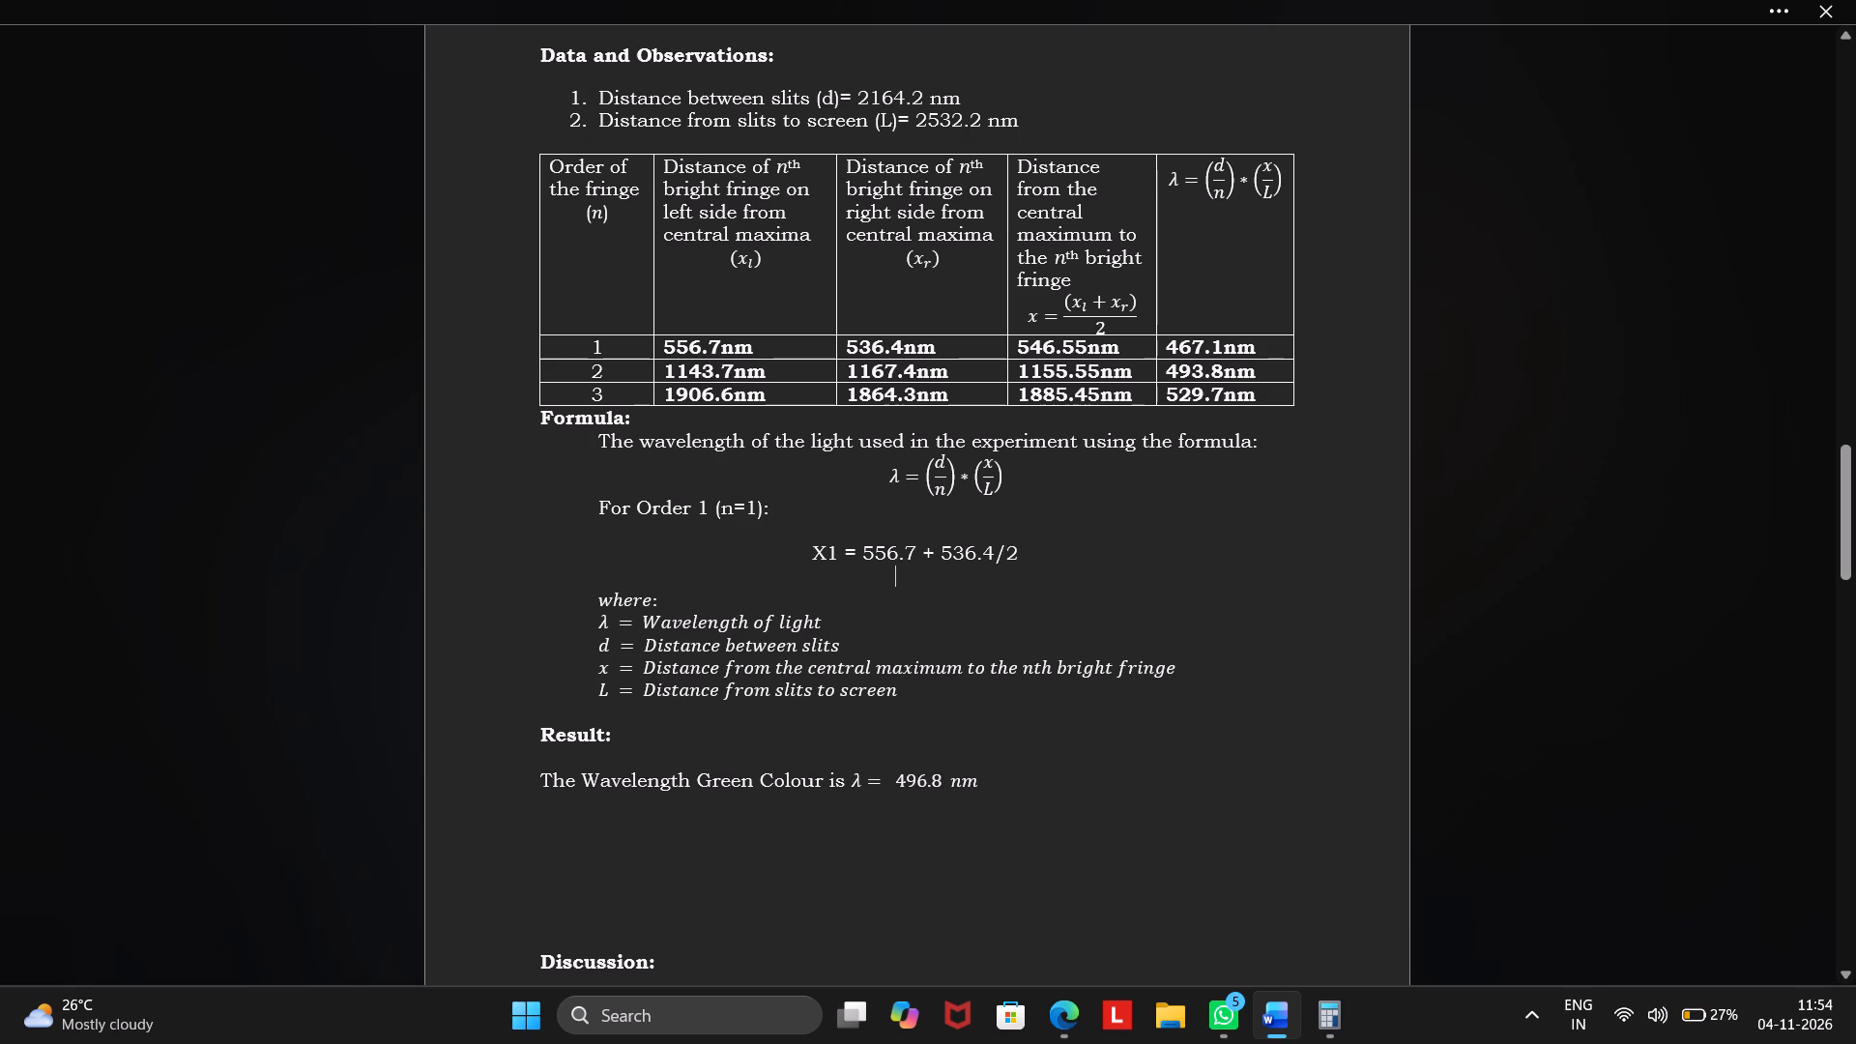
Complete the X1 calculation by adding "= 546.55nm" at the end of its line.
{"action": "left_click", "coordinate": [1034, 553]}
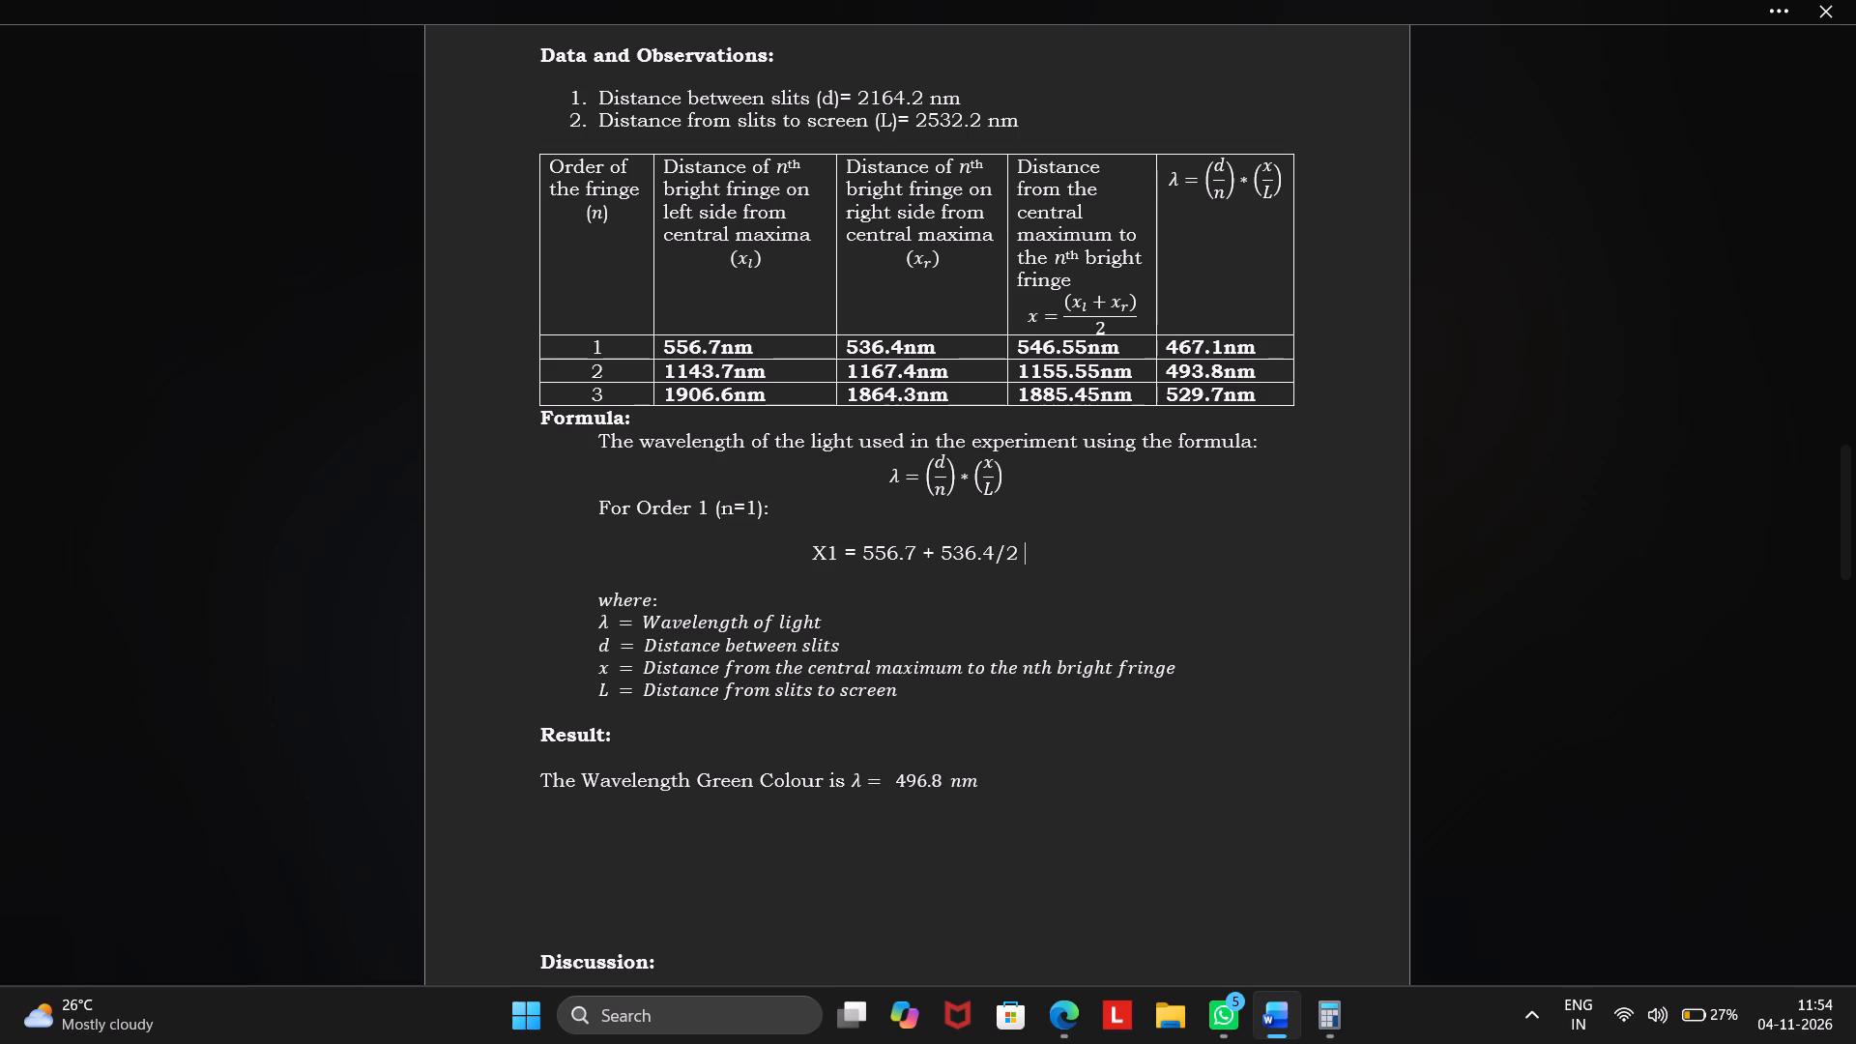
{"action": "key", "text": "equal"}
{"action": "key", "text": "space"}
{"action": "type", "text": "546"}
{"action": "type", "text": ".55"}
{"action": "type", "text": "nm"}
Start a new line below the X1 calculation and indent it with spaces to align with the "For Order 1 (n=1):" heading.
{"action": "key", "text": "Return"}
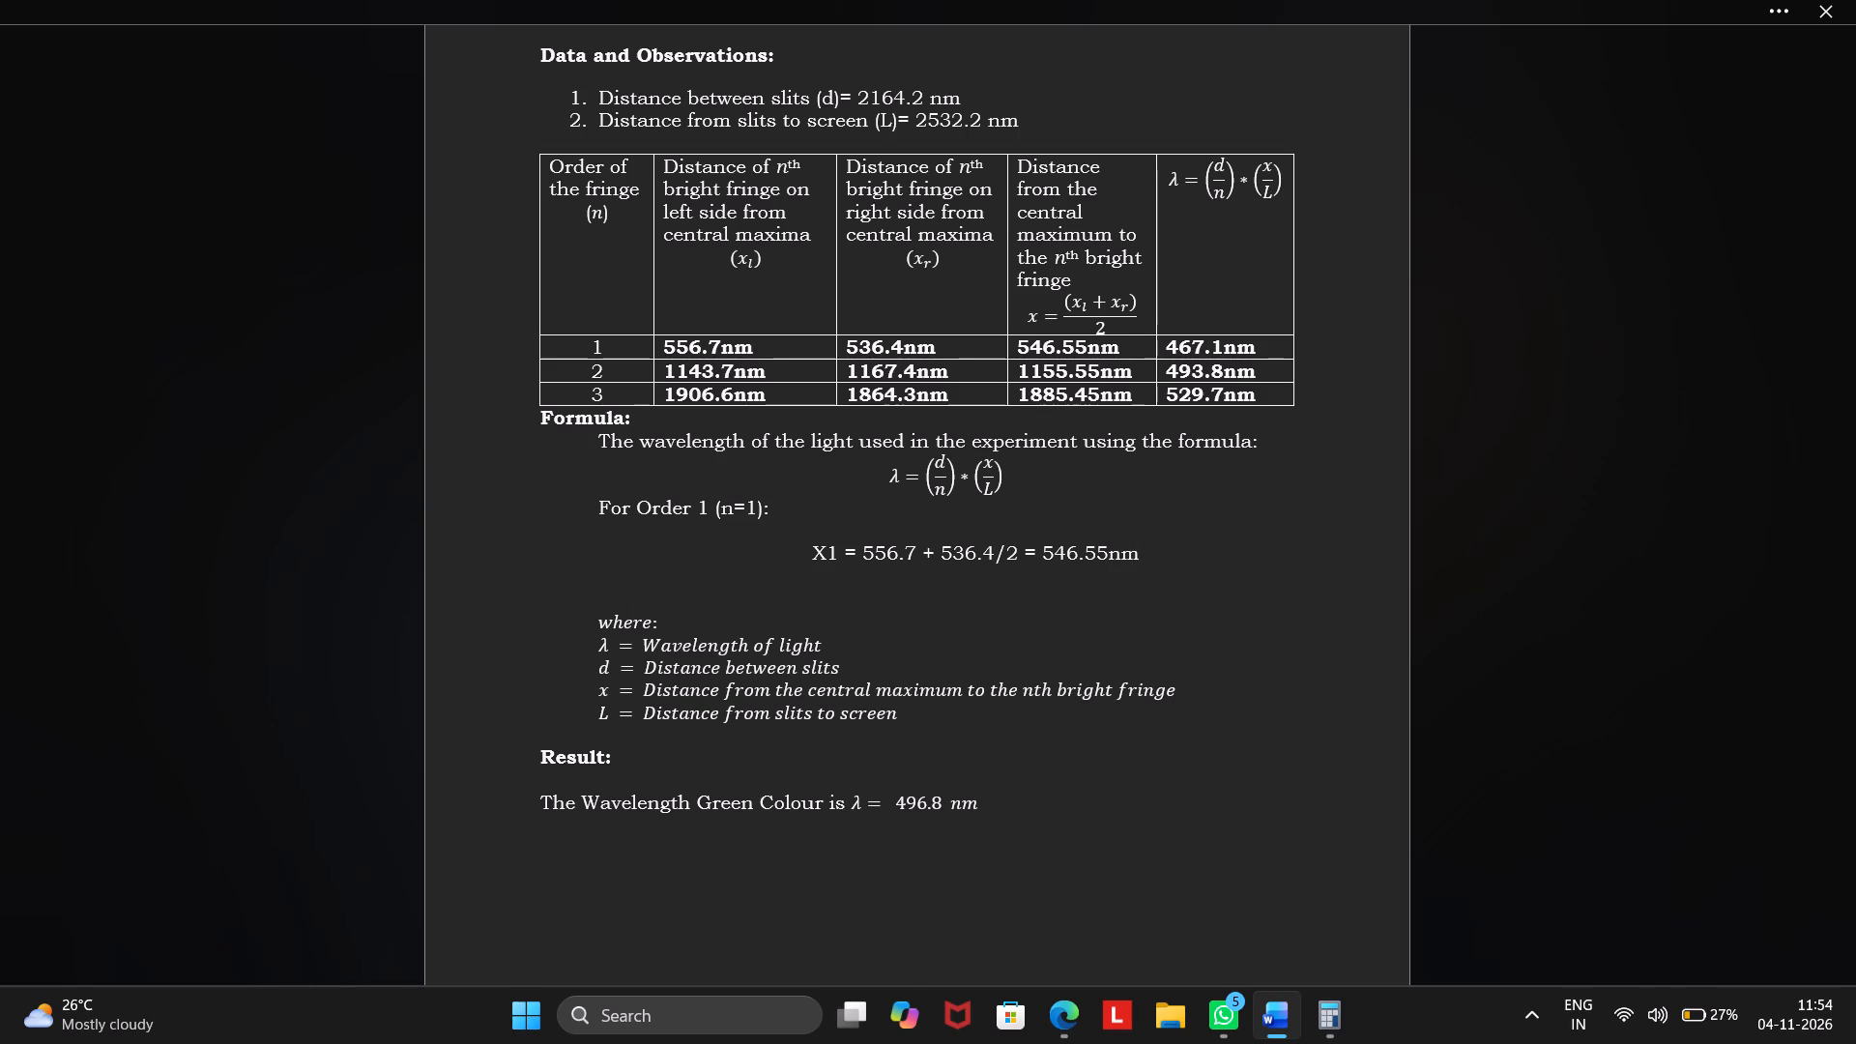
{"action": "key", "text": "space"}
{"action": "key", "text": "space"}
{"action": "key", "text": "space"}
{"action": "key", "text": "space"}
{"action": "key", "text": "space"}
{"action": "key", "text": "space"}
{"action": "key", "text": "space"}
{"action": "key", "text": "space"}
{"action": "key", "text": "space"}
{"action": "key", "text": "space"}
{"action": "key", "text": "space"}
{"action": "key", "text": "space"}
{"action": "key", "text": "BackSpace"}
{"action": "key", "text": "BackSpace"}
{"action": "key", "text": "BackSpace"}
Enter the heading "For Order 2 (n=2):" on the new line.
{"action": "key", "text": "f"}
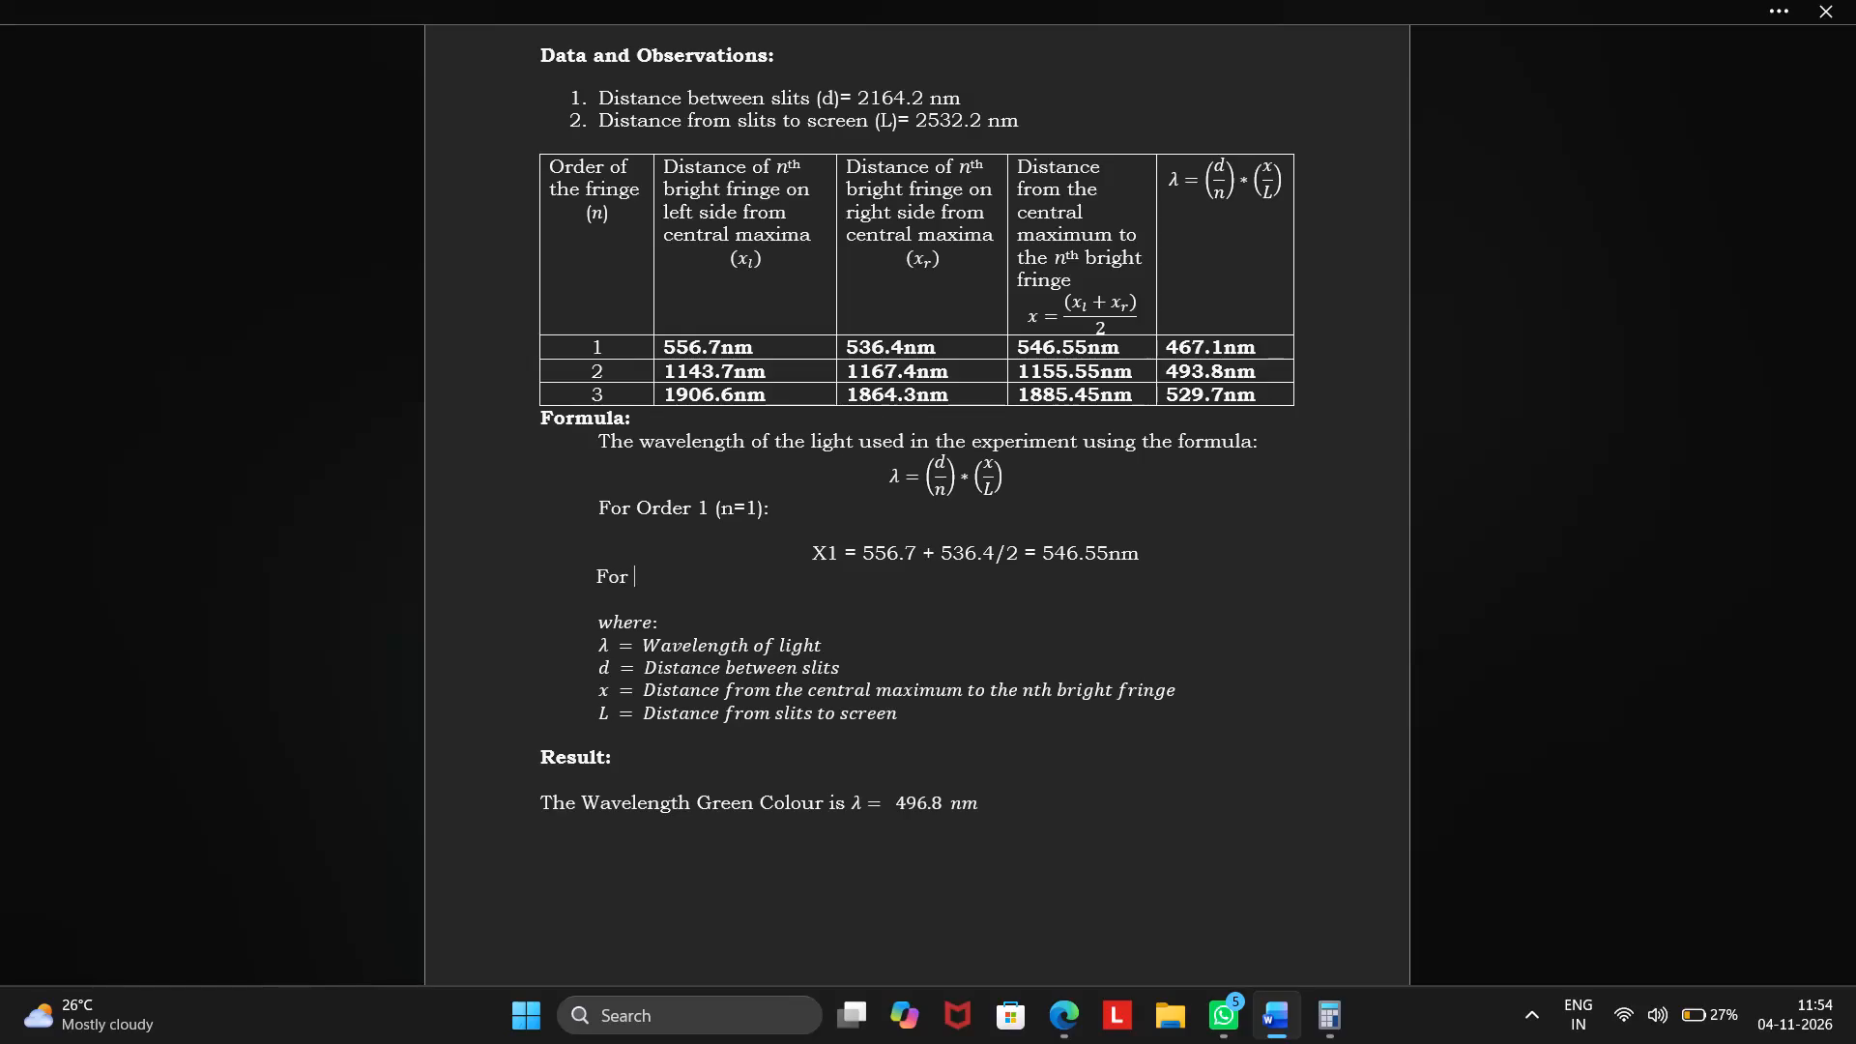
{"action": "type", "text": "rder"}
{"action": "key", "text": "space"}
{"action": "type", "text": "2"}
{"action": "key", "text": "space"}
{"action": "type", "text": "()"}
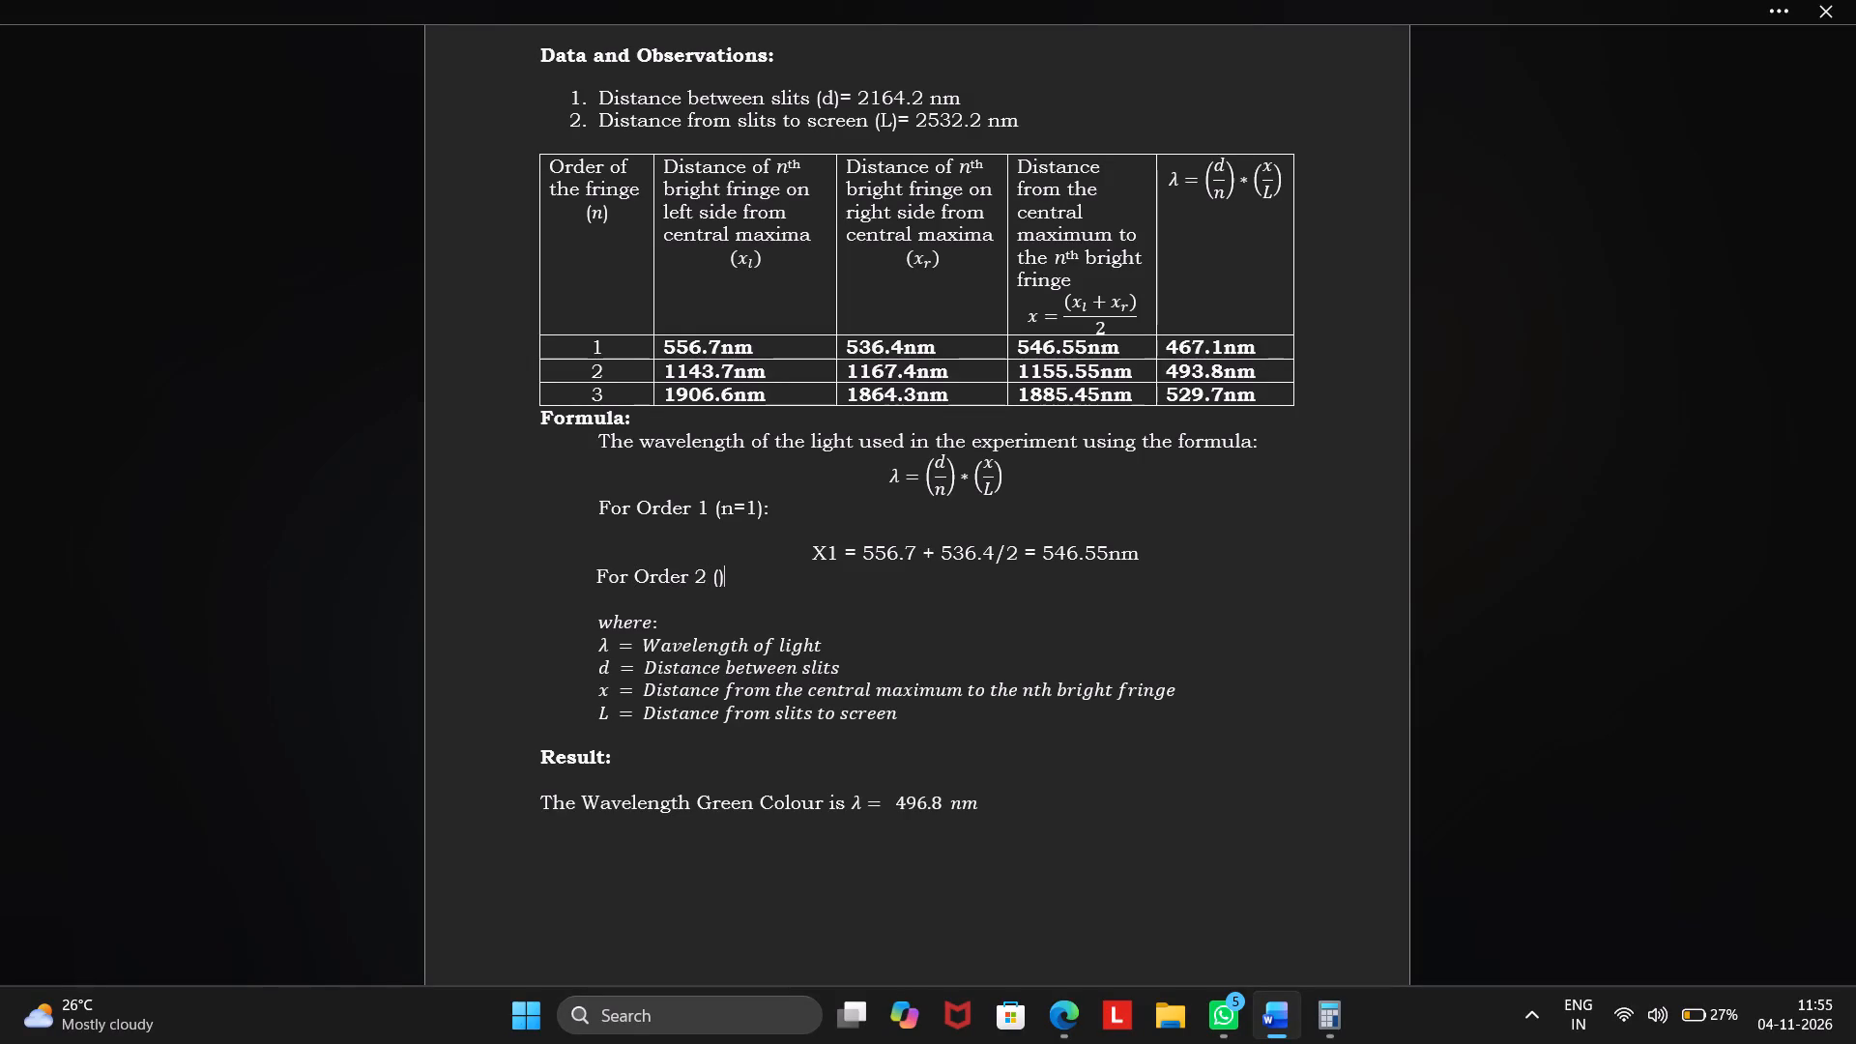
{"action": "key", "text": "Left"}
{"action": "type", "text": "n="}
{"action": "key", "text": "2"}
{"action": "key", "text": "Right"}
{"action": "key", "text": "shift+colon"}
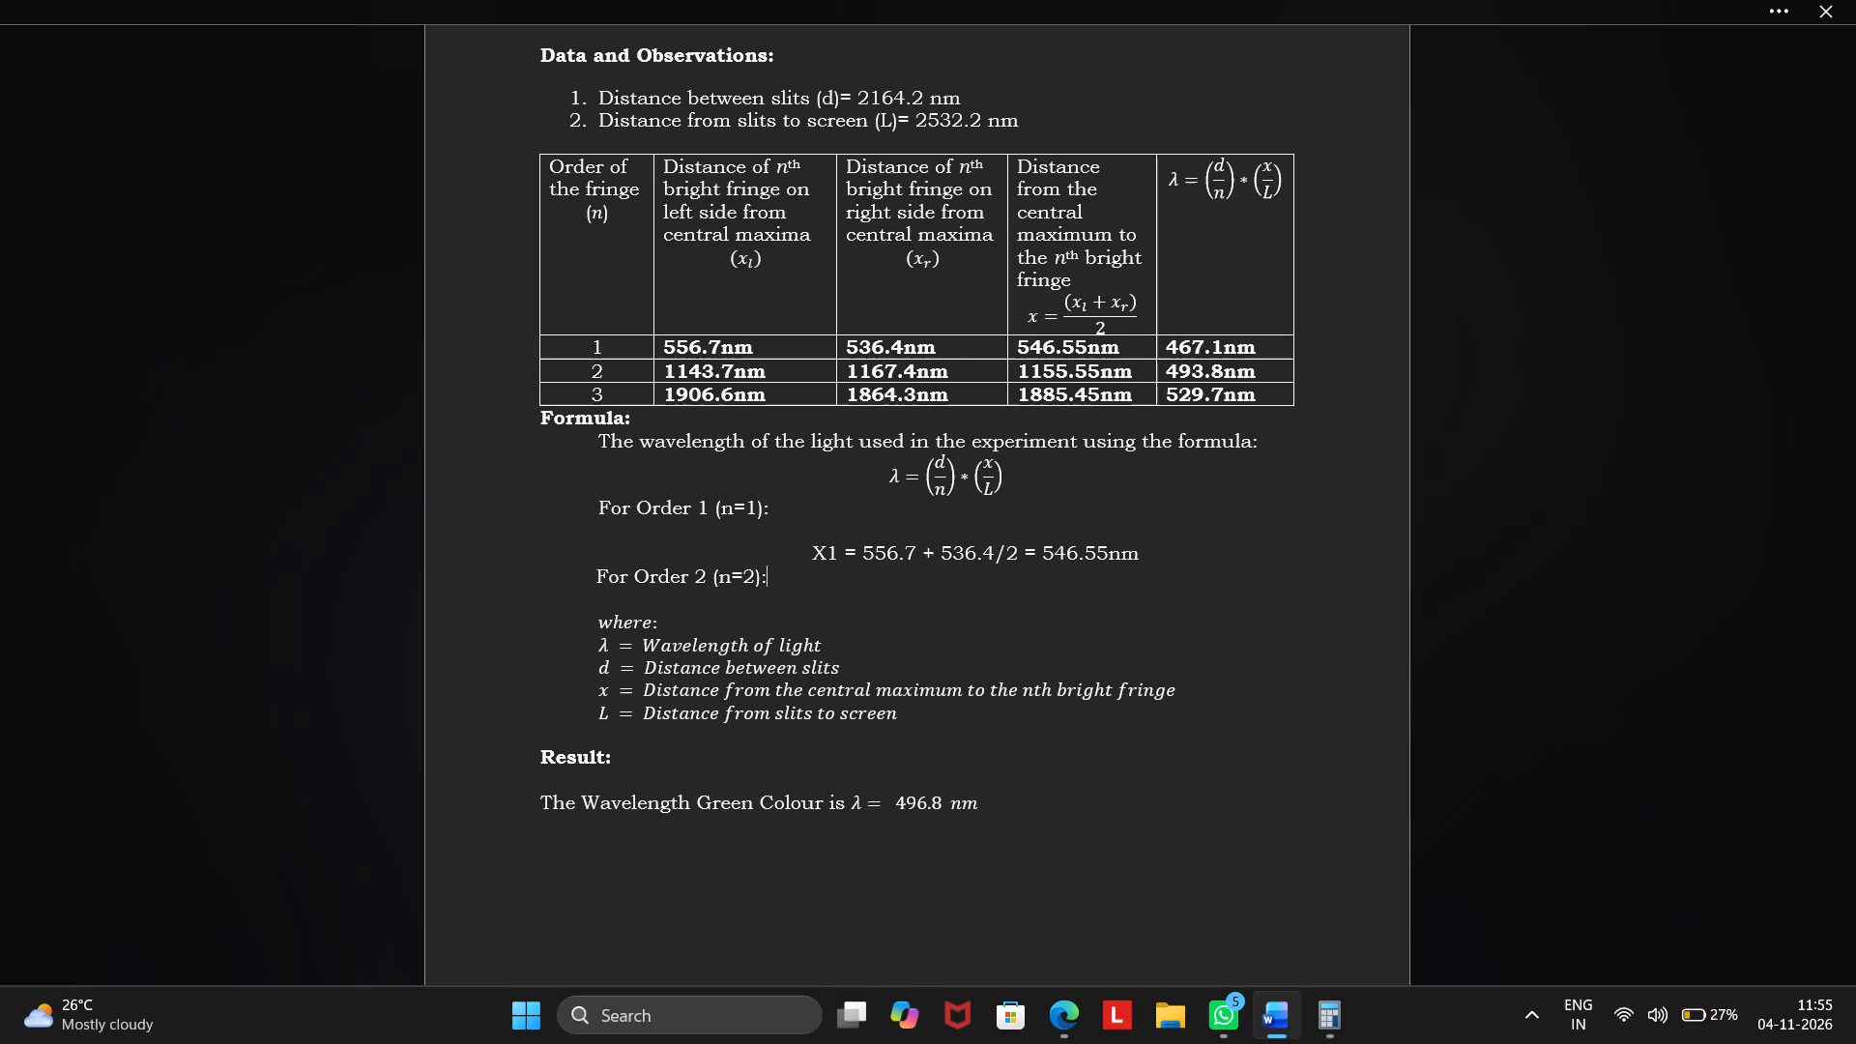
Add a line break after the Order 2 heading and bring the insertion point to the indented line above "where:", aligned with X1.
{"action": "key", "text": "Return"}
{"action": "key", "text": "Right"}
{"action": "key", "text": "Right"}
{"action": "key", "text": "Right"}
{"action": "key", "text": "Right"}
{"action": "key", "text": "Right"}
{"action": "key", "text": "Right"}
{"action": "key", "text": "Right"}
{"action": "key", "text": "Right"}
{"action": "key", "text": "Right"}
{"action": "key", "text": "Right"}
{"action": "key", "text": "Right"}
{"action": "key", "text": "Right"}
{"action": "key", "text": "Right"}
{"action": "key", "text": "Right"}
{"action": "key", "text": "Right"}
{"action": "key", "text": "Right"}
{"action": "key", "text": "Right"}
{"action": "key", "text": "Right"}
{"action": "key", "text": "Right"}
{"action": "key", "text": "Right"}
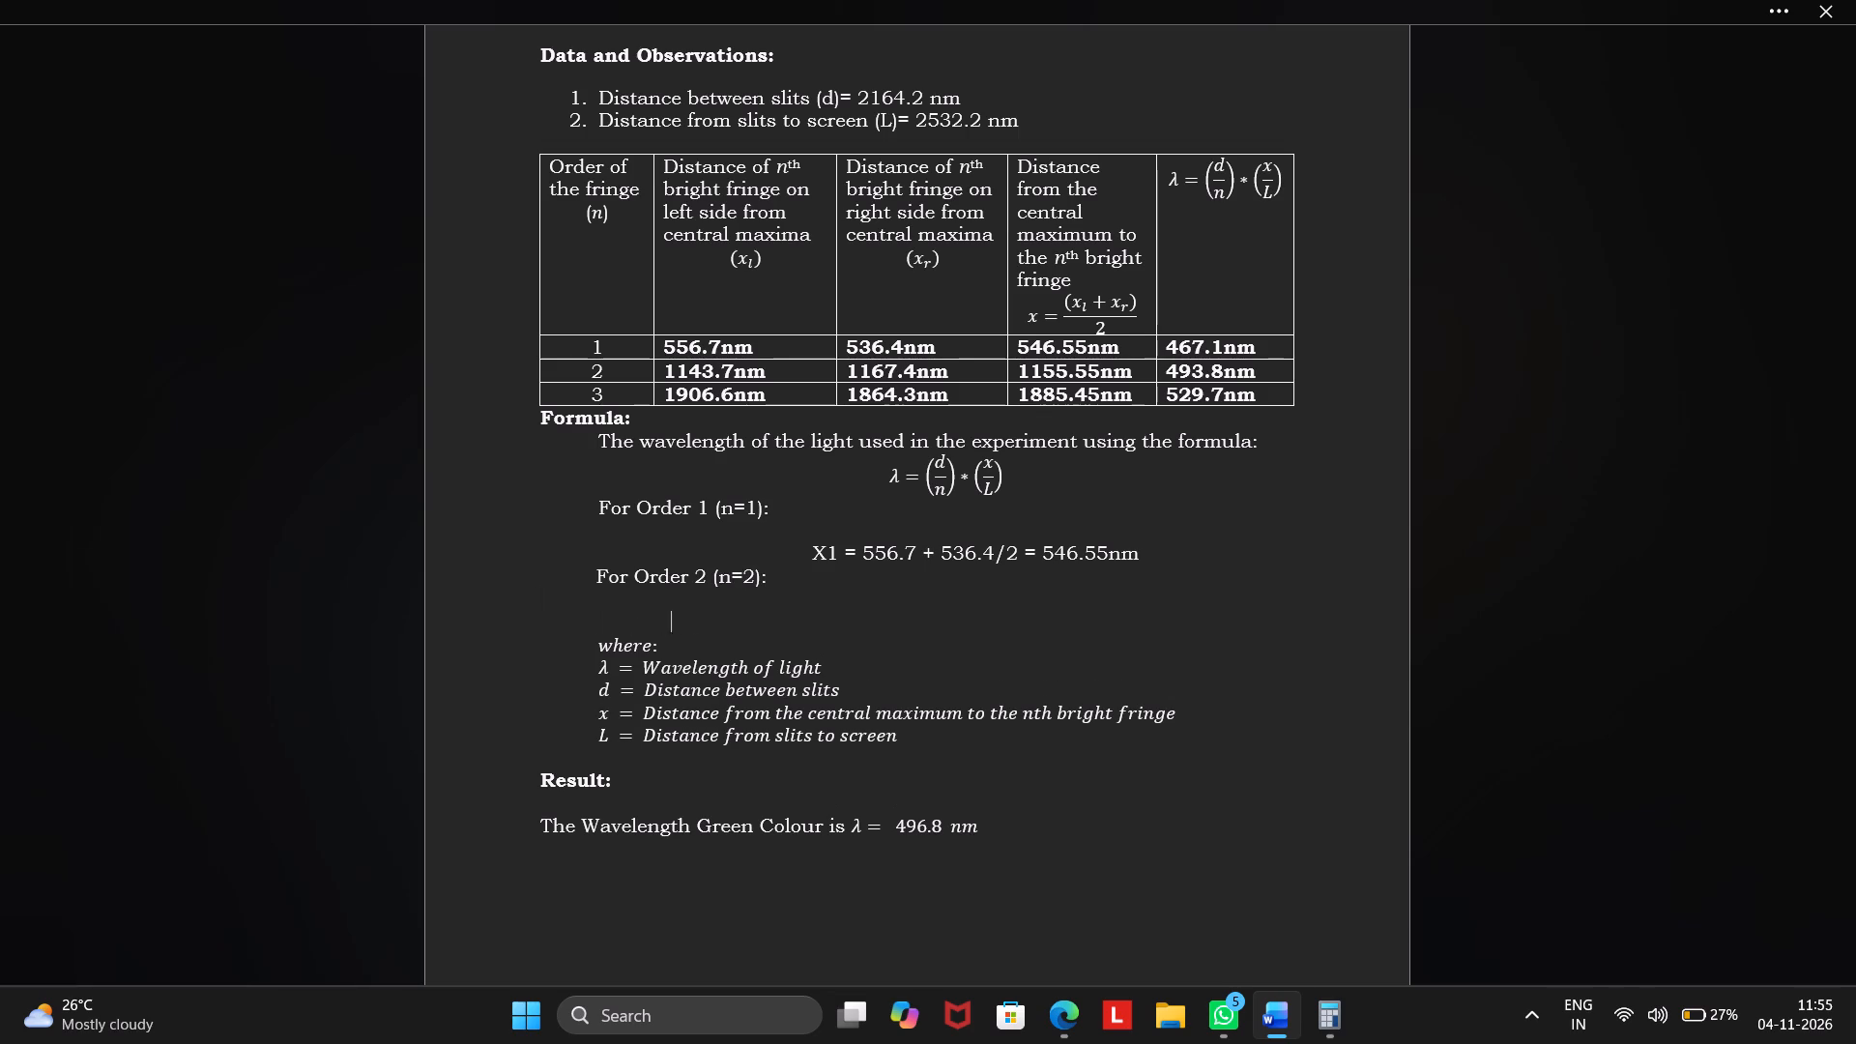
{"action": "key", "text": "Right"}
{"action": "key", "text": "Right"}
Enter the calculation "X2 = 1143.7+1167.4/2" on the indented line under the Order 2 heading.
{"action": "type", "text": "x2"}
{"action": "key", "text": "space"}
{"action": "type", "text": "="}
{"action": "key", "text": "space"}
{"action": "type", "text": "114"}
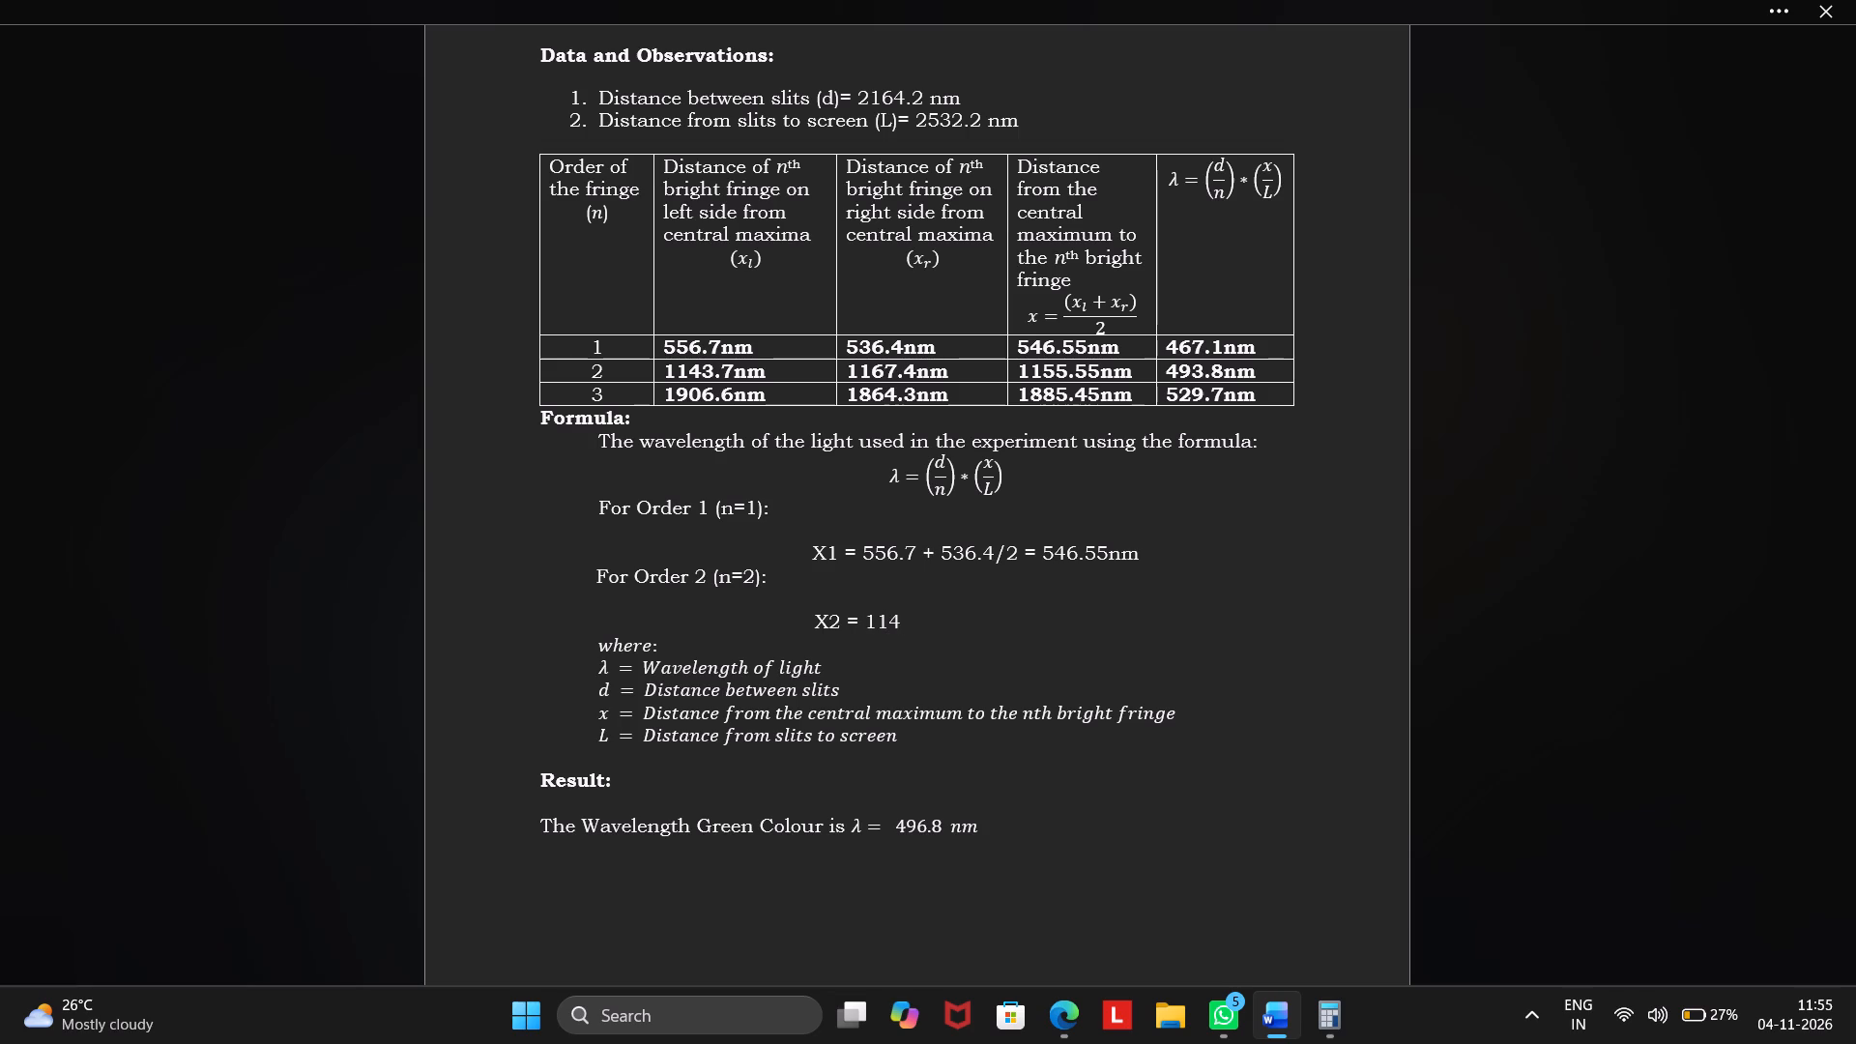
{"action": "type", "text": "3.7"}
{"action": "key", "text": "equal"}
{"action": "key", "text": "BackSpace"}
{"action": "key", "text": "shift+plus"}
{"action": "type", "text": "116"}
{"action": "type", "text": "7.4"}
{"action": "type", "text": "/2"}
{"action": "key", "text": "space"}
Insert a space on each side of the plus sign in the X2 calculation.
{"action": "key", "text": "Left"}
{"action": "key", "text": "Left"}
{"action": "key", "text": "Left"}
{"action": "key", "text": "Left"}
{"action": "key", "text": "Left"}
{"action": "key", "text": "Left"}
{"action": "key", "text": "Left"}
{"action": "key", "text": "Left"}
{"action": "key", "text": "Left"}
{"action": "key", "text": "Left"}
{"action": "key", "text": "Left"}
{"action": "key", "text": "Right"}
{"action": "key", "text": "space"}
{"action": "key", "text": "Right"}
{"action": "key", "text": "space"}
Complete the X2 calculation by adding "= 1155.55nm" at the end of its line.
{"action": "key", "text": "Right"}
{"action": "key", "text": "Right"}
{"action": "key", "text": "Right"}
{"action": "key", "text": "Right"}
{"action": "key", "text": "Right"}
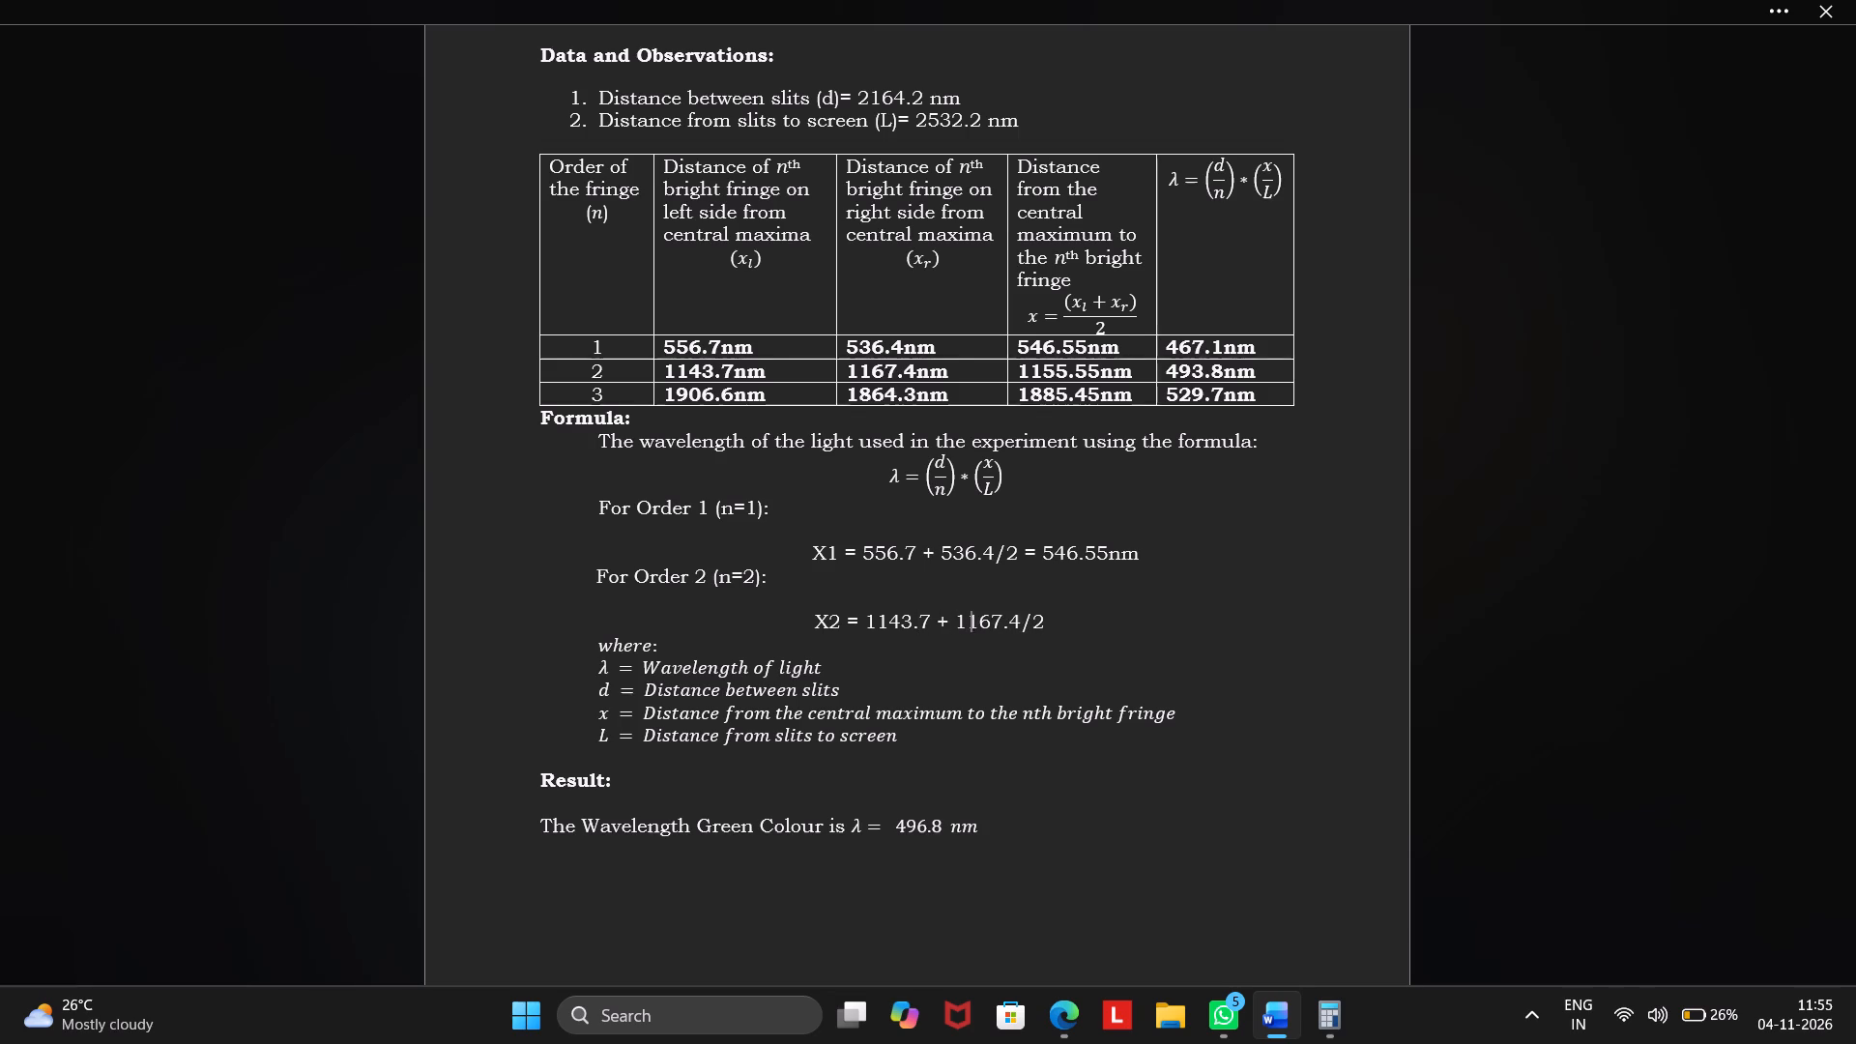
{"action": "key", "text": "Right"}
{"action": "key", "text": "Right"}
{"action": "key", "text": "Right"}
{"action": "key", "text": "space"}
{"action": "type", "text": "="}
{"action": "key", "text": "space"}
{"action": "type", "text": "115"}
{"action": "type", "text": "5."}
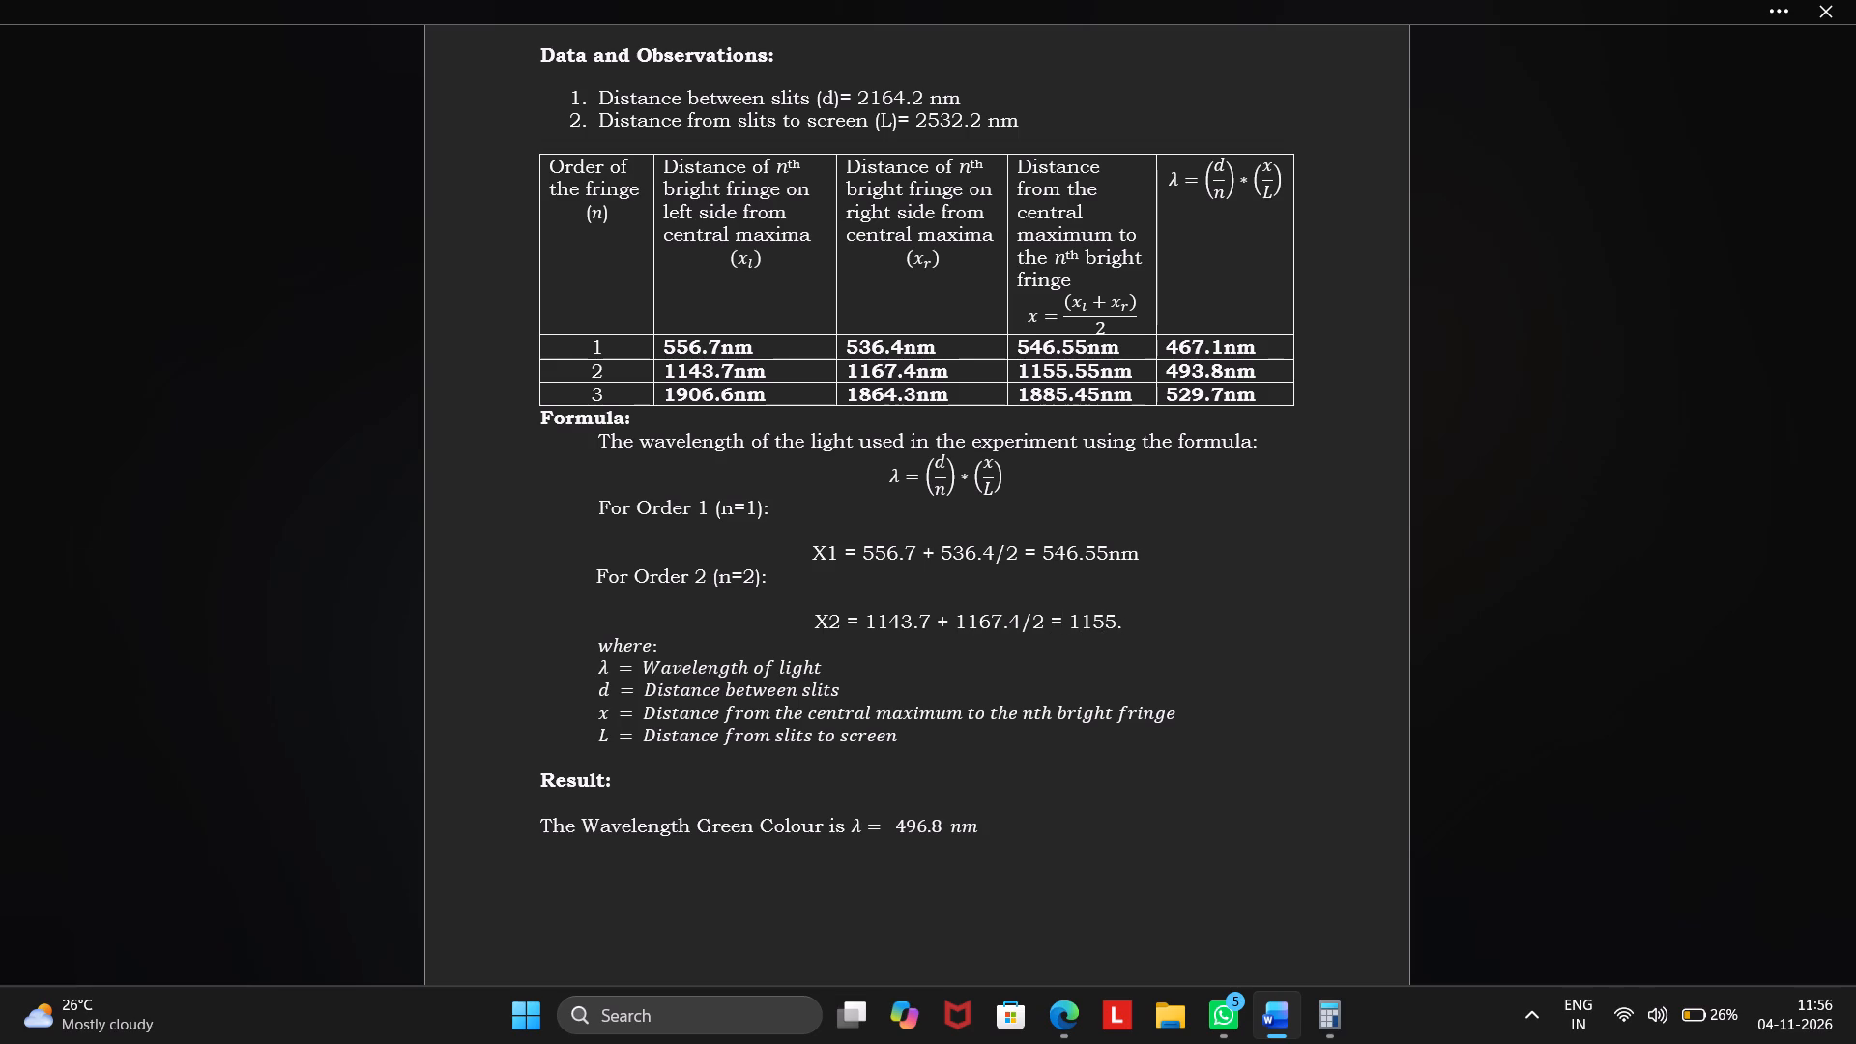
{"action": "type", "text": "55nm"}
Add the heading "For Order 3 (n=3):" on a new line below the X2 calculation.
{"action": "key", "text": "Return"}
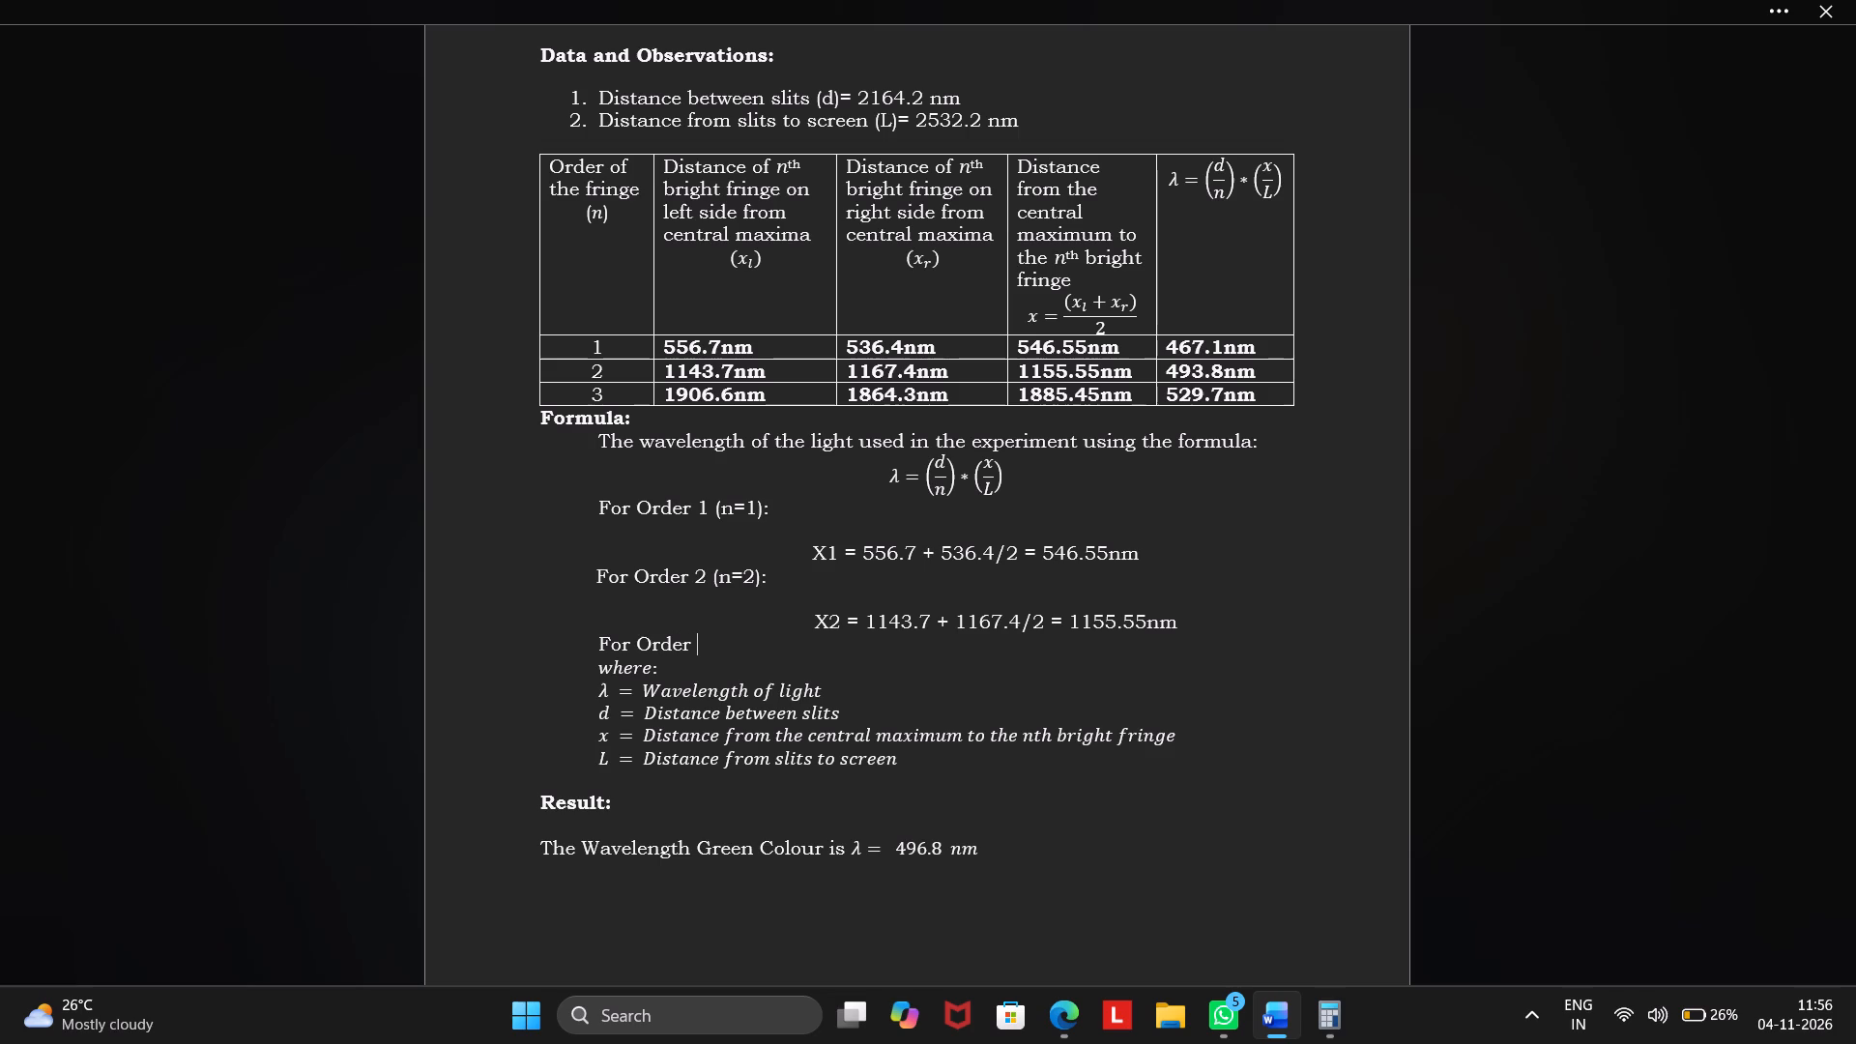
{"action": "type", "text": "3"}
{"action": "key", "text": "space"}
{"action": "key", "text": "shift+parenleft"}
{"action": "key", "text": "shift+parenright"}
{"action": "key", "text": "Left"}
{"action": "key", "text": "n"}
{"action": "key", "text": "equal"}
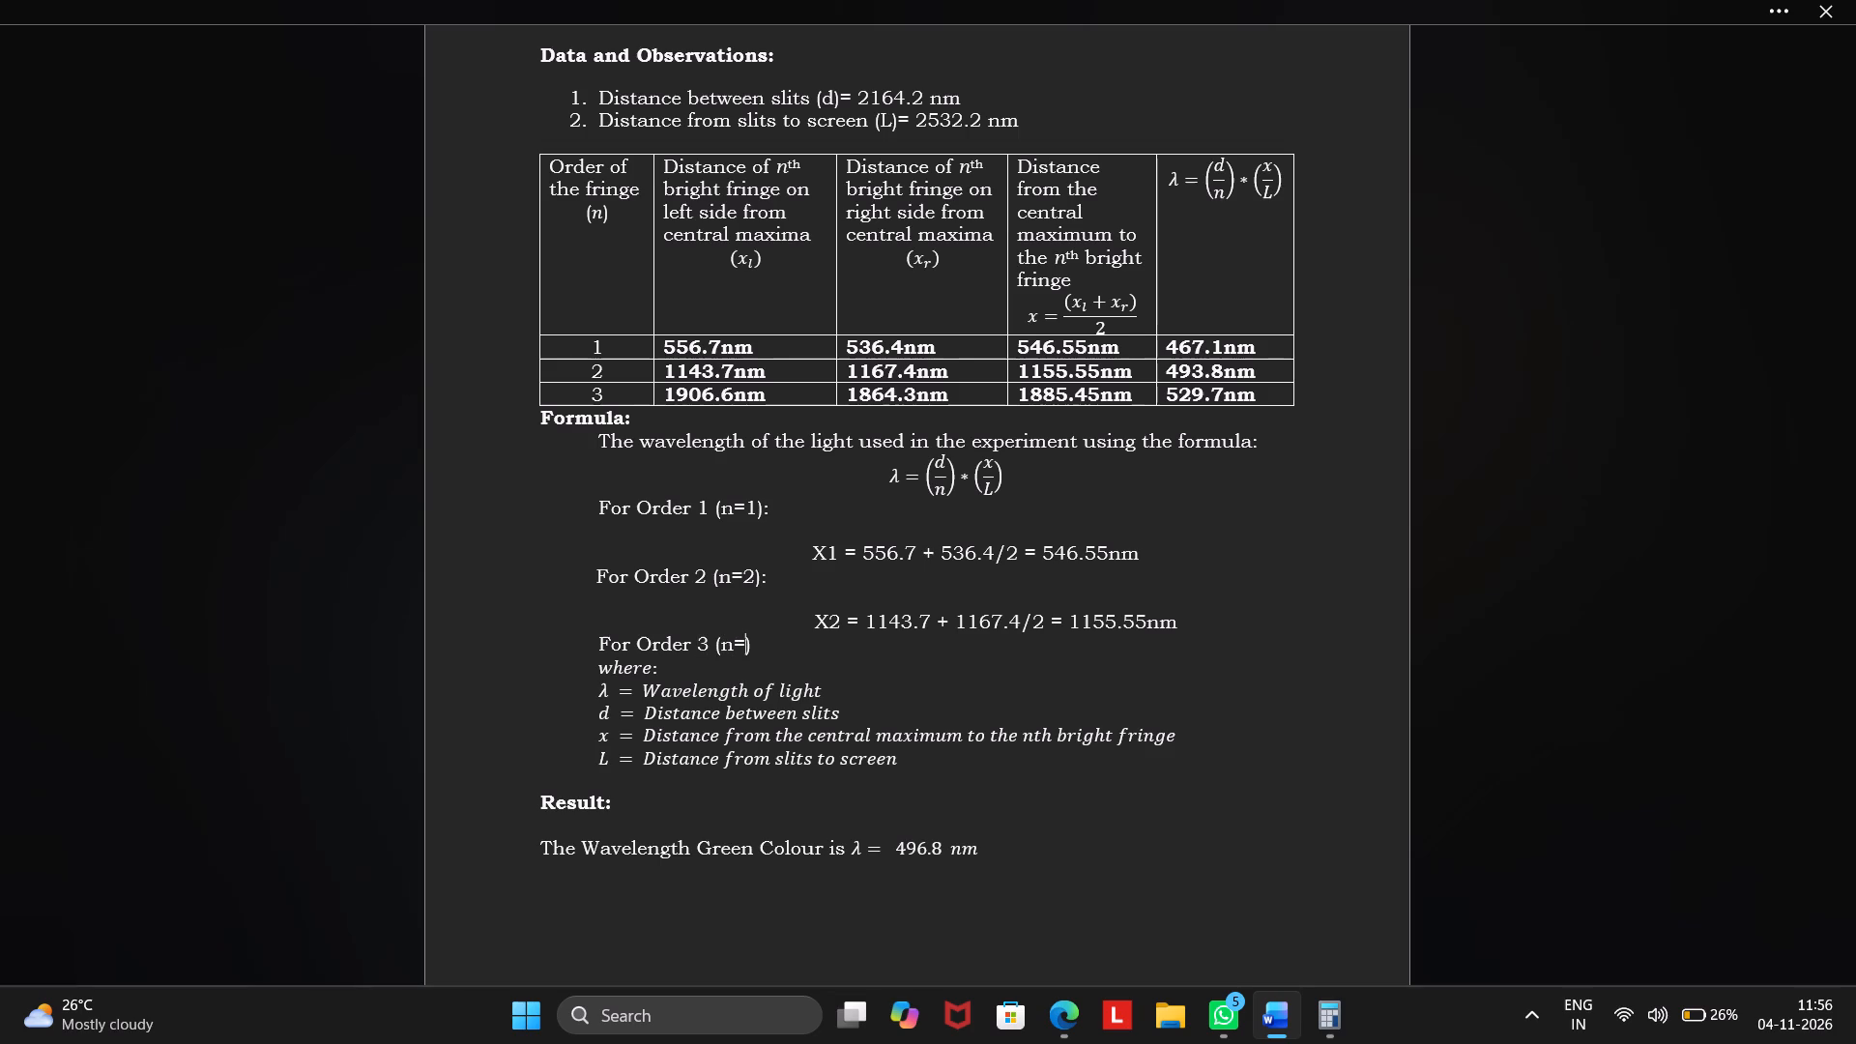
{"action": "key", "text": "3"}
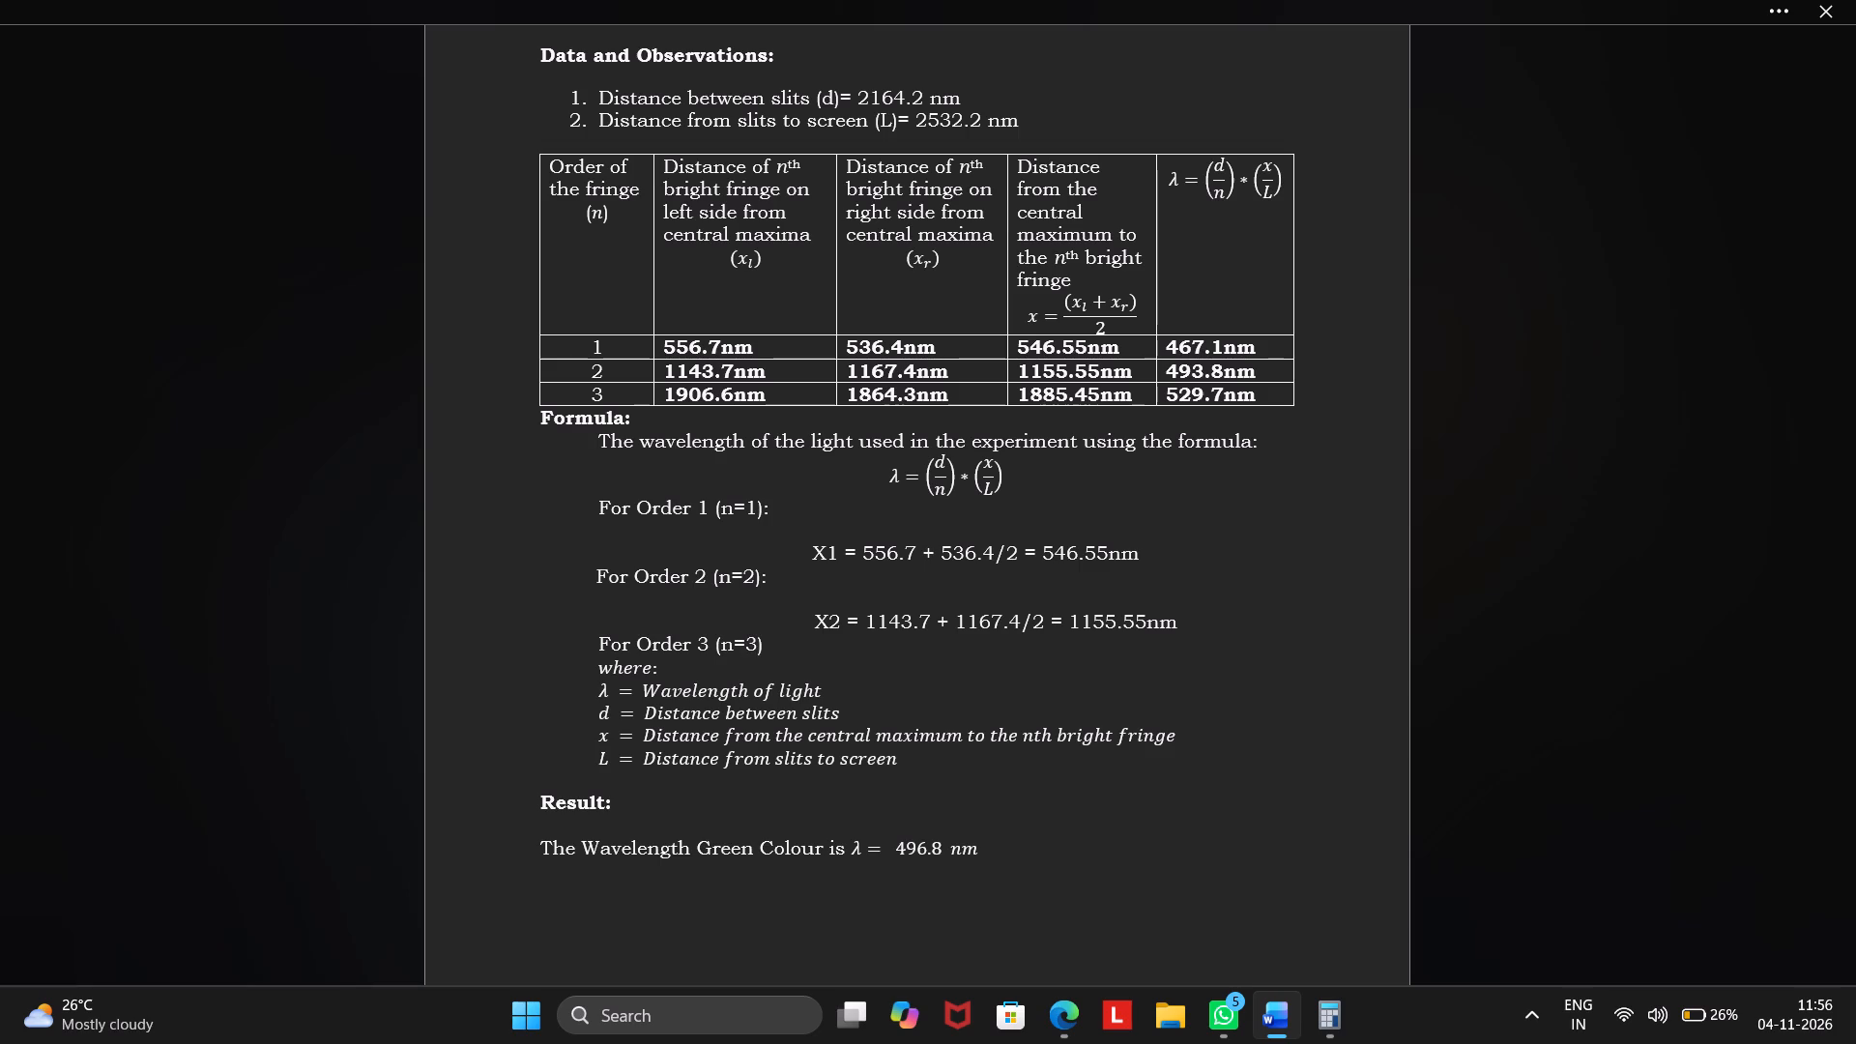
{"action": "key", "text": "Right"}
{"action": "type", "text": "::"}
{"action": "key", "text": "BackSpace"}
Start a new line below the Order 3 heading and indent it with spaces to align with the X2 calculation.
{"action": "key", "text": "Right"}
{"action": "key", "text": "Right"}
{"action": "key", "text": "Right"}
{"action": "key", "text": "Right"}
{"action": "key", "text": "Right"}
{"action": "key", "text": "Right"}
{"action": "key", "text": "Right"}
{"action": "key", "text": "Right"}
{"action": "key", "text": "Return"}
{"action": "key", "text": "Right"}
{"action": "key", "text": "Right"}
{"action": "key", "text": "Right"}
{"action": "key", "text": "Right"}
{"action": "key", "text": "Right"}
{"action": "key", "text": "Right"}
{"action": "key", "text": "Right"}
{"action": "key", "text": "Right"}
{"action": "key", "text": "Right"}
{"action": "key", "text": "Right"}
{"action": "key", "text": "Right"}
{"action": "key", "text": "Right"}
{"action": "key", "text": "Right"}
{"action": "key", "text": "Right"}
{"action": "key", "text": "Right"}
{"action": "key", "text": "Right"}
{"action": "key", "text": "Right"}
{"action": "key", "text": "Right"}
{"action": "key", "text": "Right"}
{"action": "key", "text": "Right"}
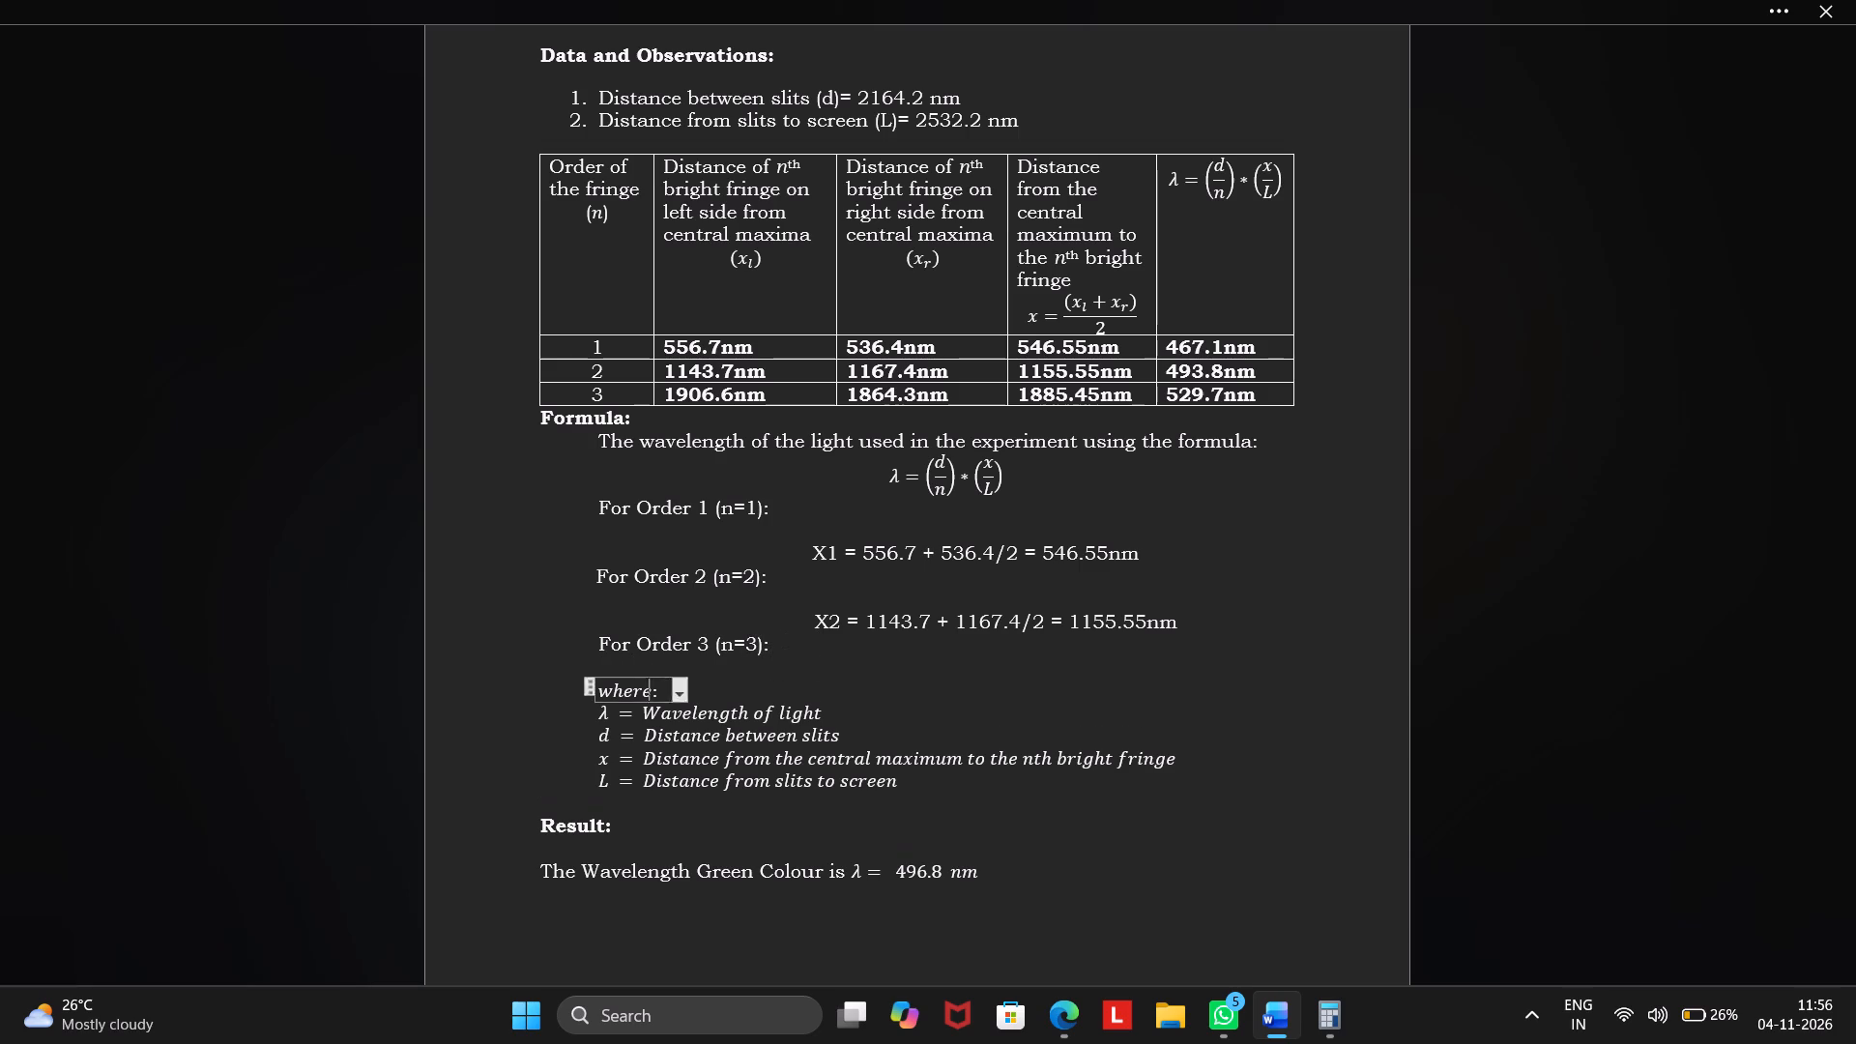
{"action": "key", "text": "Up"}
{"action": "key", "text": "Up"}
{"action": "key", "text": "Right"}
{"action": "key", "text": "Up"}
{"action": "key", "text": "space"}
{"action": "key", "text": "space"}
{"action": "key", "text": "space"}
{"action": "key", "text": "space"}
{"action": "key", "text": "space"}
{"action": "key", "text": "space"}
{"action": "key", "text": "space"}
{"action": "key", "text": "space"}
{"action": "key", "text": "space"}
{"action": "key", "text": "space"}
{"action": "key", "text": "space"}
{"action": "key", "text": "space"}
{"action": "key", "text": "space"}
{"action": "key", "text": "space"}
{"action": "key", "text": "space"}
{"action": "key", "text": "space"}
{"action": "key", "text": "space"}
{"action": "key", "text": "space"}
{"action": "key", "text": "space"}
{"action": "key", "text": "space"}
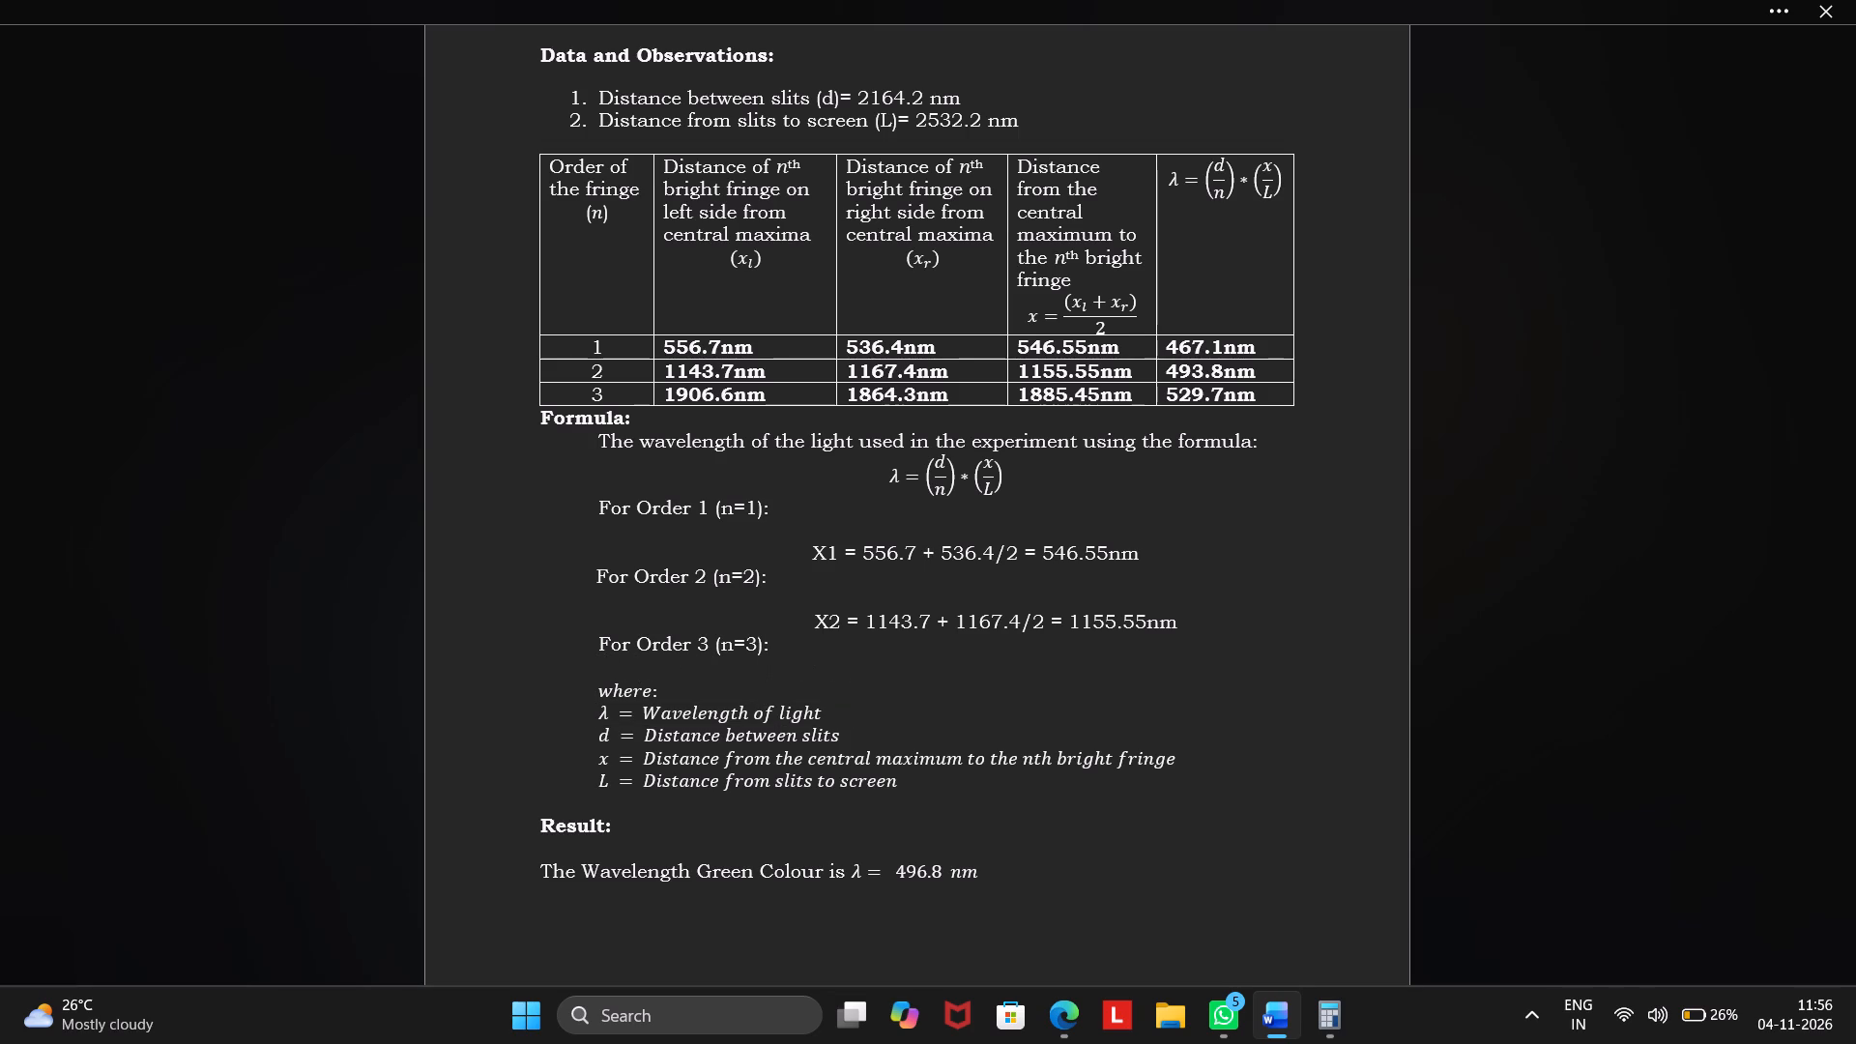
{"action": "key", "text": "BackSpace"}
{"action": "key", "text": "BackSpace"}
{"action": "key", "text": "BackSpace"}
{"action": "key", "text": "BackSpace"}
{"action": "key", "text": "BackSpace"}
{"action": "key", "text": "BackSpace"}
Enter the calculation "X3 = 1906.6 + 1864.3/2" on the indented line below the Order 3 heading.
{"action": "type", "text": "x3"}
{"action": "key", "text": "space"}
{"action": "type", "text": "="}
{"action": "key", "text": "space"}
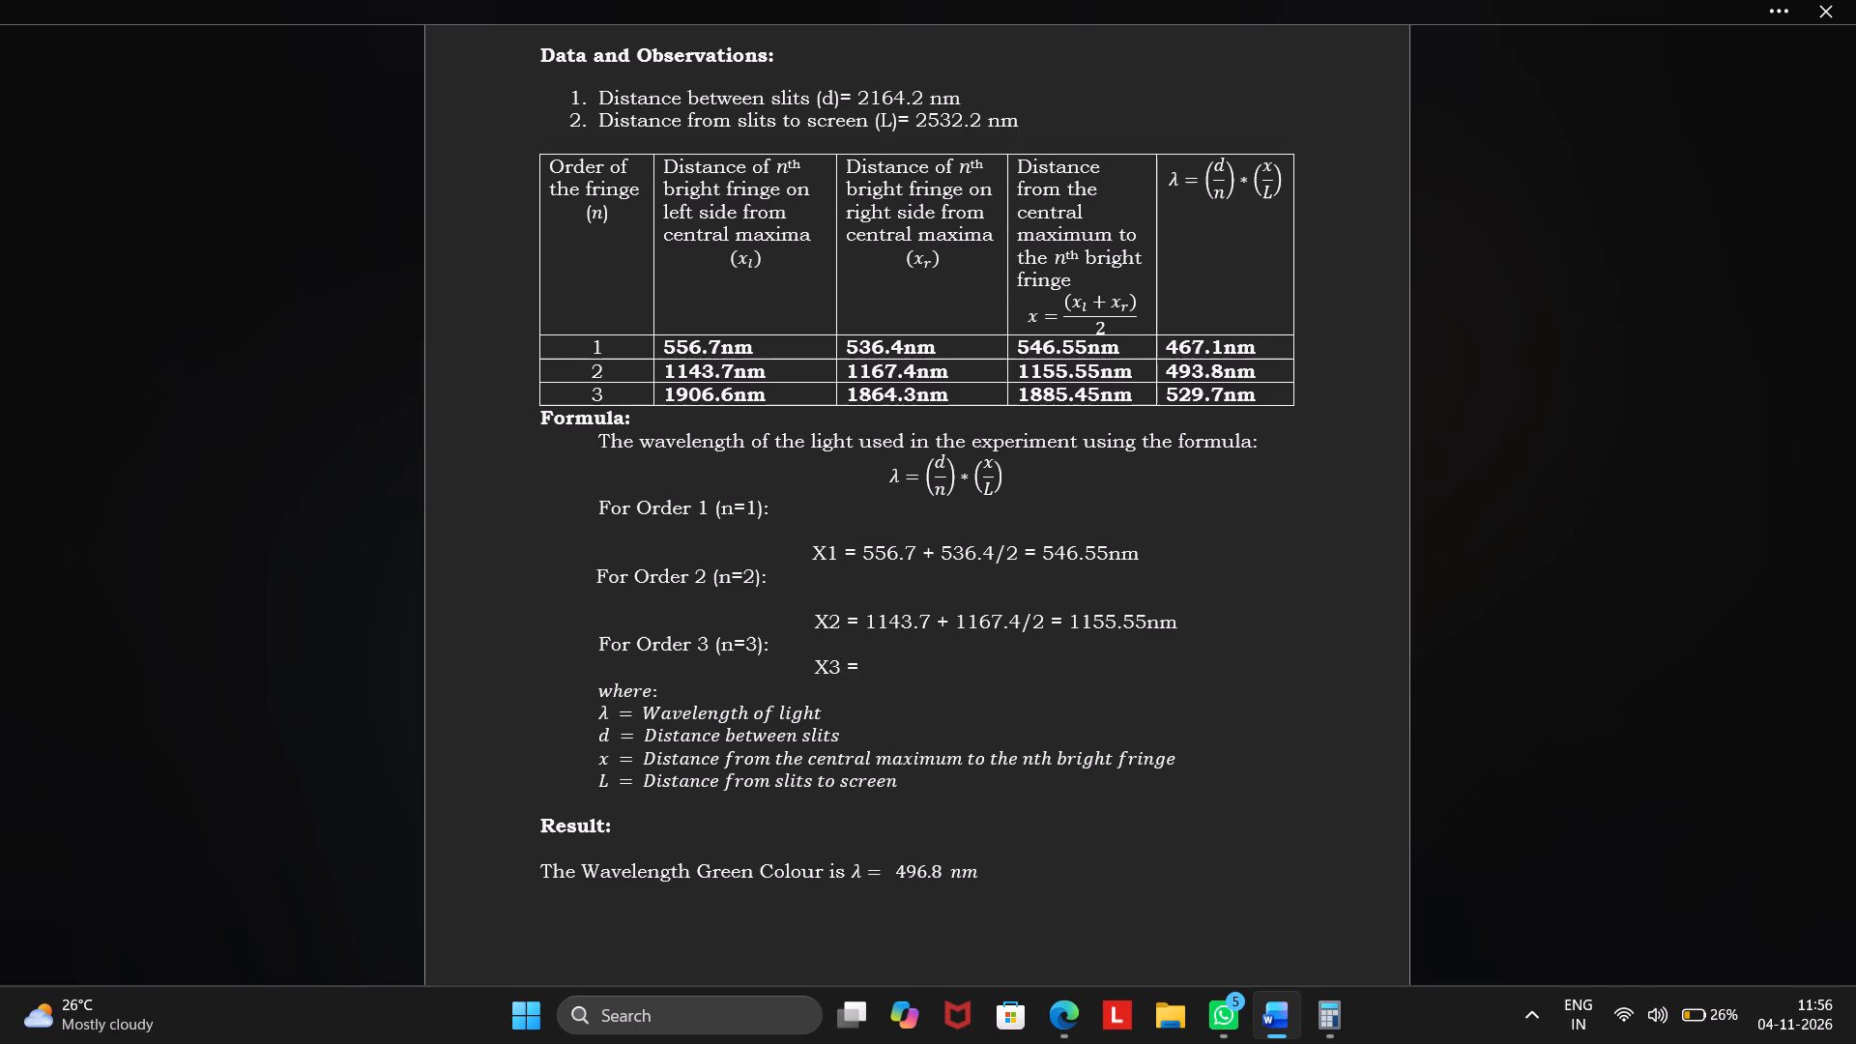
{"action": "type", "text": "19"}
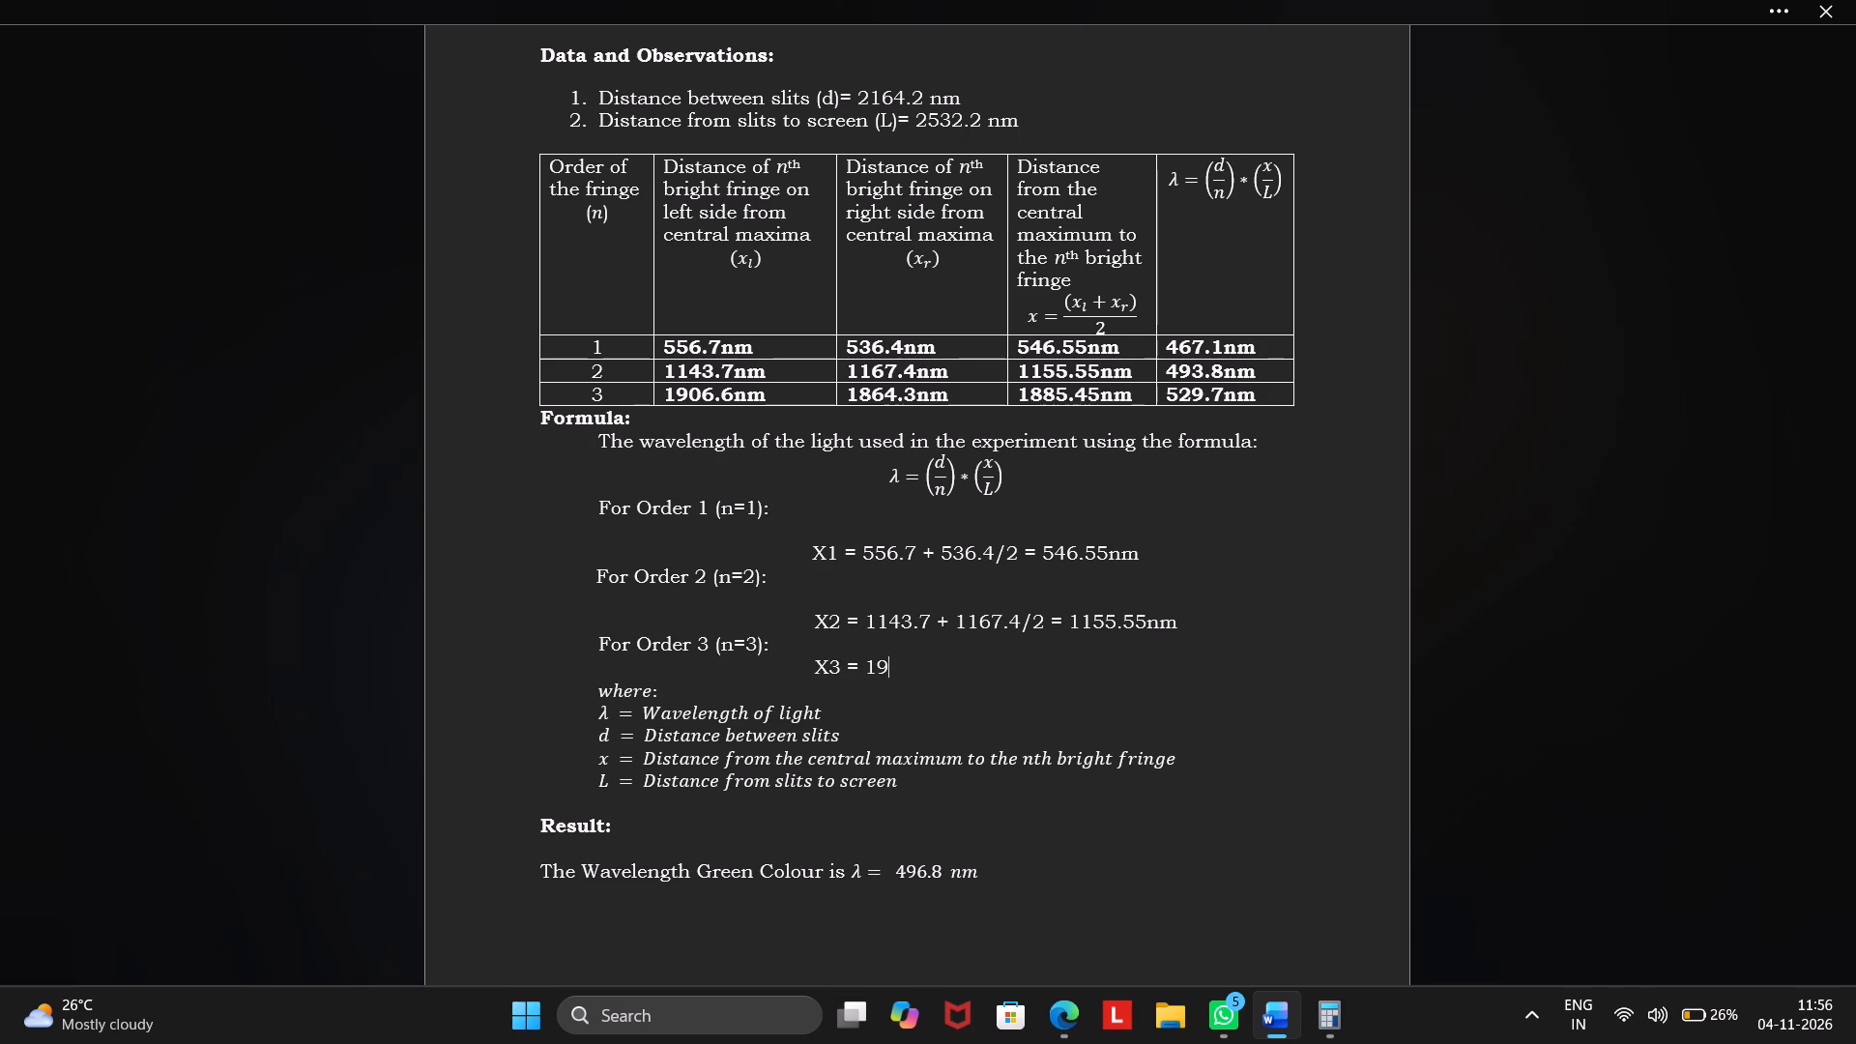
{"action": "type", "text": "06"}
{"action": "type", "text": ".6"}
{"action": "key", "text": "space"}
{"action": "type", "text": "="}
{"action": "key", "text": "space"}
{"action": "key", "text": "BackSpace"}
{"action": "key", "text": "BackSpace"}
{"action": "type", "text": "+"}
{"action": "key", "text": "space"}
{"action": "type", "text": "18"}
{"action": "type", "text": "64"}
{"action": "type", "text": ".3"}
{"action": "type", "text": "/2"}
{"action": "key", "text": "space"}
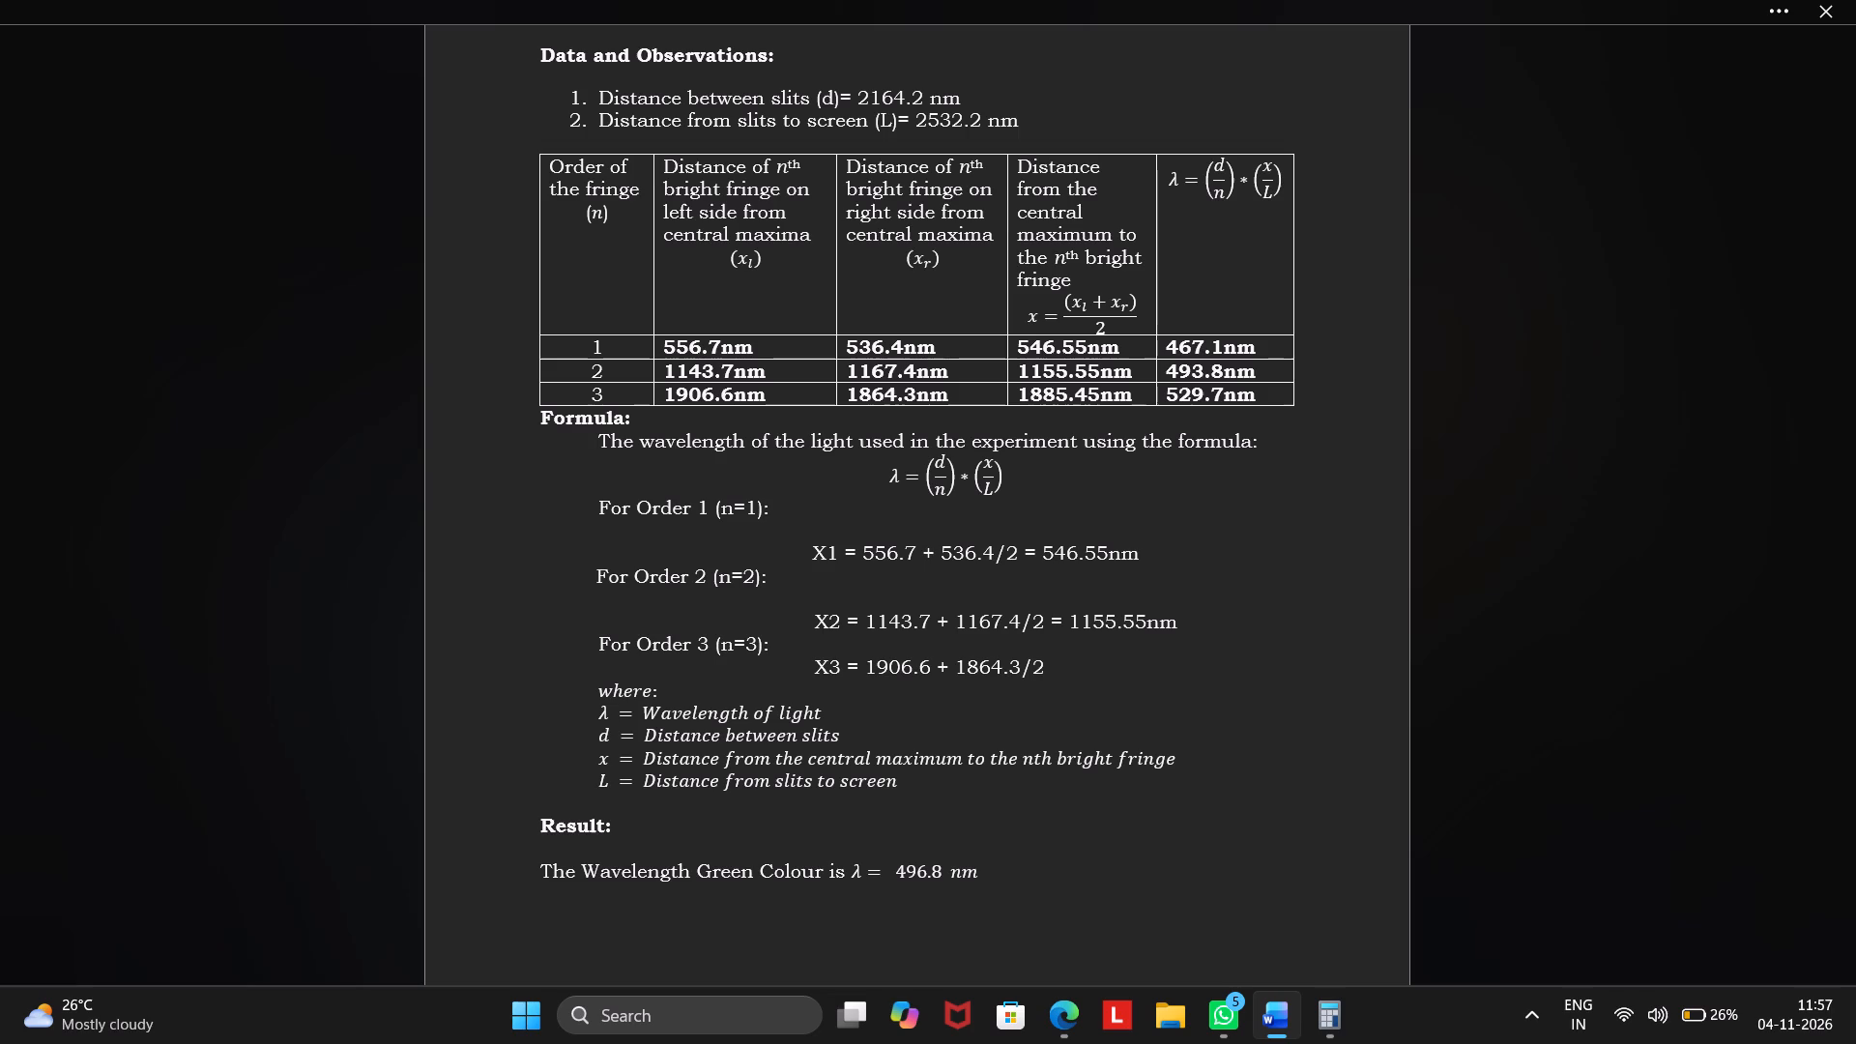
Complete the X3 calculation by adding "= 1885.45nm" at the end of its line.
{"action": "type", "text": "="}
{"action": "key", "text": "space"}
{"action": "type", "text": "18"}
{"action": "type", "text": "85"}
{"action": "key", "text": "period"}
{"action": "type", "text": "45"}
{"action": "type", "text": "nm"}
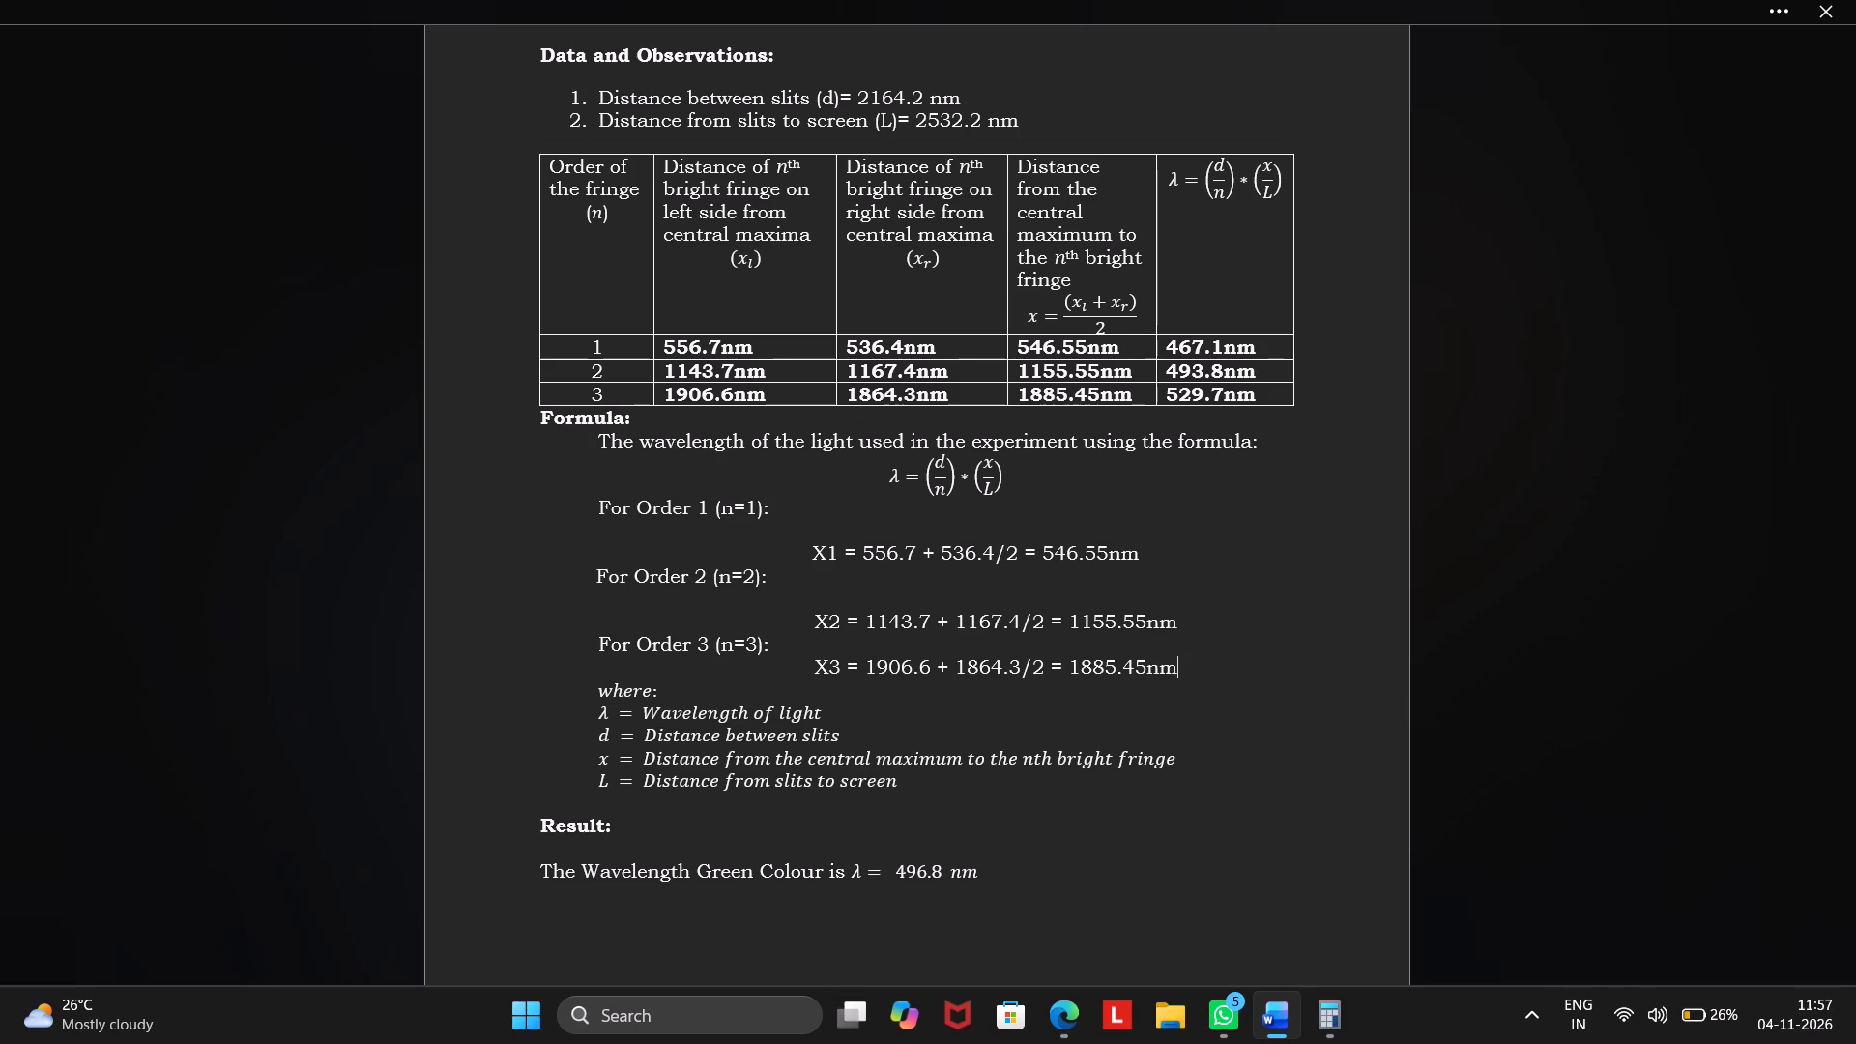
Insert one extra blank line below each of the Order 2 and Order 1 headings and two below the Order 3 heading.
{"action": "left_click", "coordinate": [782, 517]}
{"action": "left_click", "coordinate": [772, 577]}
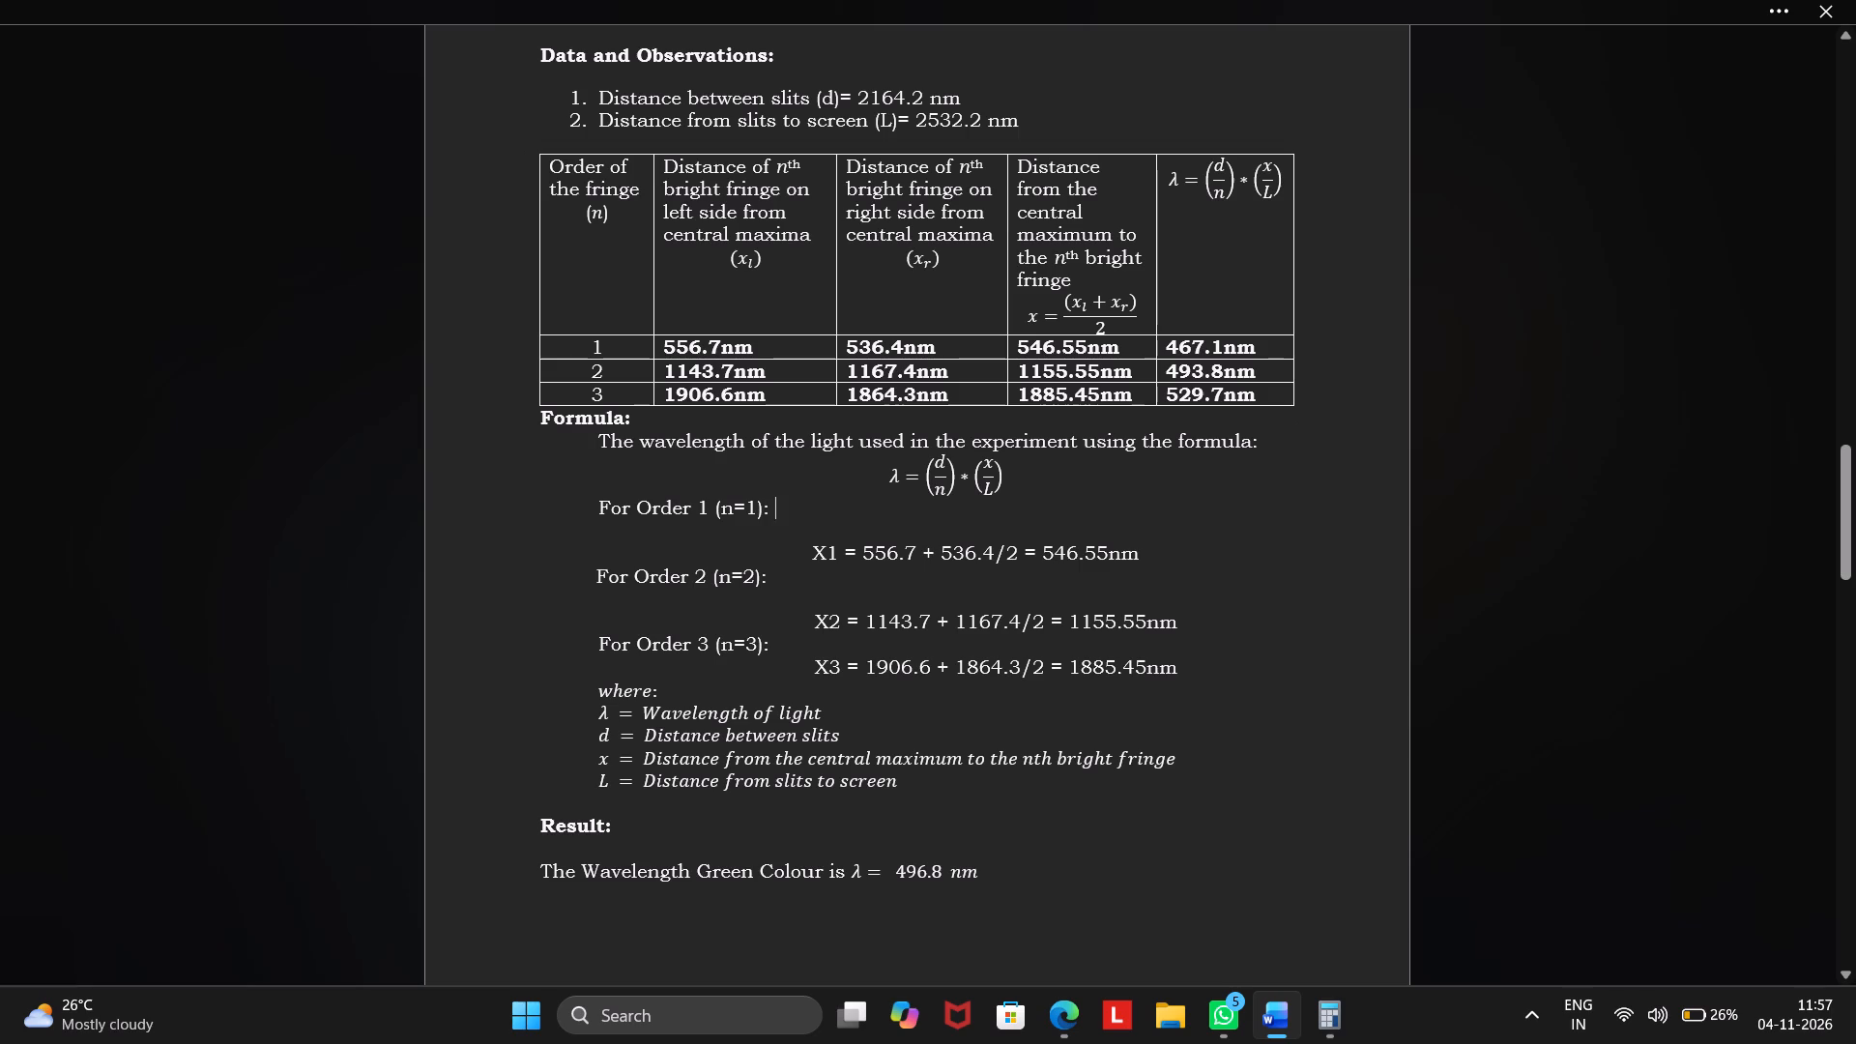
{"action": "key", "text": "Return"}
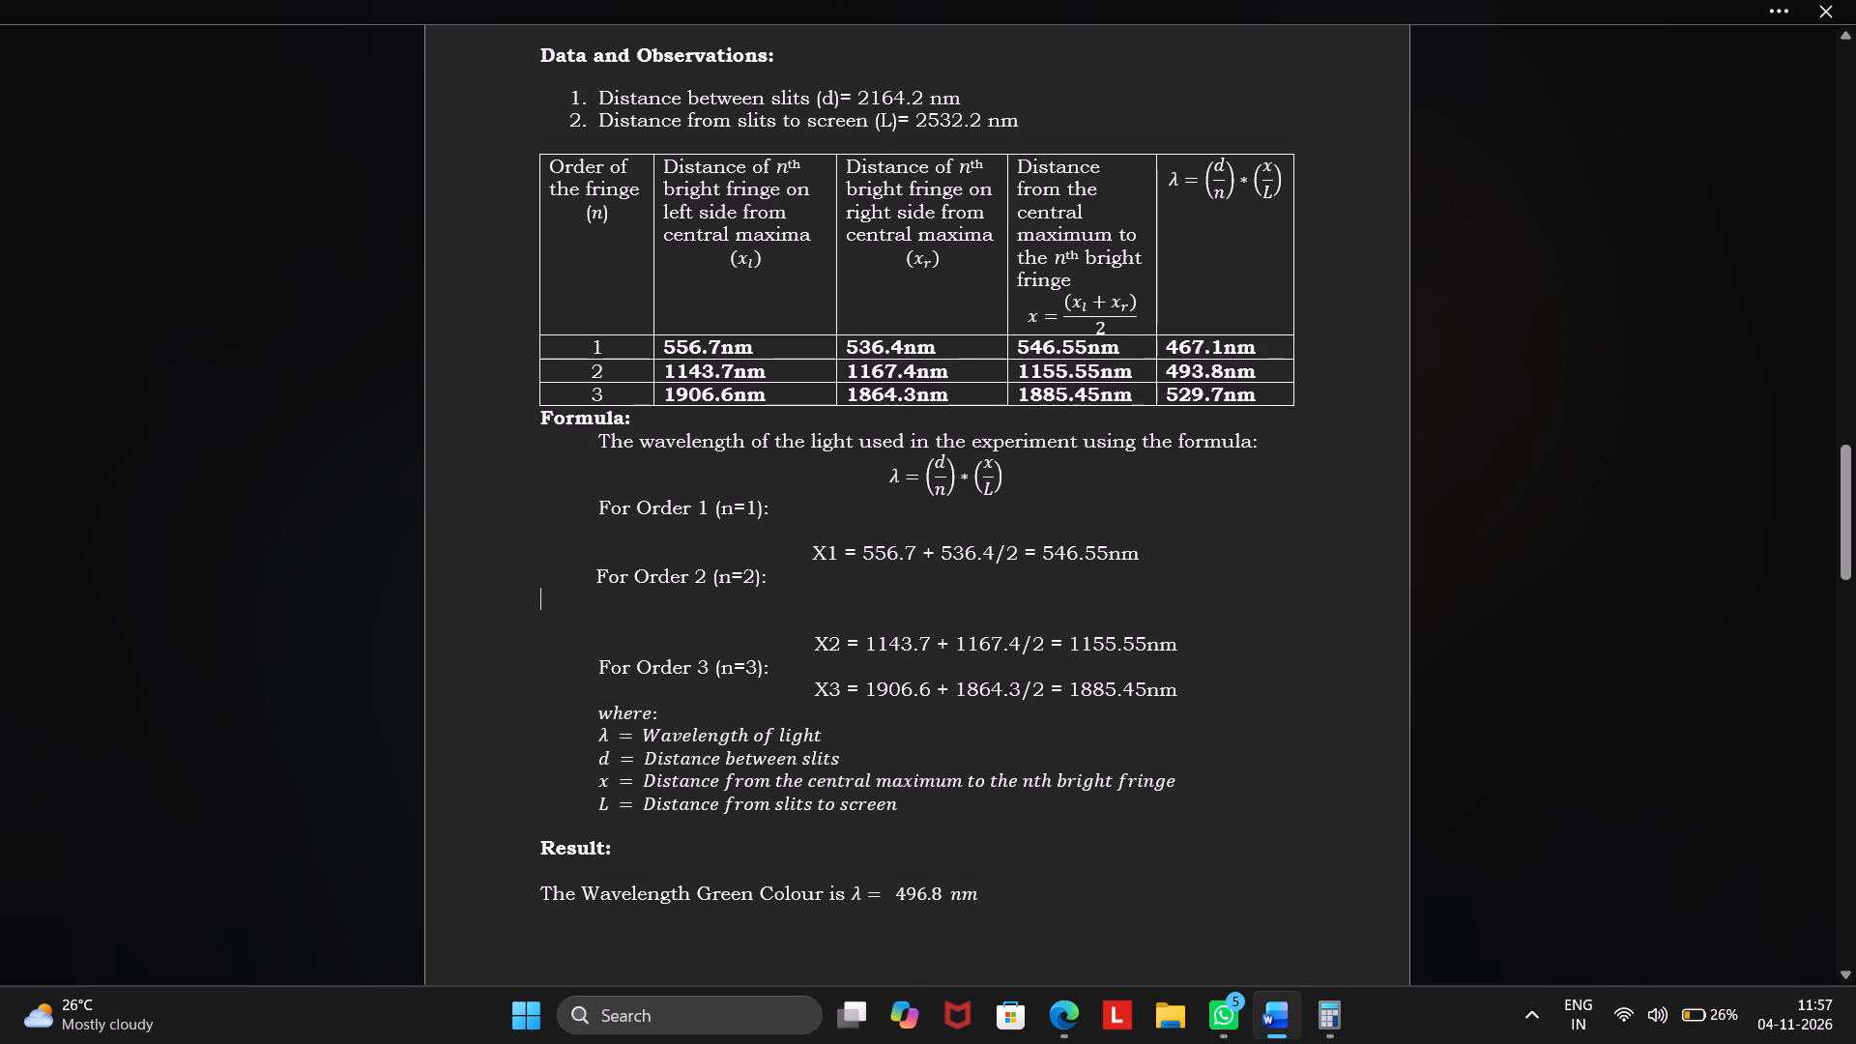
{"action": "left_click", "coordinate": [781, 506]}
{"action": "key", "text": "Return"}
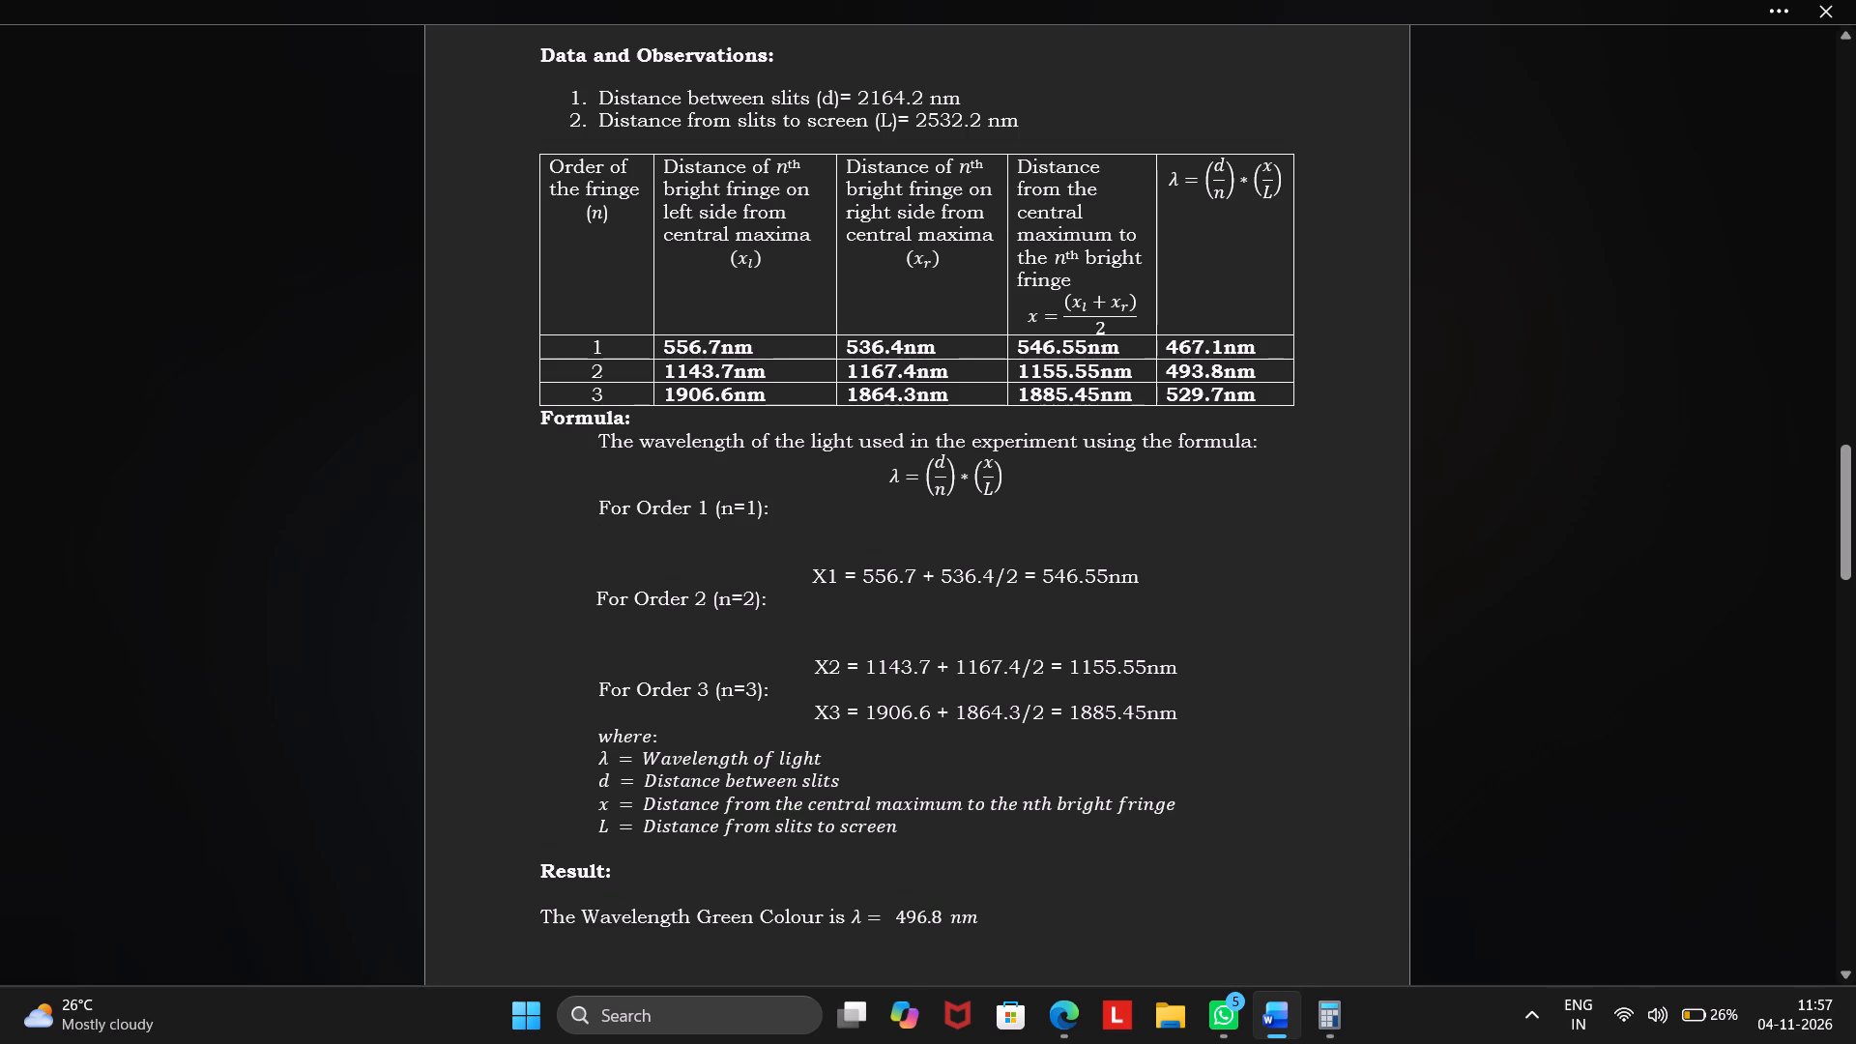
{"action": "left_click", "coordinate": [787, 686]}
{"action": "key", "text": "Return"}
{"action": "key", "text": "Return"}
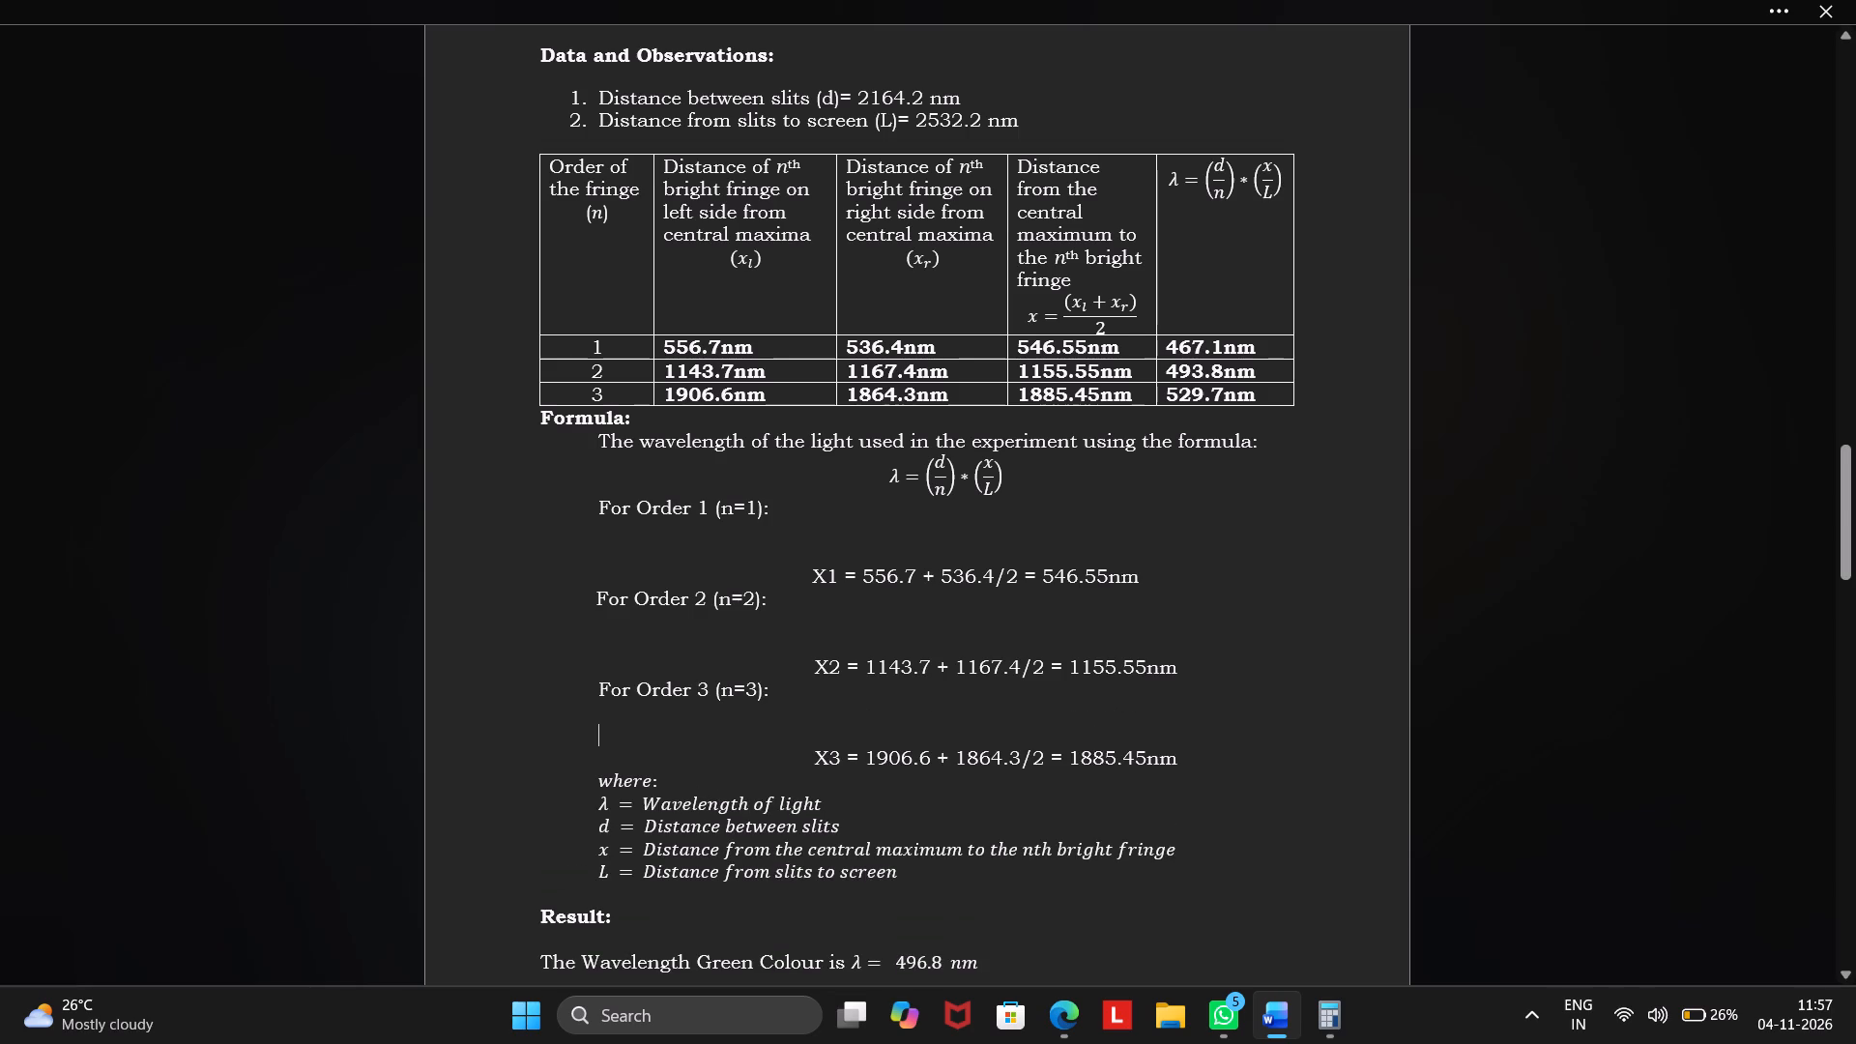
Insert ten line breaks after the X3 calculation to push the "where:" definitions onto the following page.
{"action": "left_click", "coordinate": [1188, 772]}
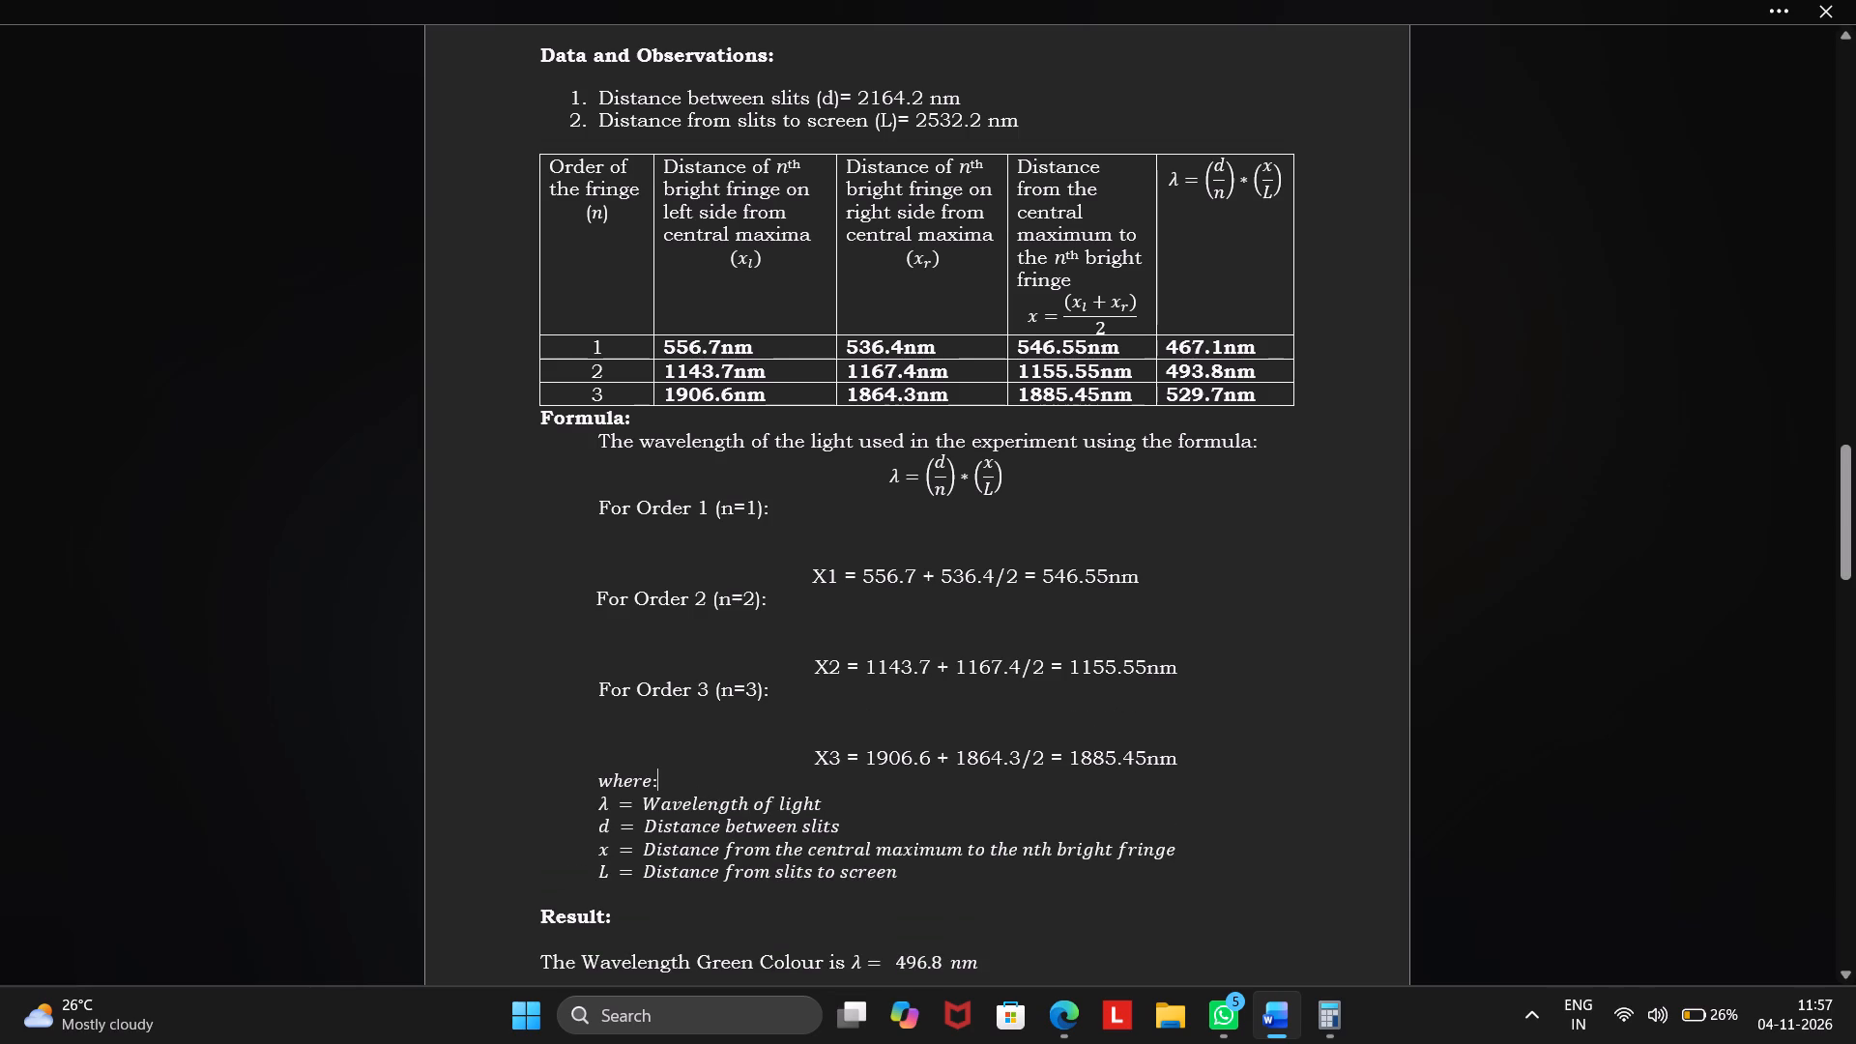
{"action": "left_click", "coordinate": [1184, 757]}
{"action": "key", "text": "Return"}
{"action": "key", "text": "Return"}
{"action": "key", "text": "Return"}
{"action": "key", "text": "Return"}
{"action": "key", "text": "Return"}
{"action": "key", "text": "Return"}
{"action": "key", "text": "Return"}
{"action": "key", "text": "Return"}
{"action": "key", "text": "Return"}
{"action": "key", "text": "Return"}
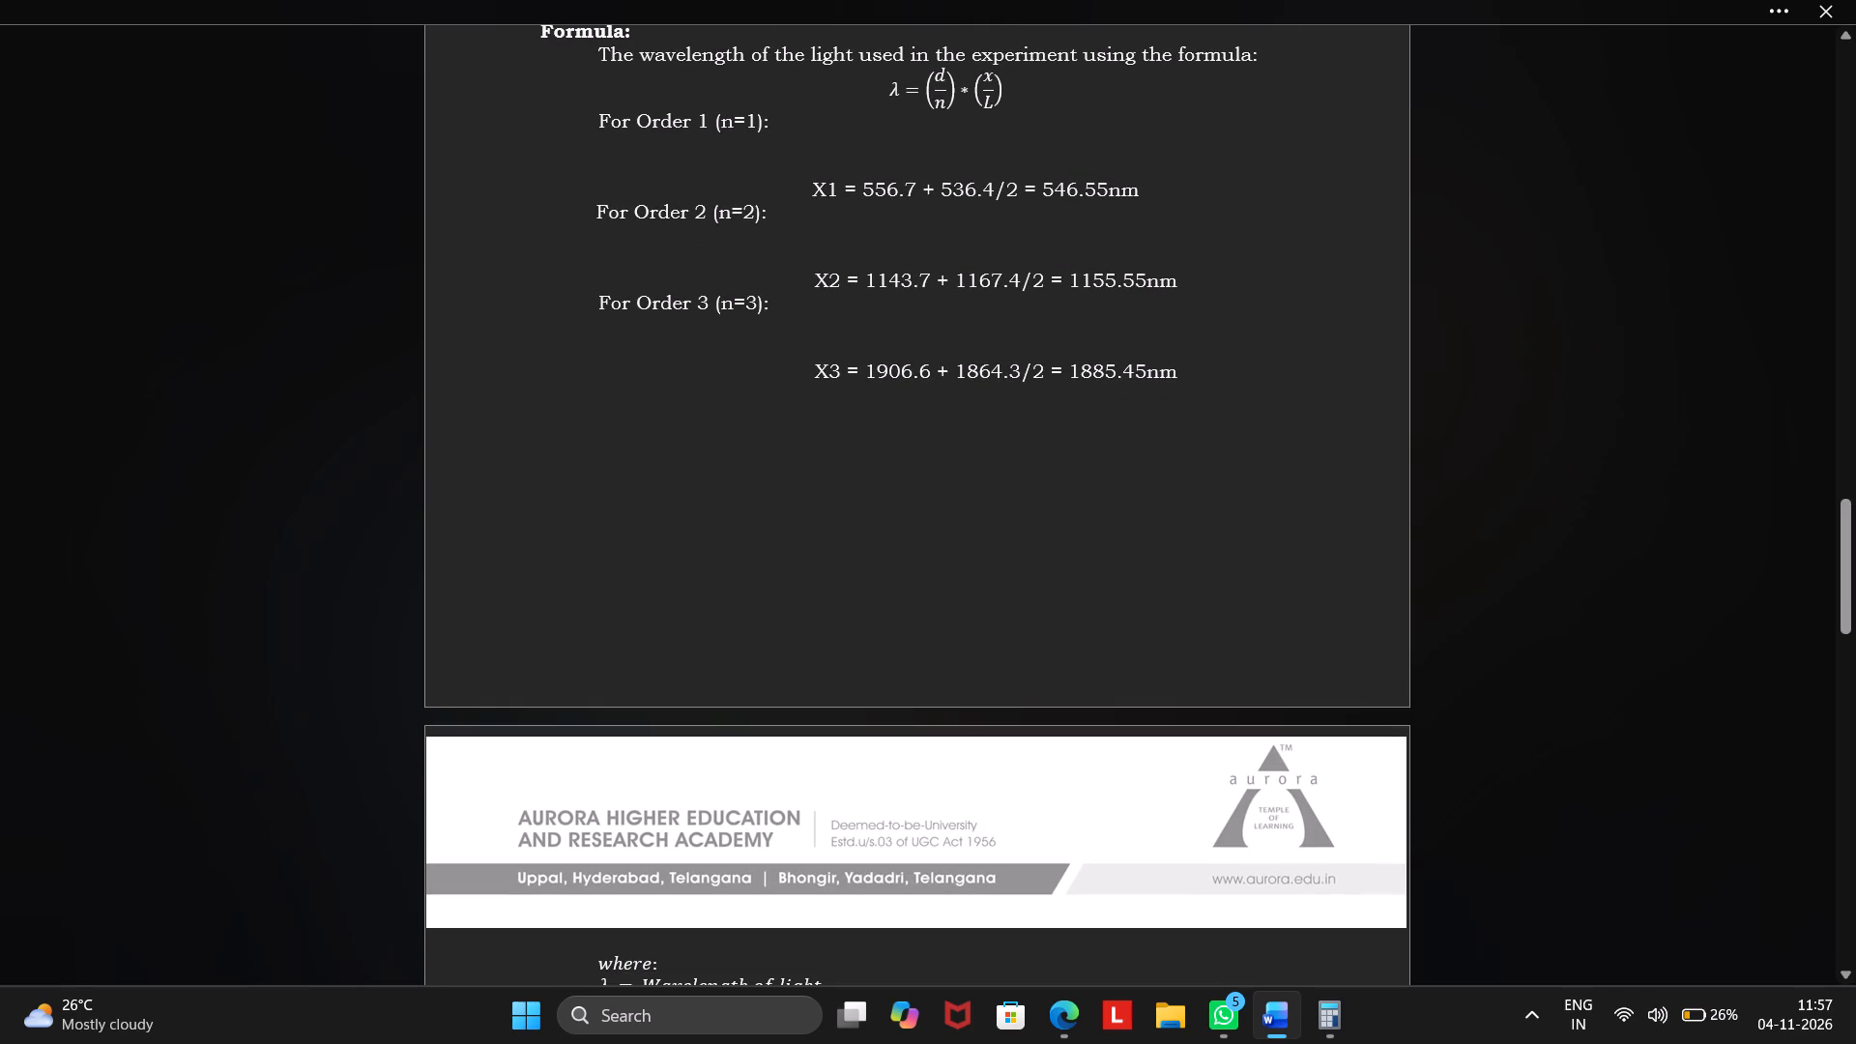
{"action": "left_click", "coordinate": [624, 408]}
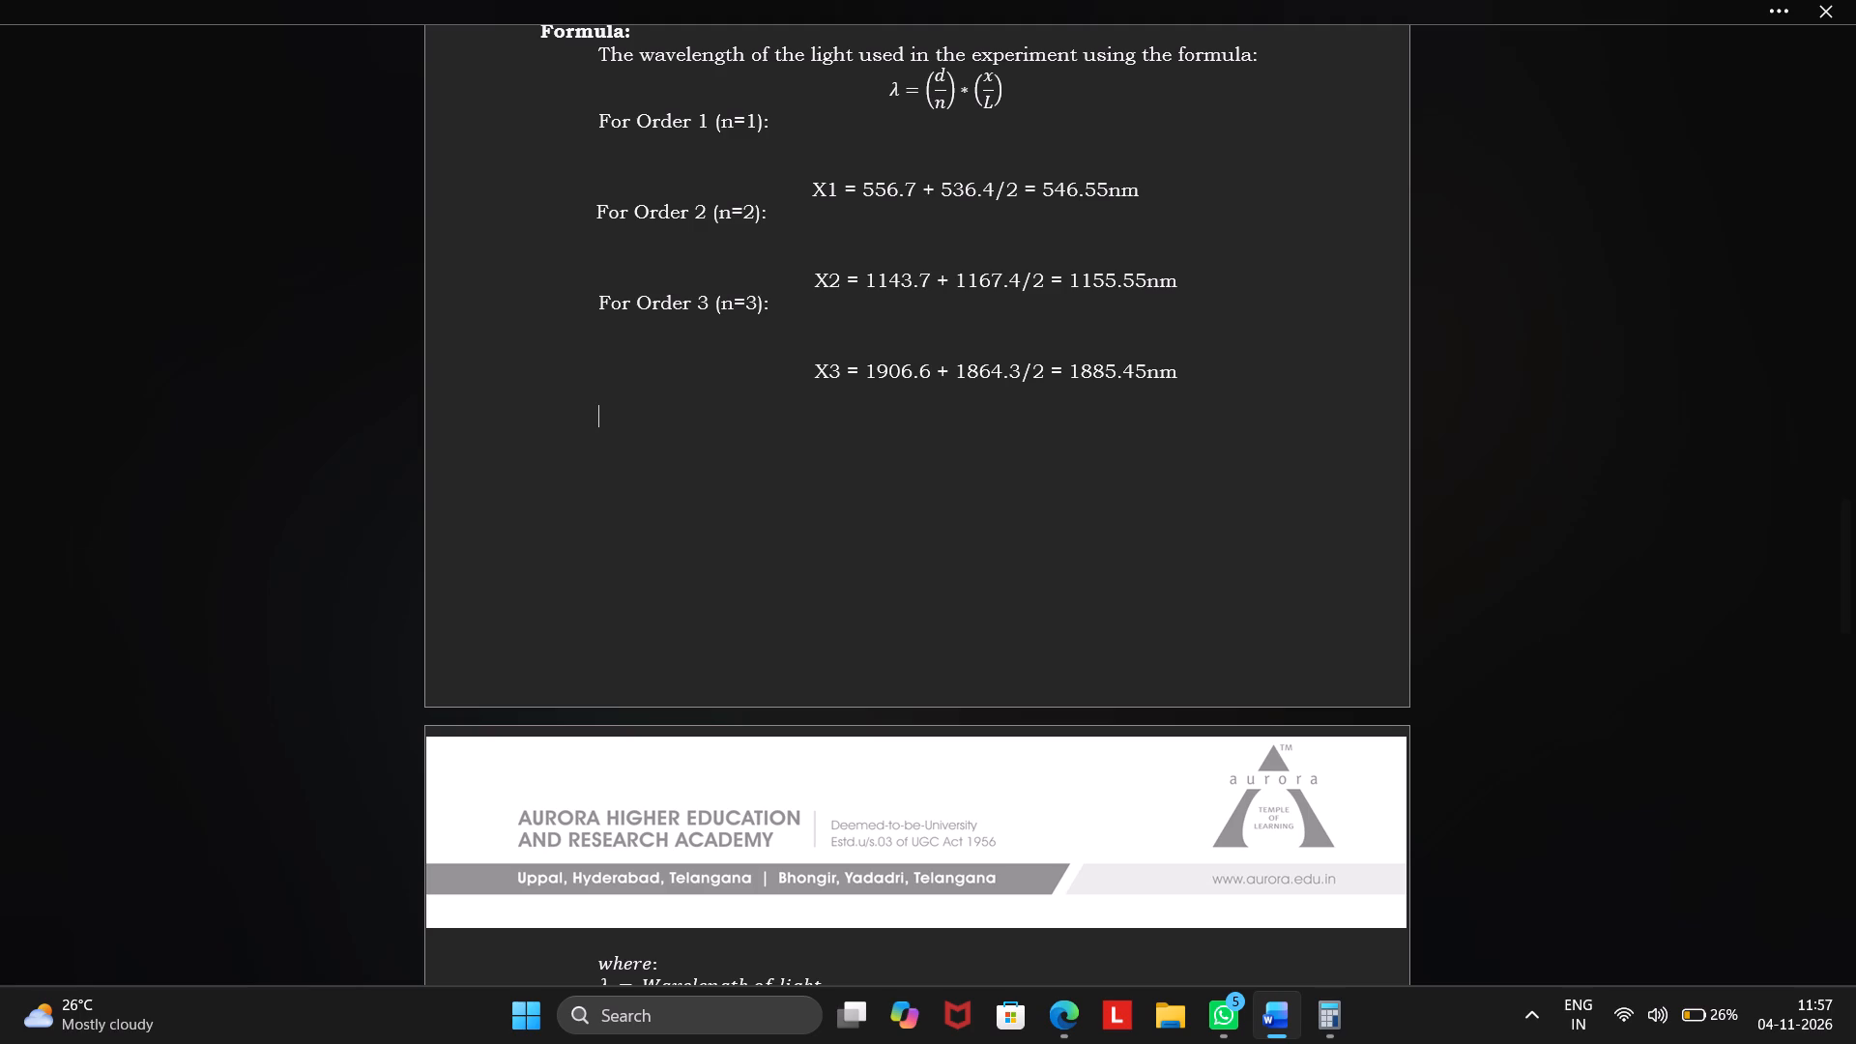
Add a new line below the X1 calculation and indent it with spaces to align with the start of X1.
{"action": "left_click", "coordinate": [1161, 181]}
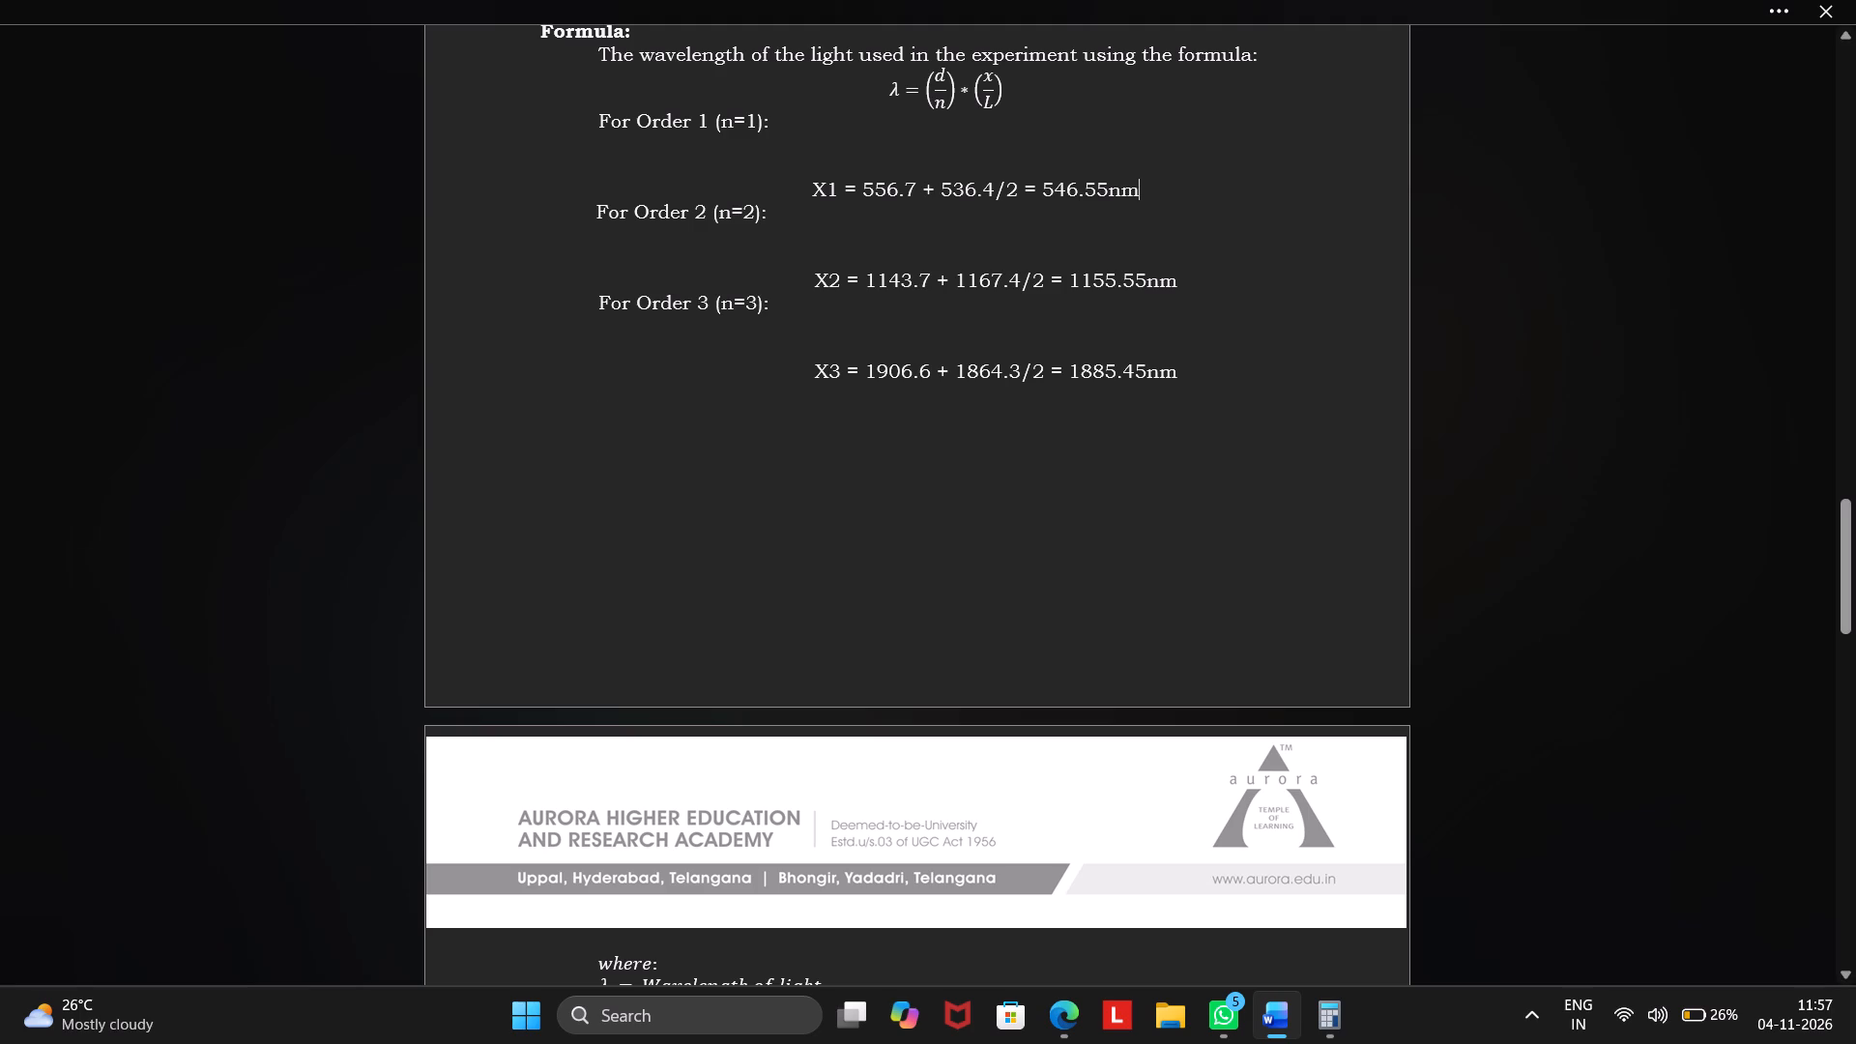
{"action": "key", "text": "Return"}
{"action": "key", "text": "Right"}
{"action": "key", "text": "Right"}
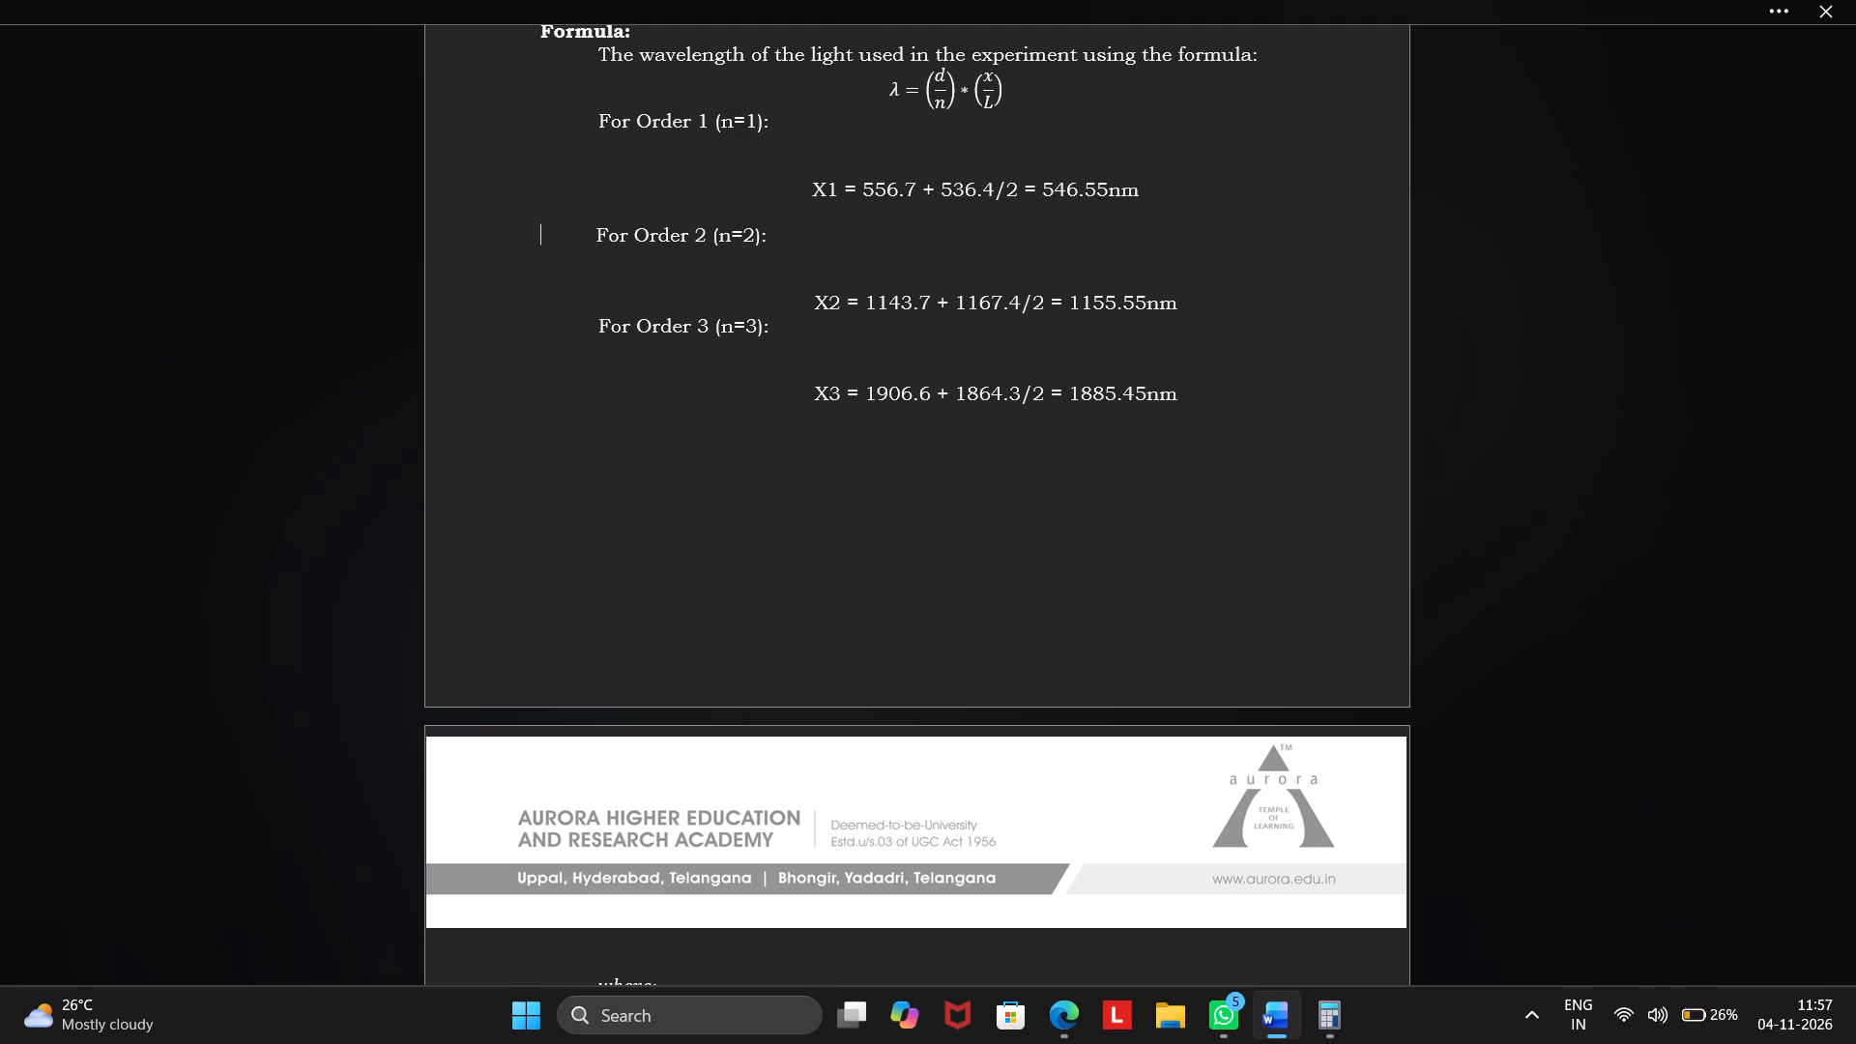
{"action": "key", "text": "Up"}
{"action": "key", "text": "space"}
{"action": "key", "text": "space"}
{"action": "key", "text": "space"}
{"action": "key", "text": "space"}
{"action": "key", "text": "space"}
{"action": "key", "text": "space"}
{"action": "key", "text": "space"}
{"action": "key", "text": "space"}
{"action": "key", "text": "space"}
{"action": "key", "text": "space"}
{"action": "key", "text": "space"}
{"action": "key", "text": "space"}
{"action": "key", "text": "space"}
{"action": "key", "text": "space"}
{"action": "key", "text": "space"}
{"action": "key", "text": "space"}
{"action": "key", "text": "space"}
{"action": "key", "text": "space"}
{"action": "key", "text": "space"}
{"action": "key", "text": "space"}
{"action": "key", "text": "Left"}
{"action": "key", "text": "Left"}
{"action": "key", "text": "Left"}
{"action": "key", "text": "Left"}
Copy the λ symbol from the wavelength formula under the Formula heading.
{"action": "scroll", "coordinate": [1161, 190], "scroll_direction": "right", "scroll_amount": 1}
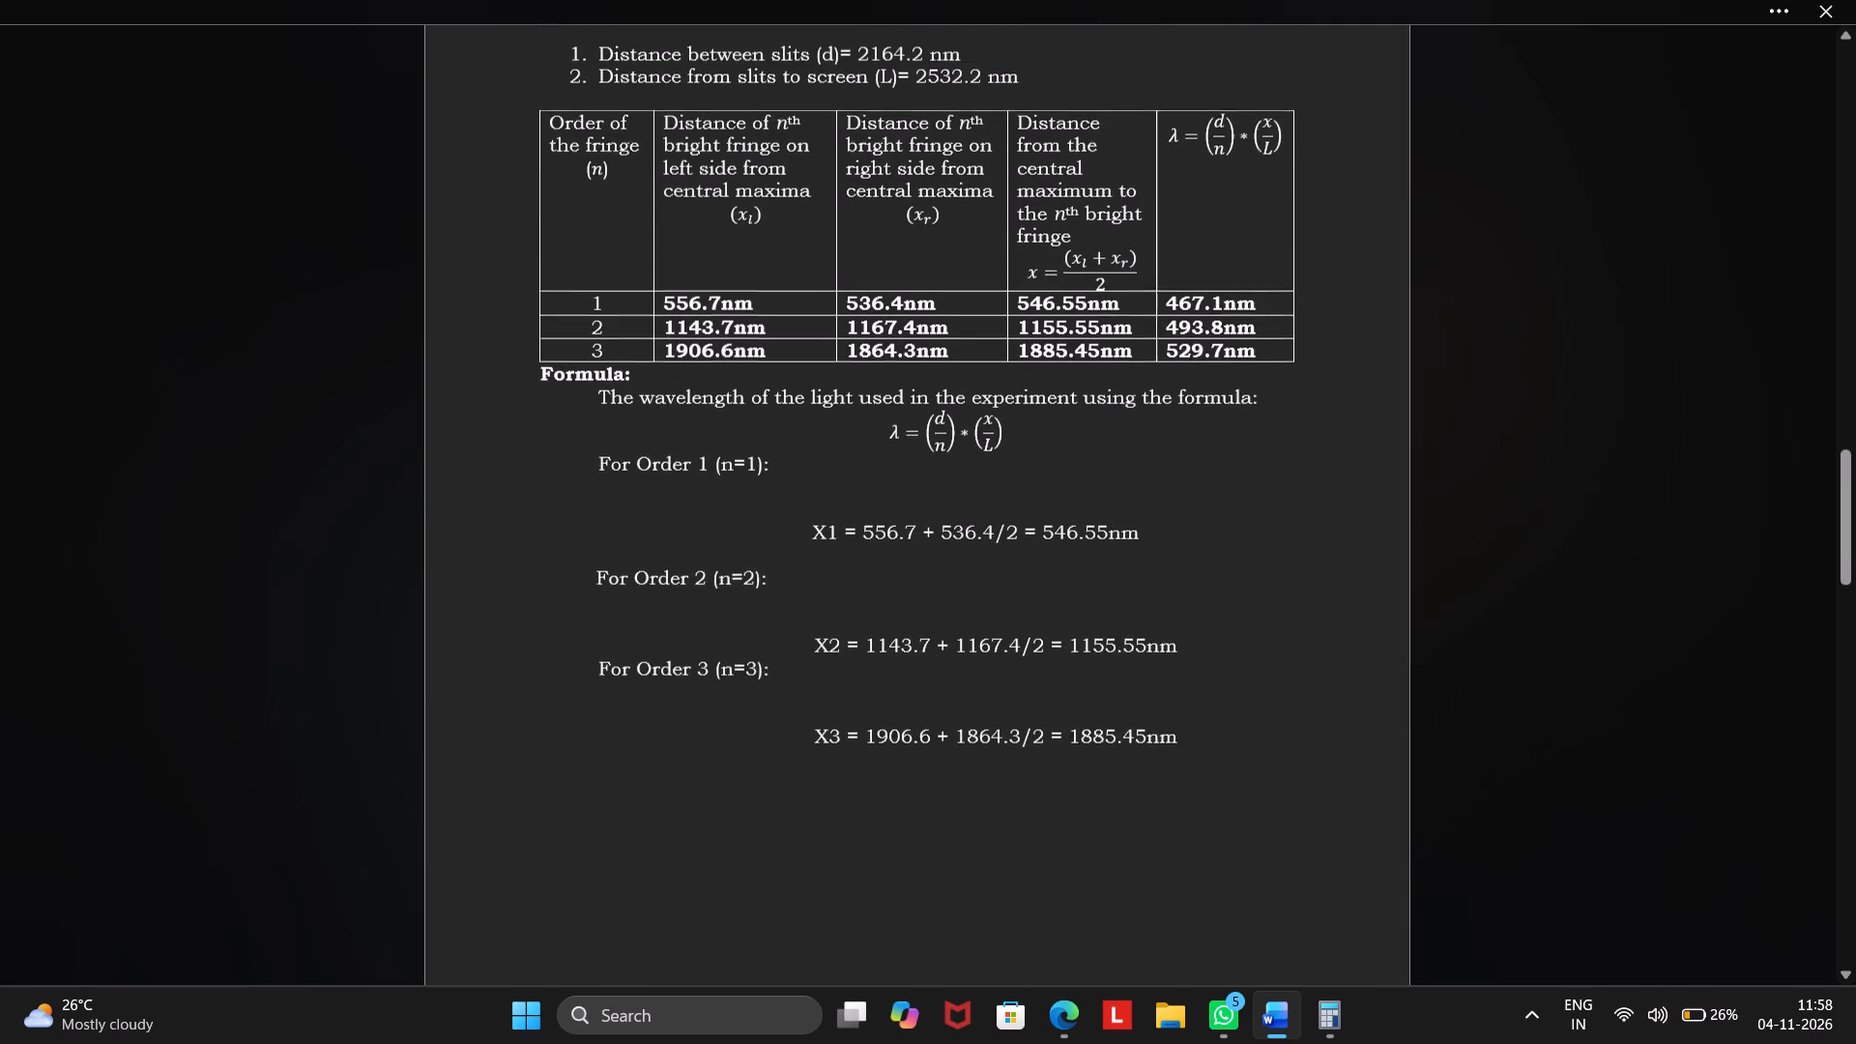
{"action": "scroll", "coordinate": [1161, 190], "scroll_direction": "right", "scroll_amount": 1}
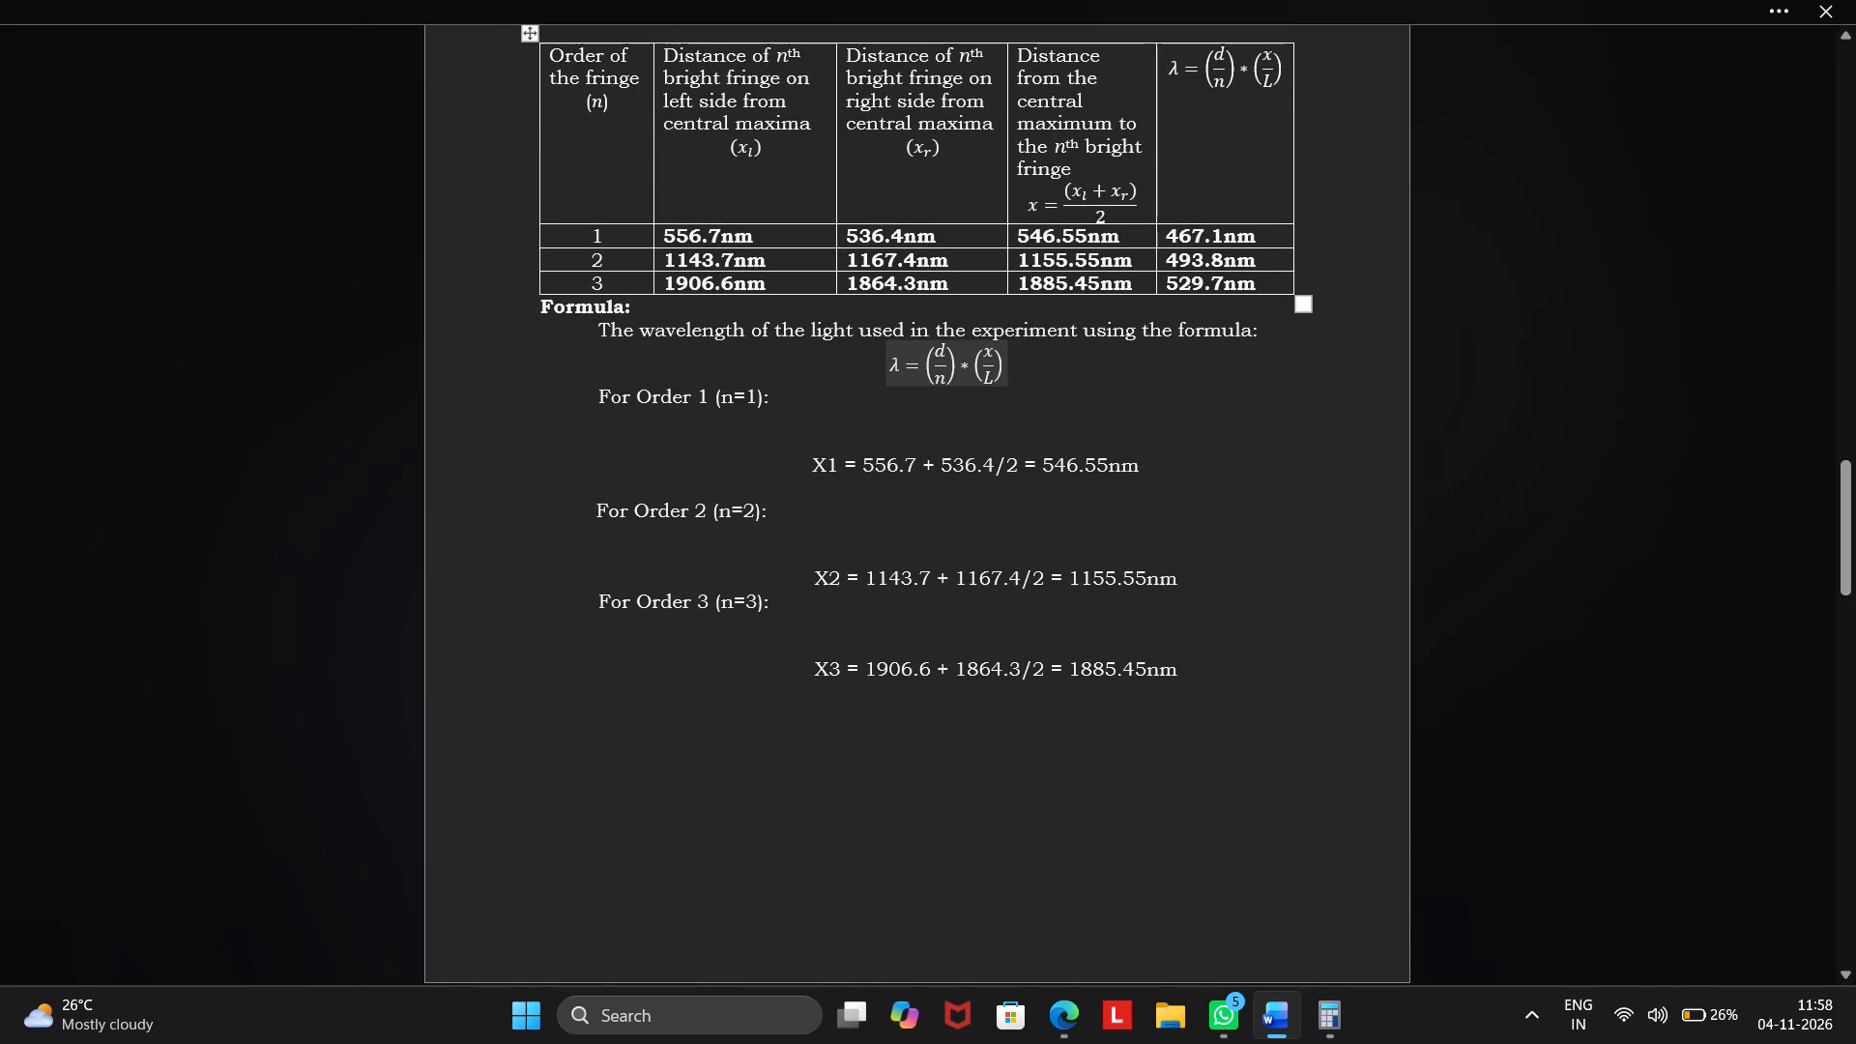
{"action": "left_click_drag", "start_coordinate": [891, 366], "coordinate": [903, 366]}
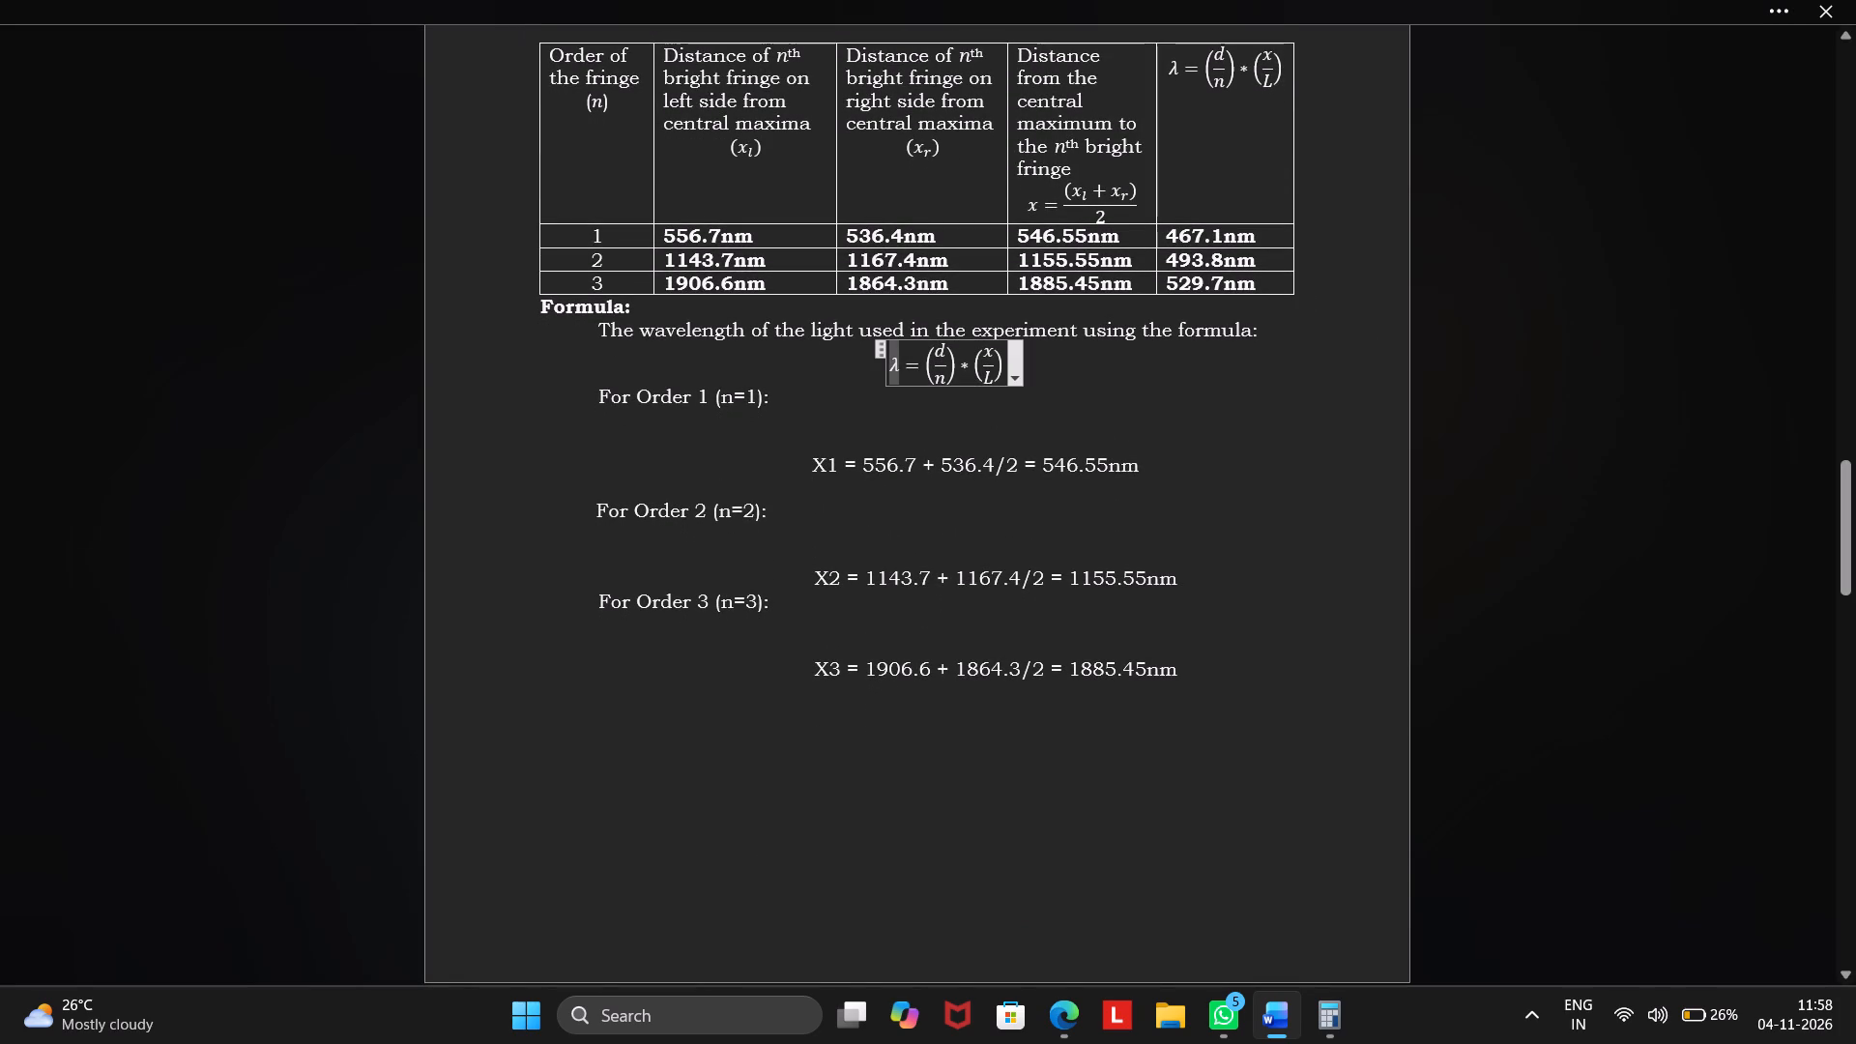
{"action": "key", "text": "ctrl+c"}
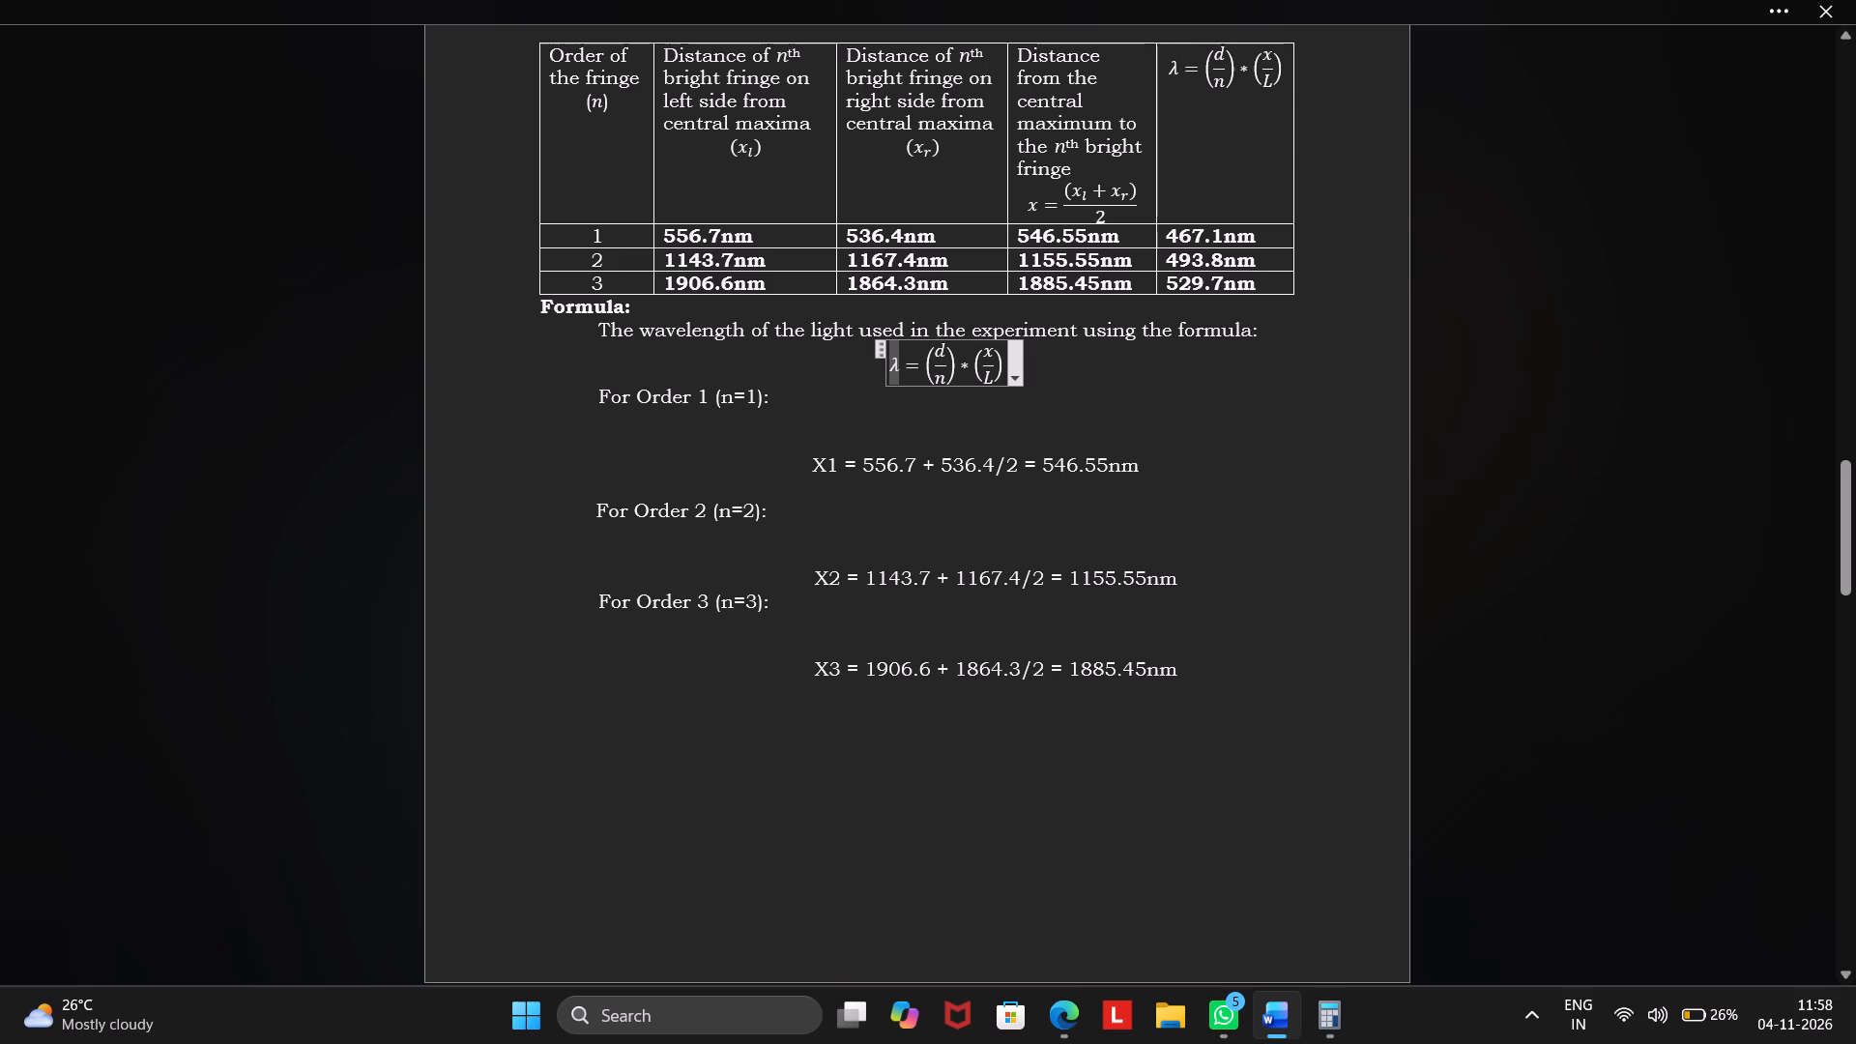
Add another new line directly below the X1 calculation and indent it with spaces to align with X1.
{"action": "left_click", "coordinate": [860, 501]}
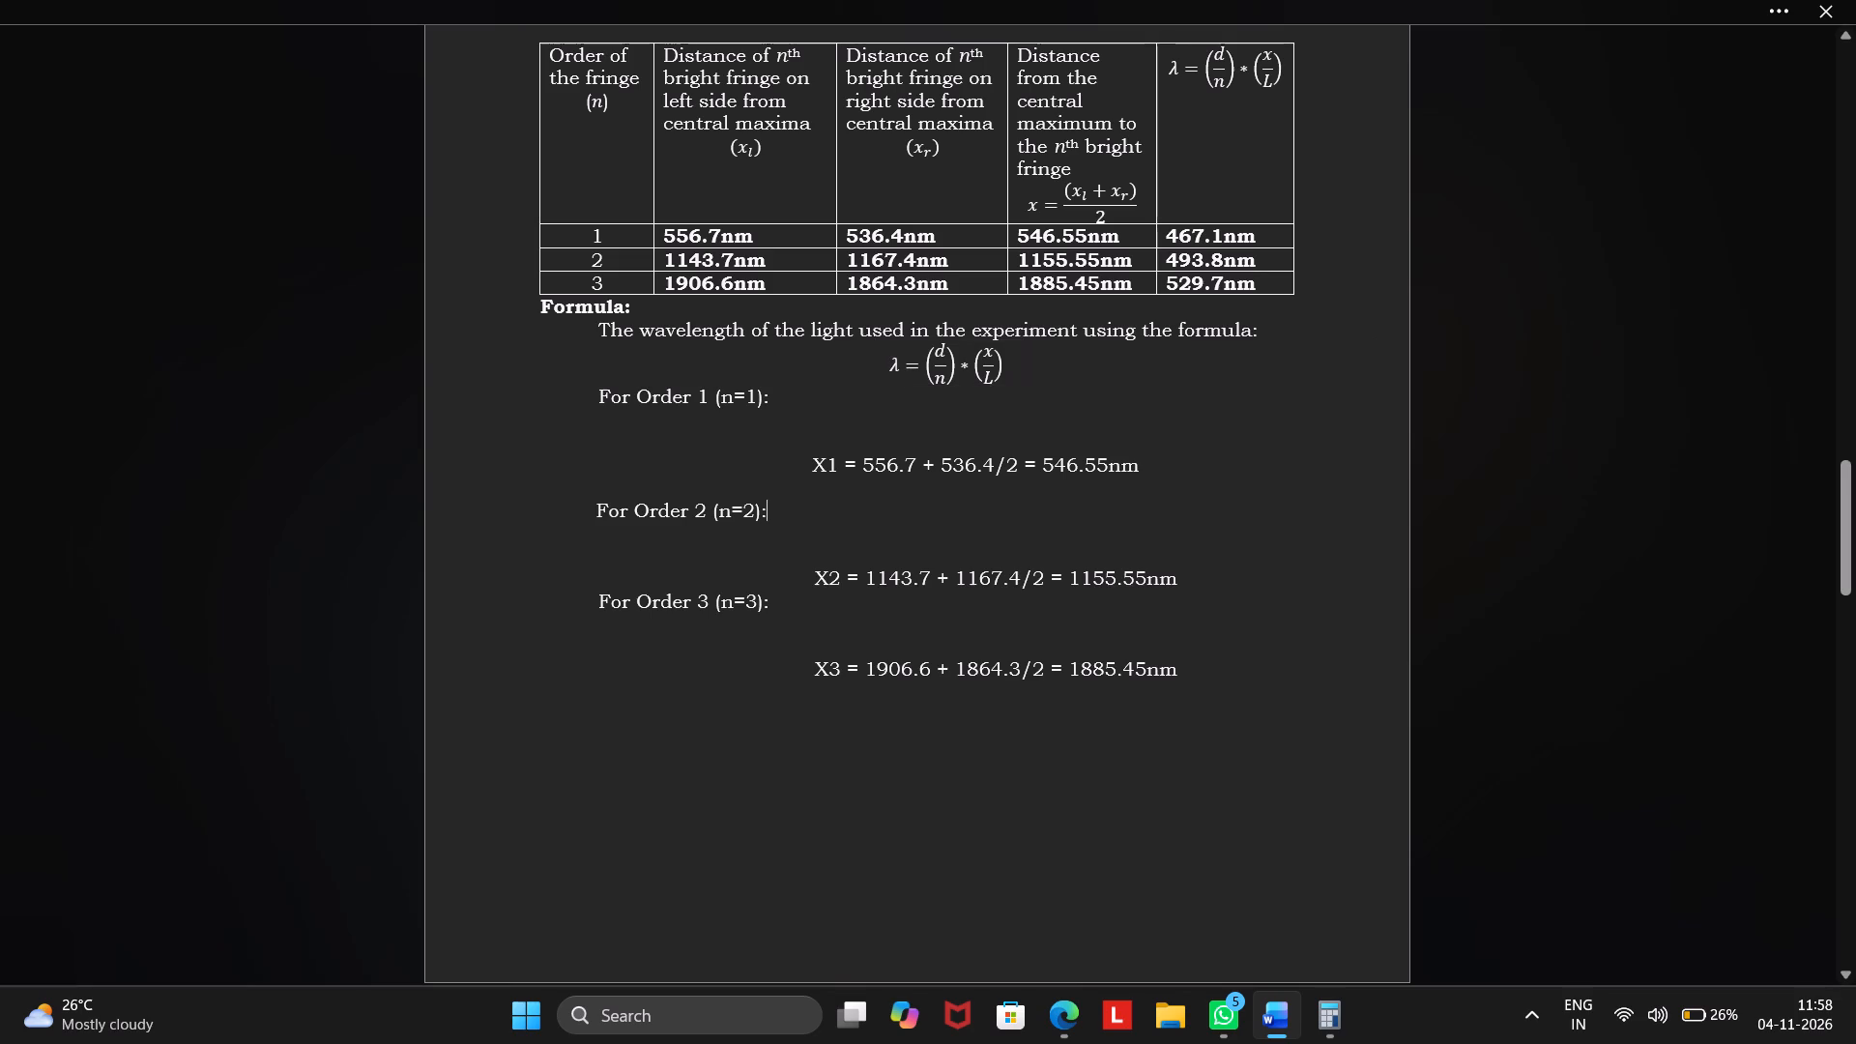
{"action": "left_click", "coordinate": [1149, 473]}
{"action": "key", "text": "Return"}
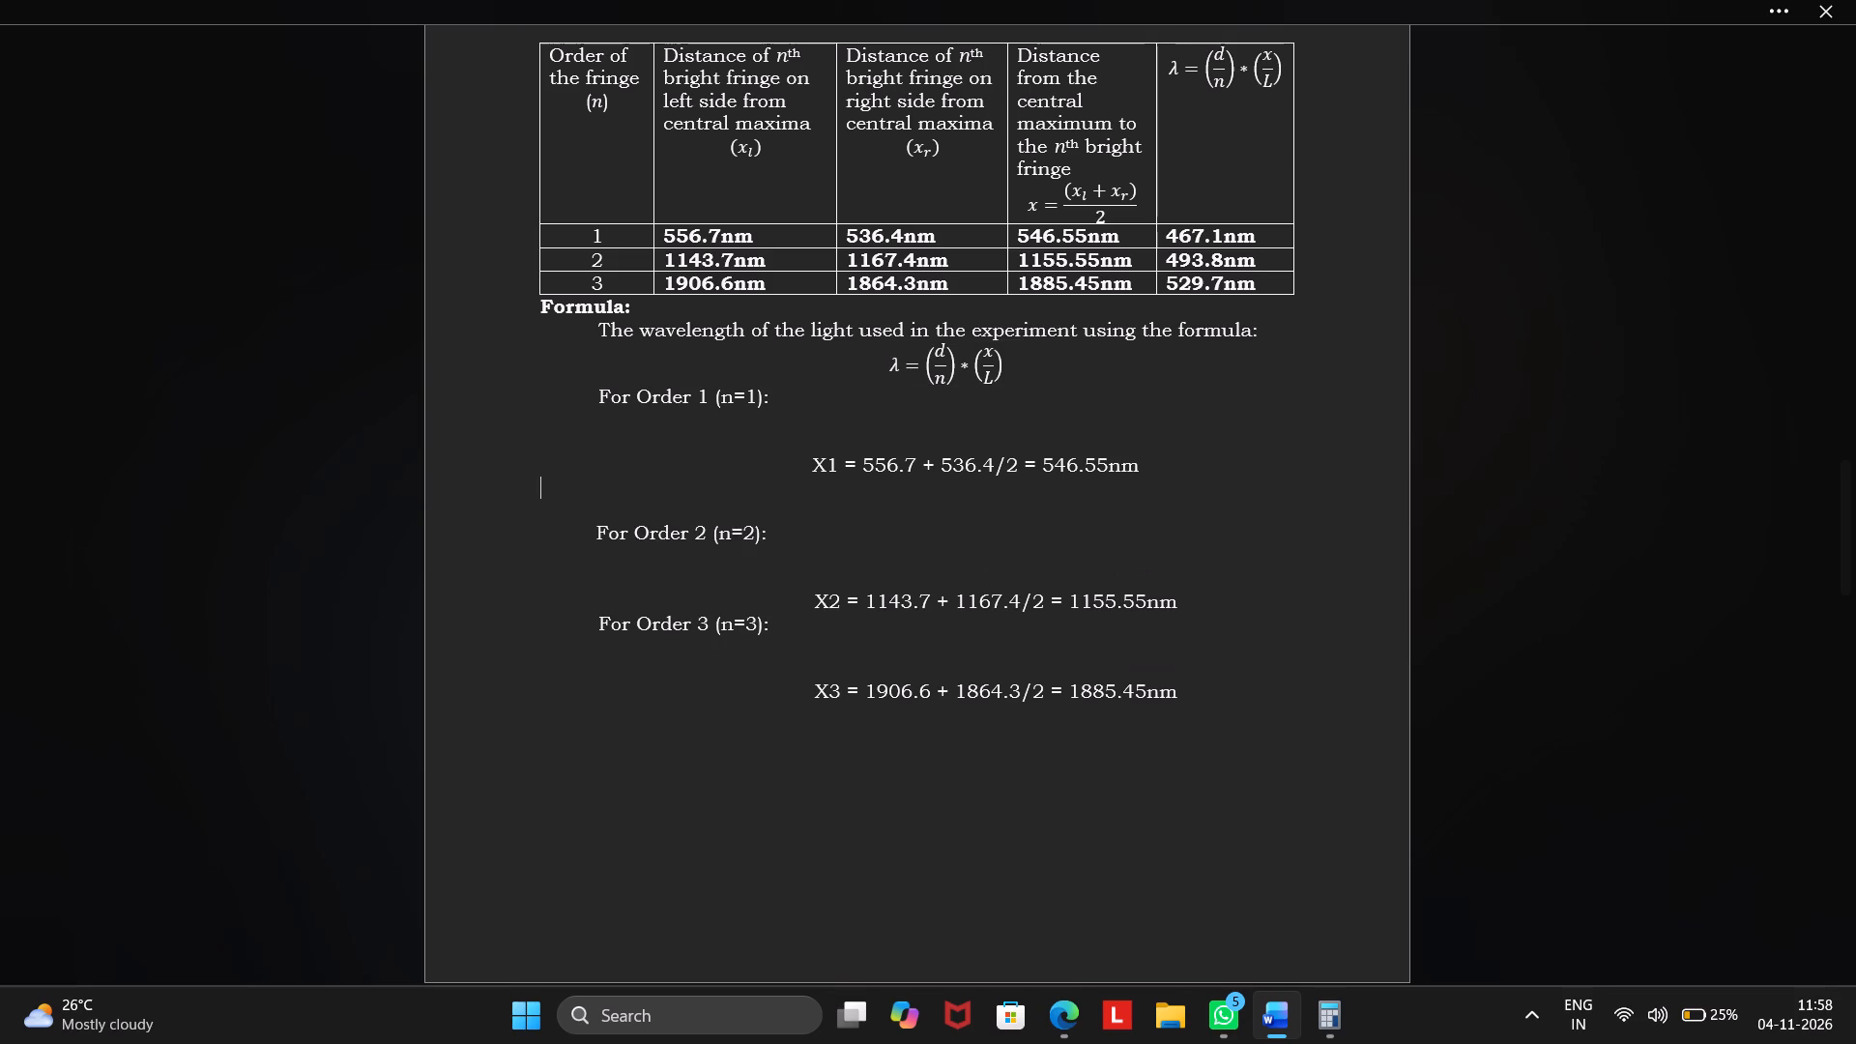
{"action": "key", "text": "Right"}
{"action": "key", "text": "Right"}
{"action": "key", "text": "Right"}
{"action": "key", "text": "Right"}
{"action": "key", "text": "Right"}
{"action": "key", "text": "Right"}
{"action": "key", "text": "Right"}
{"action": "key", "text": "Right"}
{"action": "key", "text": "Right"}
{"action": "key", "text": "Right"}
{"action": "key", "text": "Right"}
{"action": "key", "text": "Right"}
{"action": "key", "text": "Right"}
{"action": "key", "text": "Right"}
{"action": "key", "text": "Right"}
{"action": "key", "text": "Right"}
{"action": "key", "text": "Right"}
{"action": "key", "text": "Right"}
{"action": "key", "text": "Right"}
{"action": "key", "text": "Right"}
{"action": "key", "text": "Up"}
{"action": "key", "text": "Right"}
{"action": "key", "text": "Up"}
{"action": "key", "text": "space"}
{"action": "key", "text": "space"}
{"action": "key", "text": "space"}
{"action": "key", "text": "space"}
{"action": "key", "text": "space"}
{"action": "key", "text": "space"}
{"action": "key", "text": "space"}
{"action": "key", "text": "space"}
{"action": "key", "text": "space"}
{"action": "key", "text": "space"}
{"action": "key", "text": "space"}
{"action": "key", "text": "space"}
{"action": "key", "text": "space"}
{"action": "key", "text": "space"}
{"action": "key", "text": "space"}
{"action": "key", "text": "space"}
{"action": "key", "text": "space"}
{"action": "key", "text": "space"}
{"action": "key", "text": "space"}
{"action": "key", "text": "space"}
{"action": "key", "text": "Left"}
{"action": "key", "text": "Left"}
{"action": "key", "text": "Left"}
Begin the Order 1 wavelength calculation by pasting the λ symbol on the indented line and adding "=".
{"action": "key", "text": "ctrl+v"}
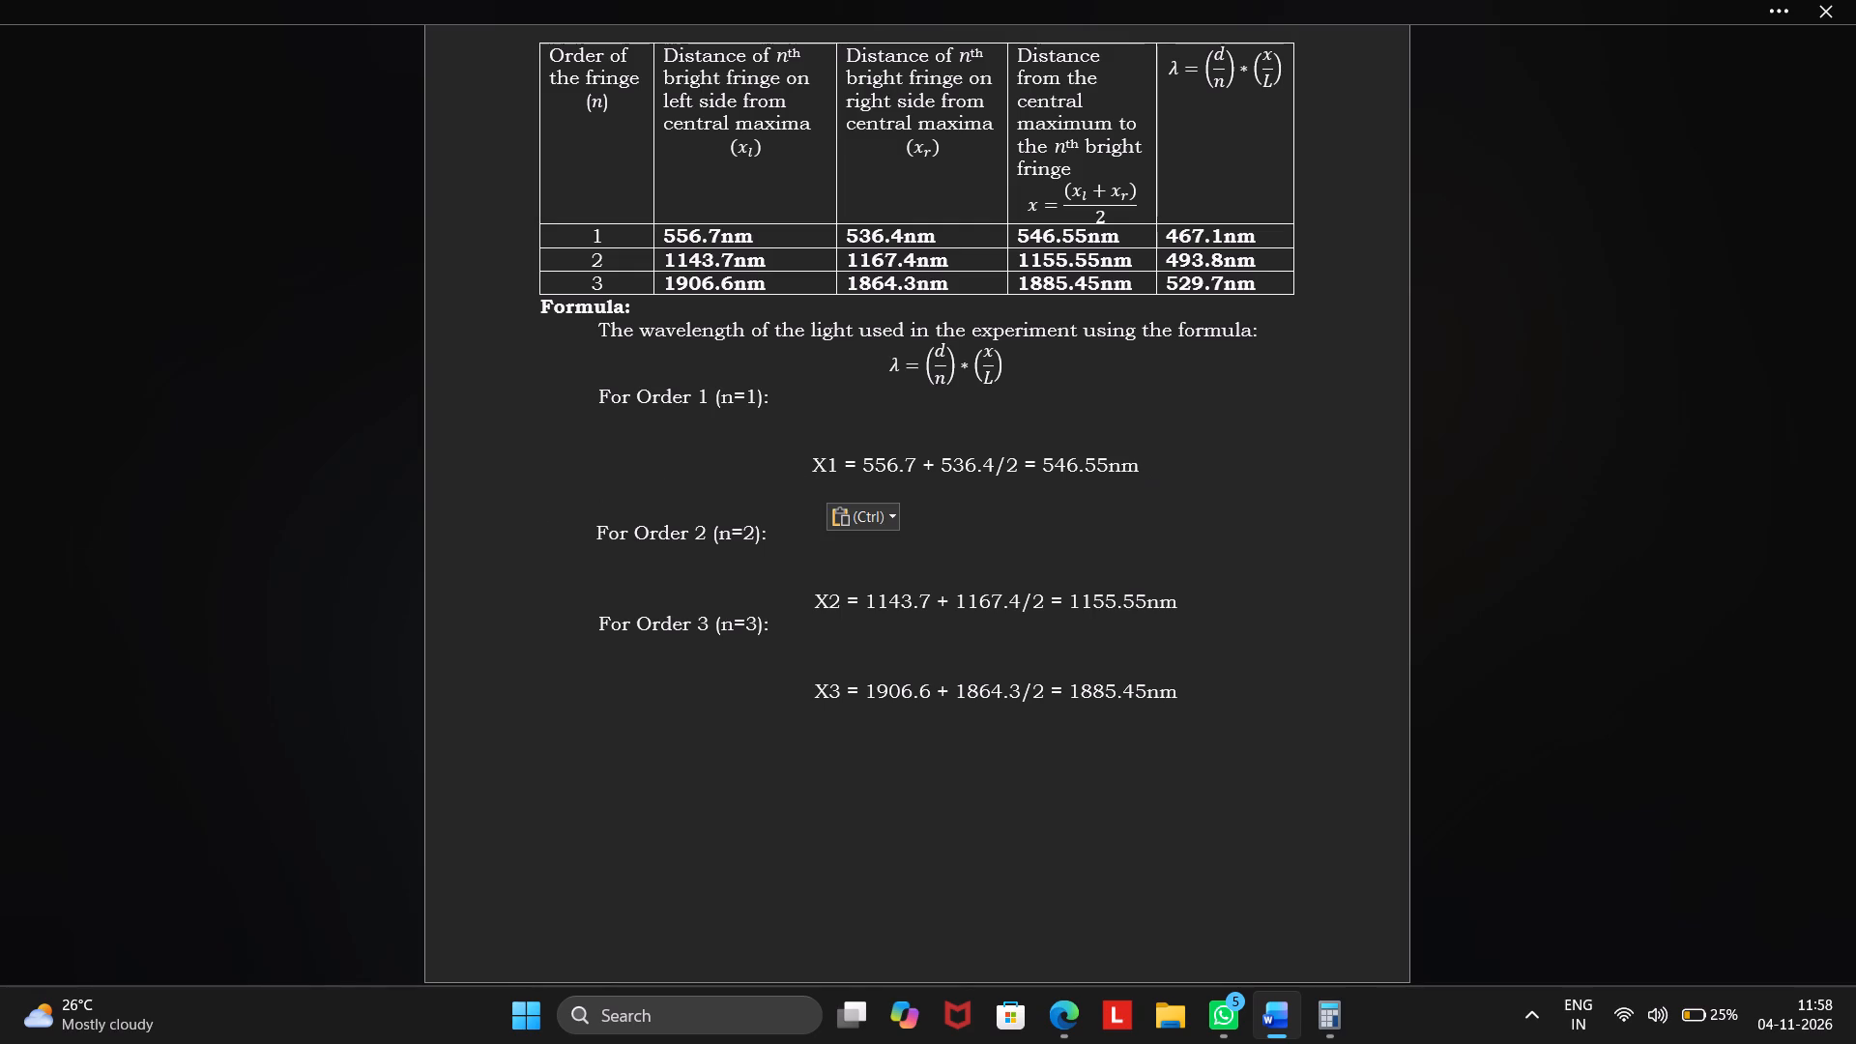
{"action": "key", "text": "equal"}
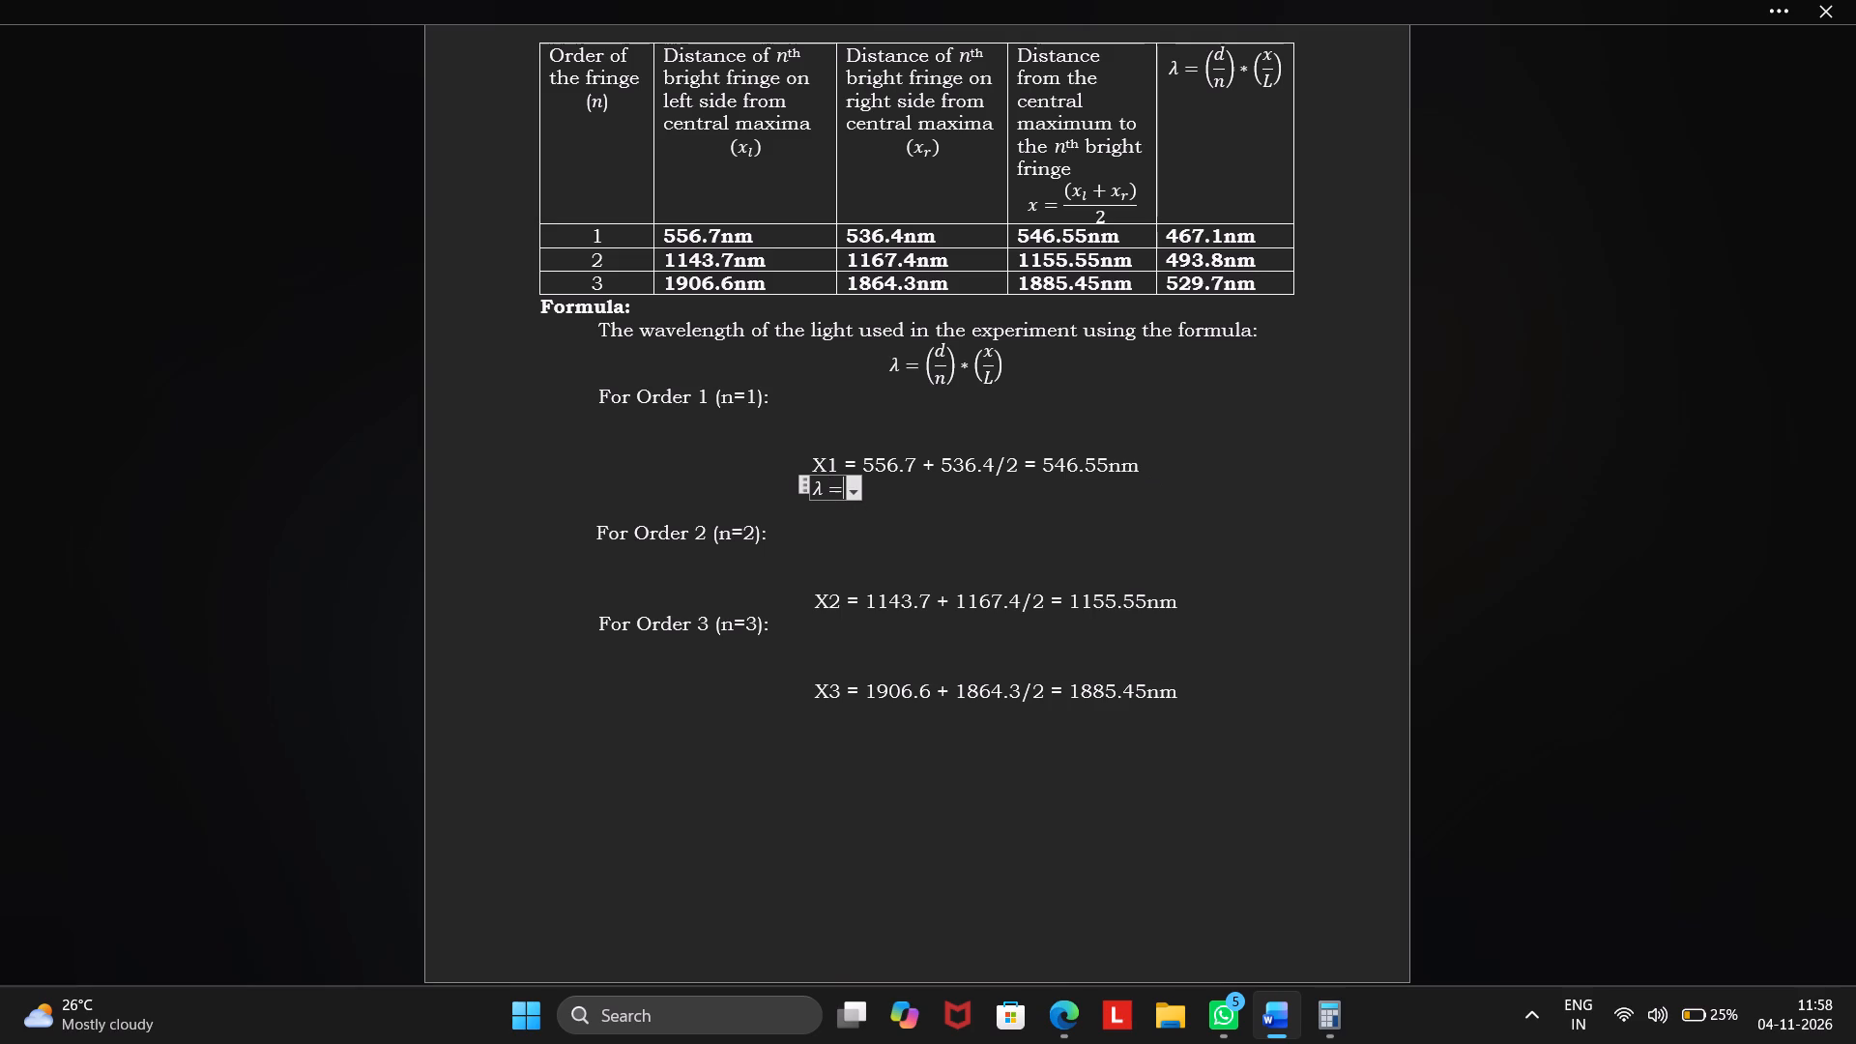
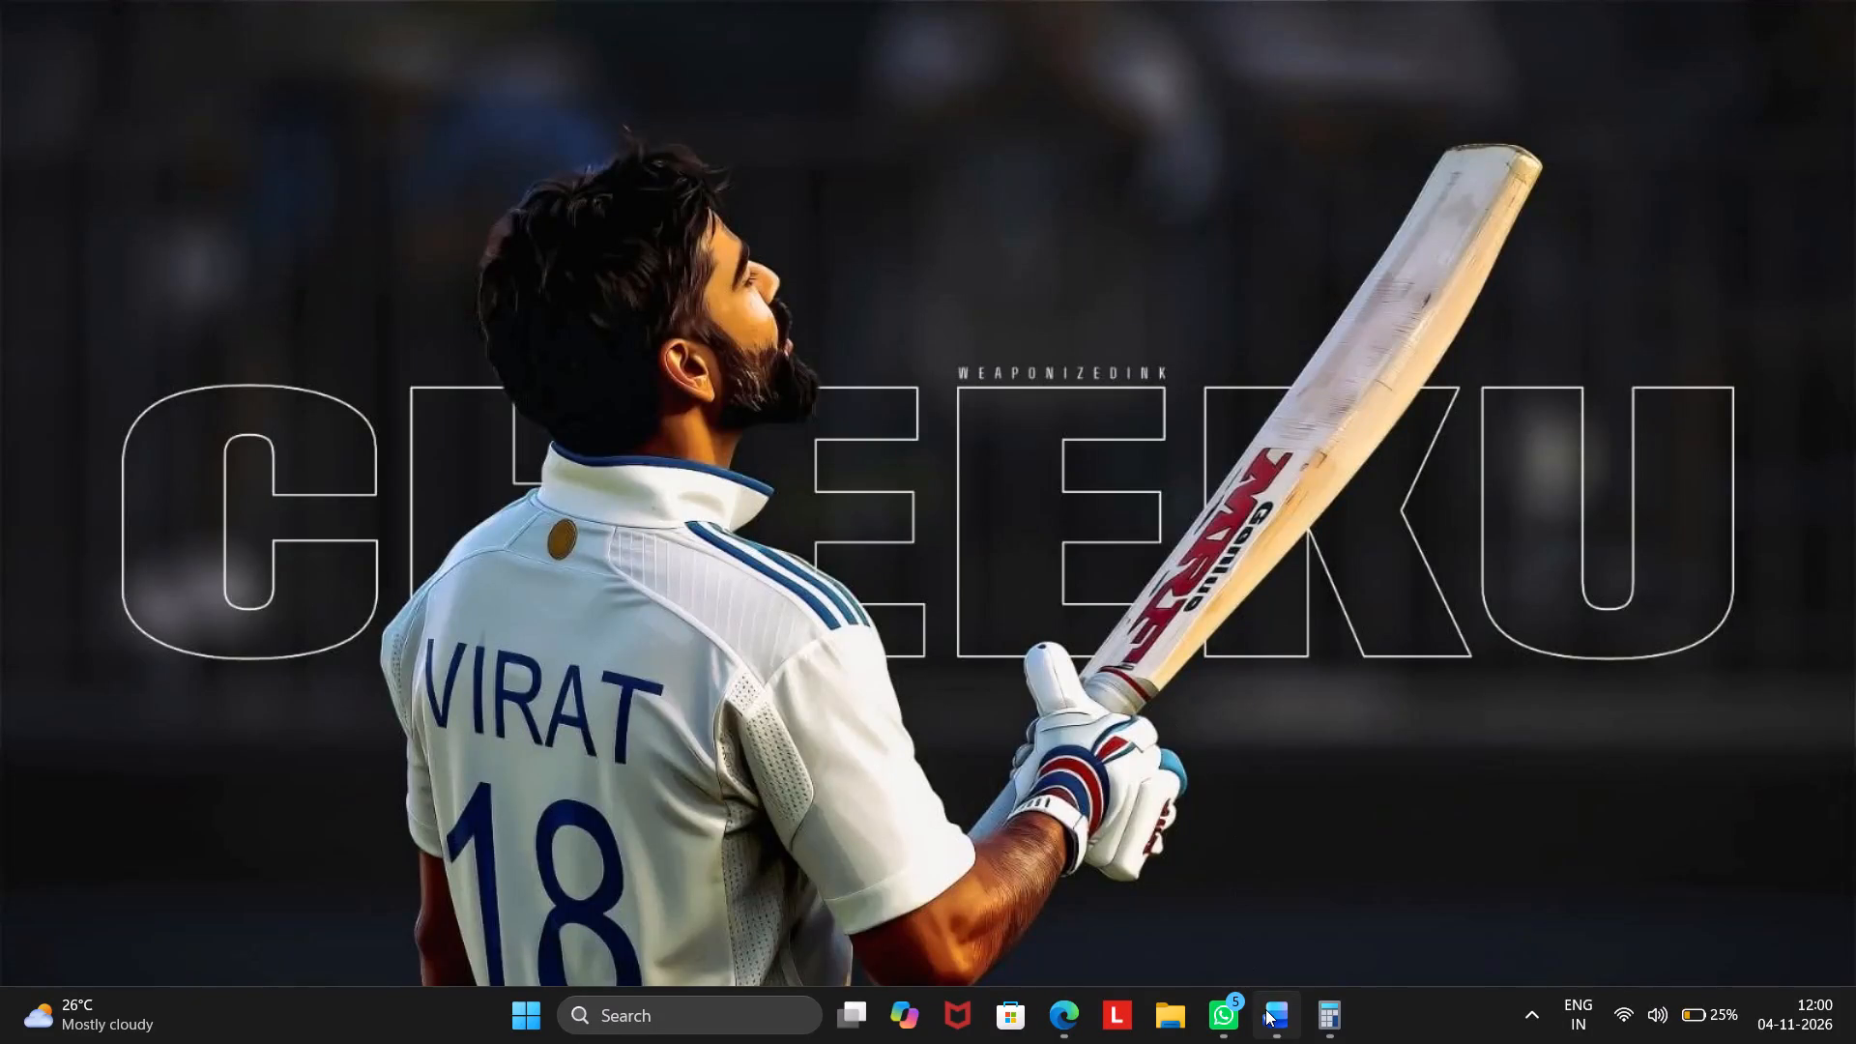
Close the M7 Youngs Double Slit Lab document, saving it to the phy folder under OneDrive Documents > 1Year and dismissing the sign-in.
{"action": "left_click", "coordinate": [1265, 1009]}
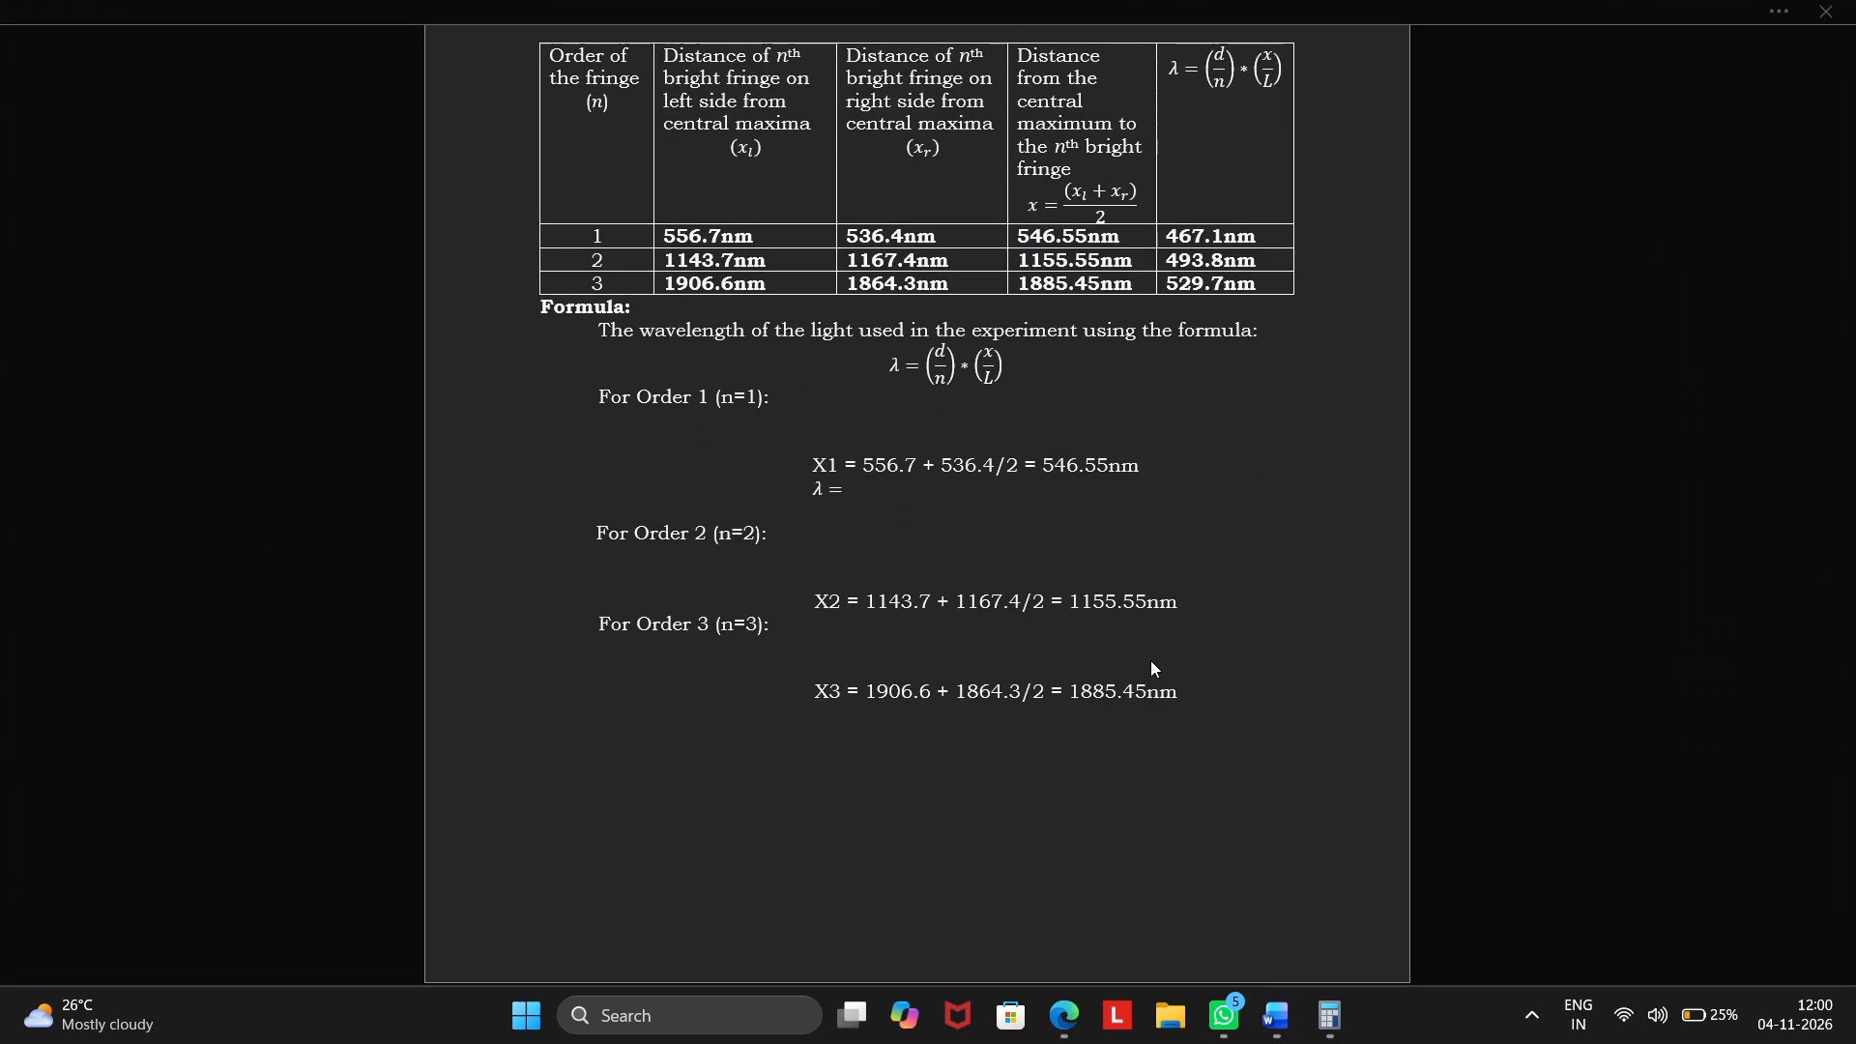
{"action": "left_click", "coordinate": [1834, 5]}
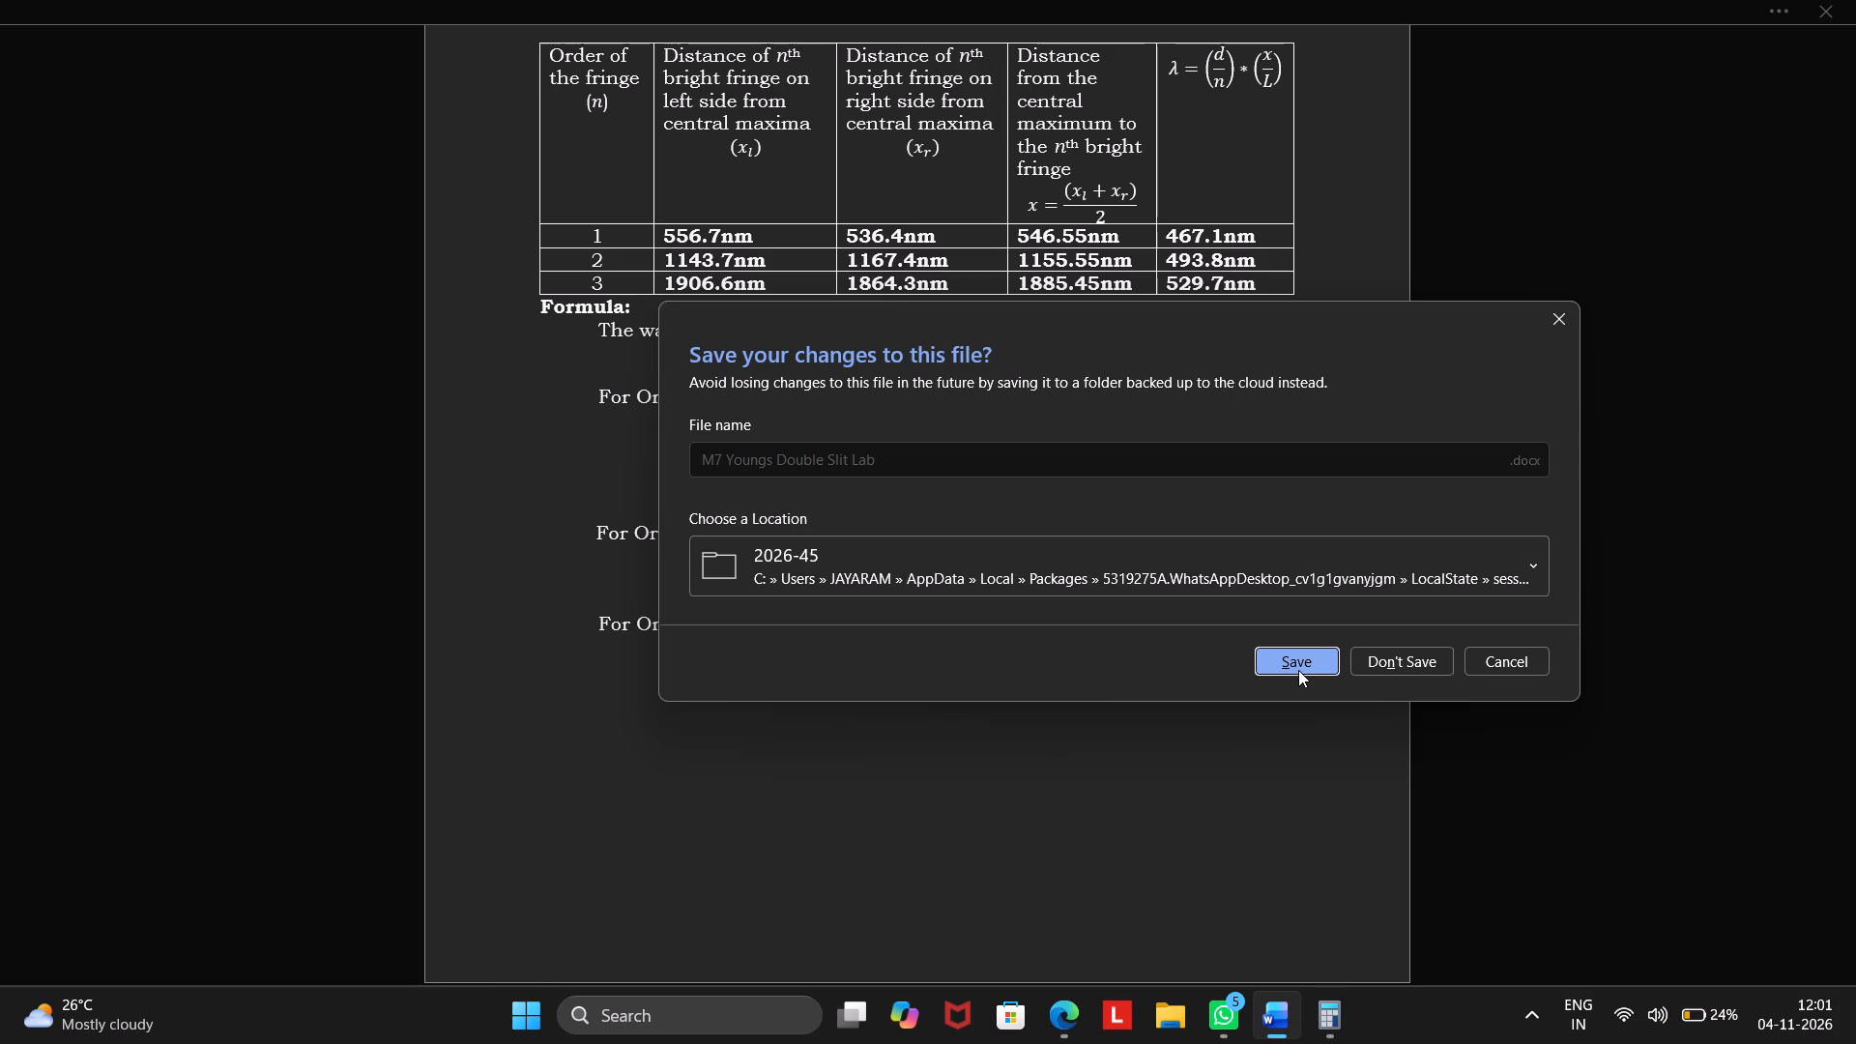
{"action": "left_click", "coordinate": [1533, 562]}
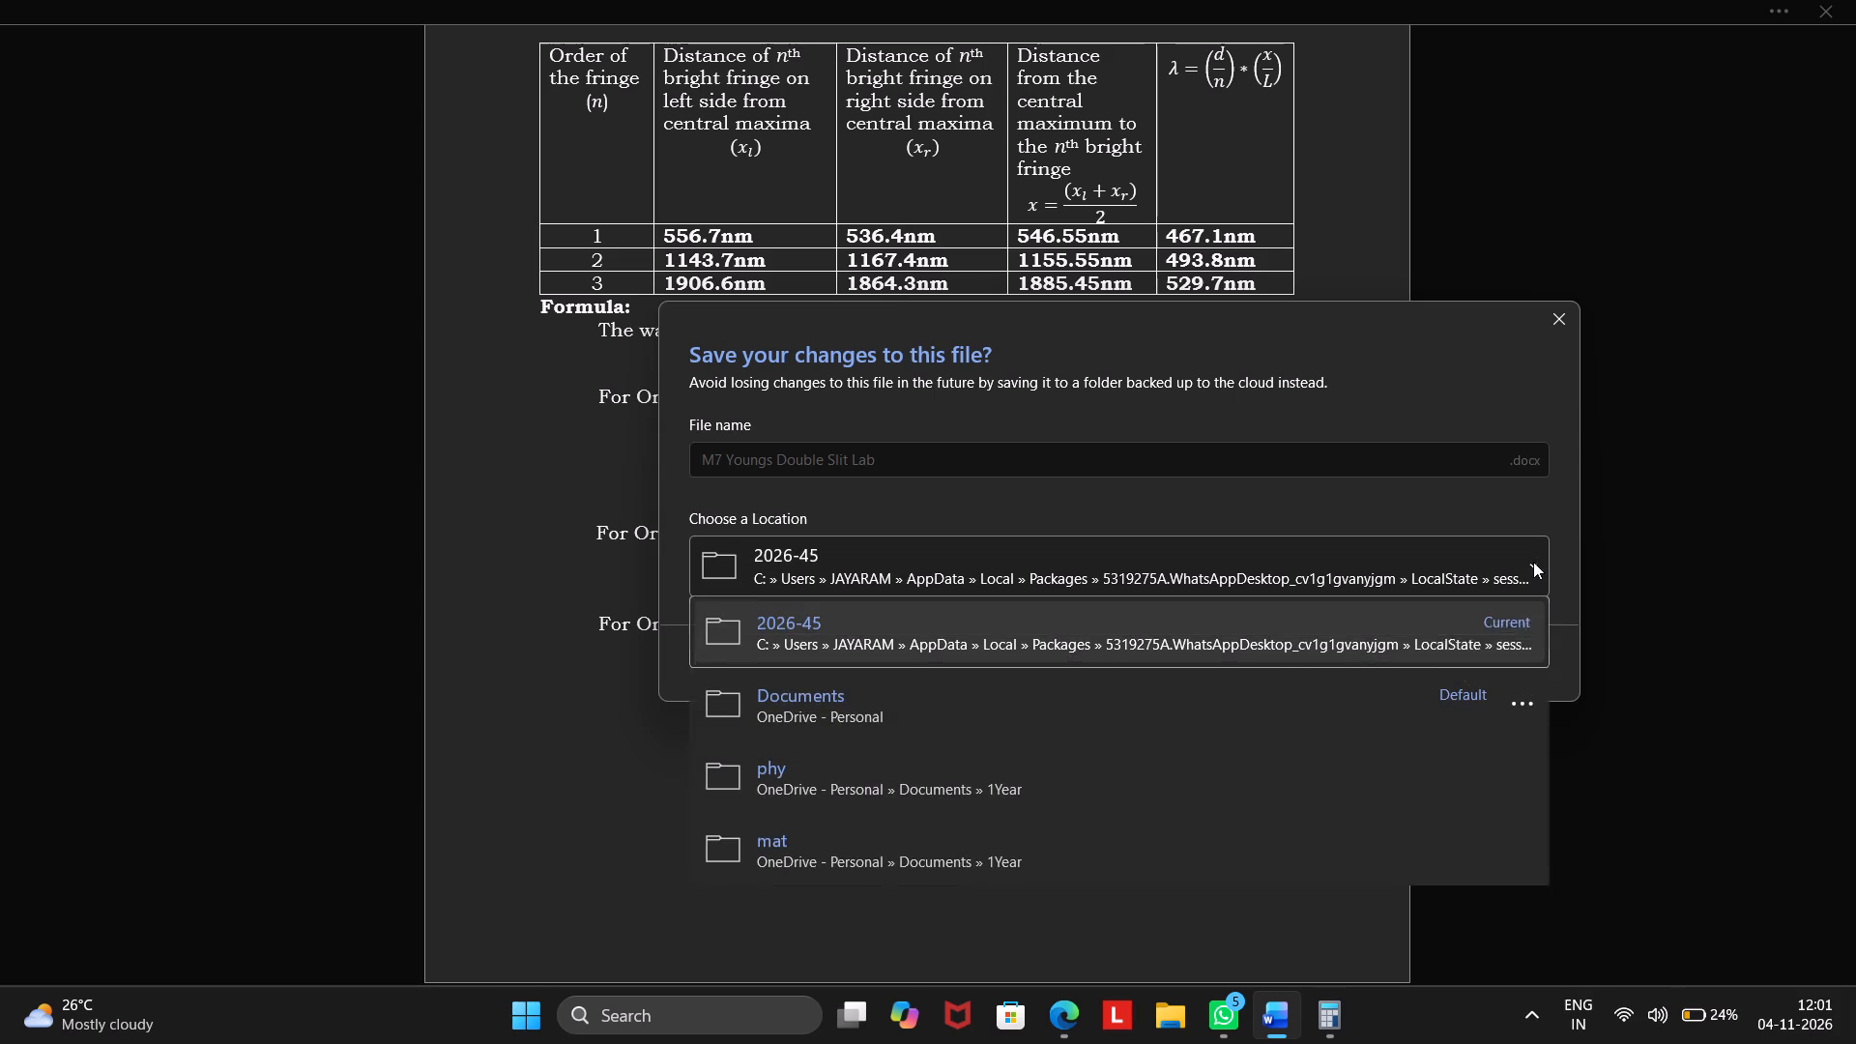
{"action": "scroll", "coordinate": [784, 807], "scroll_direction": "down", "scroll_amount": 1}
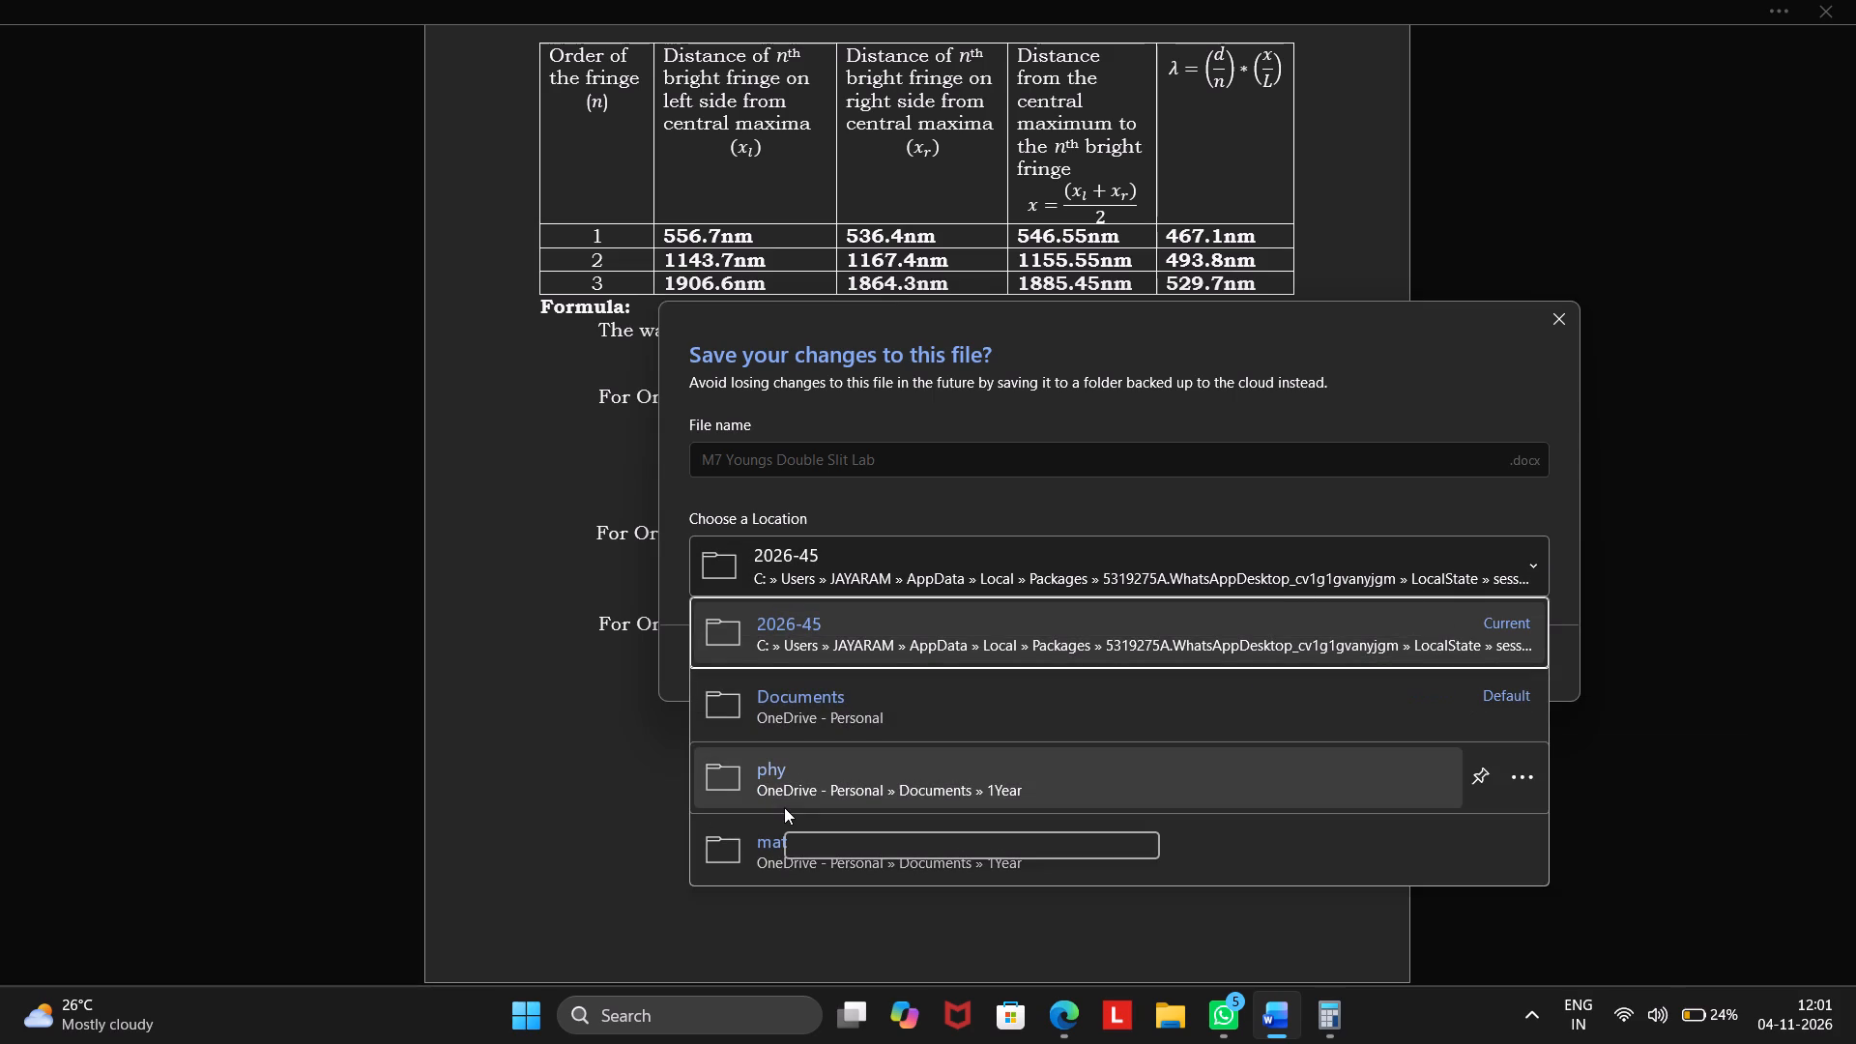
{"action": "scroll", "coordinate": [784, 807], "scroll_direction": "down", "scroll_amount": 1}
{"action": "left_click", "coordinate": [797, 777]}
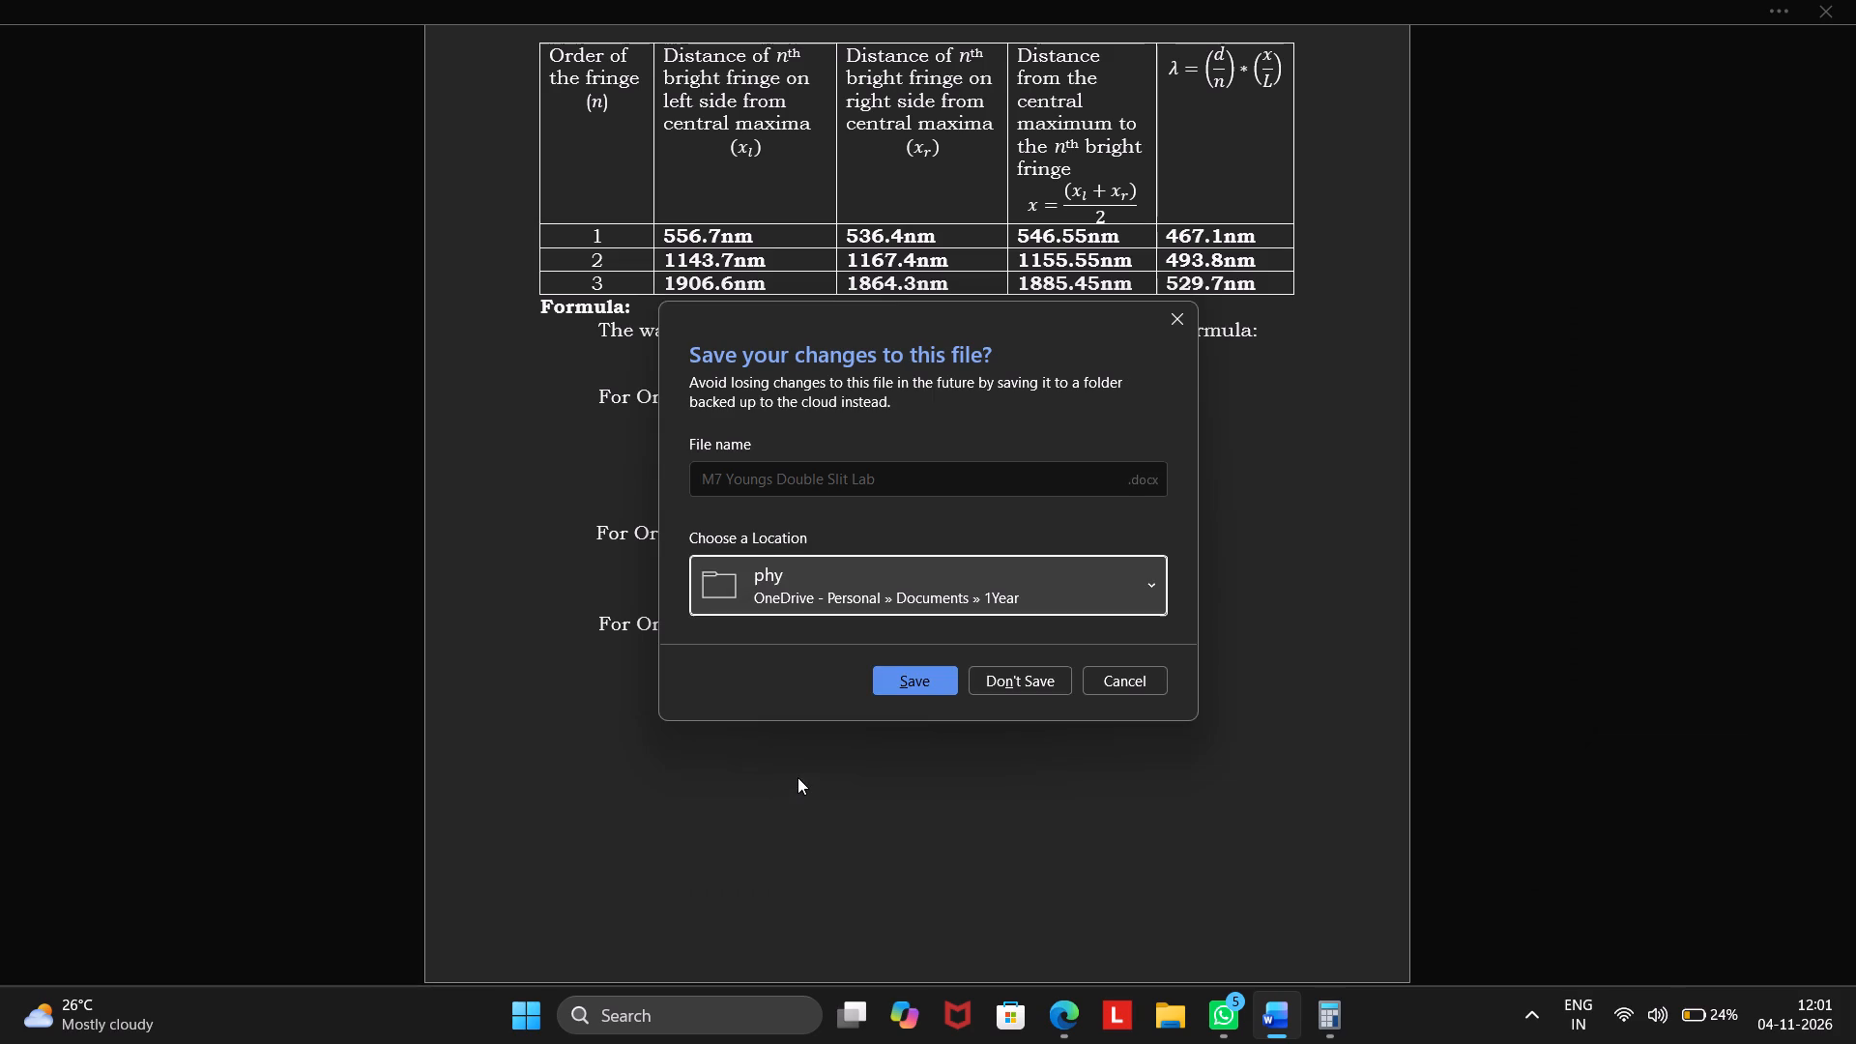
{"action": "left_click", "coordinate": [915, 685]}
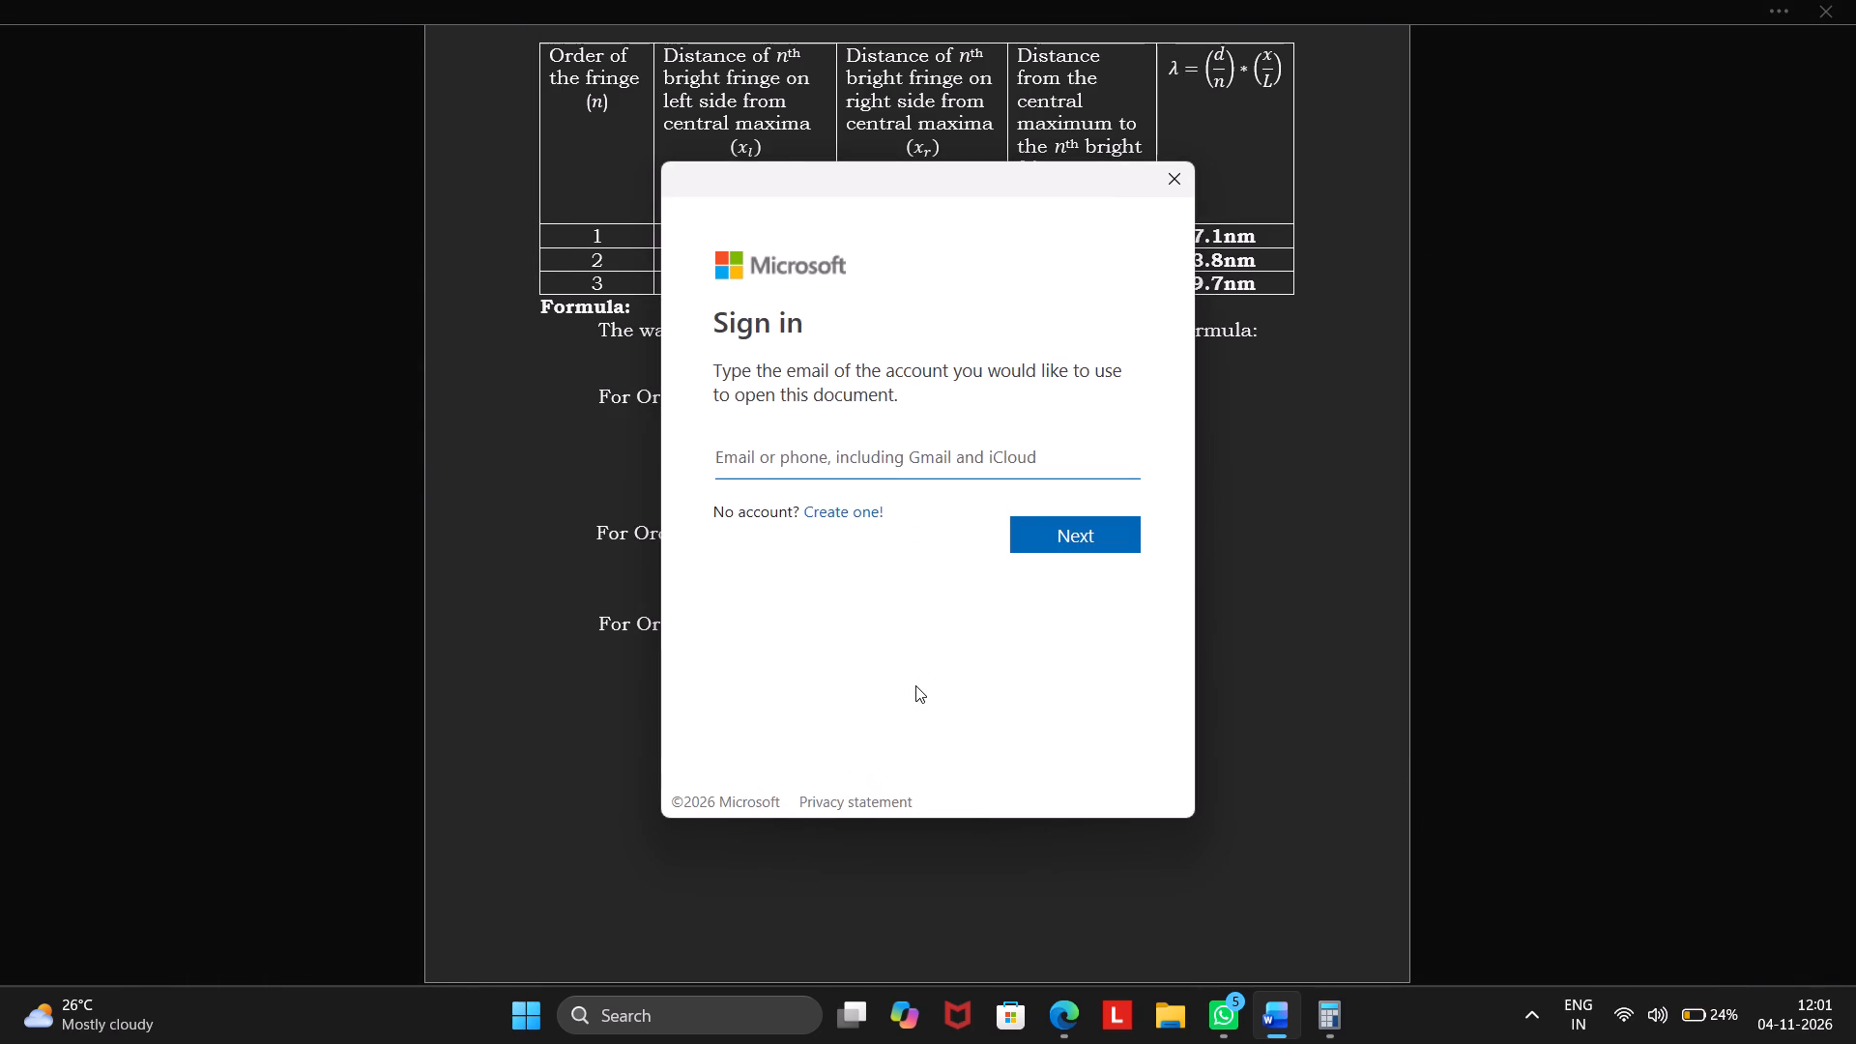
{"action": "left_click", "coordinate": [1175, 185]}
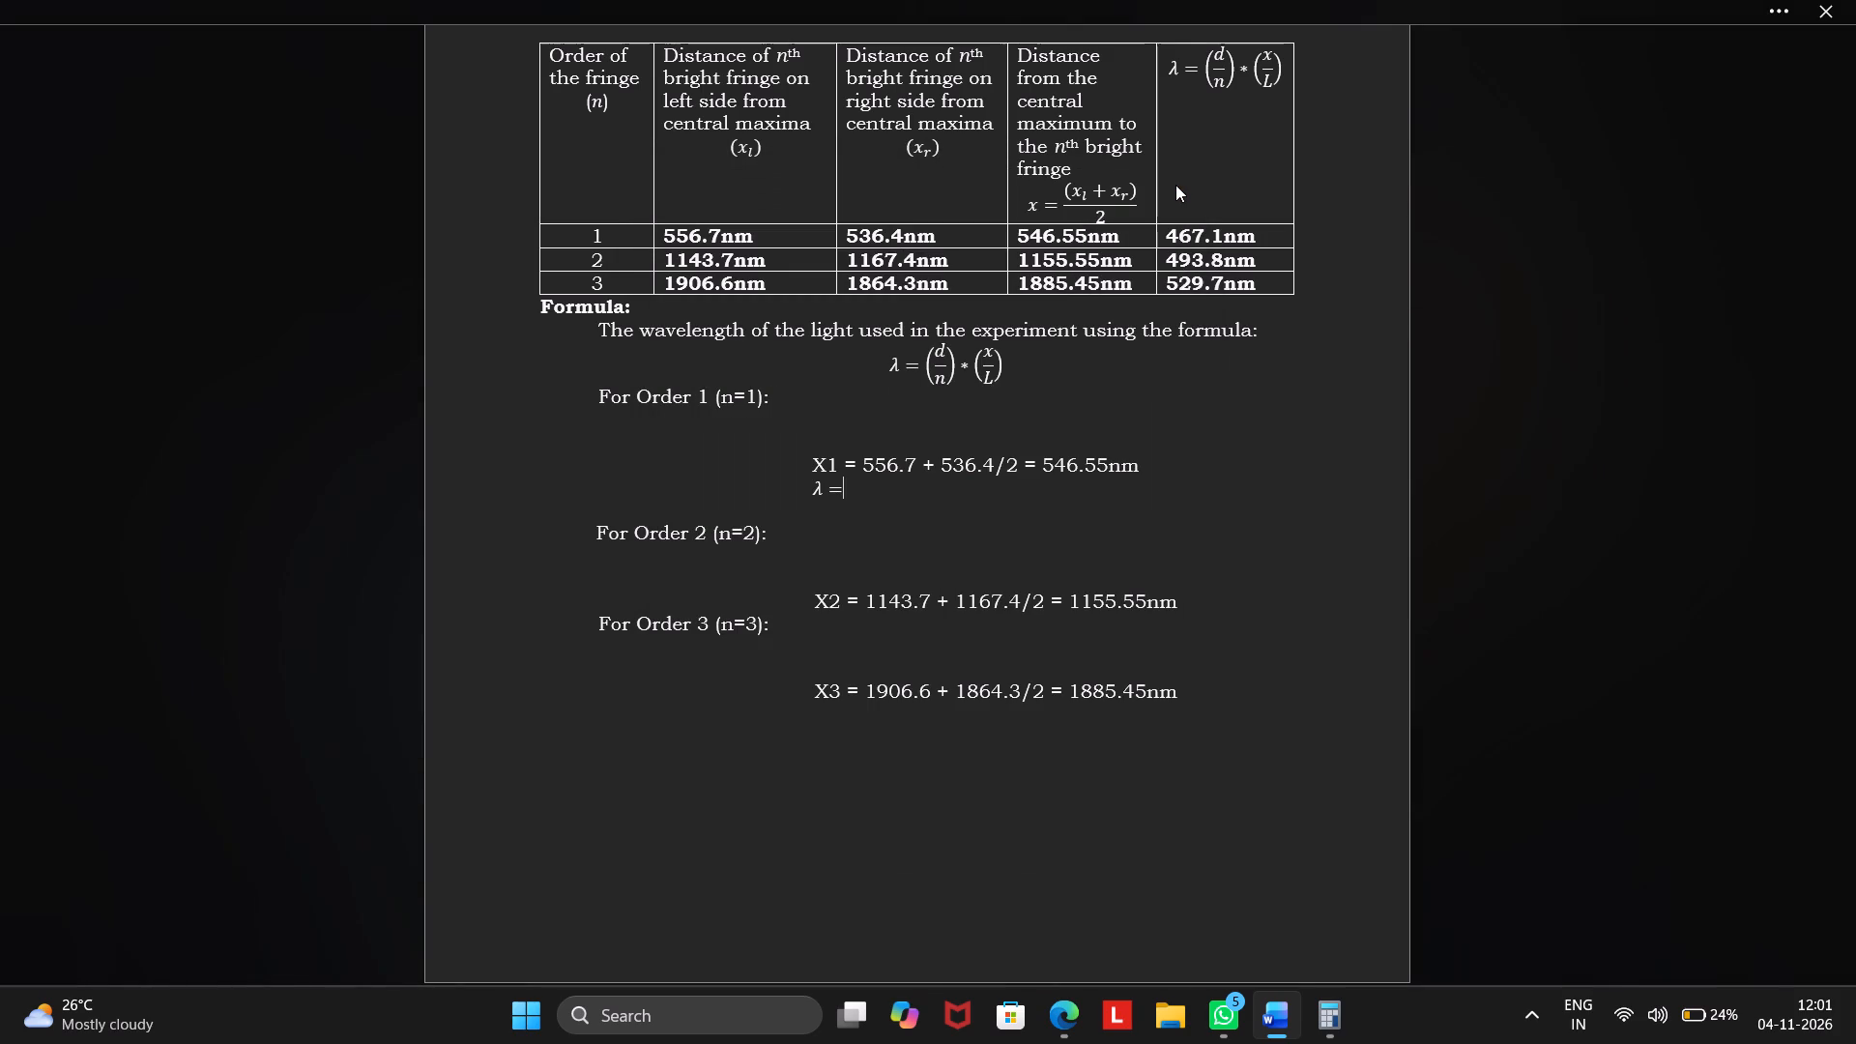
{"action": "scroll", "coordinate": [1175, 185], "scroll_direction": "up", "scroll_amount": 10}
{"action": "scroll", "coordinate": [641, 216], "scroll_direction": "up", "scroll_amount": 8}
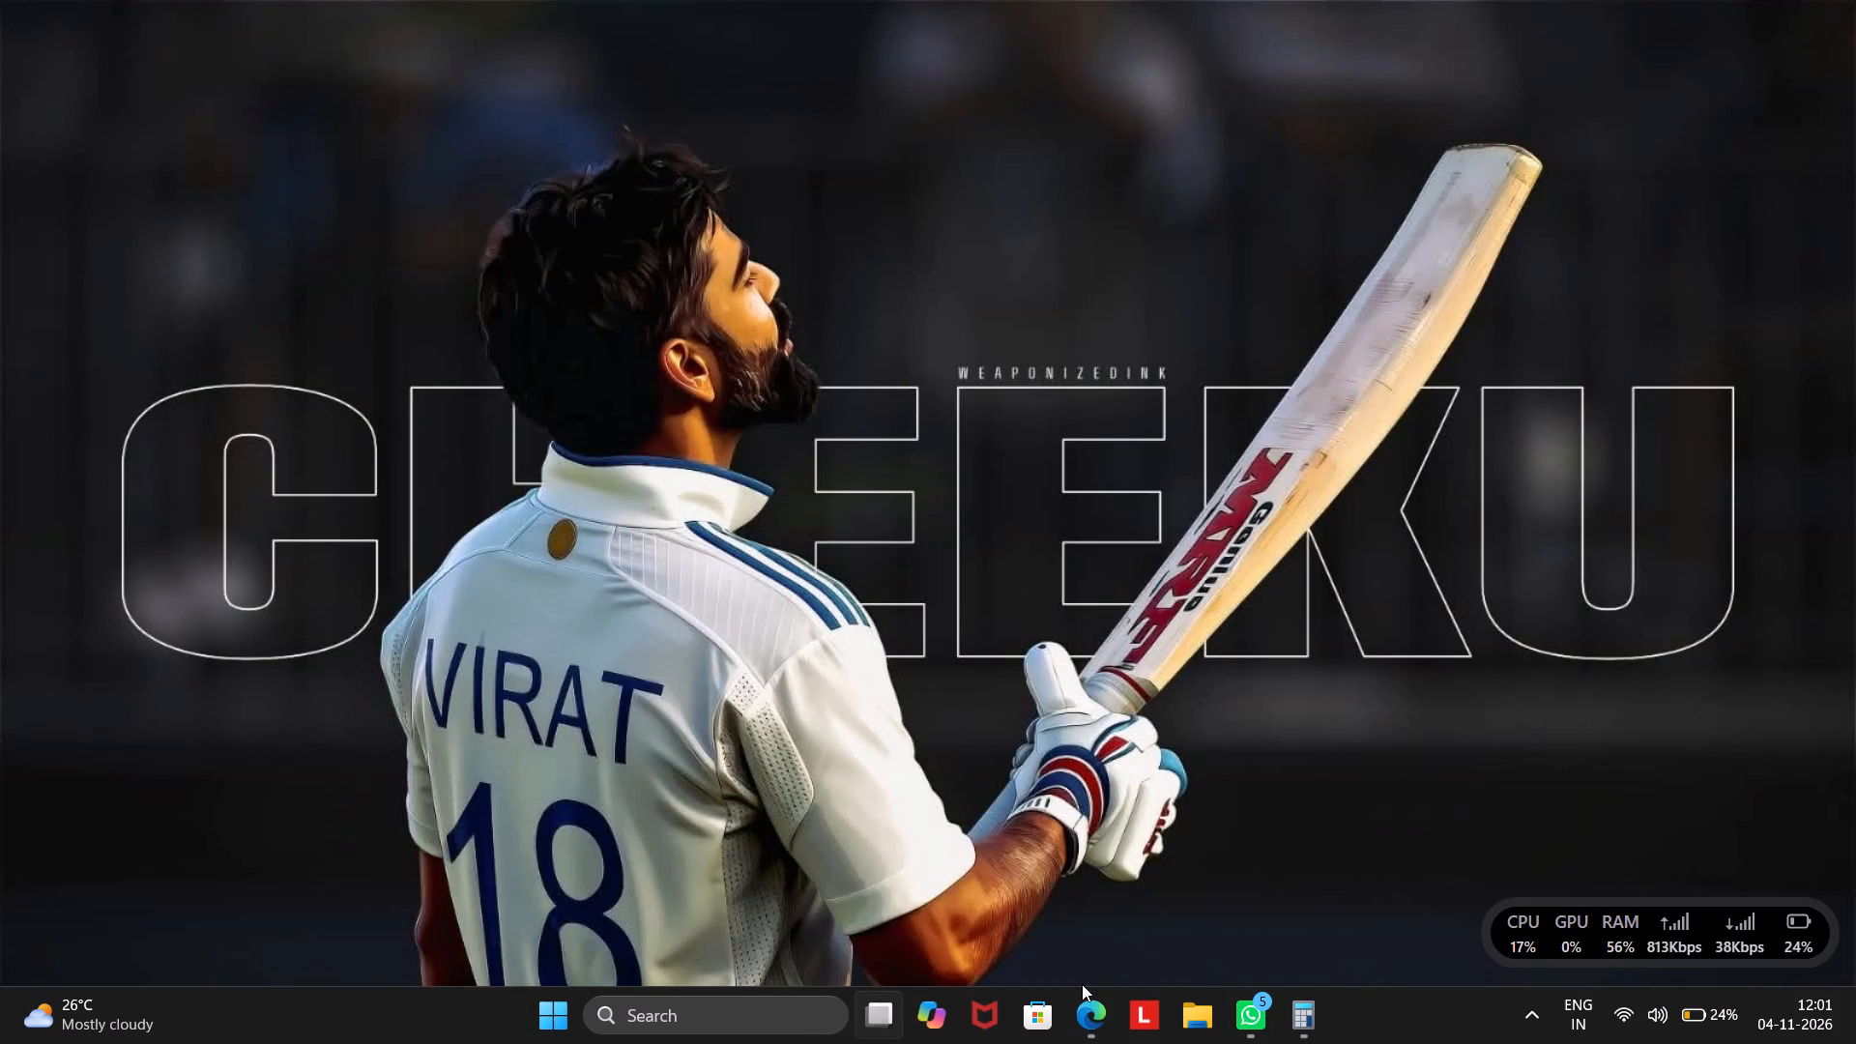
Open the recent M7 Youngs Double Slit Lab.docx and examine its data table, formula, result, discussion and viva question sections.
{"action": "left_click", "coordinate": [626, 224]}
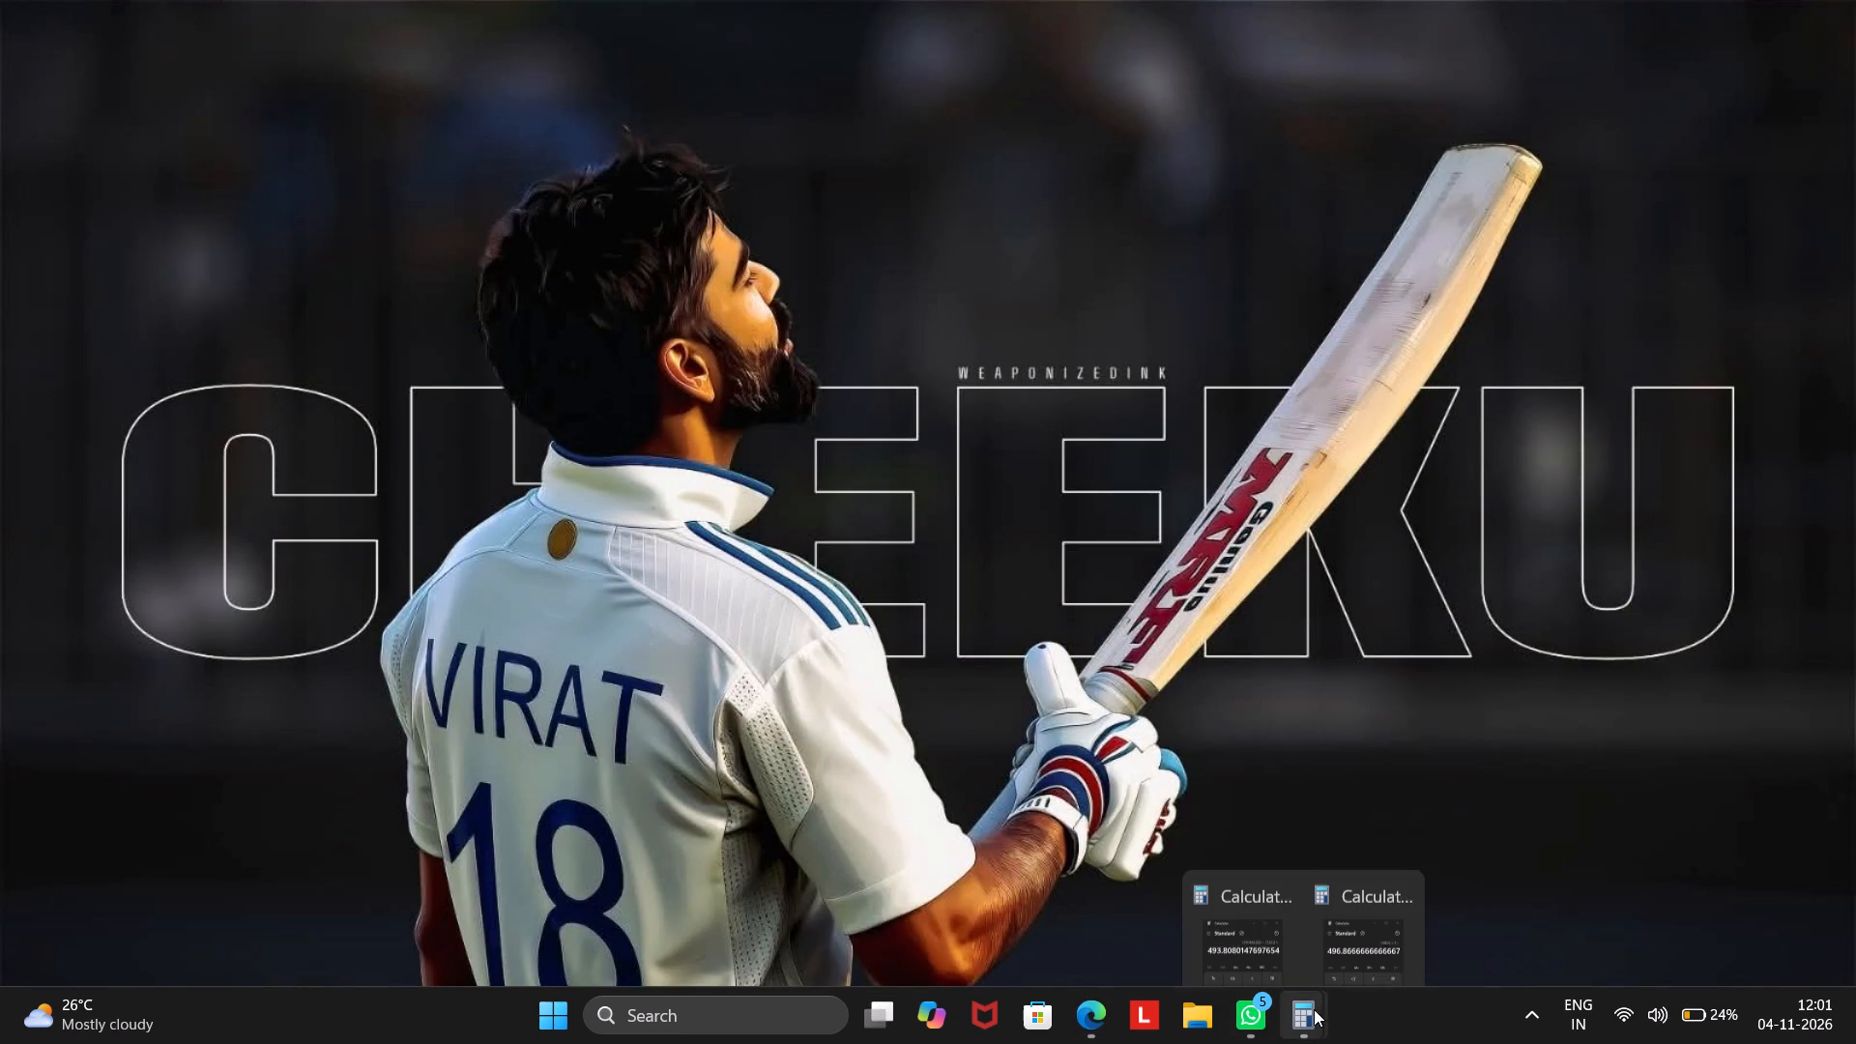
{"action": "left_click", "coordinate": [1177, 1039]}
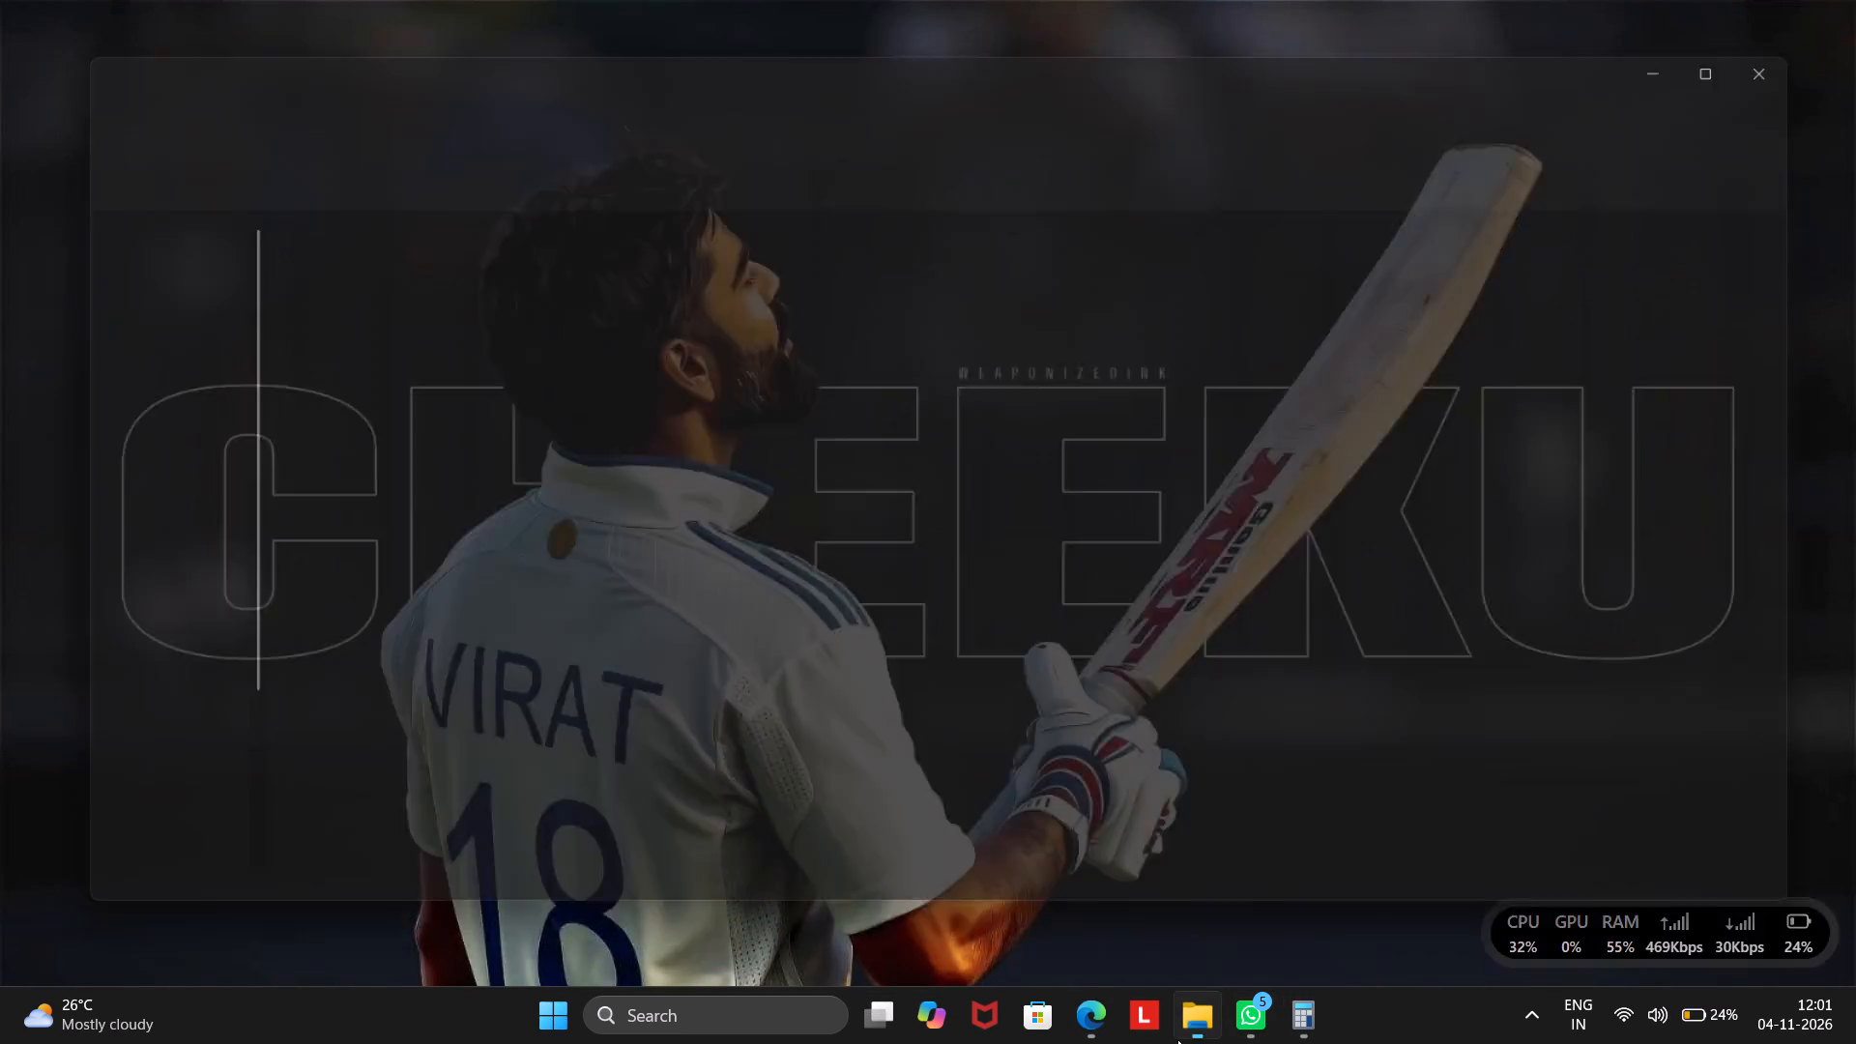
{"action": "double_click", "coordinate": [589, 730]}
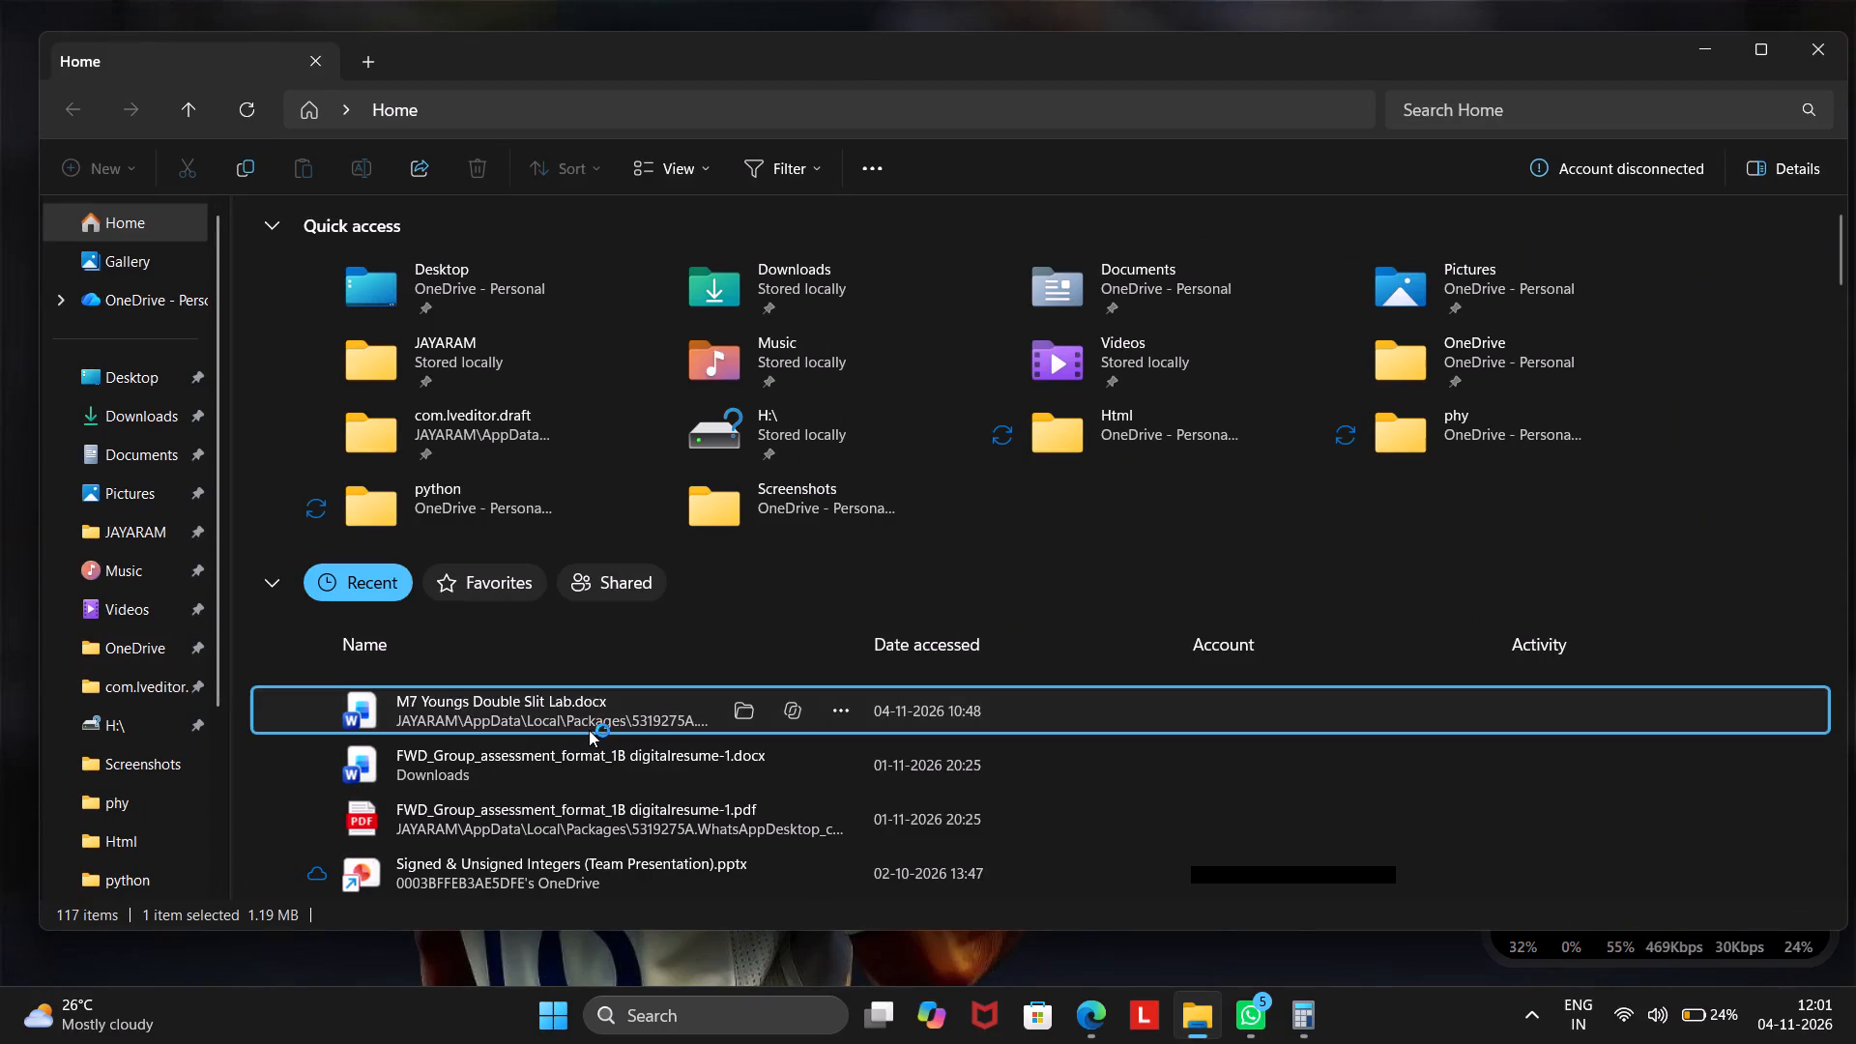
{"action": "scroll", "coordinate": [993, 768], "scroll_direction": "down", "scroll_amount": 8}
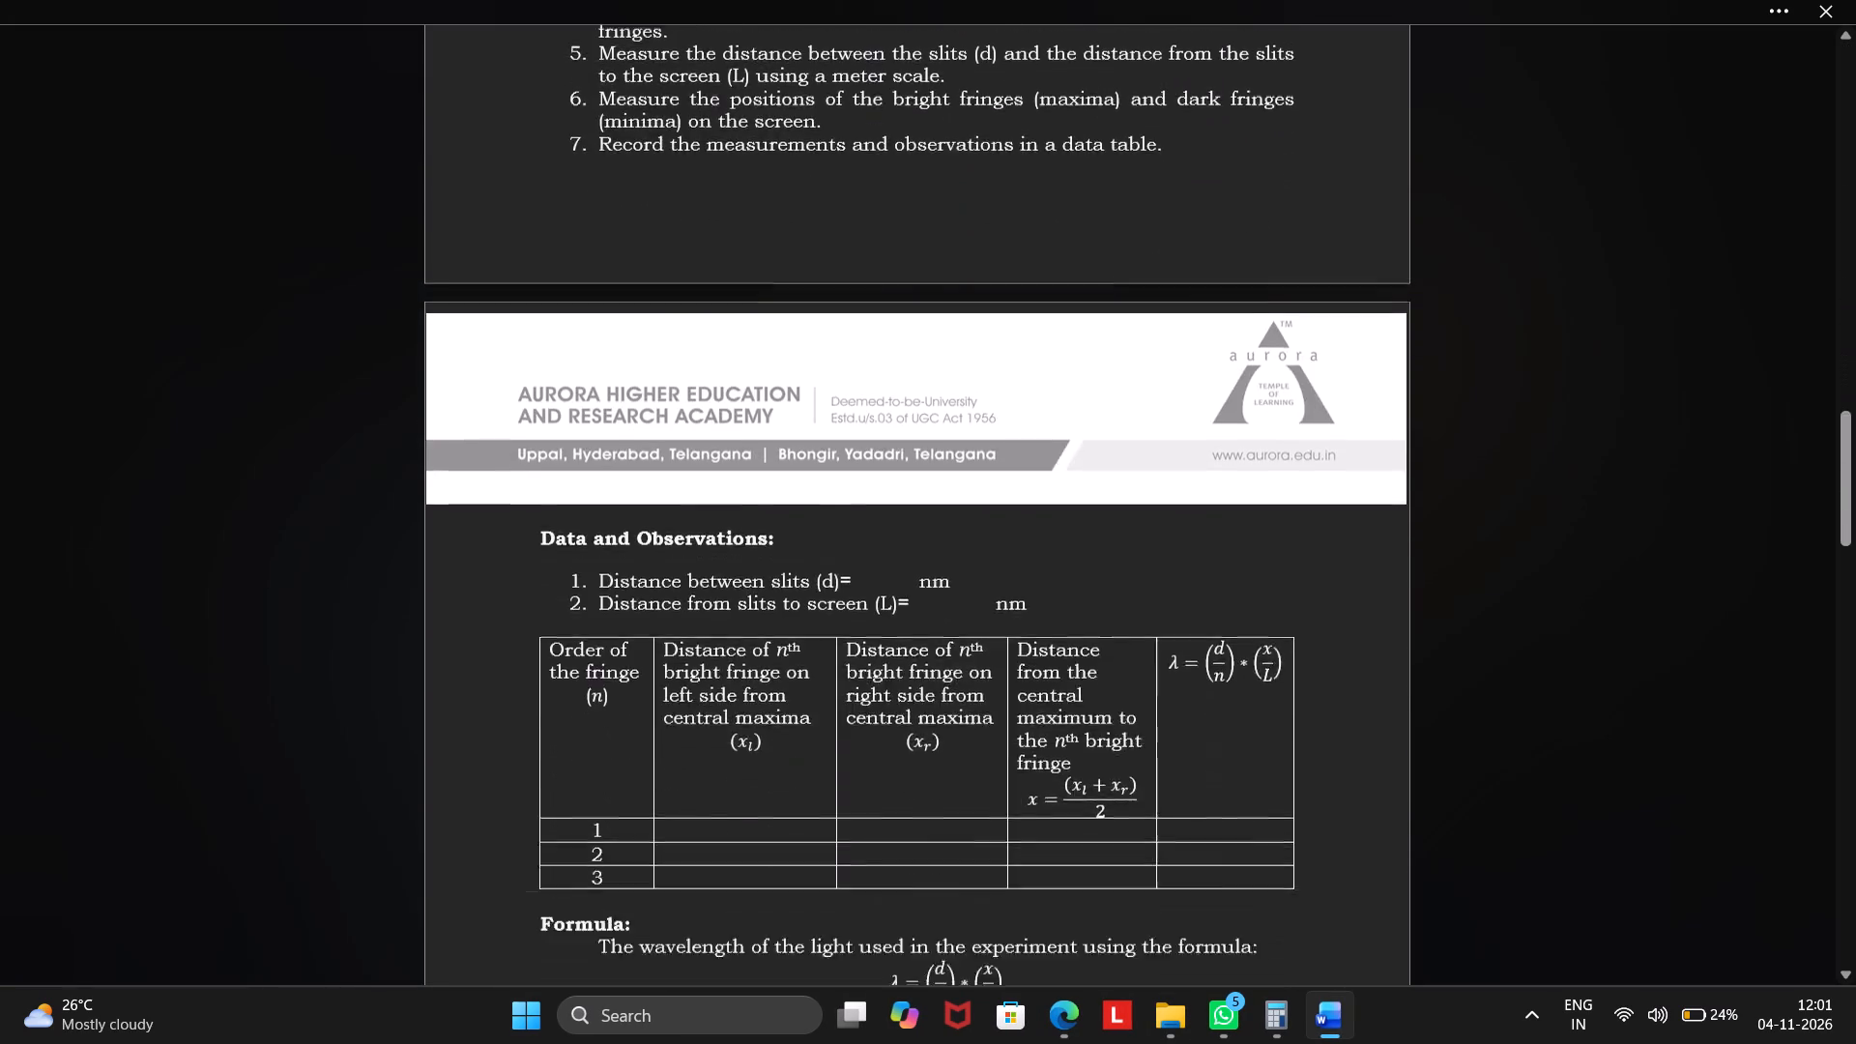
{"action": "scroll", "coordinate": [993, 768], "scroll_direction": "down", "scroll_amount": 1}
{"action": "scroll", "coordinate": [993, 768], "scroll_direction": "up", "scroll_amount": 4}
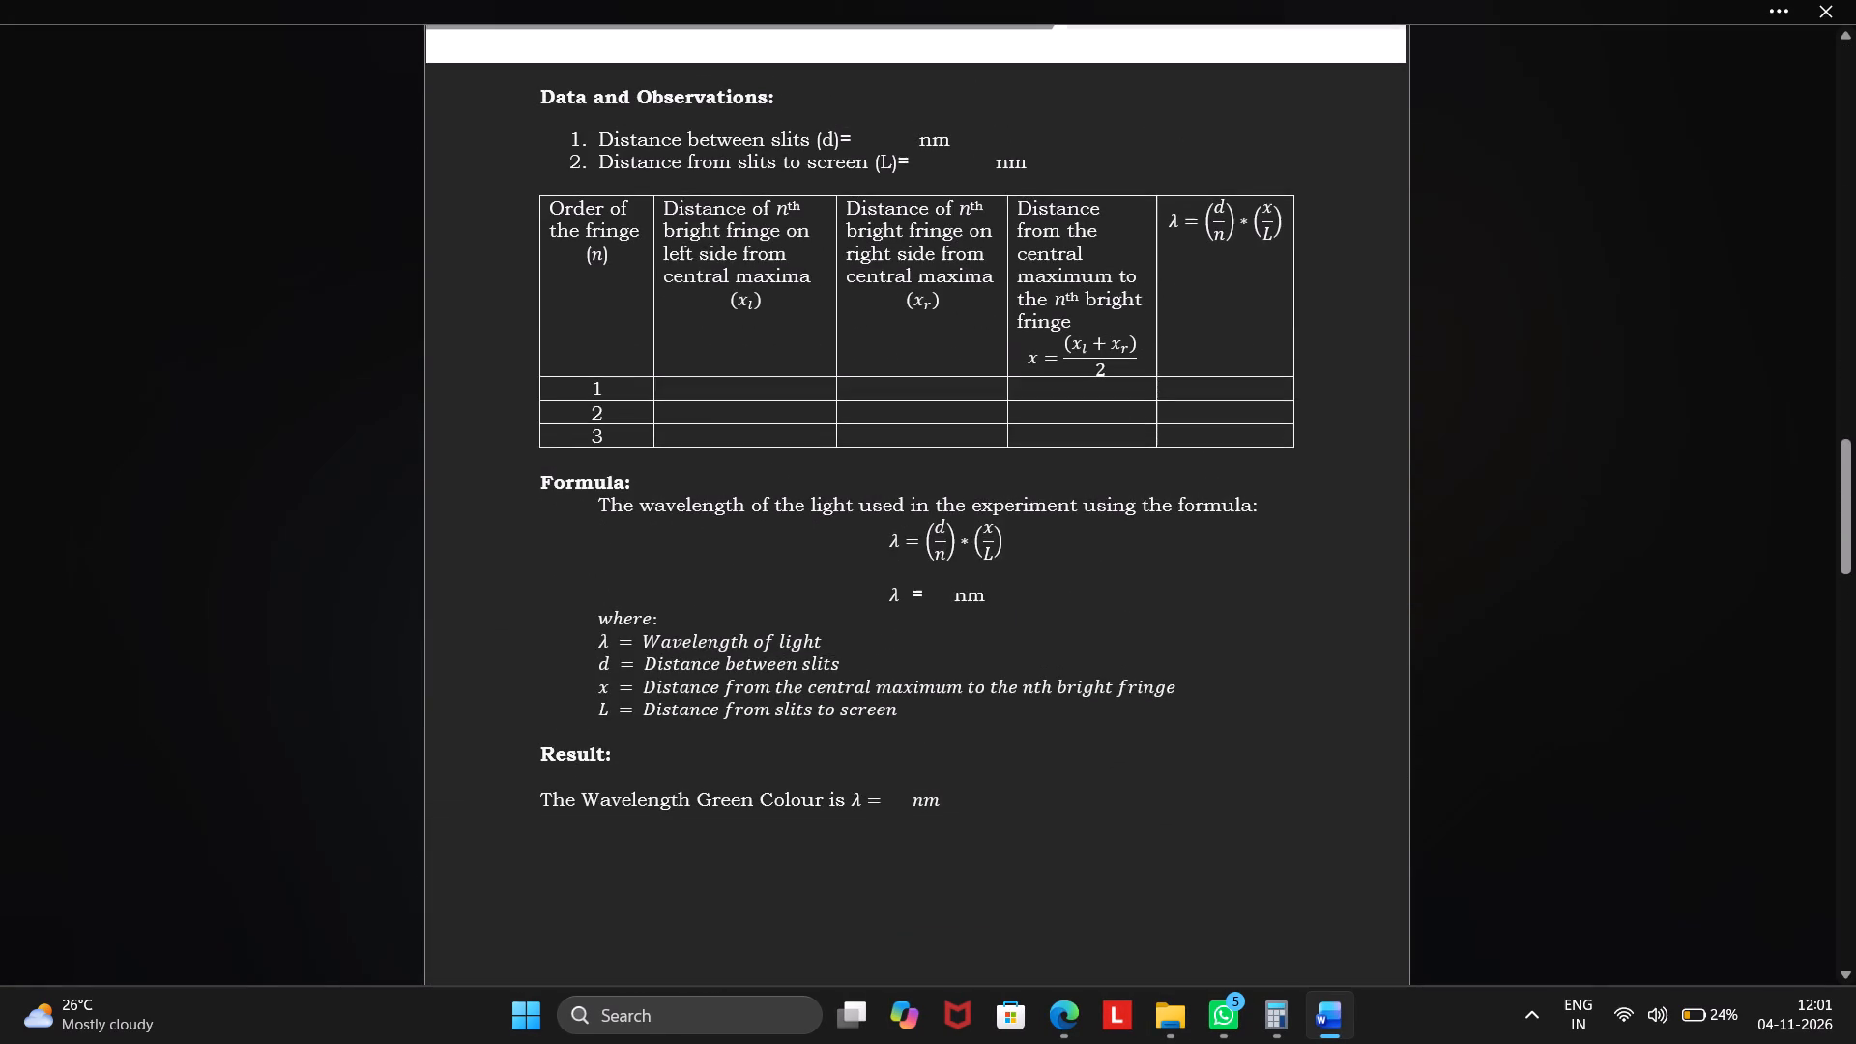
{"action": "scroll", "coordinate": [993, 768], "scroll_direction": "down", "scroll_amount": 8}
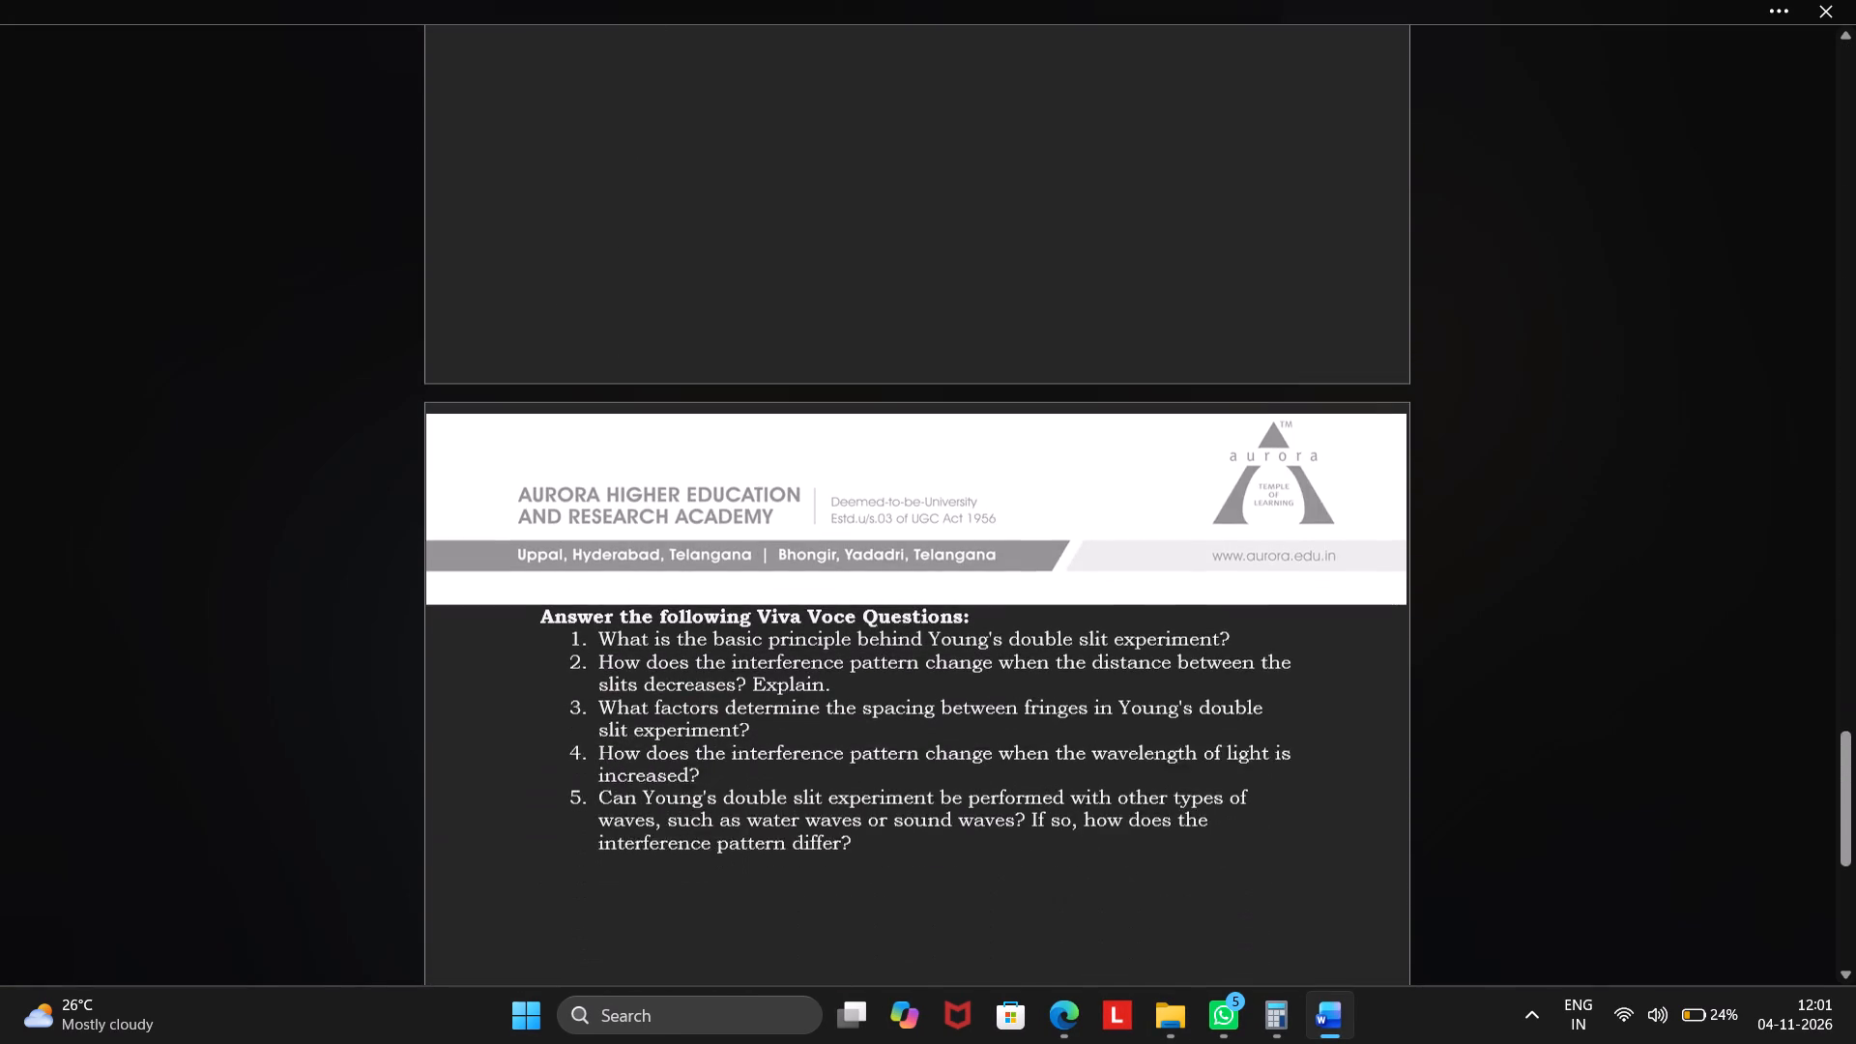
{"action": "scroll", "coordinate": [993, 768], "scroll_direction": "down", "scroll_amount": 4}
{"action": "scroll", "coordinate": [993, 768], "scroll_direction": "up", "scroll_amount": 7}
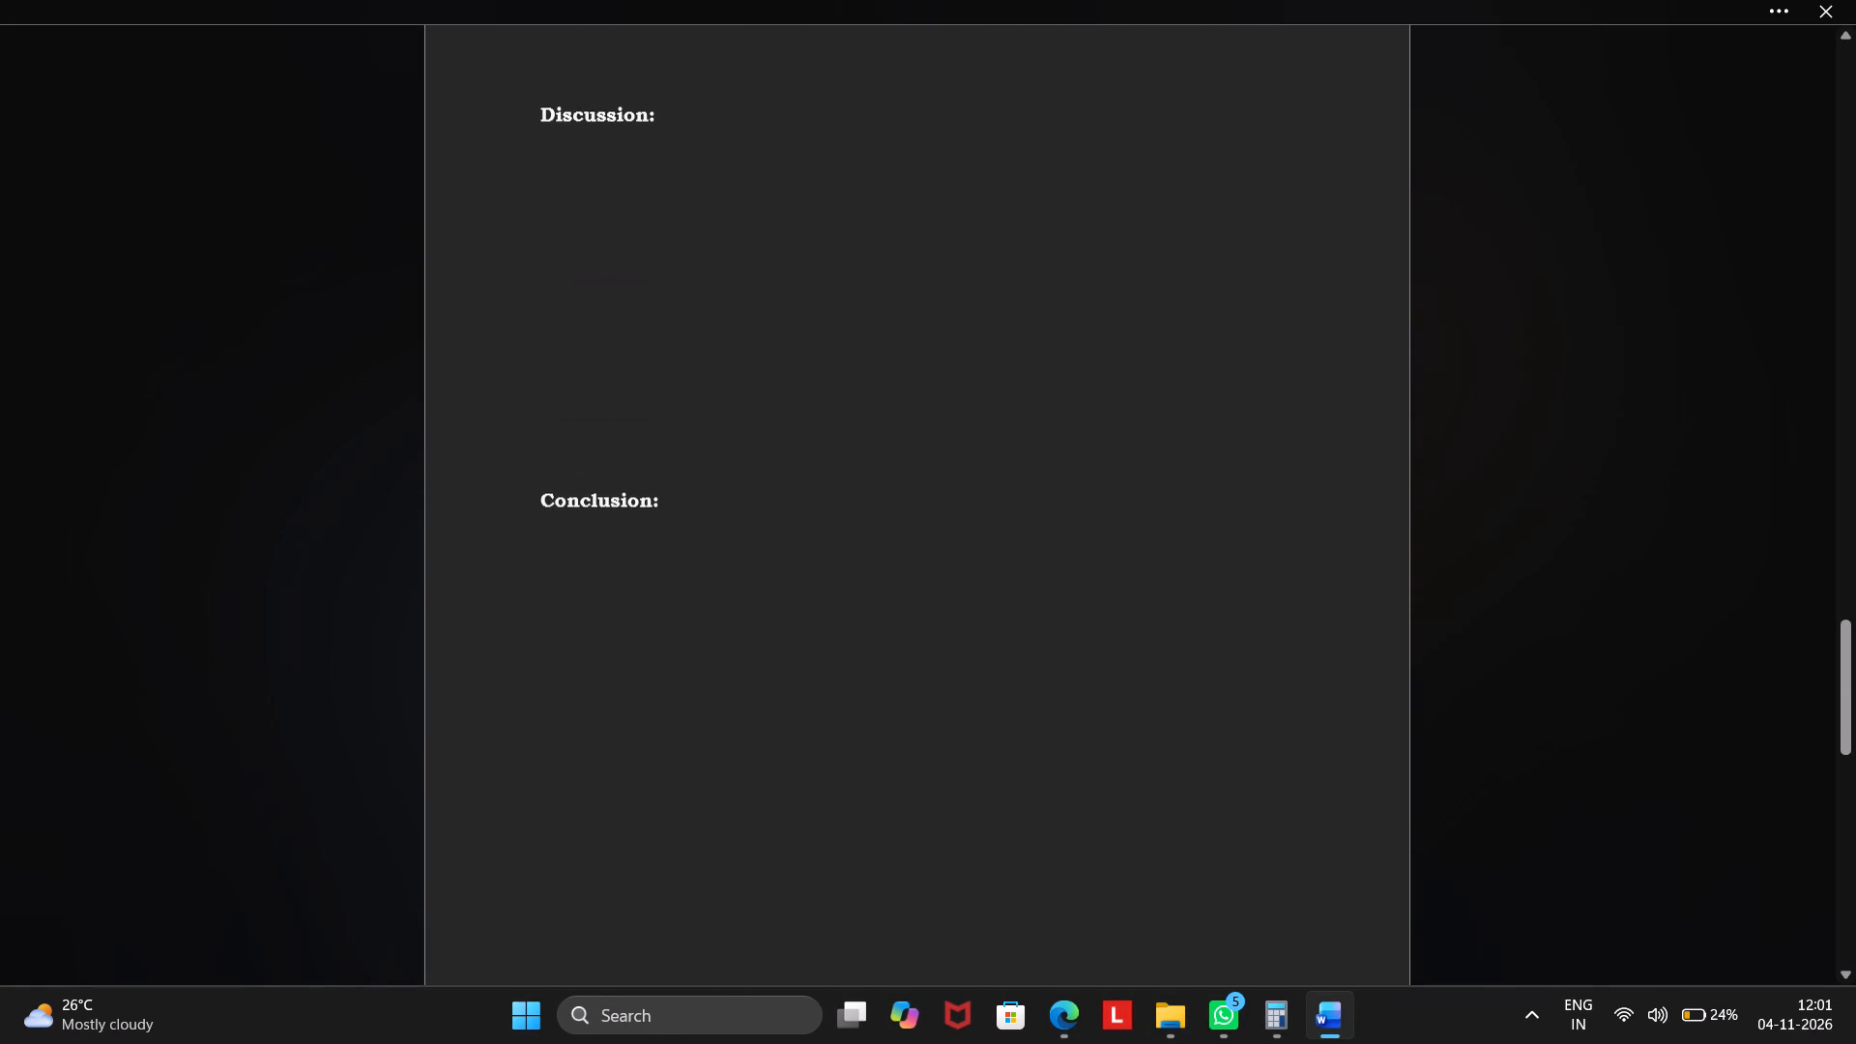
{"action": "scroll", "coordinate": [1240, 812], "scroll_direction": "right", "scroll_amount": 8}
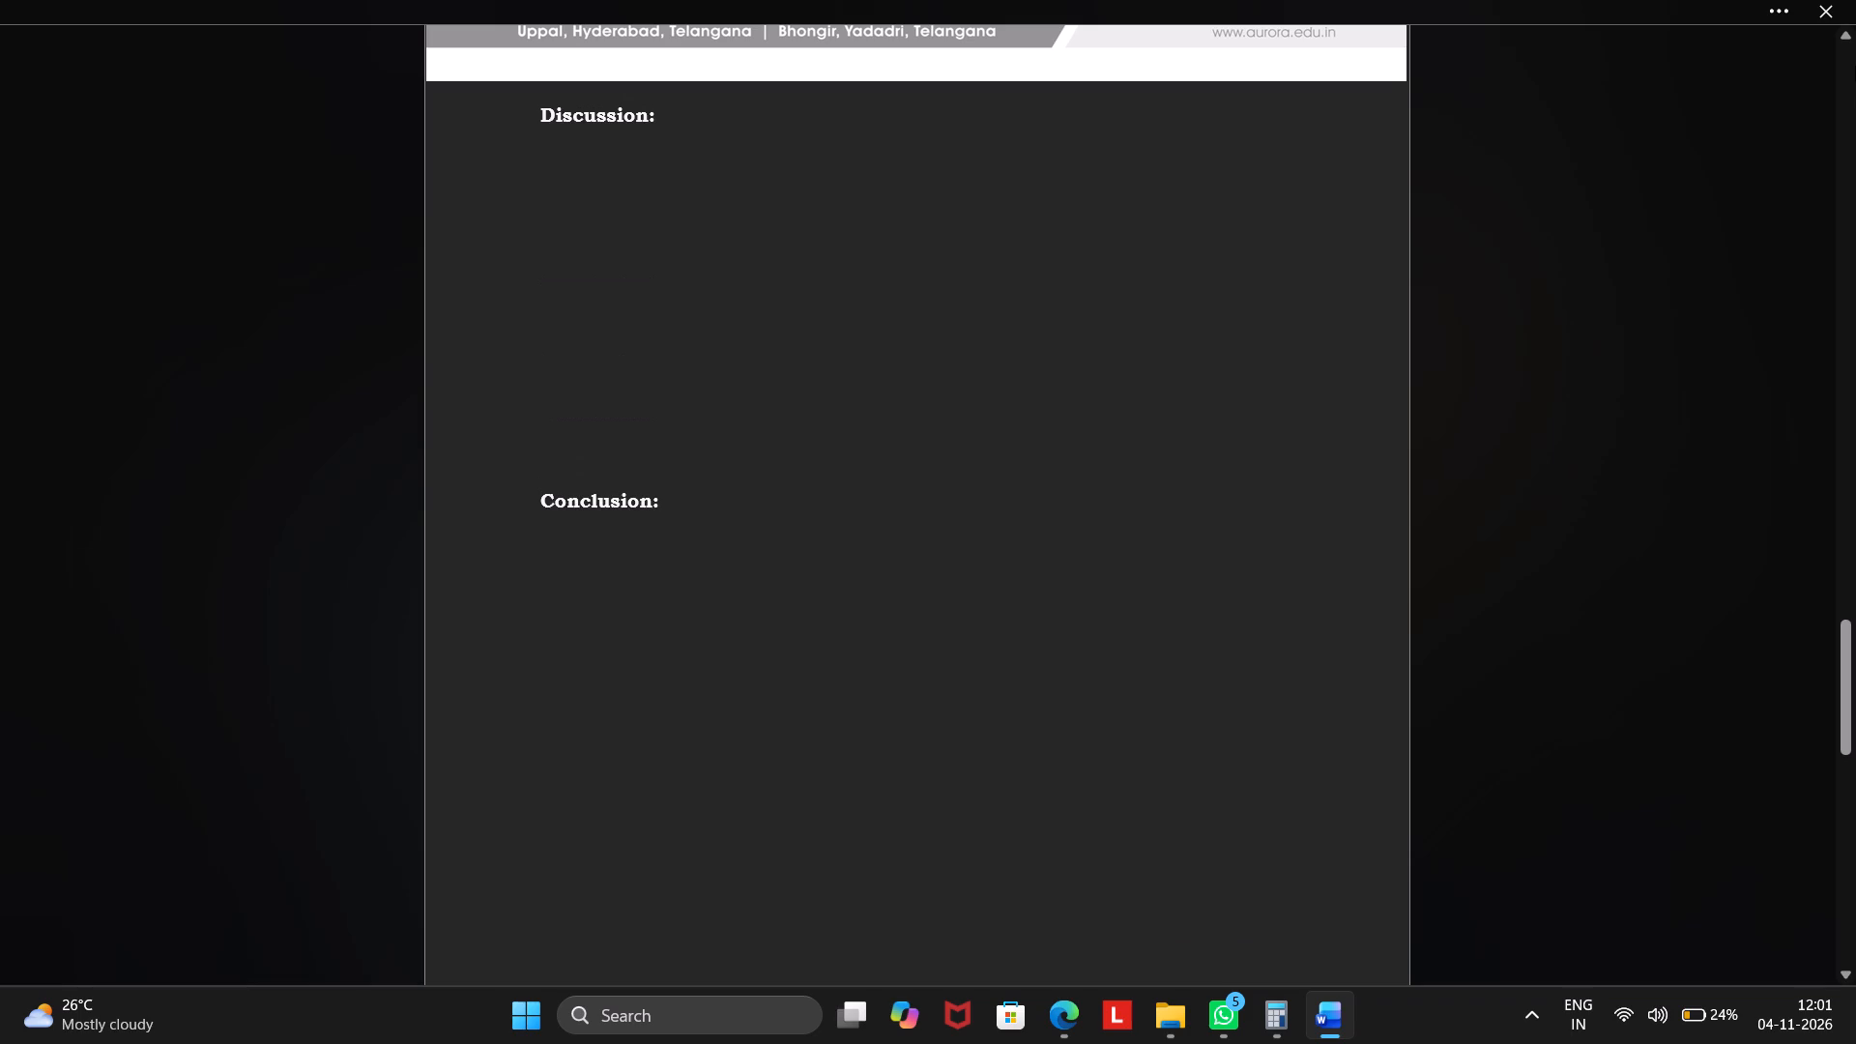
{"action": "left_click", "coordinate": [1806, 0]}
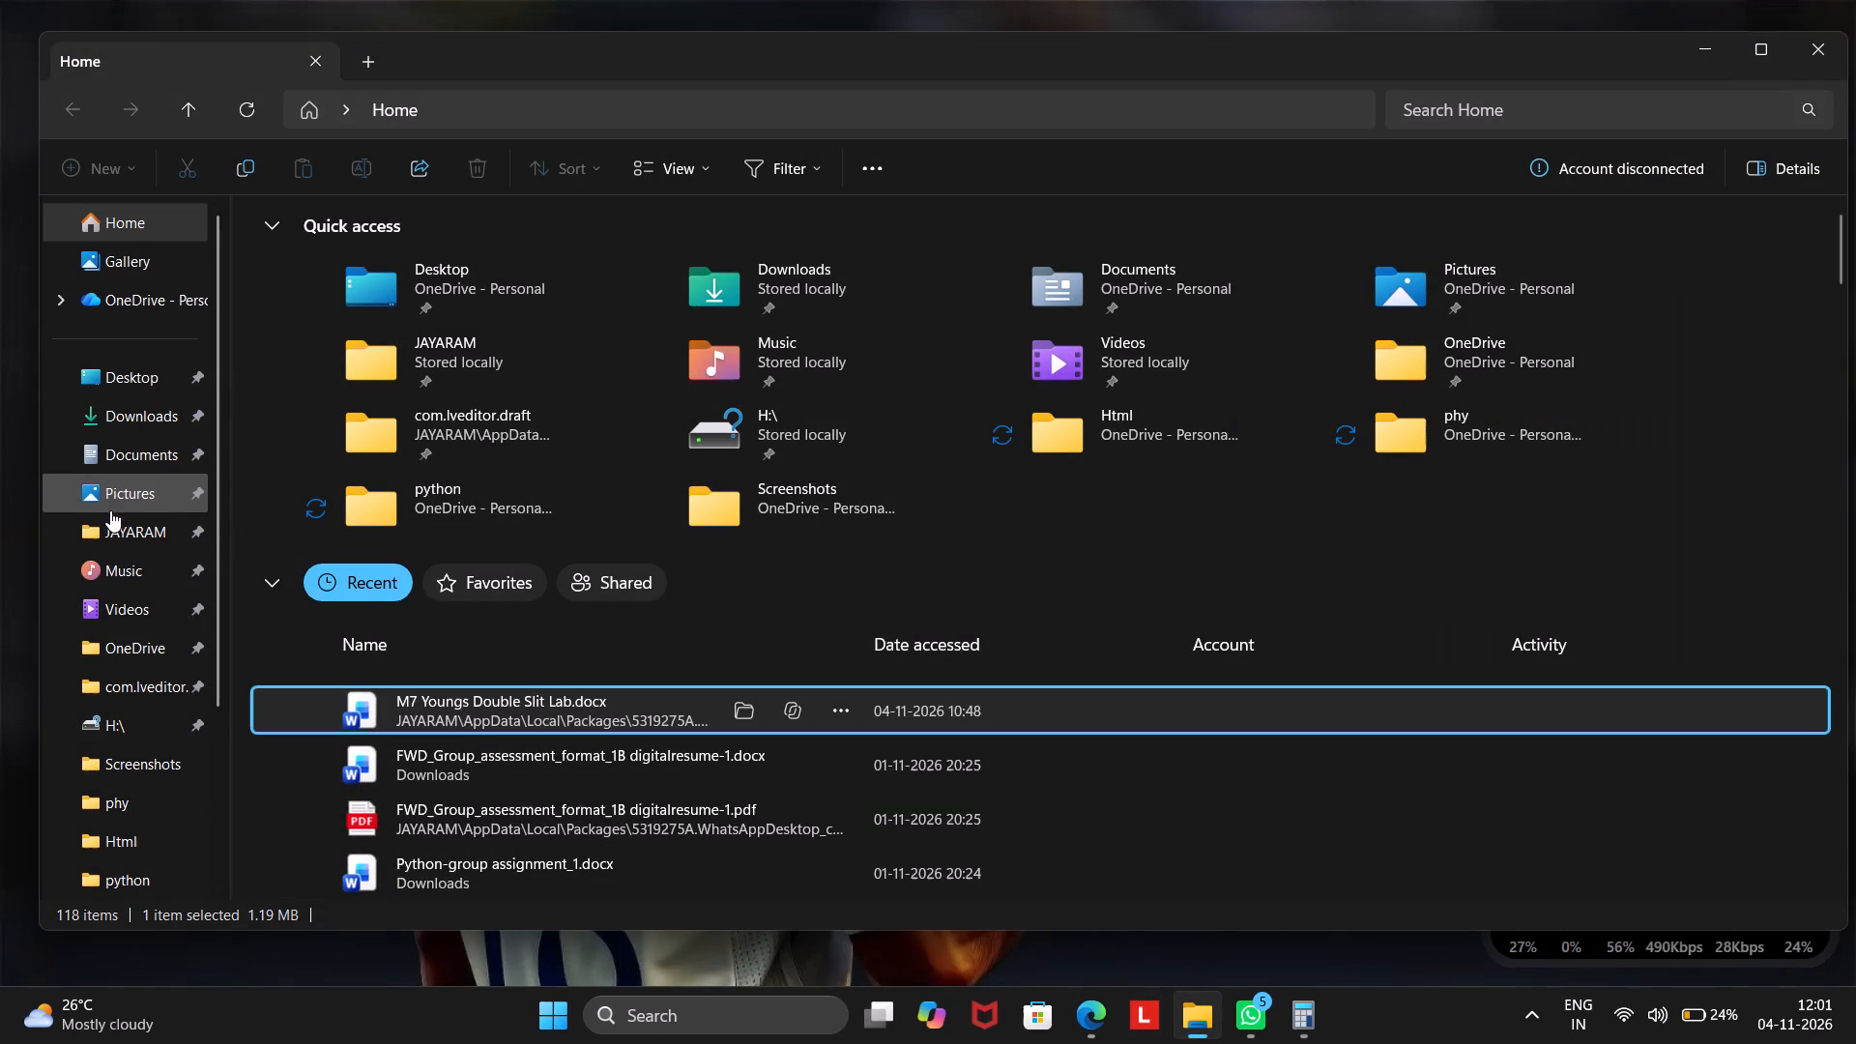
Open M7 Youngs Double Slit Lab.docx from the phy folder under Documents > 1Year.
{"action": "left_click", "coordinate": [140, 457]}
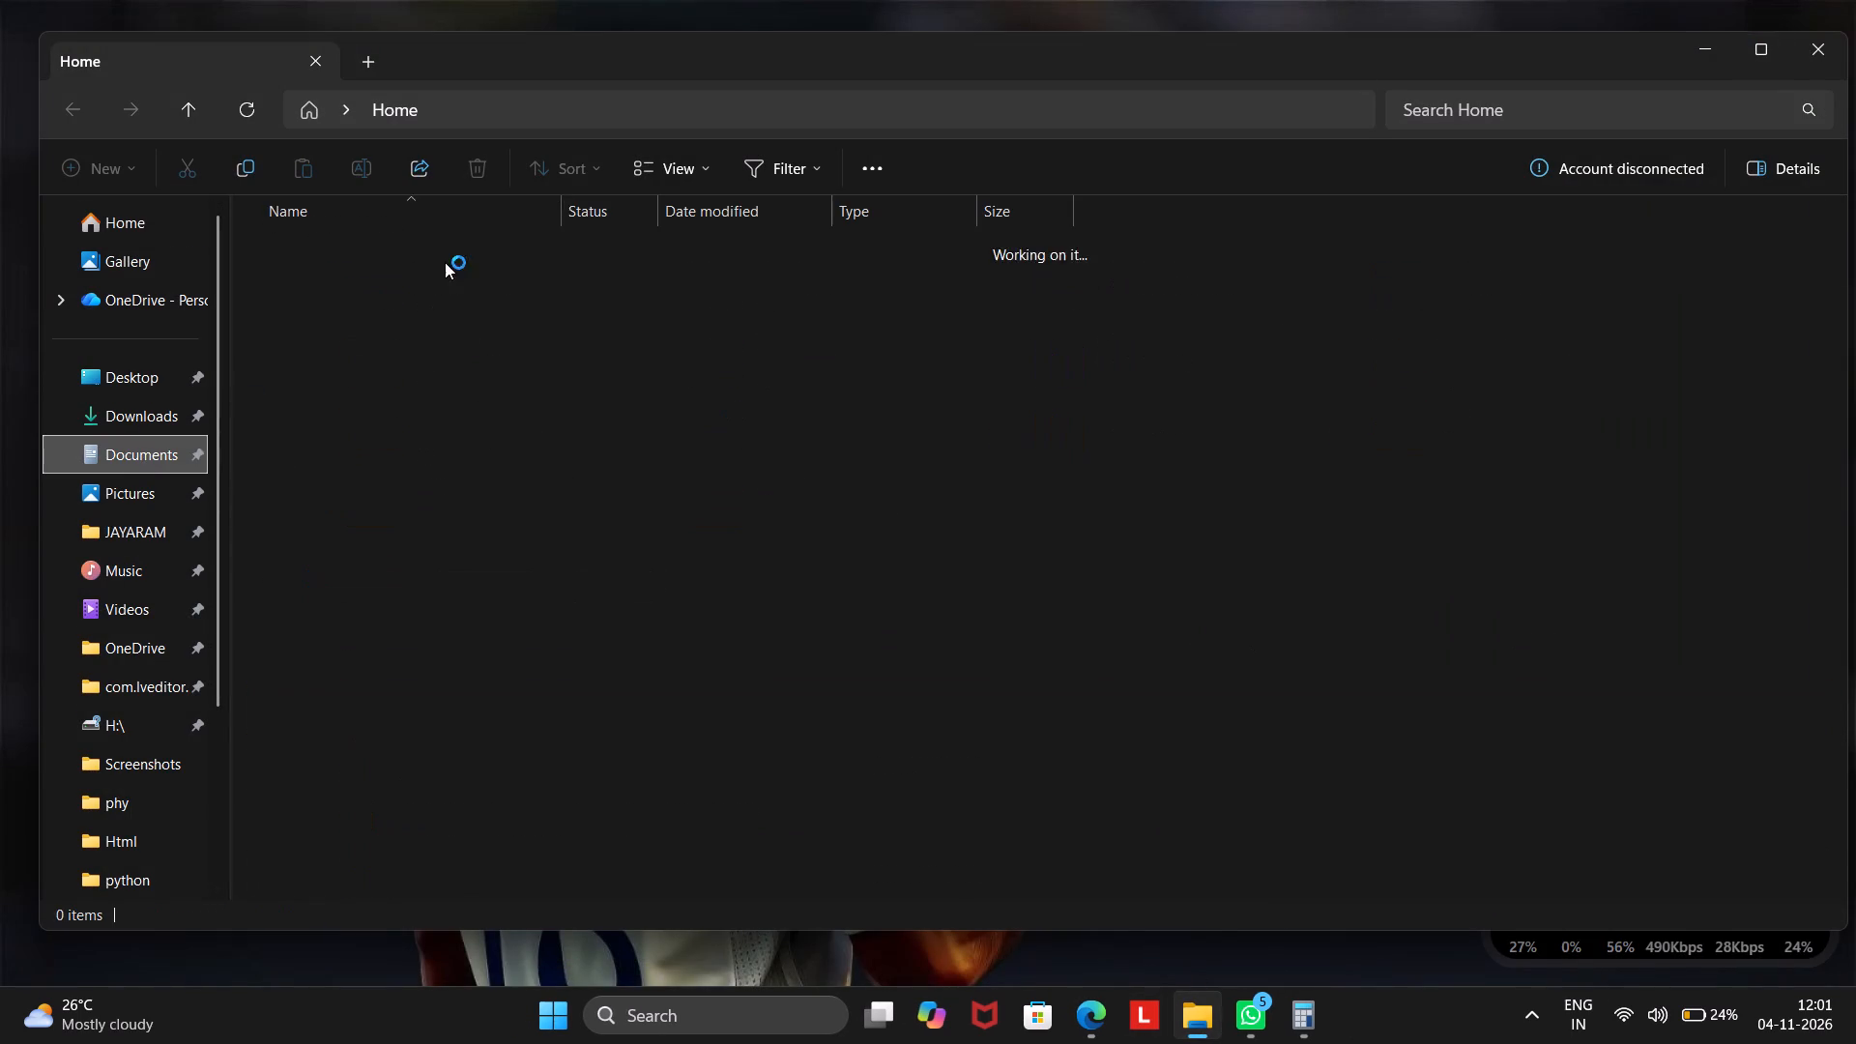
{"action": "double_click", "coordinate": [120, 806]}
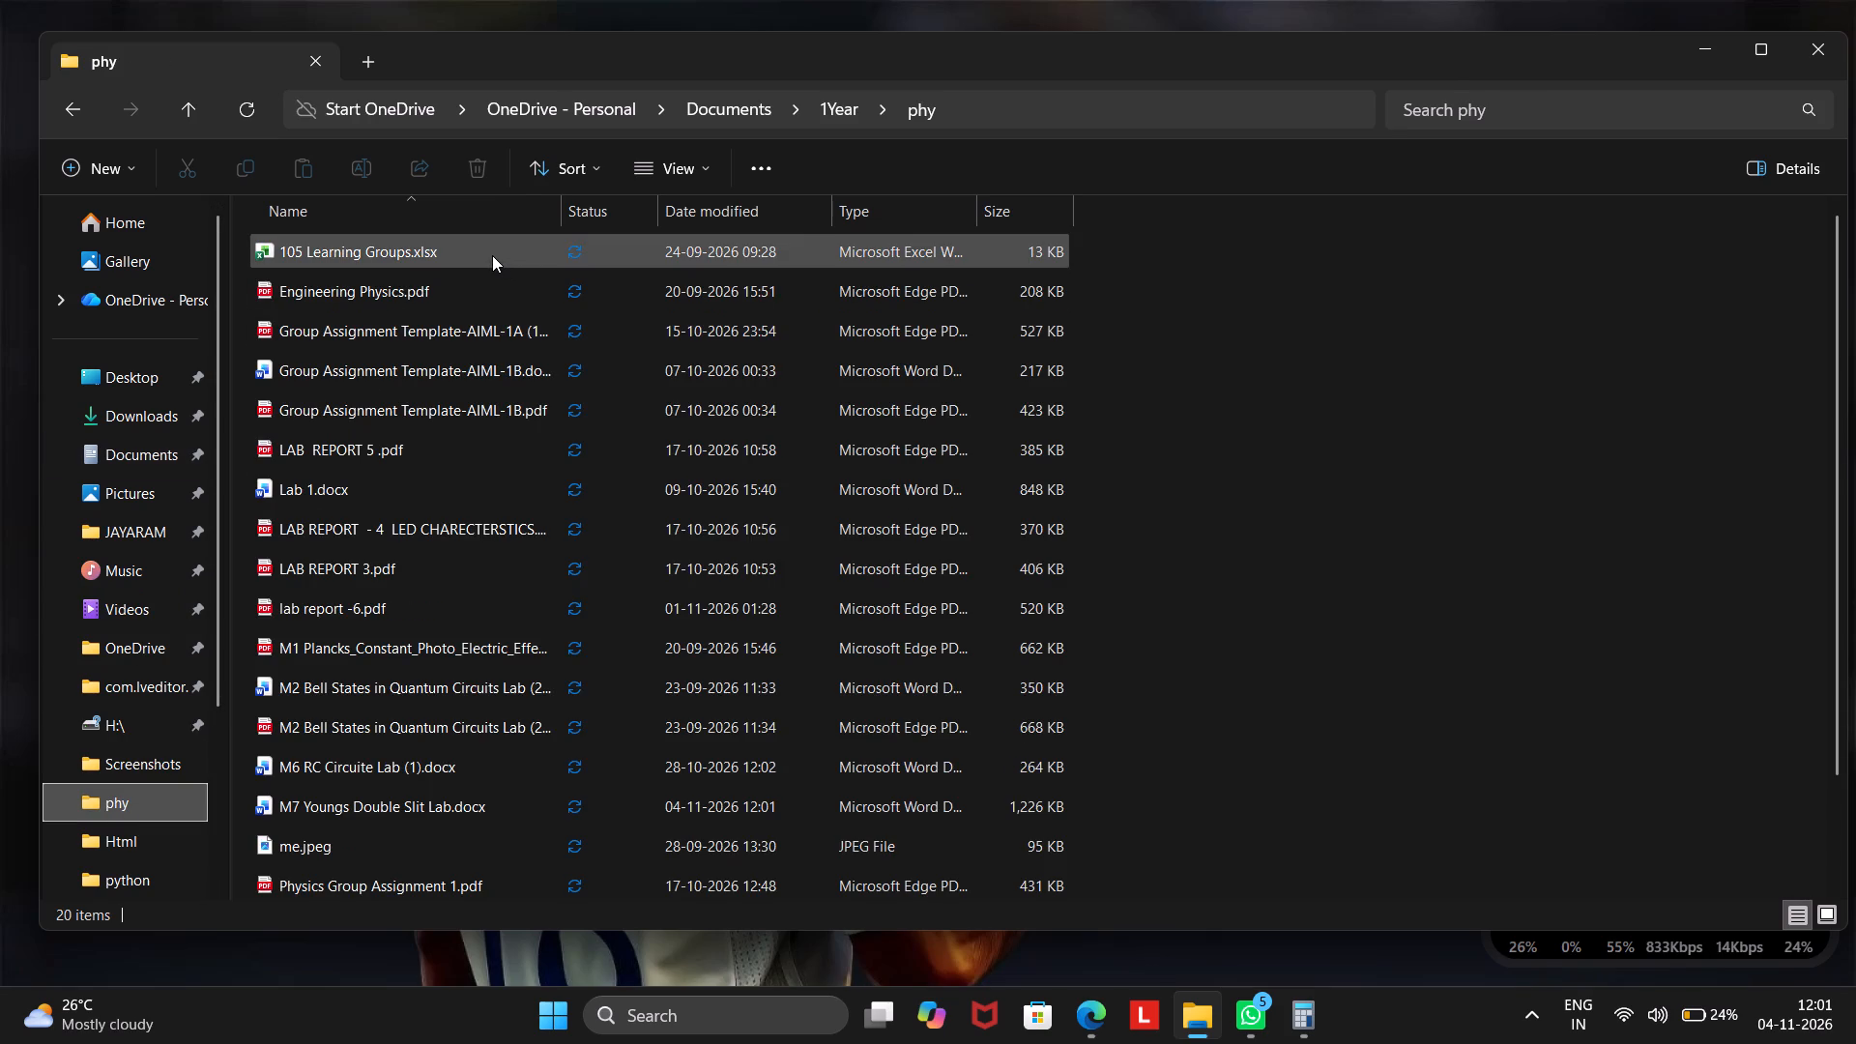
{"action": "double_click", "coordinate": [492, 255]}
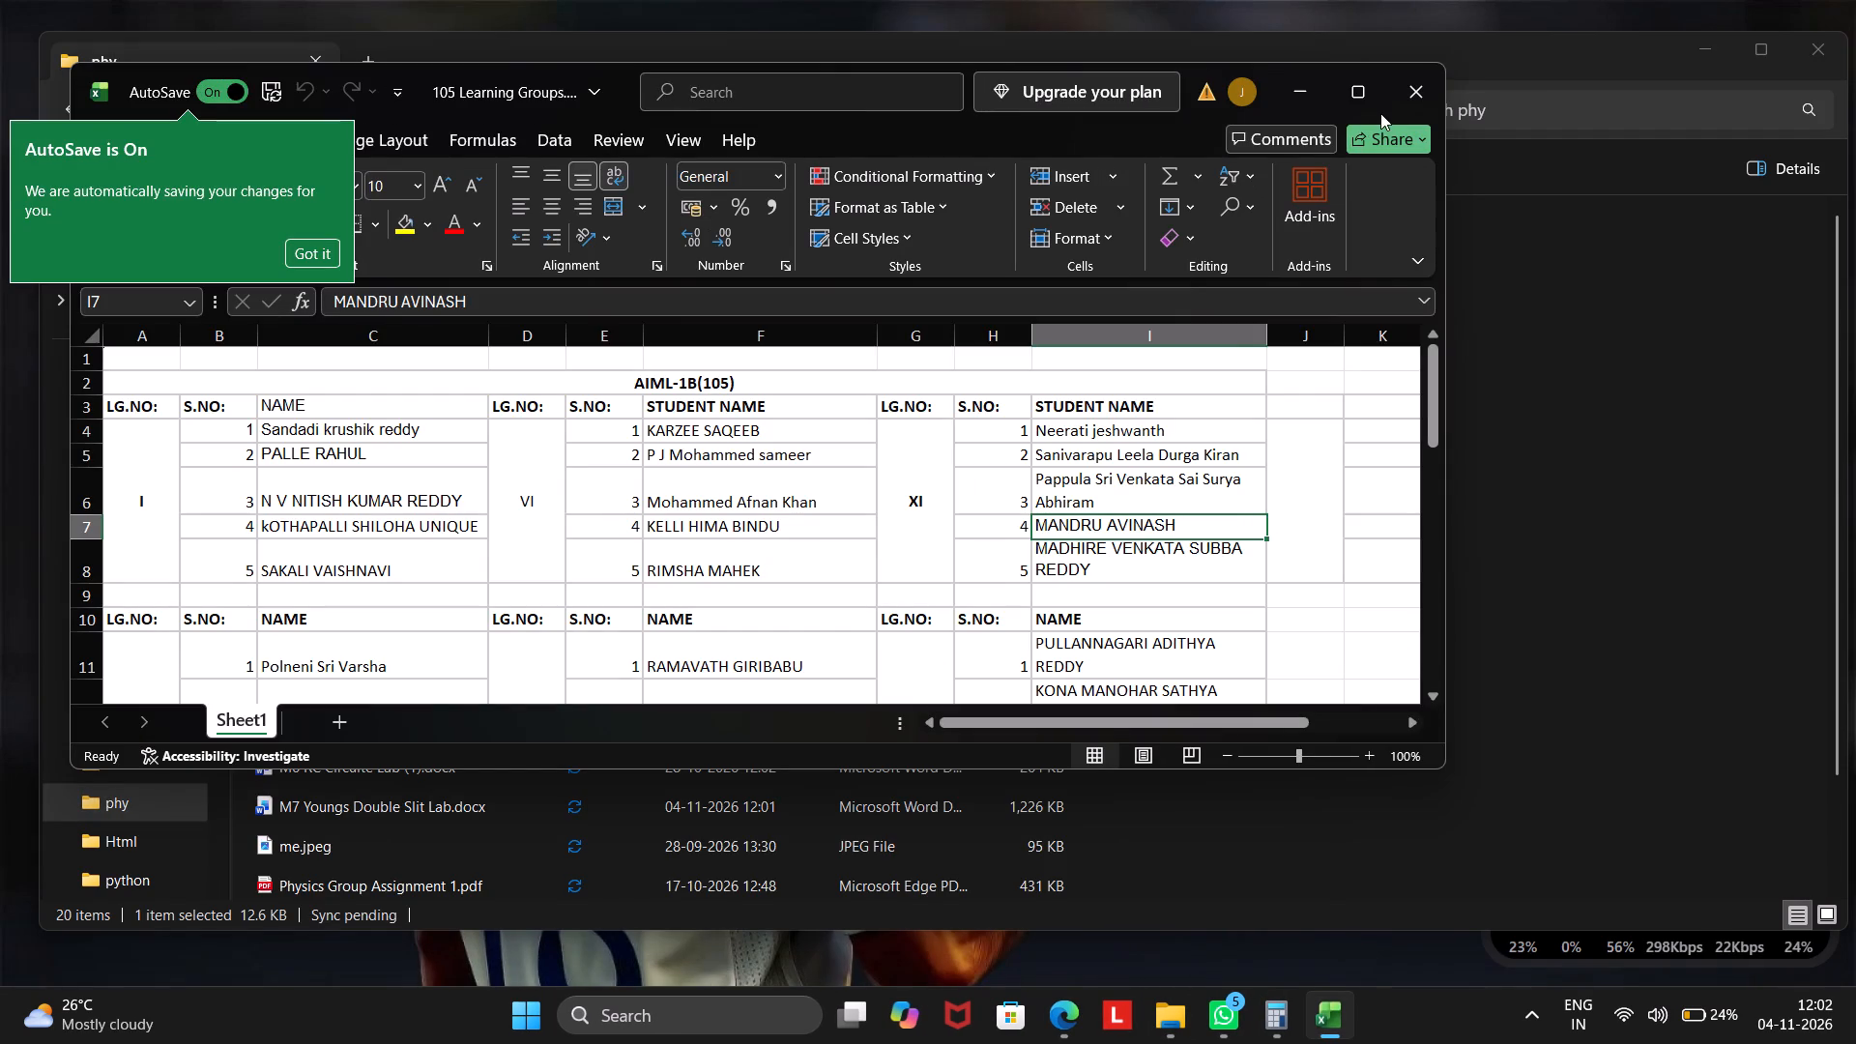
{"action": "left_click", "coordinate": [1422, 85]}
{"action": "scroll", "coordinate": [687, 572], "scroll_direction": "down", "scroll_amount": 1}
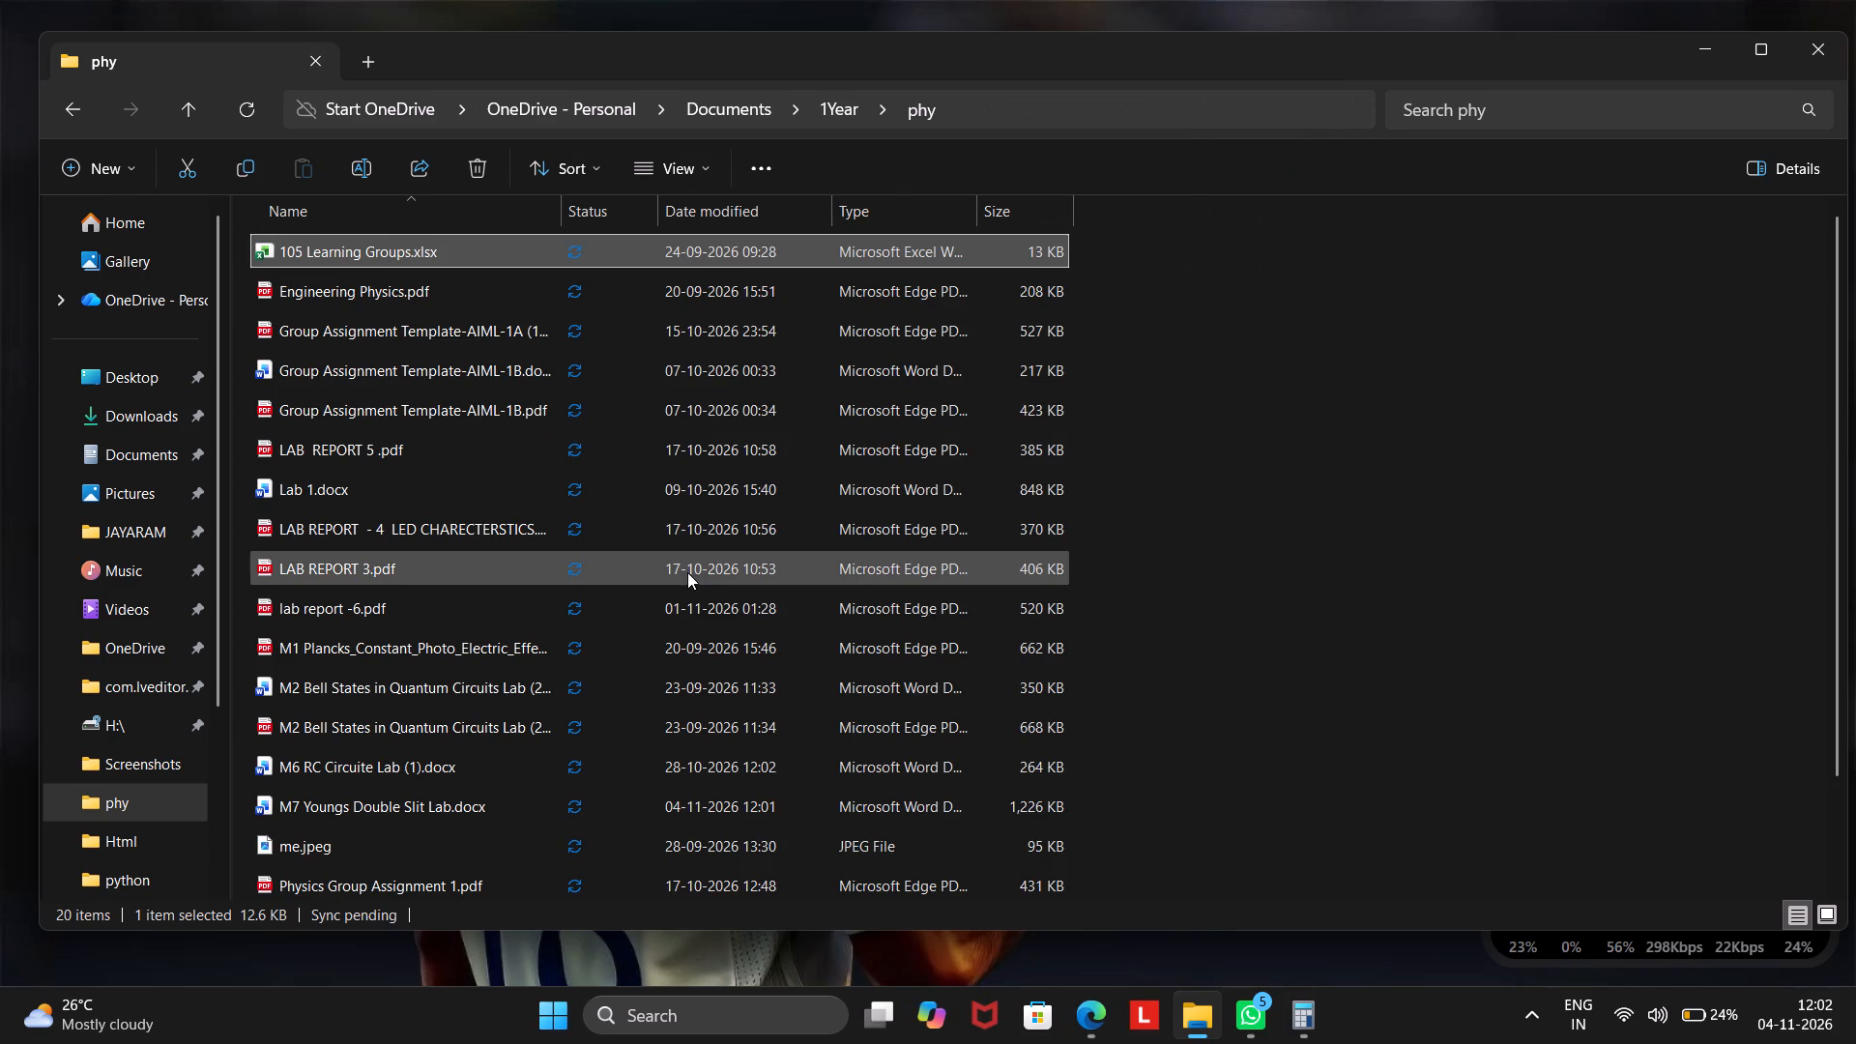
{"action": "scroll", "coordinate": [687, 572], "scroll_direction": "down", "scroll_amount": 3}
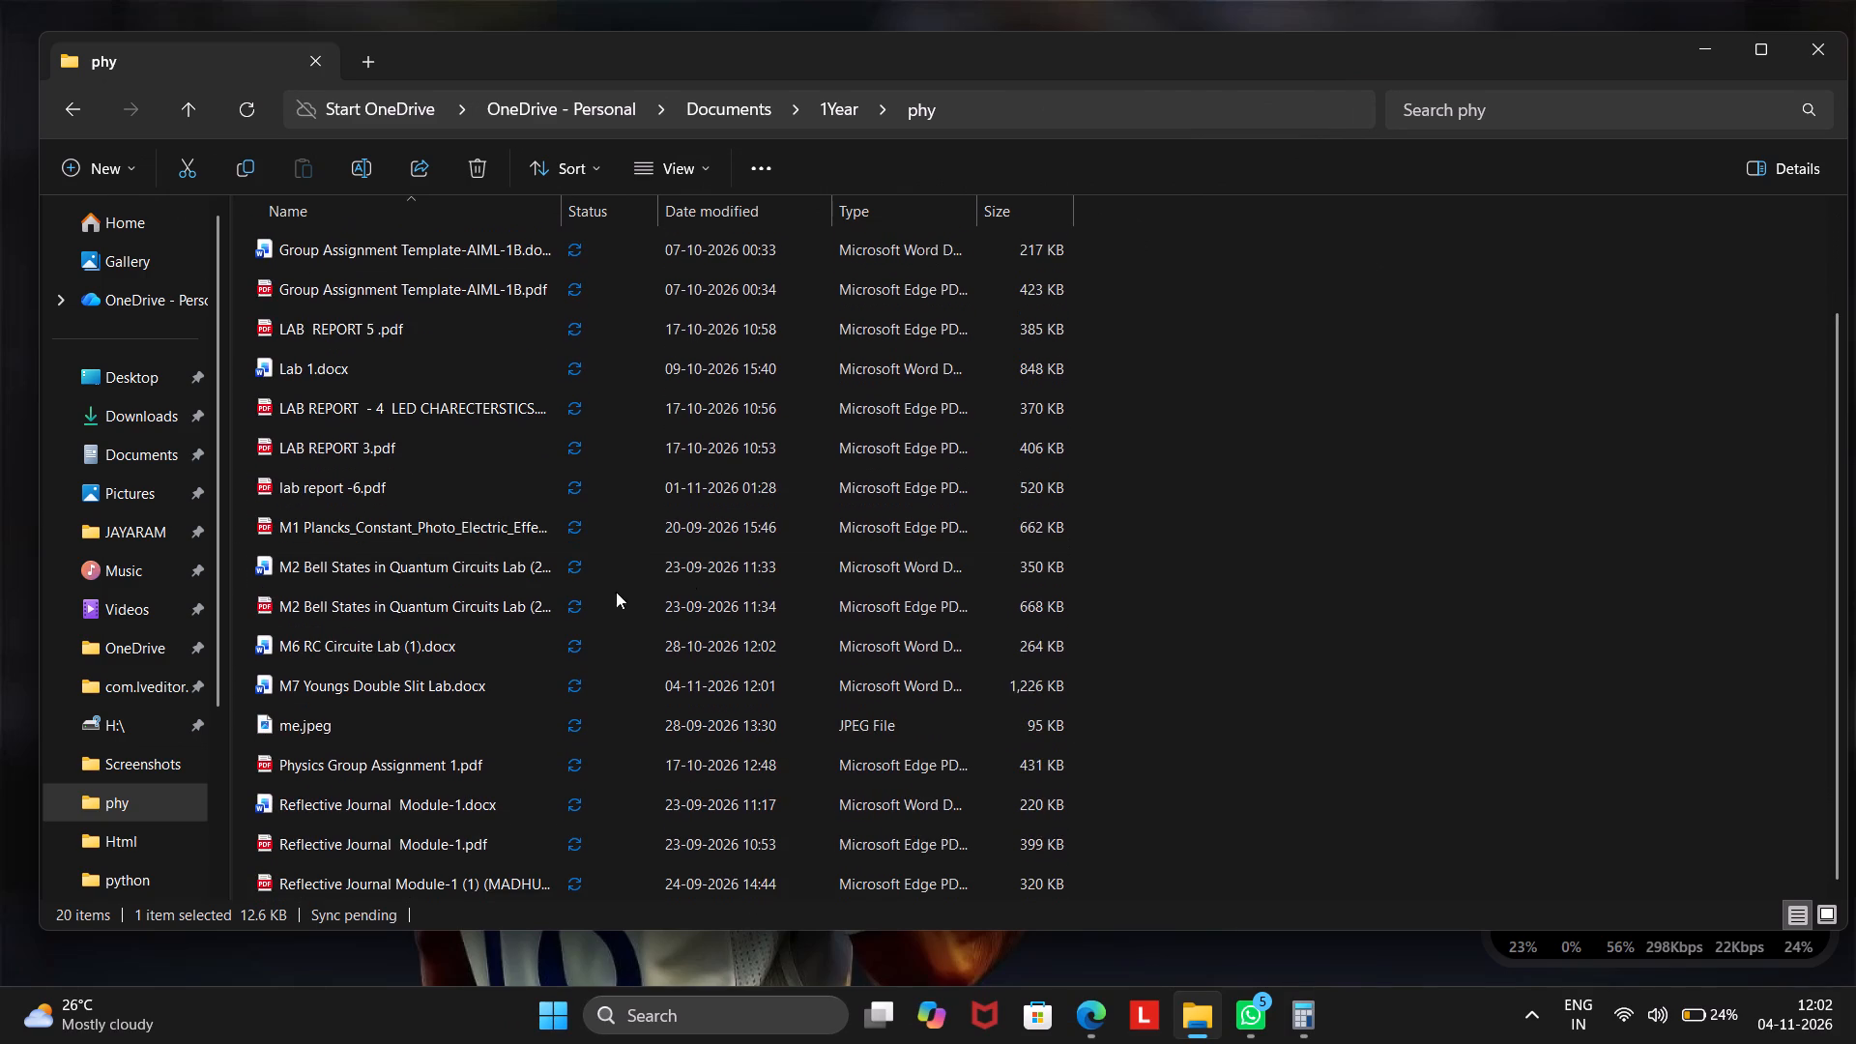
{"action": "double_click", "coordinate": [410, 679]}
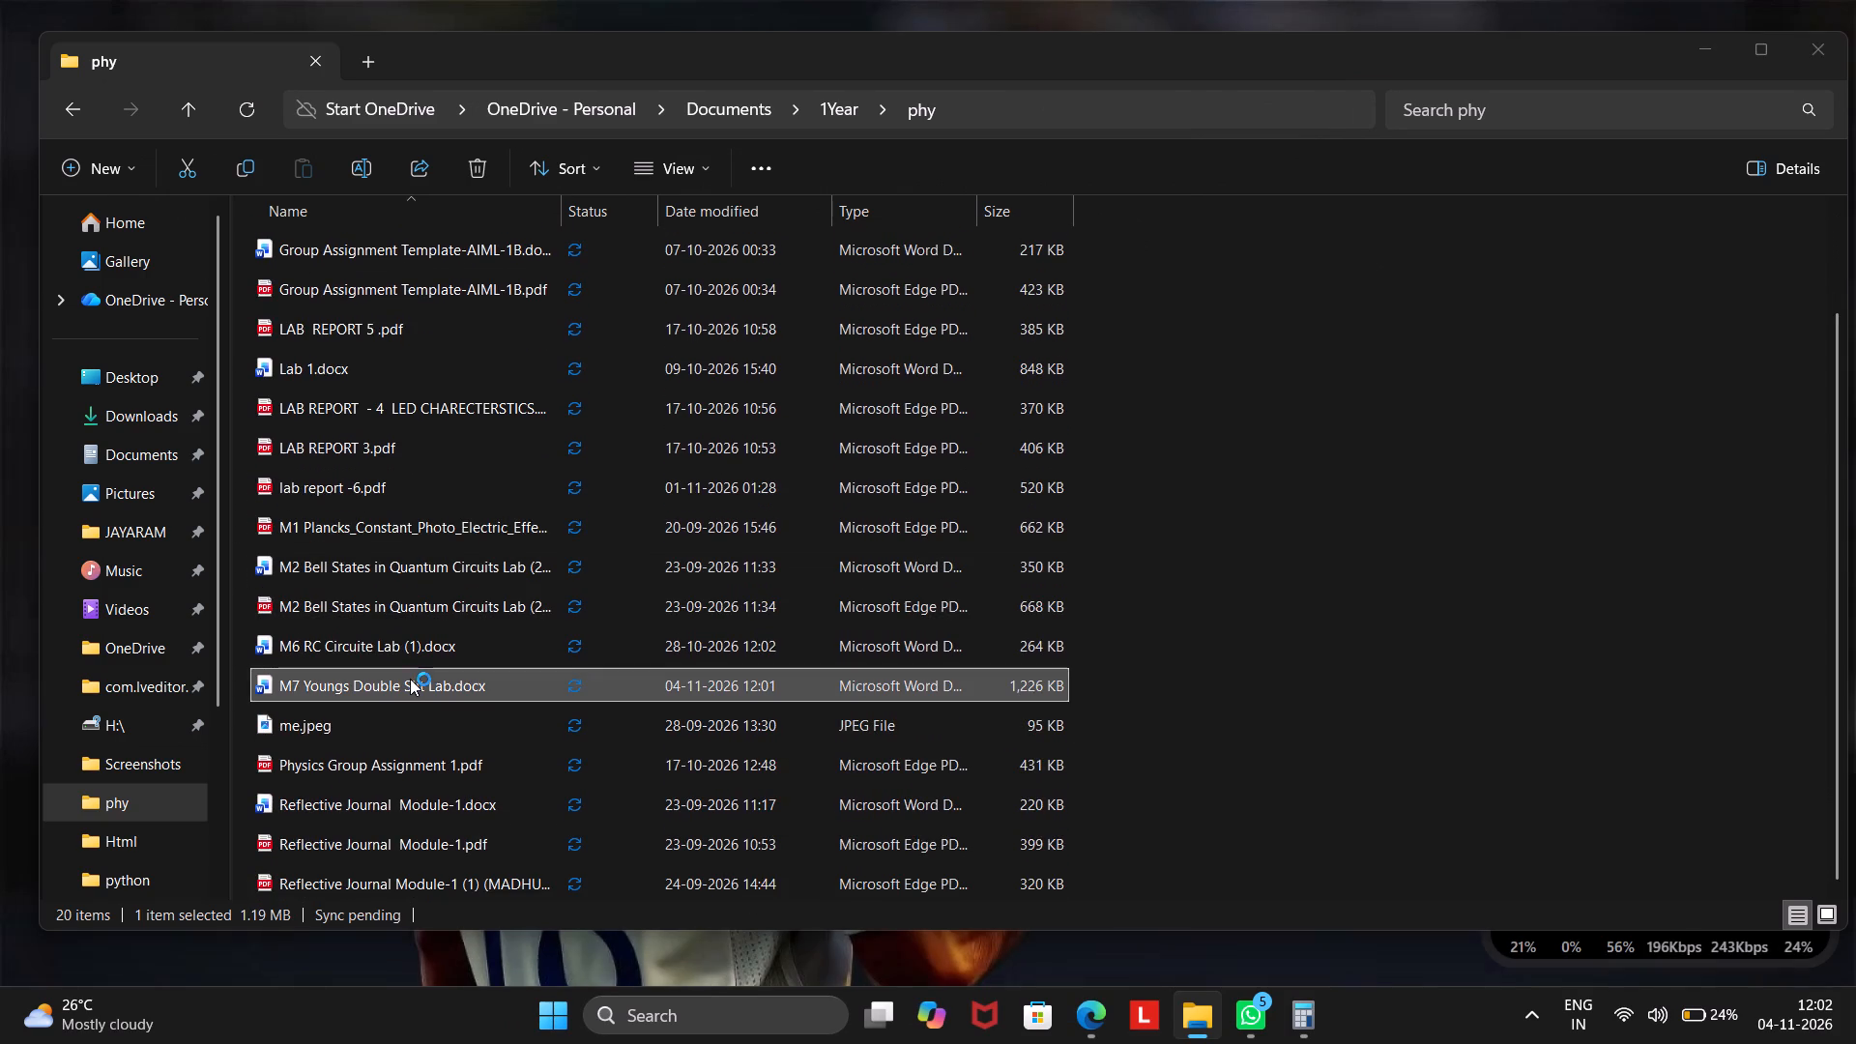
Check the fringe data table, the calculations for each order and the result section in the phy copy.
{"action": "scroll", "coordinate": [730, 727], "scroll_direction": "down", "scroll_amount": 8}
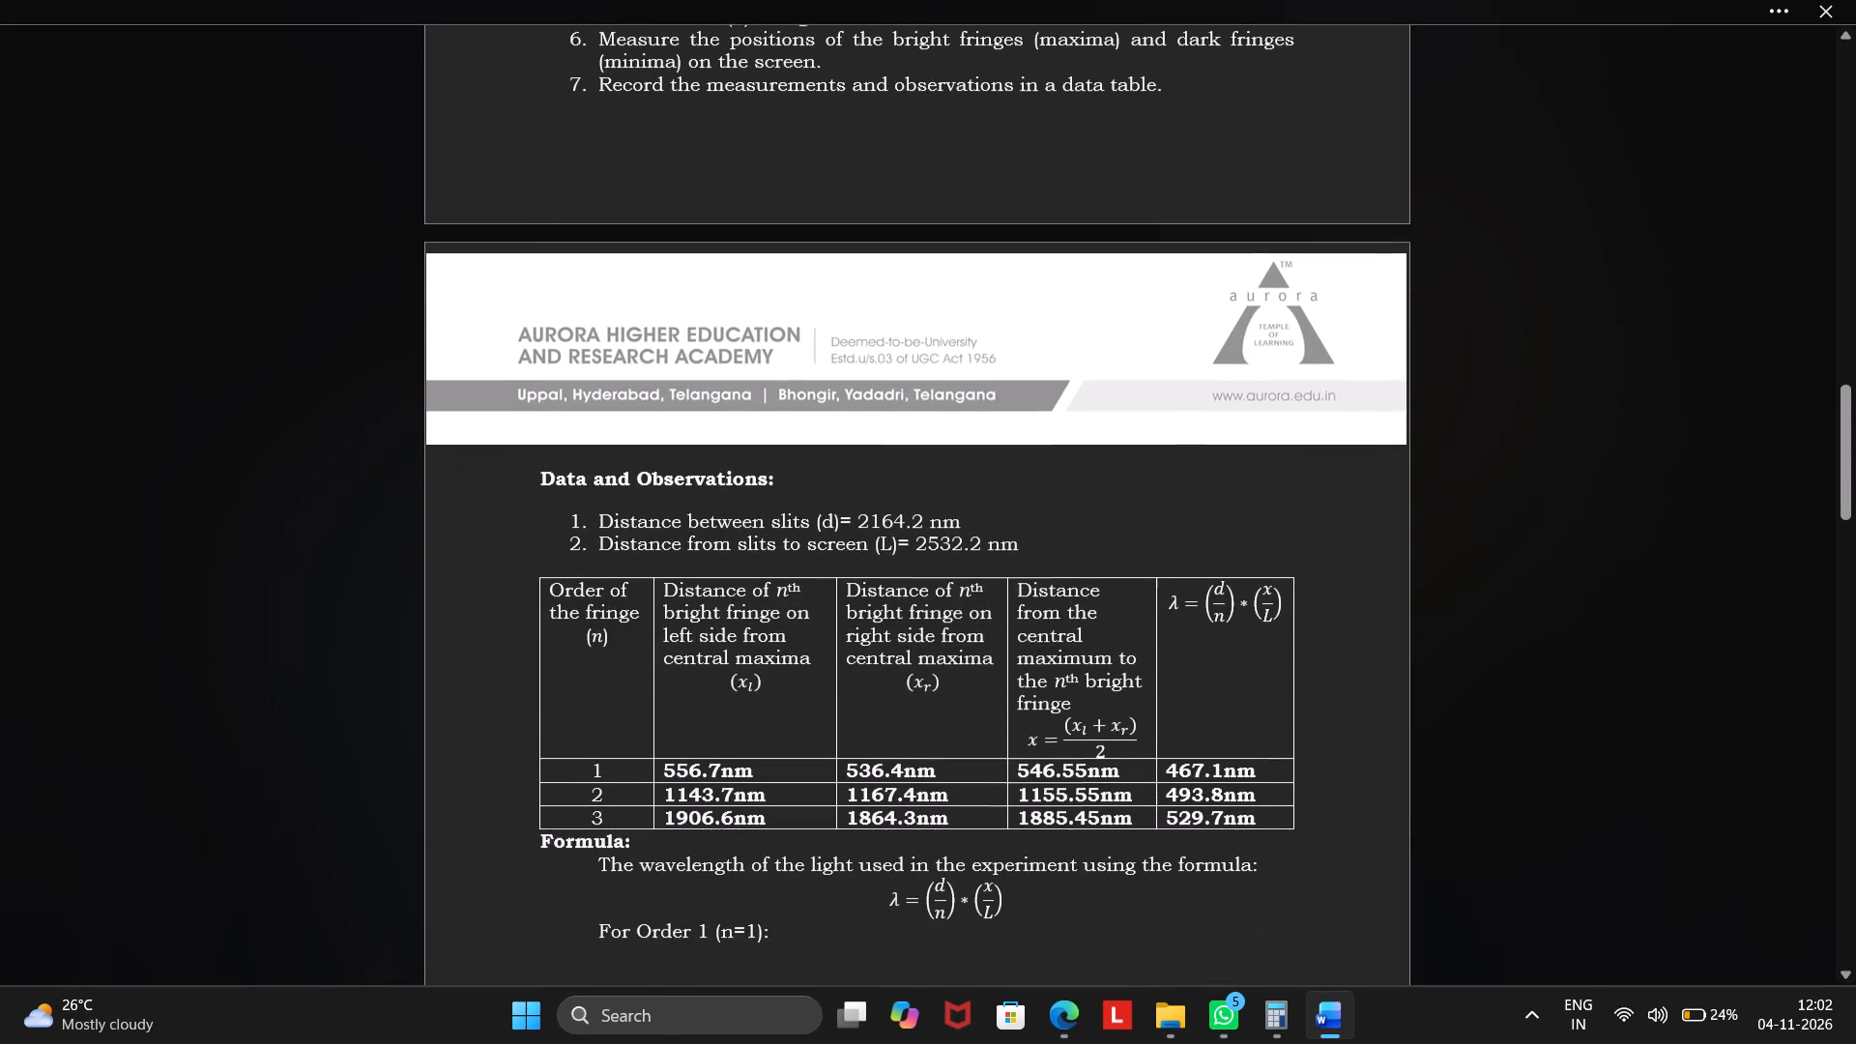
{"action": "scroll", "coordinate": [730, 727], "scroll_direction": "down", "scroll_amount": 2}
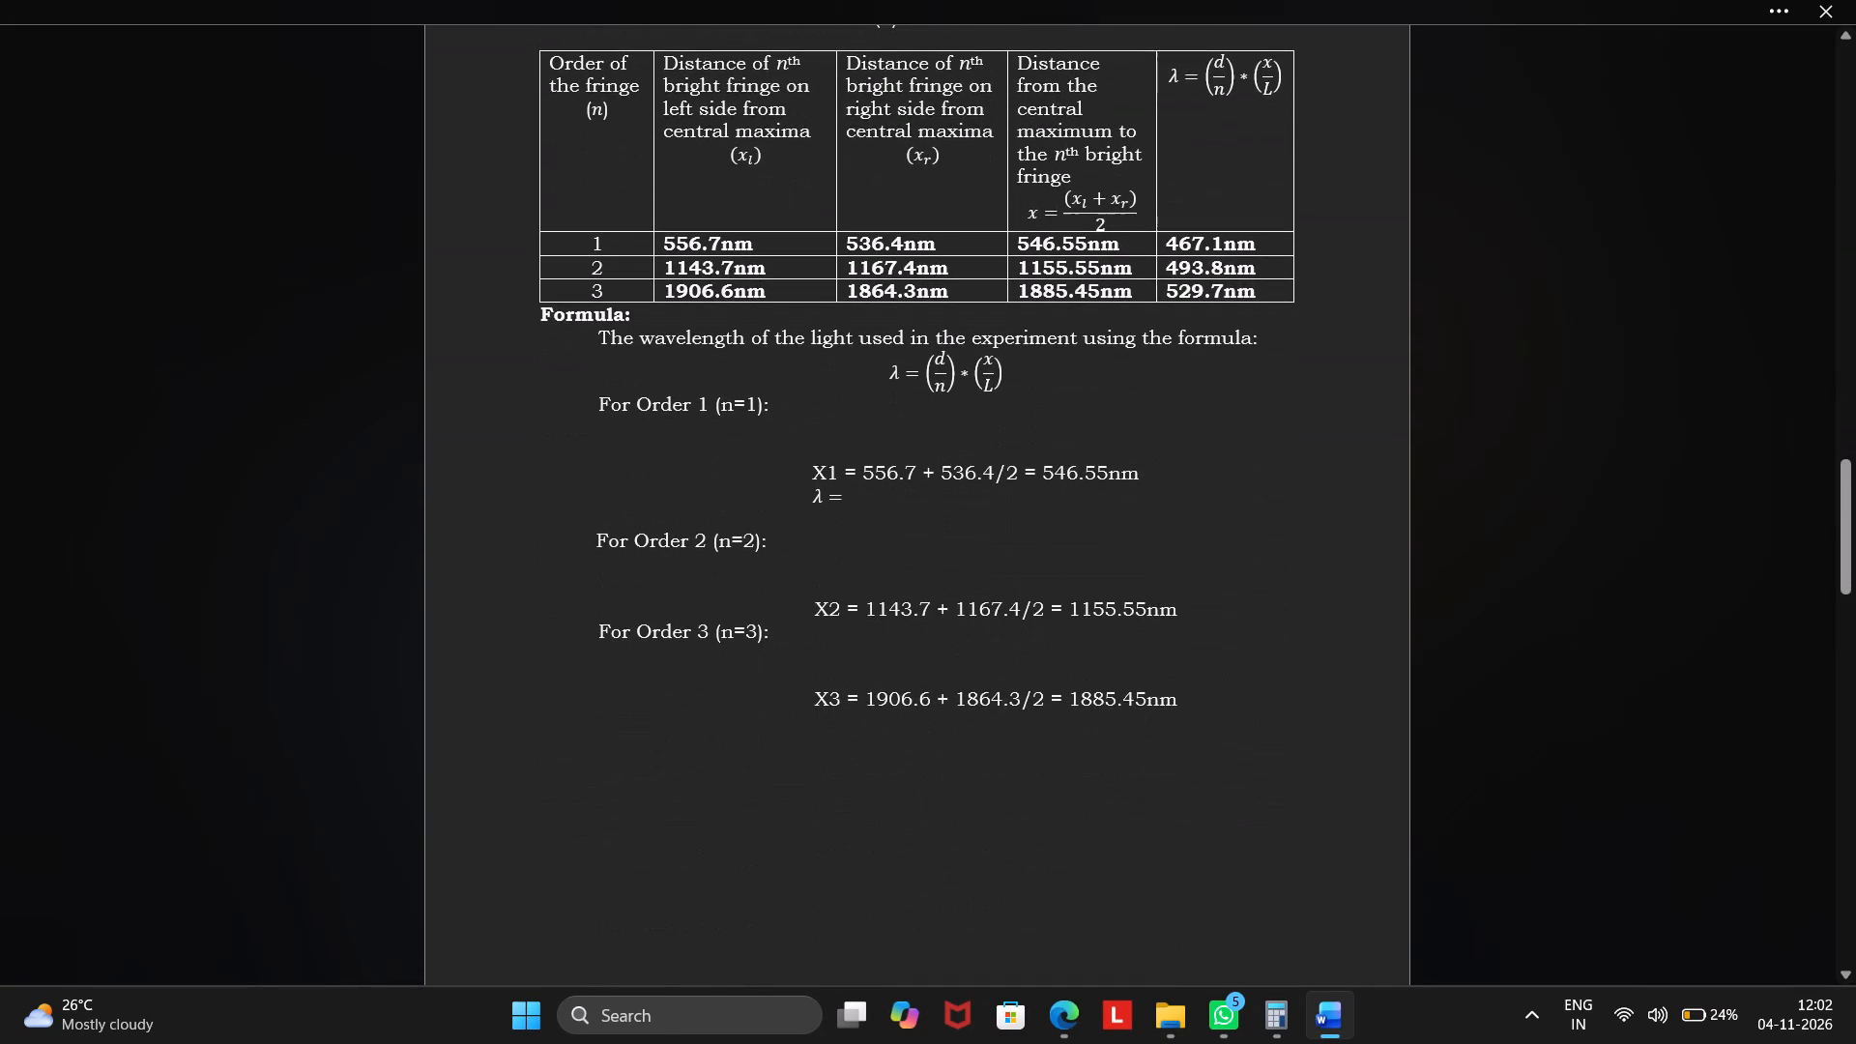
{"action": "scroll", "coordinate": [730, 727], "scroll_direction": "down", "scroll_amount": 2}
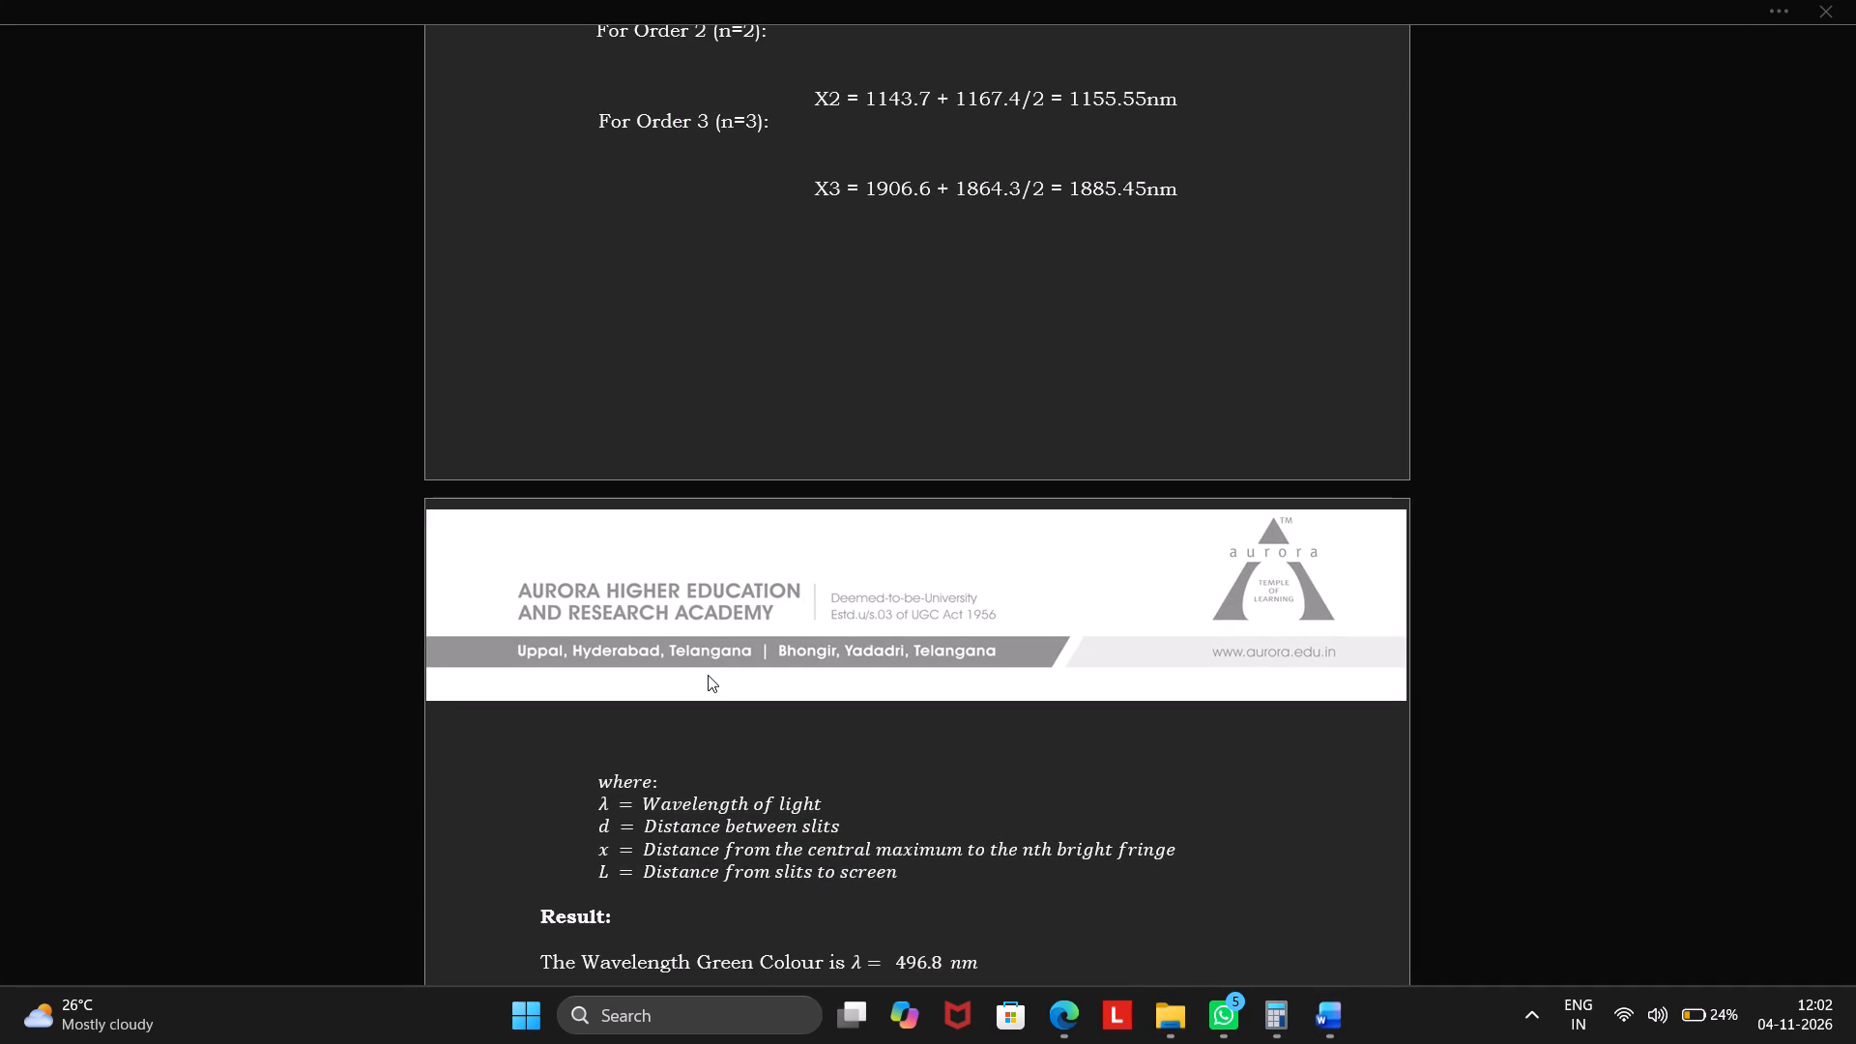
{"action": "scroll", "coordinate": [709, 675], "scroll_direction": "right", "scroll_amount": 12}
{"action": "scroll", "coordinate": [338, 353], "scroll_direction": "right", "scroll_amount": 19}
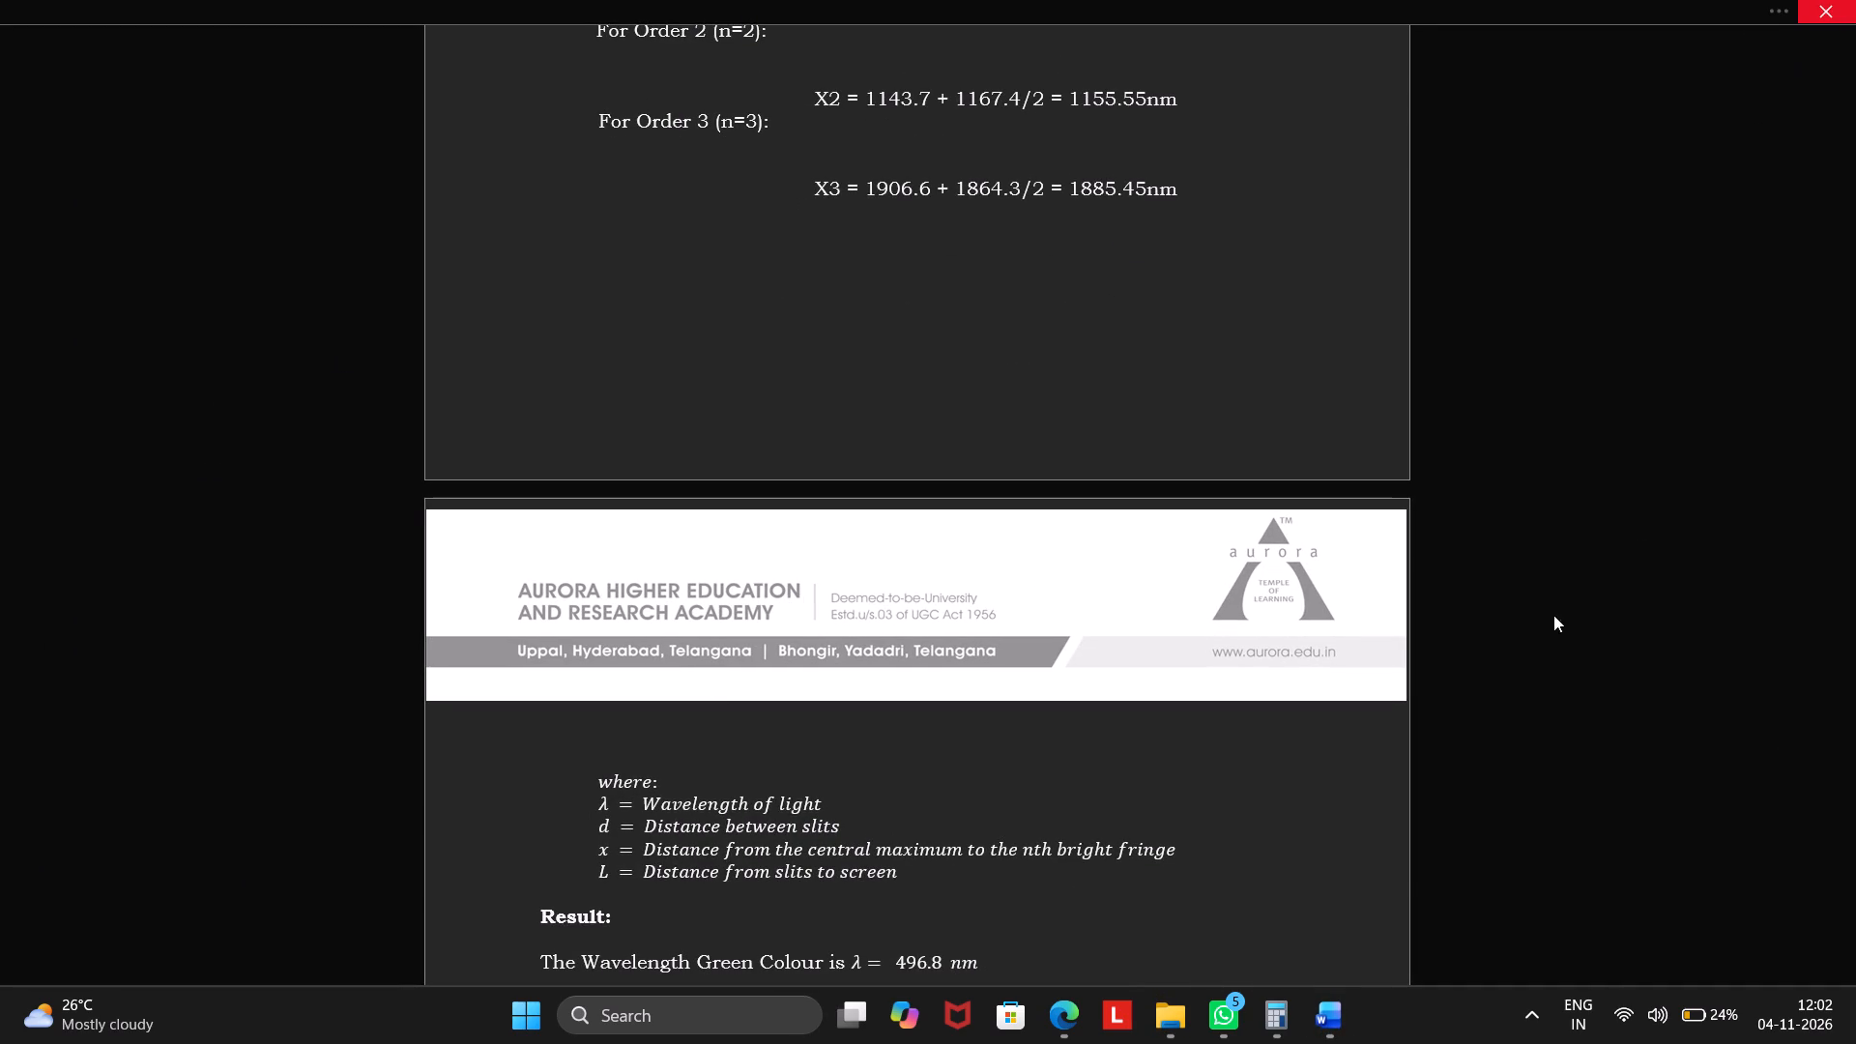
Open the M7 Youngs Double Slit Lab.docx copy in the WhatsApp folder from the recent files on the file explorer's Home page.
{"action": "left_click", "coordinate": [1165, 1034]}
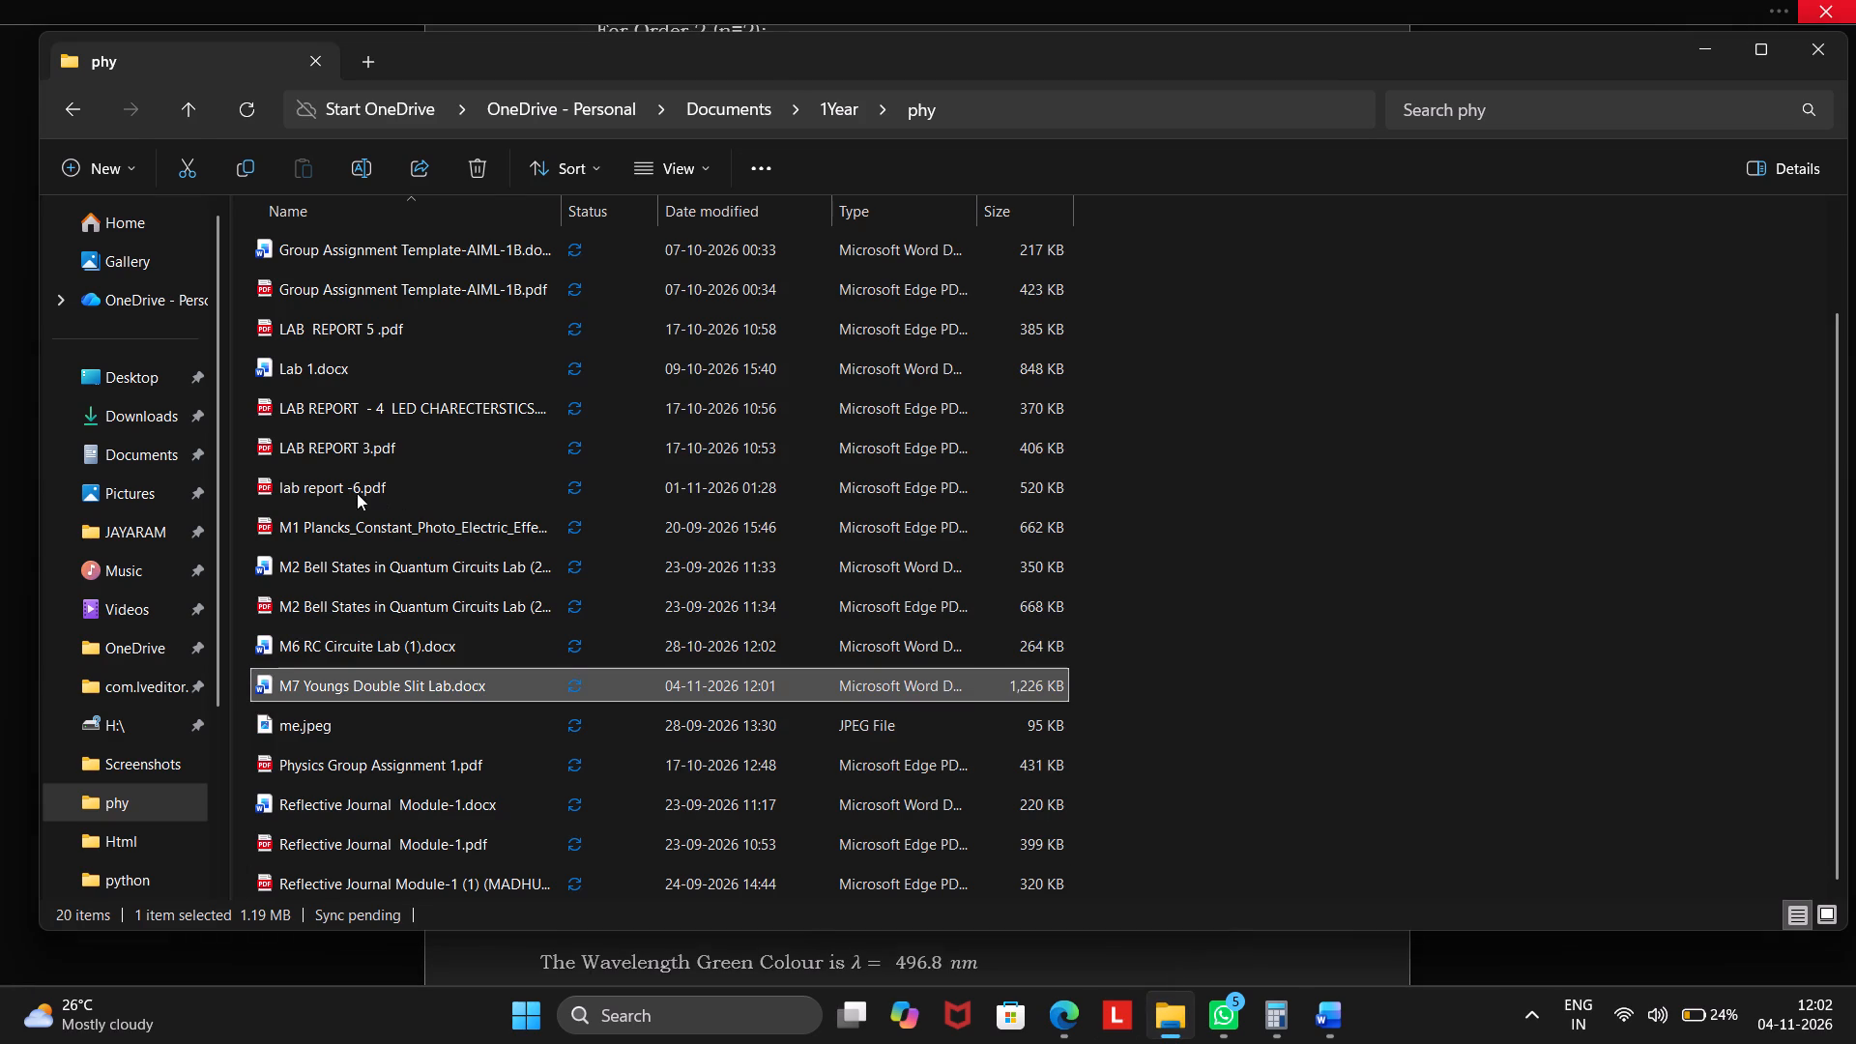
{"action": "left_click", "coordinate": [149, 230]}
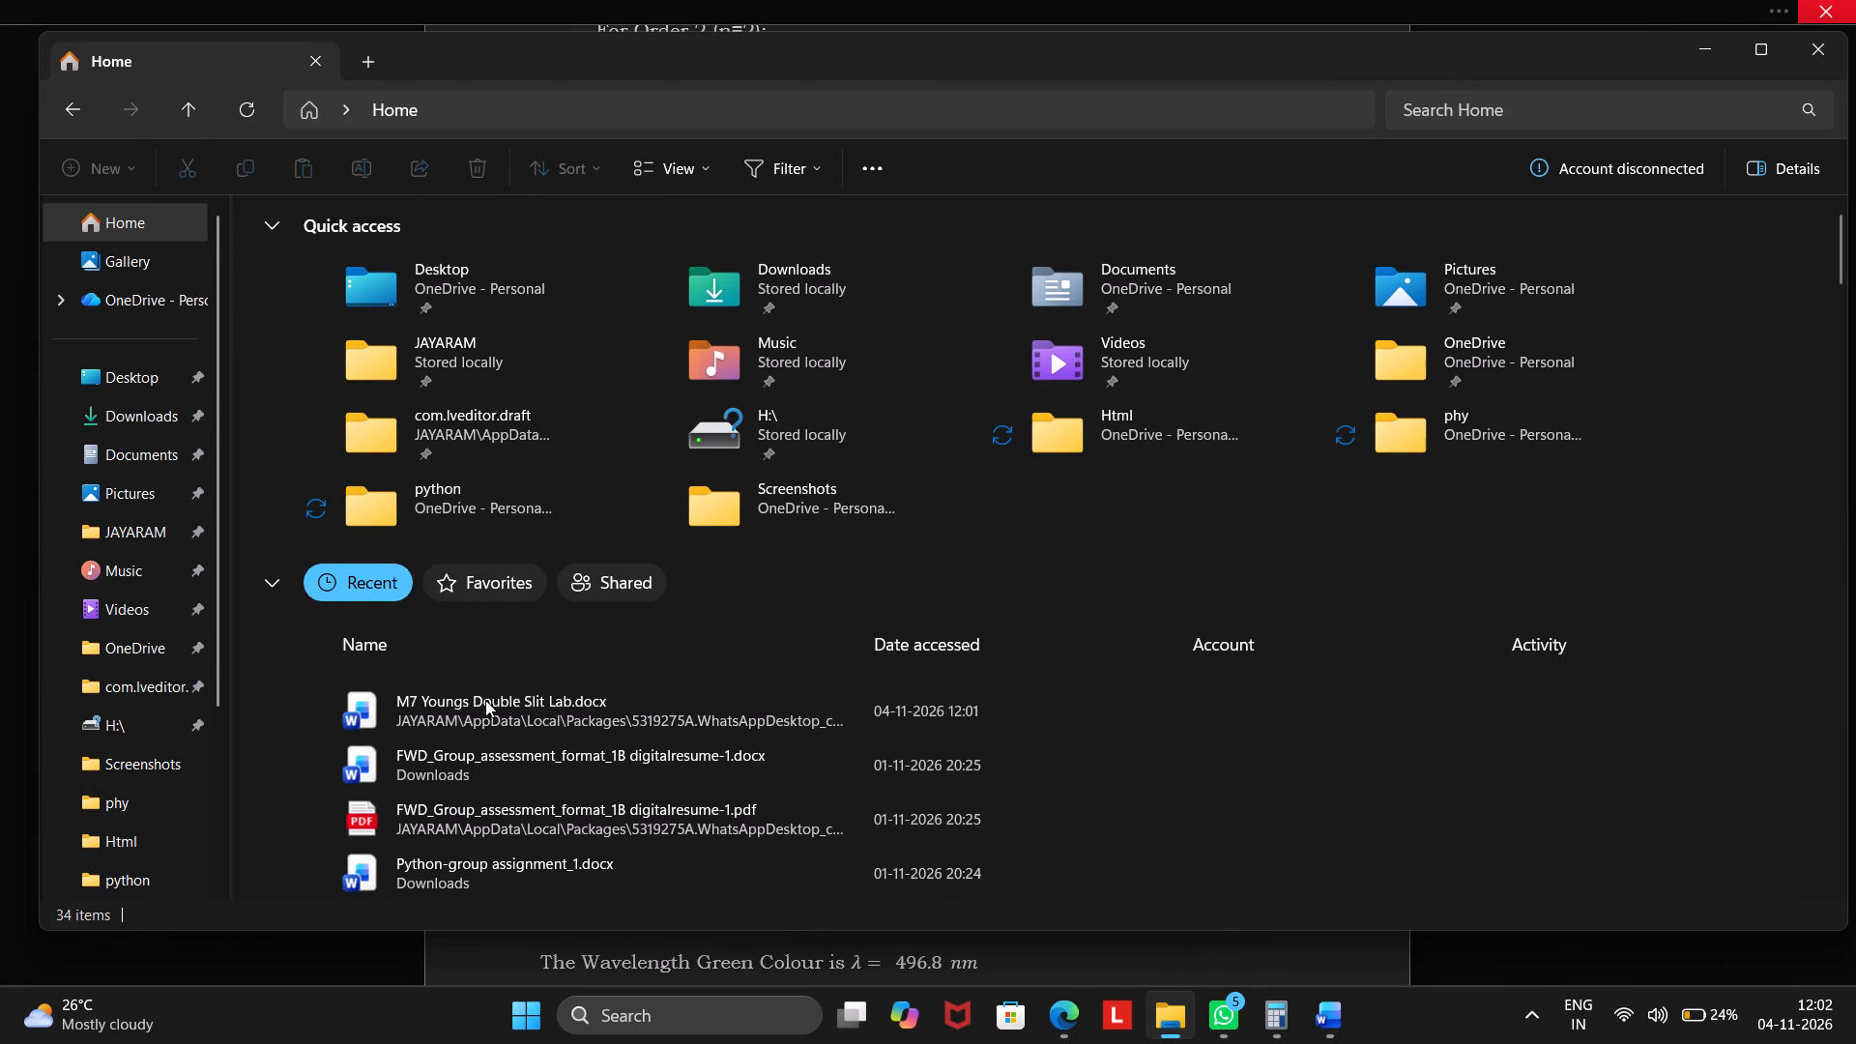
{"action": "double_click", "coordinate": [489, 717]}
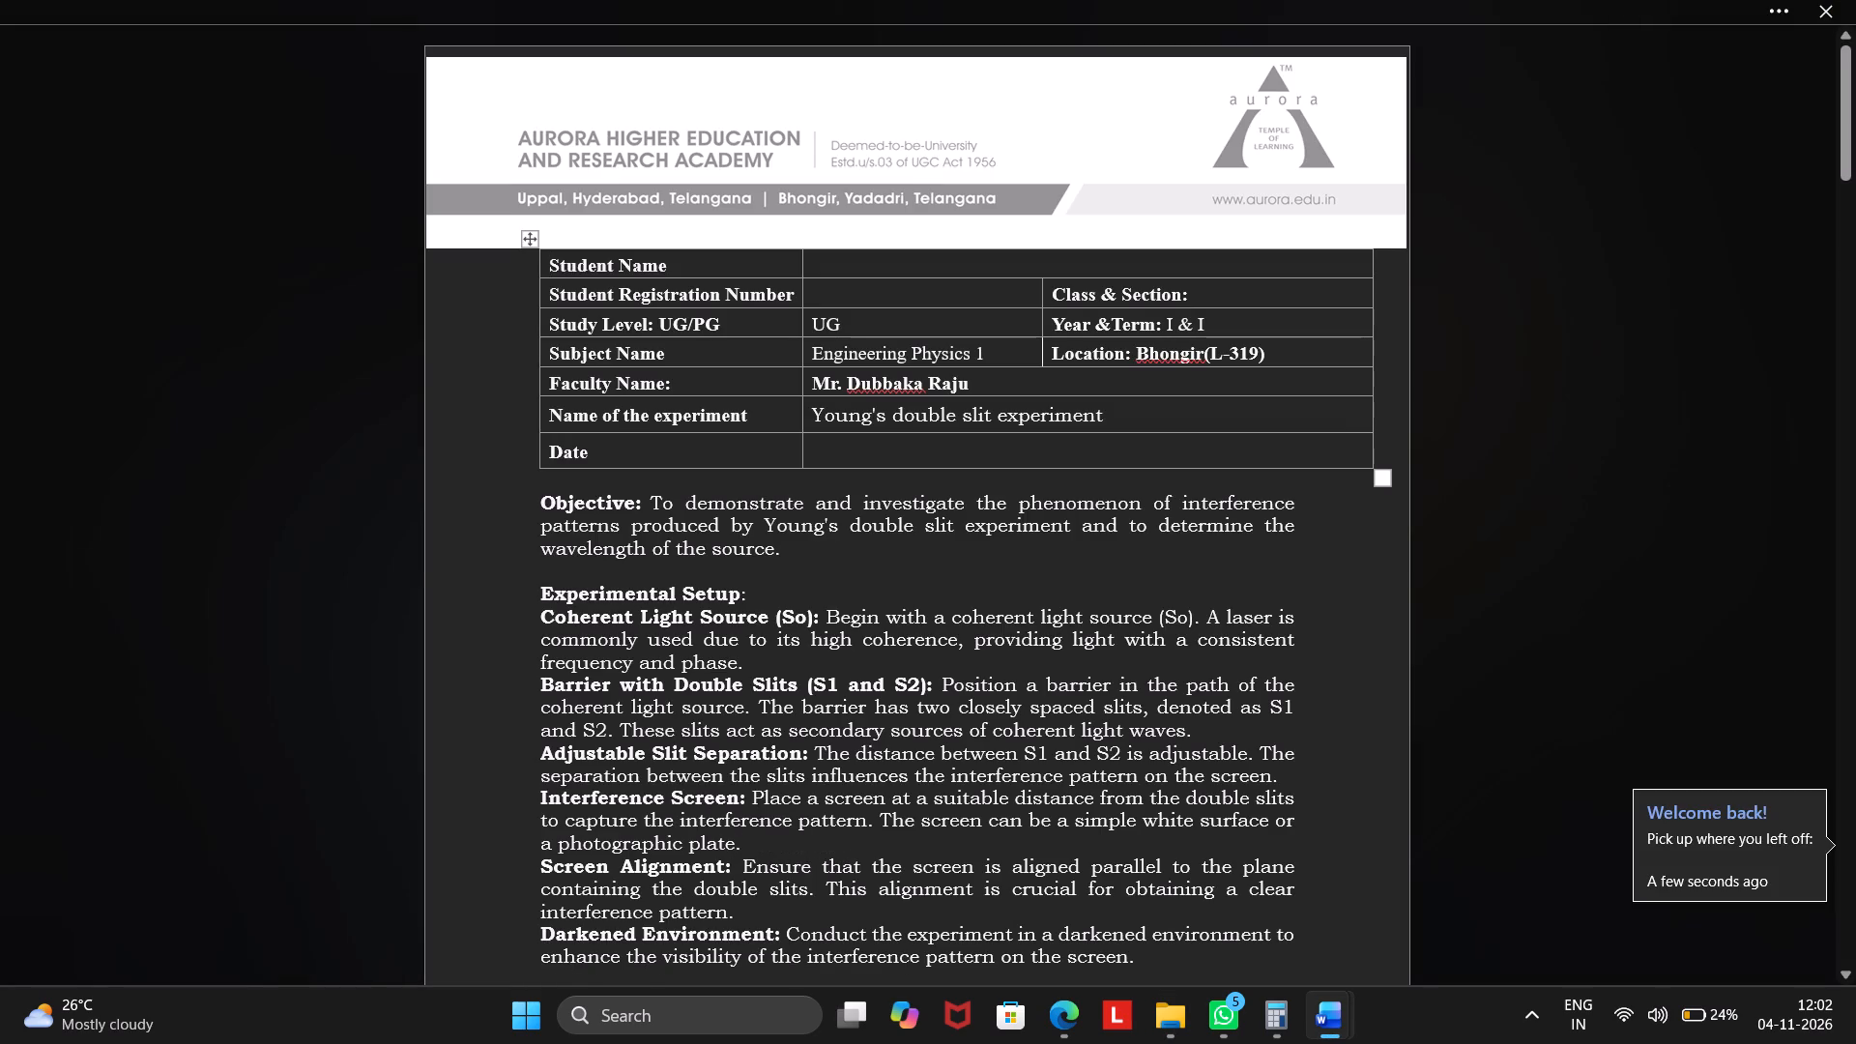
Delete the text from Objective through the end of Experimental Setup, above the Circuit Diagram heading.
{"action": "left_click_drag", "start_coordinate": [544, 505], "coordinate": [954, 883]}
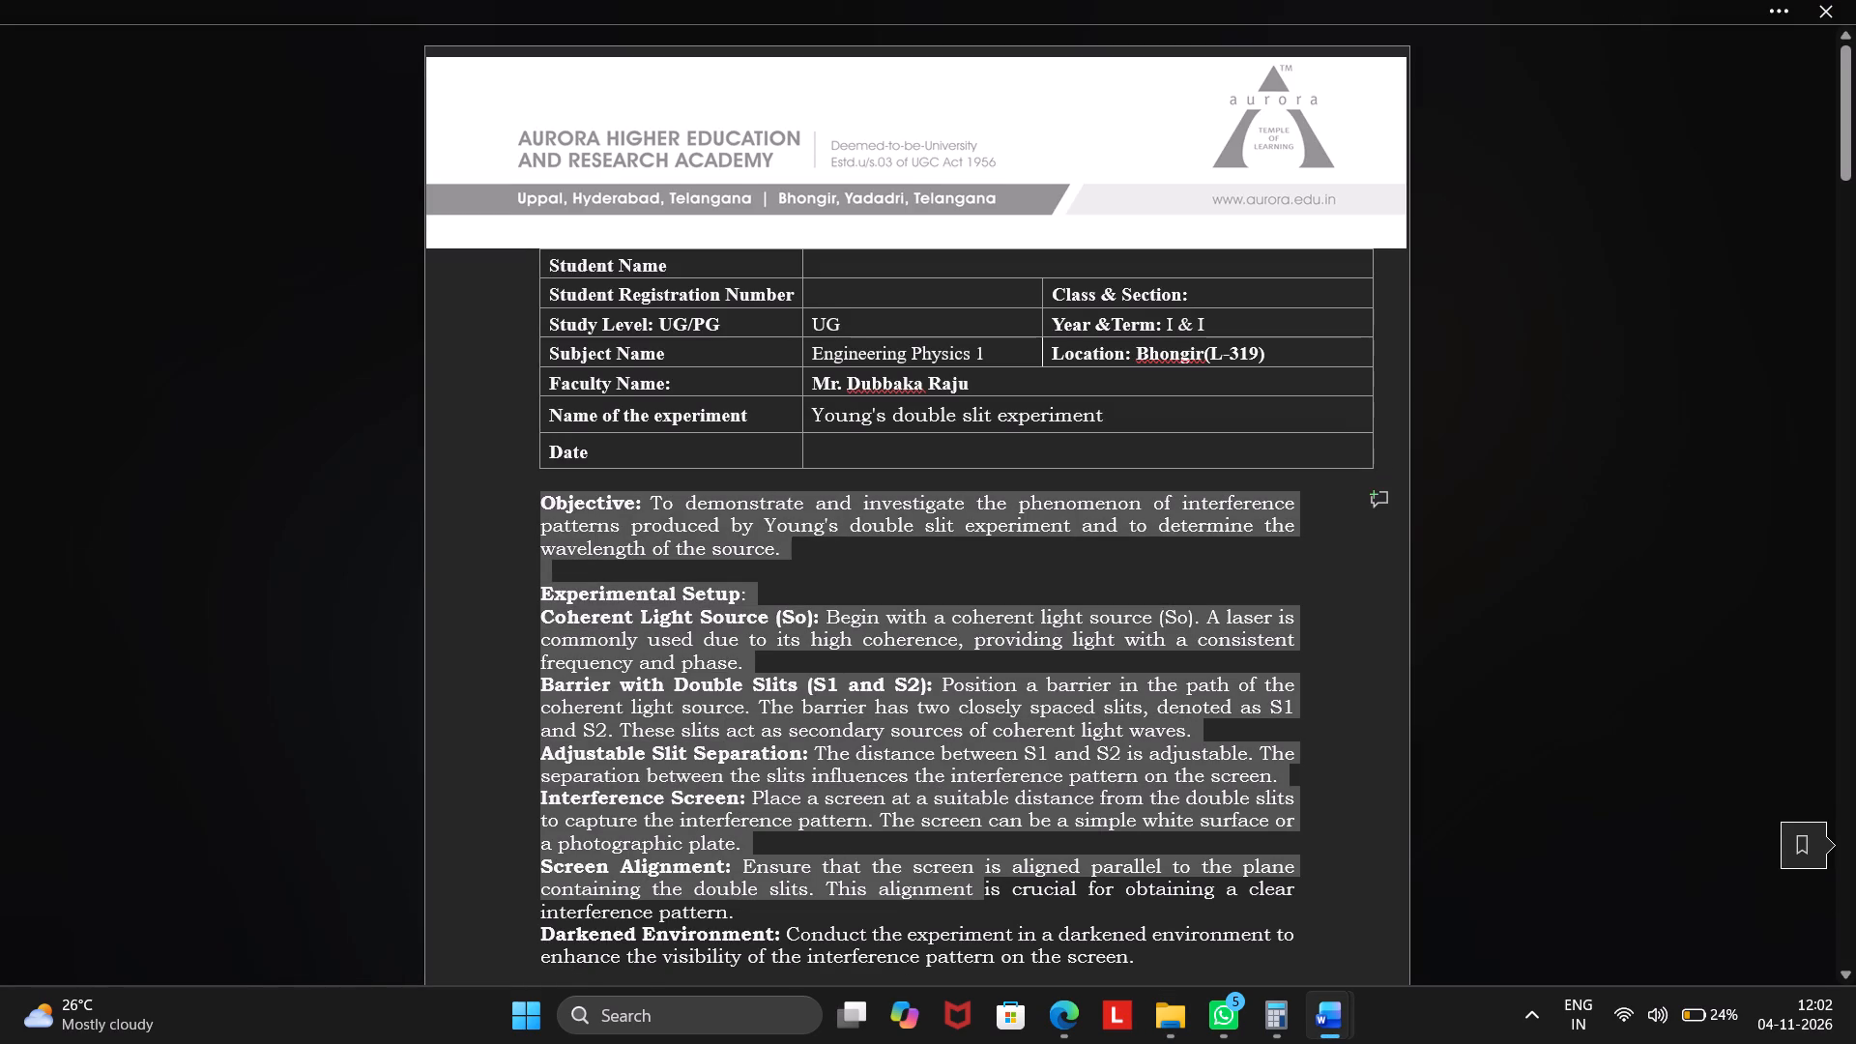
{"action": "left_click_drag", "start_coordinate": [954, 883], "coordinate": [1179, 902]}
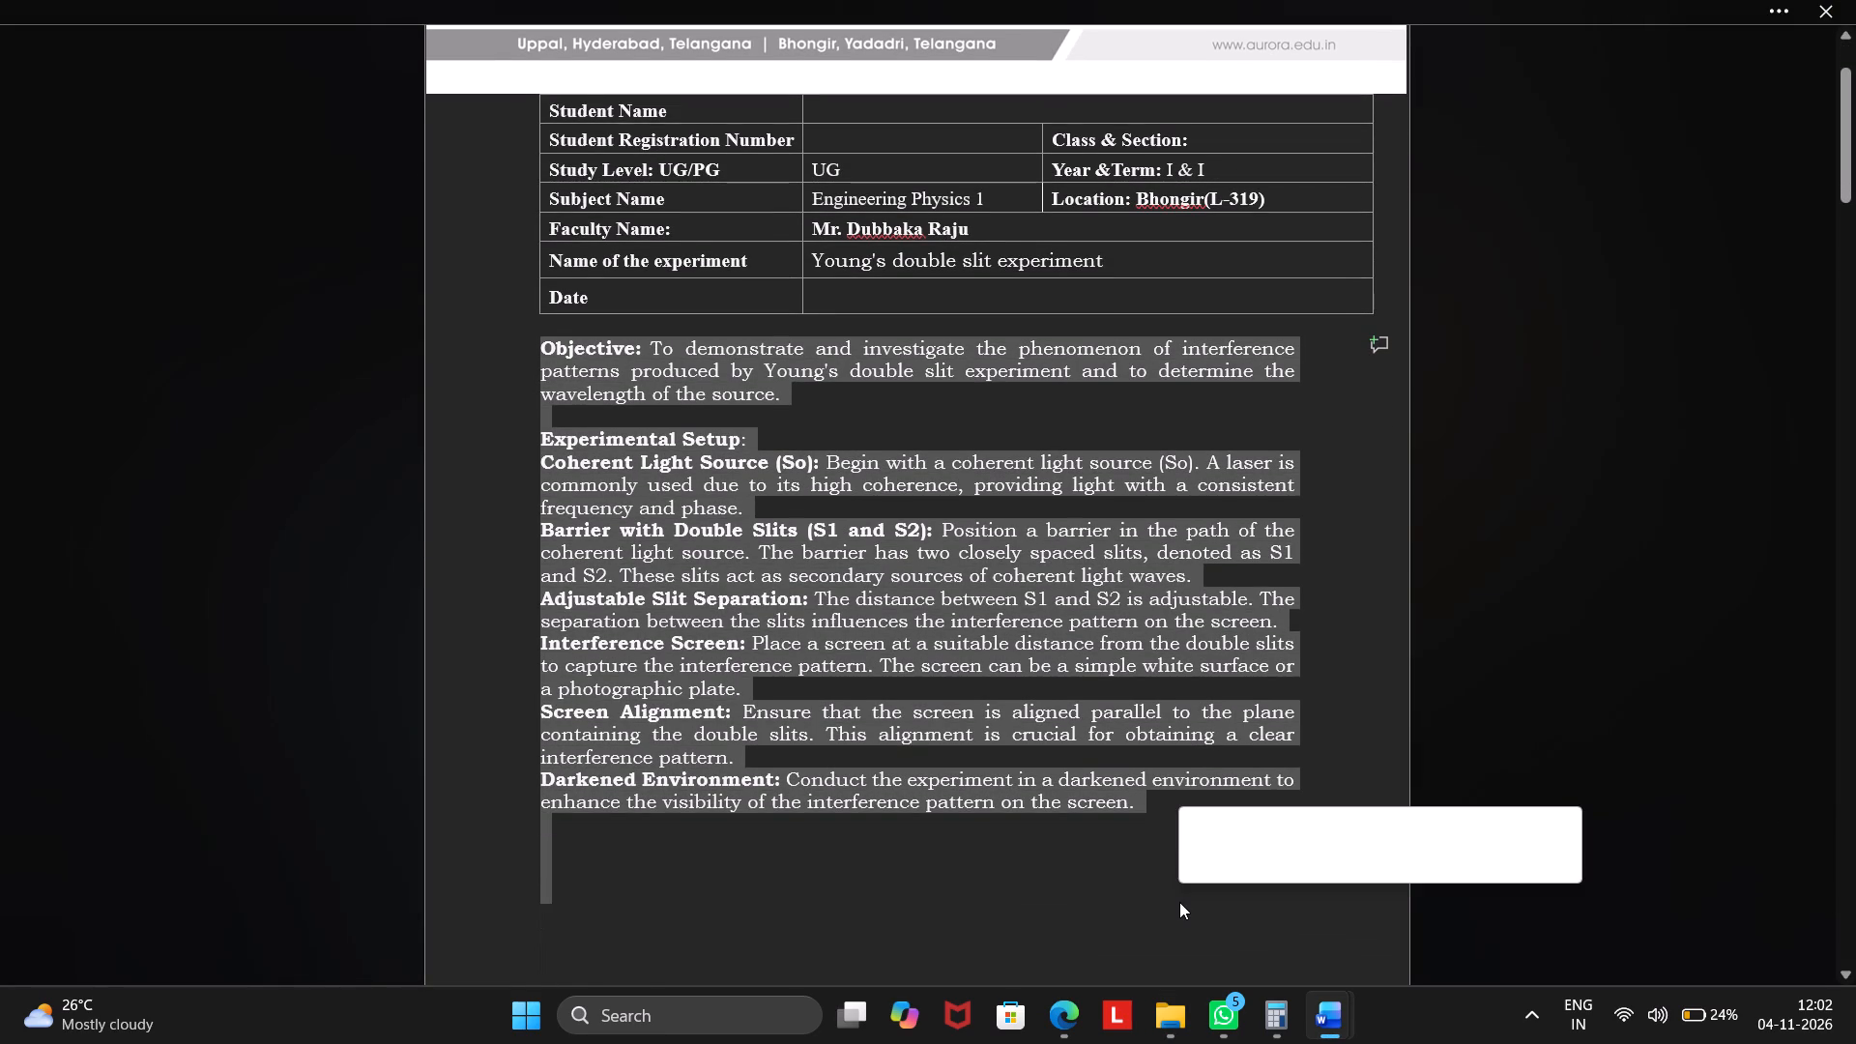
{"action": "key", "text": "BackSpace"}
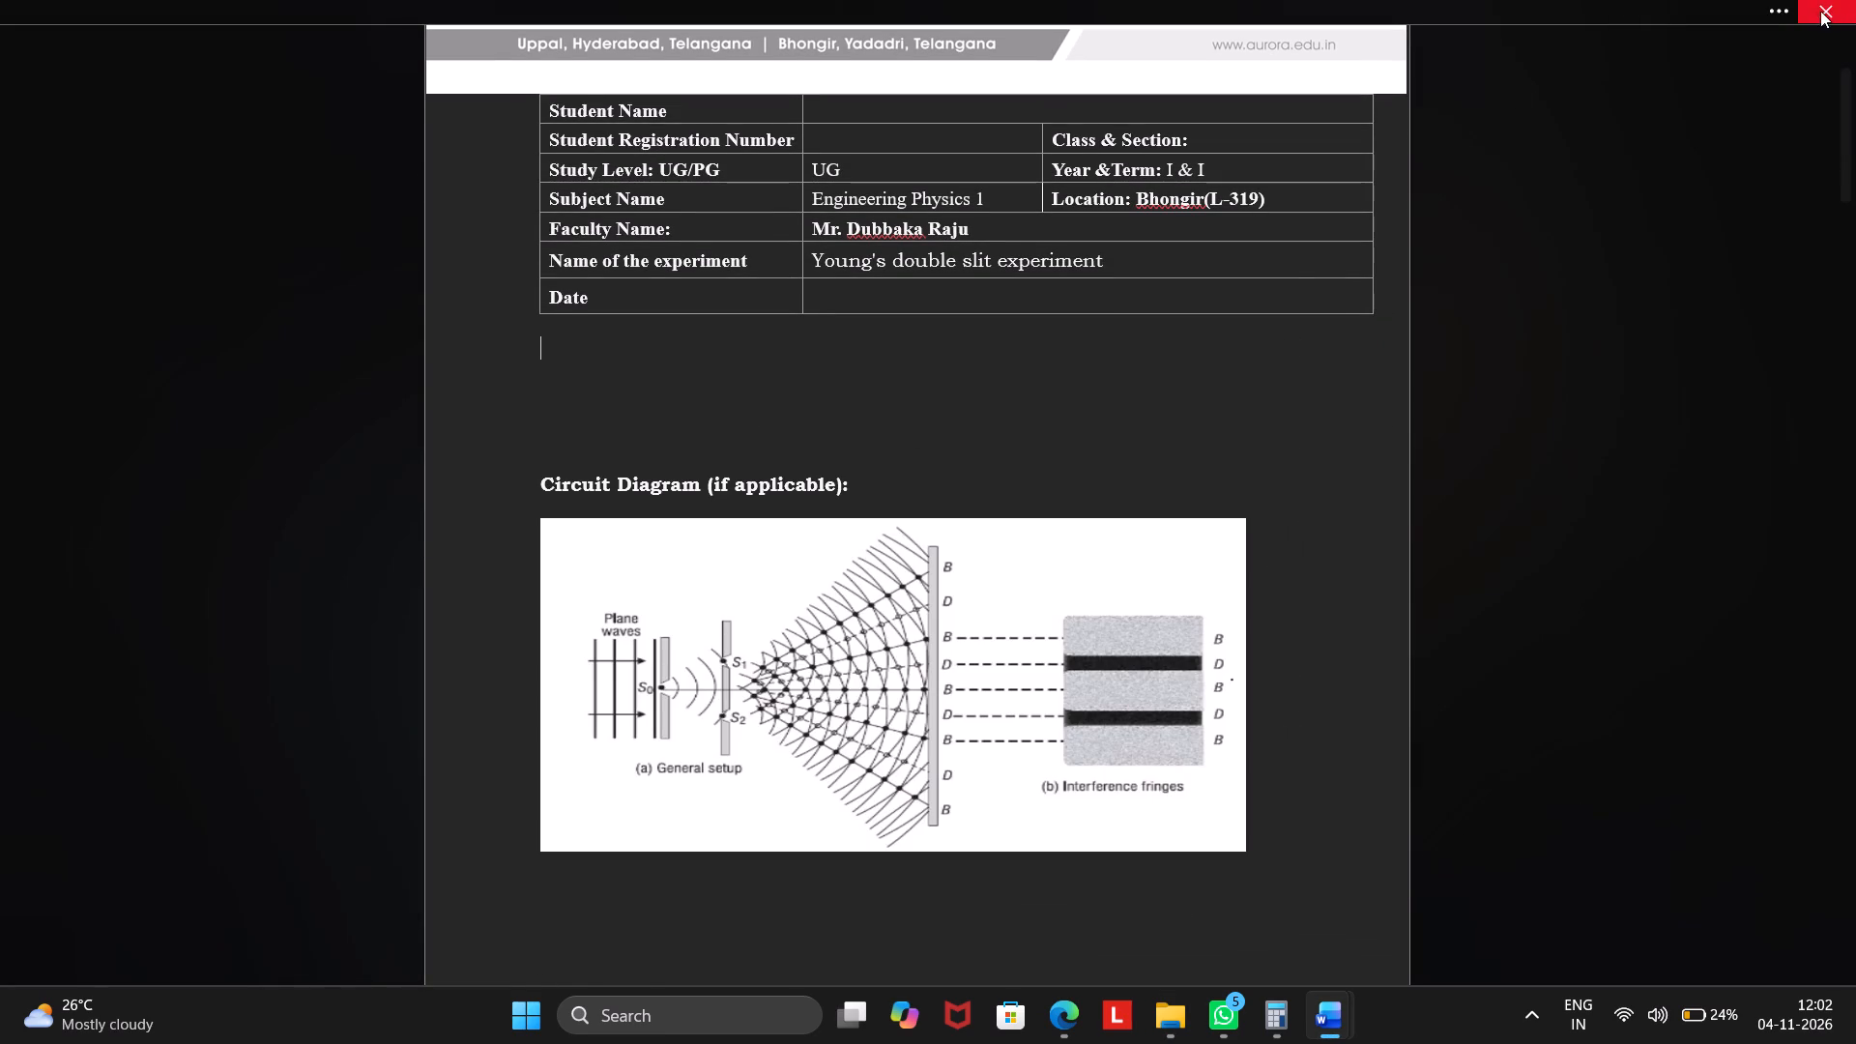
Close the WhatsApp folder copy without saving its changes, and close the other open copy of the lab report.
{"action": "left_click", "coordinate": [1822, 12]}
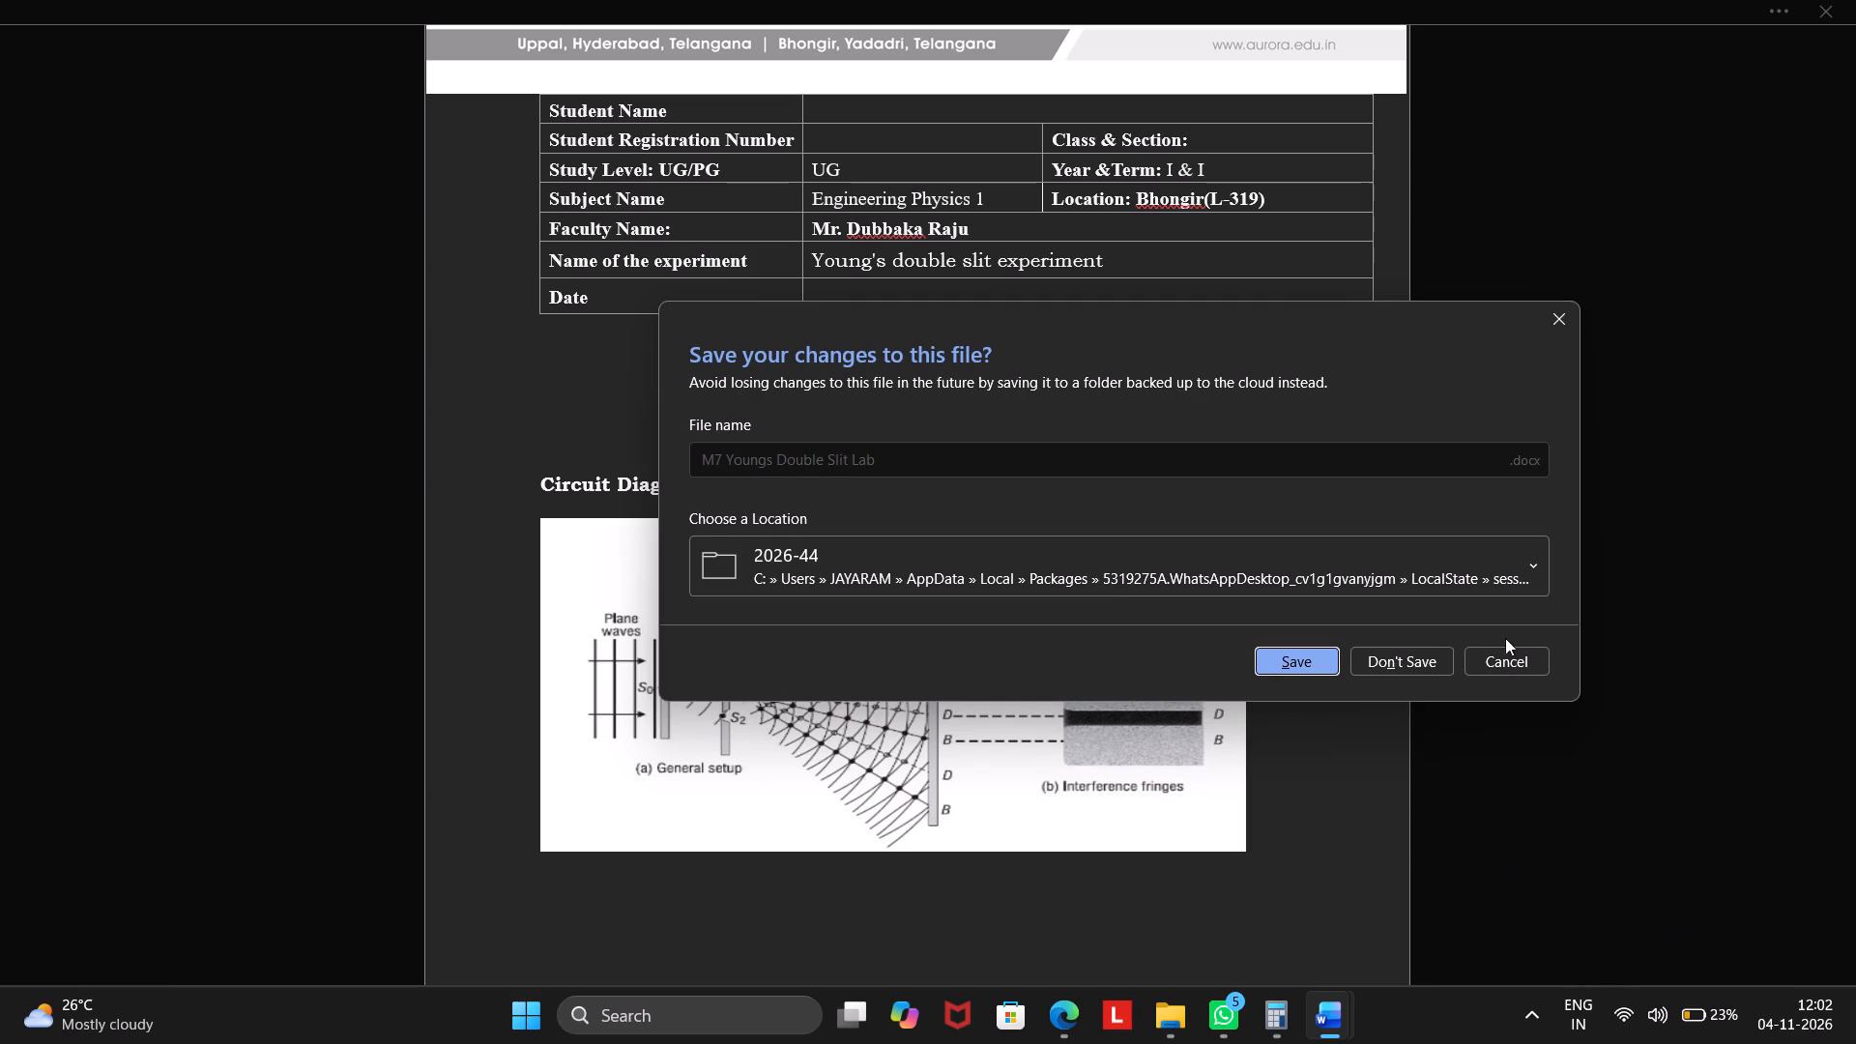
{"action": "left_click", "coordinate": [1445, 660]}
{"action": "scroll", "coordinate": [1012, 483], "scroll_direction": "up", "scroll_amount": 1}
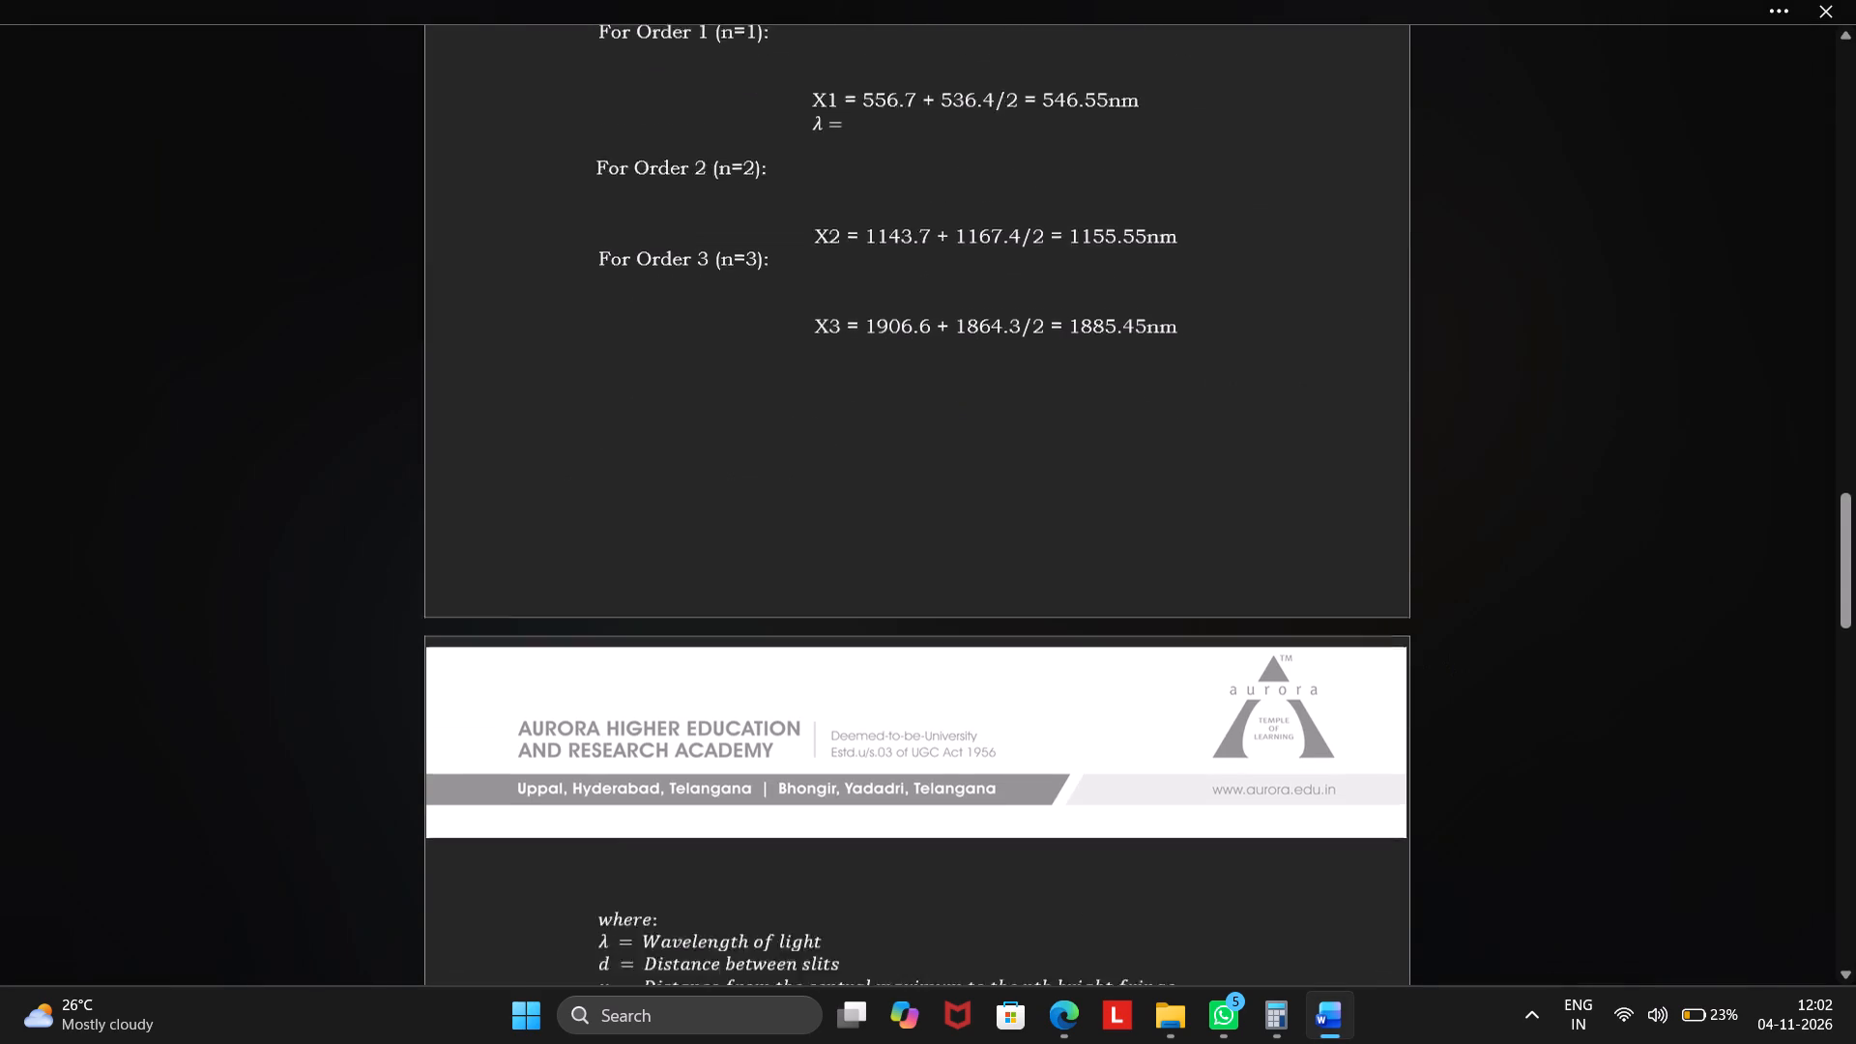
{"action": "scroll", "coordinate": [1012, 483], "scroll_direction": "up", "scroll_amount": 3}
{"action": "left_click", "coordinate": [1855, 0]}
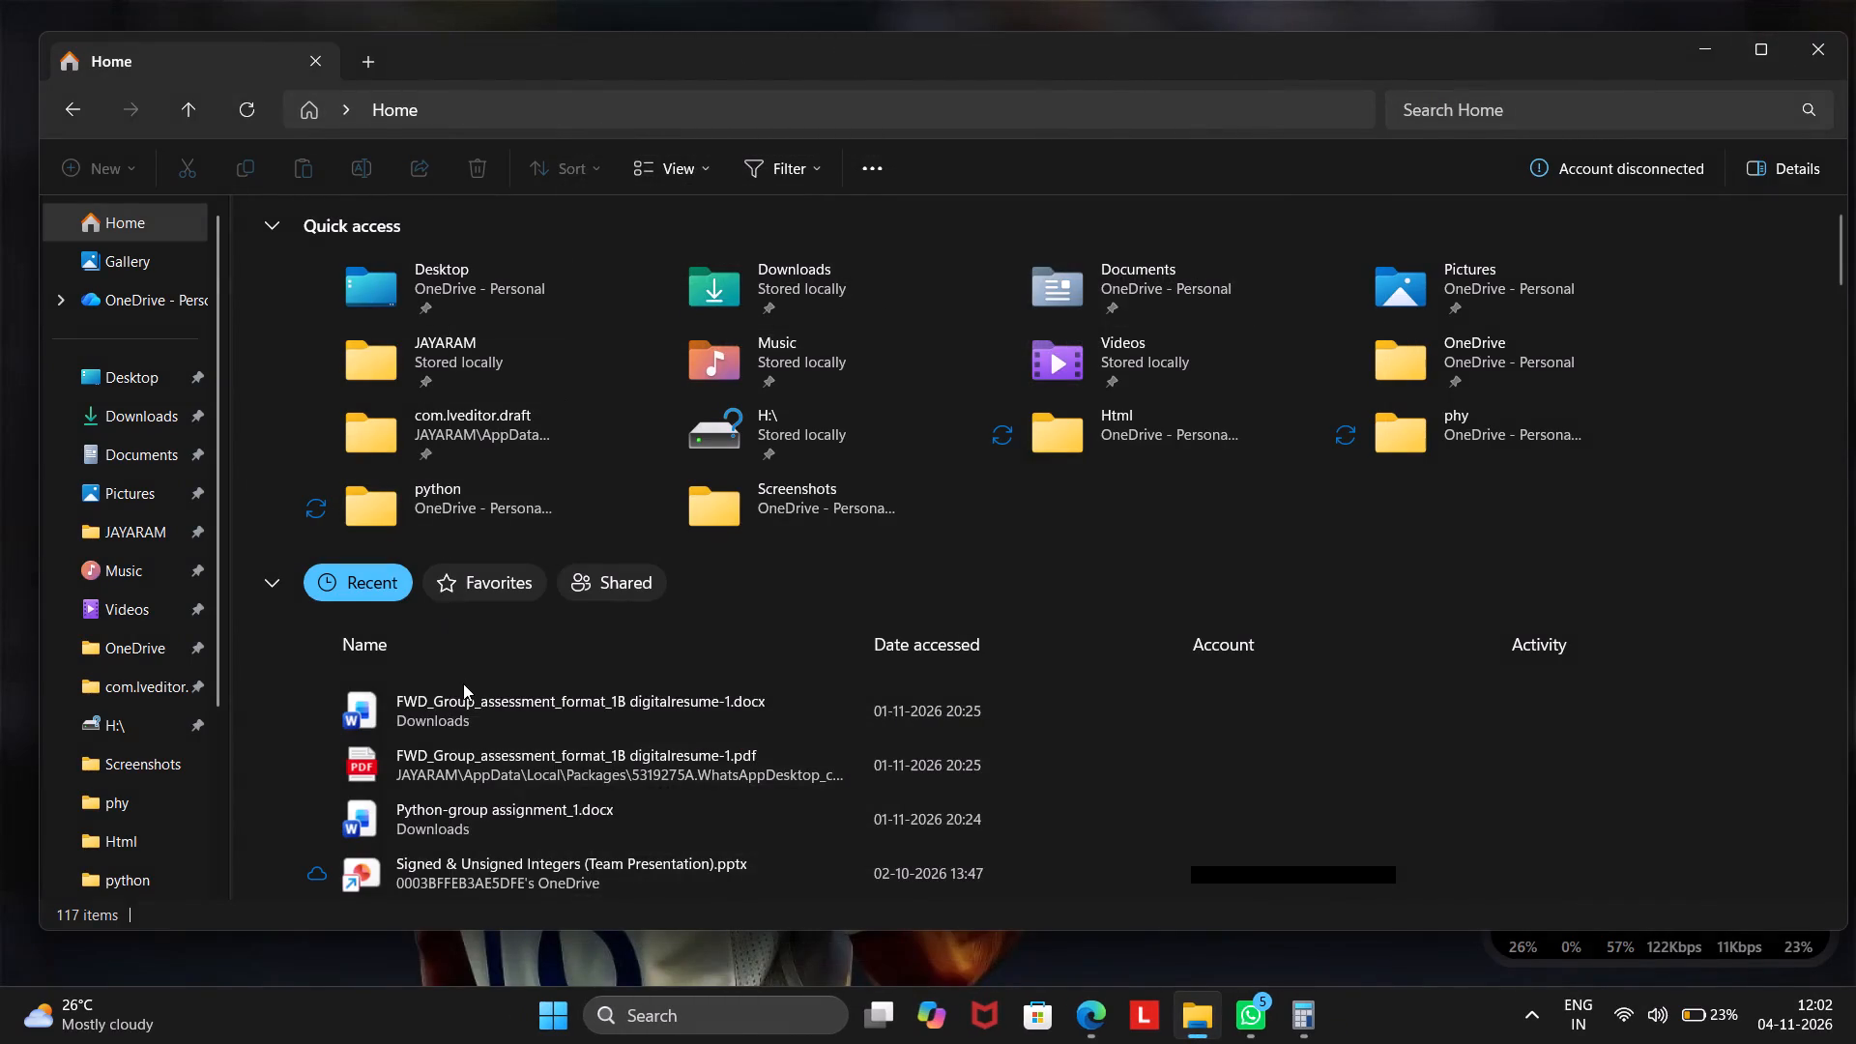
Open FWD_Group_assessment_format_1B digitalresume-1.docx from the recent files, check its cover page, and close it.
{"action": "double_click", "coordinate": [486, 718]}
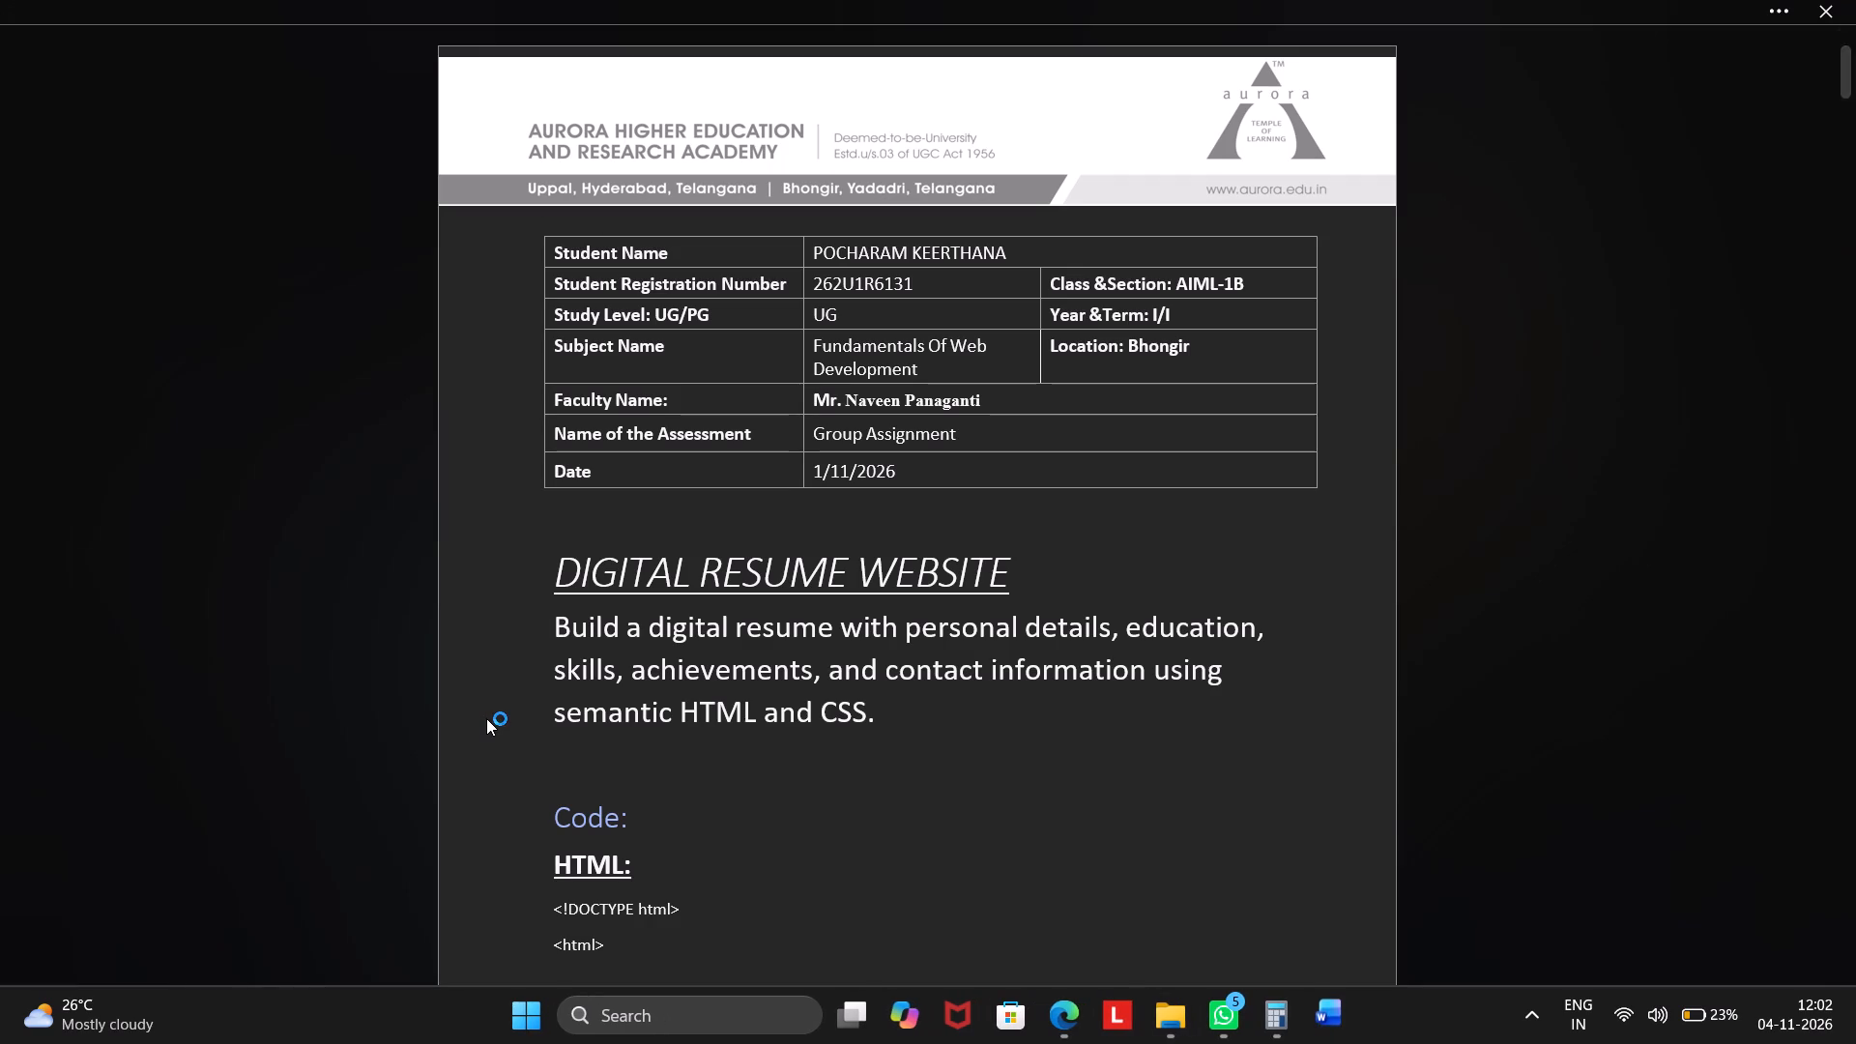
{"action": "key", "text": "Escape"}
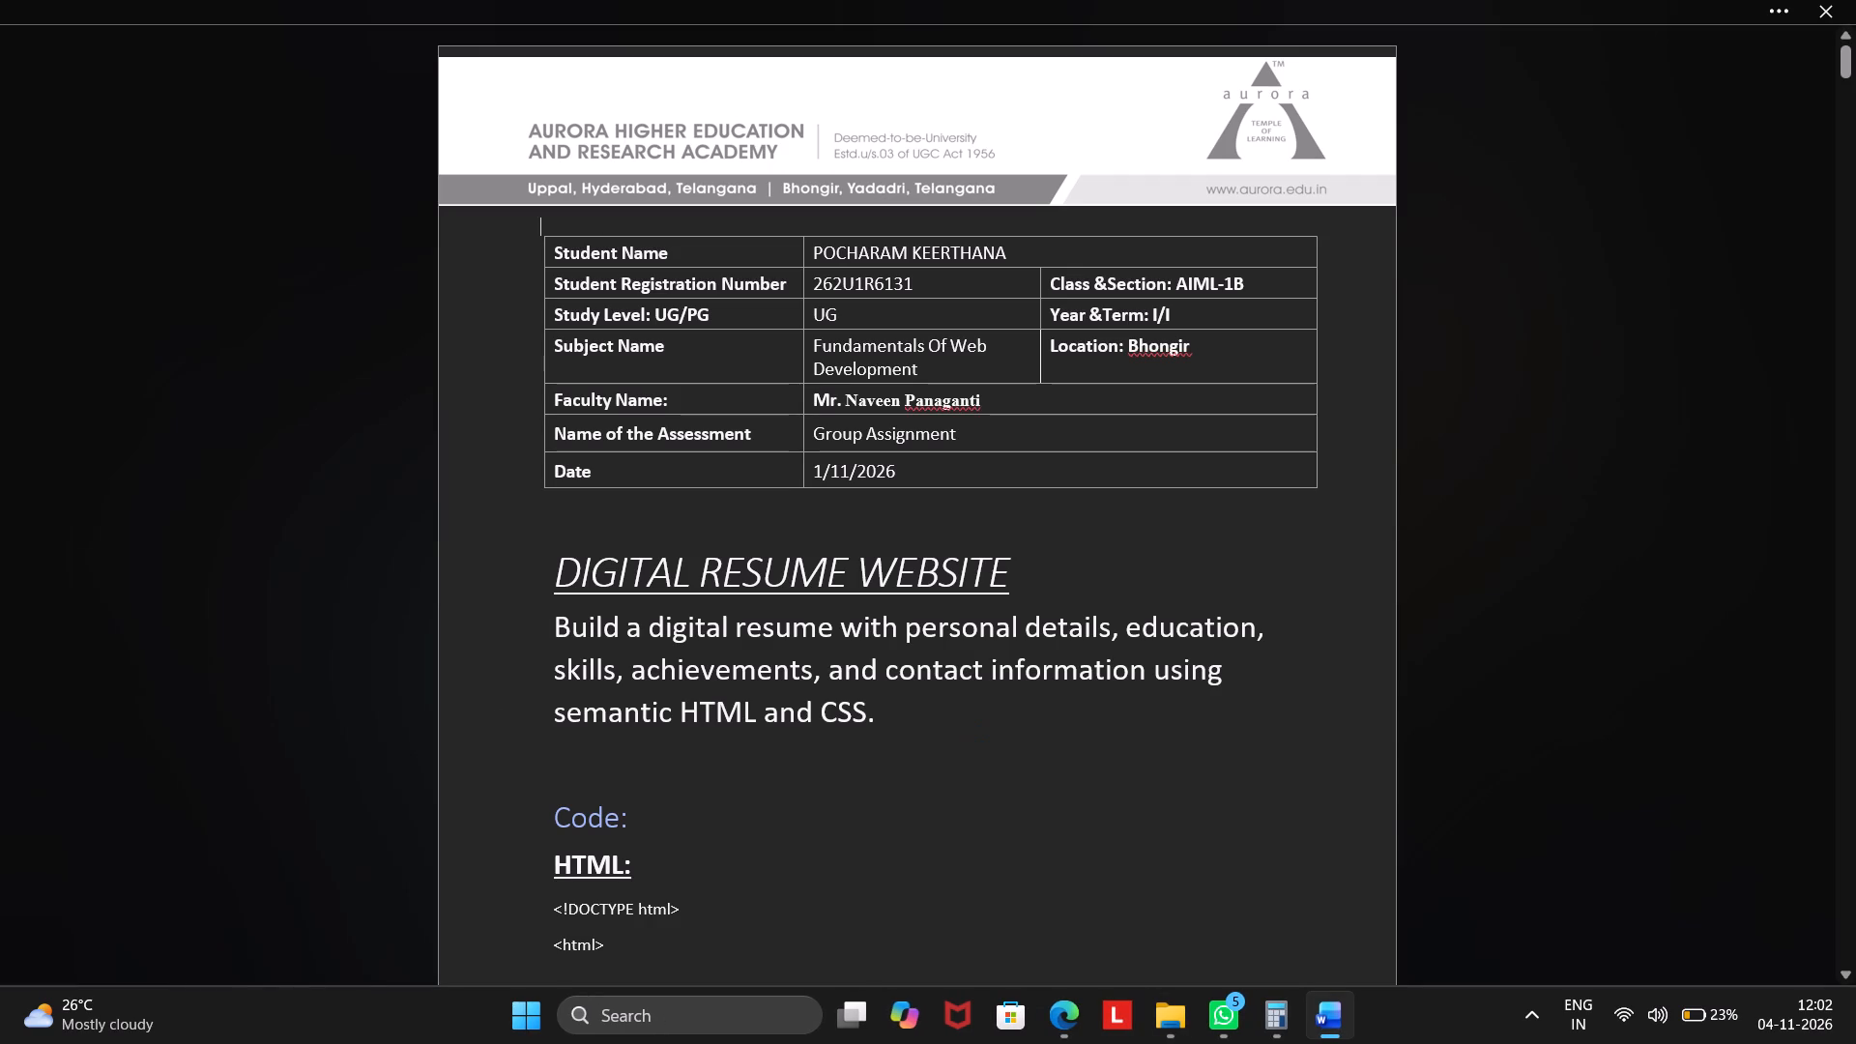
{"action": "left_click", "coordinate": [1854, 12]}
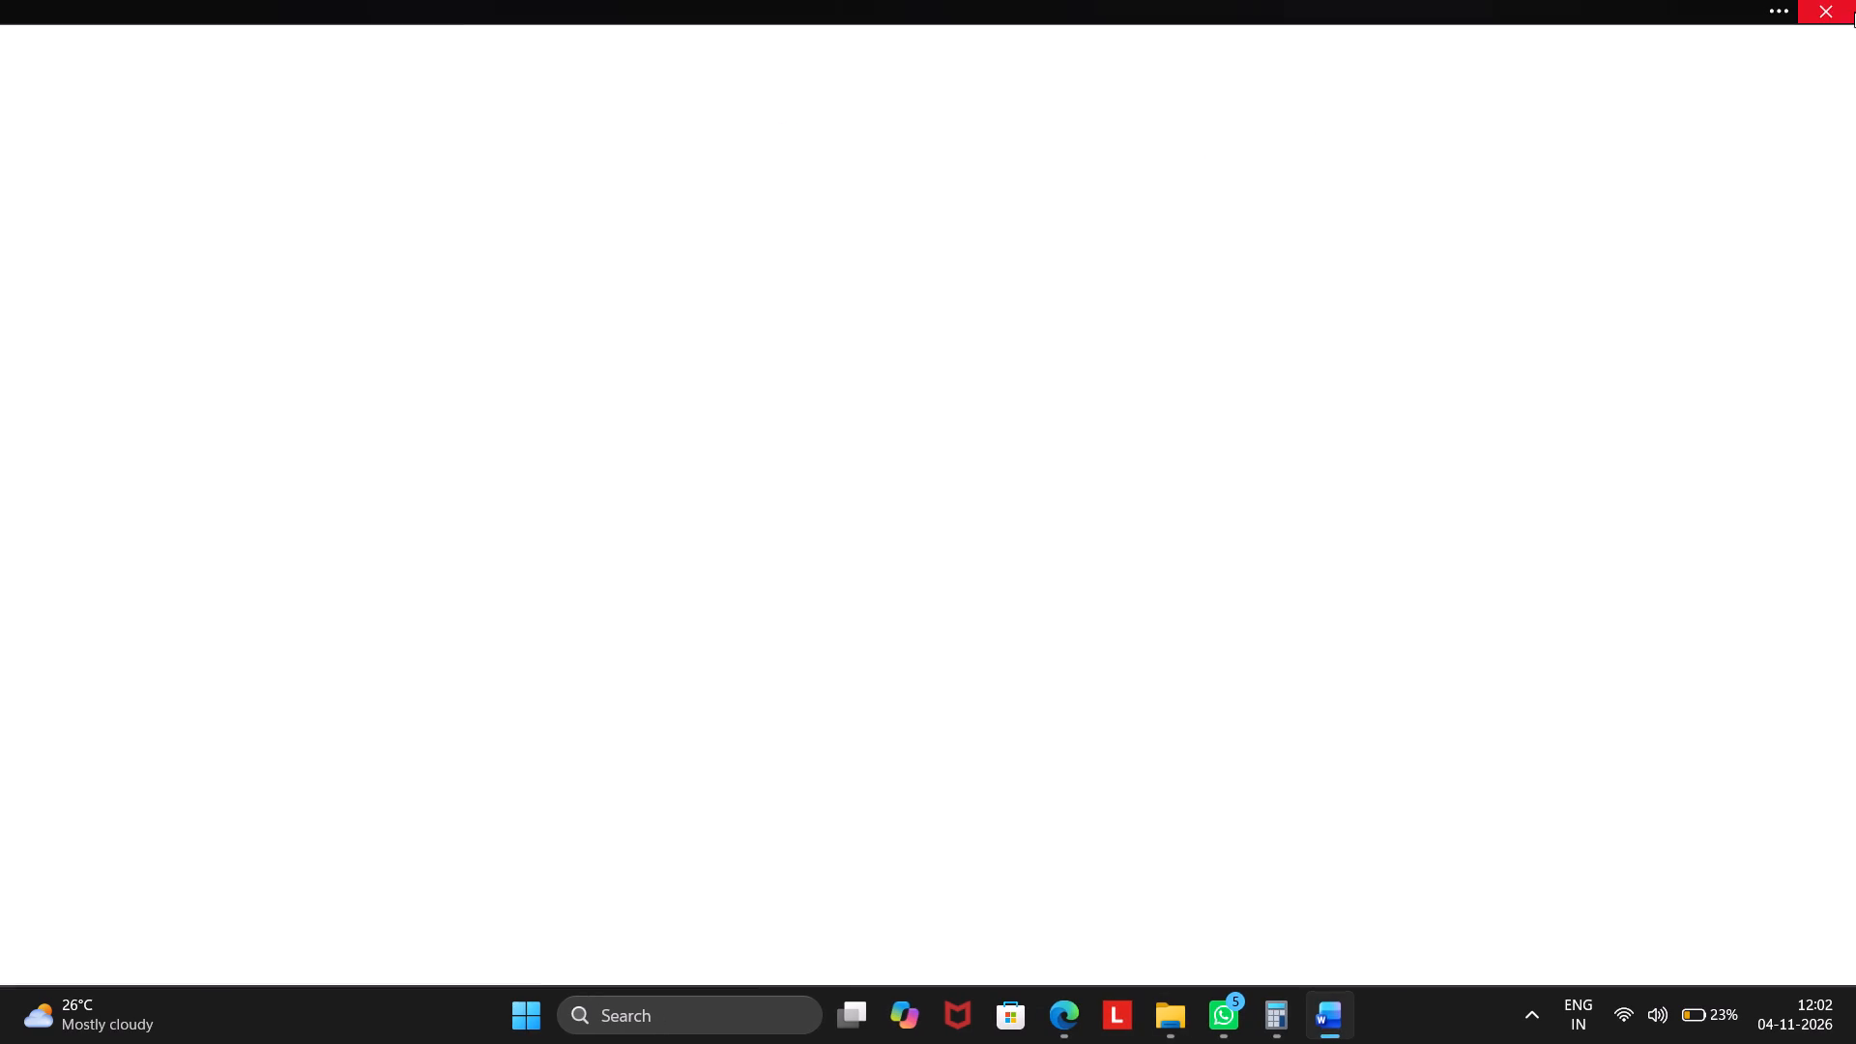
Open the WhatsApp folder copy of M7 Youngs Double Slit Lab.docx from the recent files.
{"action": "scroll", "coordinate": [663, 670], "scroll_direction": "down", "scroll_amount": 1}
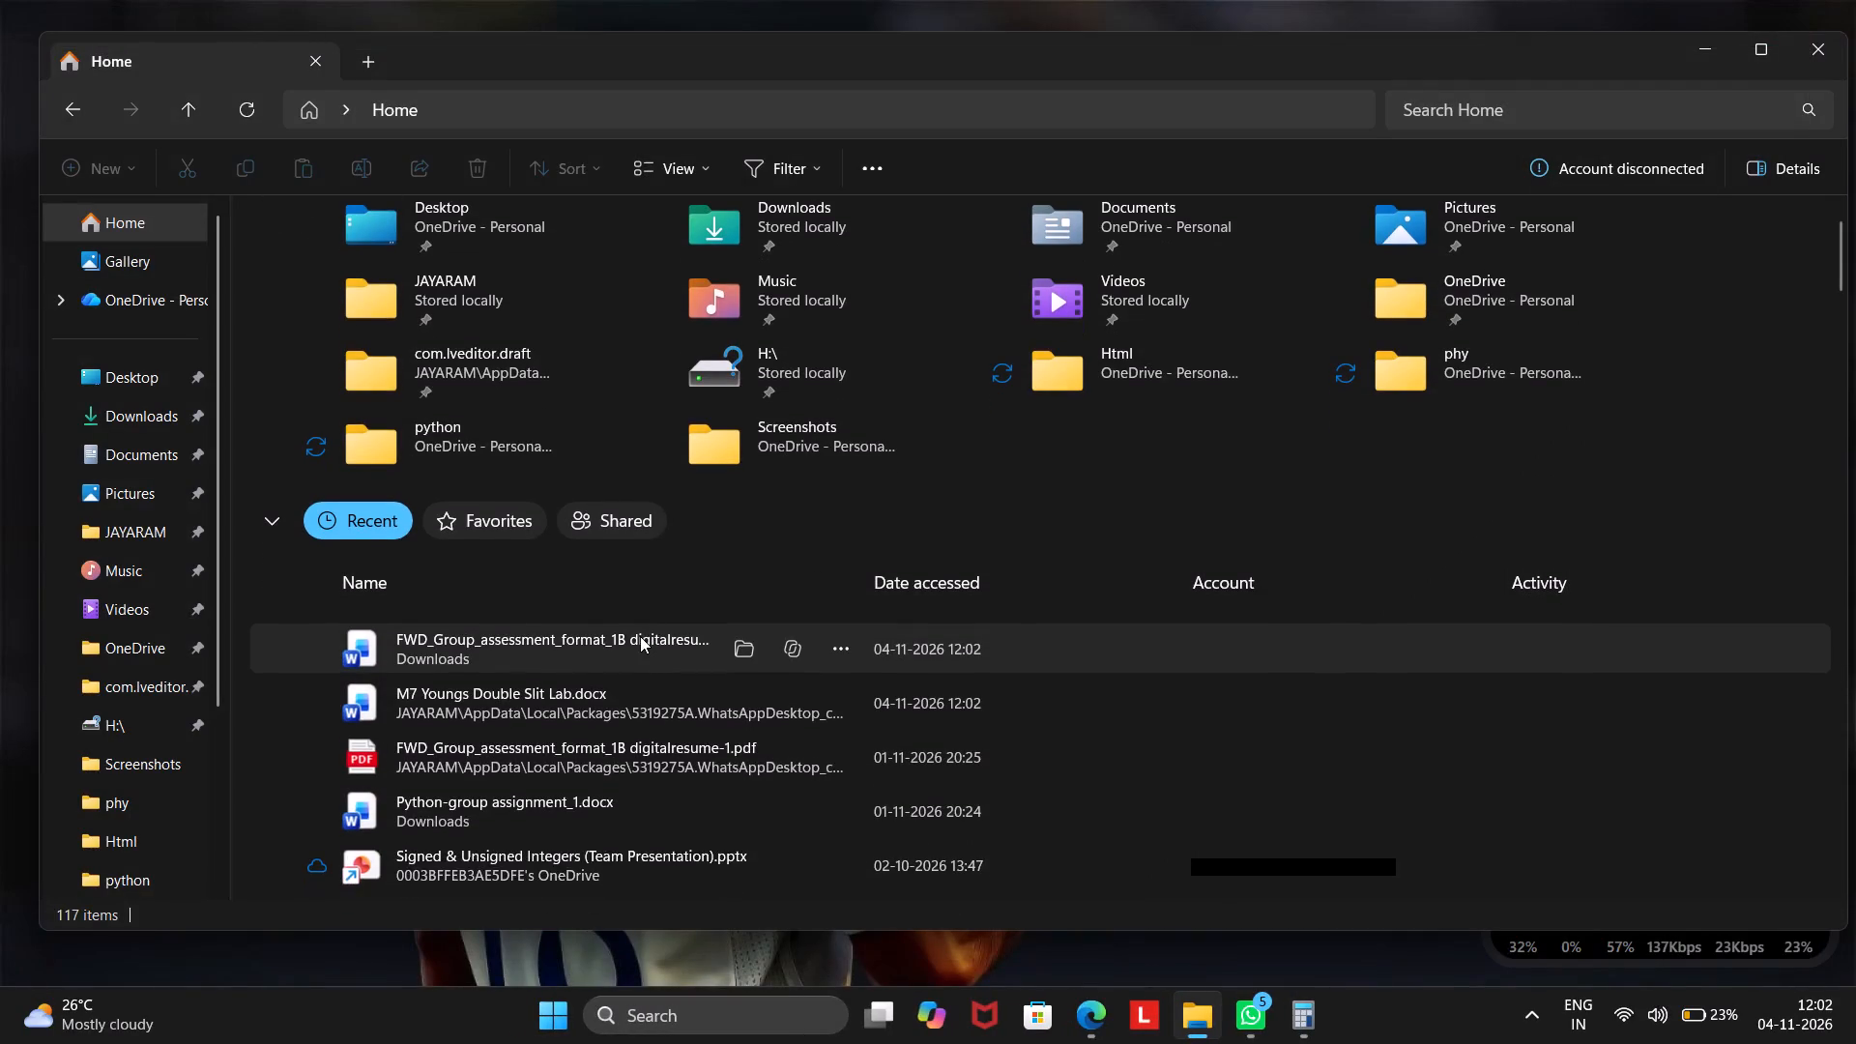
{"action": "left_click", "coordinate": [501, 725]}
{"action": "double_click", "coordinate": [531, 710]}
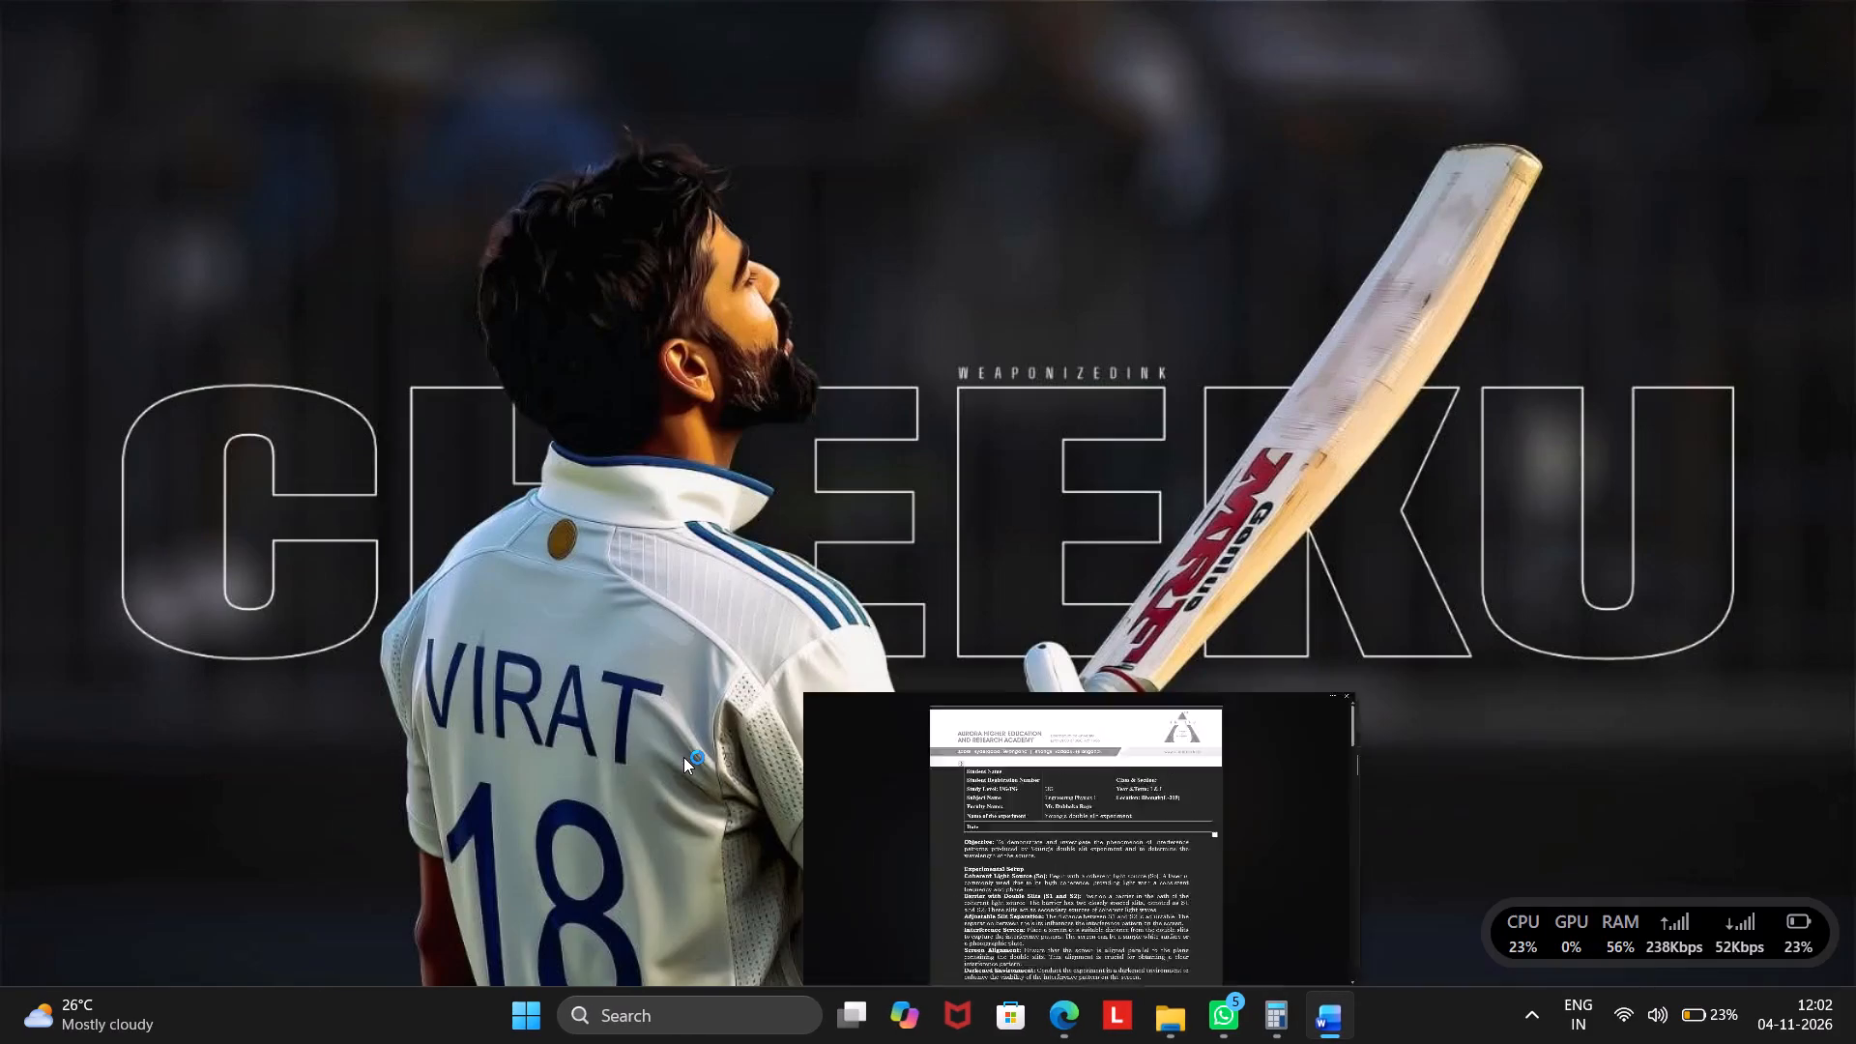
Launch Word, view FWD_Group_assessment_format_1B digitalresume-1.docx from its recent documents, and close it.
{"action": "left_click", "coordinate": [615, 1011]}
{"action": "type", "text": "word"}
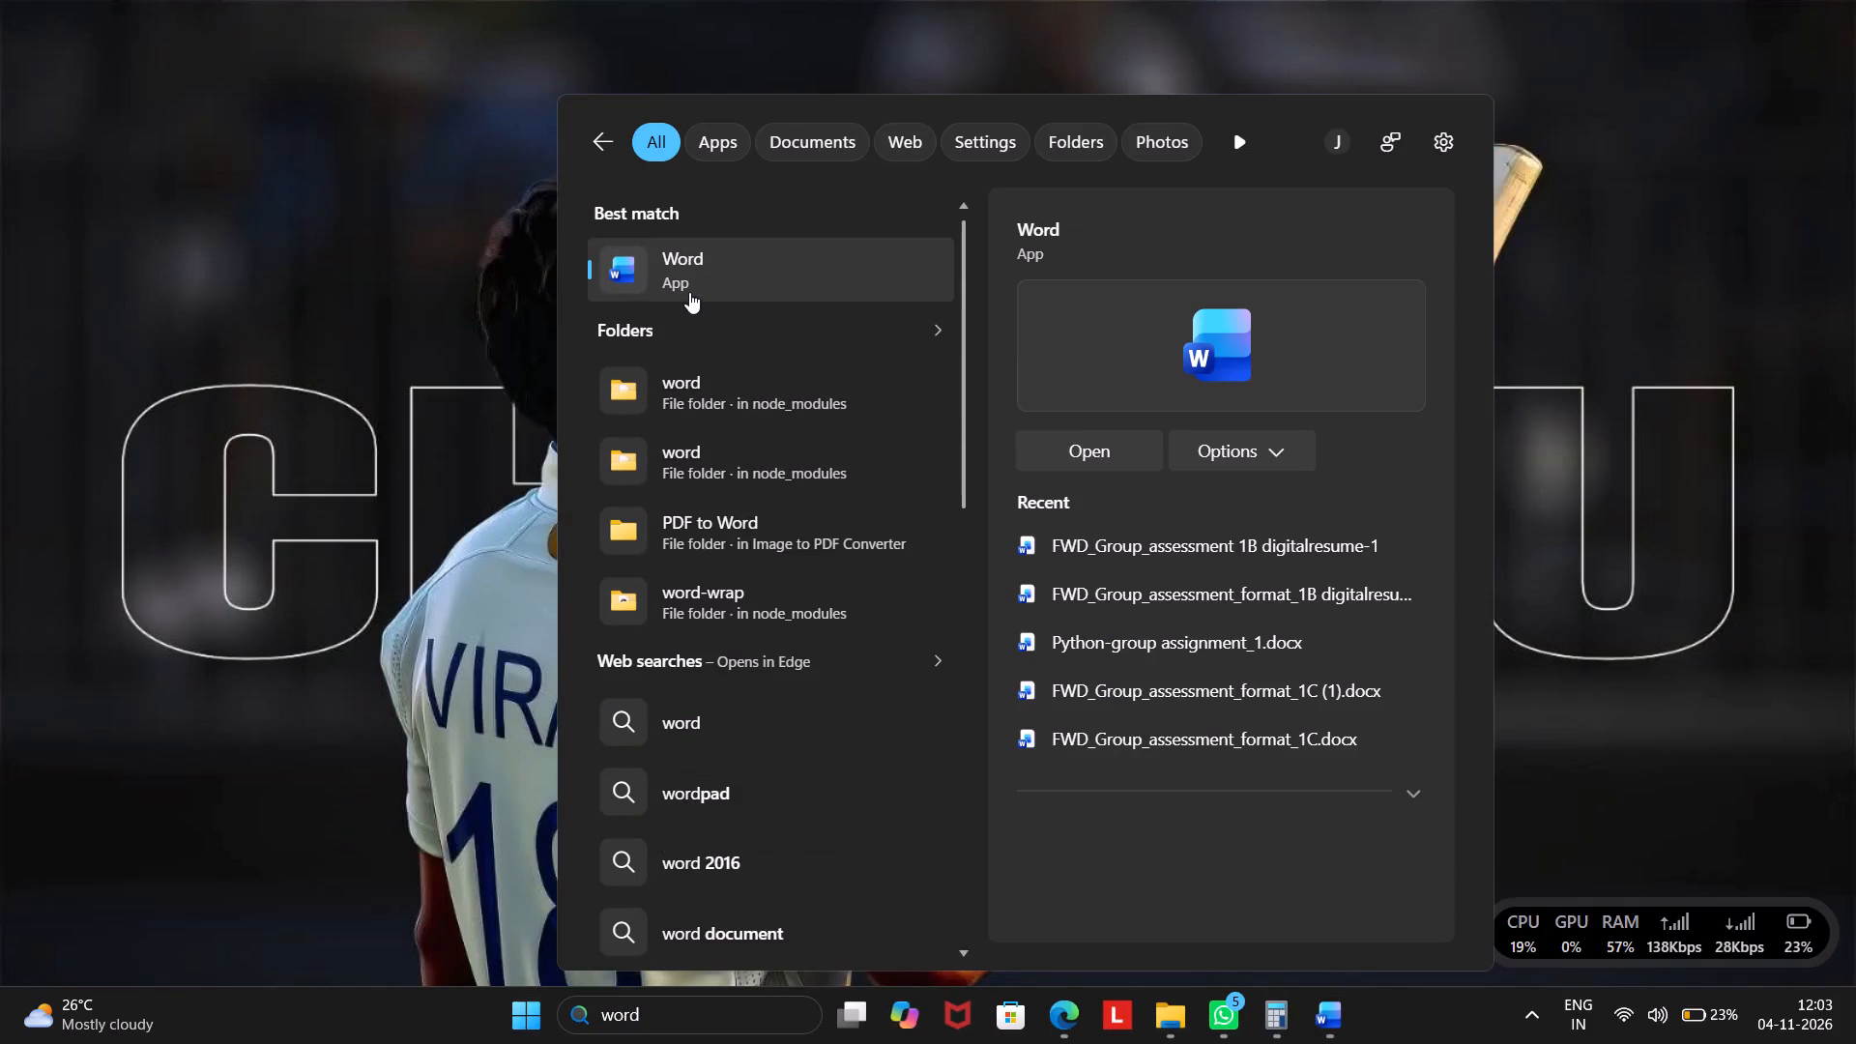
{"action": "double_click", "coordinate": [683, 253]}
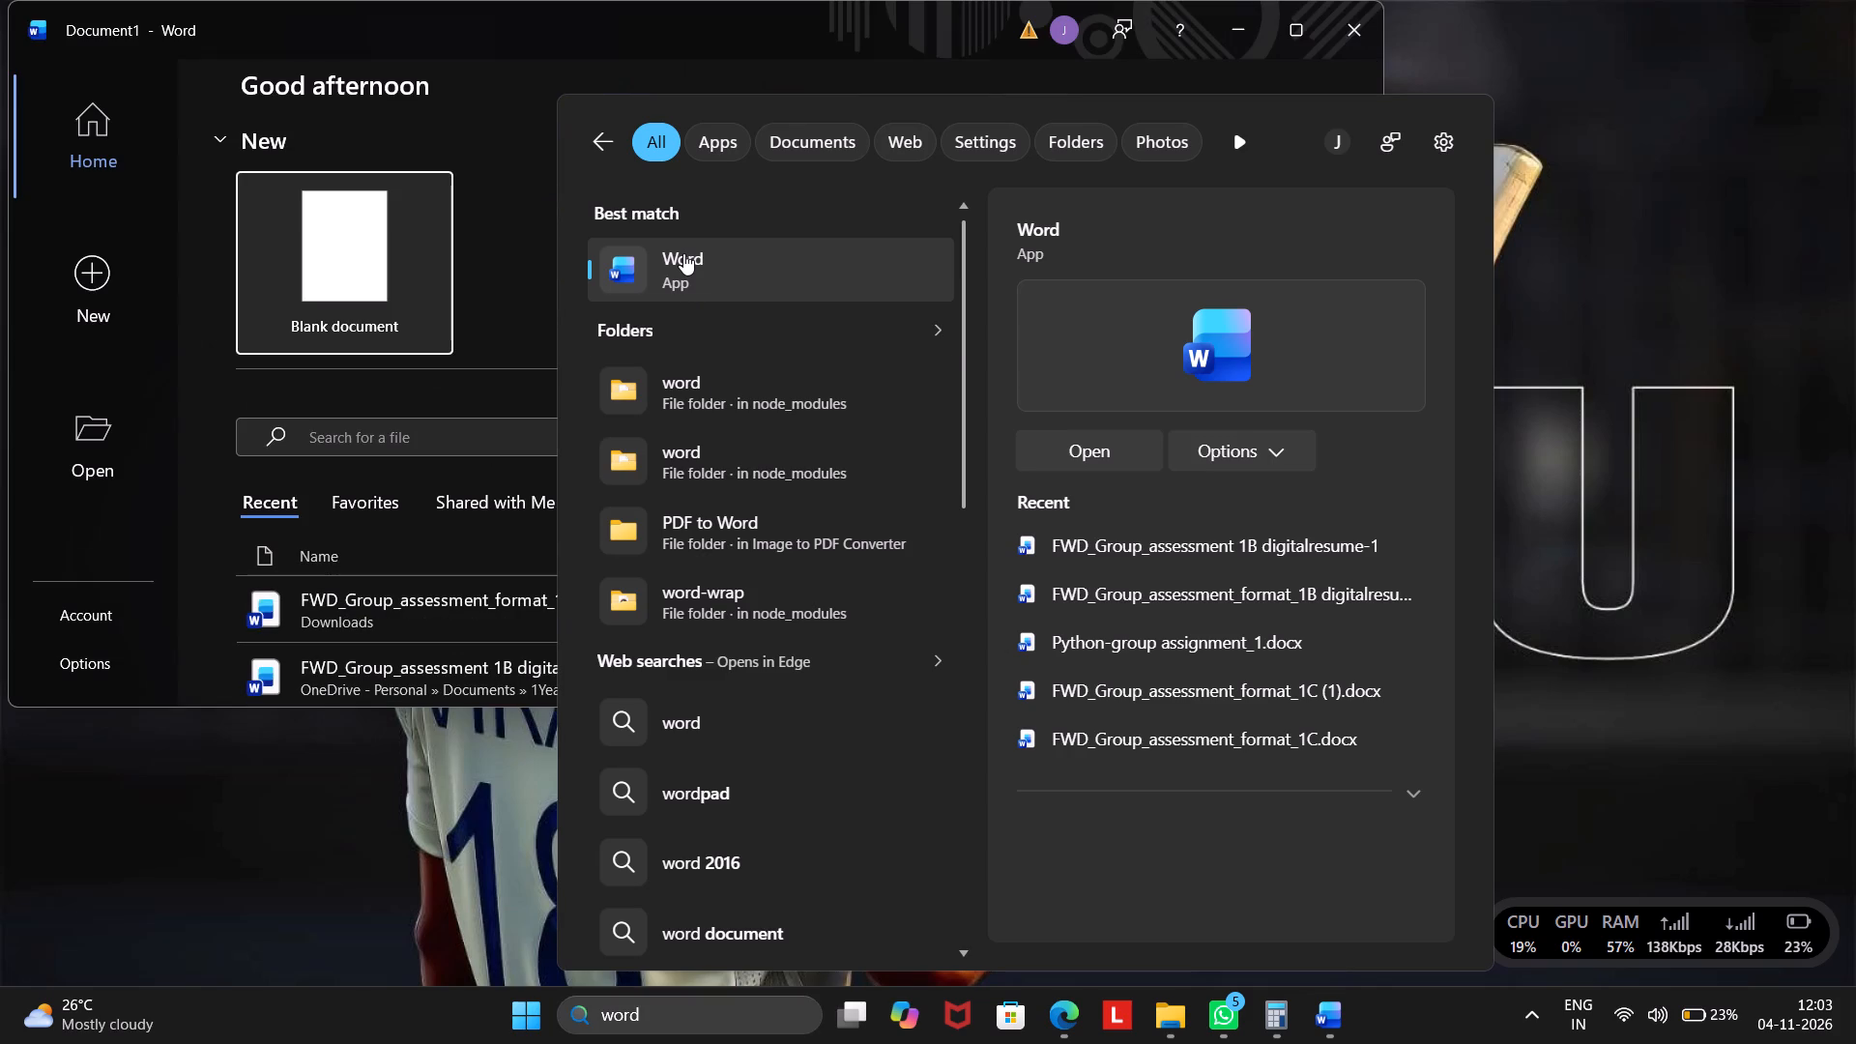
{"action": "left_click", "coordinate": [1522, 174]}
{"action": "scroll", "coordinate": [661, 499], "scroll_direction": "down", "scroll_amount": 1}
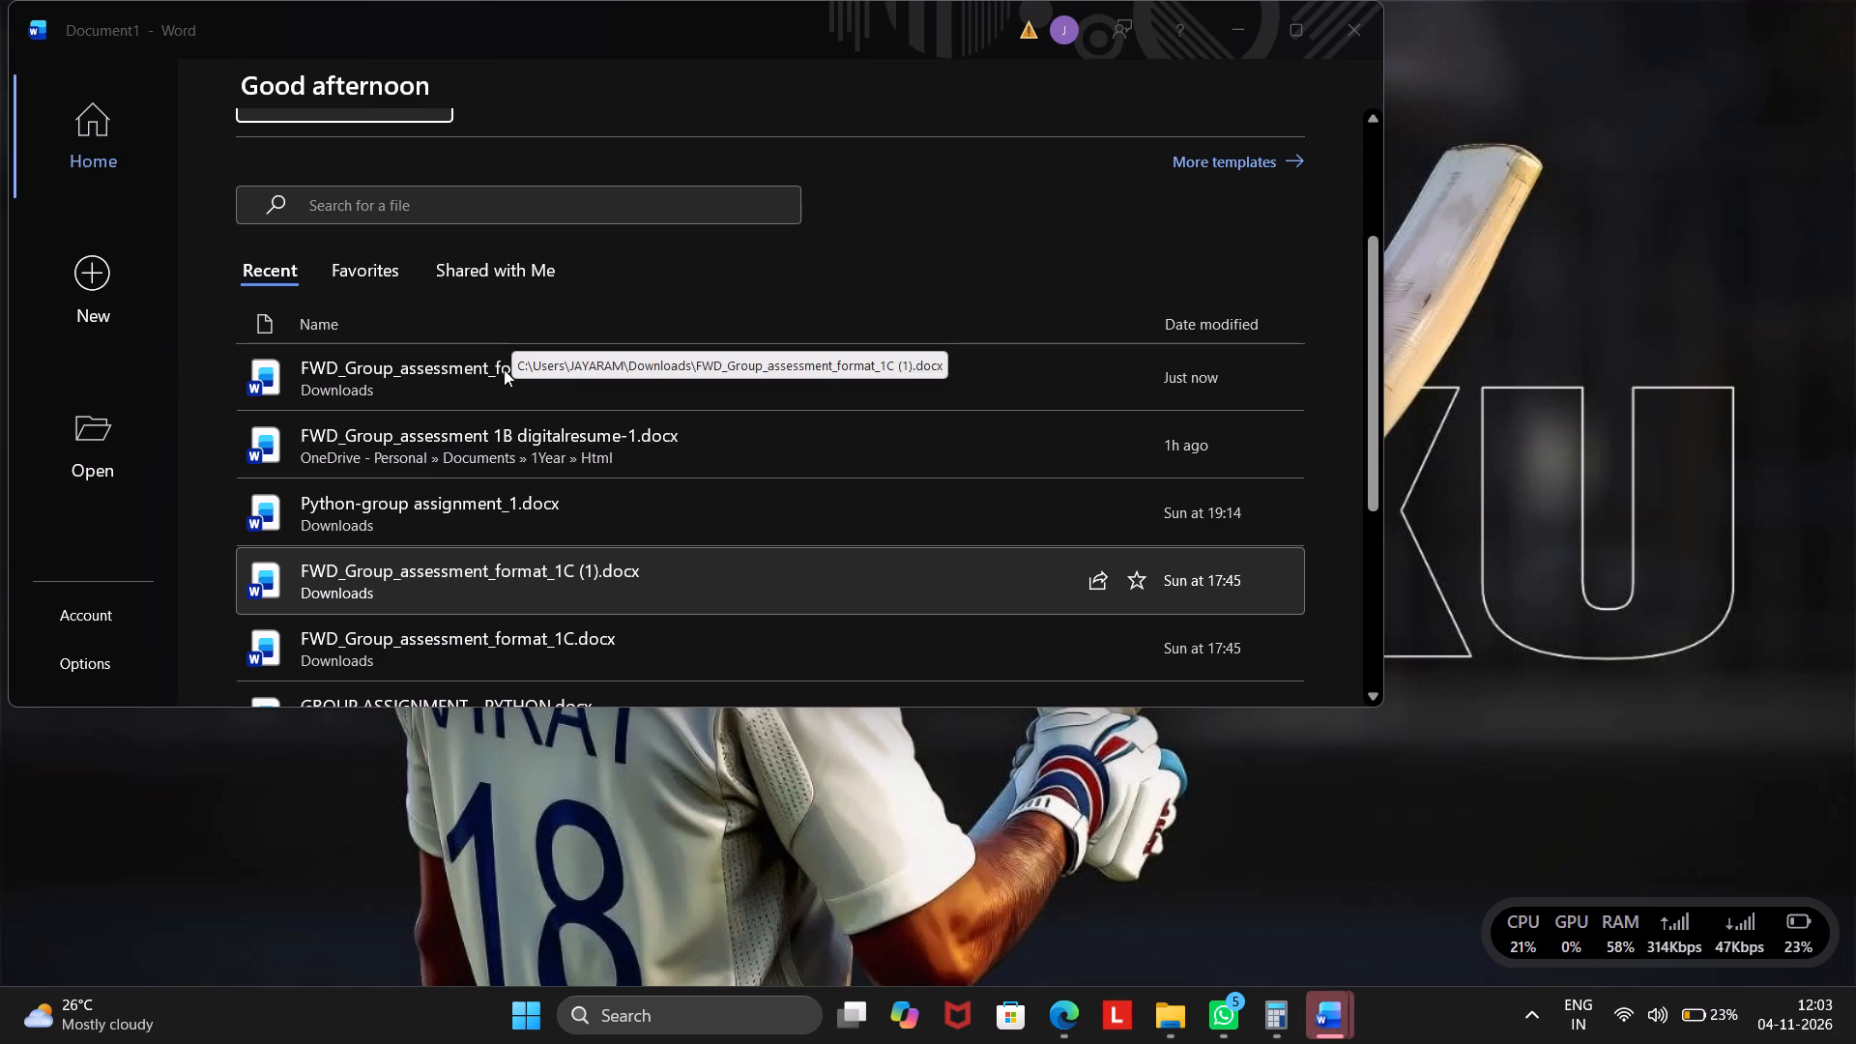
{"action": "double_click", "coordinate": [477, 371]}
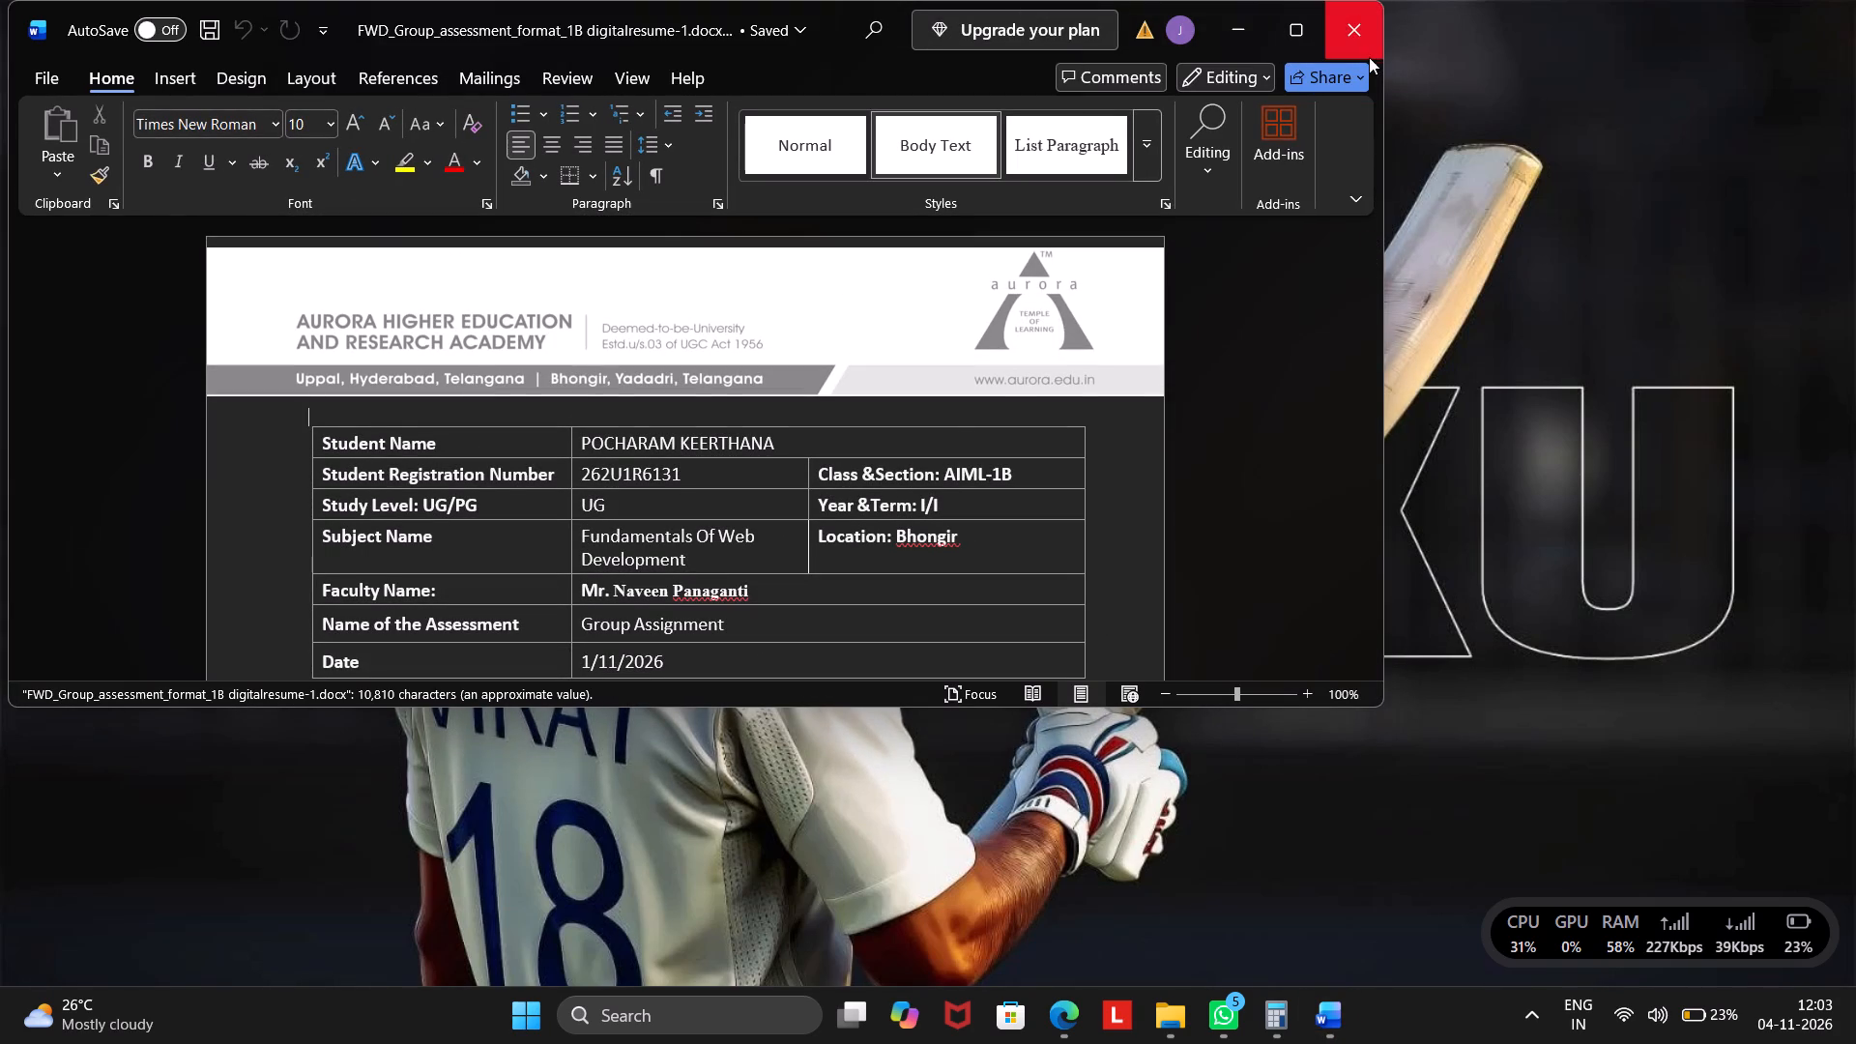
{"action": "left_click", "coordinate": [1368, 53]}
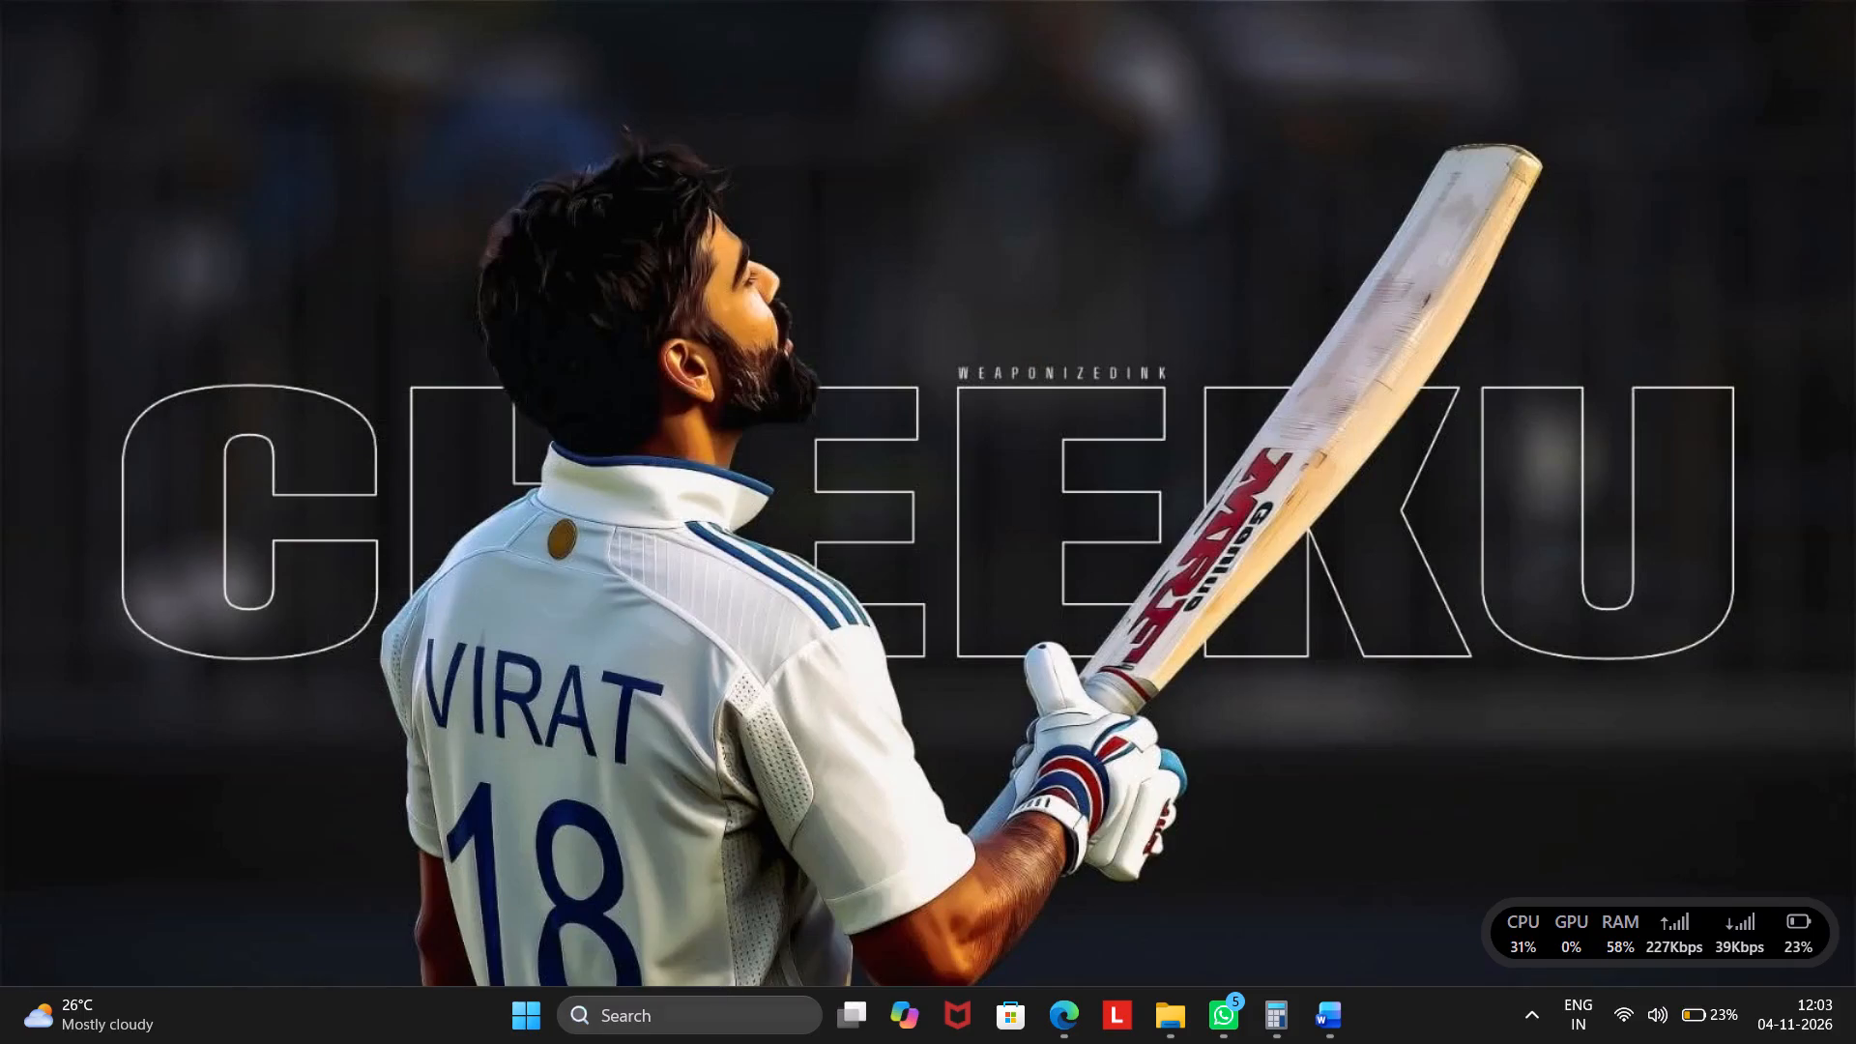
Launch Word again and look through its list of recent documents.
{"action": "left_click", "coordinate": [714, 995]}
{"action": "left_click", "coordinate": [710, 1003]}
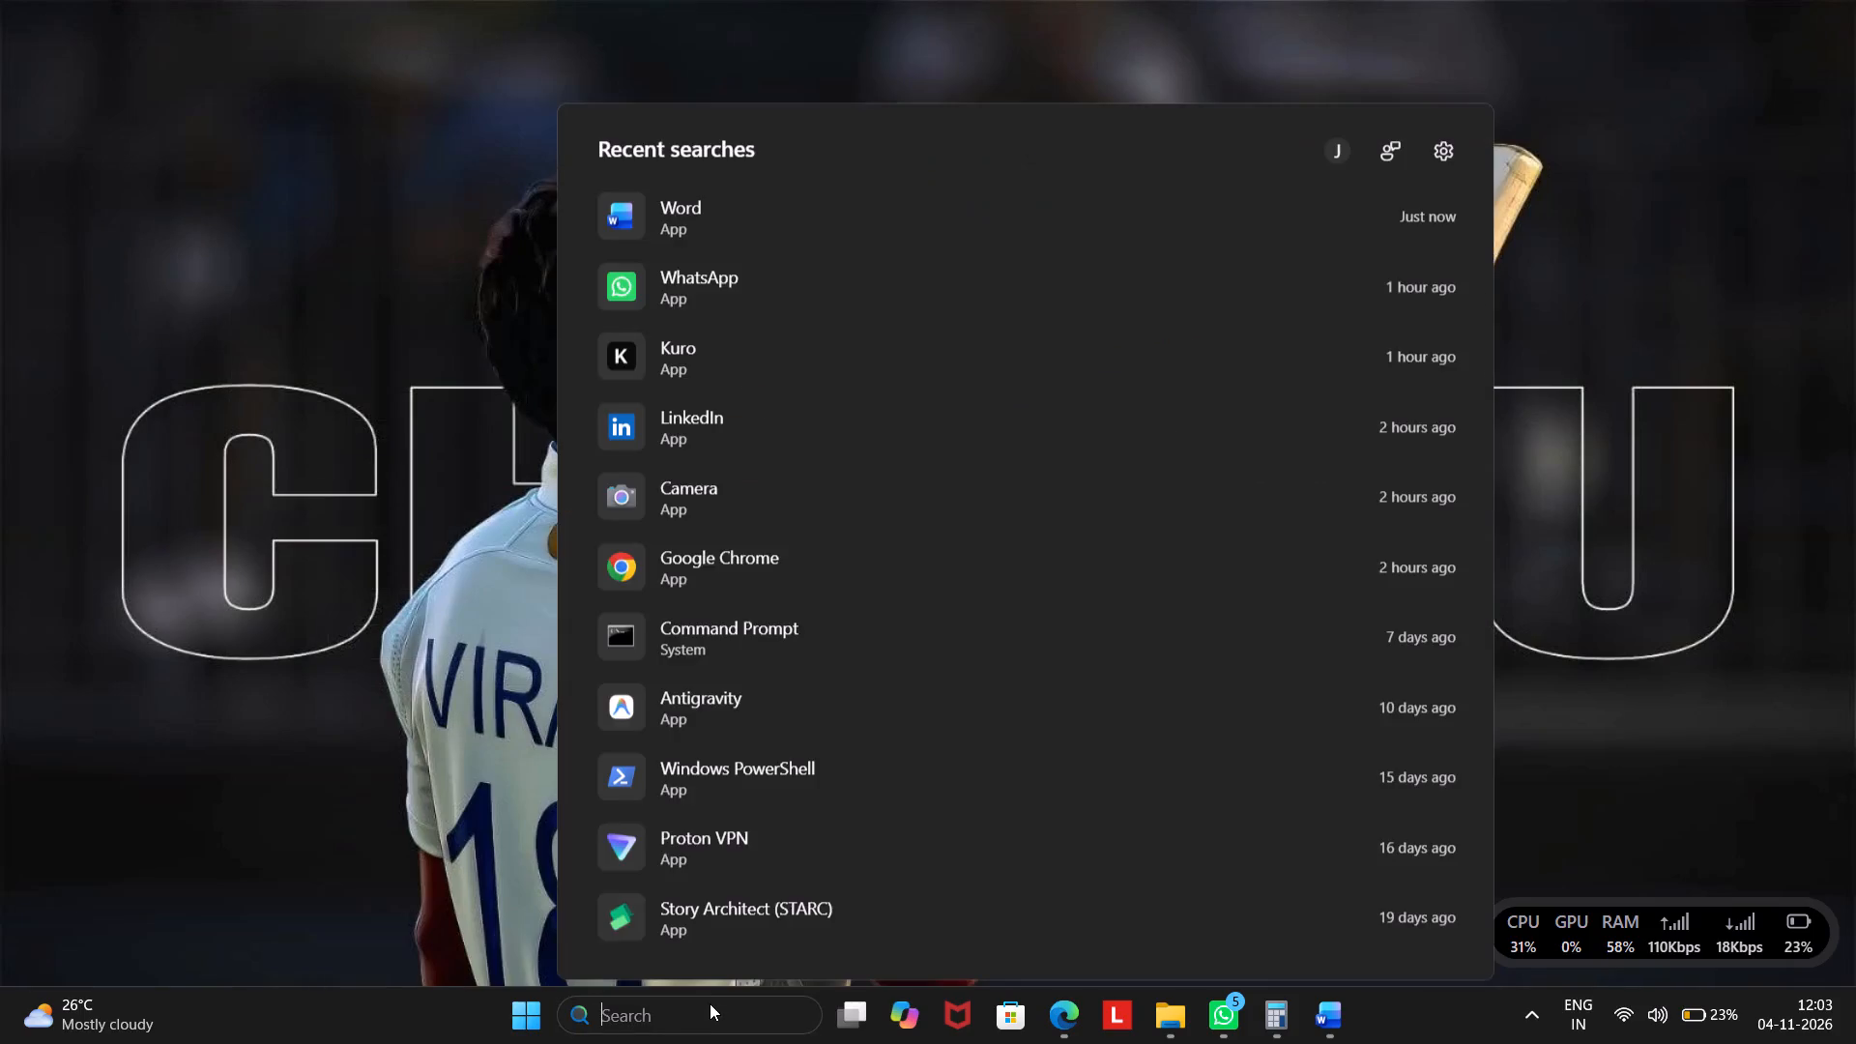
{"action": "key", "text": "w"}
{"action": "type", "text": "ord"}
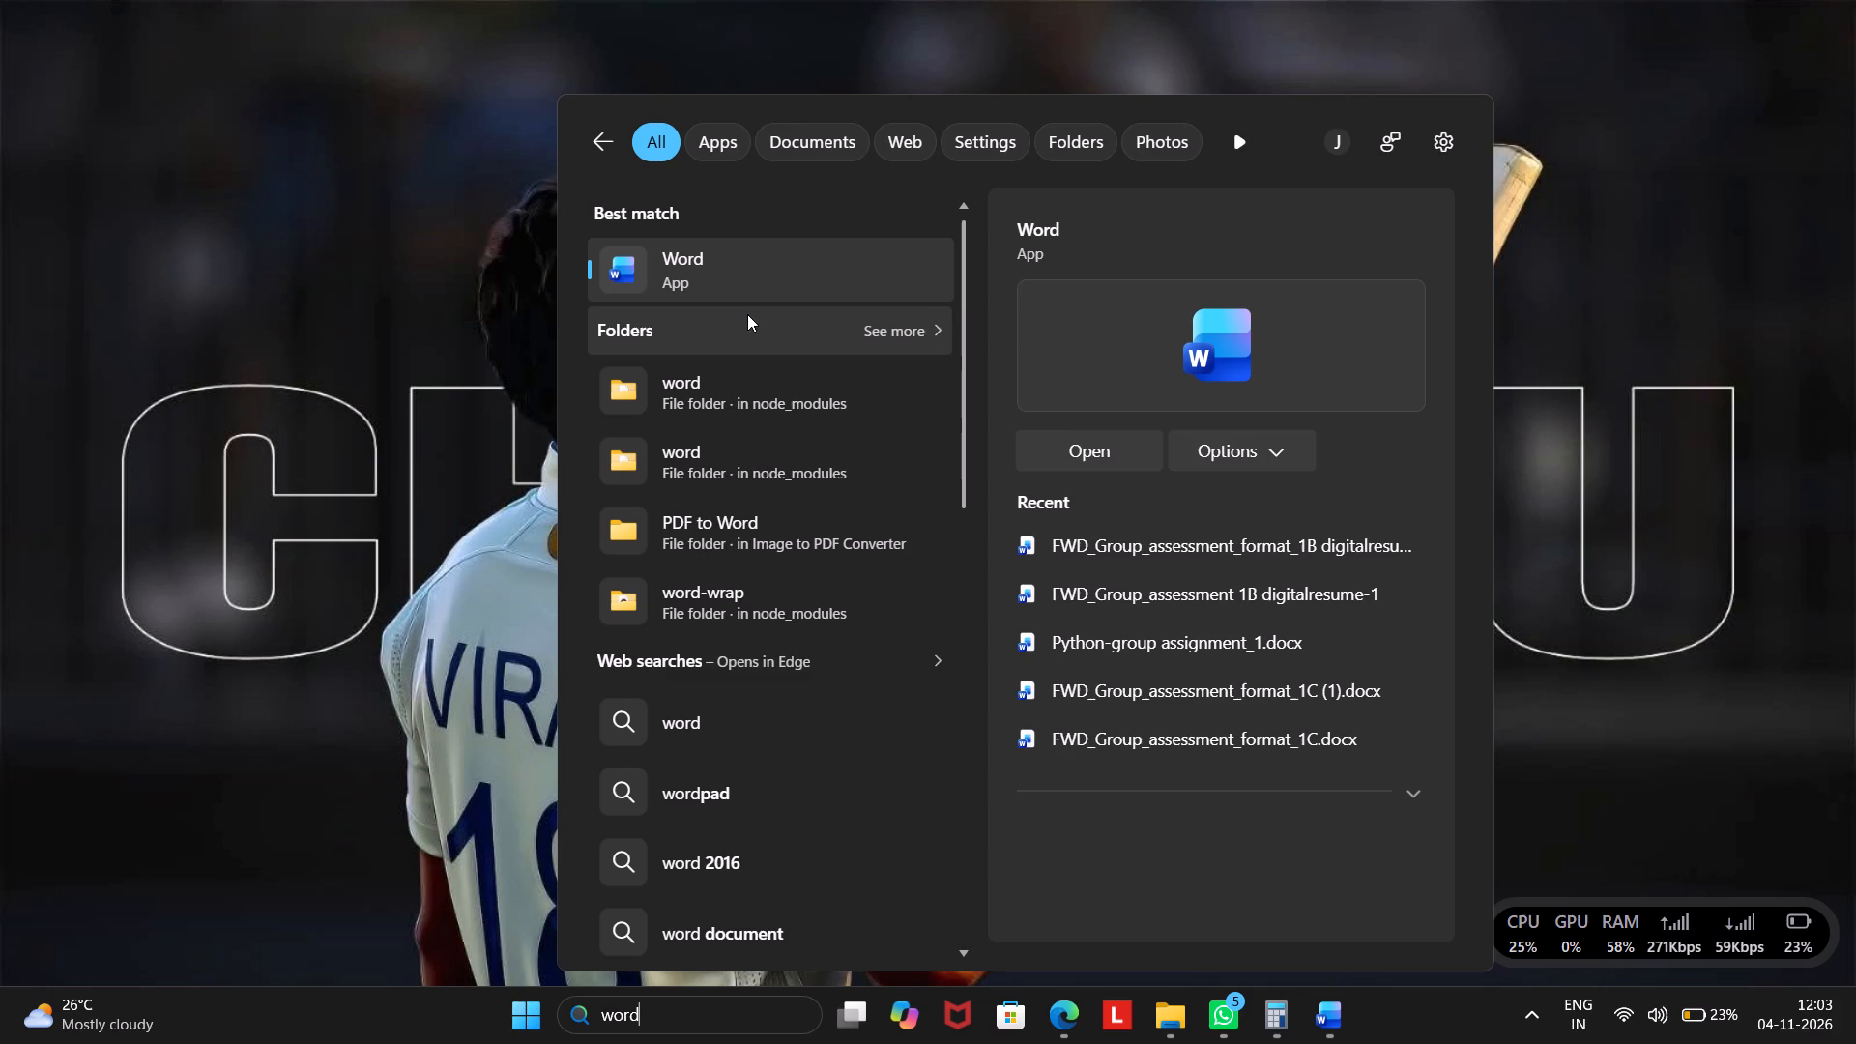
{"action": "double_click", "coordinate": [751, 265]}
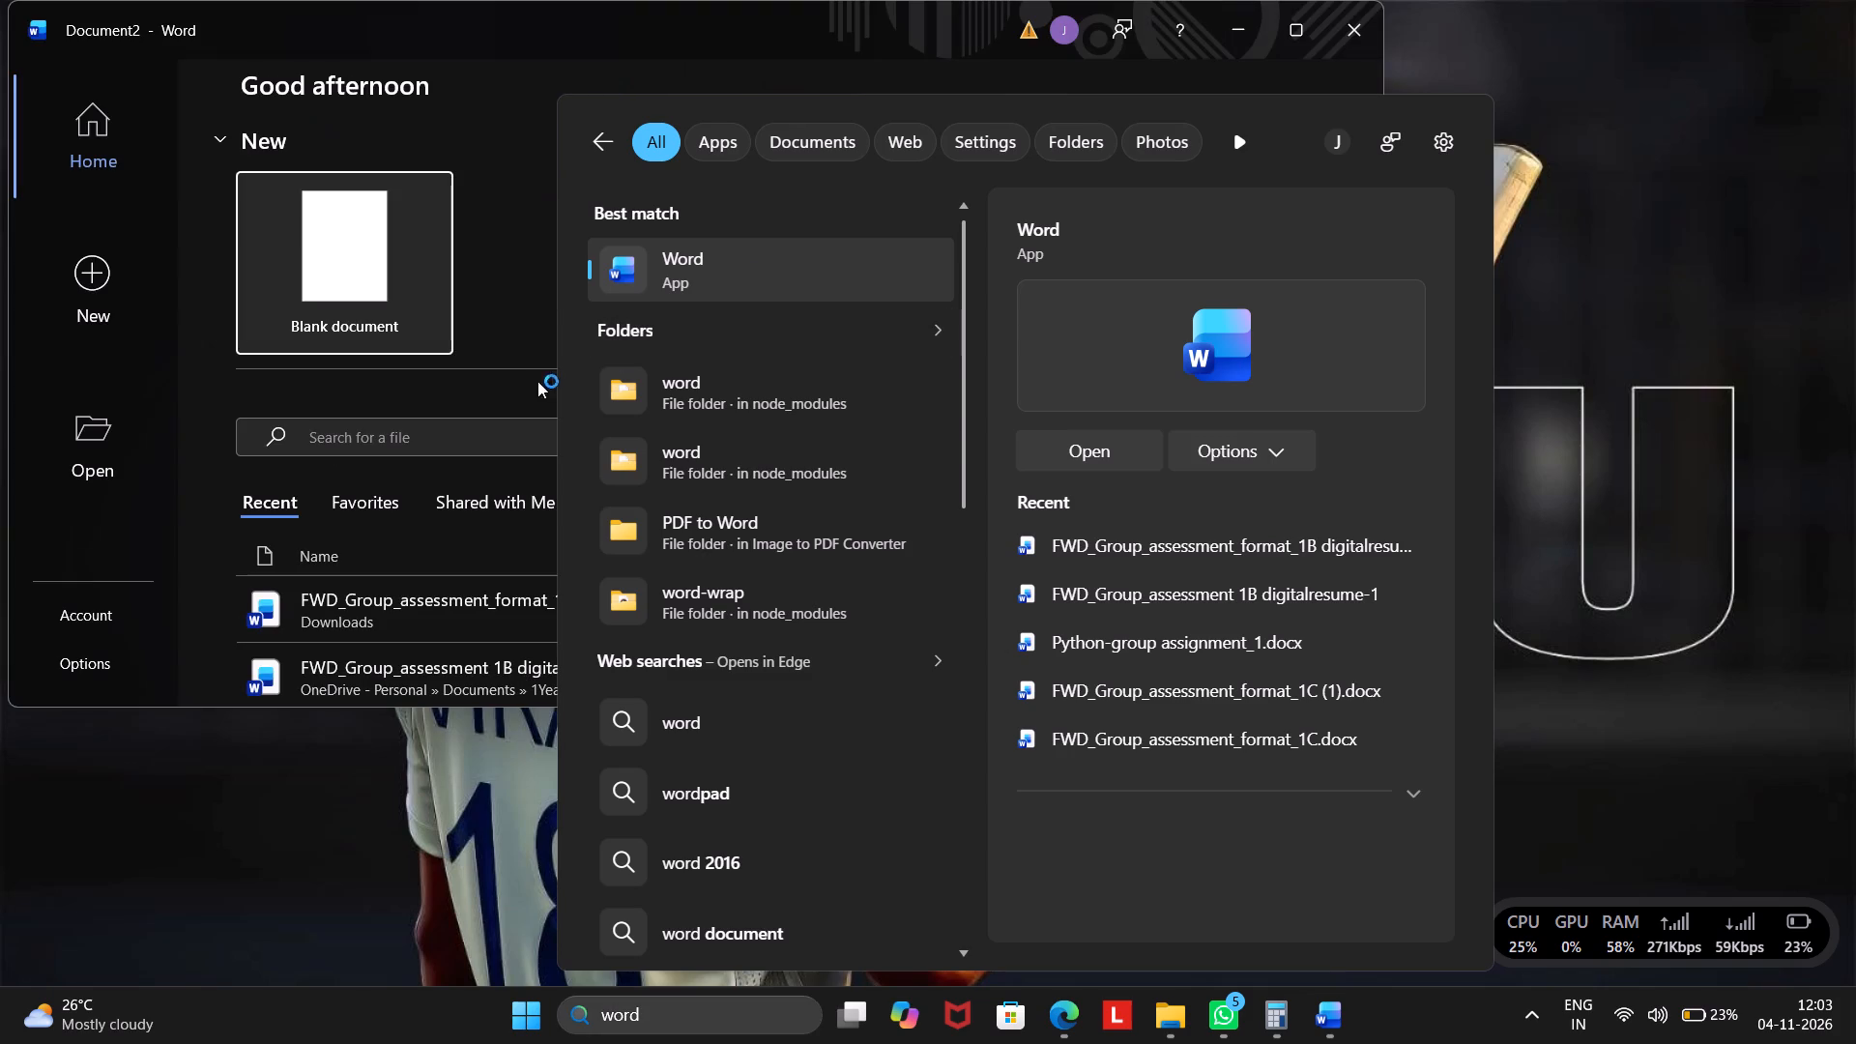
{"action": "left_click", "coordinate": [1502, 182]}
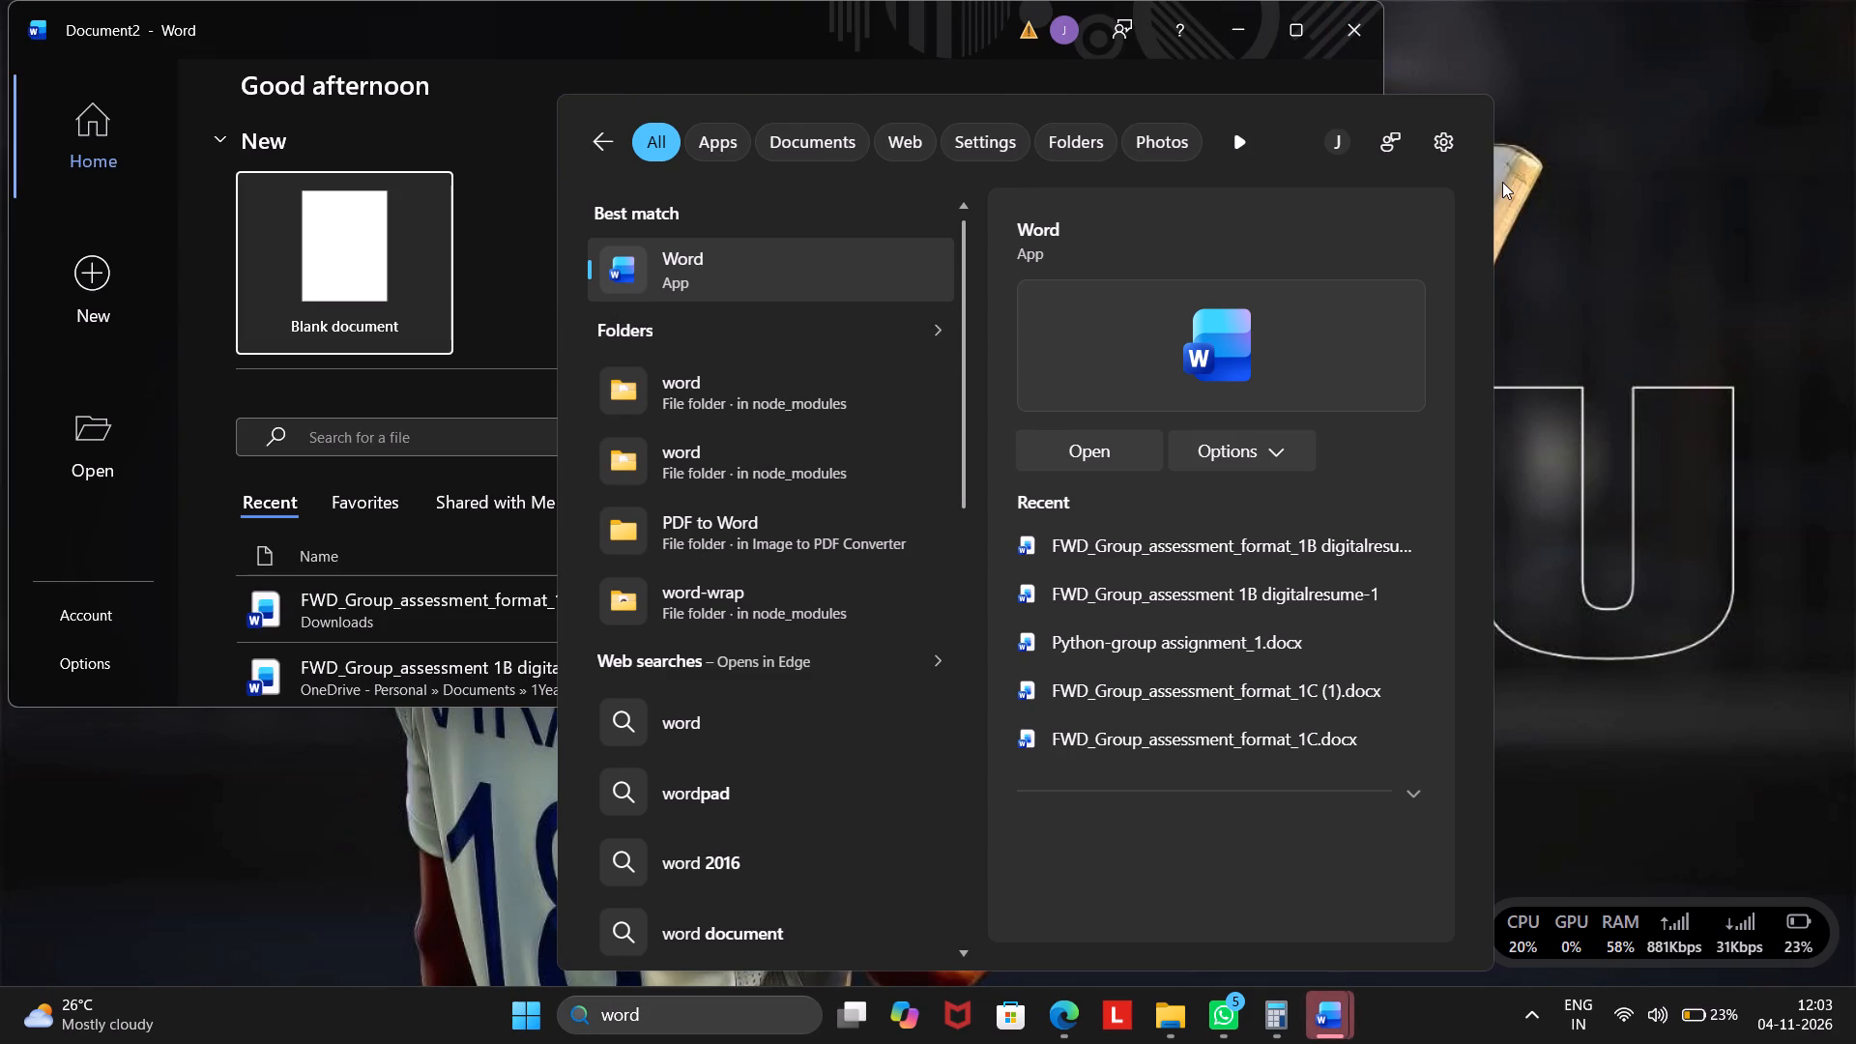
{"action": "left_click", "coordinate": [1515, 72]}
{"action": "scroll", "coordinate": [721, 608], "scroll_direction": "down", "scroll_amount": 1}
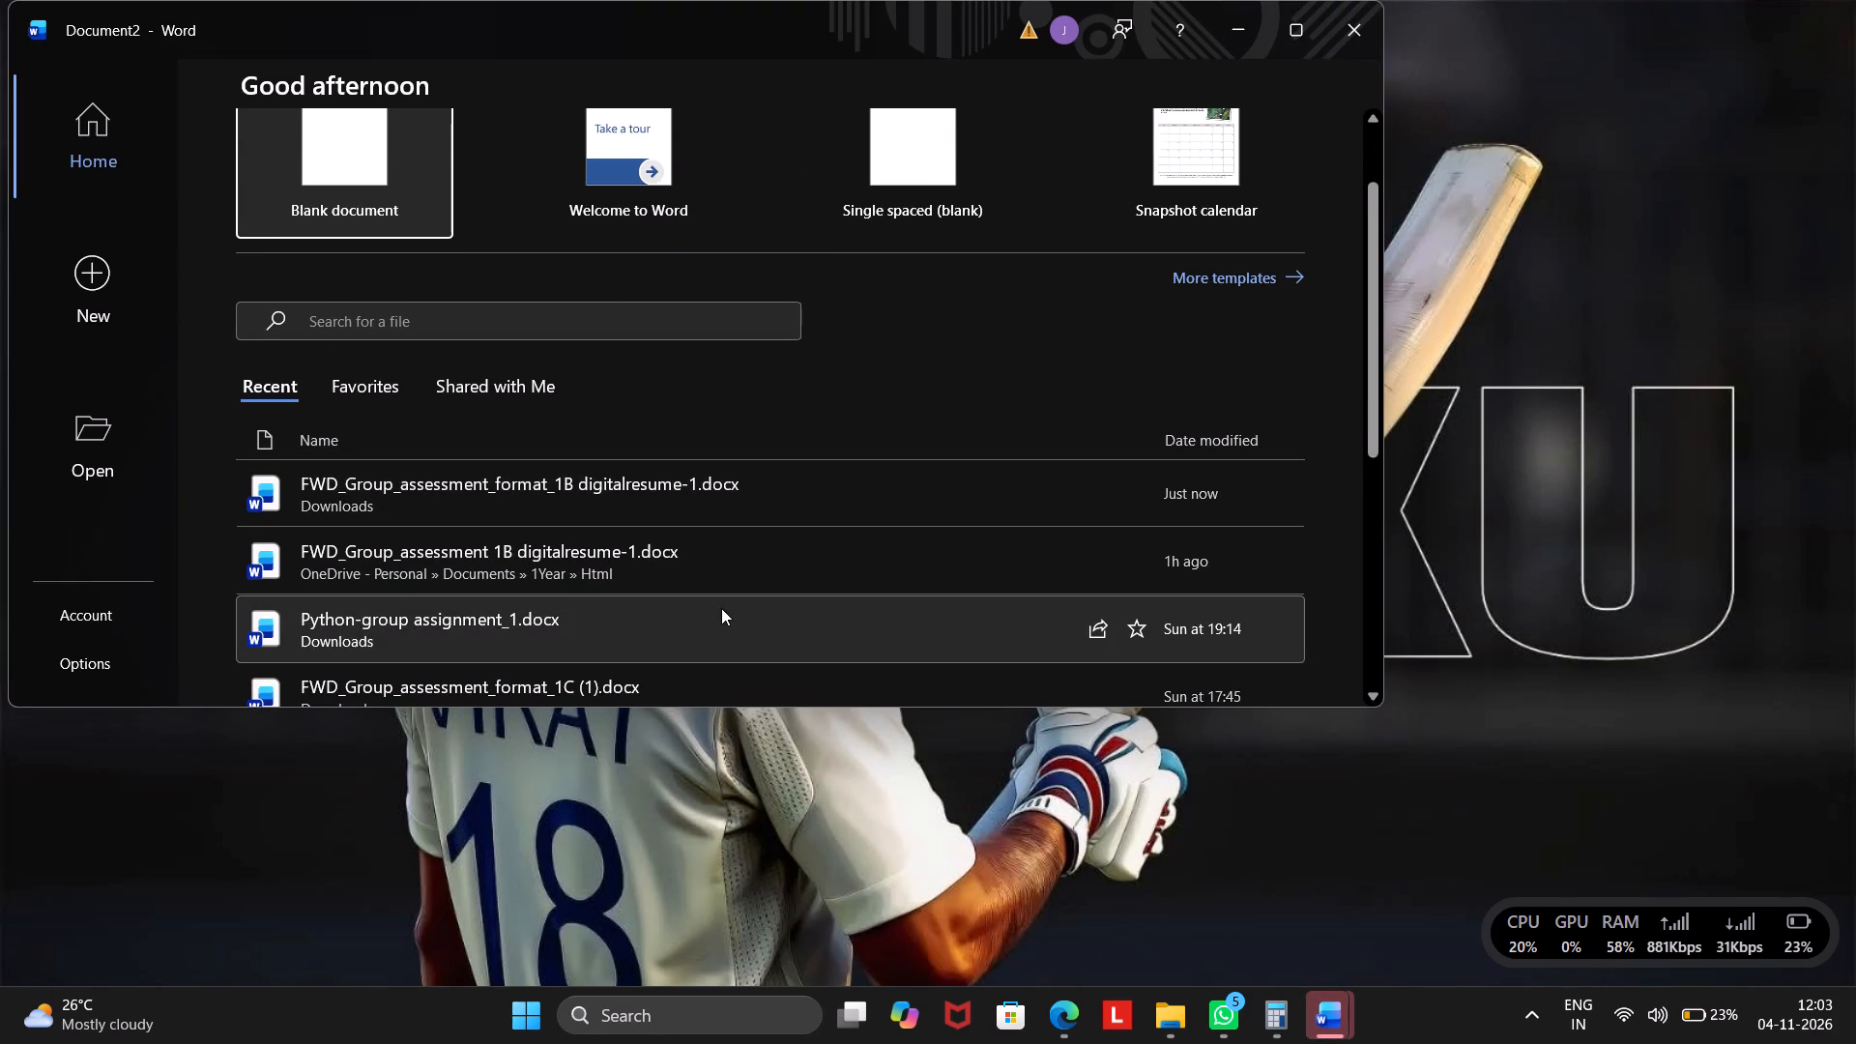
{"action": "scroll", "coordinate": [721, 608], "scroll_direction": "down", "scroll_amount": 1}
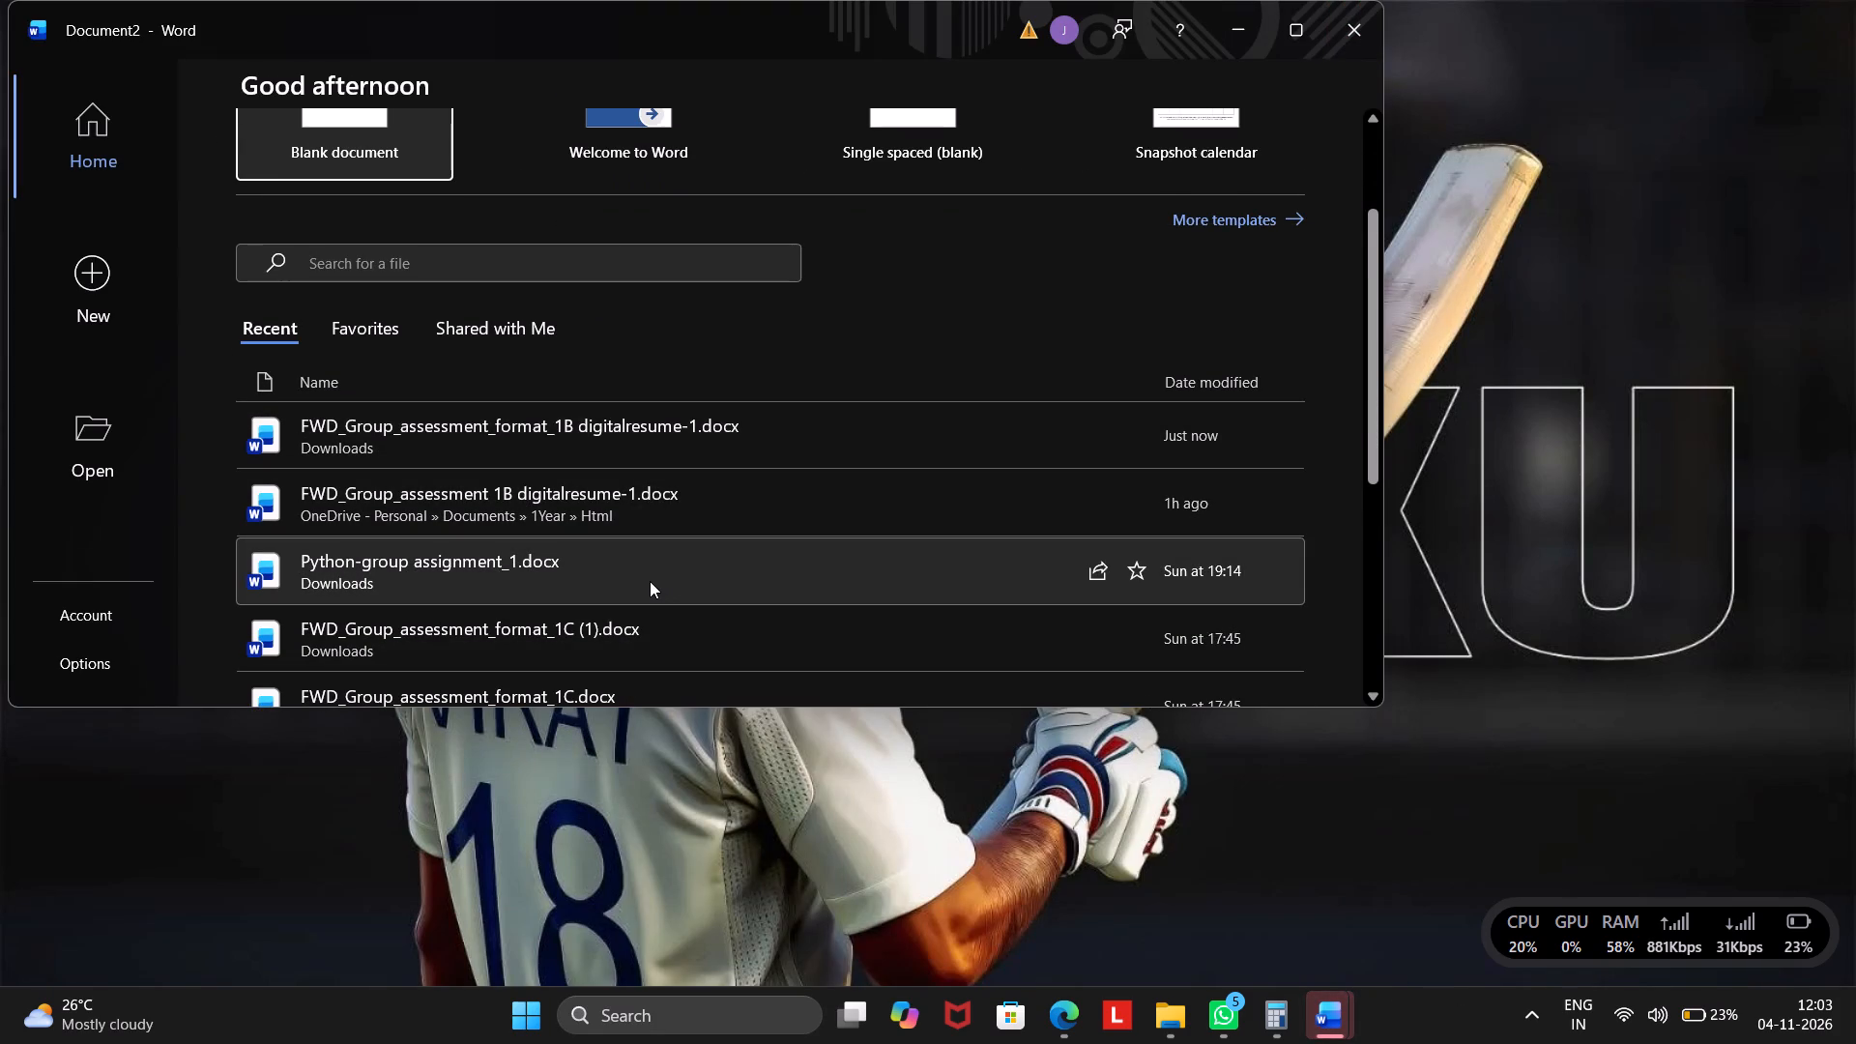
{"action": "scroll", "coordinate": [648, 584], "scroll_direction": "down", "scroll_amount": 1}
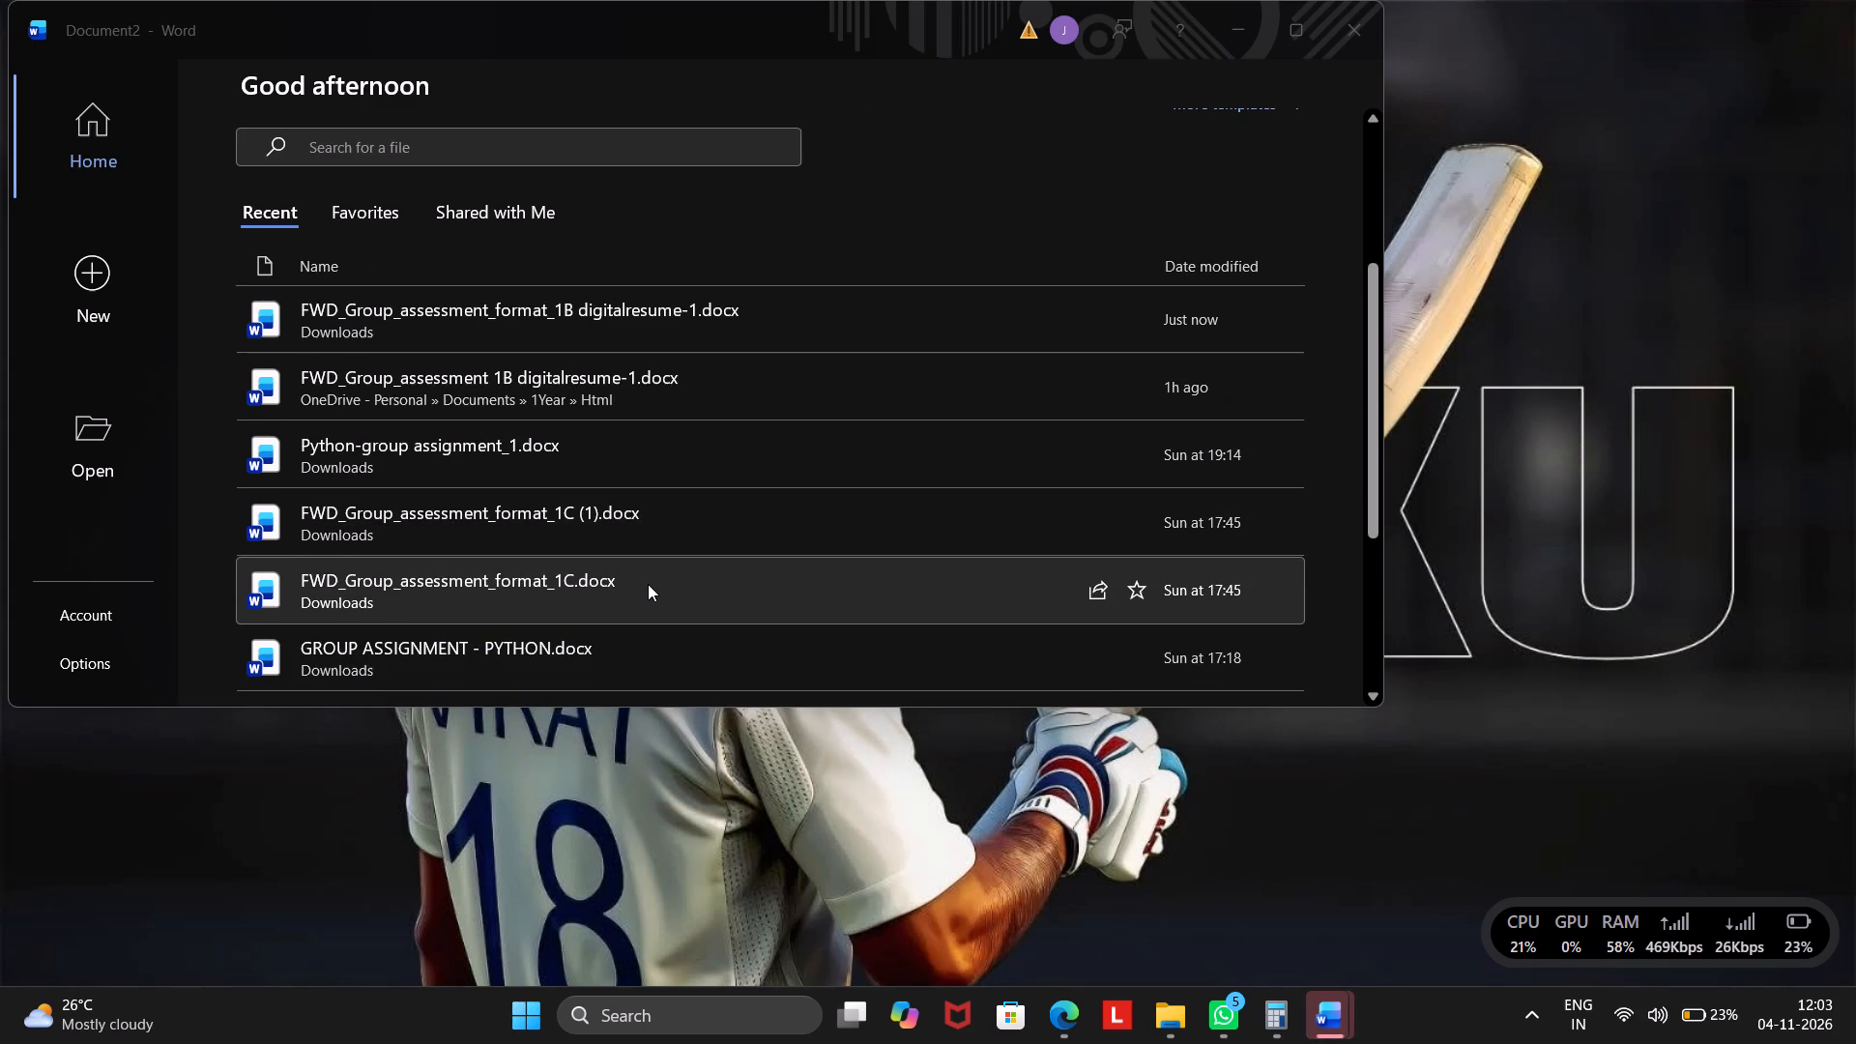
{"action": "scroll", "coordinate": [648, 584], "scroll_direction": "down", "scroll_amount": 1}
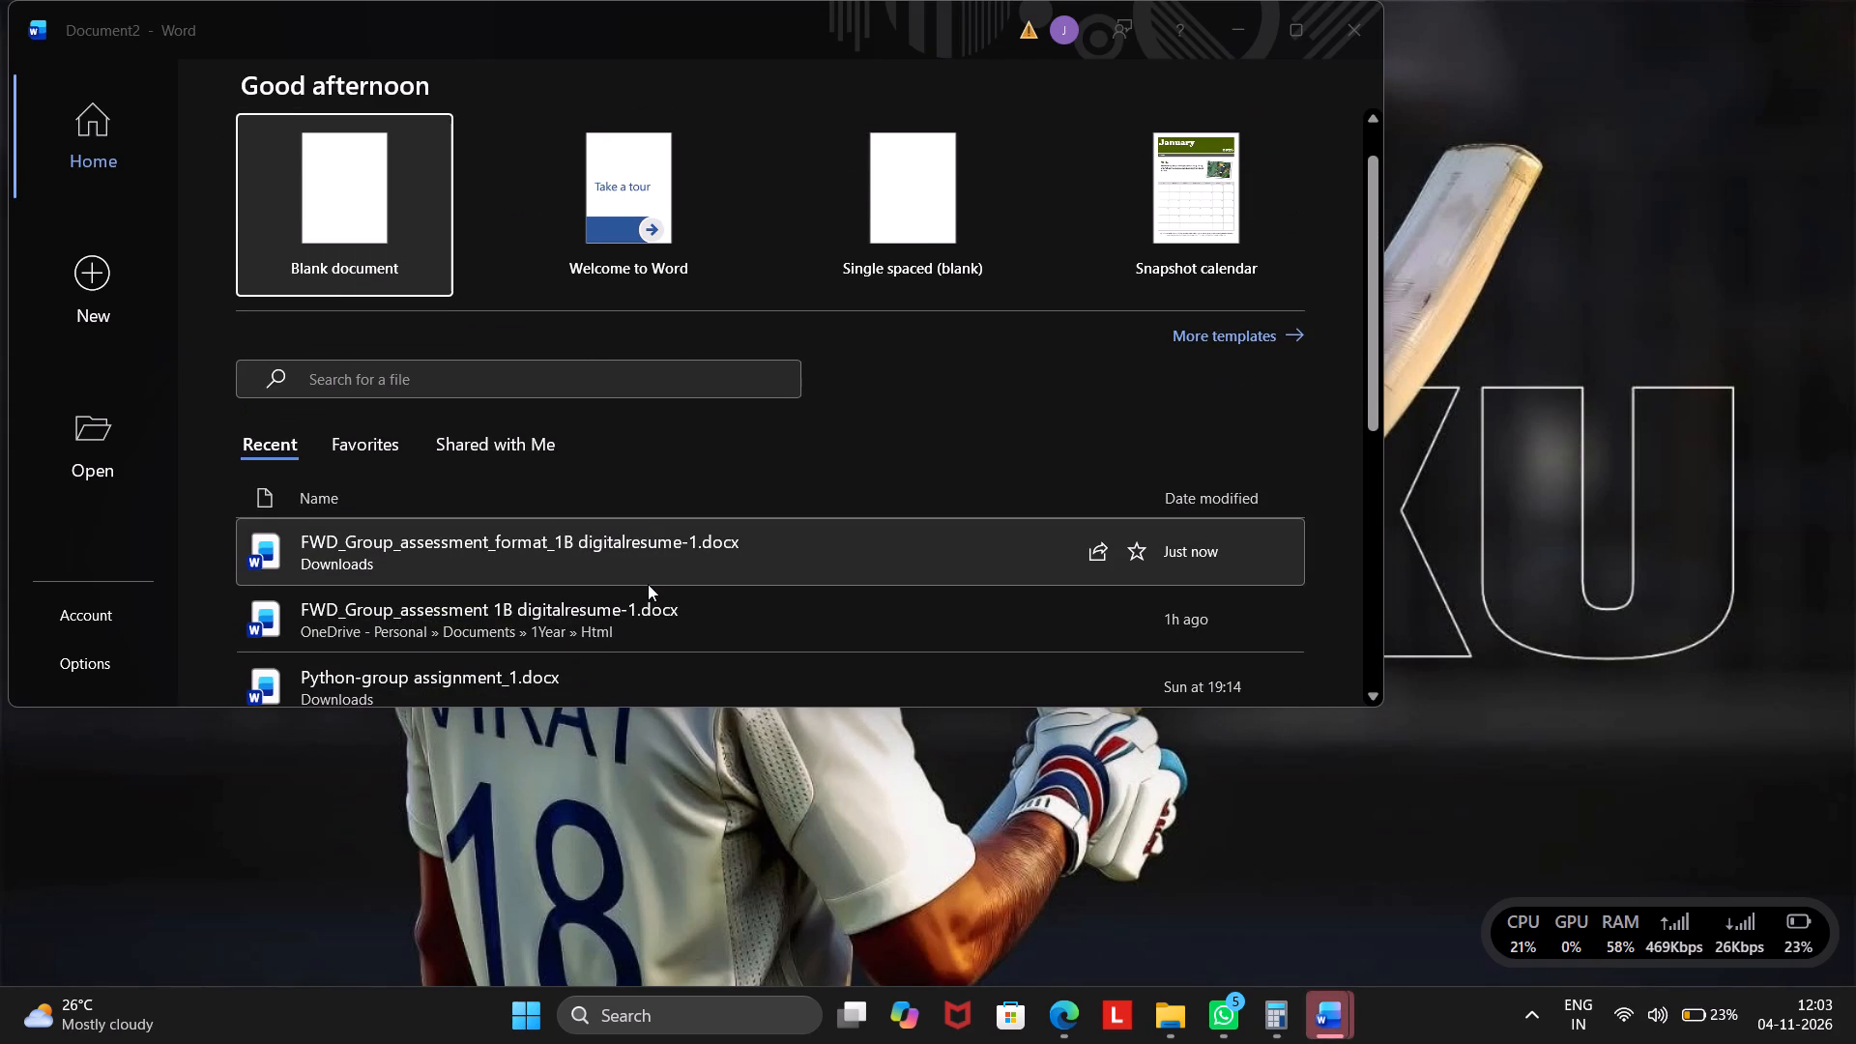